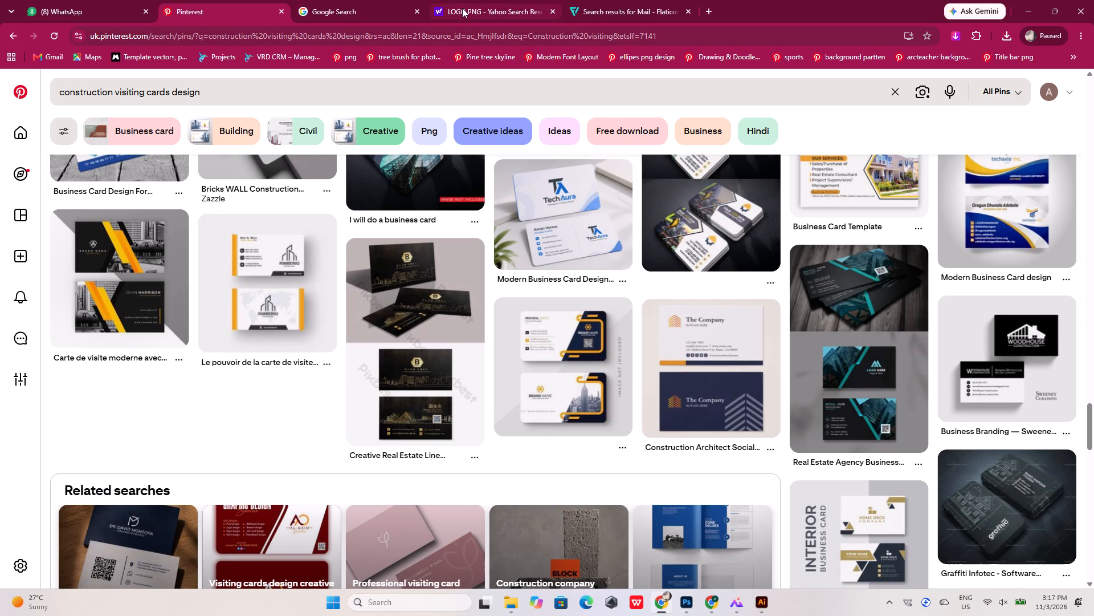
Switch to Illustrator and delete the rounded rectangular border around the address text on the back of the visiting card.
{"action": "left_click", "coordinate": [754, 595]}
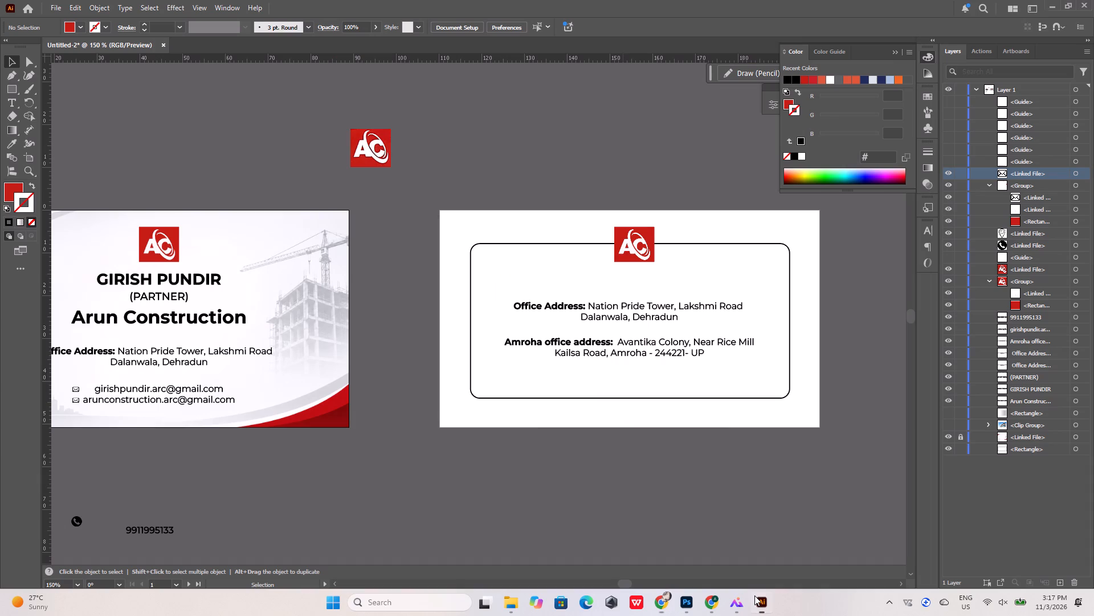
{"action": "left_click", "coordinate": [708, 242]}
{"action": "key", "text": "Delete"}
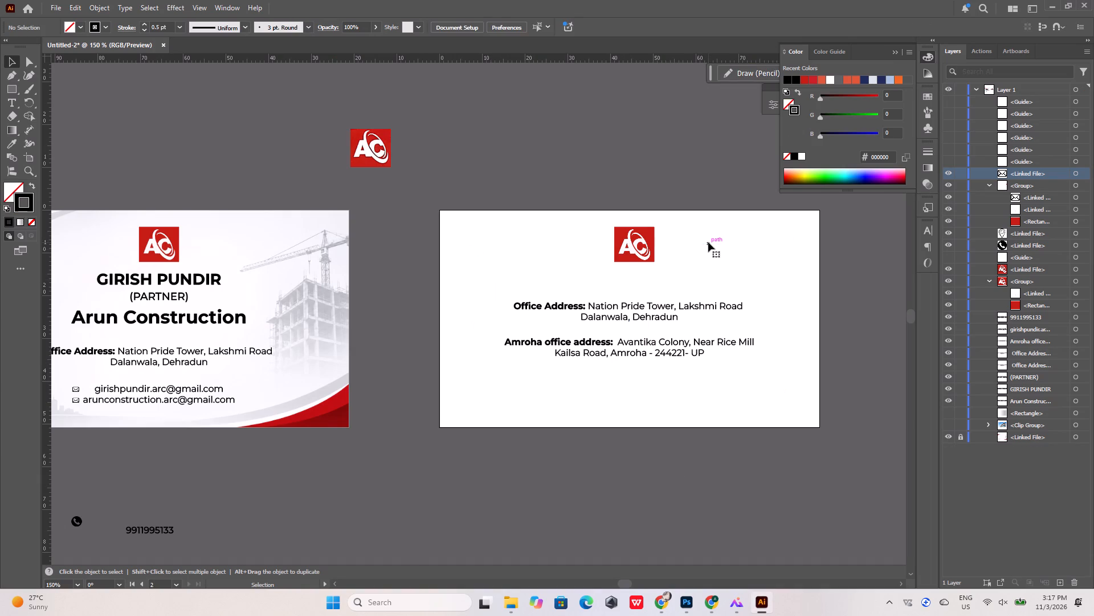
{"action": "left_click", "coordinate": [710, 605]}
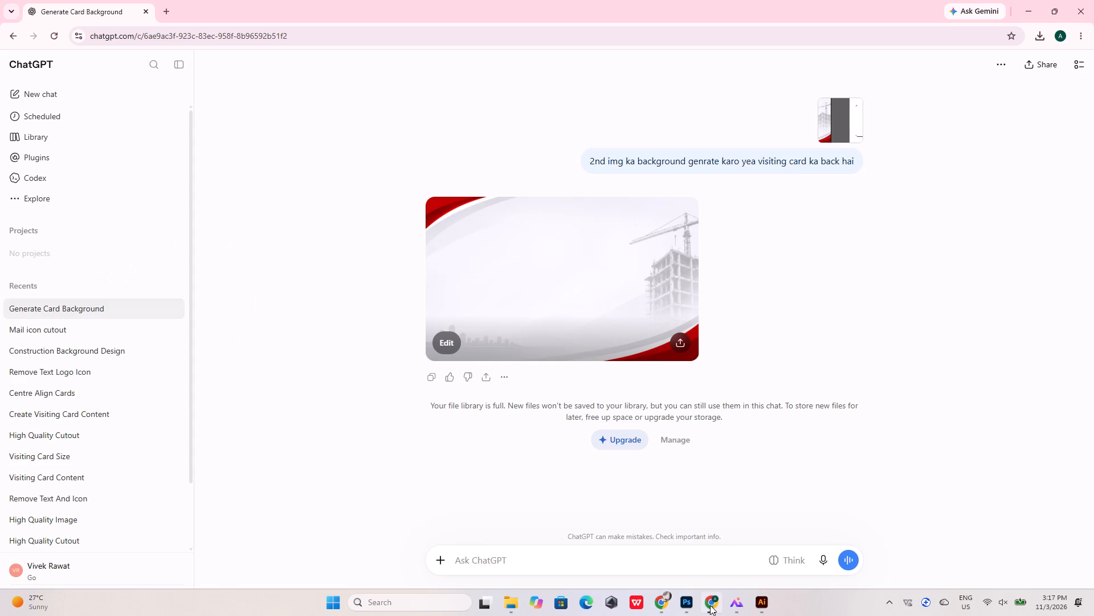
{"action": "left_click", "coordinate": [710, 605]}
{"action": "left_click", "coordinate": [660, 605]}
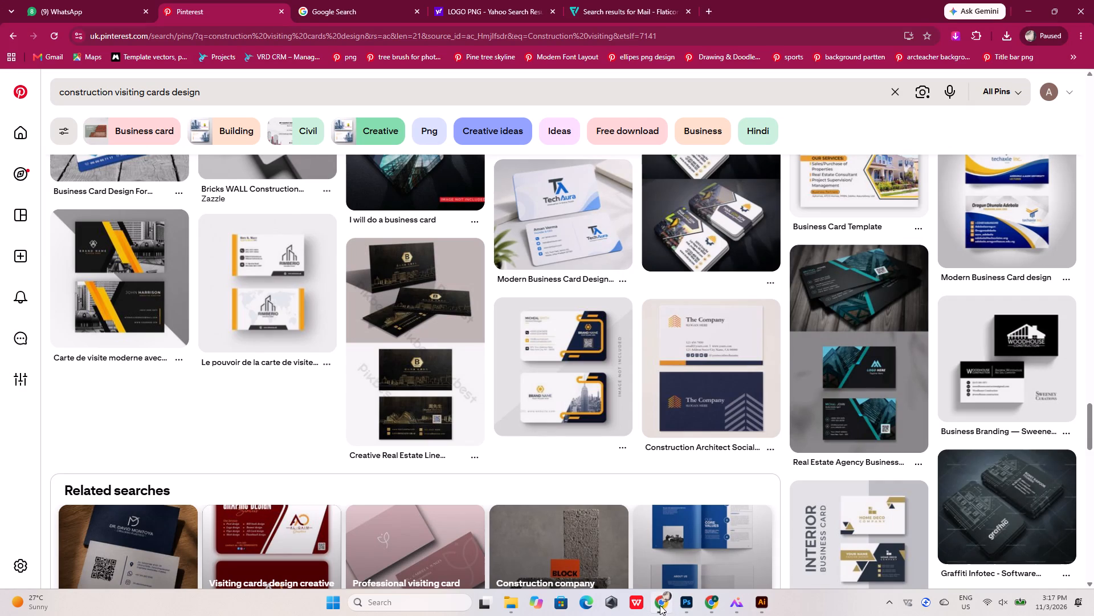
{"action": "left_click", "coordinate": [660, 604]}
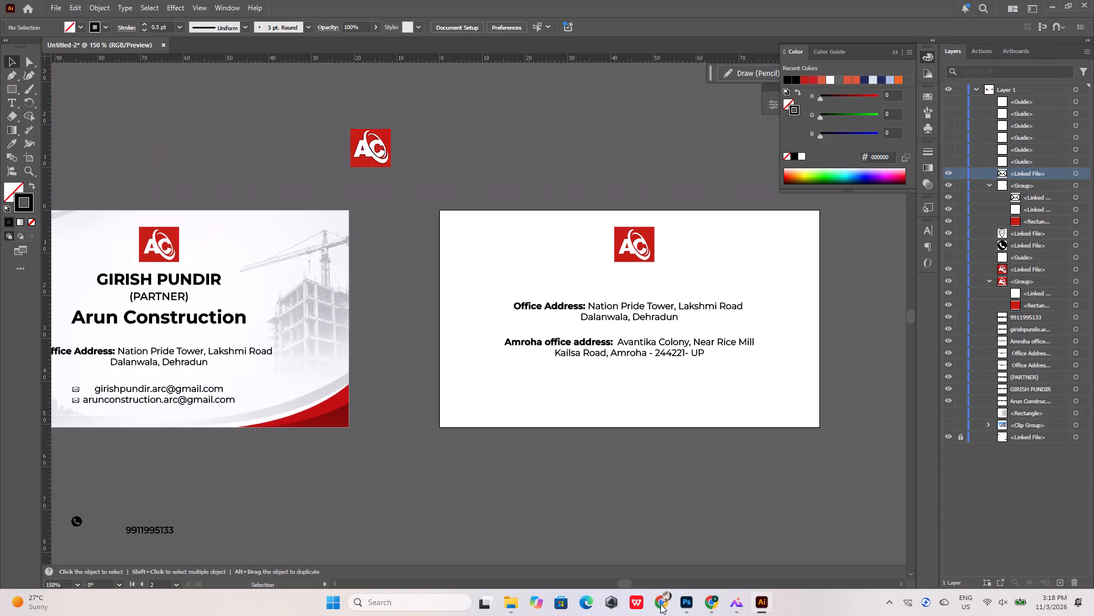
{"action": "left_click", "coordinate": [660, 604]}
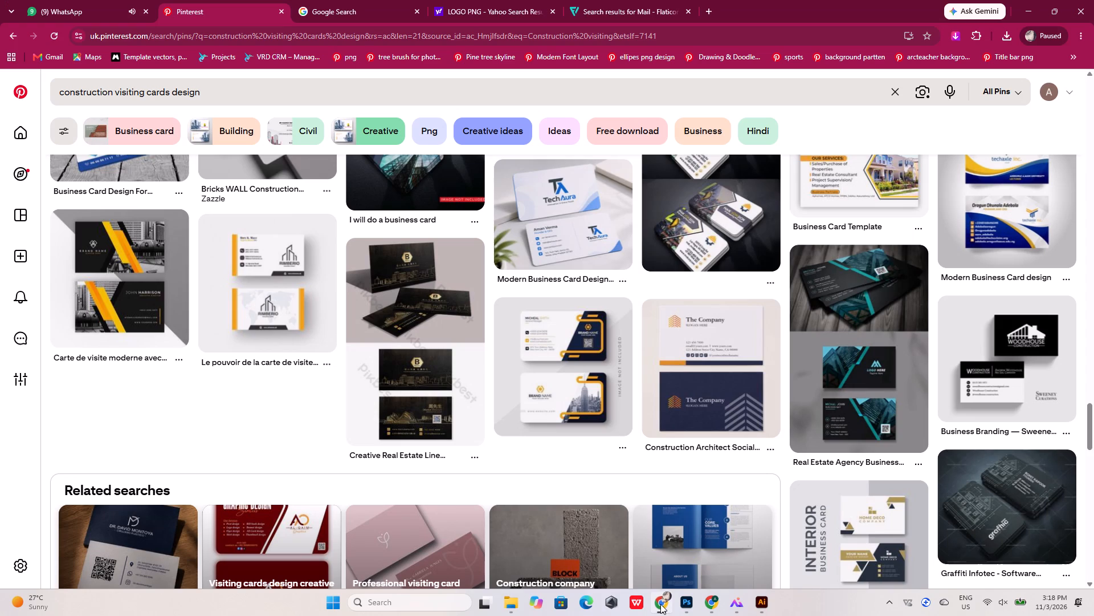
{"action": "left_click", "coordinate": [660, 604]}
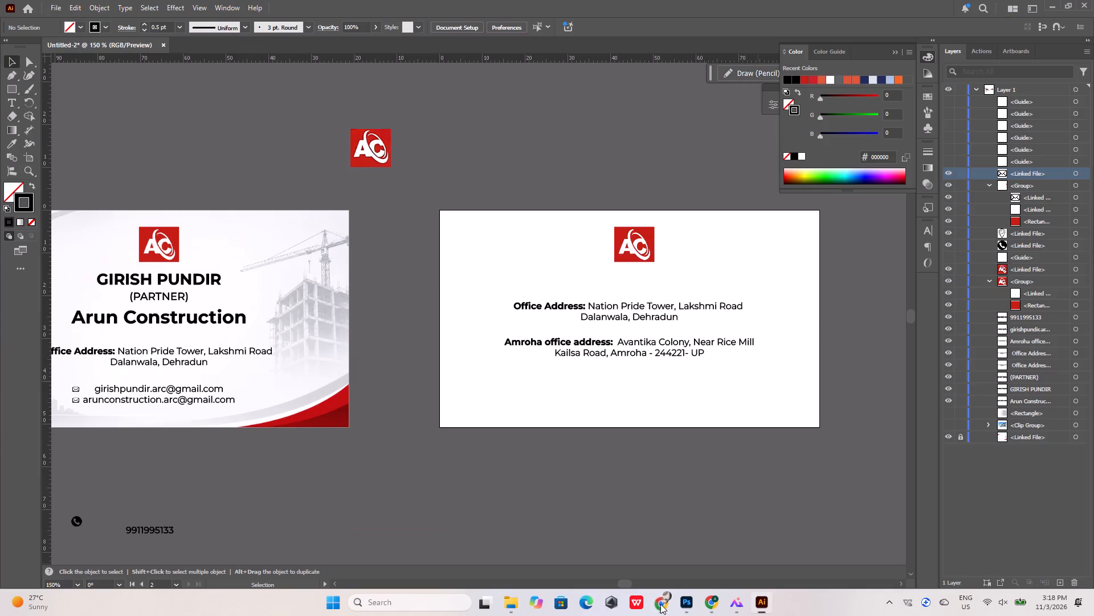
Switch to Chrome and look through the Pinterest results for construction visiting card designs as reference for the card's back.
{"action": "left_click", "coordinate": [660, 604]}
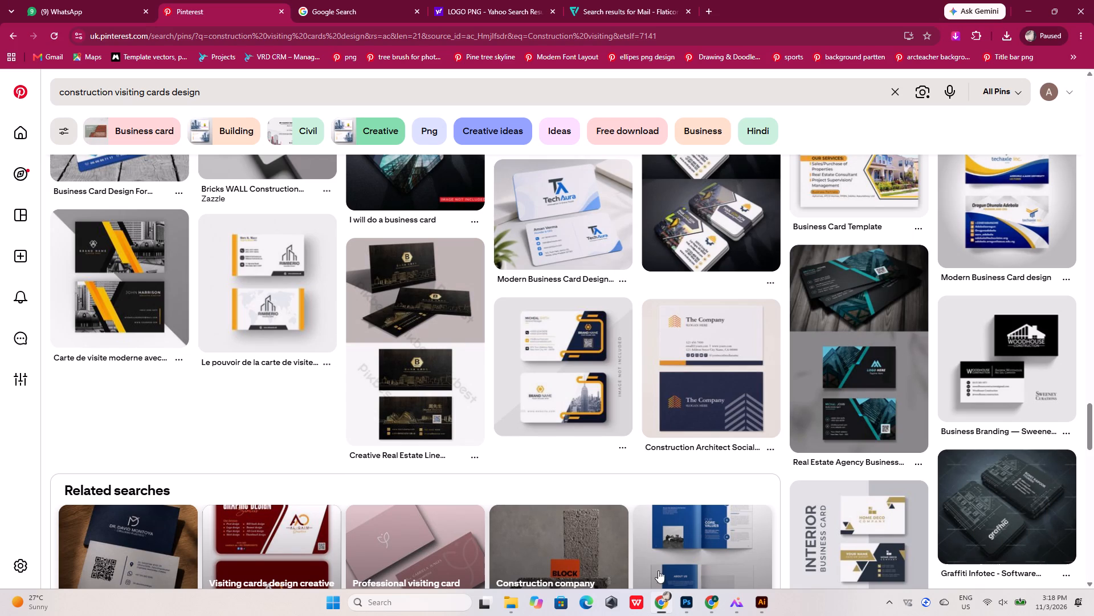
{"action": "scroll", "coordinate": [627, 466], "scroll_direction": "down", "scroll_amount": 4}
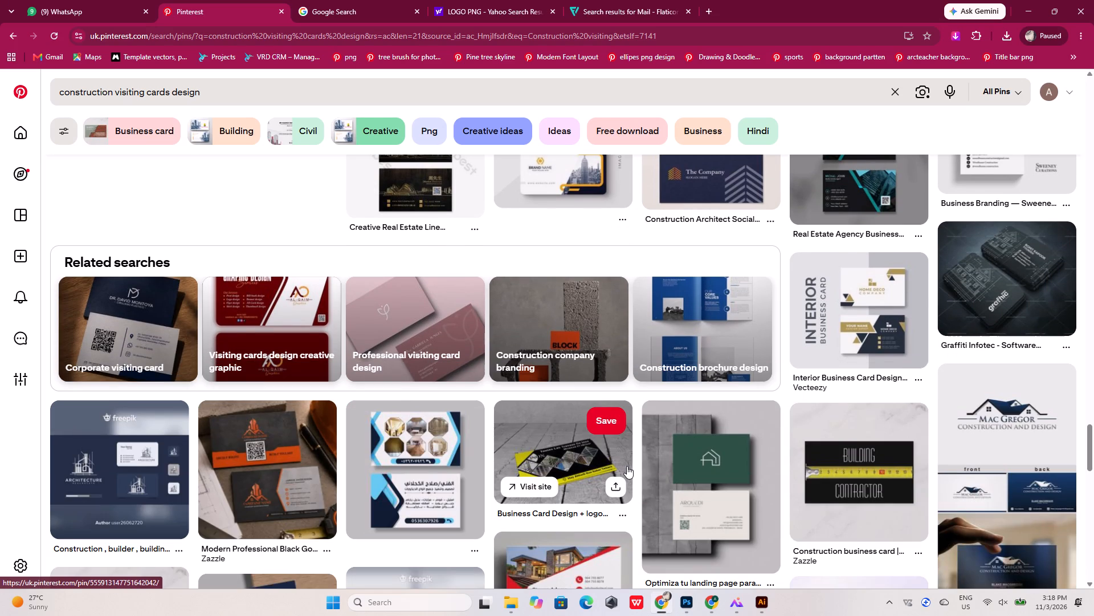
{"action": "scroll", "coordinate": [627, 466], "scroll_direction": "down", "scroll_amount": 3}
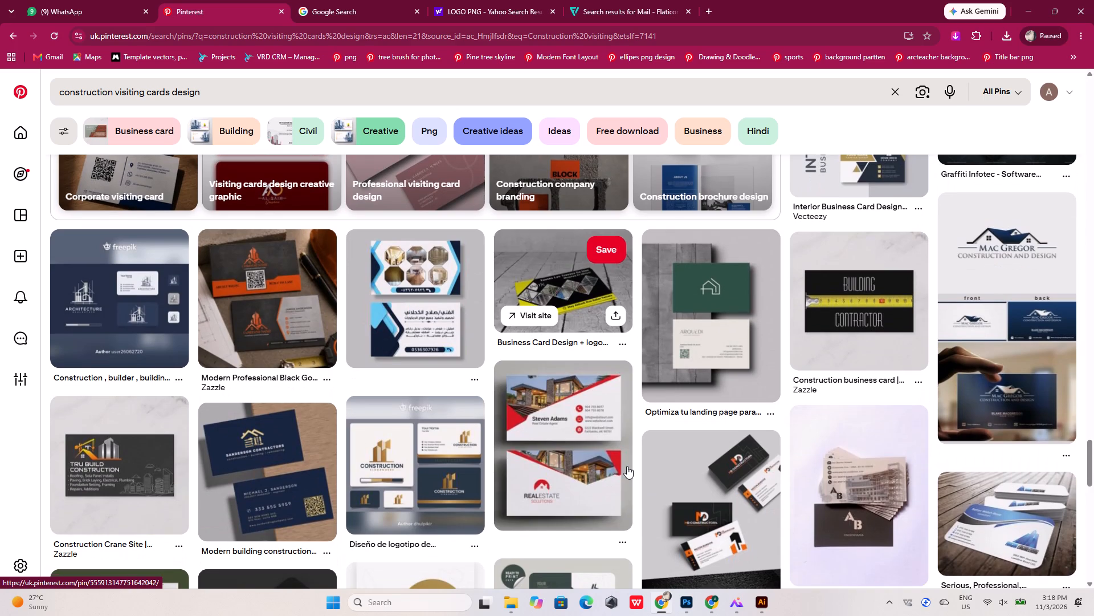
{"action": "scroll", "coordinate": [627, 466], "scroll_direction": "down", "scroll_amount": 3}
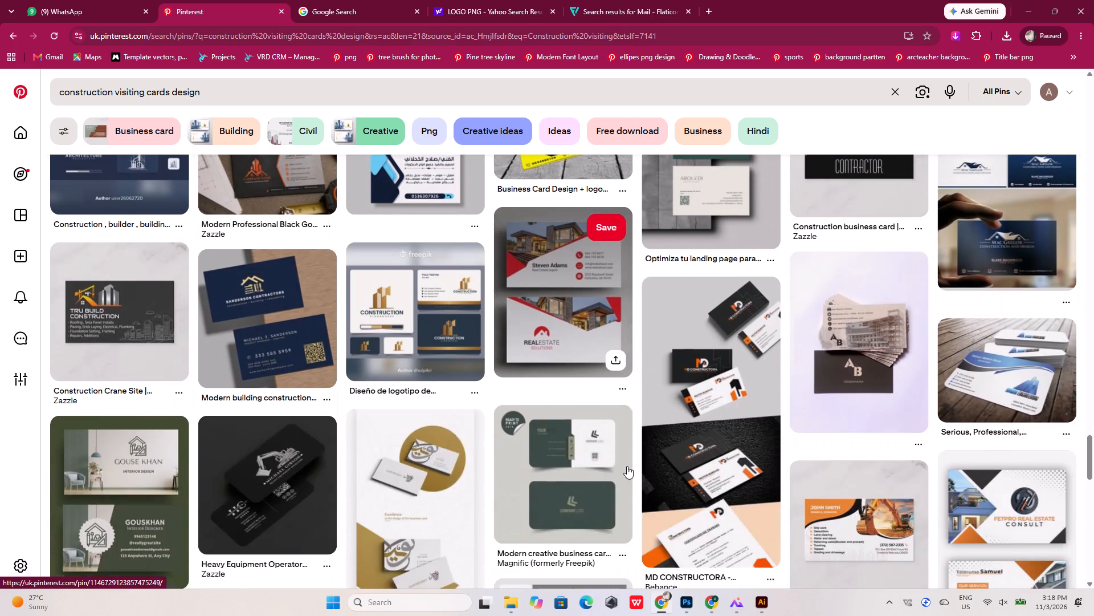
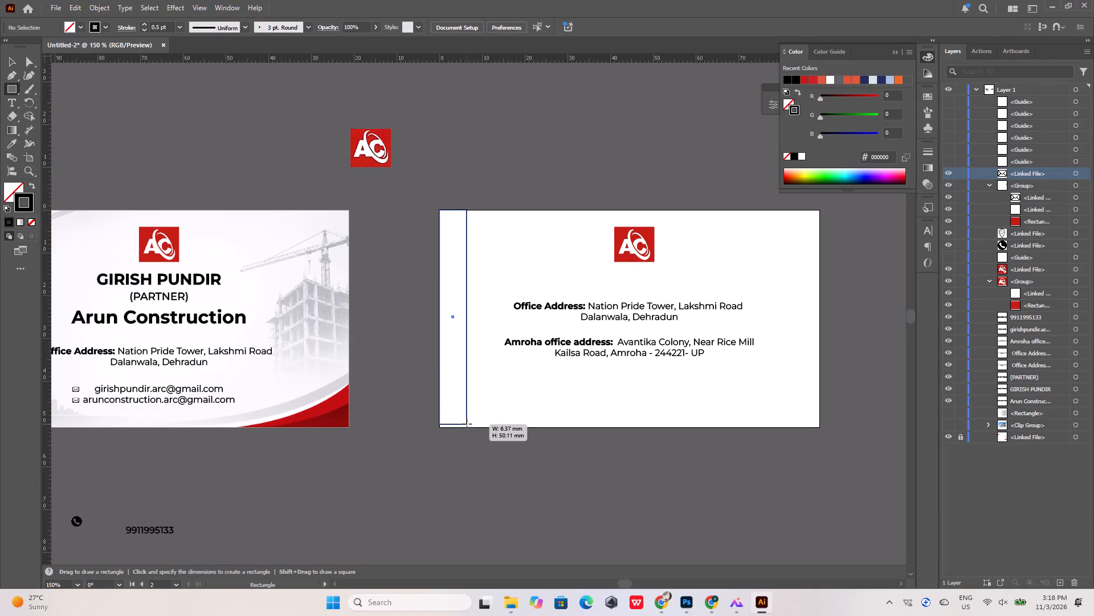
Draw a strip about 6.37 × 50.8 mm along the left edge of the card's back, with no stroke and red #c61c15 fill.
{"action": "left_click_drag", "start_coordinate": [467, 424], "coordinate": [467, 427]}
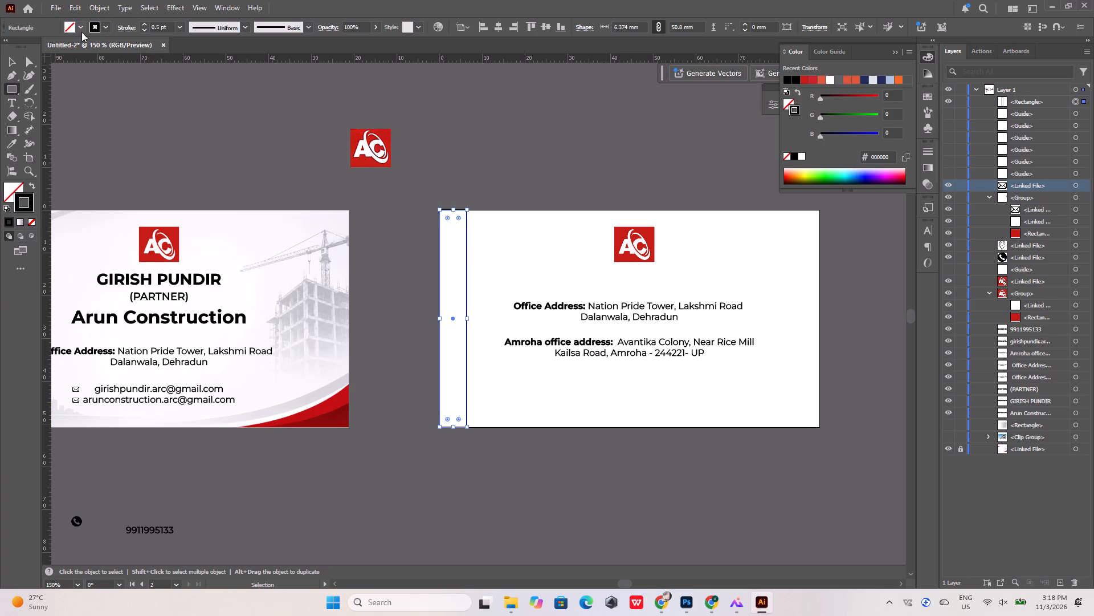
{"action": "left_click", "coordinate": [104, 27]}
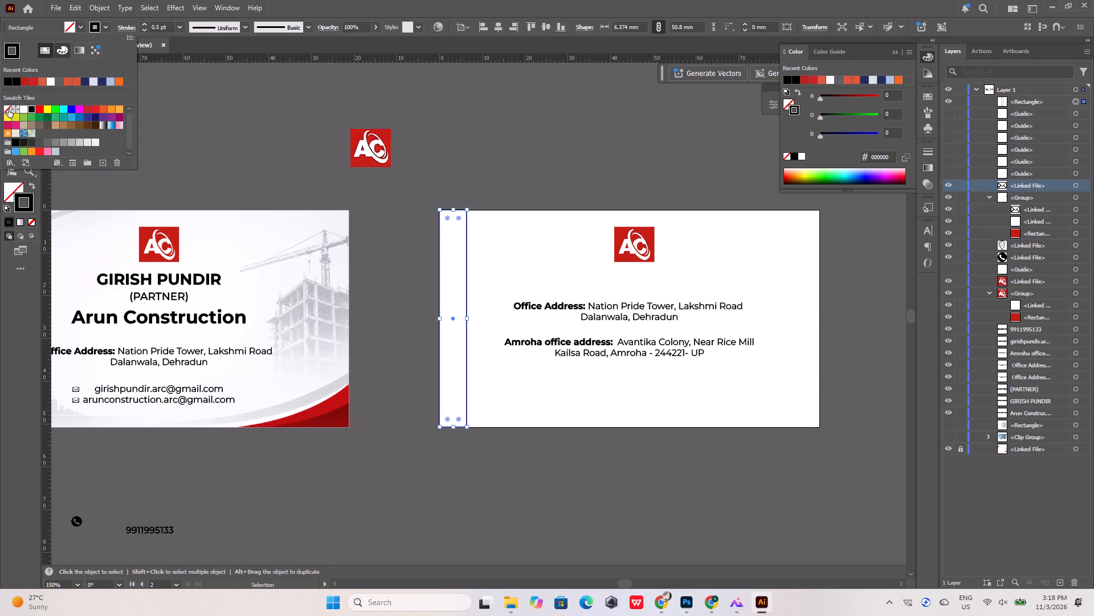
{"action": "left_click", "coordinate": [9, 108]}
{"action": "left_click", "coordinate": [79, 23]}
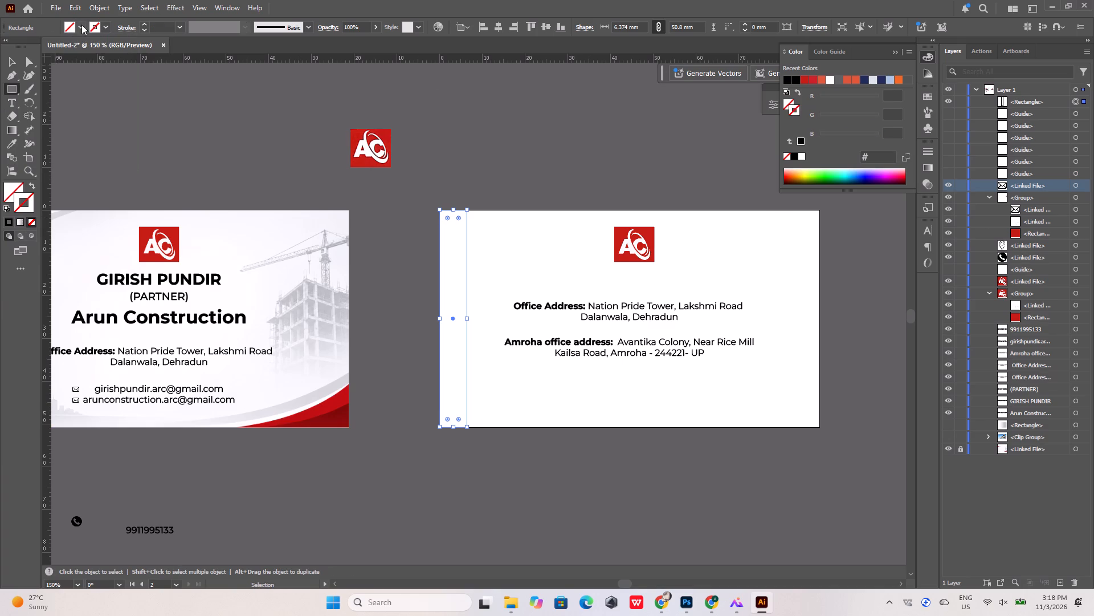
{"action": "left_click", "coordinate": [80, 25]}
{"action": "double_click", "coordinate": [78, 24]}
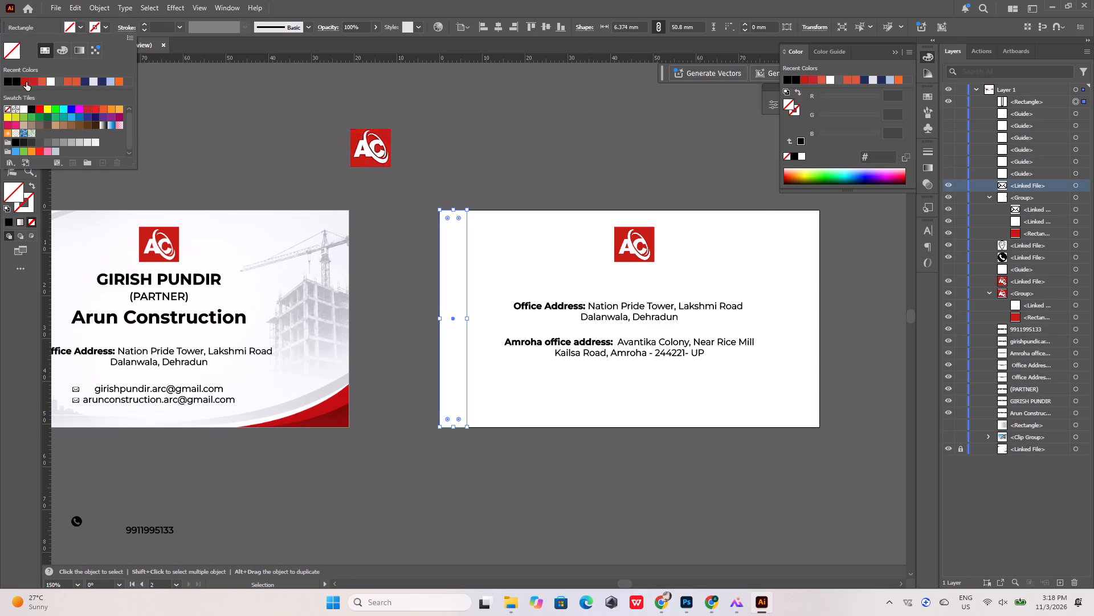
{"action": "left_click", "coordinate": [26, 82]}
{"action": "left_click", "coordinate": [169, 105]}
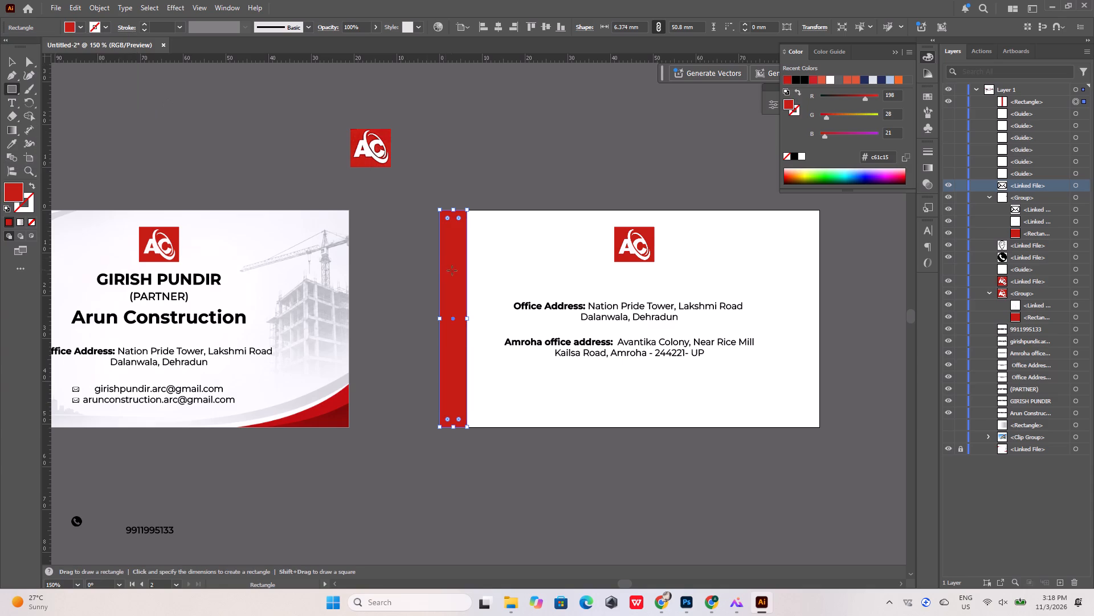
Duplicate the red strip straight across, aligning the copy flush with the right edge of the card's back.
{"action": "left_click", "coordinate": [7, 59]}
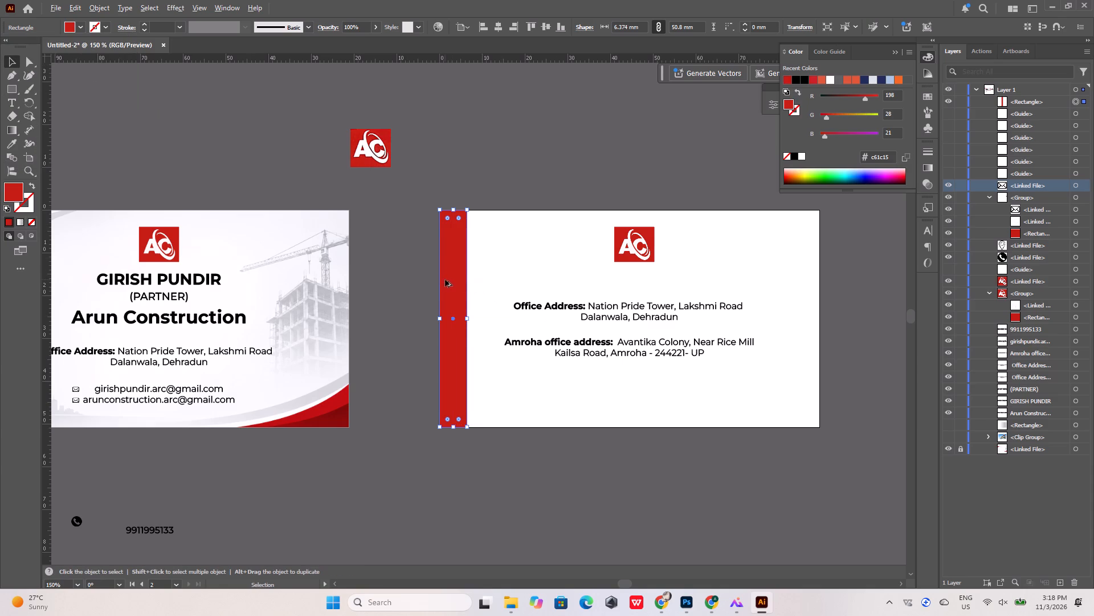
{"action": "left_click_drag", "start_coordinate": [447, 279], "coordinate": [796, 285], "text": "alt"}
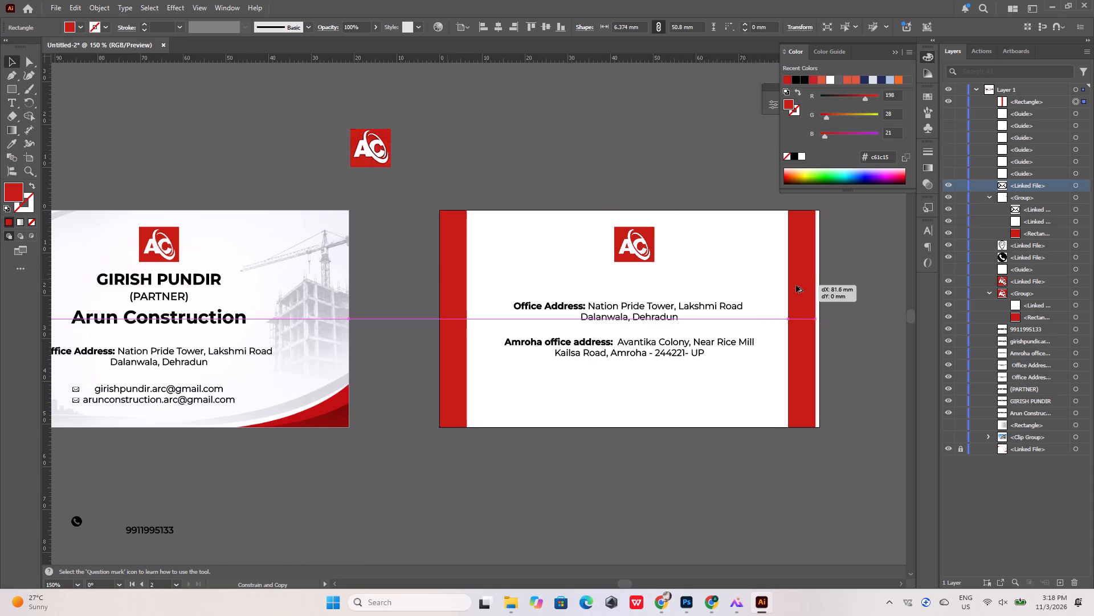
{"action": "left_click_drag", "start_coordinate": [796, 285], "coordinate": [799, 285], "text": "alt"}
{"action": "left_click", "coordinate": [623, 191]}
{"action": "left_click", "coordinate": [621, 189]}
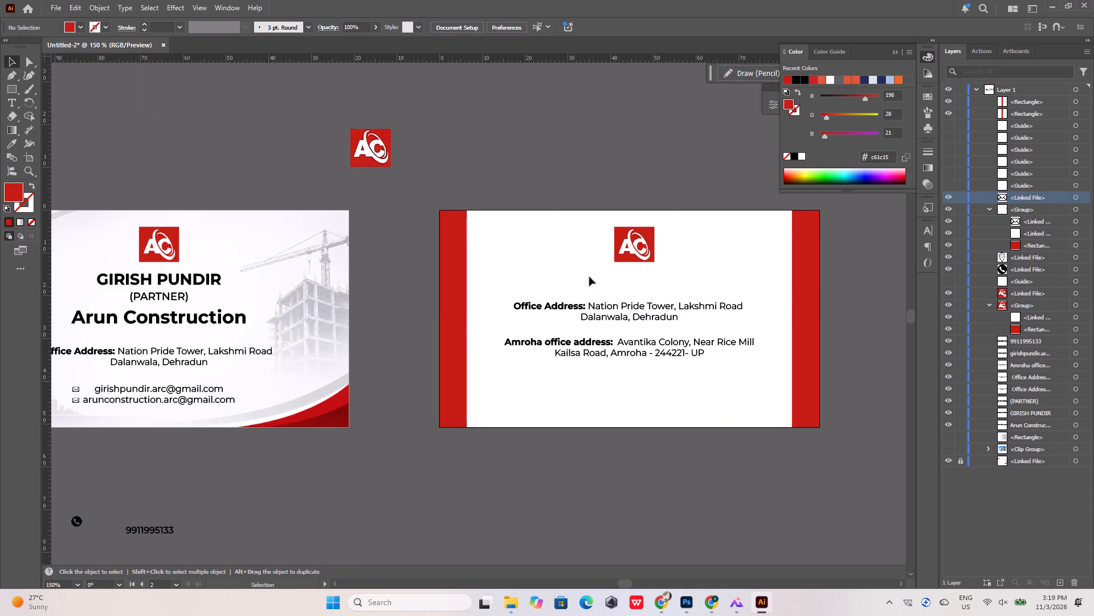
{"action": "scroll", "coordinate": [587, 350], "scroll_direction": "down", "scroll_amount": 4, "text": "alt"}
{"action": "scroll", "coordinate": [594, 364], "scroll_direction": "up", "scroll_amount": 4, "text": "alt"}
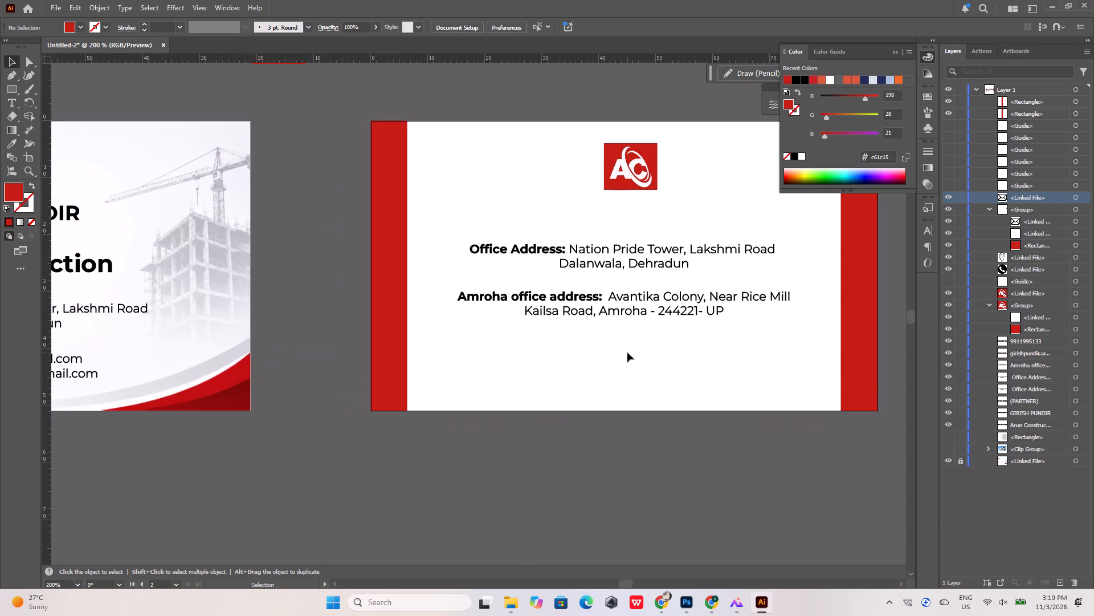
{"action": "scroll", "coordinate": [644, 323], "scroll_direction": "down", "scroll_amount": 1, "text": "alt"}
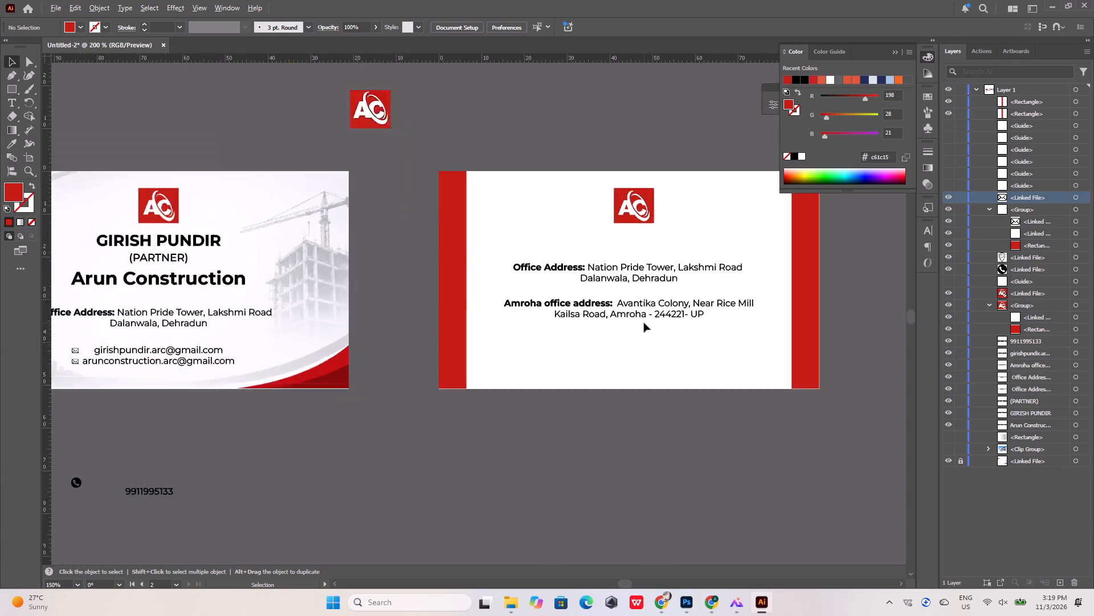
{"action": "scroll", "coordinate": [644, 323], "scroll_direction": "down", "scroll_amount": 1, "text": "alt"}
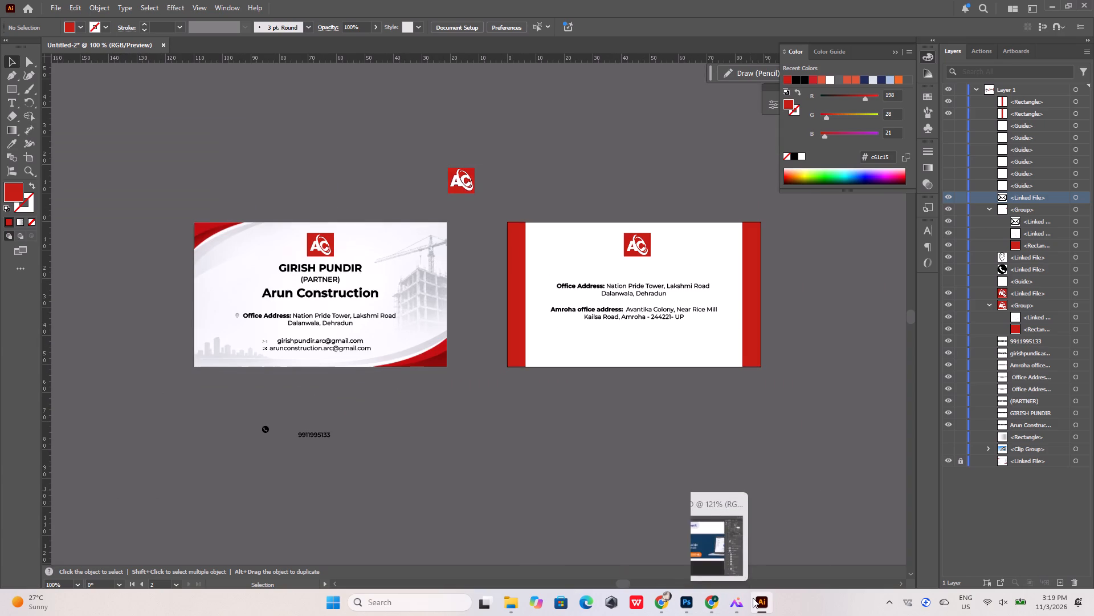
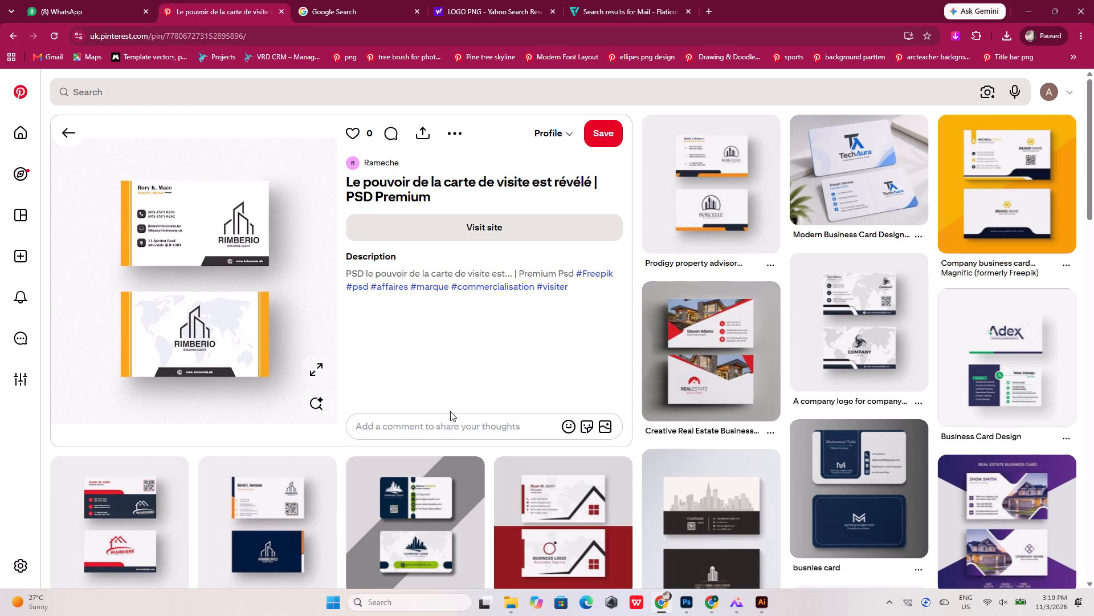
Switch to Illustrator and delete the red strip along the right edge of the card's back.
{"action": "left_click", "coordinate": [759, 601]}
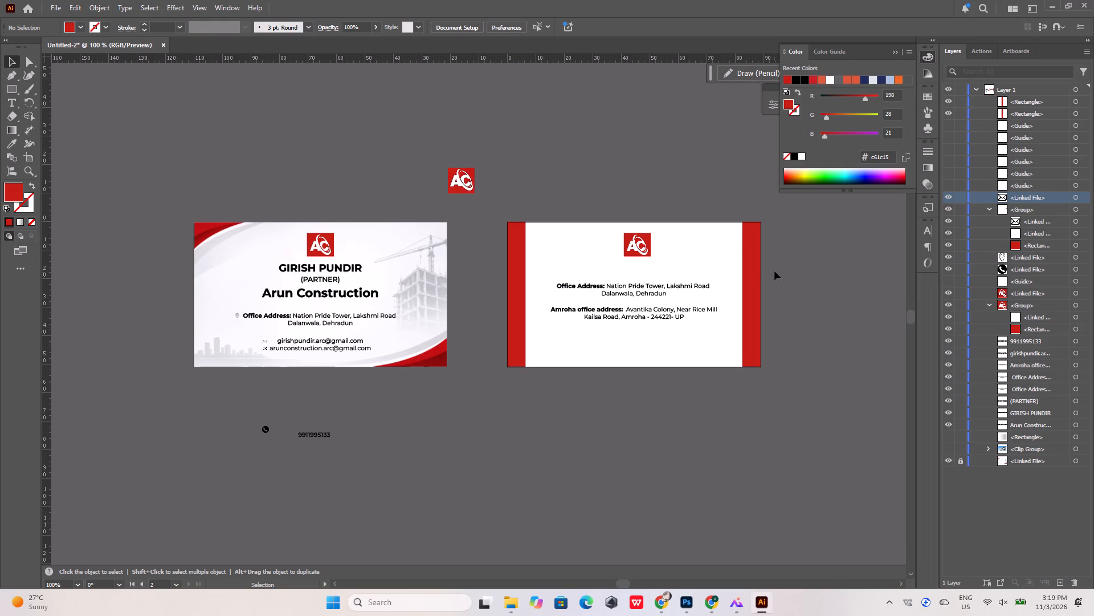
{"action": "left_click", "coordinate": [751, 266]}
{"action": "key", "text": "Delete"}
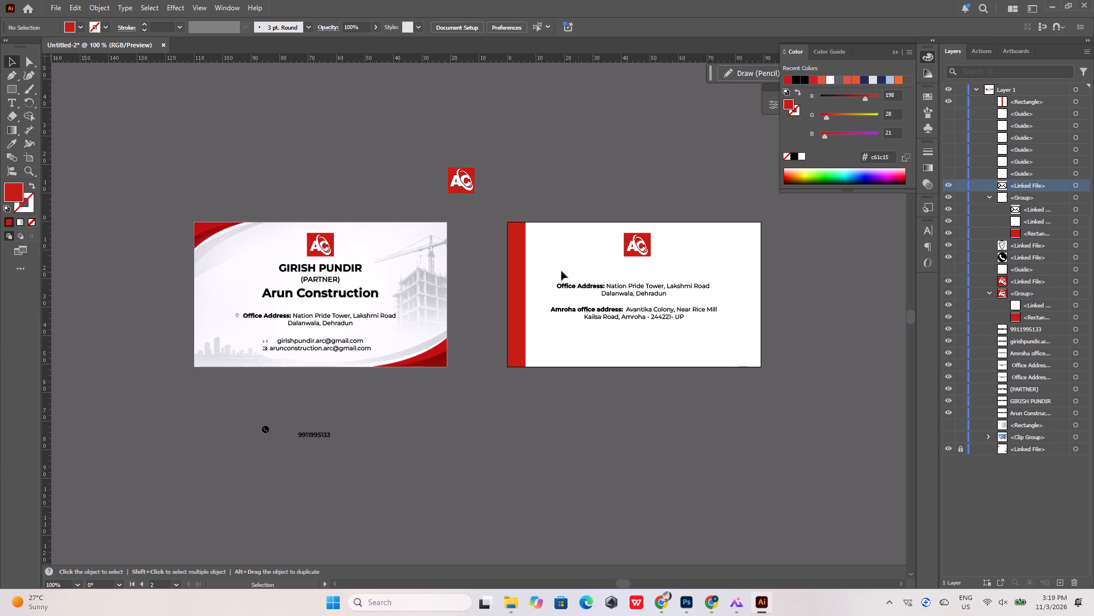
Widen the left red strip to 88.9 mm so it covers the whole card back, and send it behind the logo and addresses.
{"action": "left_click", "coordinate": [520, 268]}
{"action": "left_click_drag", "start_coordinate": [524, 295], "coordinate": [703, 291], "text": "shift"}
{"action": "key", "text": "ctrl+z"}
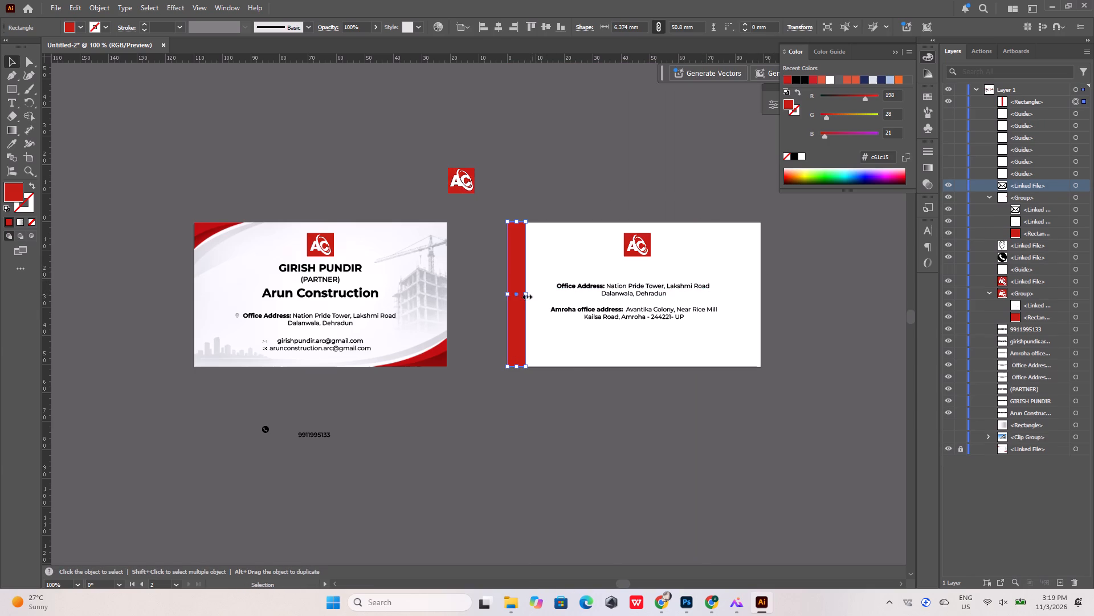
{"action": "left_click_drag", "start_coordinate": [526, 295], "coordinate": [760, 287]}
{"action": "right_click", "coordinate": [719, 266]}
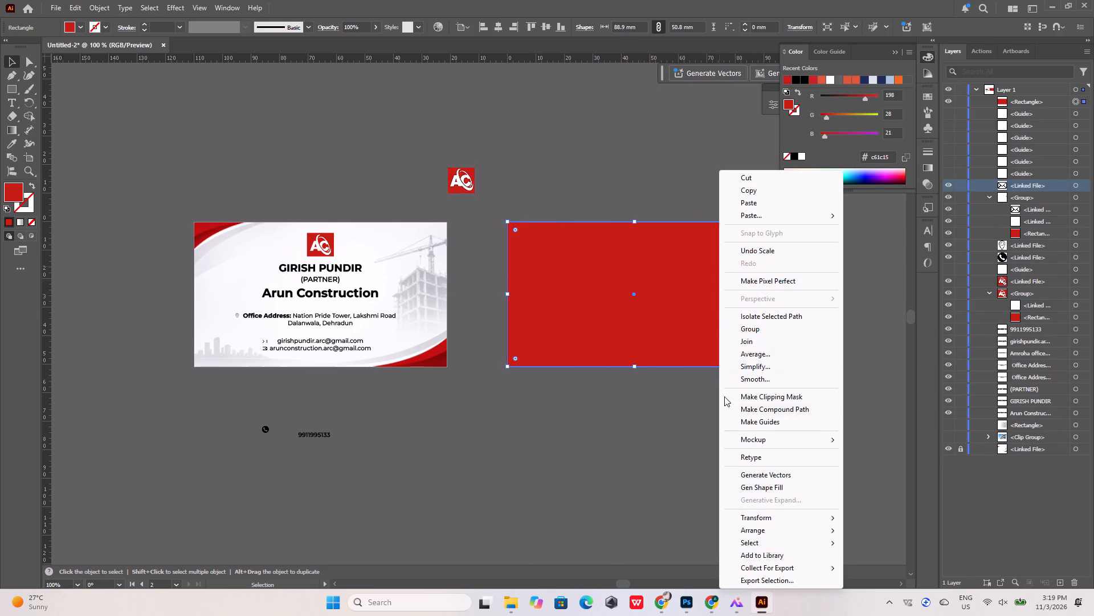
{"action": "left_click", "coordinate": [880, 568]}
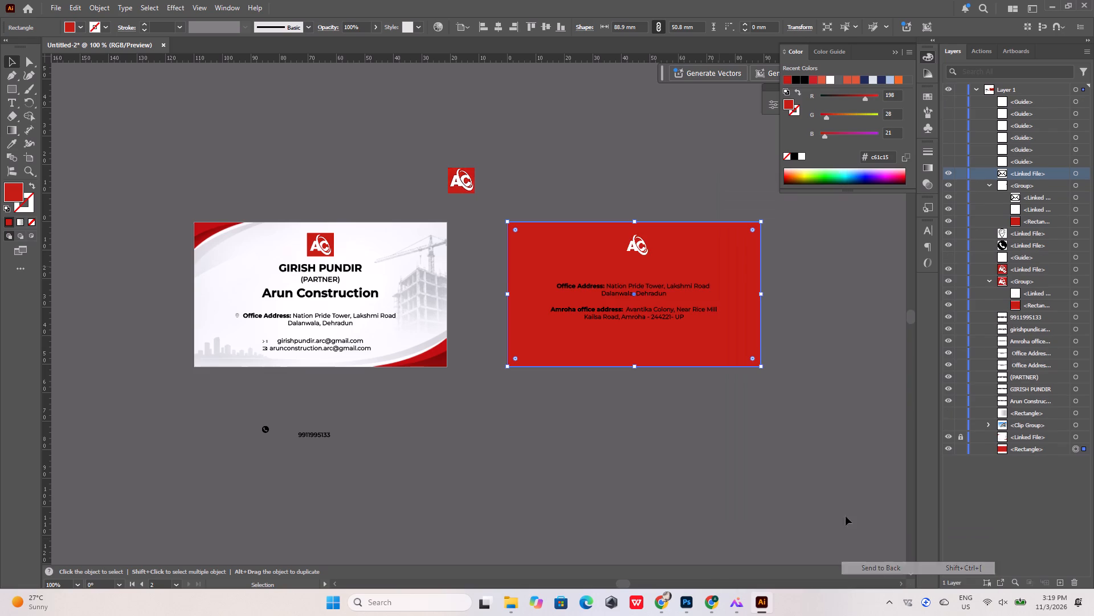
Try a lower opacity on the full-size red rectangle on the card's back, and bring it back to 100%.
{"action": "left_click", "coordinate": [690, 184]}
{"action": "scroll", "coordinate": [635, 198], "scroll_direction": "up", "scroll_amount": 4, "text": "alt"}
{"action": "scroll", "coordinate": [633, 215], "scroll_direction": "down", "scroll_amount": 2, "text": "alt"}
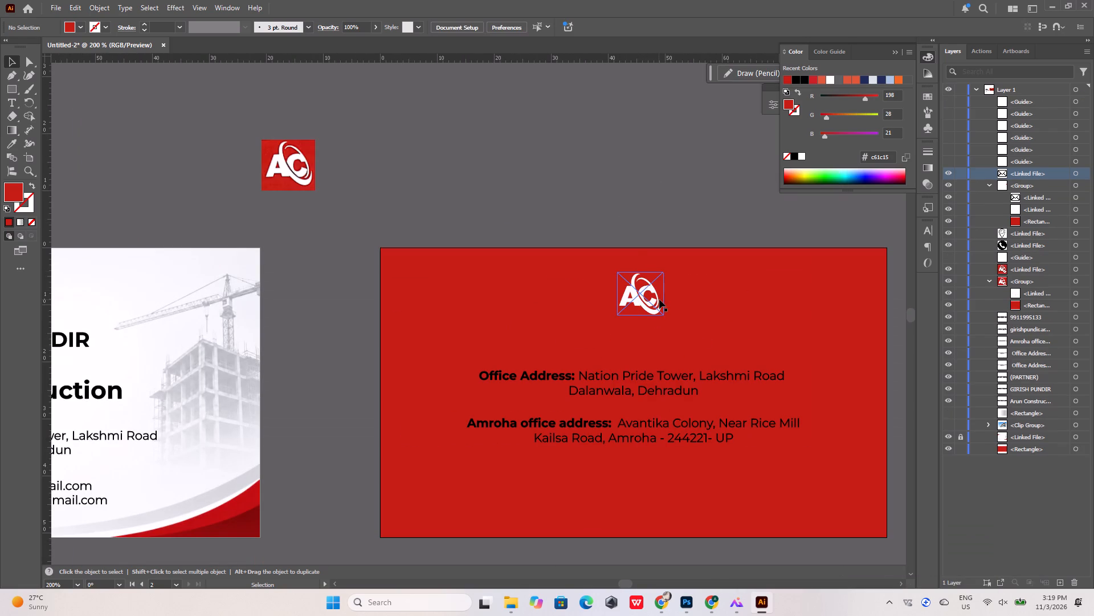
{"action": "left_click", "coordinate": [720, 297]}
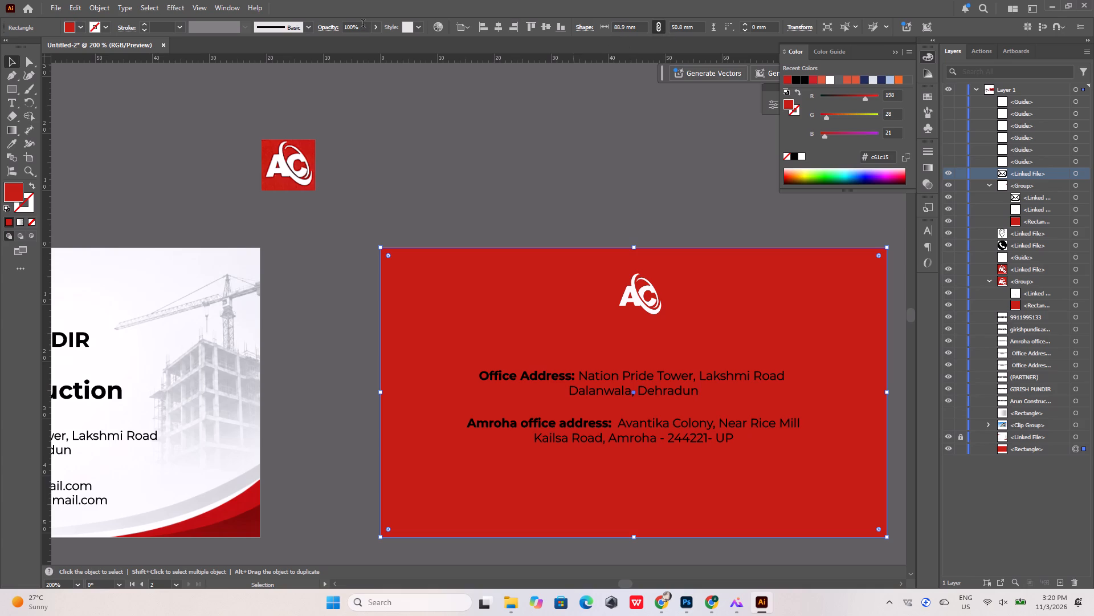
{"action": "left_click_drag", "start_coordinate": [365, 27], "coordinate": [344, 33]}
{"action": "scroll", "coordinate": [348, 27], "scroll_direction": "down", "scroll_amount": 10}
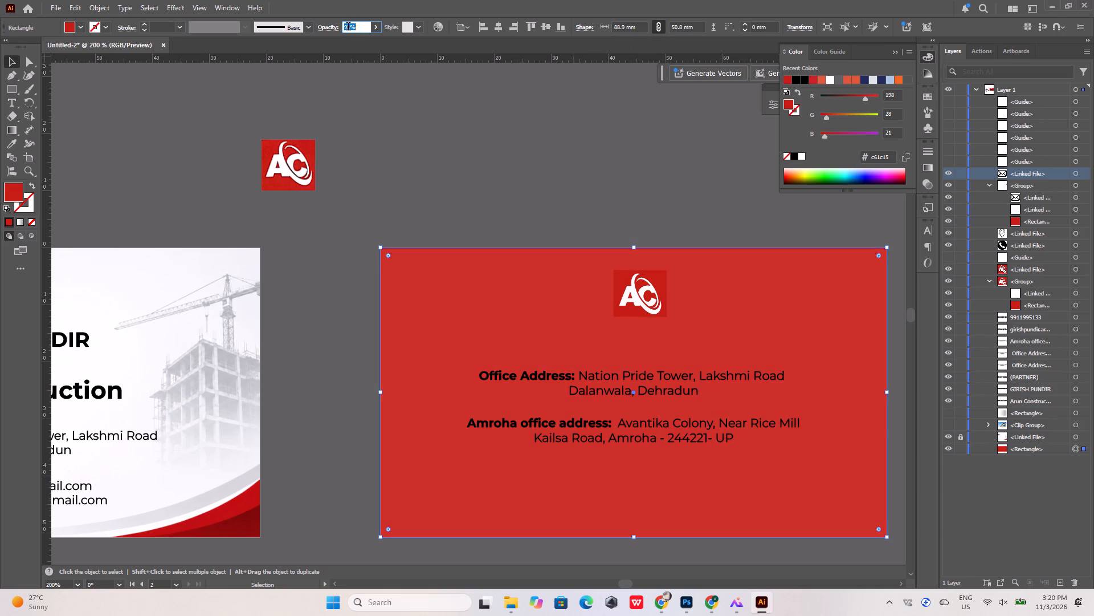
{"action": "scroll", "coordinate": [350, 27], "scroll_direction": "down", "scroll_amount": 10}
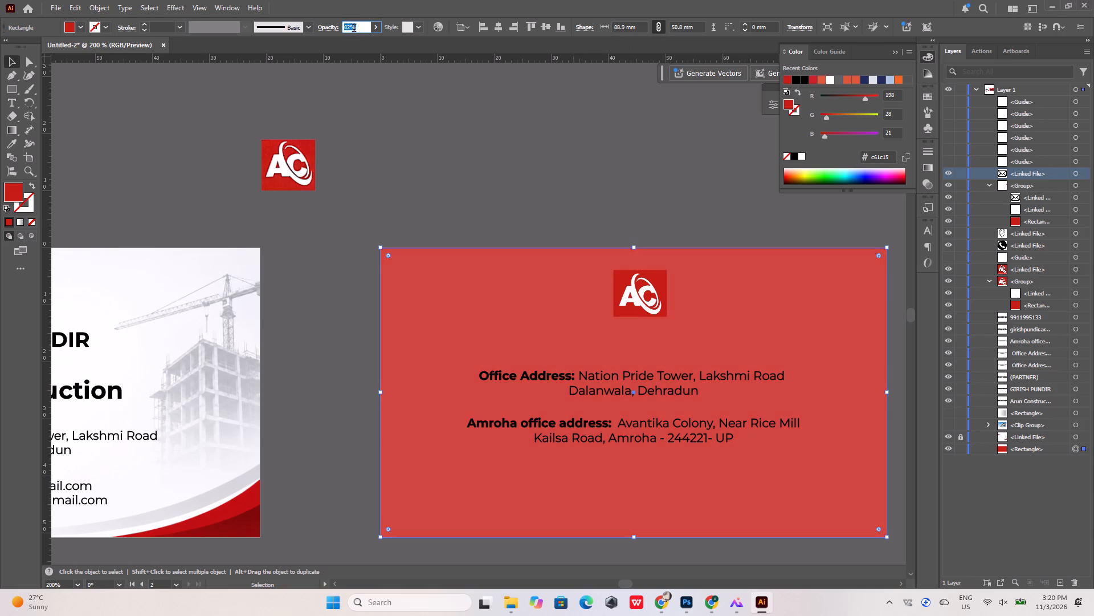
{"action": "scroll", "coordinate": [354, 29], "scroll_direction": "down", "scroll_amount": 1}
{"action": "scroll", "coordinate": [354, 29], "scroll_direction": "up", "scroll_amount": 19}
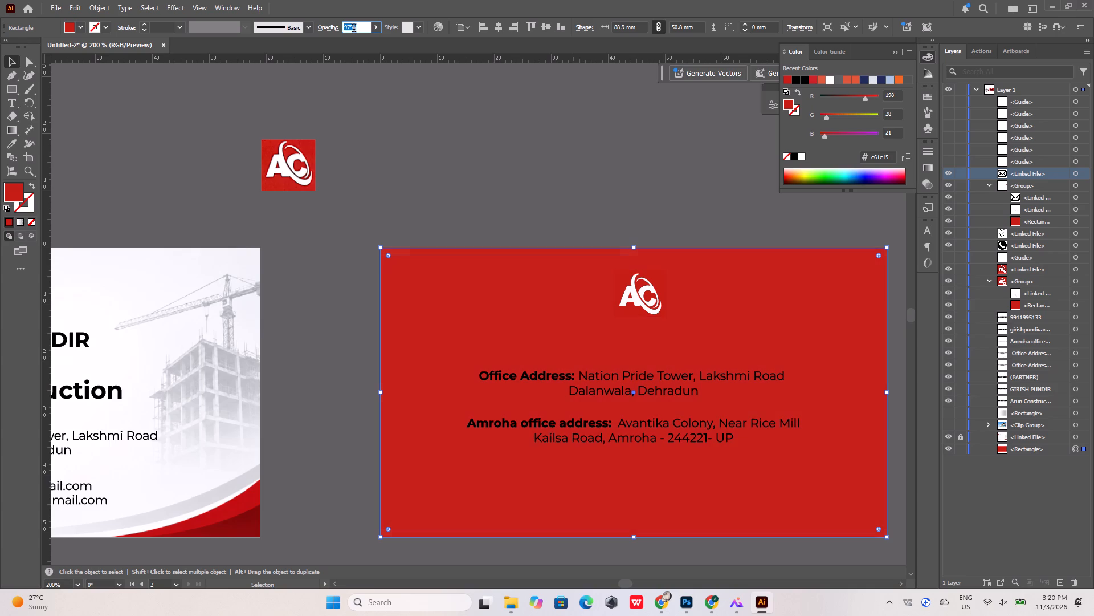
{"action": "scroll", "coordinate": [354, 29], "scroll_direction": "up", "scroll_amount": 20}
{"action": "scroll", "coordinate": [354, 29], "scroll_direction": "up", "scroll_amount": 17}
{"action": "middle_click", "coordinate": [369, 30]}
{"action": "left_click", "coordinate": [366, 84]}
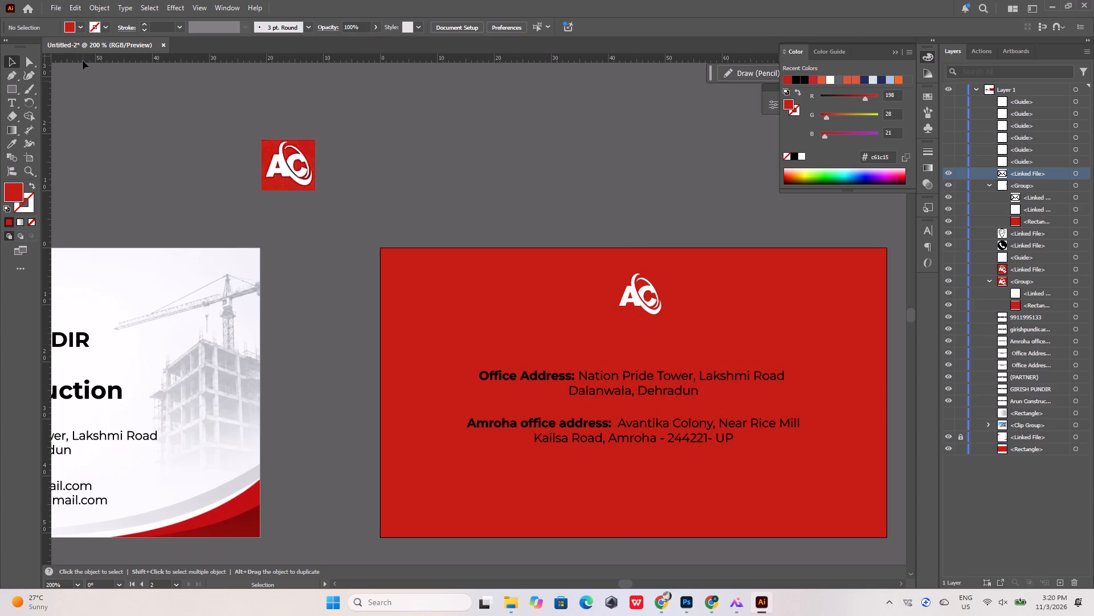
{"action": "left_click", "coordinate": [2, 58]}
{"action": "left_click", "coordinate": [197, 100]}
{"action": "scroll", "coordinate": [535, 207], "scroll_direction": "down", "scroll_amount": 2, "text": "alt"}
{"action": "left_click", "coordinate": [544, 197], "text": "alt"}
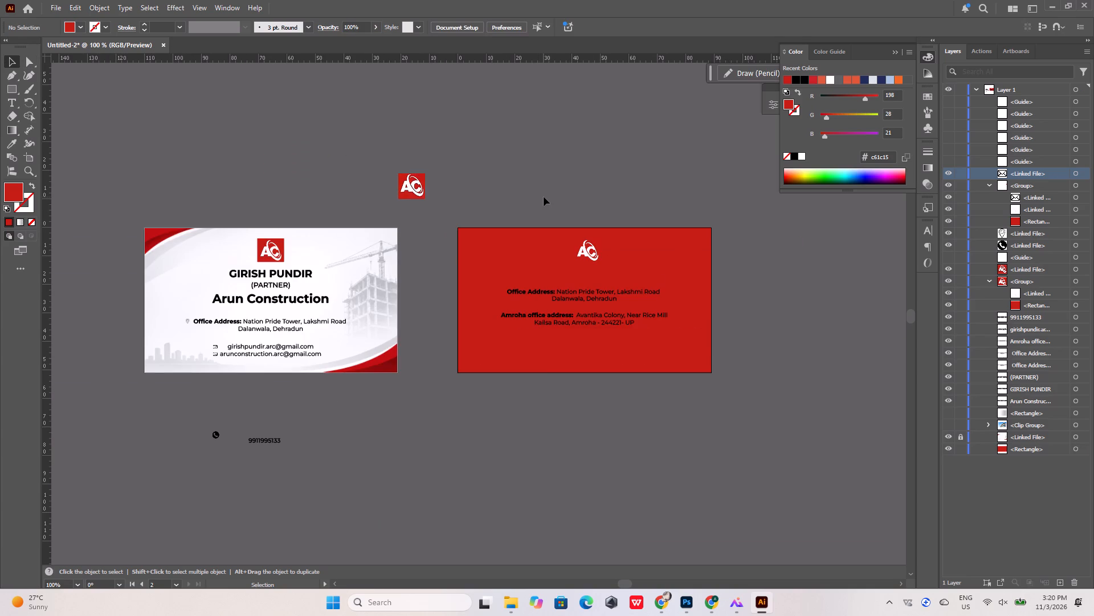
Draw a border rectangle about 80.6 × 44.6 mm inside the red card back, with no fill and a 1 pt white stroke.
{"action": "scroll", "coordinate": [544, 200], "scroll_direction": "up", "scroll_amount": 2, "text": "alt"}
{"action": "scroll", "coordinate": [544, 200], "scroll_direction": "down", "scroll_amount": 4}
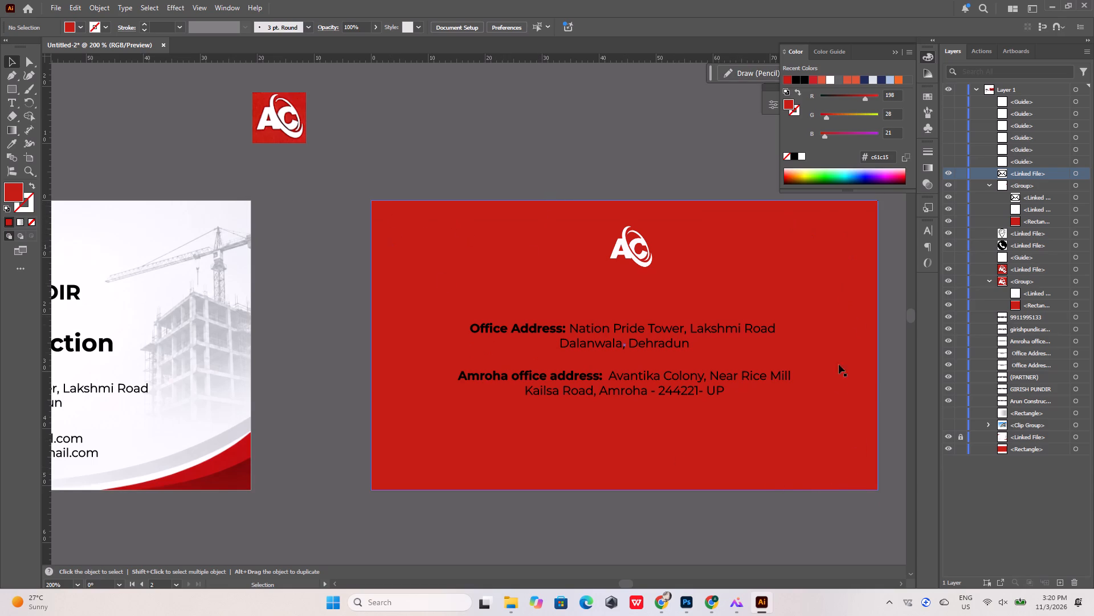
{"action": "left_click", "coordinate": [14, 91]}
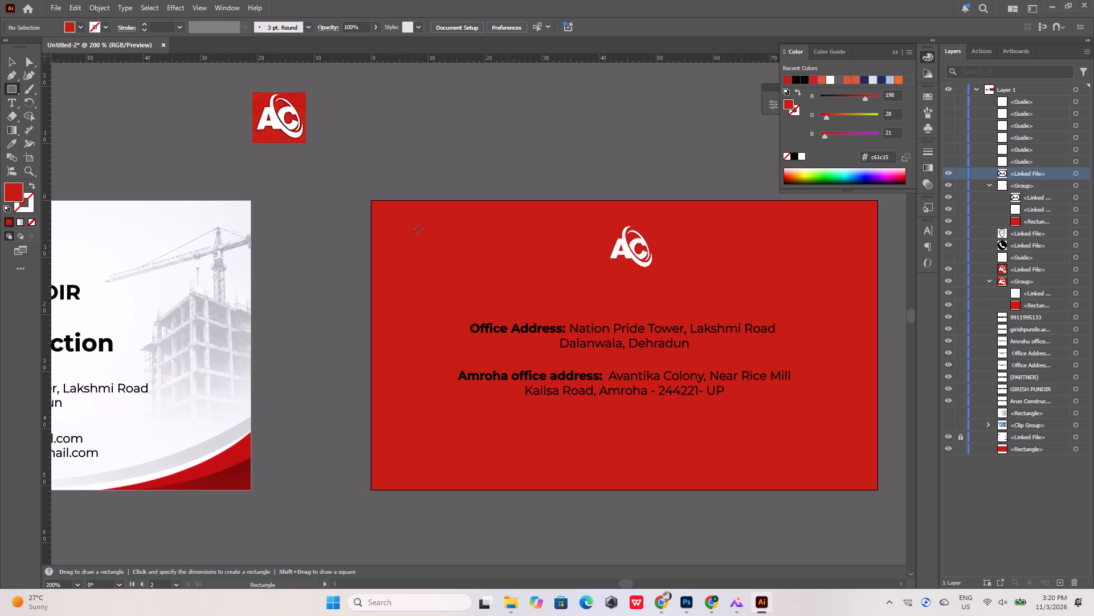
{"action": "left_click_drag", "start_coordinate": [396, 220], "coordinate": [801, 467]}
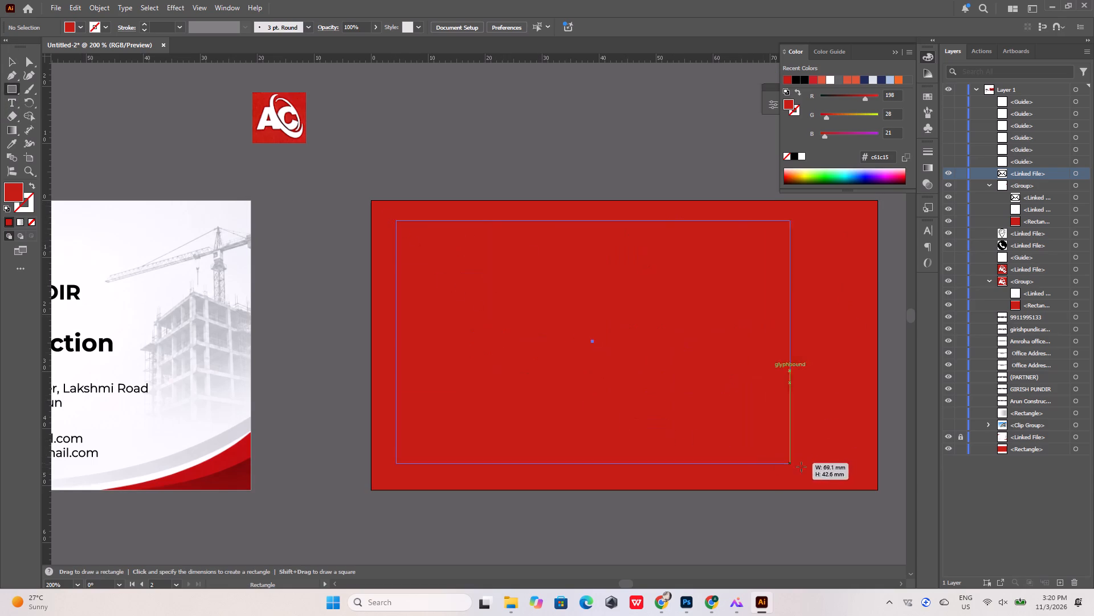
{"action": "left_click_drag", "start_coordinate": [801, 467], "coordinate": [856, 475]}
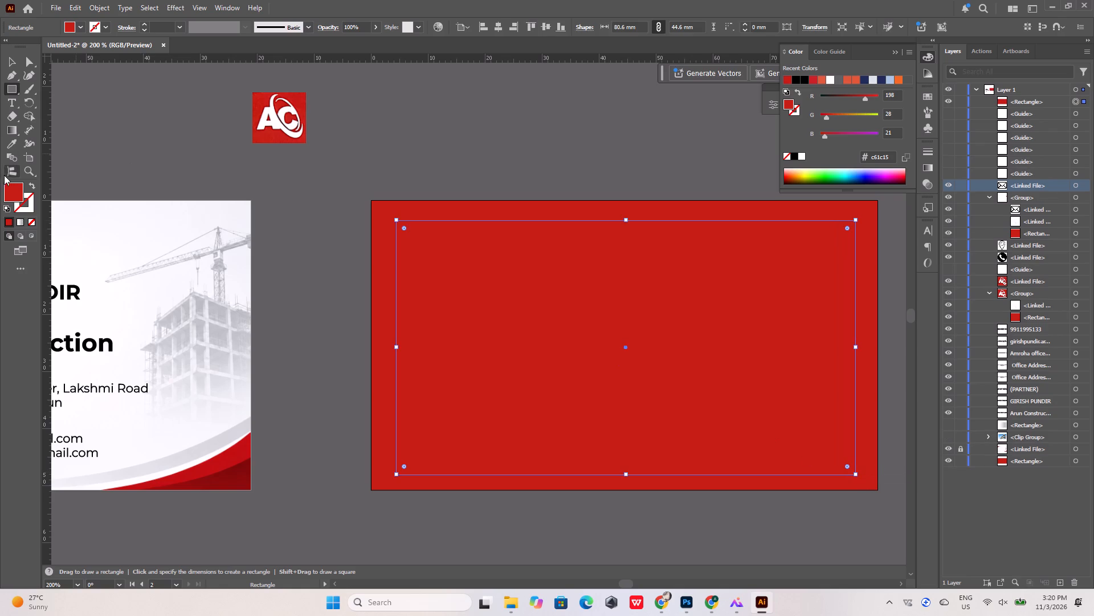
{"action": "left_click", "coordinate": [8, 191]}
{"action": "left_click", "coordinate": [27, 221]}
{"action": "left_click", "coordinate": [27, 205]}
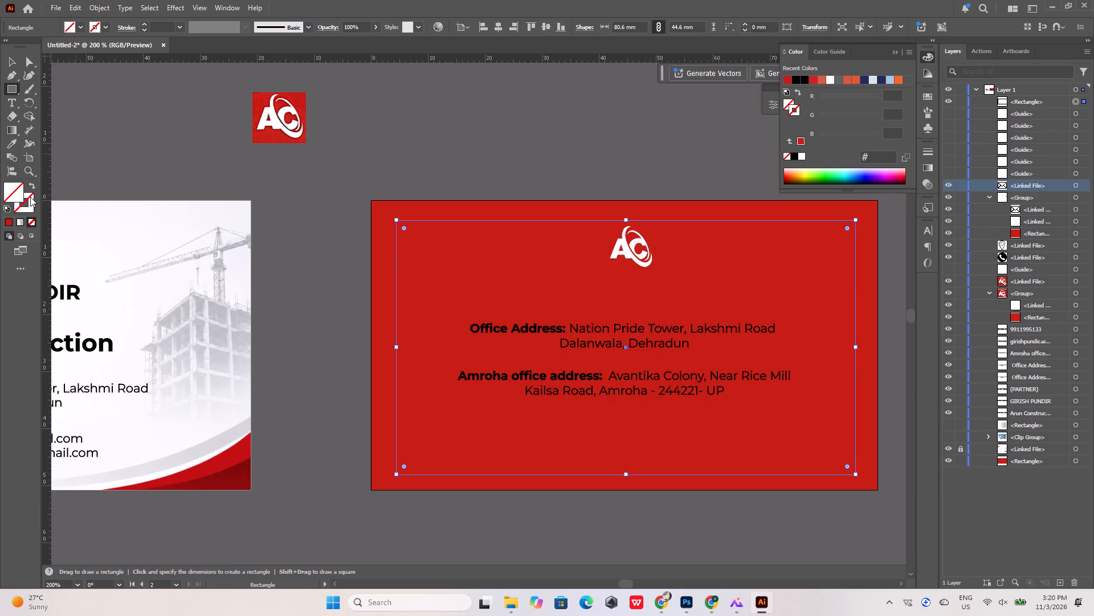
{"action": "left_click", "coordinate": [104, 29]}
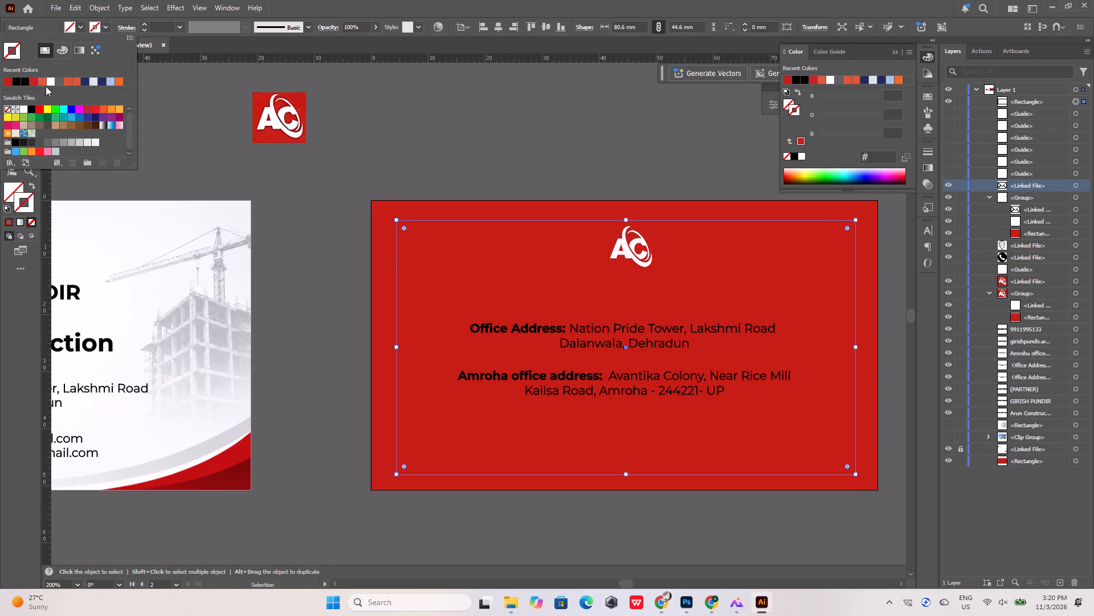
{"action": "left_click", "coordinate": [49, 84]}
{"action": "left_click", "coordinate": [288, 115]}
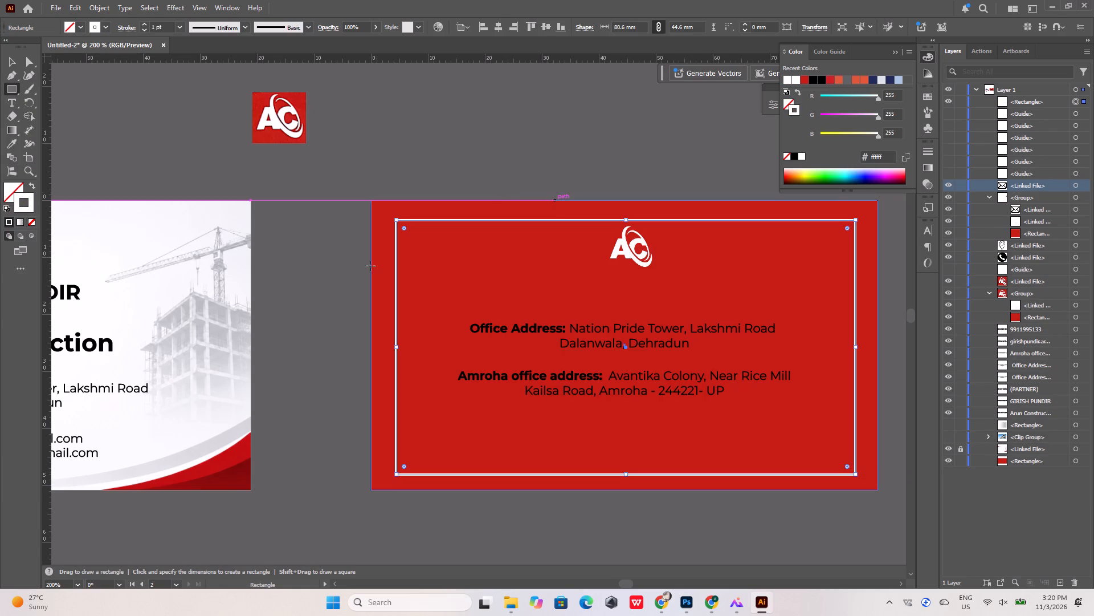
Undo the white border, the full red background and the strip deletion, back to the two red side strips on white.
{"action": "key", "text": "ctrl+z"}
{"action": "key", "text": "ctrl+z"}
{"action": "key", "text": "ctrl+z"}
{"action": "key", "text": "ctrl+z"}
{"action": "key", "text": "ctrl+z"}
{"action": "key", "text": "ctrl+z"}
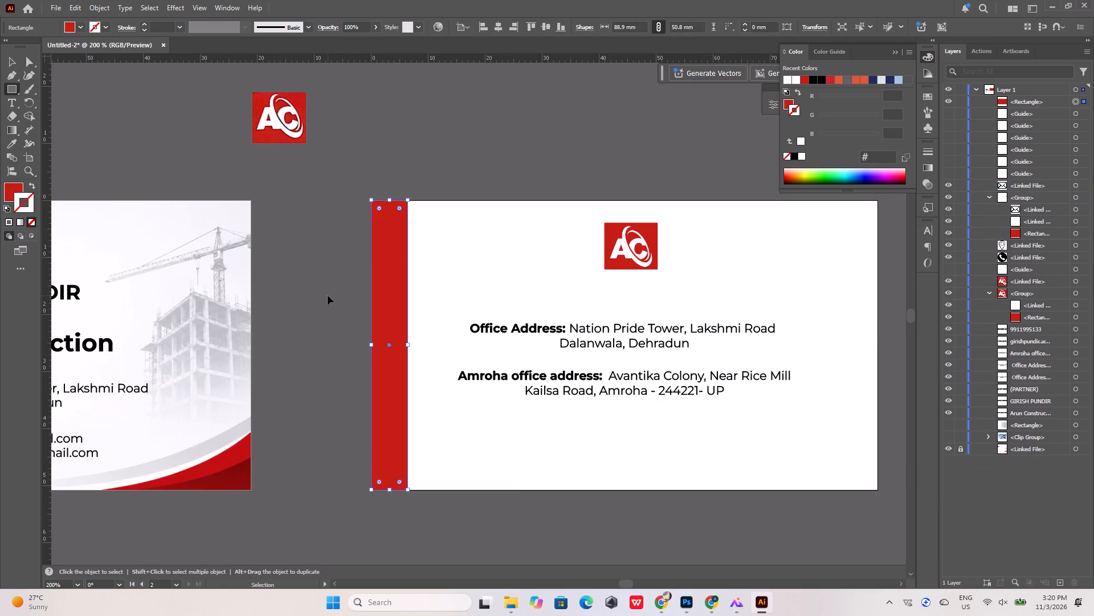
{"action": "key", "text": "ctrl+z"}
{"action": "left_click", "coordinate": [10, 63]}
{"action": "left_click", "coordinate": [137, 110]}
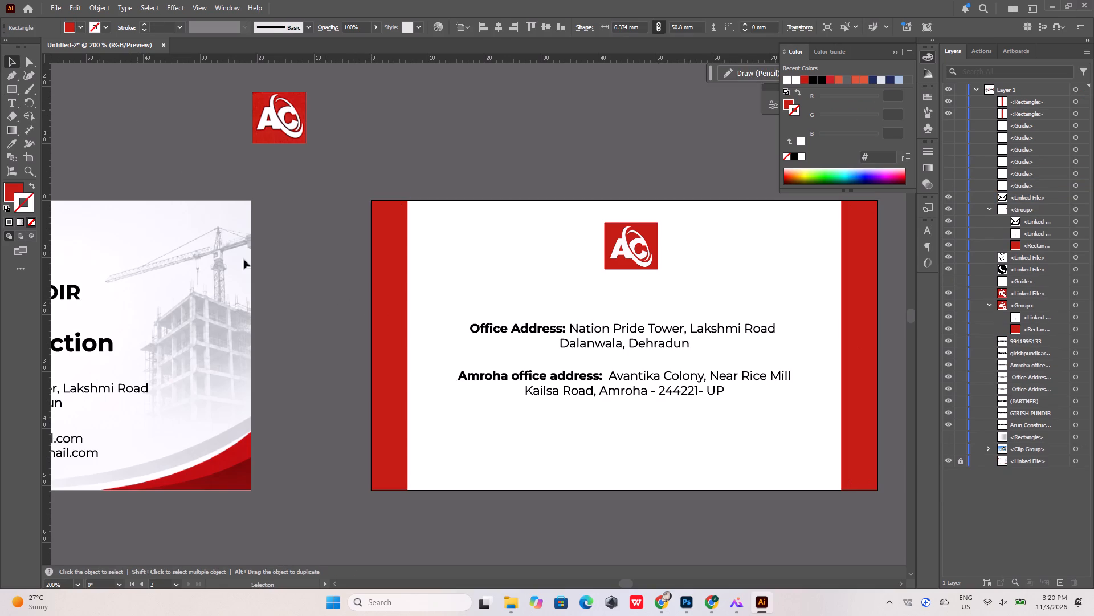
{"action": "scroll", "coordinate": [528, 355], "scroll_direction": "down", "scroll_amount": 2, "text": "alt"}
{"action": "scroll", "coordinate": [663, 345], "scroll_direction": "up", "scroll_amount": 3, "text": "alt"}
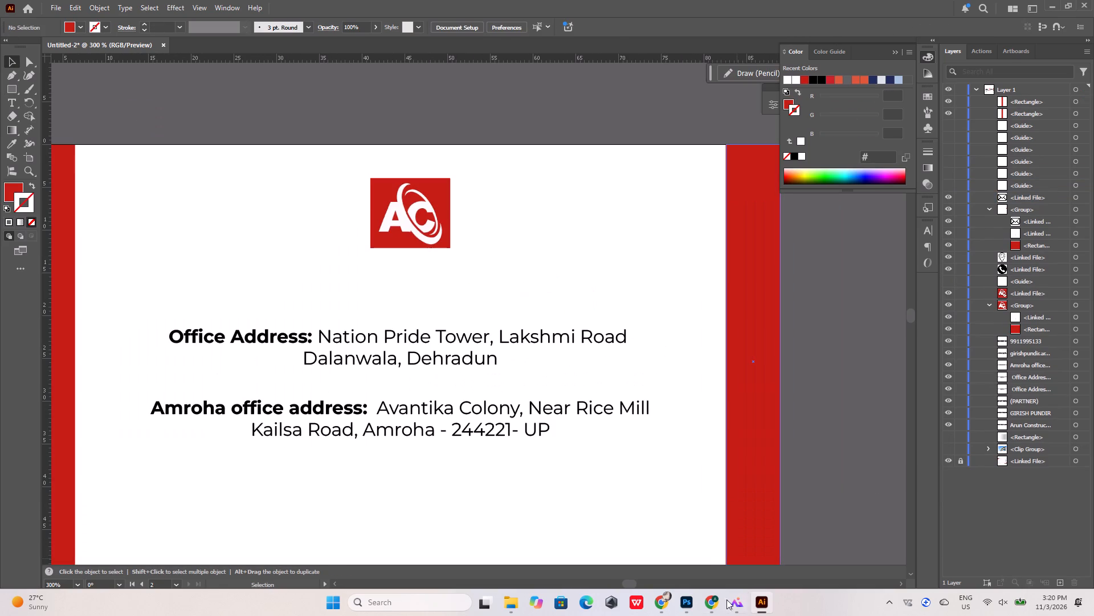
{"action": "left_click", "coordinate": [701, 601]}
{"action": "left_click", "coordinate": [655, 602]}
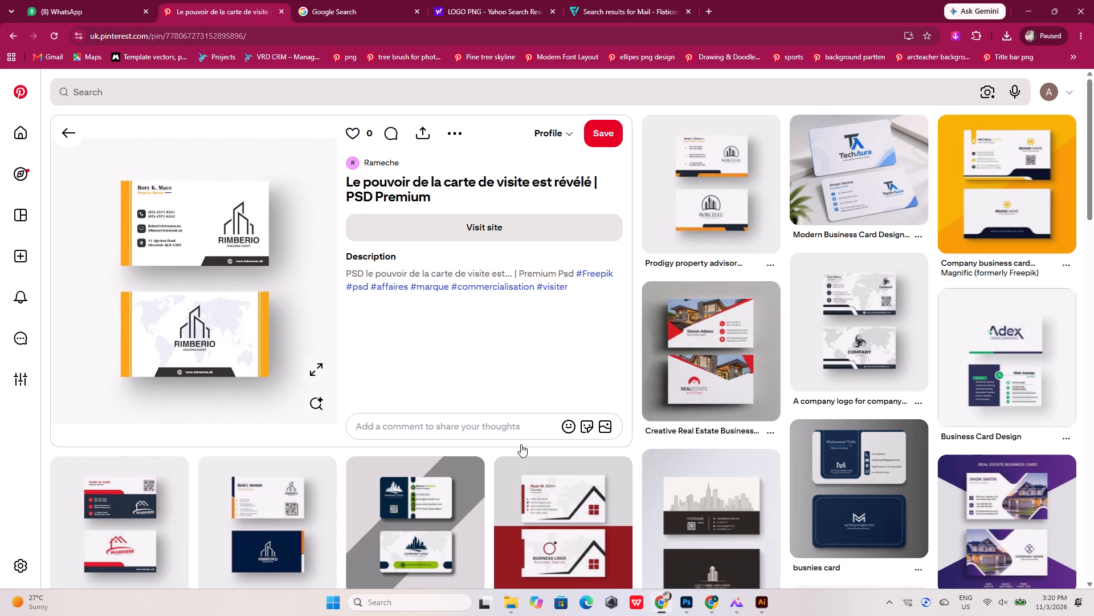
{"action": "left_click", "coordinate": [320, 373]}
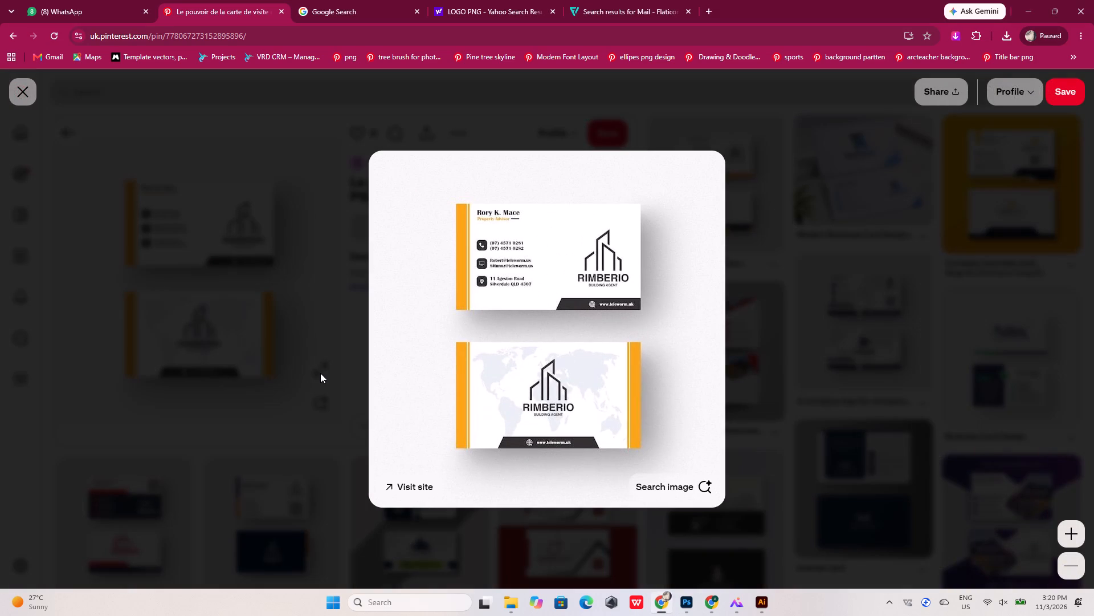
{"action": "left_click", "coordinate": [705, 605]}
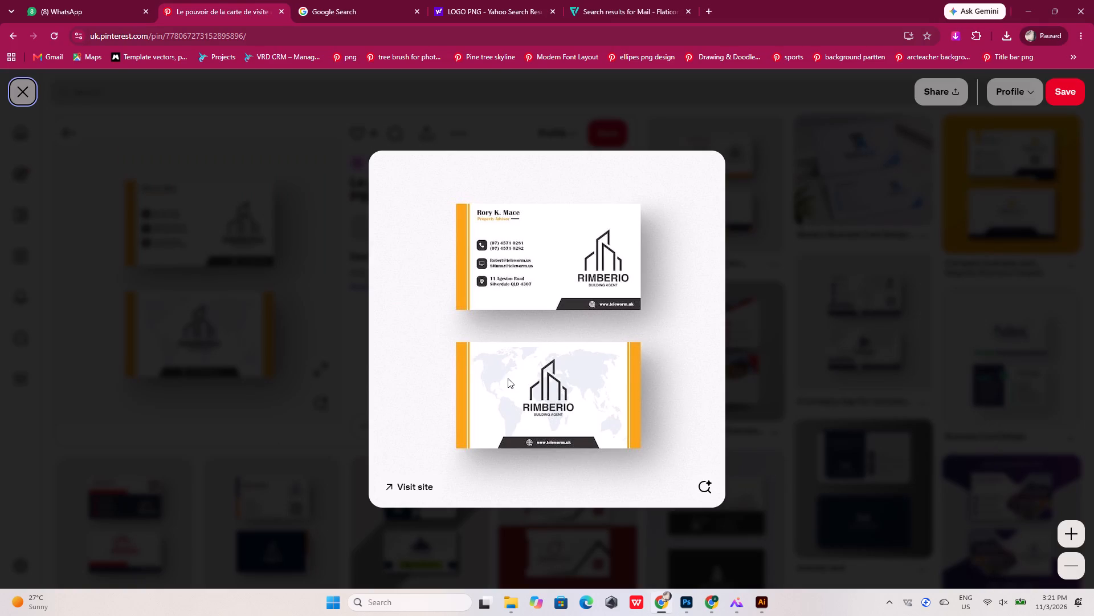
Switch back to Illustrator and delete the red strip along the right edge of the card's back.
{"action": "left_click", "coordinate": [762, 603]}
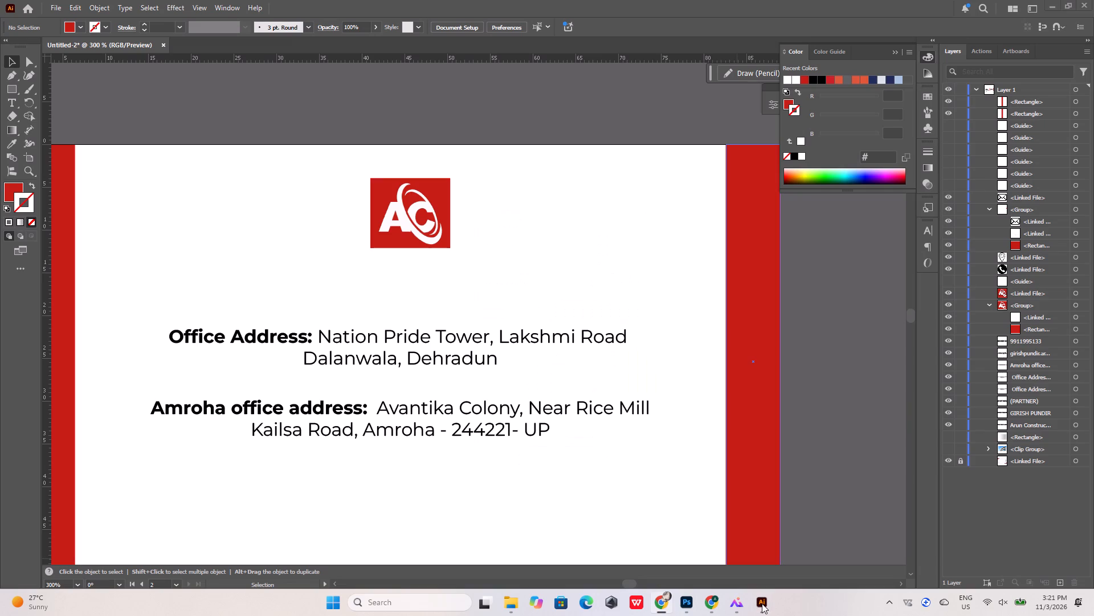
{"action": "left_click", "coordinate": [736, 357]}
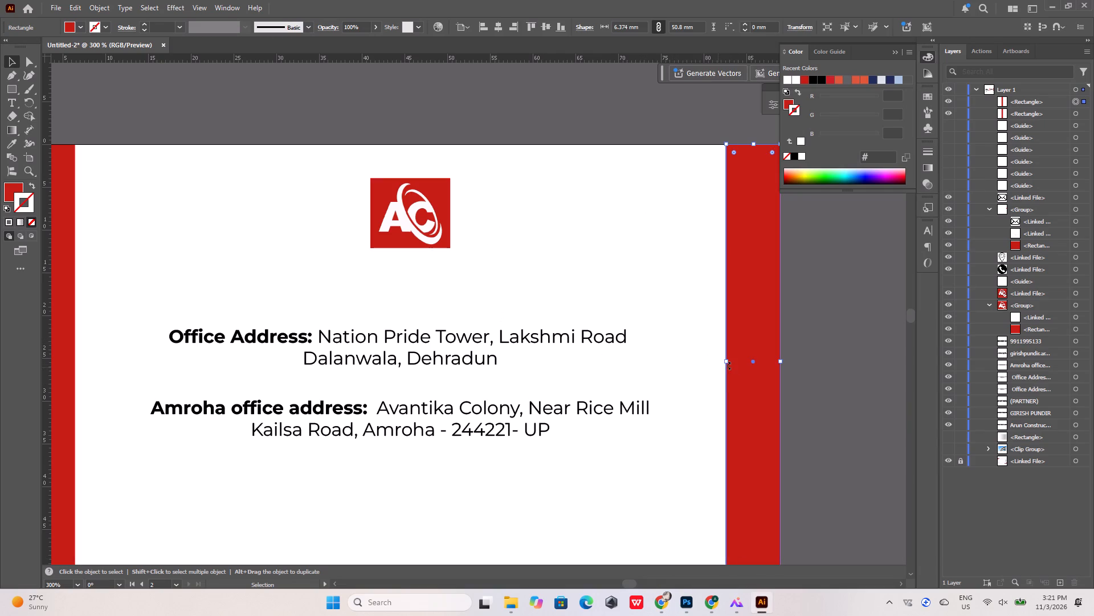
{"action": "key", "text": "Delete"}
Narrow the red strip along the left edge of the card's back to about 3.5 mm wide.
{"action": "left_click", "coordinate": [74, 329]}
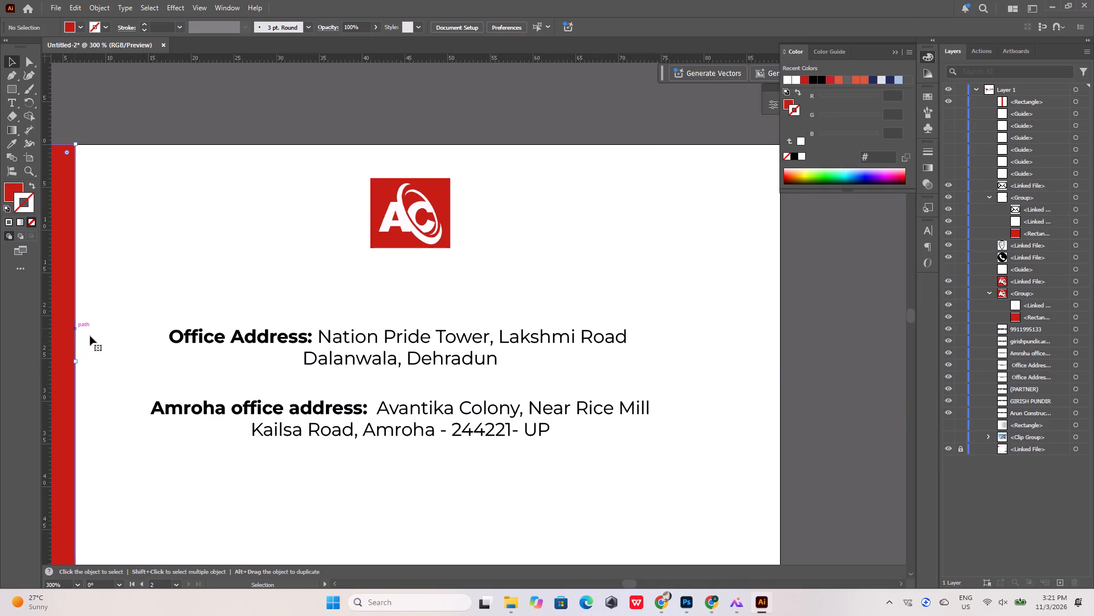
{"action": "scroll", "coordinate": [500, 392], "scroll_direction": "down", "scroll_amount": 5, "text": "alt"}
{"action": "scroll", "coordinate": [382, 388], "scroll_direction": "up", "scroll_amount": 5, "text": "alt"}
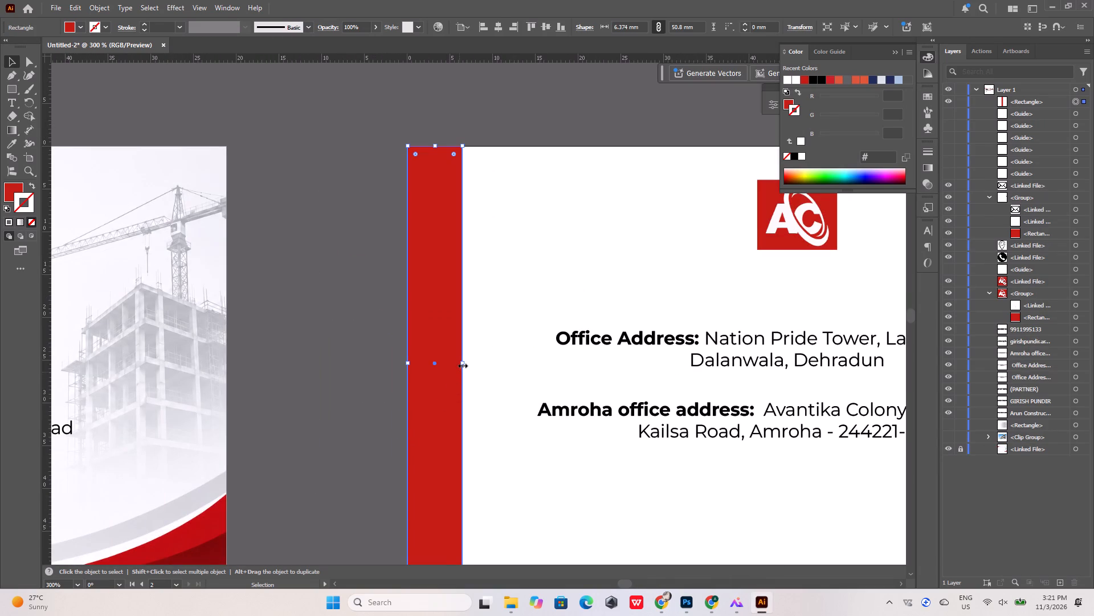
{"action": "left_click_drag", "start_coordinate": [462, 364], "coordinate": [438, 369]}
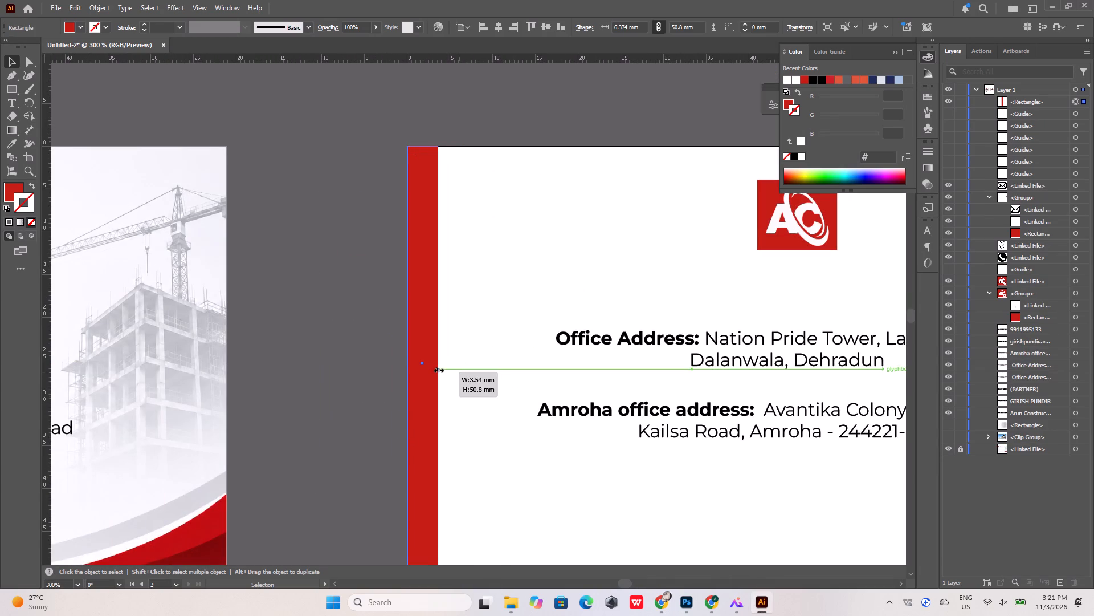
{"action": "left_click_drag", "start_coordinate": [438, 369], "coordinate": [437, 370]}
{"action": "left_click", "coordinate": [327, 333]}
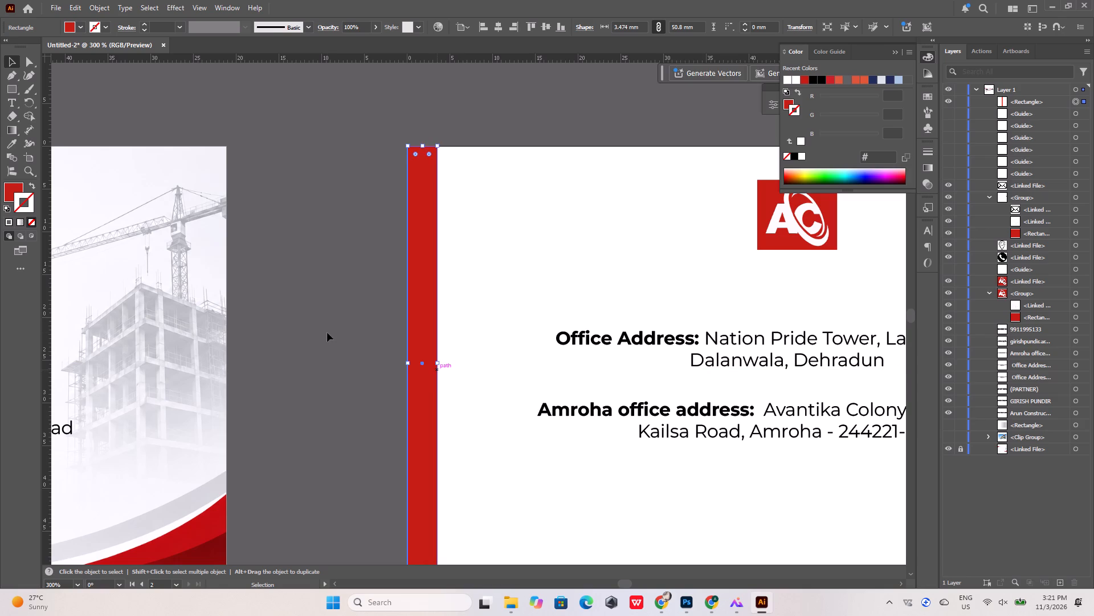
Duplicate the narrowed red strip and place the copy flush against the right edge of the card's back.
{"action": "left_click_drag", "start_coordinate": [422, 326], "coordinate": [651, 327], "text": "alt"}
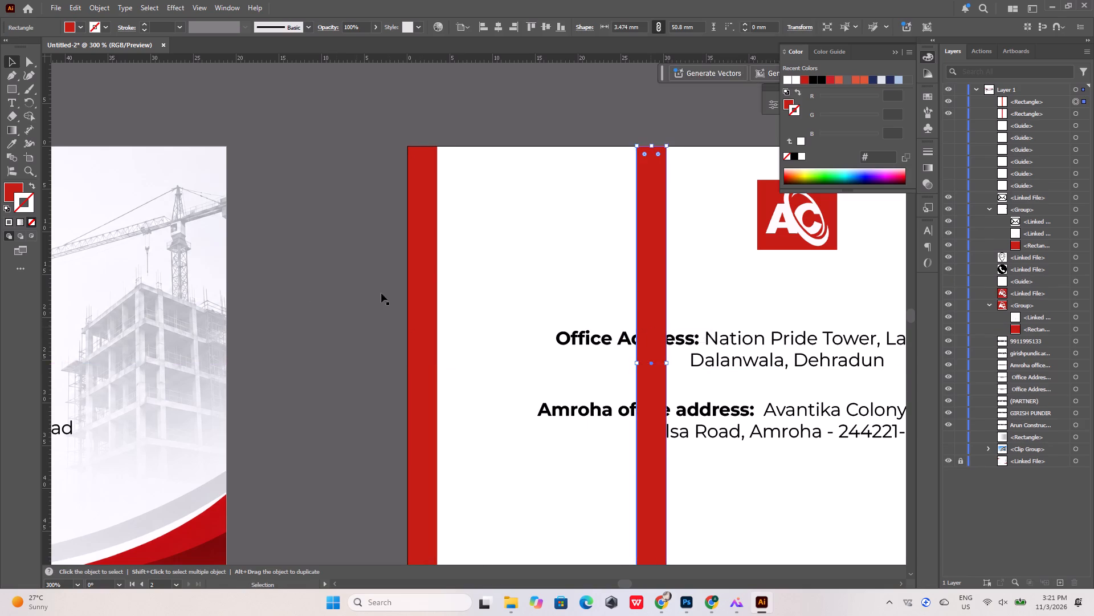
{"action": "scroll", "coordinate": [226, 291], "scroll_direction": "down", "scroll_amount": 5, "text": "alt"}
{"action": "scroll", "coordinate": [299, 306], "scroll_direction": "up", "scroll_amount": 5, "text": "alt"}
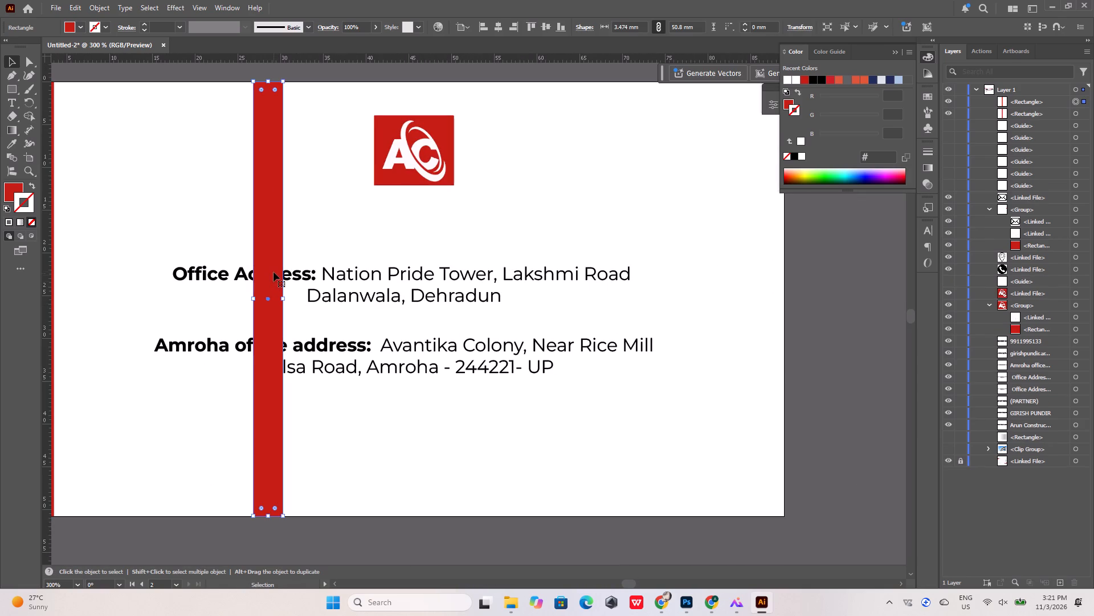
{"action": "left_click_drag", "start_coordinate": [273, 270], "coordinate": [771, 271]}
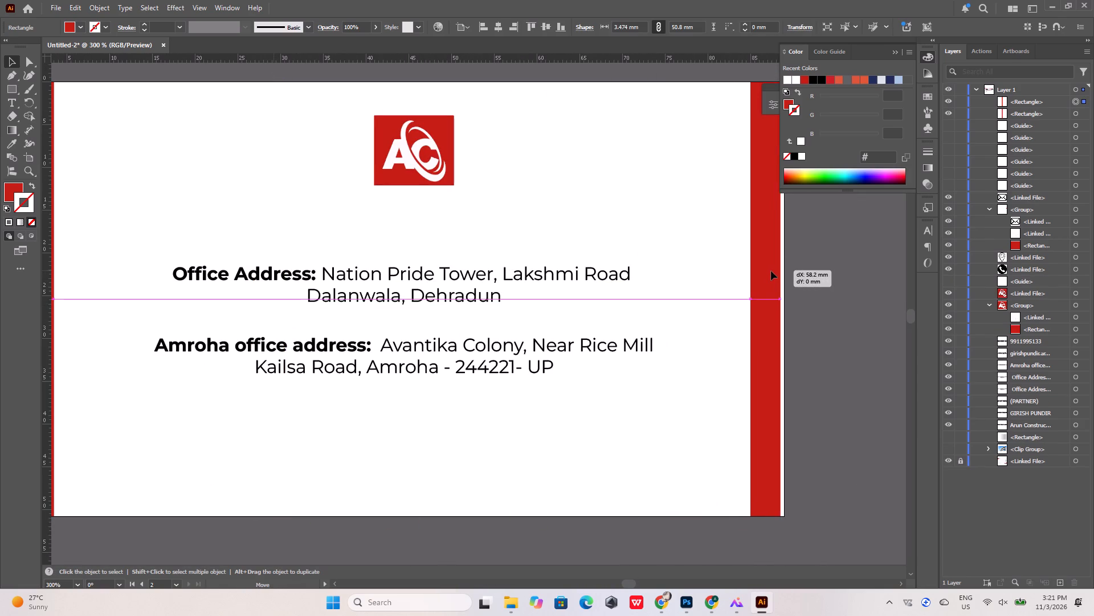
{"action": "left_click_drag", "start_coordinate": [771, 271], "coordinate": [776, 271]}
{"action": "left_click", "coordinate": [704, 291]}
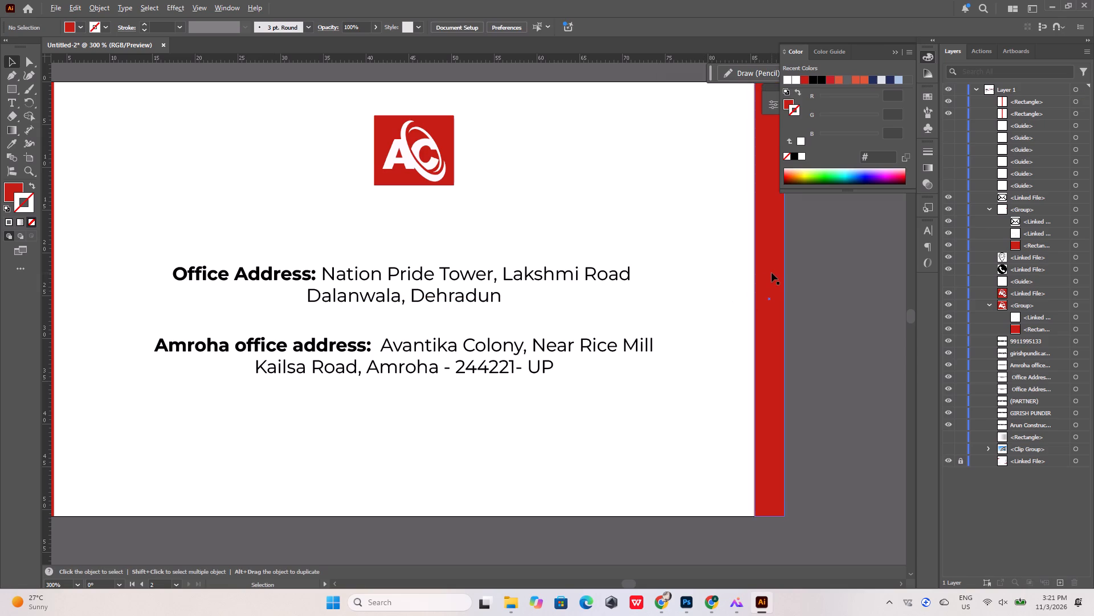
Duplicate the right-edge red strip inward, leaving a narrow white gap between the two strips.
{"action": "left_click_drag", "start_coordinate": [771, 272], "coordinate": [730, 273], "text": "alt"}
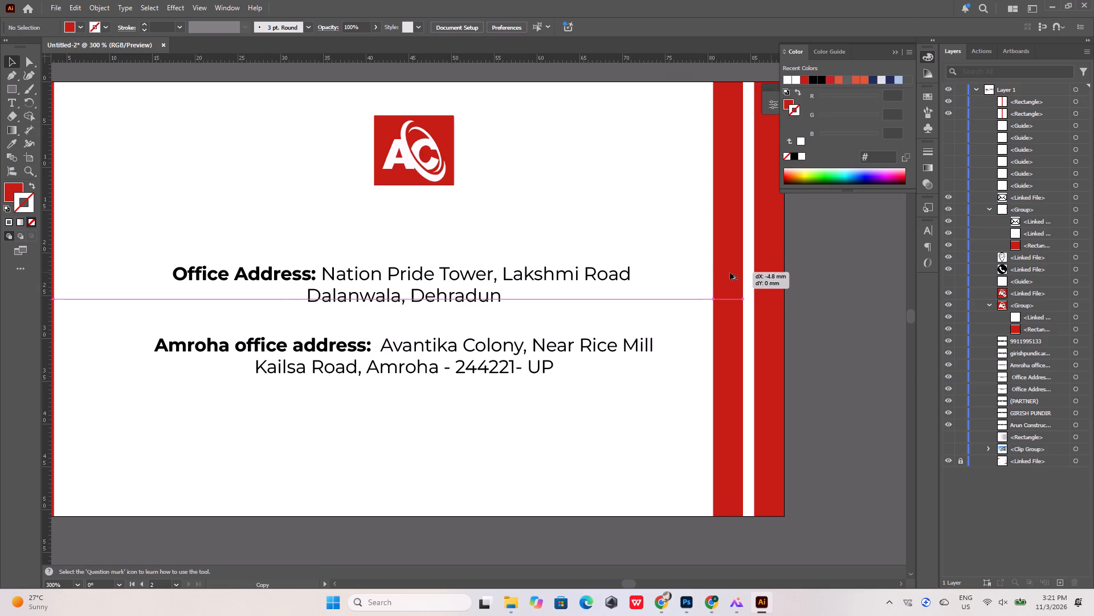
{"action": "left_click_drag", "start_coordinate": [730, 273], "coordinate": [739, 273], "text": "alt"}
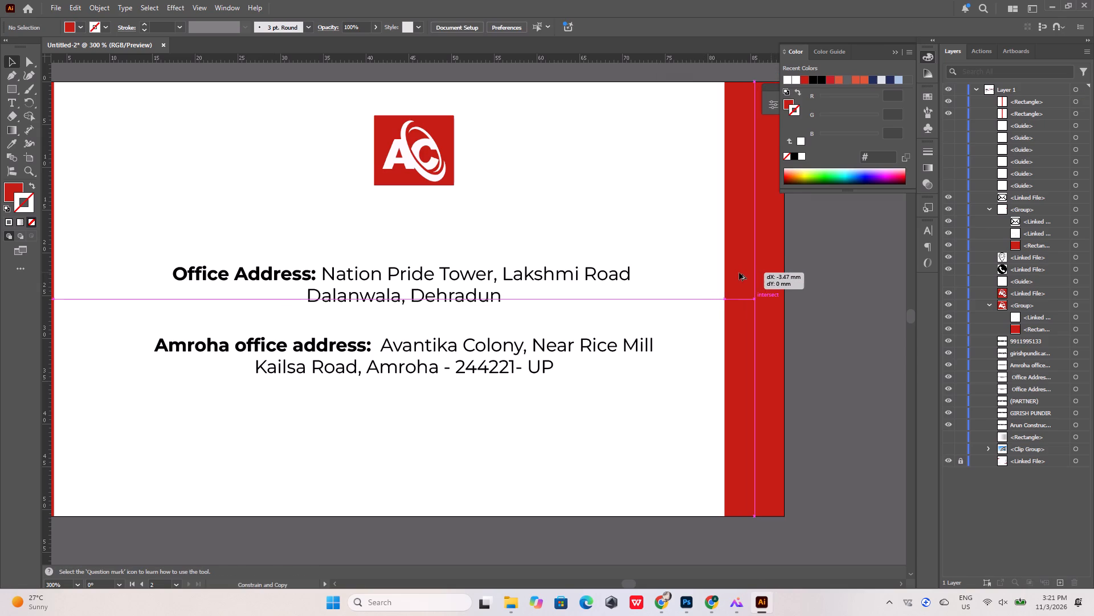
{"action": "left_click_drag", "start_coordinate": [739, 273], "coordinate": [737, 273], "text": "alt"}
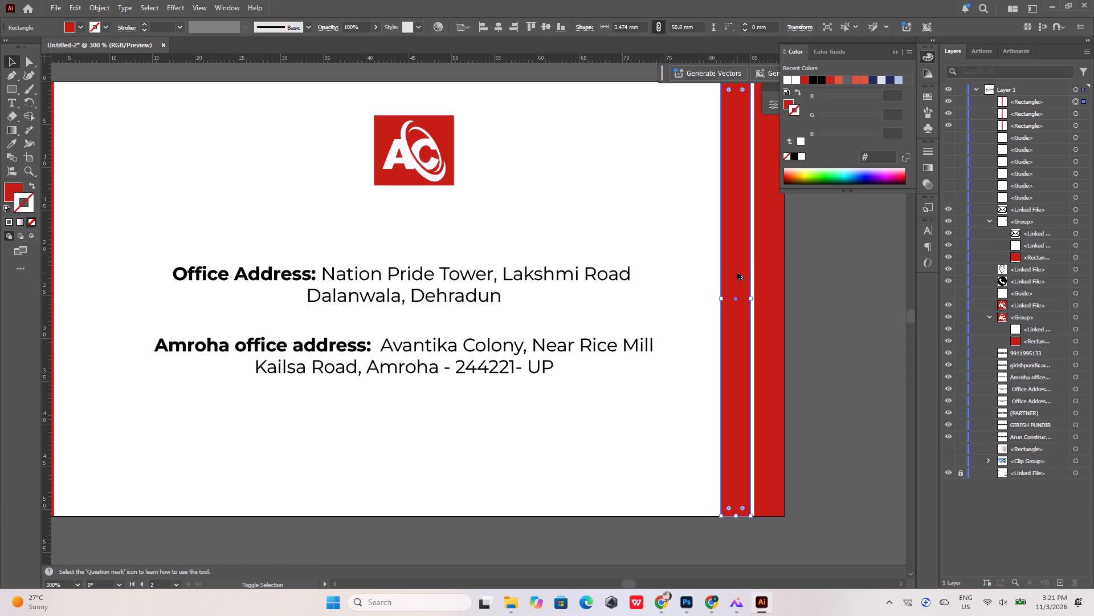
Narrow the inner copy of the right strip from its inner side to a thin red line about 0.35 mm wide.
{"action": "scroll", "coordinate": [737, 273], "scroll_direction": "up", "scroll_amount": 3, "text": "alt"}
{"action": "left_click_drag", "start_coordinate": [692, 341], "coordinate": [728, 336], "text": "shift"}
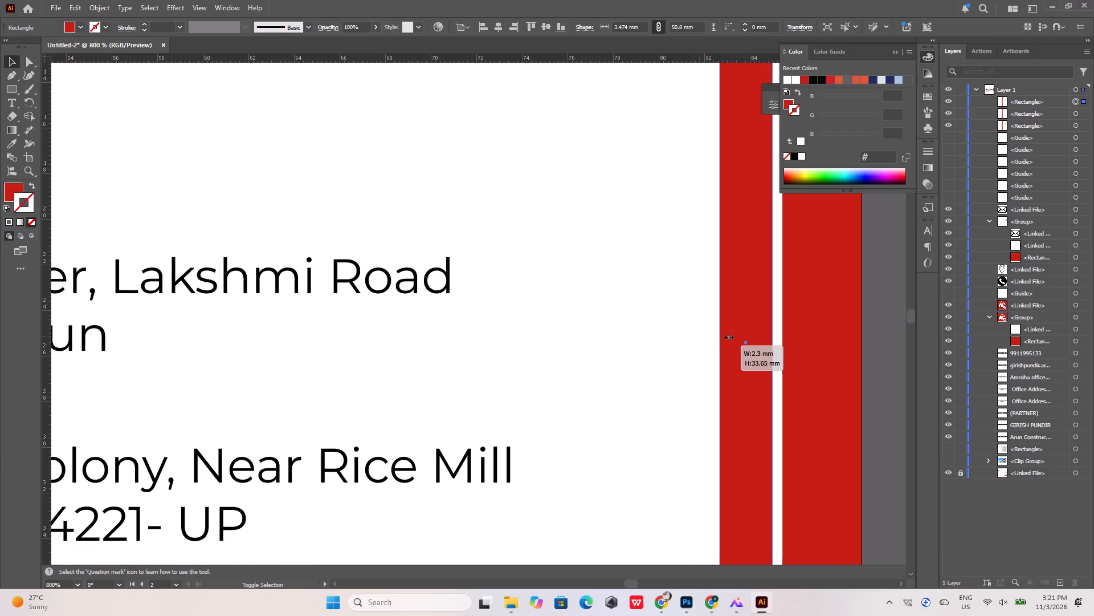
{"action": "left_click_drag", "start_coordinate": [728, 336], "coordinate": [753, 333], "text": "shift"}
{"action": "key", "text": "ctrl+z"}
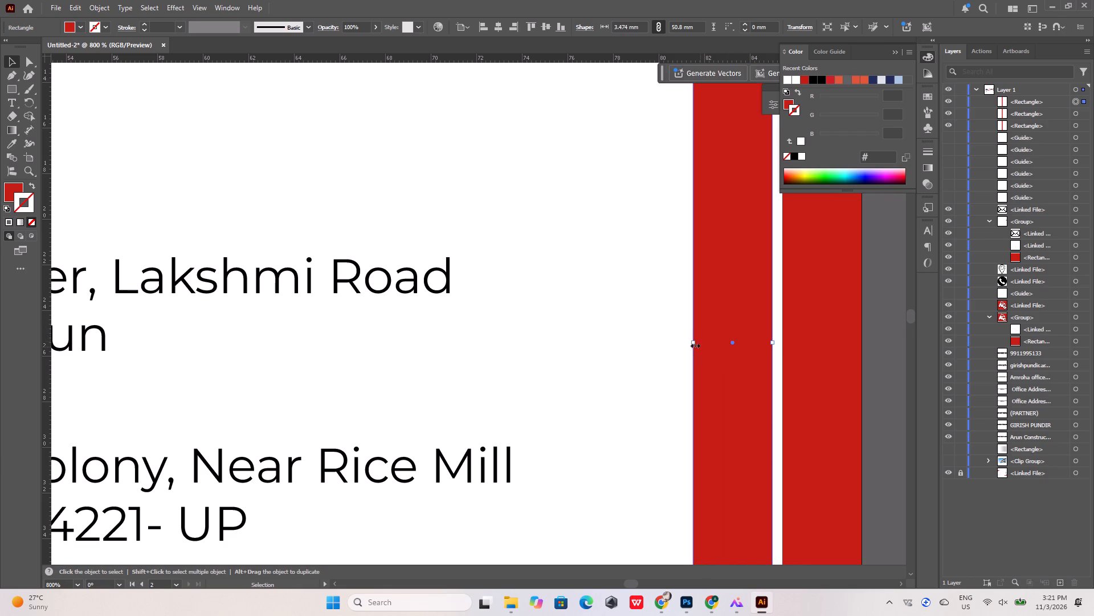
{"action": "left_click_drag", "start_coordinate": [692, 344], "coordinate": [764, 331]}
{"action": "left_click", "coordinate": [654, 338]}
{"action": "scroll", "coordinate": [629, 365], "scroll_direction": "down", "scroll_amount": 5, "text": "alt"}
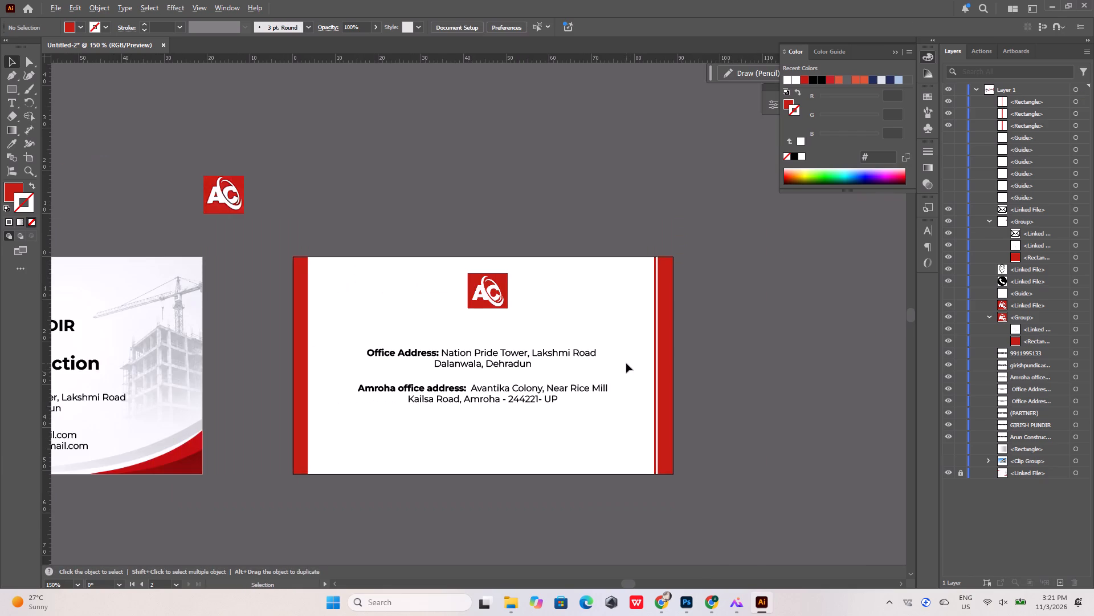
Duplicate the thin red line and place the copy beside the left strip, leaving a white gap of about 0.5 mm.
{"action": "scroll", "coordinate": [626, 363], "scroll_direction": "up", "scroll_amount": 2, "text": "alt"}
{"action": "left_click", "coordinate": [684, 338]}
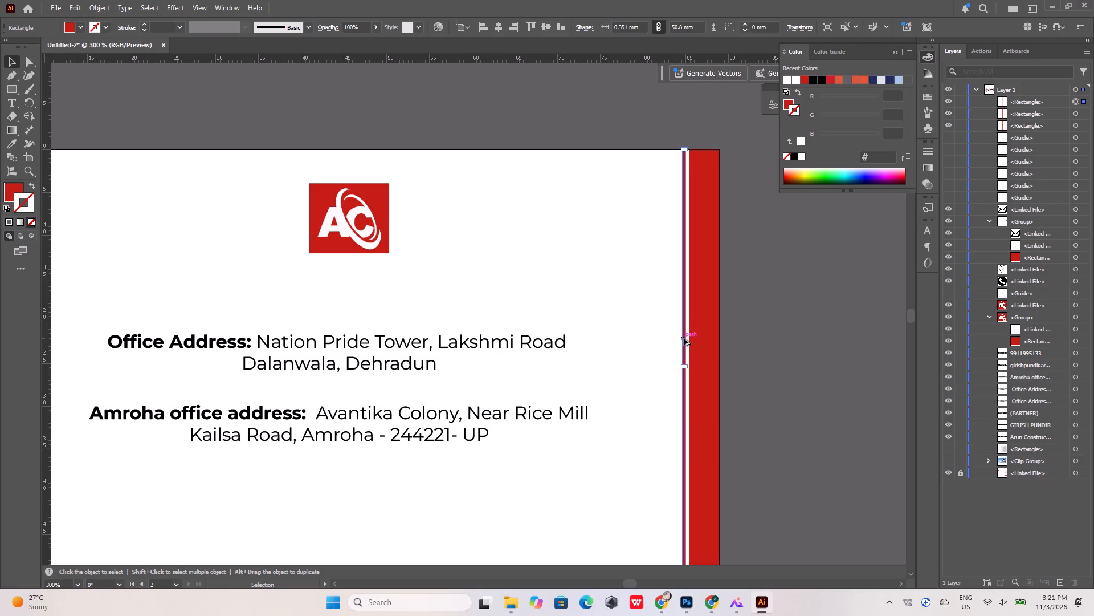
{"action": "left_click_drag", "start_coordinate": [684, 338], "coordinate": [67, 321], "text": "alt"}
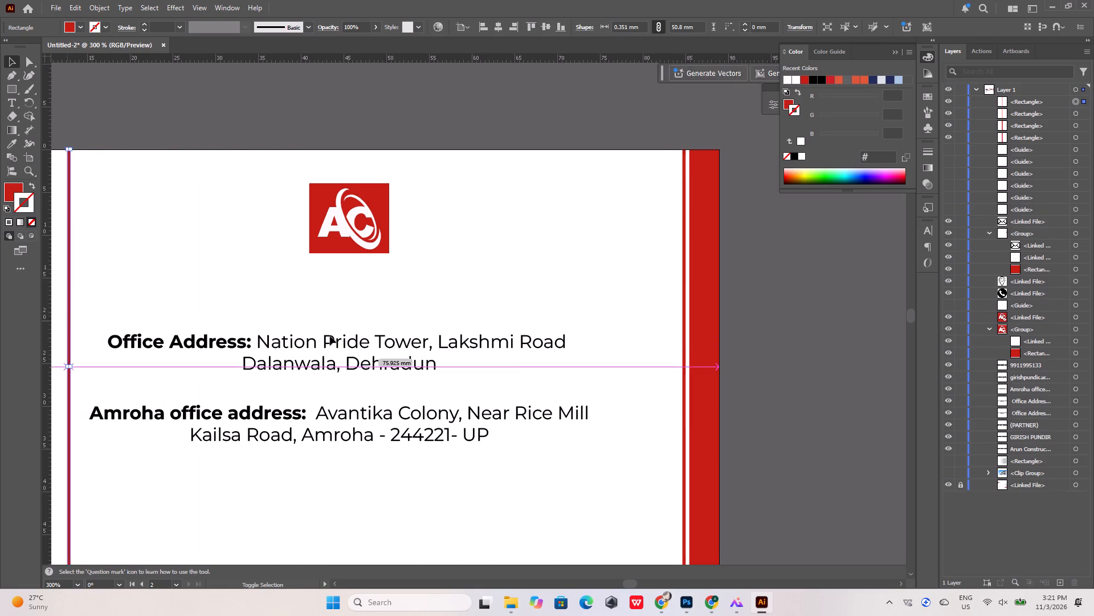
{"action": "scroll", "coordinate": [555, 367], "scroll_direction": "down", "scroll_amount": 5, "text": "alt"}
{"action": "scroll", "coordinate": [346, 346], "scroll_direction": "up", "scroll_amount": 6, "text": "alt"}
{"action": "scroll", "coordinate": [391, 298], "scroll_direction": "down", "scroll_amount": 4, "text": "alt"}
{"action": "scroll", "coordinate": [634, 321], "scroll_direction": "up", "scroll_amount": 4, "text": "alt"}
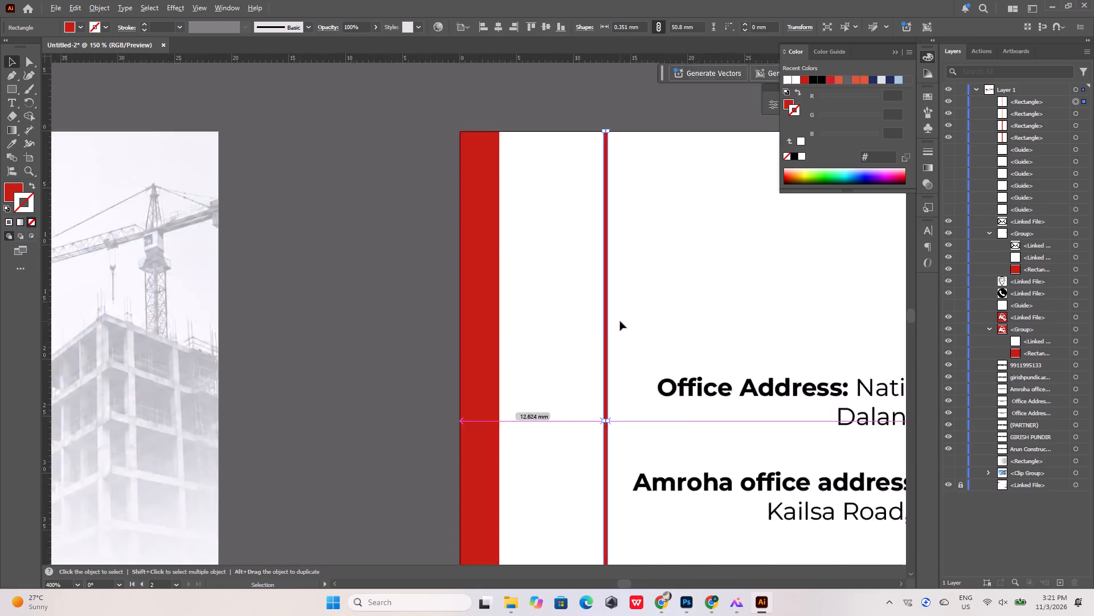
{"action": "left_click_drag", "start_coordinate": [601, 332], "coordinate": [454, 339]}
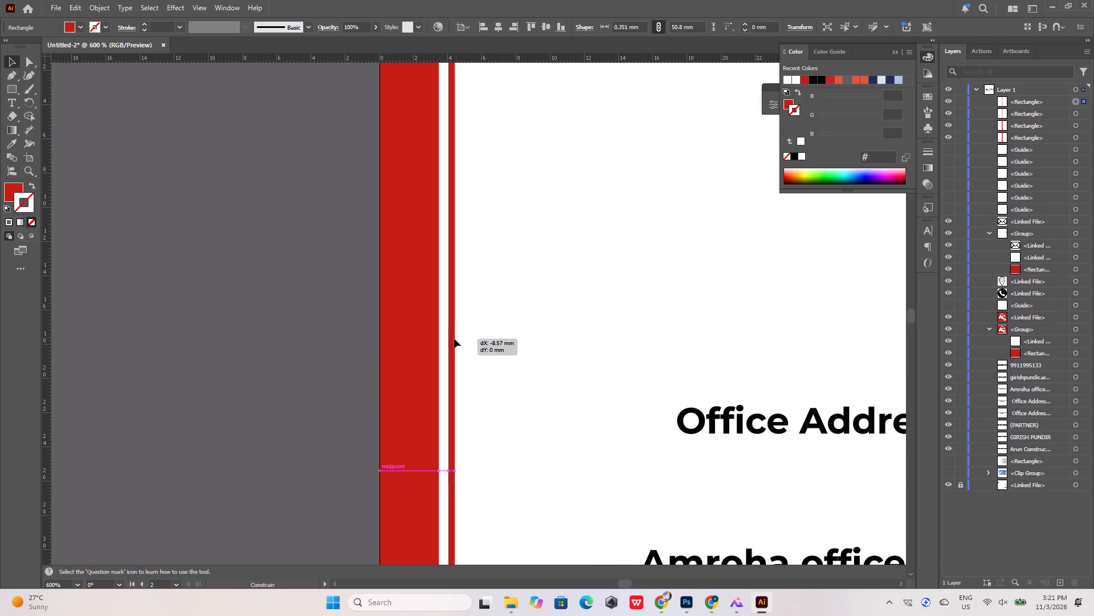
{"action": "left_click_drag", "start_coordinate": [454, 339], "coordinate": [453, 339]}
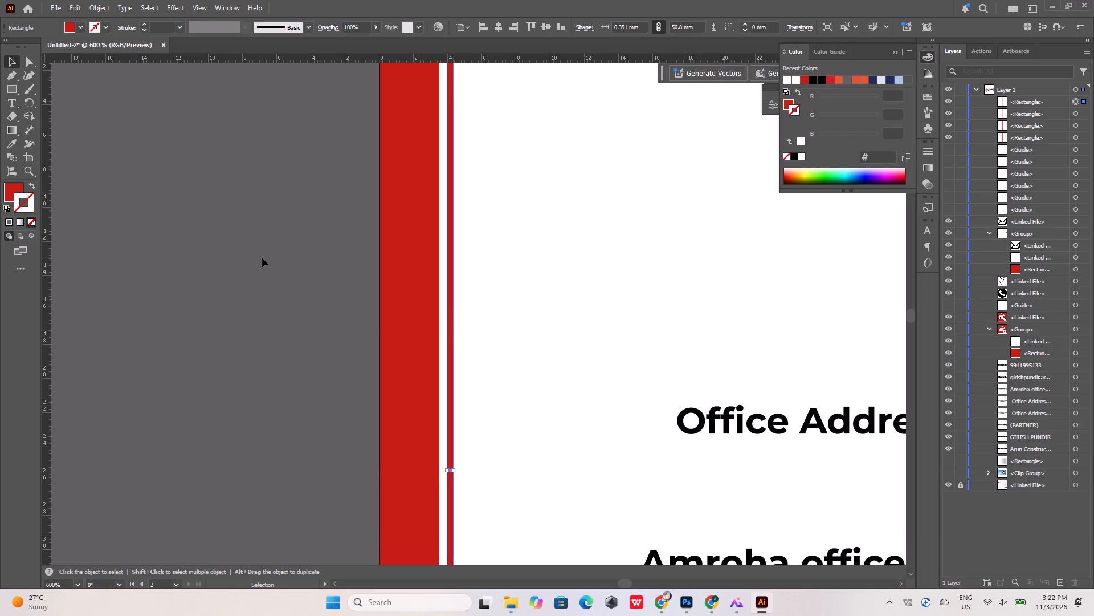
{"action": "left_click", "coordinate": [262, 259]}
Draw a spacer rectangle about 0.48 × 1.46 mm spanning the gap between the left strip and its thin line, and fill it black.
{"action": "left_click", "coordinate": [9, 87]}
{"action": "scroll", "coordinate": [413, 194], "scroll_direction": "up", "scroll_amount": 3, "text": "alt"}
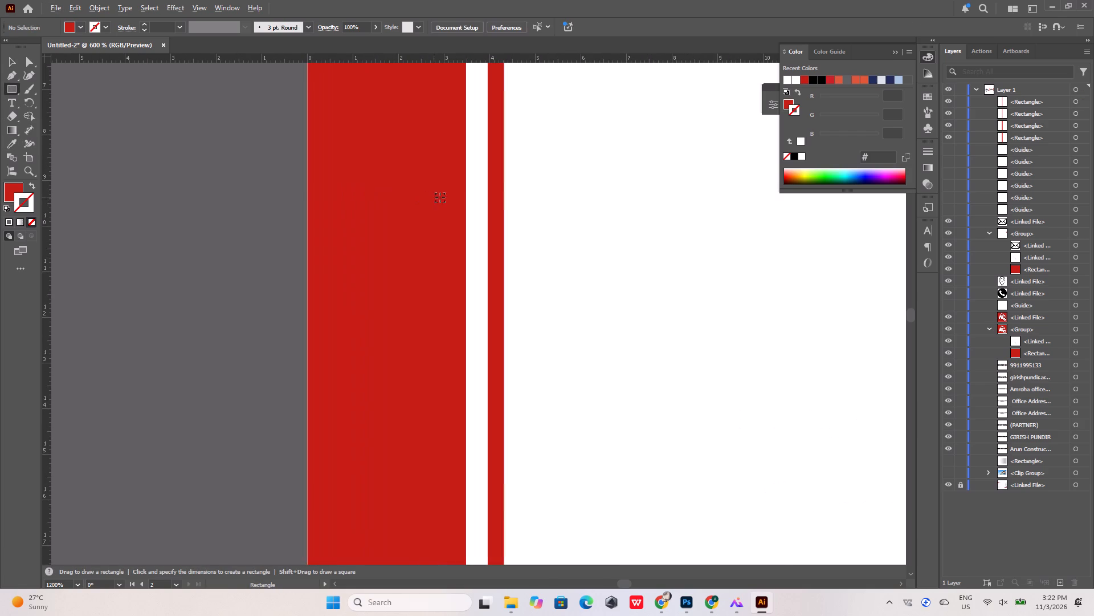
{"action": "left_click_drag", "start_coordinate": [465, 189], "coordinate": [489, 257]}
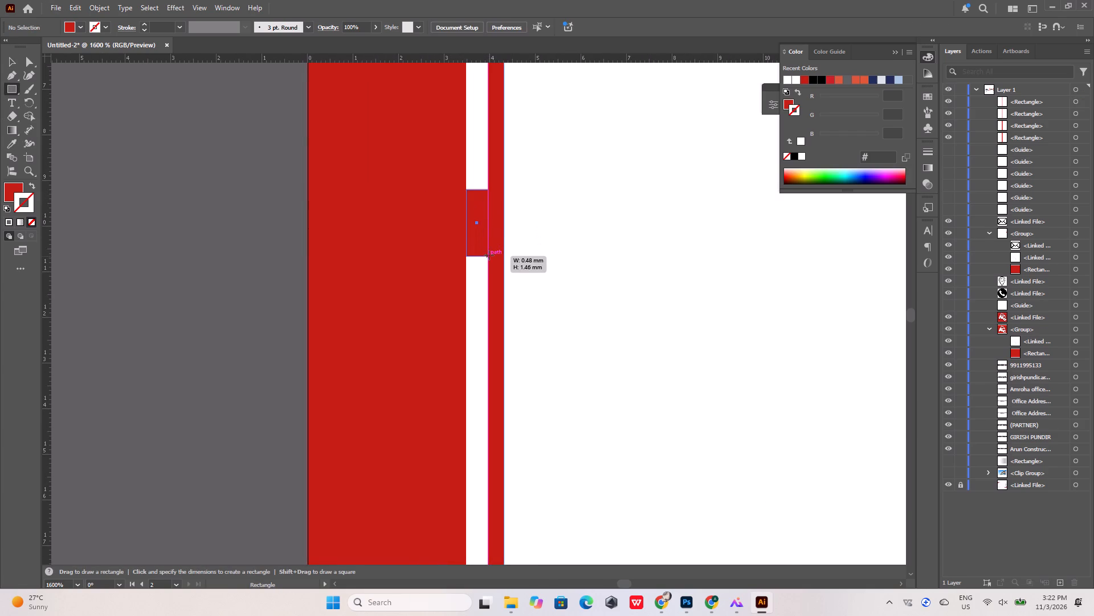
{"action": "left_click", "coordinate": [79, 28]}
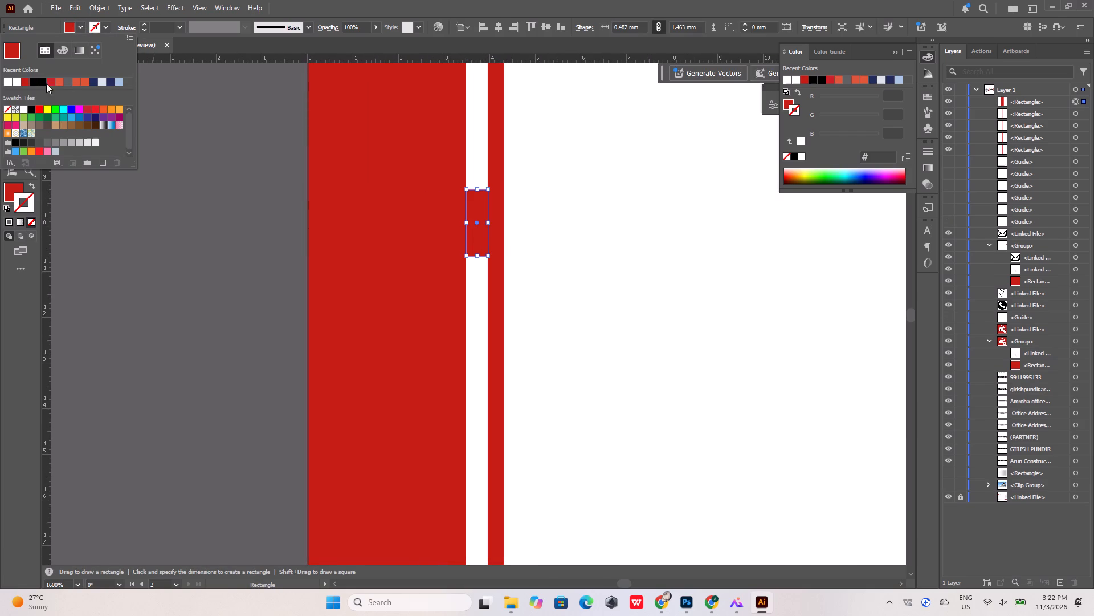
{"action": "left_click", "coordinate": [40, 83]}
{"action": "left_click", "coordinate": [146, 240]}
Move the black spacer rectangle horizontally across the card's back to the white gap beside the right red strip.
{"action": "left_click", "coordinate": [10, 60]}
{"action": "scroll", "coordinate": [178, 290], "scroll_direction": "down", "scroll_amount": 5, "text": "alt"}
{"action": "scroll", "coordinate": [260, 272], "scroll_direction": "up", "scroll_amount": 4, "text": "alt"}
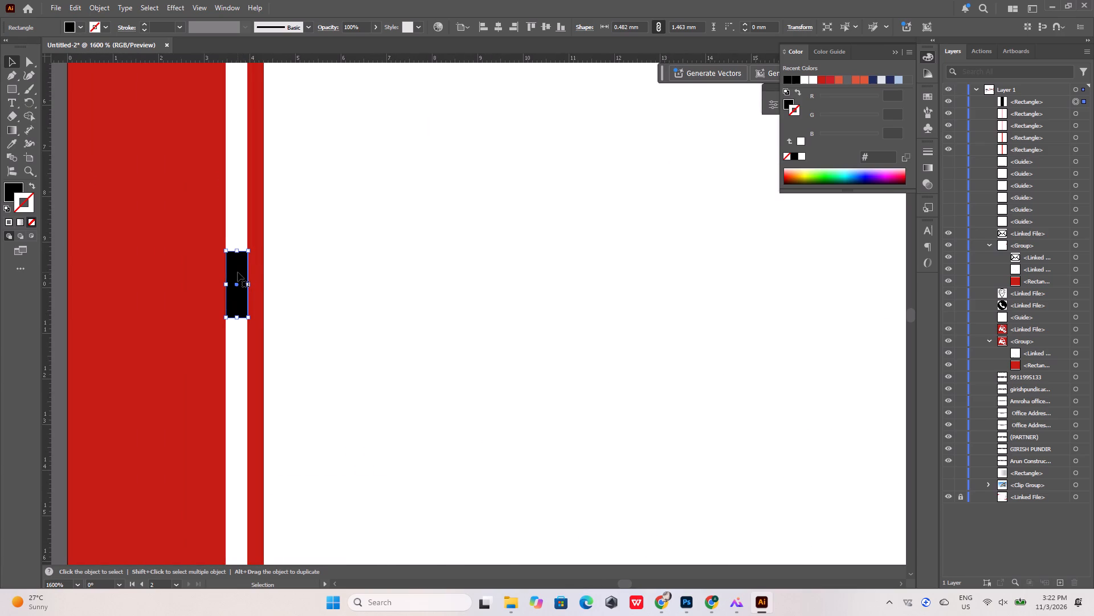
{"action": "left_click_drag", "start_coordinate": [238, 272], "coordinate": [868, 274]}
{"action": "scroll", "coordinate": [201, 280], "scroll_direction": "down", "scroll_amount": 5, "text": "alt"}
{"action": "scroll", "coordinate": [344, 306], "scroll_direction": "up", "scroll_amount": 2, "text": "alt"}
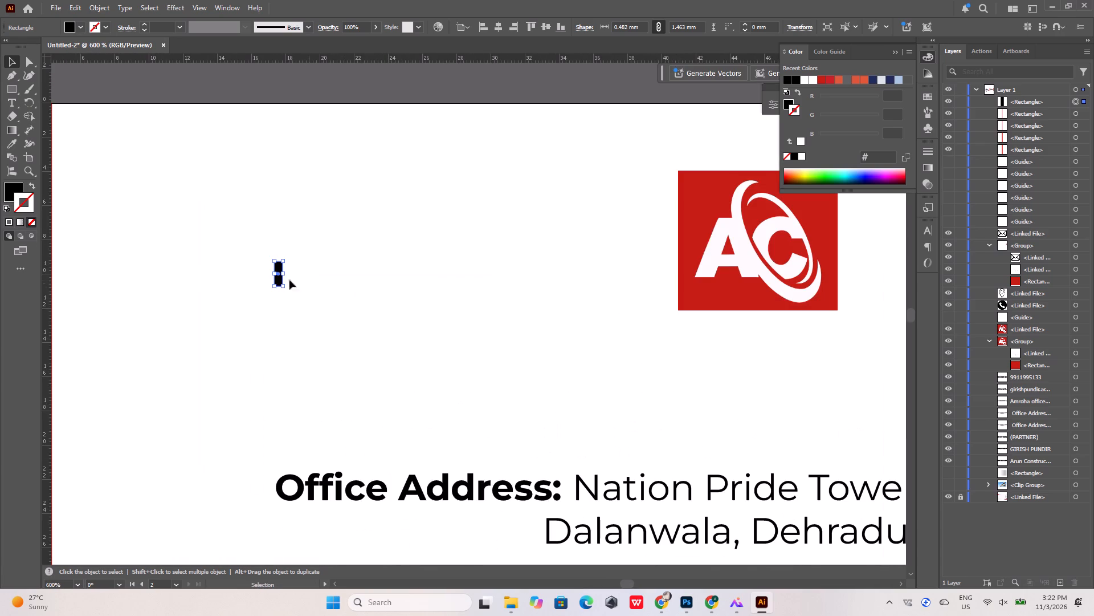
{"action": "scroll", "coordinate": [278, 274], "scroll_direction": "up", "scroll_amount": 3, "text": "alt"}
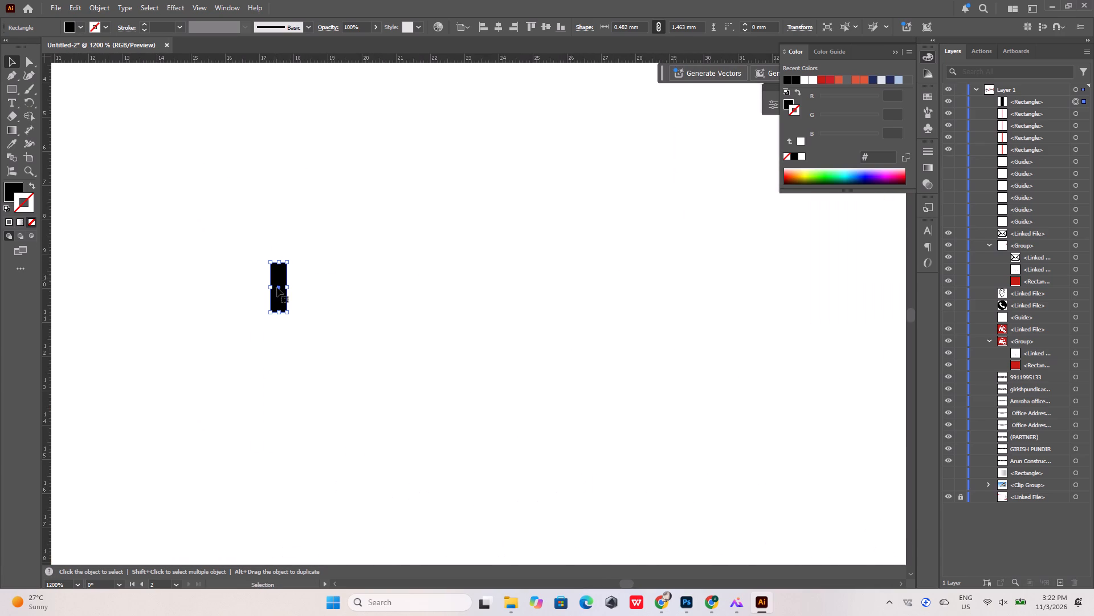
{"action": "left_click_drag", "start_coordinate": [277, 287], "coordinate": [920, 265]}
{"action": "scroll", "coordinate": [153, 259], "scroll_direction": "down", "scroll_amount": 5, "text": "alt"}
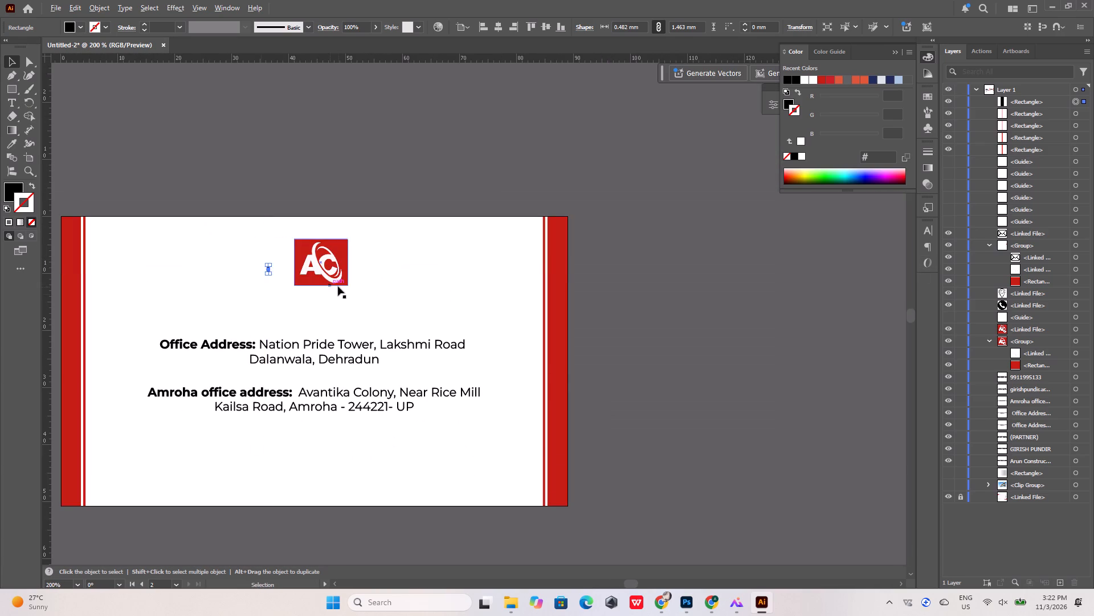
{"action": "scroll", "coordinate": [292, 273], "scroll_direction": "up", "scroll_amount": 3, "text": "alt"}
{"action": "key", "text": "shift+Right"}
{"action": "key", "text": "shift+Right"}
{"action": "key", "text": "shift+Right"}
{"action": "key", "text": "shift+Right"}
{"action": "key", "text": "shift+Right"}
{"action": "key", "text": "shift+Right"}
{"action": "key", "text": "shift+Right"}
{"action": "key", "text": "shift+Right"}
{"action": "key", "text": "shift+Right"}
{"action": "key", "text": "shift+Right"}
{"action": "key", "text": "shift+Right"}
{"action": "key", "text": "shift+Right"}
{"action": "key", "text": "shift+Right"}
{"action": "key", "text": "shift+Right"}
{"action": "key", "text": "shift+Right"}
{"action": "key", "text": "shift+Right"}
{"action": "key", "text": "shift+Right"}
{"action": "key", "text": "shift+Right"}
{"action": "key", "text": "shift+Right"}
{"action": "key", "text": "shift+Right"}
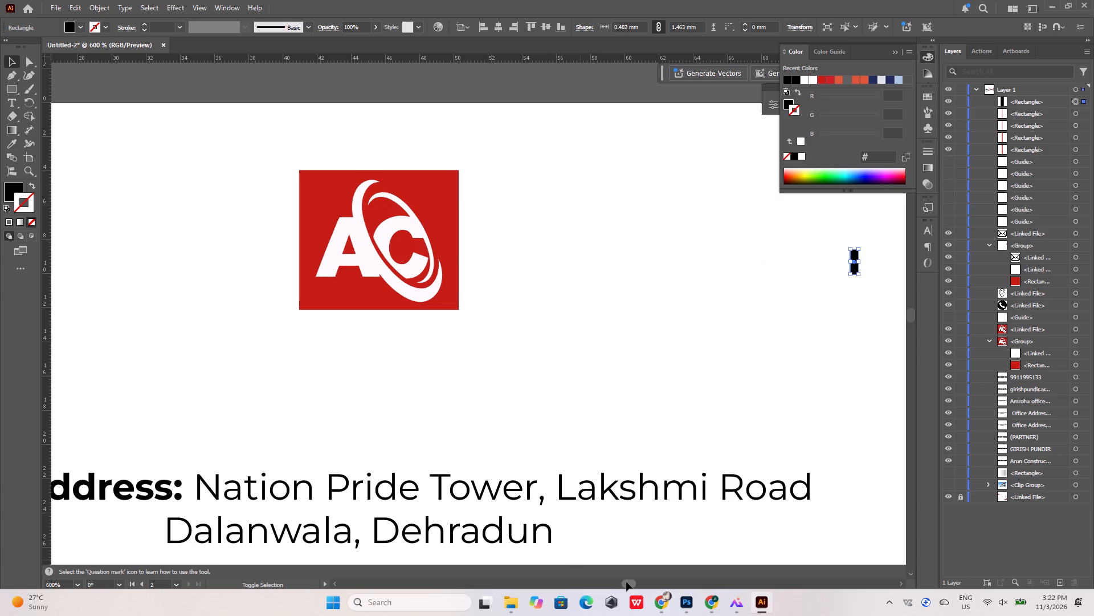
{"action": "left_click_drag", "start_coordinate": [626, 582], "coordinate": [637, 584]}
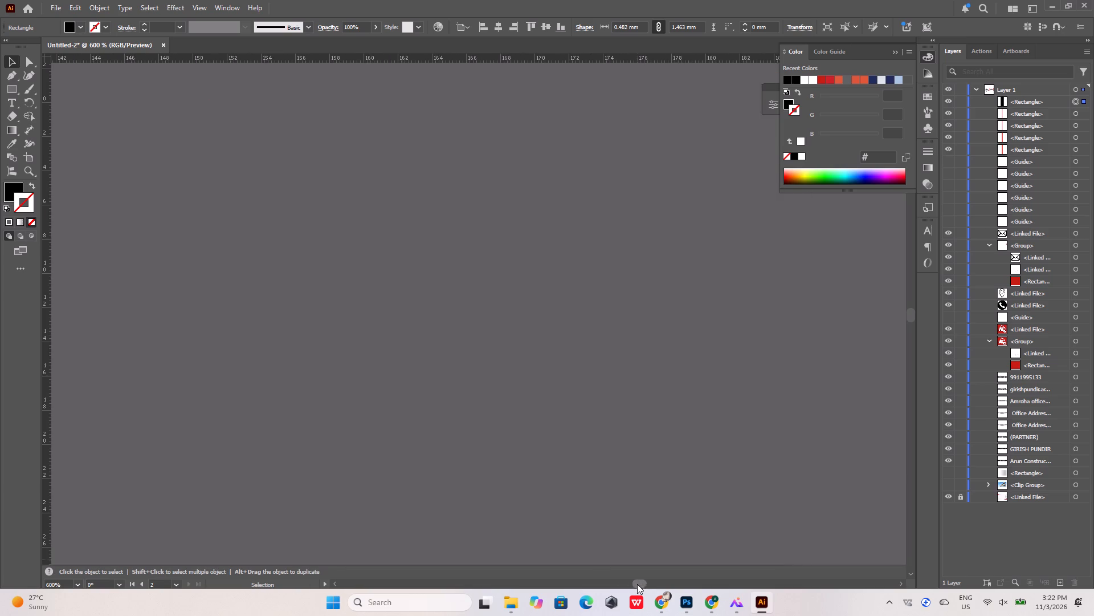
{"action": "left_click_drag", "start_coordinate": [637, 584], "coordinate": [630, 587]}
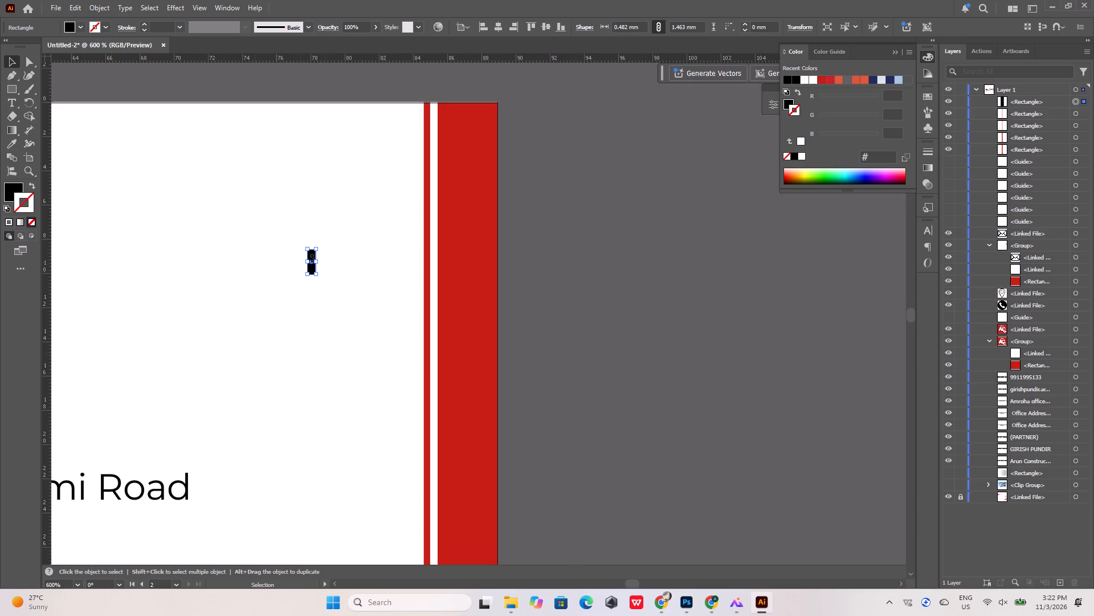
{"action": "key", "text": "shift+Right"}
{"action": "key", "text": "shift+Right"}
{"action": "key", "text": "shift+Right"}
{"action": "key", "text": "shift+Right"}
{"action": "key", "text": "shift+Right"}
{"action": "key", "text": "shift+Right"}
{"action": "key", "text": "shift+Right"}
{"action": "key", "text": "shift+Right"}
{"action": "key", "text": "shift+Right"}
{"action": "key", "text": "shift+Right"}
{"action": "key", "text": "shift+Right"}
{"action": "key", "text": "shift+Right"}
{"action": "key", "text": "shift+Right"}
{"action": "key", "text": "shift+Right"}
{"action": "key", "text": "shift+Right"}
{"action": "key", "text": "shift+Right"}
{"action": "key", "text": "shift+Right"}
{"action": "key", "text": "shift+Right"}
{"action": "key", "text": "shift+Right"}
{"action": "key", "text": "shift+Right"}
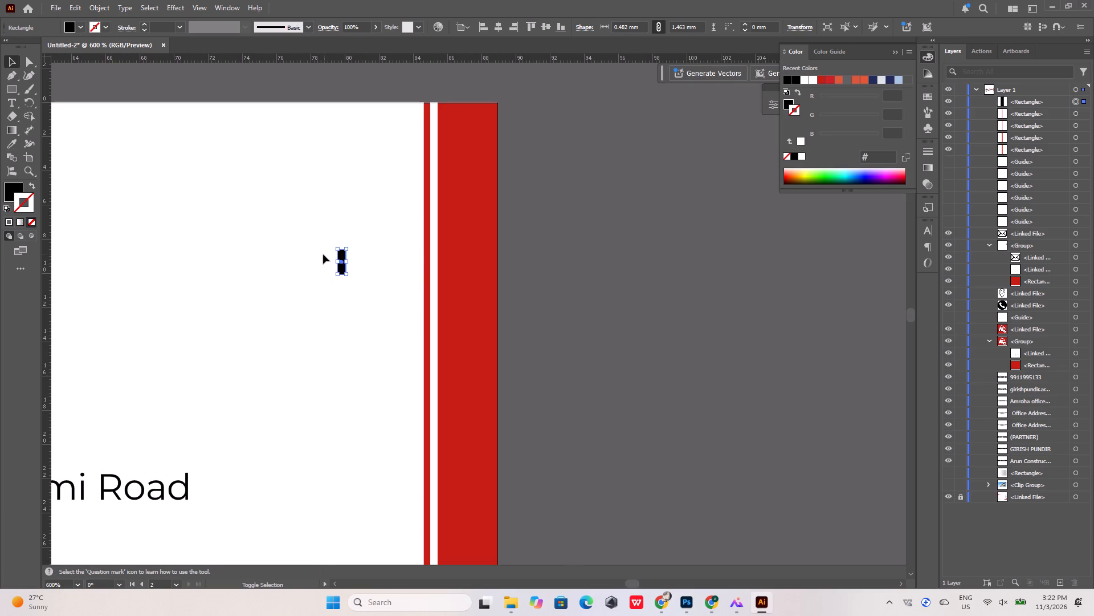
Nudge the black spacer to fit between the right thin line and red strip, and compare it with the gap's width.
{"action": "scroll", "coordinate": [380, 270], "scroll_direction": "up", "scroll_amount": 5, "text": "alt"}
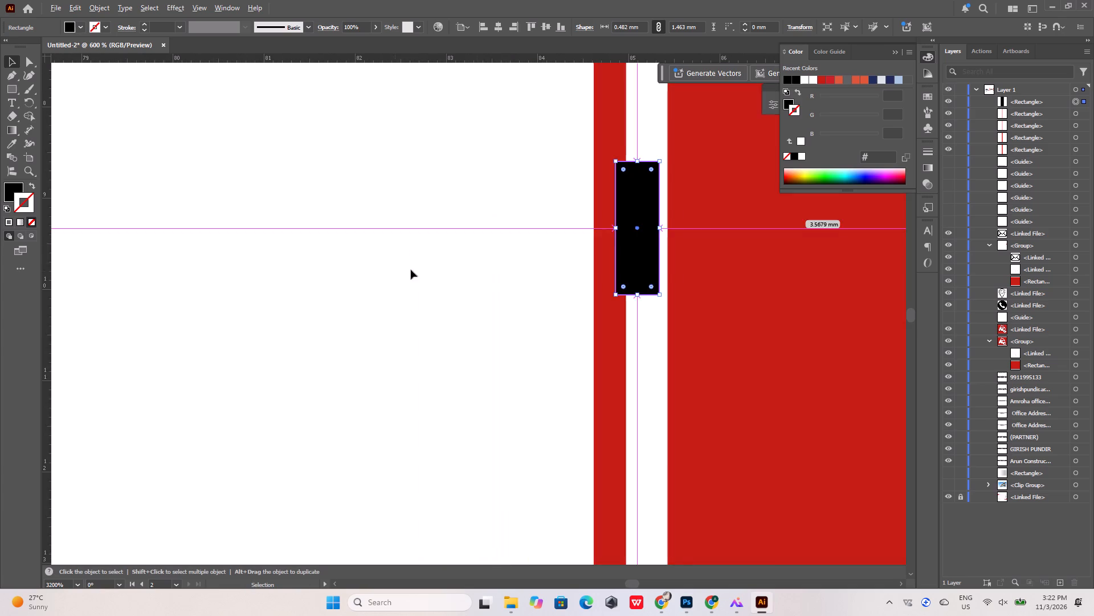
{"action": "scroll", "coordinate": [674, 227], "scroll_direction": "up", "scroll_amount": 1, "text": "alt"}
{"action": "key", "text": "Right"}
{"action": "key", "text": "Right"}
{"action": "key", "text": "Right"}
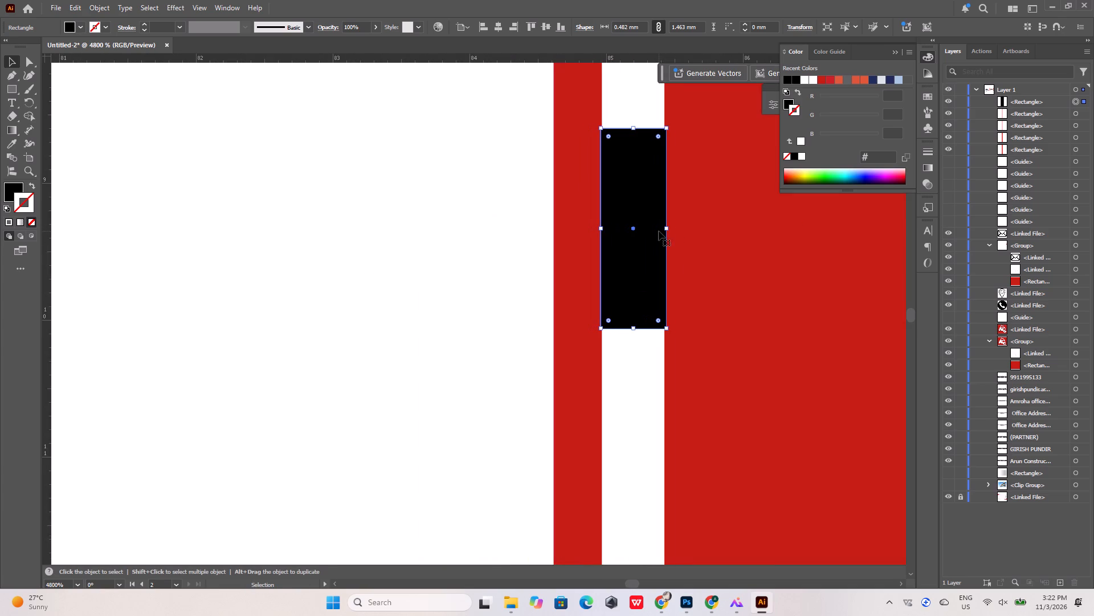
{"action": "key", "text": "Right"}
{"action": "key", "text": "Left"}
{"action": "key", "text": "Left"}
{"action": "key", "text": "Down"}
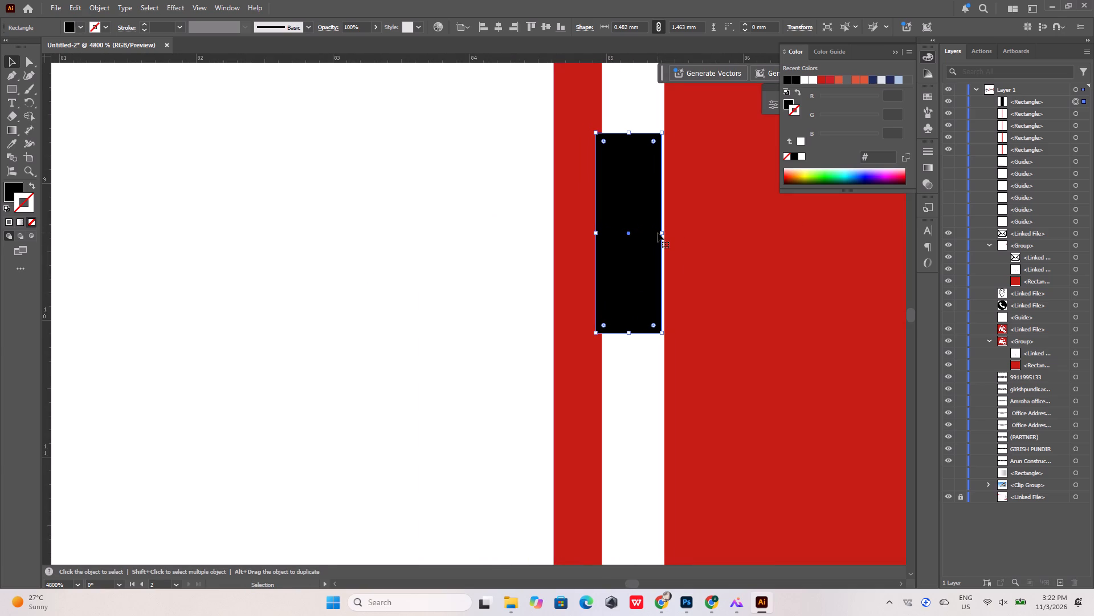
{"action": "key", "text": "Right"}
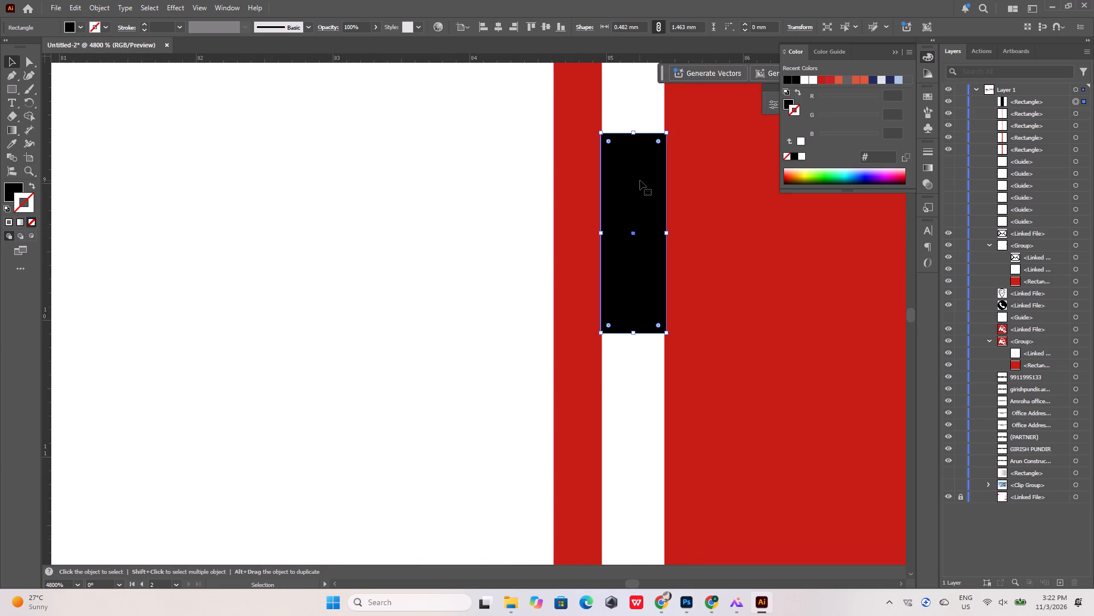
{"action": "scroll", "coordinate": [650, 184], "scroll_direction": "up", "scroll_amount": 6, "text": "alt"}
{"action": "scroll", "coordinate": [640, 233], "scroll_direction": "down", "scroll_amount": 5, "text": "alt"}
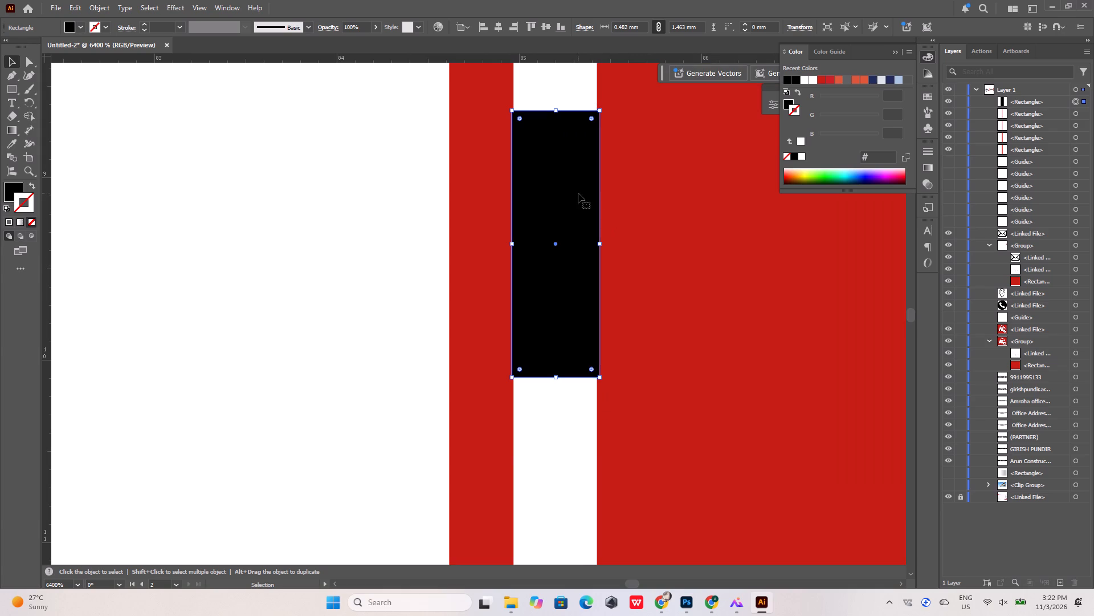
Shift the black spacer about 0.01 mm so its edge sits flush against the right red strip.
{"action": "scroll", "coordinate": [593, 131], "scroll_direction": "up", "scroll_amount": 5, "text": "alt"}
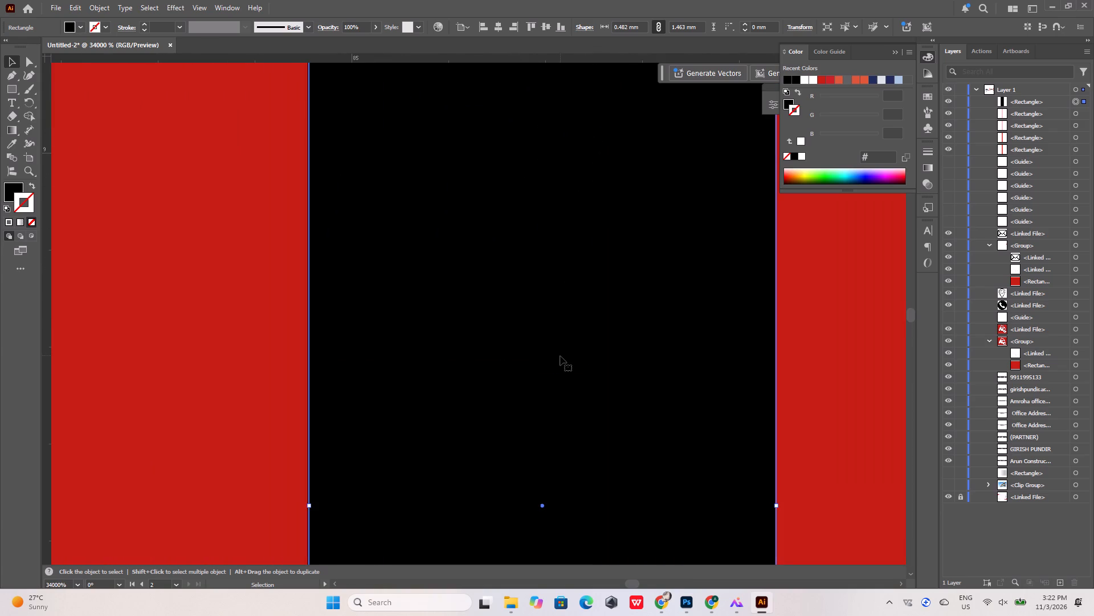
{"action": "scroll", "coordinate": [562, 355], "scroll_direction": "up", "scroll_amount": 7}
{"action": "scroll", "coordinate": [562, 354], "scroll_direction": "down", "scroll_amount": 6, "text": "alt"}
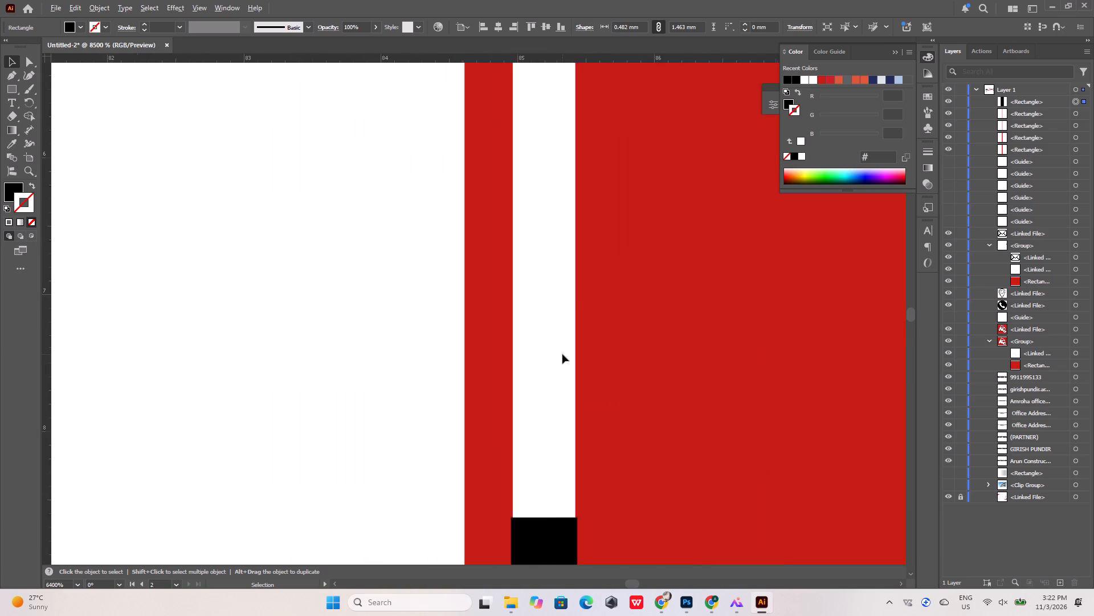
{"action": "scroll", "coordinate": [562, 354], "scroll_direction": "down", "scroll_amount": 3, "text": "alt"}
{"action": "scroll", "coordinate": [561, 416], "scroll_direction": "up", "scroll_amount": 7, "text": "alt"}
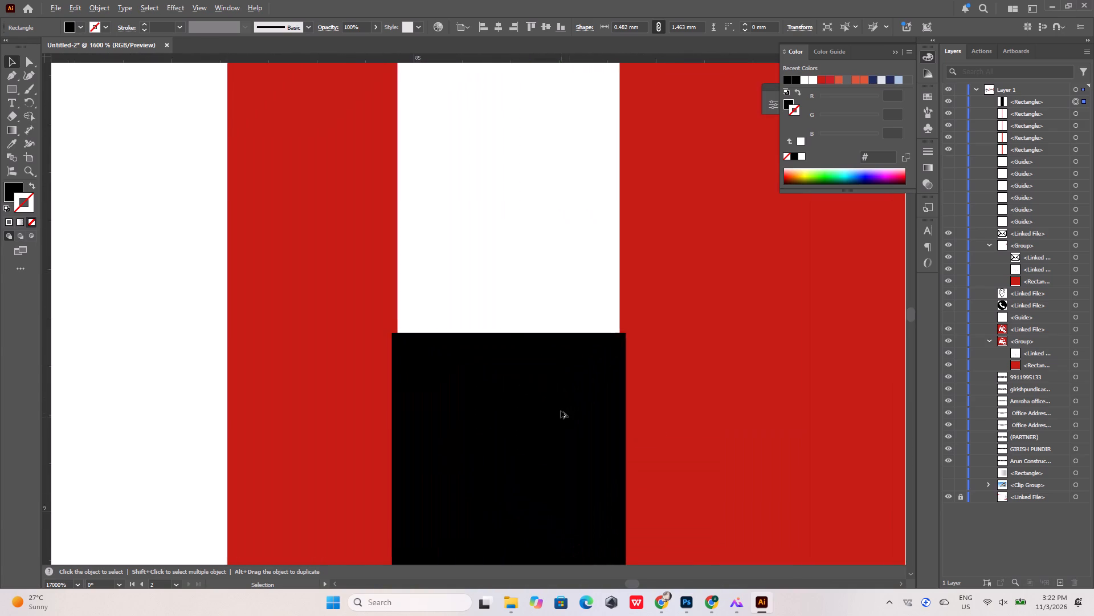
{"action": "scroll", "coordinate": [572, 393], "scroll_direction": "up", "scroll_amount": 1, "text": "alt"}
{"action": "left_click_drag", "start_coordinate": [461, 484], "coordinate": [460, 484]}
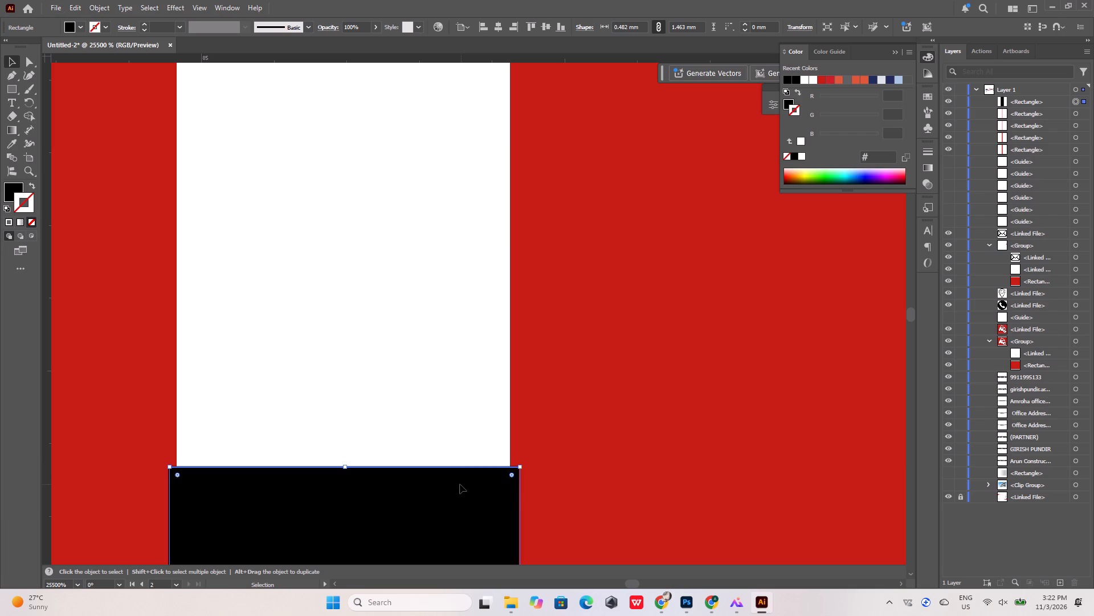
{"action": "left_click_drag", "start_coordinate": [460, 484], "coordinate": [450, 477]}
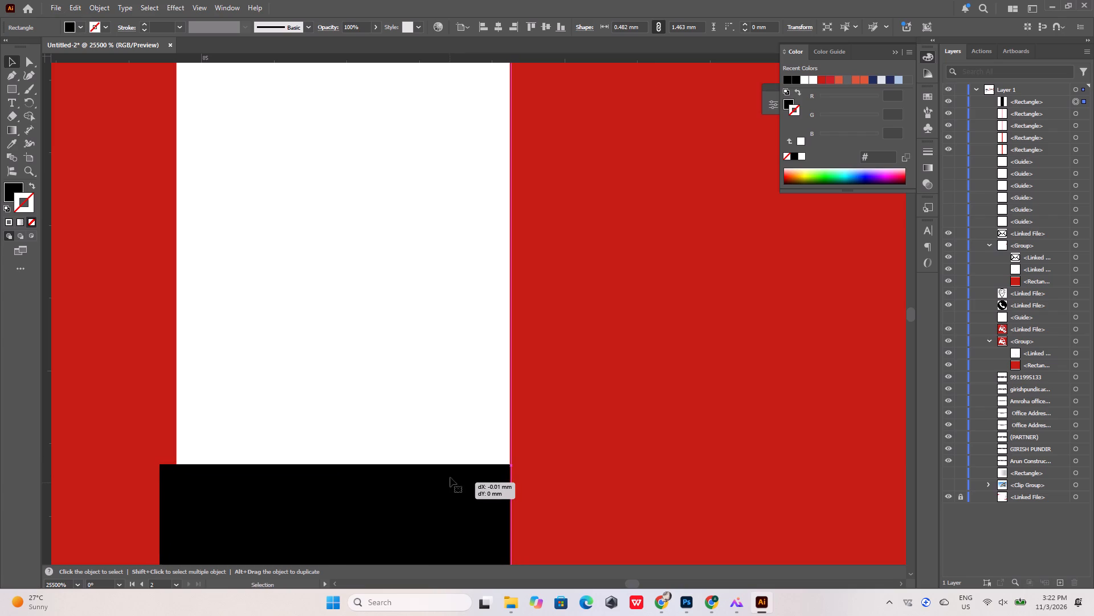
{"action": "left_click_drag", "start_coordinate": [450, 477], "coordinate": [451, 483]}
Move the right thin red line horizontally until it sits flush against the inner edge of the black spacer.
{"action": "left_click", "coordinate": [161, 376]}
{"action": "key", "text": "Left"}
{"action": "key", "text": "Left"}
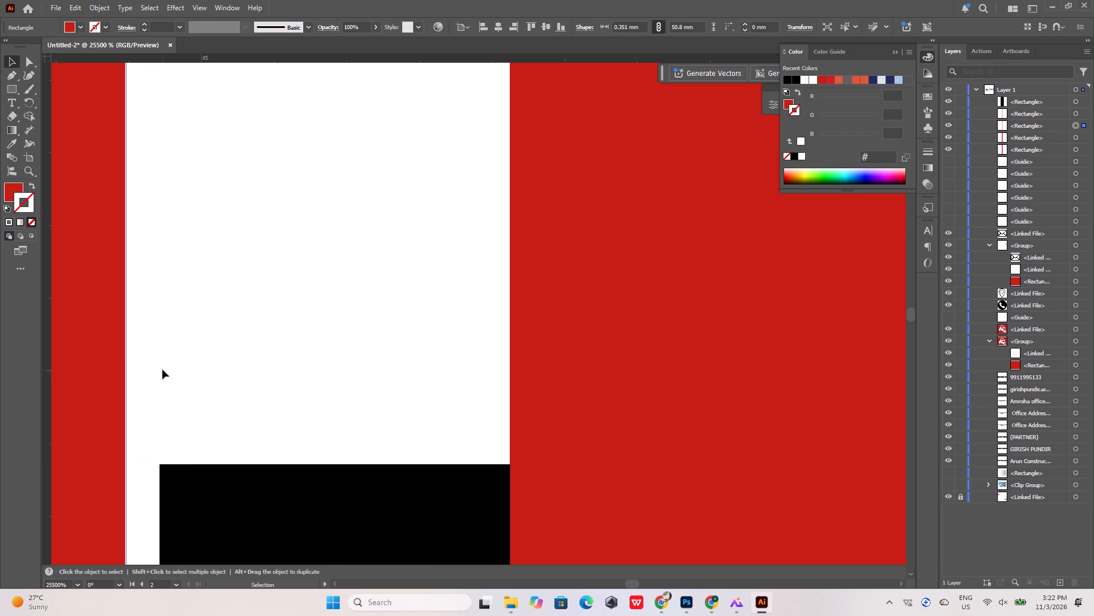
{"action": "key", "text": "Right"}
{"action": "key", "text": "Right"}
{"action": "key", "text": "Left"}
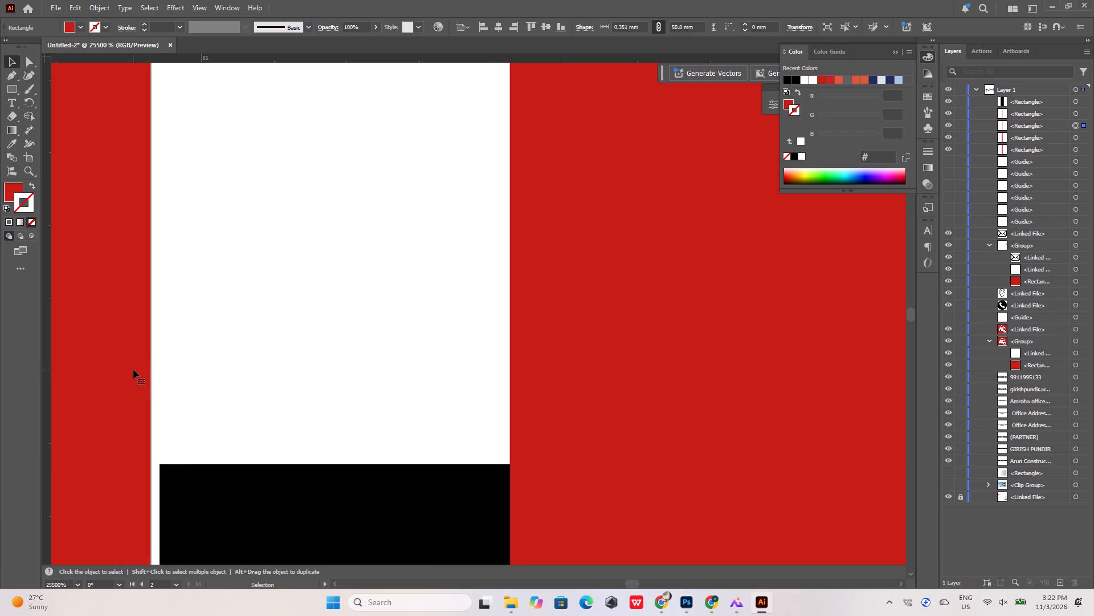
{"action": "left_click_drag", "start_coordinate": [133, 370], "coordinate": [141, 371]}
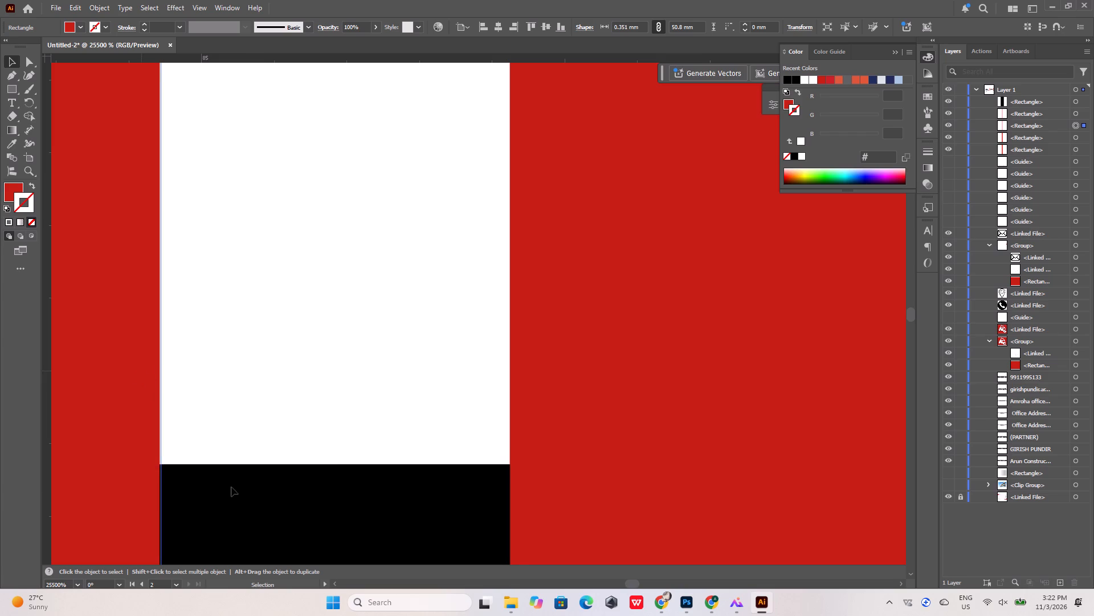
Delete the black spacer rectangle from the gap between the right thin line and the red strip.
{"action": "left_click", "coordinate": [264, 502]}
{"action": "key", "text": "Delete"}
{"action": "scroll", "coordinate": [291, 451], "scroll_direction": "down", "scroll_amount": 3, "text": "alt"}
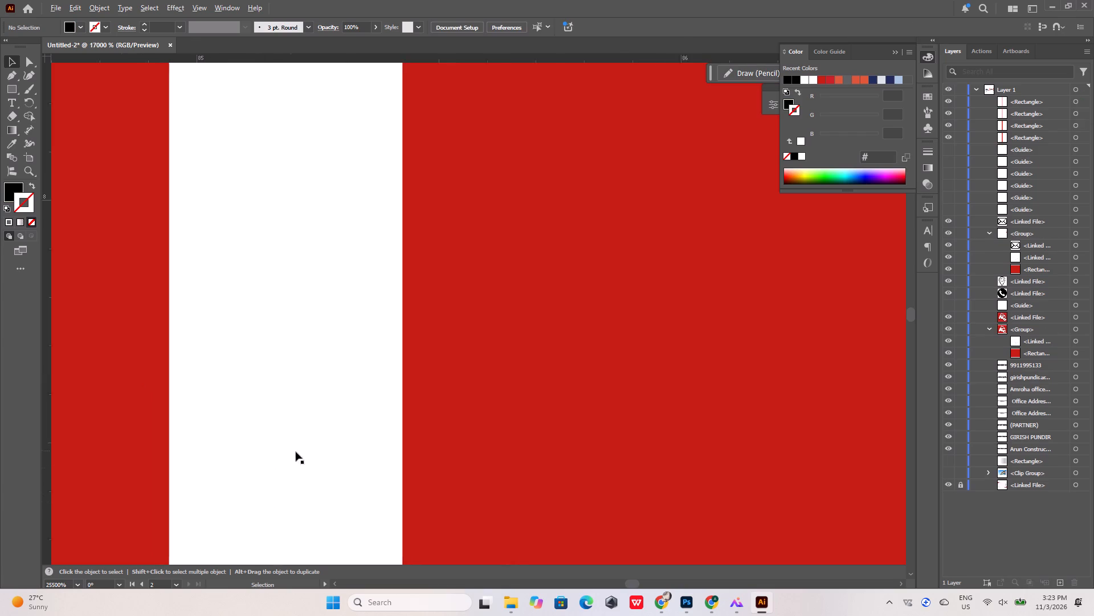
{"action": "scroll", "coordinate": [296, 452], "scroll_direction": "down", "scroll_amount": 13, "text": "alt"}
{"action": "left_click", "coordinate": [401, 385]}
Delete the spare AC logo image lying outside the artboards, above the two cards.
{"action": "scroll", "coordinate": [430, 329], "scroll_direction": "down", "scroll_amount": 4, "text": "alt"}
{"action": "scroll", "coordinate": [285, 401], "scroll_direction": "up", "scroll_amount": 1, "text": "alt"}
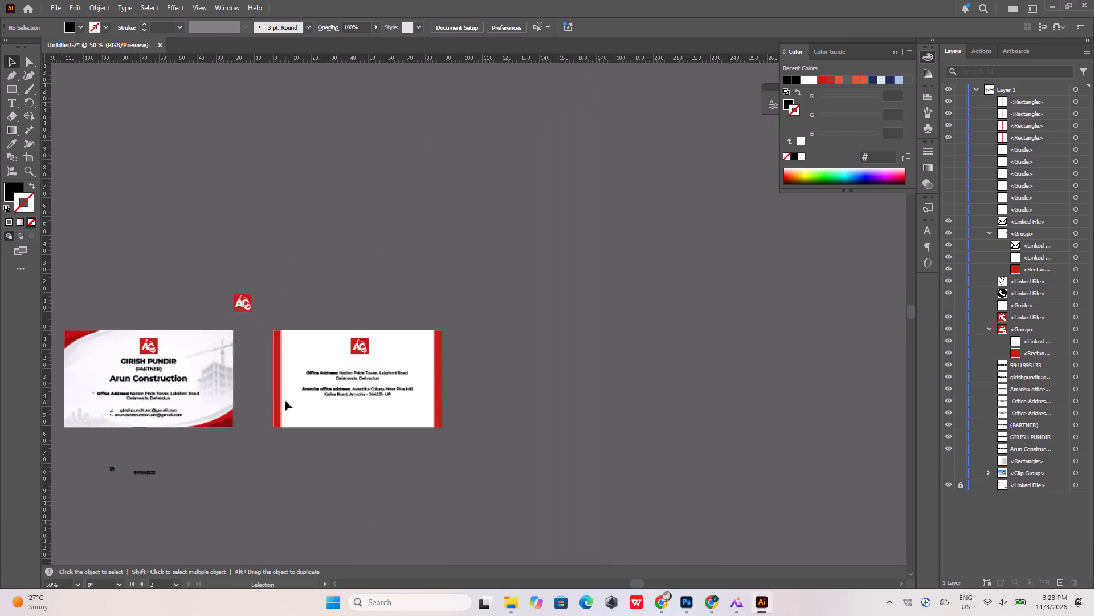
{"action": "scroll", "coordinate": [285, 401], "scroll_direction": "up", "scroll_amount": 3, "text": "alt"}
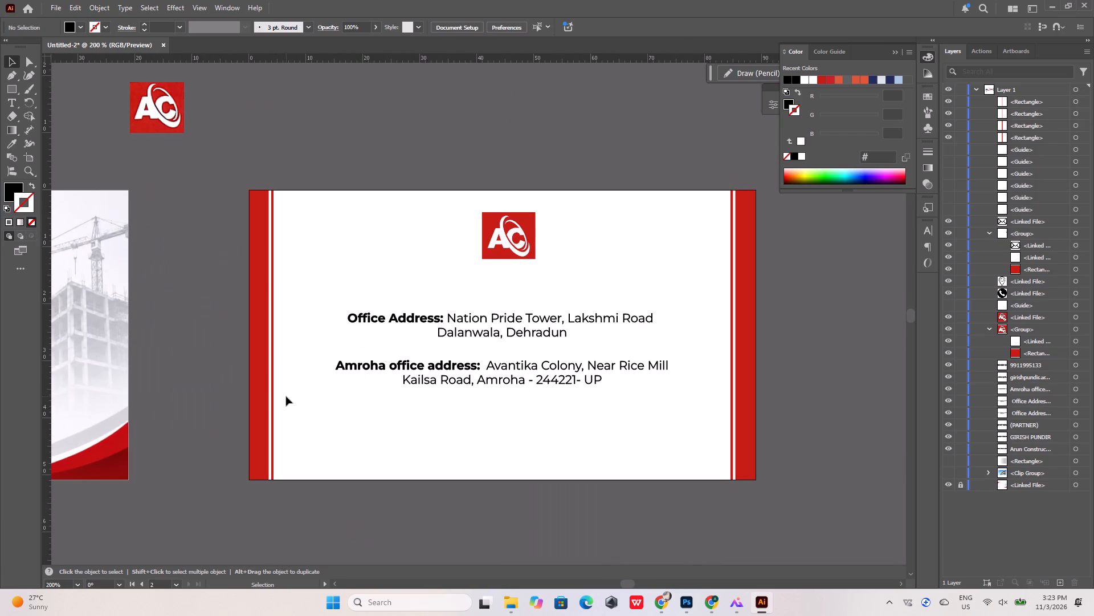
{"action": "left_click", "coordinate": [162, 103]}
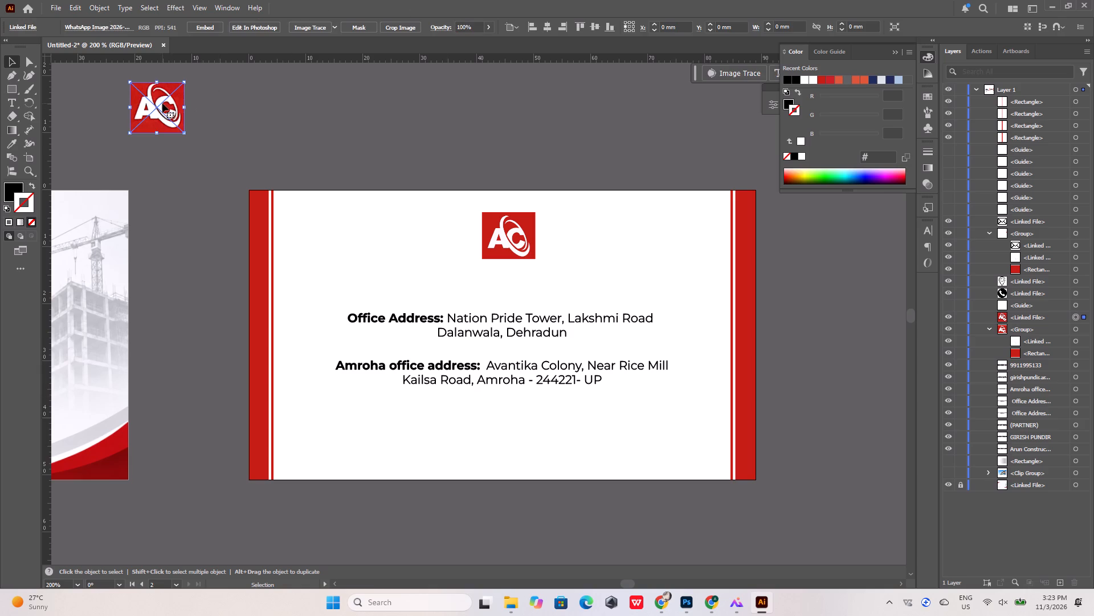
{"action": "key", "text": "Delete"}
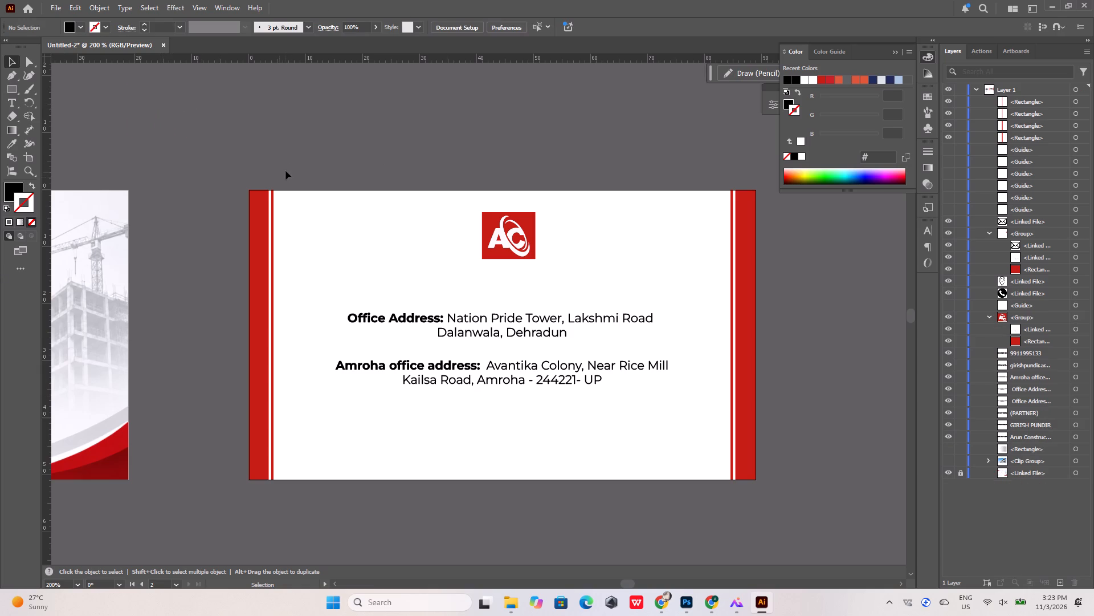
{"action": "left_click", "coordinate": [297, 153]}
Delete both thin red inner lines from the card's back, leaving only the wide red side strips.
{"action": "scroll", "coordinate": [437, 201], "scroll_direction": "down", "scroll_amount": 5, "text": "alt"}
{"action": "scroll", "coordinate": [340, 241], "scroll_direction": "up", "scroll_amount": 4, "text": "alt"}
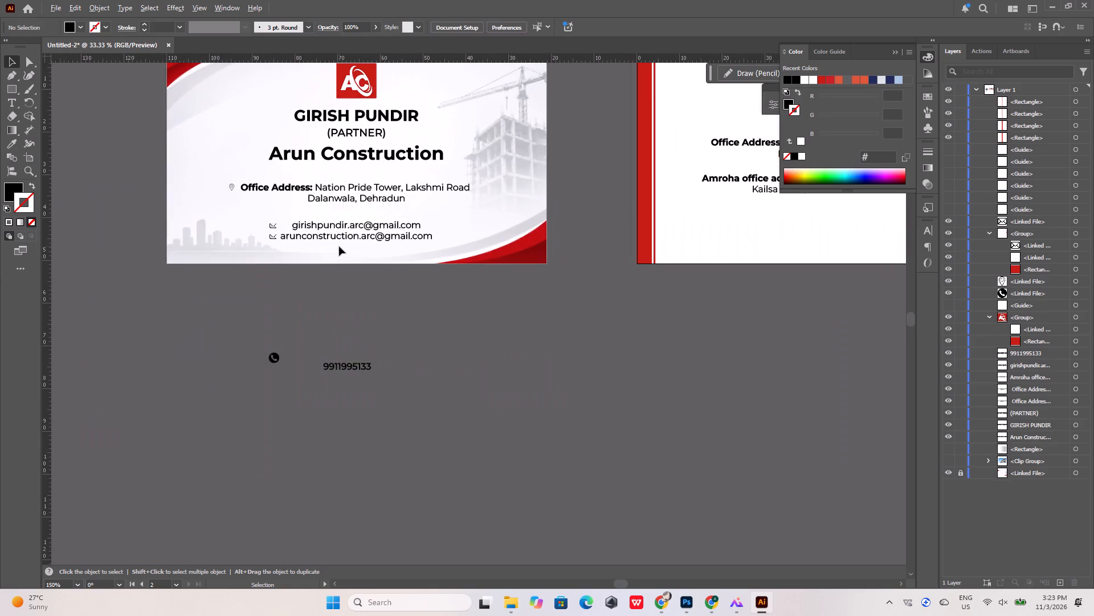
{"action": "scroll", "coordinate": [351, 331], "scroll_direction": "down", "scroll_amount": 1, "text": "alt"}
{"action": "scroll", "coordinate": [596, 341], "scroll_direction": "up", "scroll_amount": 5}
{"action": "scroll", "coordinate": [790, 302], "scroll_direction": "up", "scroll_amount": 2, "text": "alt"}
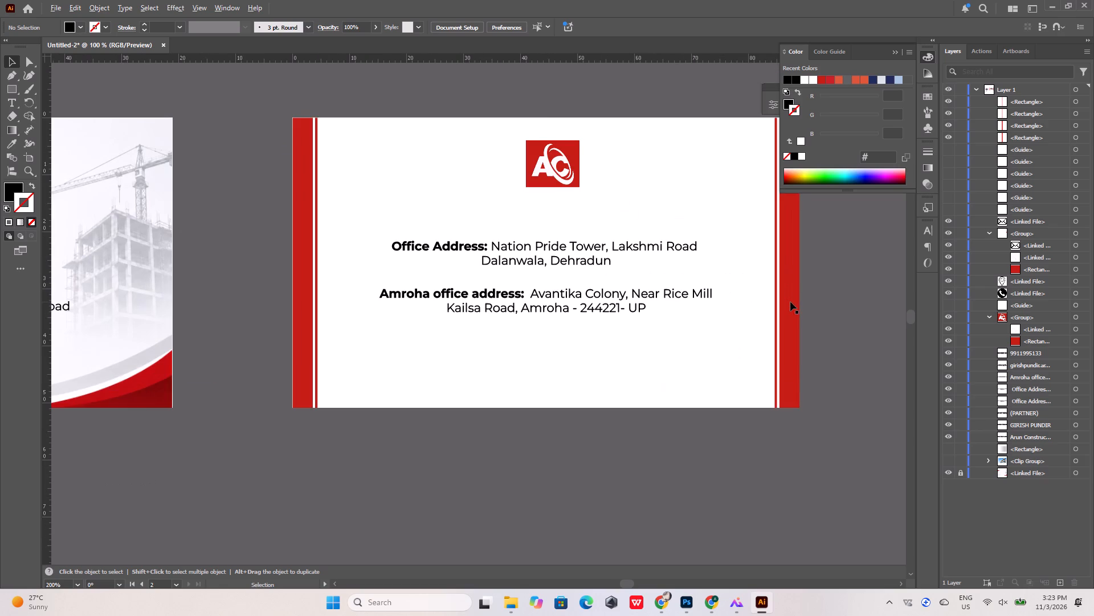
{"action": "scroll", "coordinate": [779, 303], "scroll_direction": "up", "scroll_amount": 4, "text": "alt"}
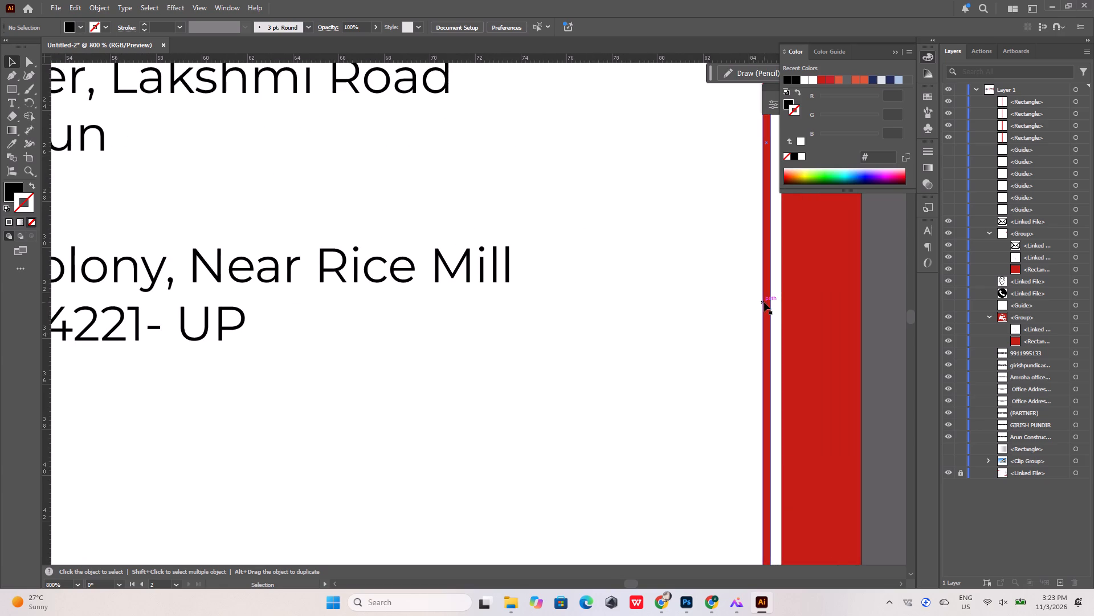
{"action": "left_click", "coordinate": [764, 302]}
{"action": "scroll", "coordinate": [753, 303], "scroll_direction": "down", "scroll_amount": 5, "text": "alt"}
{"action": "key", "text": "Delete"}
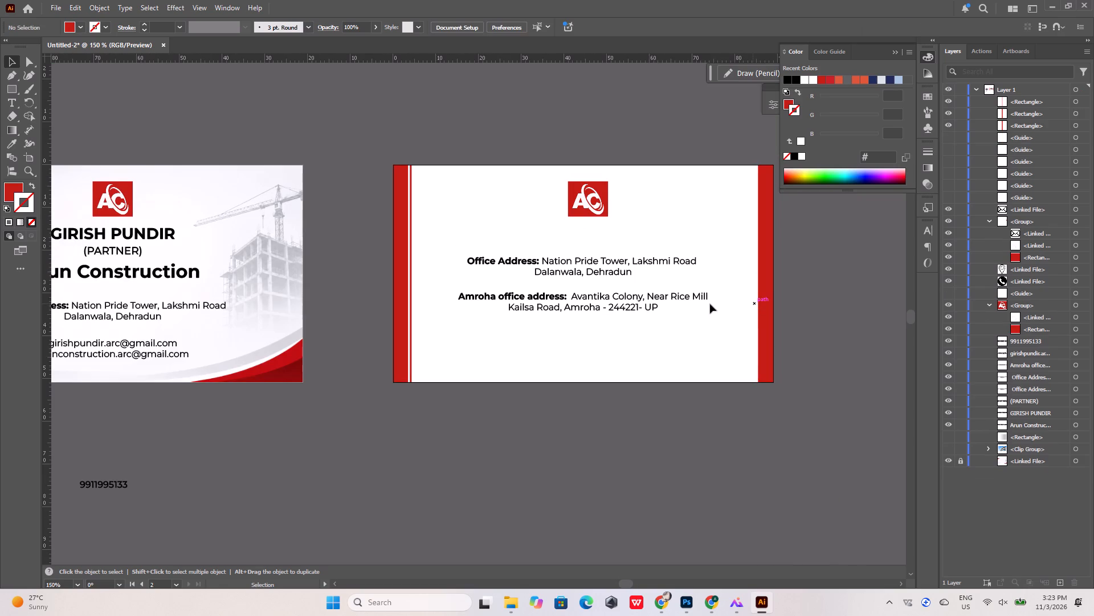
{"action": "left_click", "coordinate": [411, 257]}
{"action": "key", "text": "Delete"}
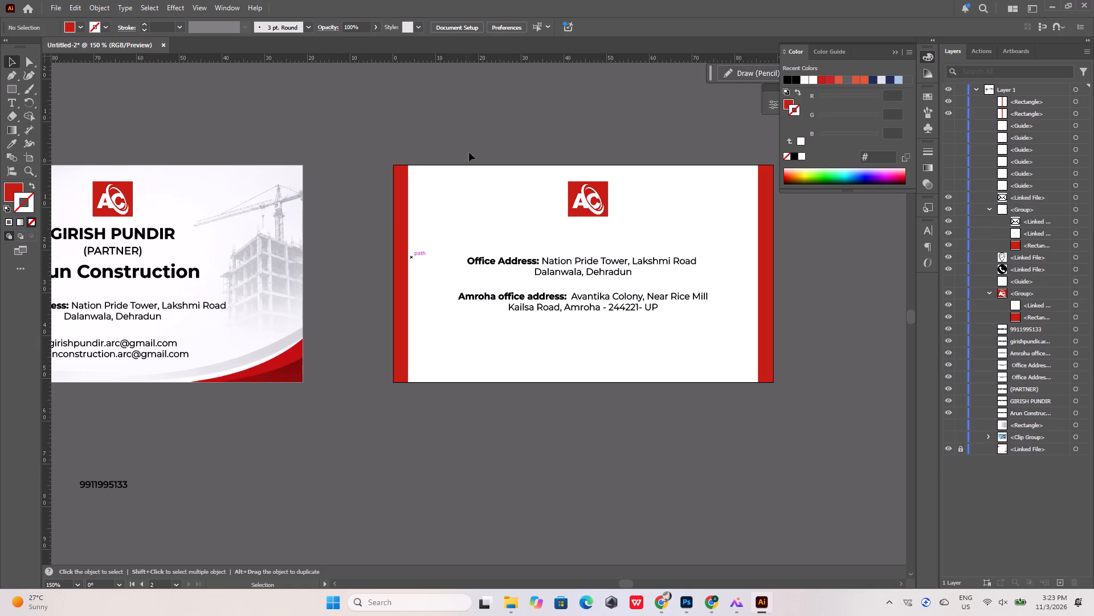
{"action": "left_click", "coordinate": [471, 148]}
{"action": "left_click", "coordinate": [481, 141]}
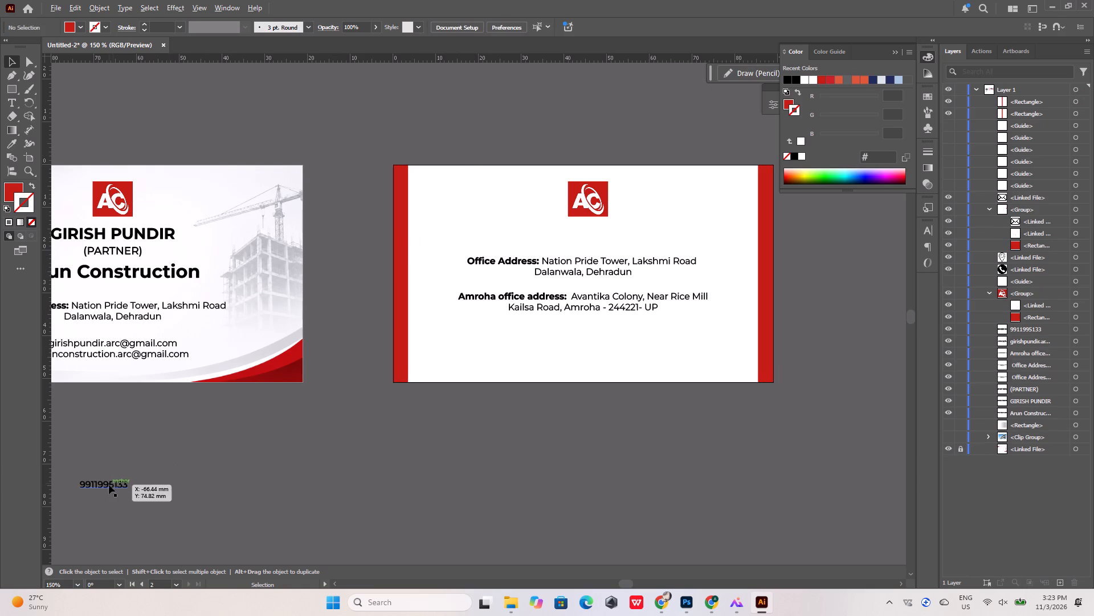
Switch to Chrome to view the card image open in the ChatGPT conversation.
{"action": "left_click", "coordinate": [714, 603]}
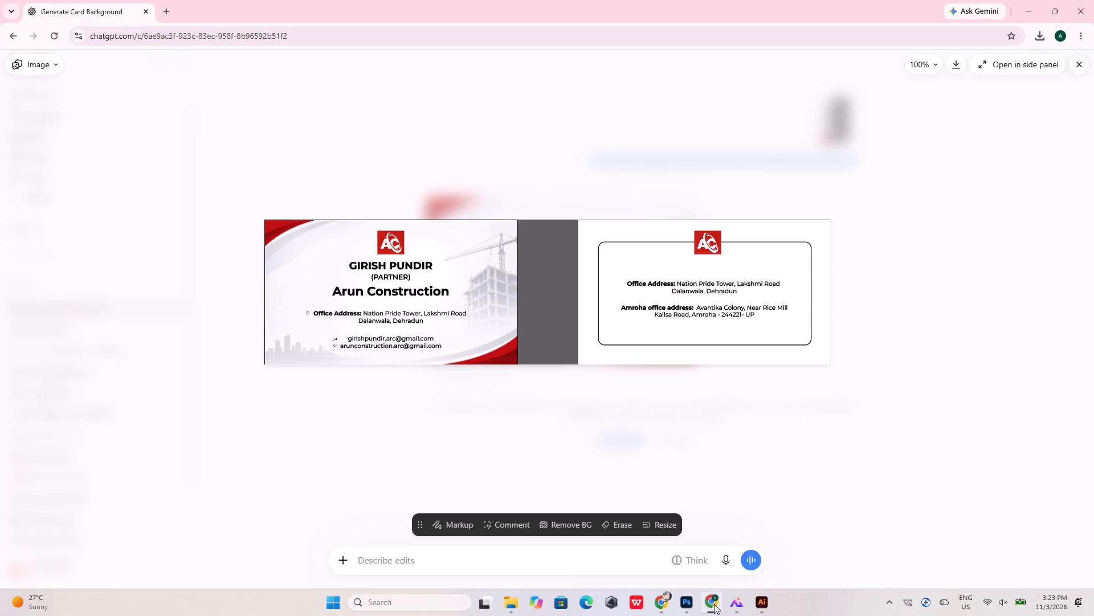
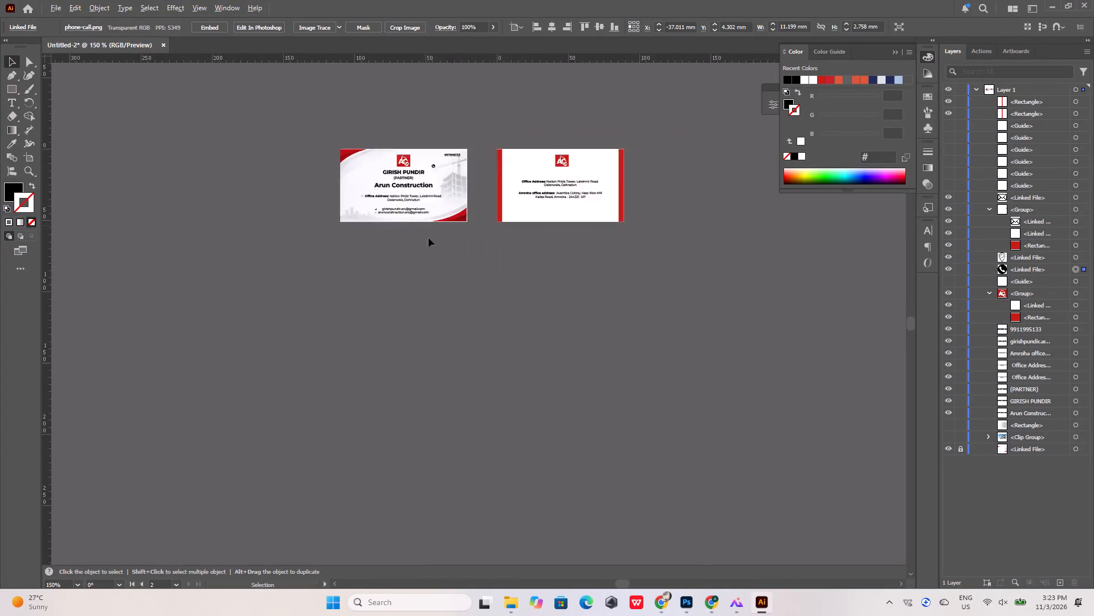
Move the phone-call icon up beside the phone number near the upper corner of the card's front.
{"action": "scroll", "coordinate": [437, 169], "scroll_direction": "up", "scroll_amount": 9, "text": "alt"}
{"action": "left_click_drag", "start_coordinate": [317, 498], "coordinate": [405, 356]}
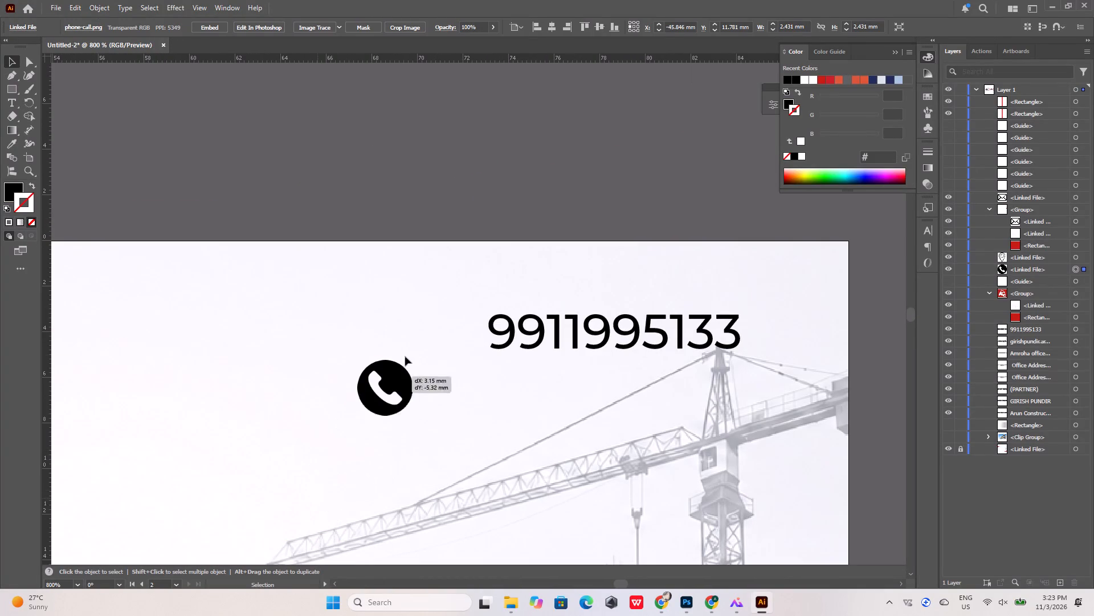
{"action": "left_click_drag", "start_coordinate": [405, 356], "coordinate": [445, 311]}
Scale the phone icon down proportionally to about 1.42 mm square.
{"action": "scroll", "coordinate": [445, 311], "scroll_direction": "up", "scroll_amount": 2, "text": "alt"}
{"action": "left_click_drag", "start_coordinate": [491, 272], "coordinate": [487, 279], "text": "shift"}
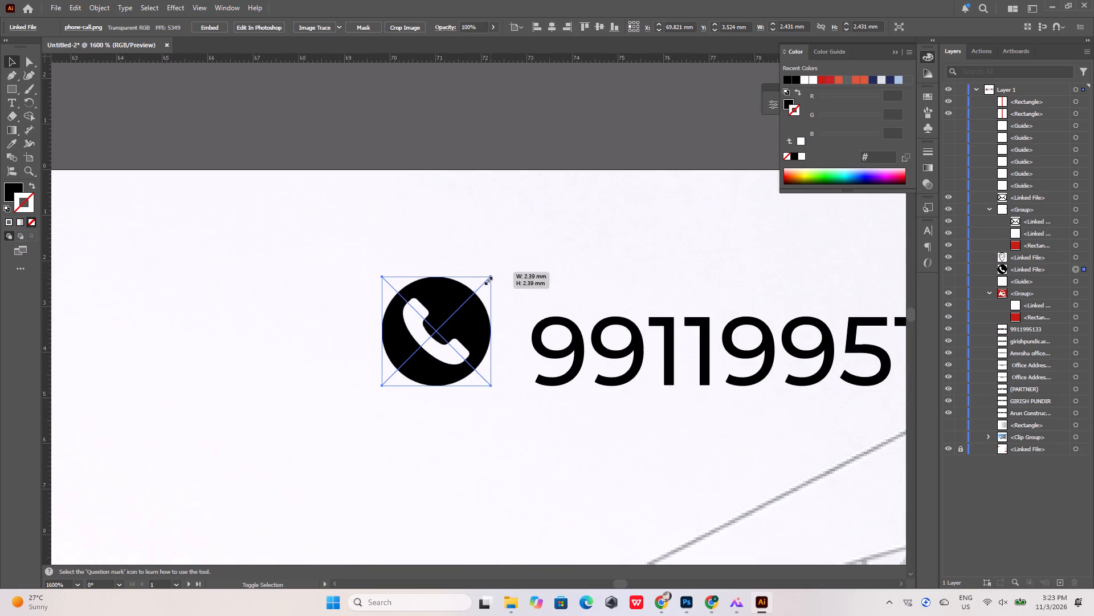
{"action": "left_click_drag", "start_coordinate": [487, 279], "coordinate": [464, 321], "text": "shift"}
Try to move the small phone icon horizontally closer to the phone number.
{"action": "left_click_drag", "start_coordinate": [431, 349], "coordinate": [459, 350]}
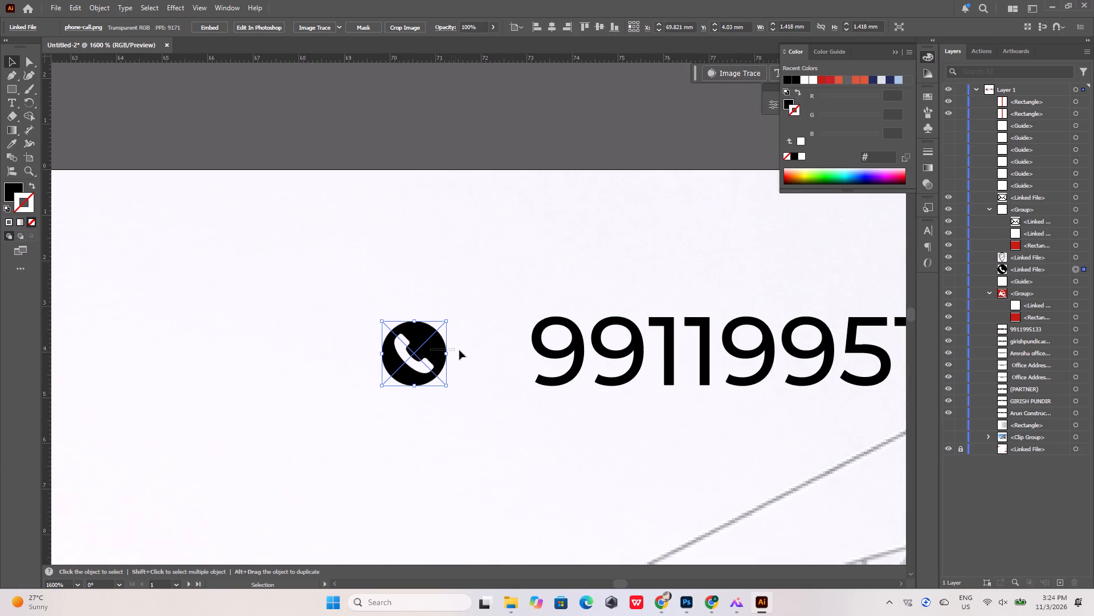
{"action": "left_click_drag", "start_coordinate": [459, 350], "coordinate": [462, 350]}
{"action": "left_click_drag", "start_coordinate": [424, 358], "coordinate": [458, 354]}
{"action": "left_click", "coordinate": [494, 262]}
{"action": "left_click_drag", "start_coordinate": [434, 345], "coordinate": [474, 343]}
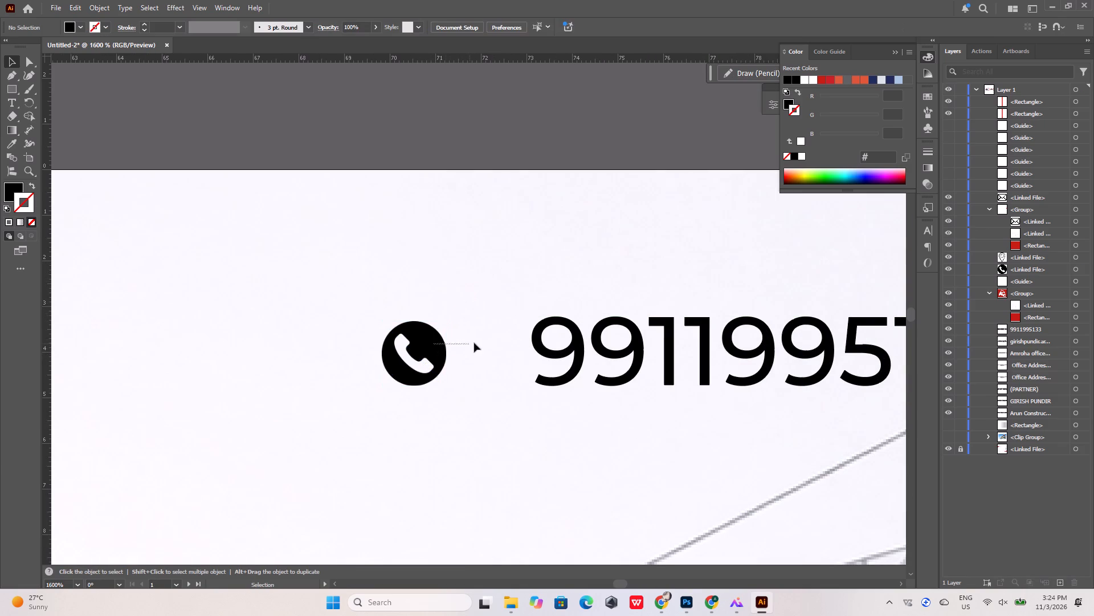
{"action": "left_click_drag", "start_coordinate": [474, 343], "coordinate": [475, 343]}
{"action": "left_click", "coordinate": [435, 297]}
Refine the phone icon's size to about 1.43 mm square, keeping it level with the phone number's digits.
{"action": "scroll", "coordinate": [515, 343], "scroll_direction": "up", "scroll_amount": 2, "text": "alt"}
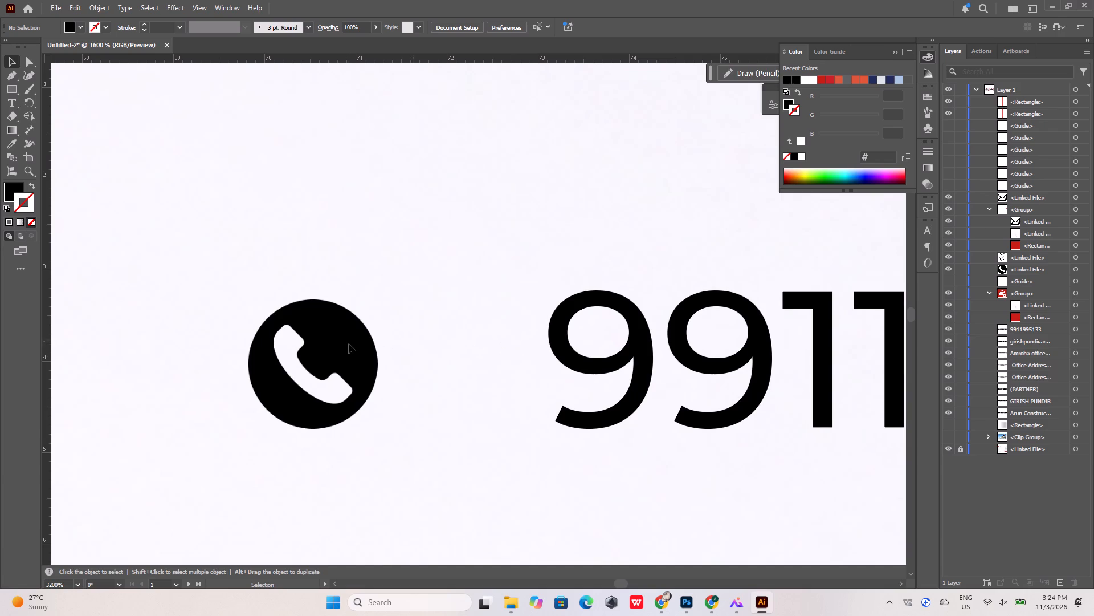
{"action": "left_click", "coordinate": [347, 344], "text": "shift"}
{"action": "left_click", "coordinate": [349, 335], "text": "shift"}
{"action": "left_click_drag", "start_coordinate": [374, 290], "coordinate": [313, 380]}
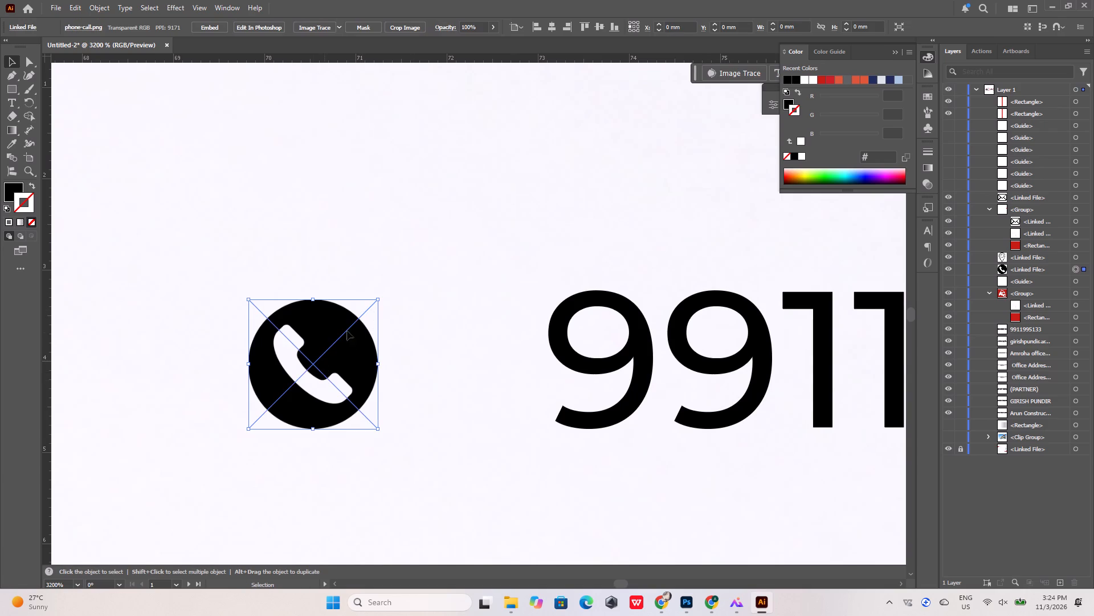
{"action": "left_click_drag", "start_coordinate": [377, 297], "coordinate": [385, 291], "text": "shift"}
{"action": "left_click_drag", "start_coordinate": [248, 431], "coordinate": [248, 435], "text": "shift"}
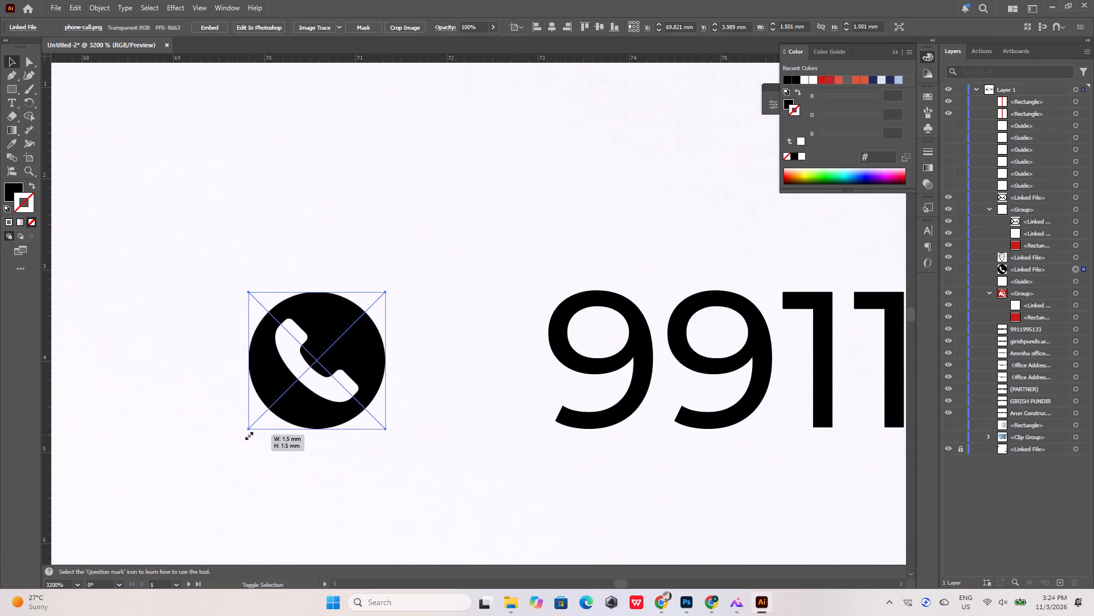
{"action": "left_click_drag", "start_coordinate": [248, 435], "coordinate": [255, 429], "text": "shift"}
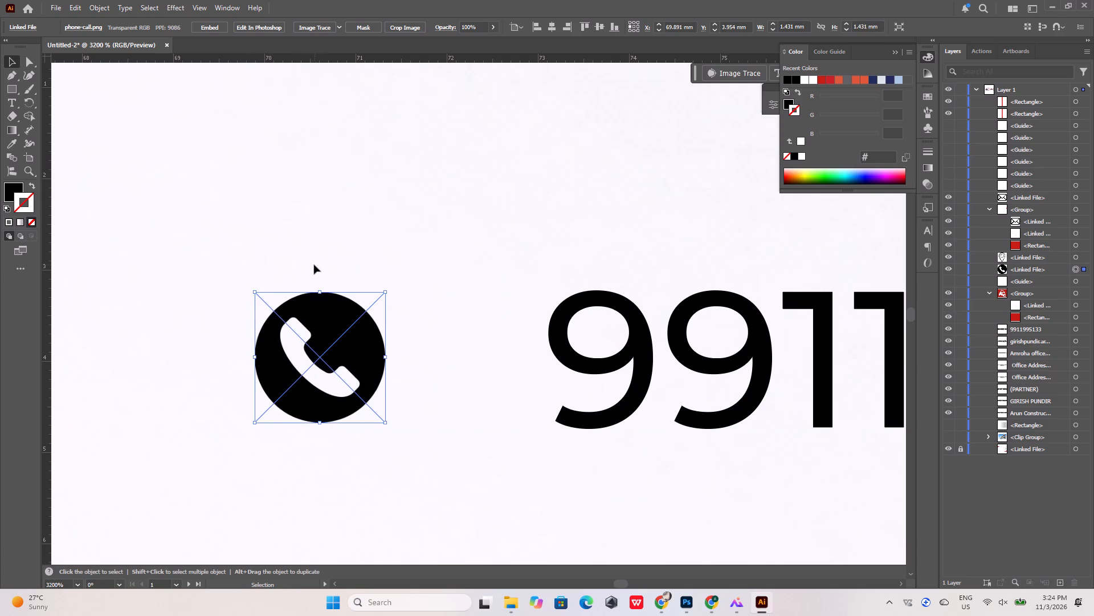
Nudge the phone icon right so it sits closer to the phone number.
{"action": "key", "text": "shift+Right"}
{"action": "key", "text": "shift+Right"}
{"action": "left_click", "coordinate": [311, 263]}
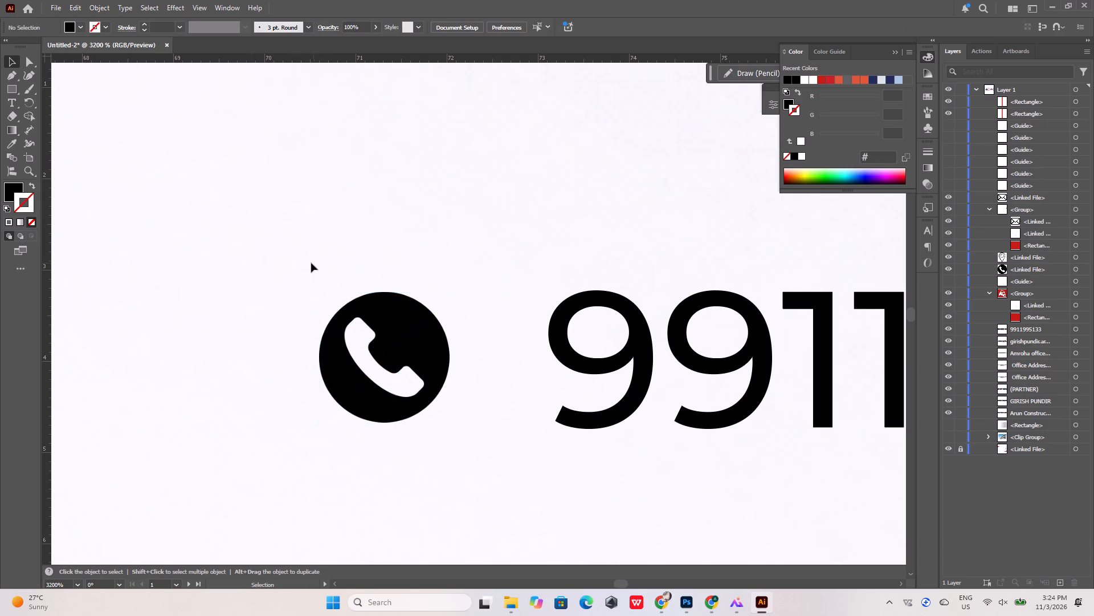
Move the phone icon and phone number together up and right, closer to the top-right corner of the card's front.
{"action": "scroll", "coordinate": [308, 281], "scroll_direction": "down", "scroll_amount": 6, "text": "alt"}
{"action": "left_click", "coordinate": [375, 209]}
{"action": "scroll", "coordinate": [476, 310], "scroll_direction": "down", "scroll_amount": 4, "text": "alt"}
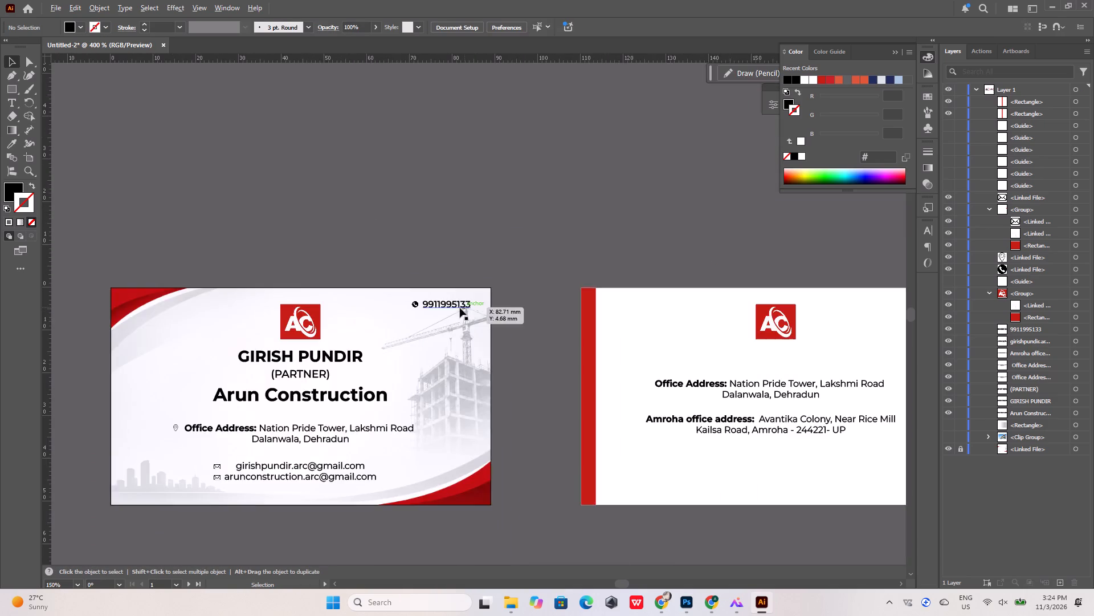
{"action": "scroll", "coordinate": [450, 307], "scroll_direction": "up", "scroll_amount": 5, "text": "alt"}
{"action": "left_click", "coordinate": [448, 288]}
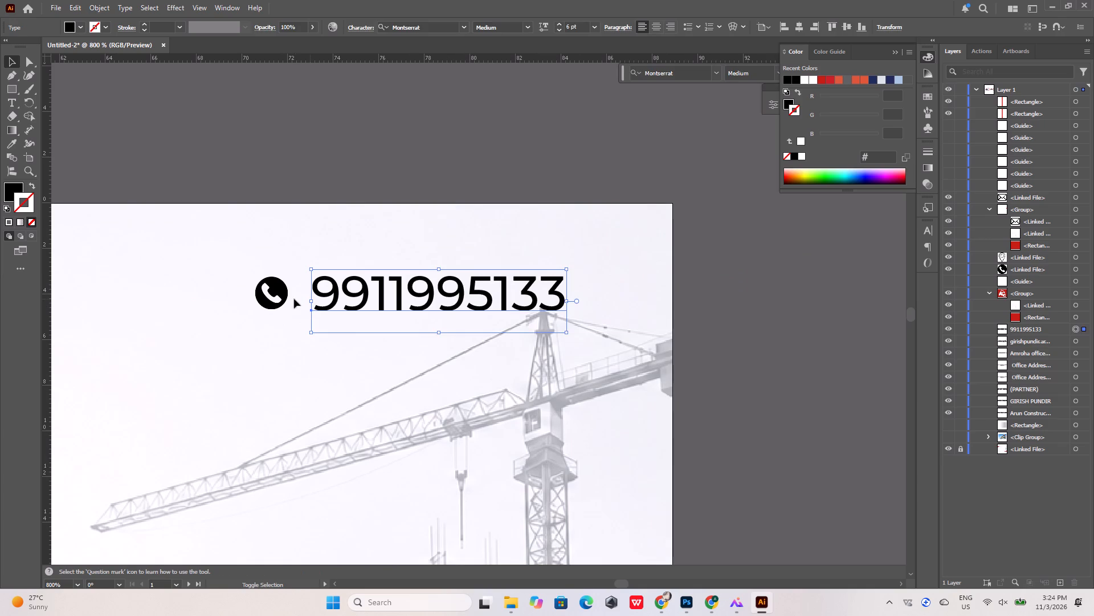
{"action": "left_click", "coordinate": [284, 293], "text": "shift"}
{"action": "left_click", "coordinate": [276, 290], "text": "shift"}
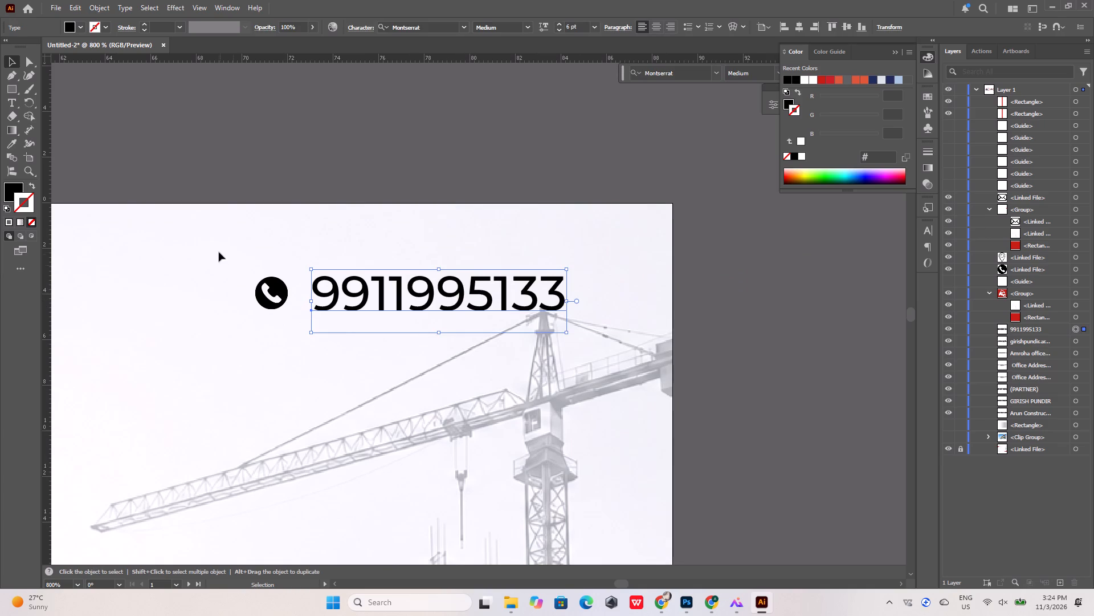
{"action": "left_click_drag", "start_coordinate": [220, 256], "coordinate": [424, 310]}
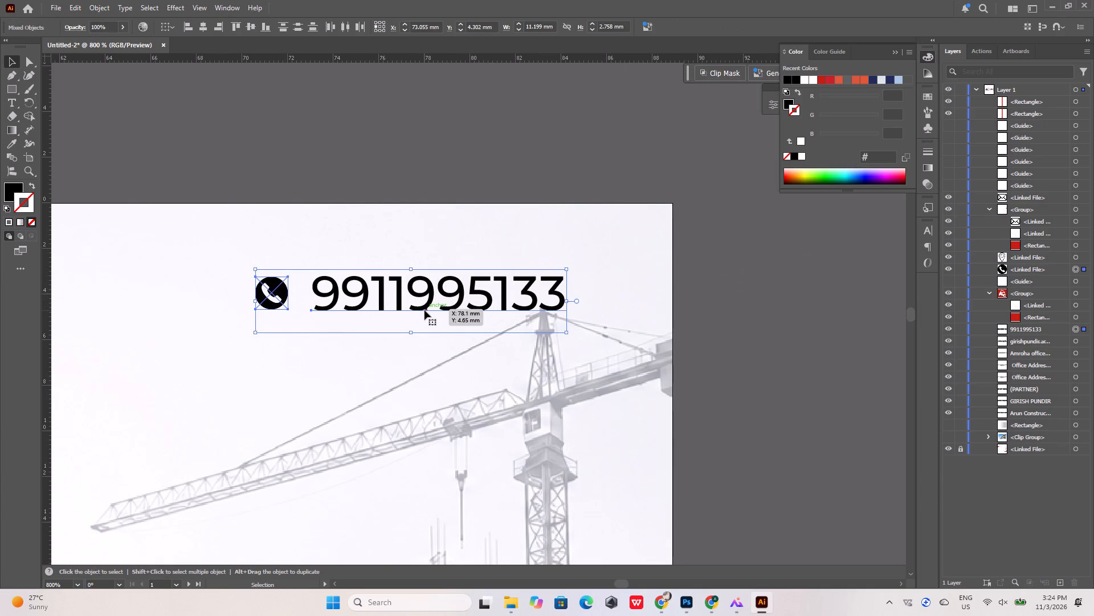
{"action": "key", "text": "Up"}
{"action": "key", "text": "Up"}
{"action": "key", "text": "Up"}
{"action": "key", "text": "Up"}
{"action": "key", "text": "Up"}
{"action": "key", "text": "Up"}
{"action": "key", "text": "Up"}
{"action": "key", "text": "Up"}
{"action": "key", "text": "Up"}
{"action": "key", "text": "Up"}
{"action": "key", "text": "Up"}
{"action": "key", "text": "Up"}
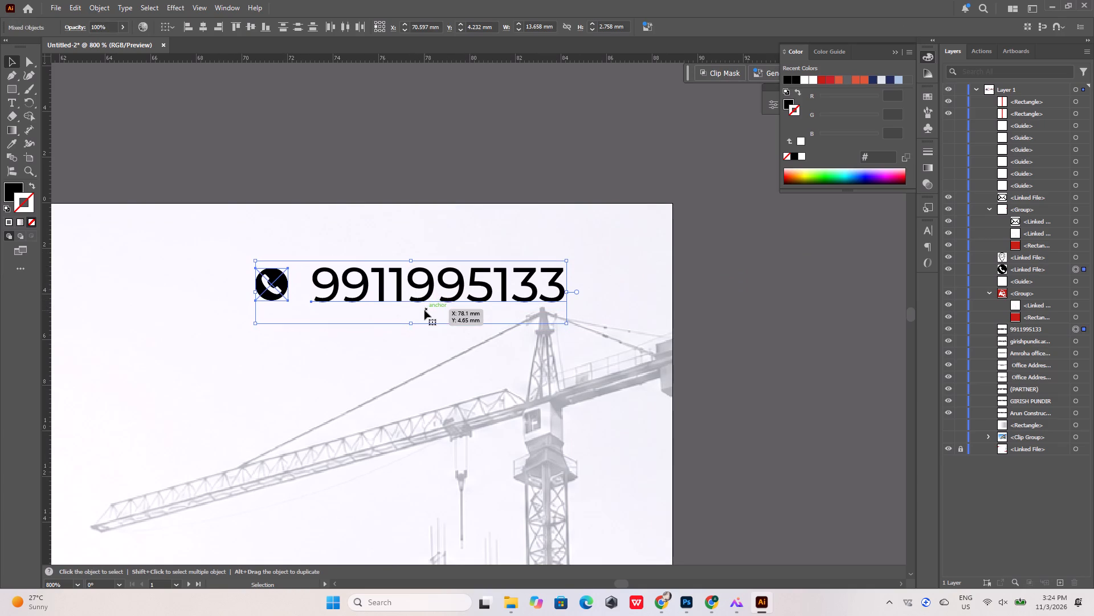
{"action": "key", "text": "Up"}
{"action": "key", "text": "Up"}
{"action": "key", "text": "Up"}
{"action": "key", "text": "shift+Right"}
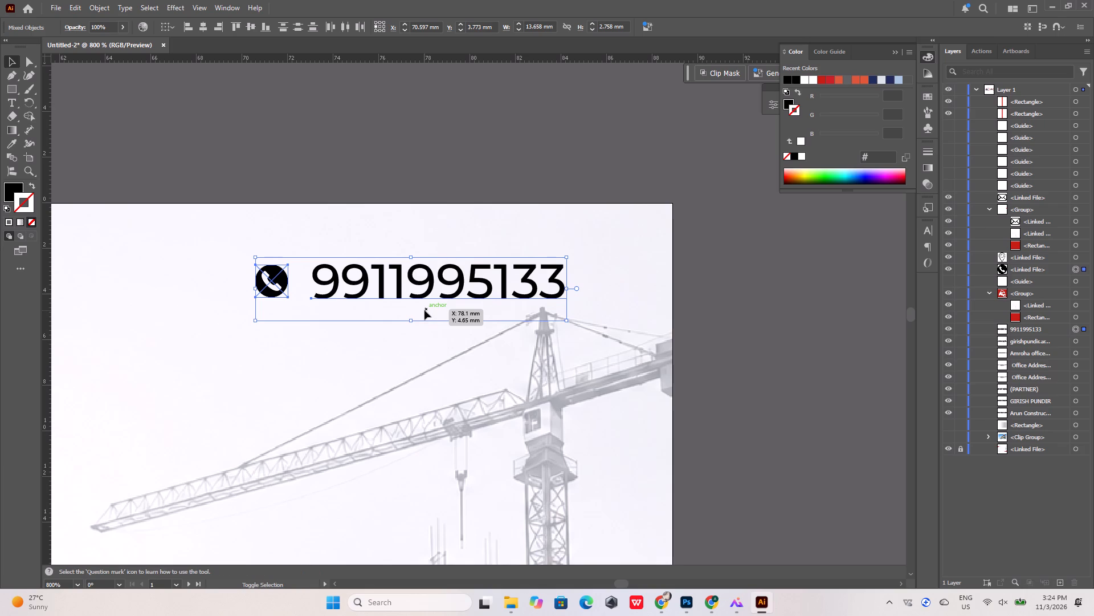
{"action": "key", "text": "shift+Right"}
{"action": "key", "text": "shift+Right"}
{"action": "key", "text": "shift+Right"}
{"action": "key", "text": "shift+Right"}
{"action": "key", "text": "shift+Right"}
{"action": "key", "text": "shift+Right"}
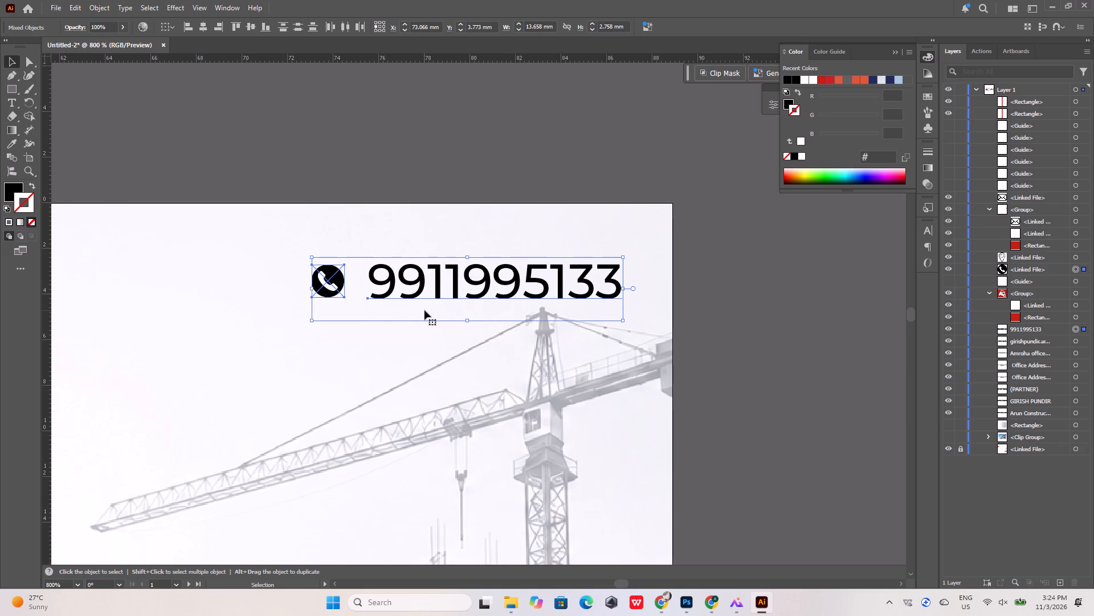
{"action": "key", "text": "Left"}
{"action": "key", "text": "Up"}
{"action": "key", "text": "Up"}
{"action": "key", "text": "Up"}
{"action": "key", "text": "Up"}
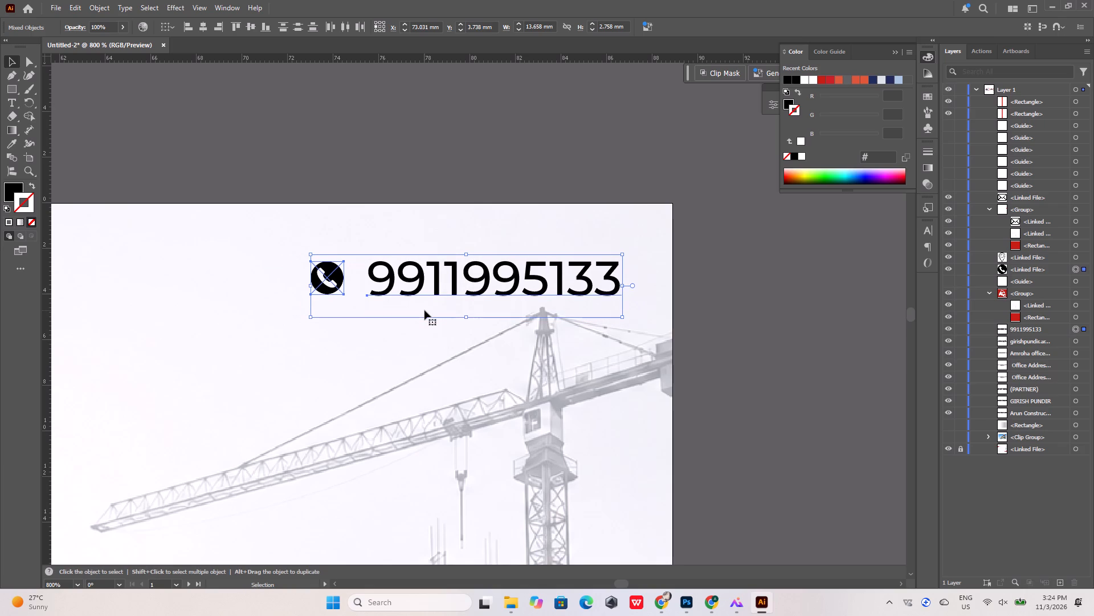
{"action": "key", "text": "Up"}
{"action": "key", "text": "Up"}
{"action": "key", "text": "Up"}
{"action": "left_click", "coordinate": [721, 313]}
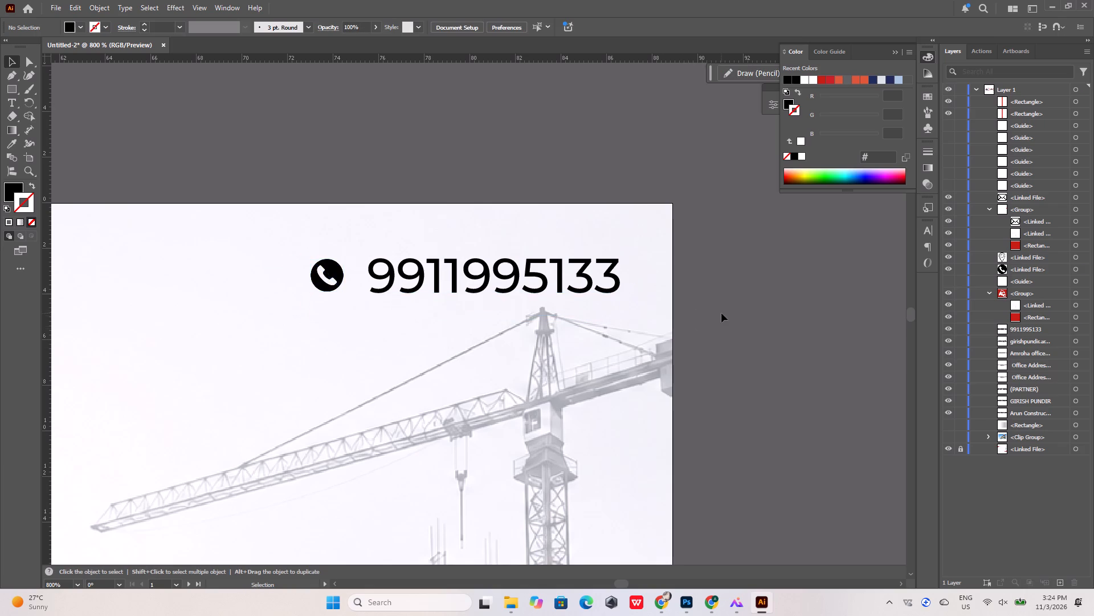
Add a blank 88.9 x 50.8 mm artboard below each of the two existing card artboards.
{"action": "scroll", "coordinate": [640, 248], "scroll_direction": "down", "scroll_amount": 3, "text": "alt"}
{"action": "scroll", "coordinate": [430, 165], "scroll_direction": "down", "scroll_amount": 3, "text": "alt"}
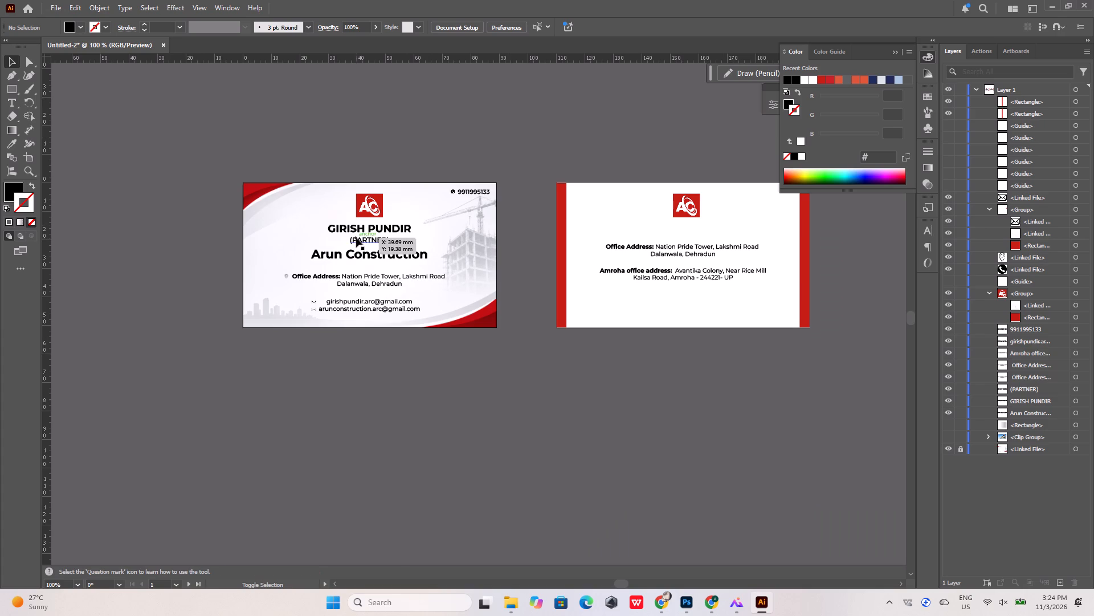
{"action": "key", "text": "shift+o"}
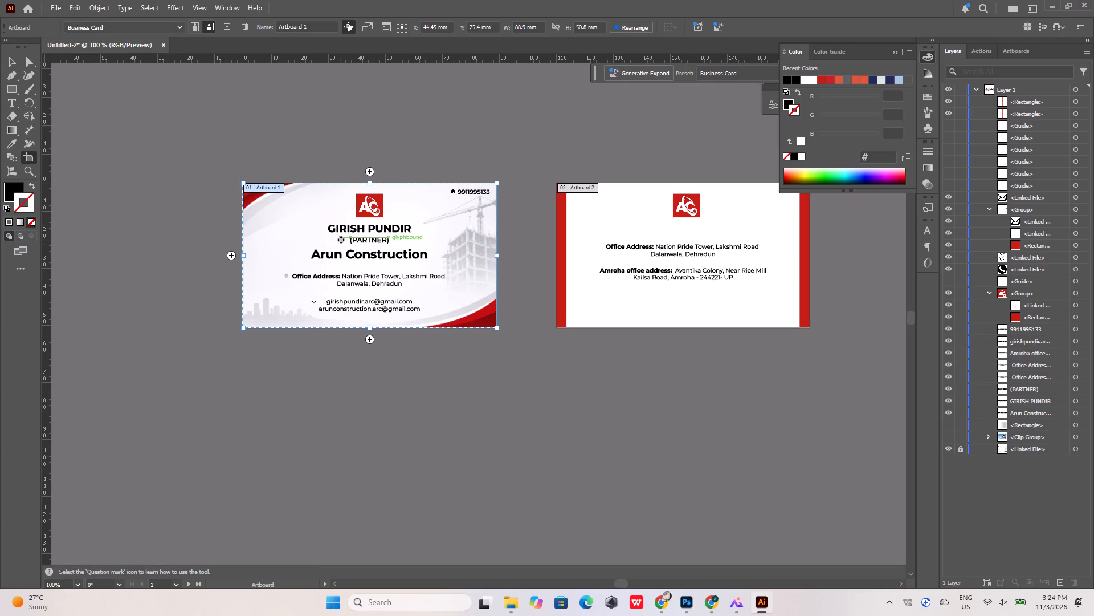
{"action": "left_click", "coordinate": [372, 341]}
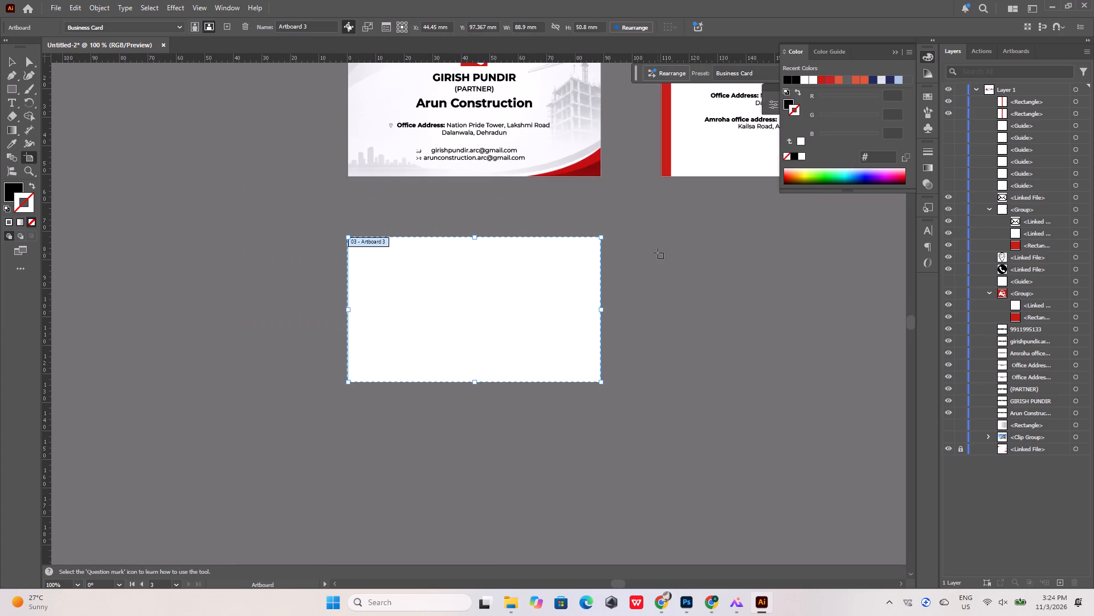
{"action": "scroll", "coordinate": [518, 349], "scroll_direction": "down", "scroll_amount": 4, "text": "alt"}
{"action": "scroll", "coordinate": [589, 293], "scroll_direction": "up", "scroll_amount": 4, "text": "alt"}
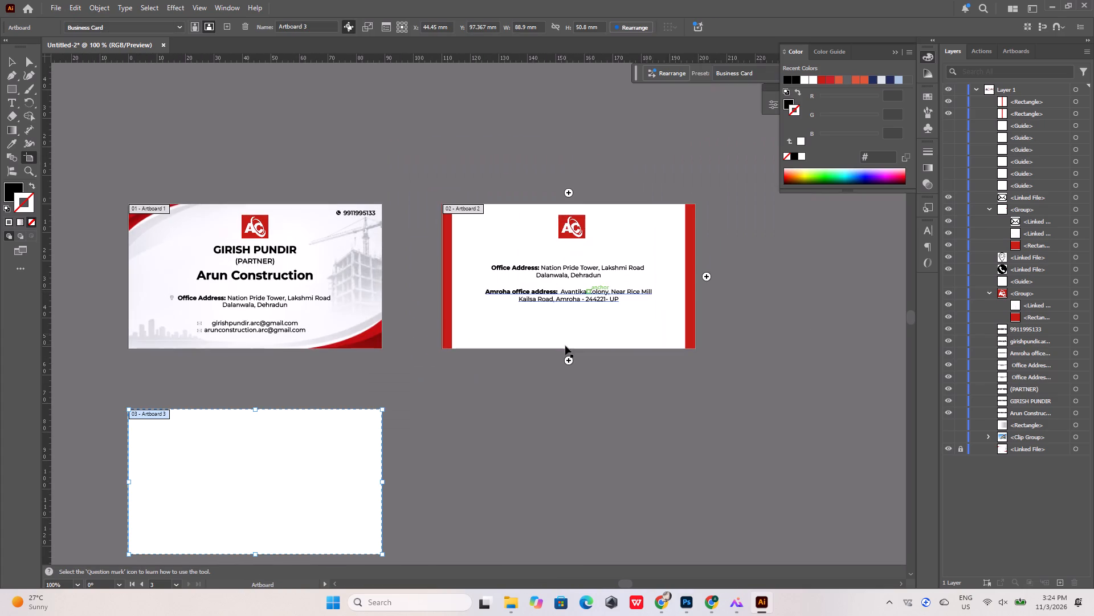
{"action": "left_click", "coordinate": [568, 363]}
{"action": "scroll", "coordinate": [452, 322], "scroll_direction": "down", "scroll_amount": 2, "text": "alt"}
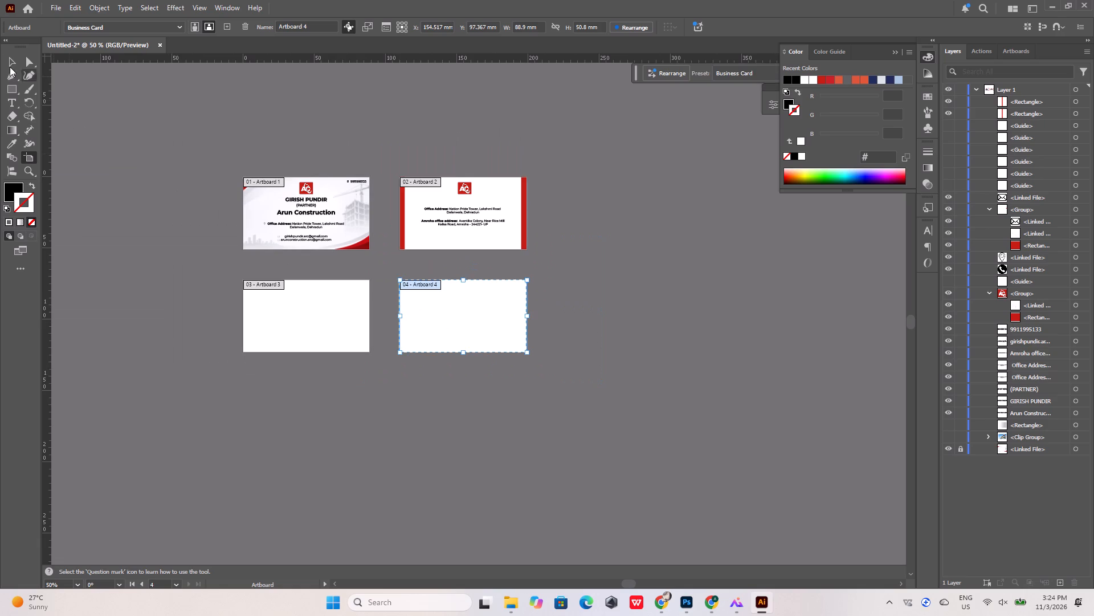
{"action": "left_click", "coordinate": [8, 62]}
Select the front card's AC logo, partner name, (PARTNER) title, Arun Construction heading, office address and e-mail lines together.
{"action": "scroll", "coordinate": [303, 234], "scroll_direction": "up", "scroll_amount": 4, "text": "alt"}
{"action": "scroll", "coordinate": [313, 164], "scroll_direction": "up", "scroll_amount": 5}
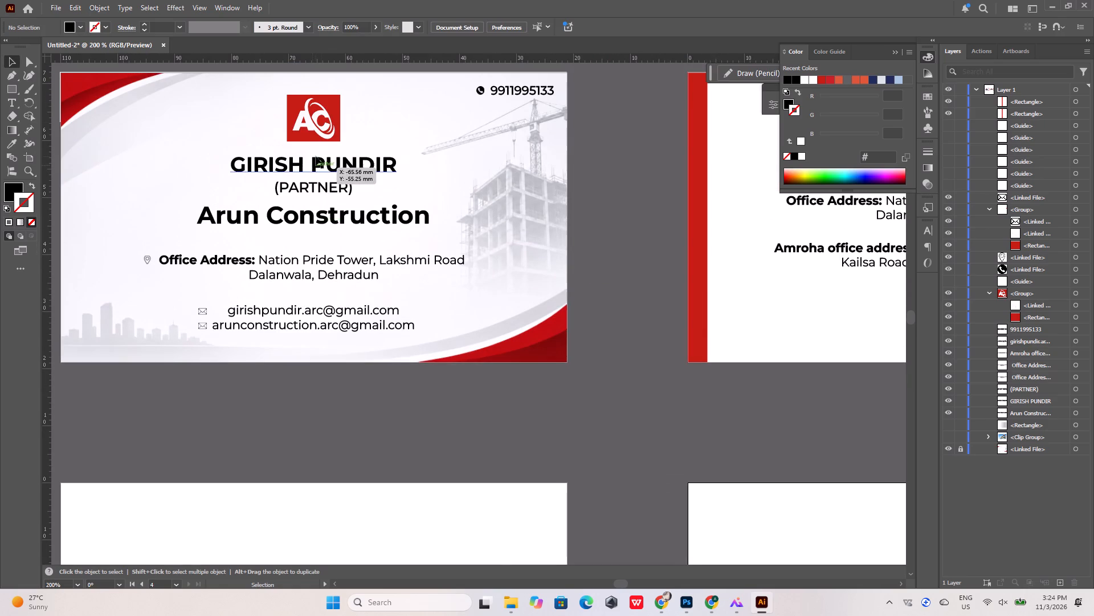
{"action": "left_click", "coordinate": [322, 115]}
{"action": "scroll", "coordinate": [322, 115], "scroll_direction": "up", "scroll_amount": 2, "text": "alt"}
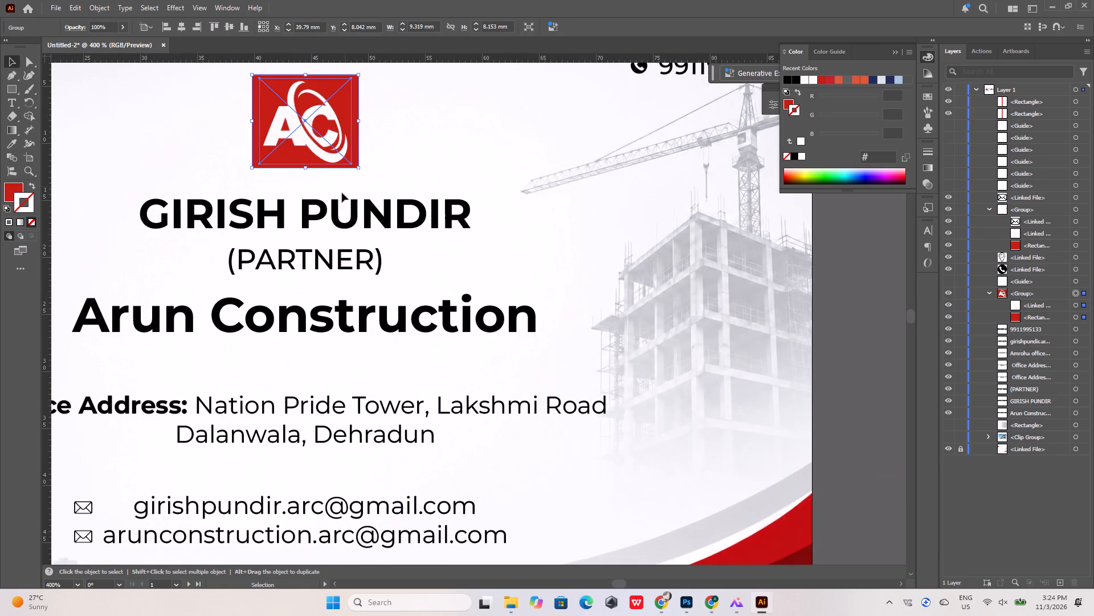
{"action": "left_click", "coordinate": [334, 219], "text": "shift"}
{"action": "left_click", "coordinate": [334, 260], "text": "shift"}
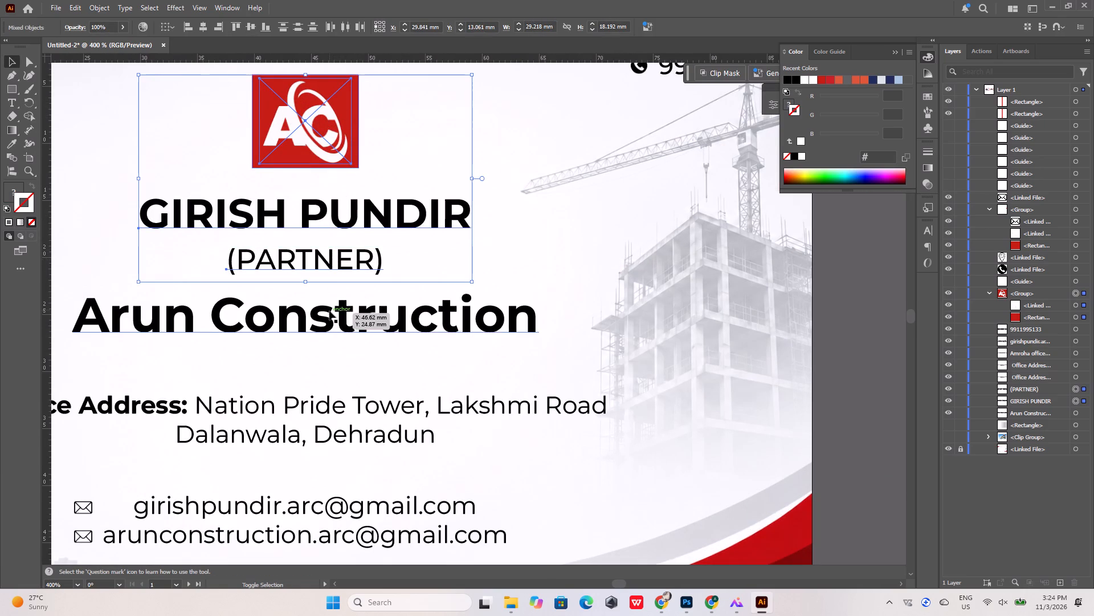
{"action": "left_click", "coordinate": [329, 311], "text": "shift"}
{"action": "left_click", "coordinate": [327, 407], "text": "shift"}
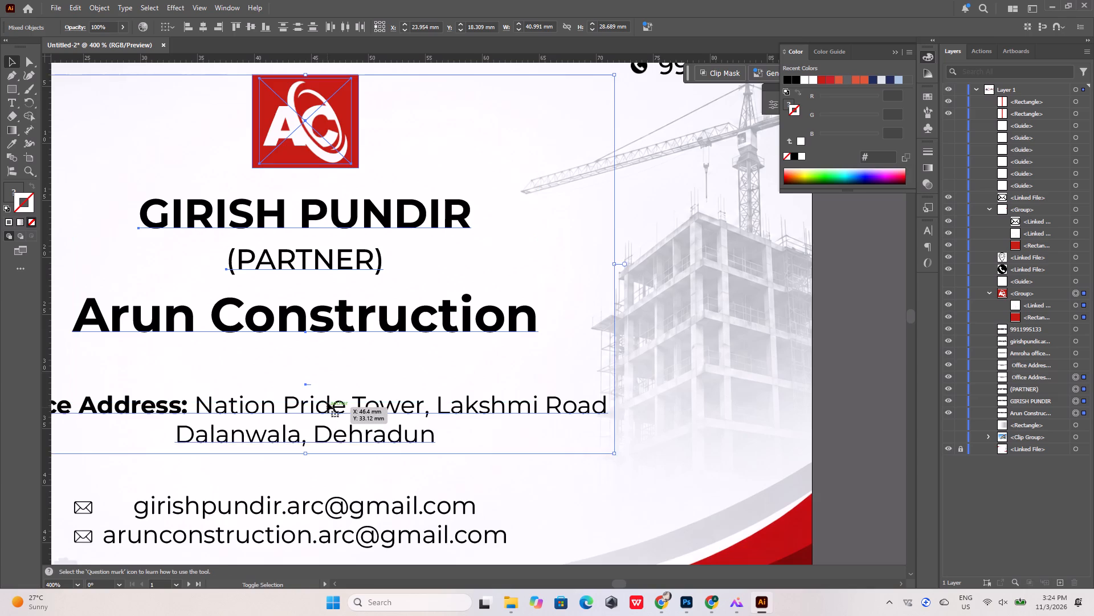
{"action": "scroll", "coordinate": [326, 302], "scroll_direction": "down", "scroll_amount": 6}
{"action": "left_click", "coordinate": [340, 420], "text": "shift"}
{"action": "scroll", "coordinate": [315, 326], "scroll_direction": "down", "scroll_amount": 5, "text": "alt"}
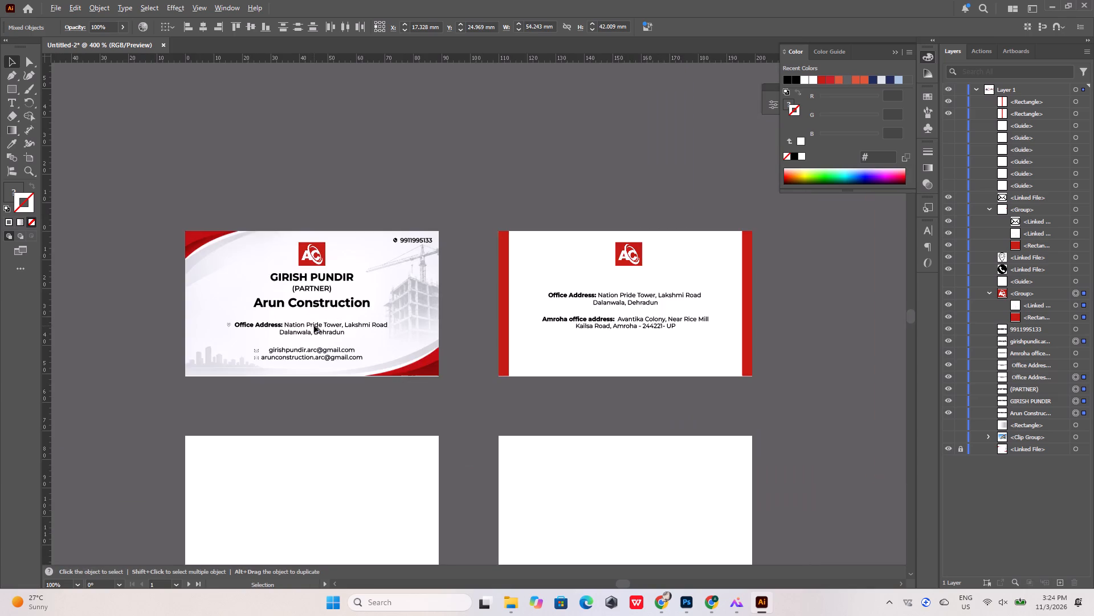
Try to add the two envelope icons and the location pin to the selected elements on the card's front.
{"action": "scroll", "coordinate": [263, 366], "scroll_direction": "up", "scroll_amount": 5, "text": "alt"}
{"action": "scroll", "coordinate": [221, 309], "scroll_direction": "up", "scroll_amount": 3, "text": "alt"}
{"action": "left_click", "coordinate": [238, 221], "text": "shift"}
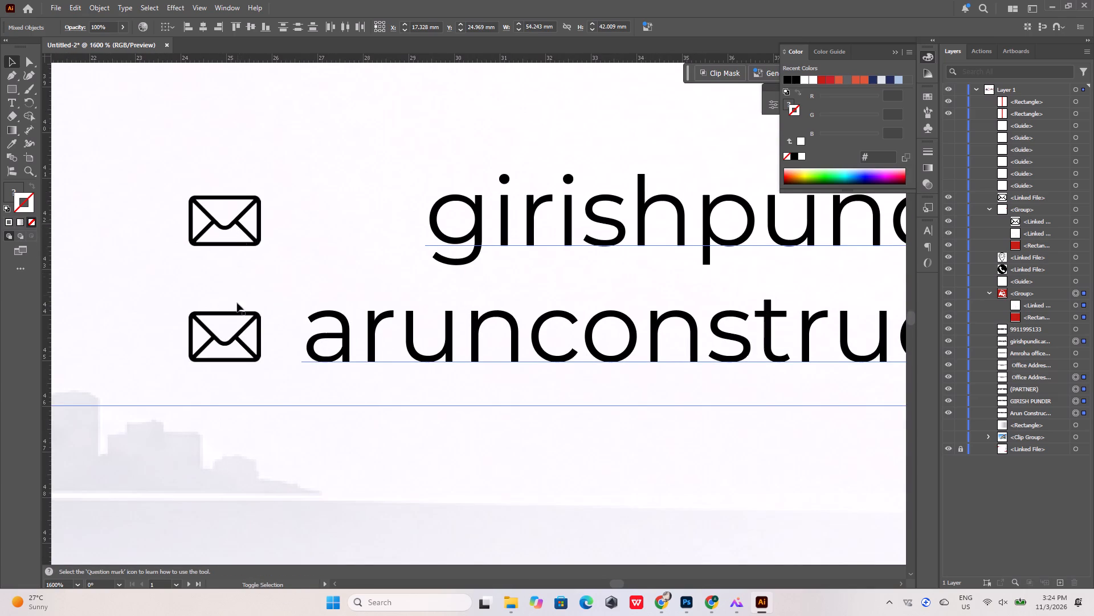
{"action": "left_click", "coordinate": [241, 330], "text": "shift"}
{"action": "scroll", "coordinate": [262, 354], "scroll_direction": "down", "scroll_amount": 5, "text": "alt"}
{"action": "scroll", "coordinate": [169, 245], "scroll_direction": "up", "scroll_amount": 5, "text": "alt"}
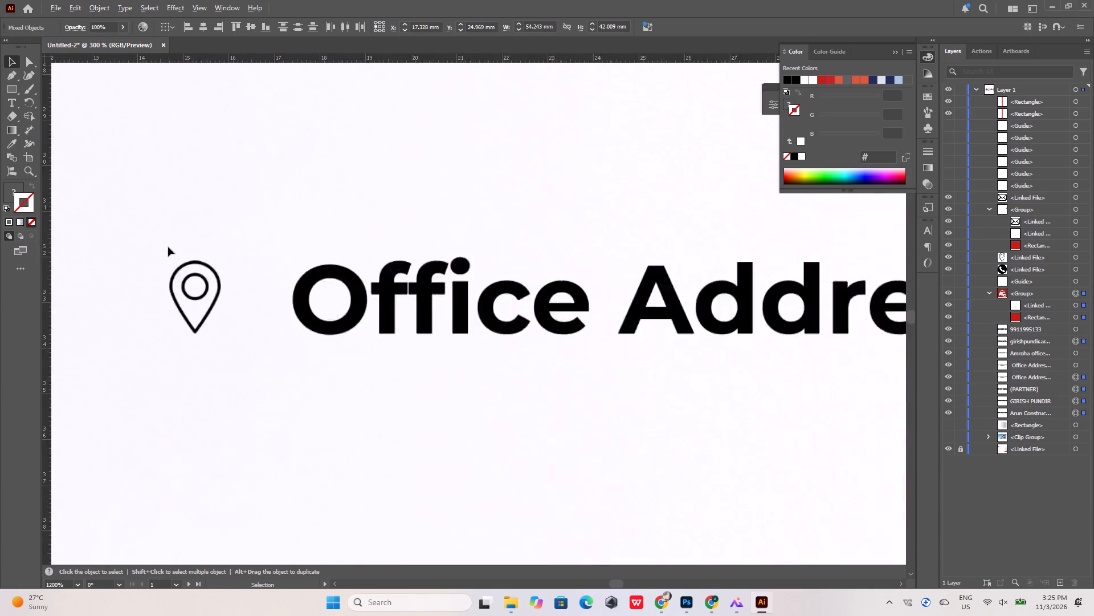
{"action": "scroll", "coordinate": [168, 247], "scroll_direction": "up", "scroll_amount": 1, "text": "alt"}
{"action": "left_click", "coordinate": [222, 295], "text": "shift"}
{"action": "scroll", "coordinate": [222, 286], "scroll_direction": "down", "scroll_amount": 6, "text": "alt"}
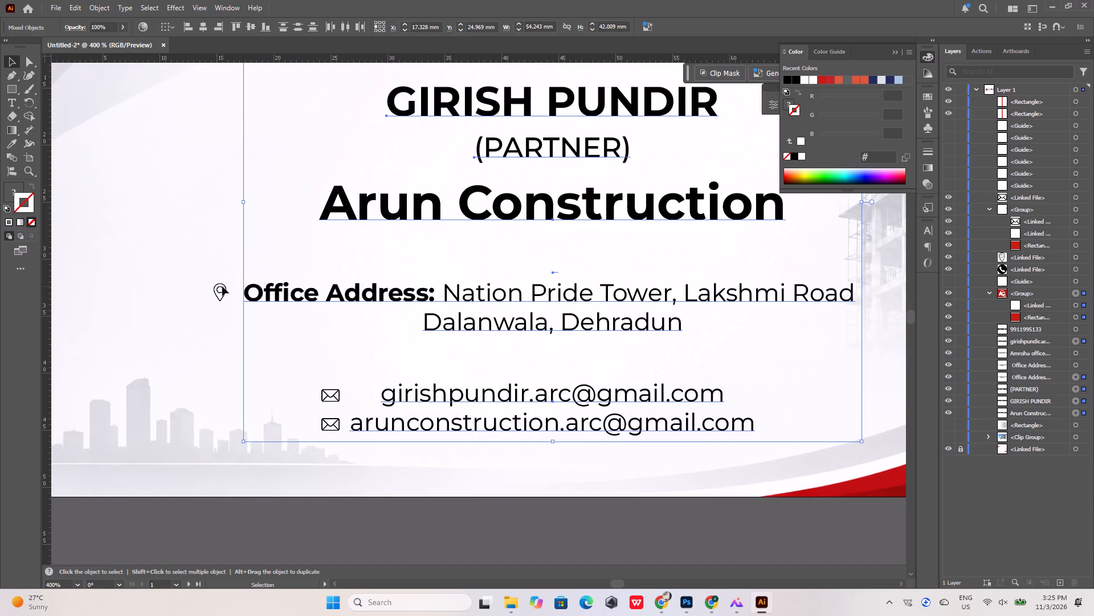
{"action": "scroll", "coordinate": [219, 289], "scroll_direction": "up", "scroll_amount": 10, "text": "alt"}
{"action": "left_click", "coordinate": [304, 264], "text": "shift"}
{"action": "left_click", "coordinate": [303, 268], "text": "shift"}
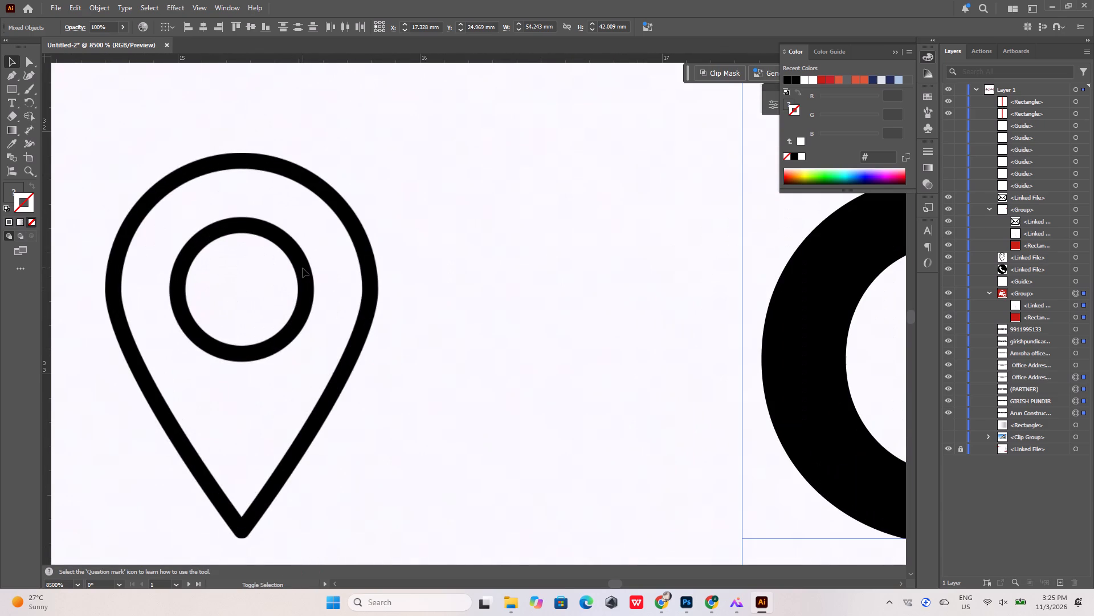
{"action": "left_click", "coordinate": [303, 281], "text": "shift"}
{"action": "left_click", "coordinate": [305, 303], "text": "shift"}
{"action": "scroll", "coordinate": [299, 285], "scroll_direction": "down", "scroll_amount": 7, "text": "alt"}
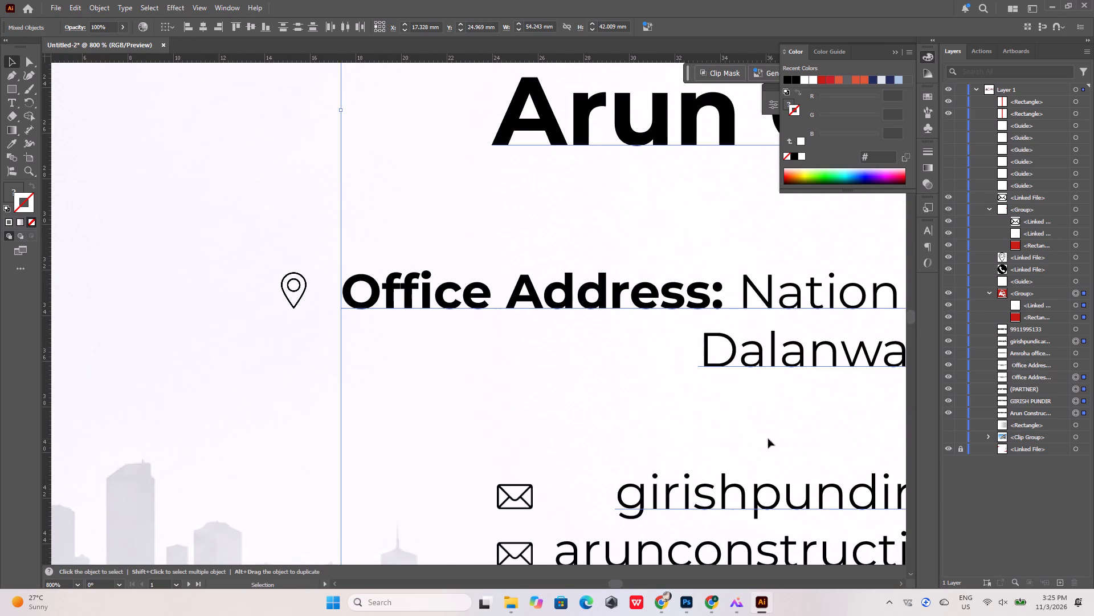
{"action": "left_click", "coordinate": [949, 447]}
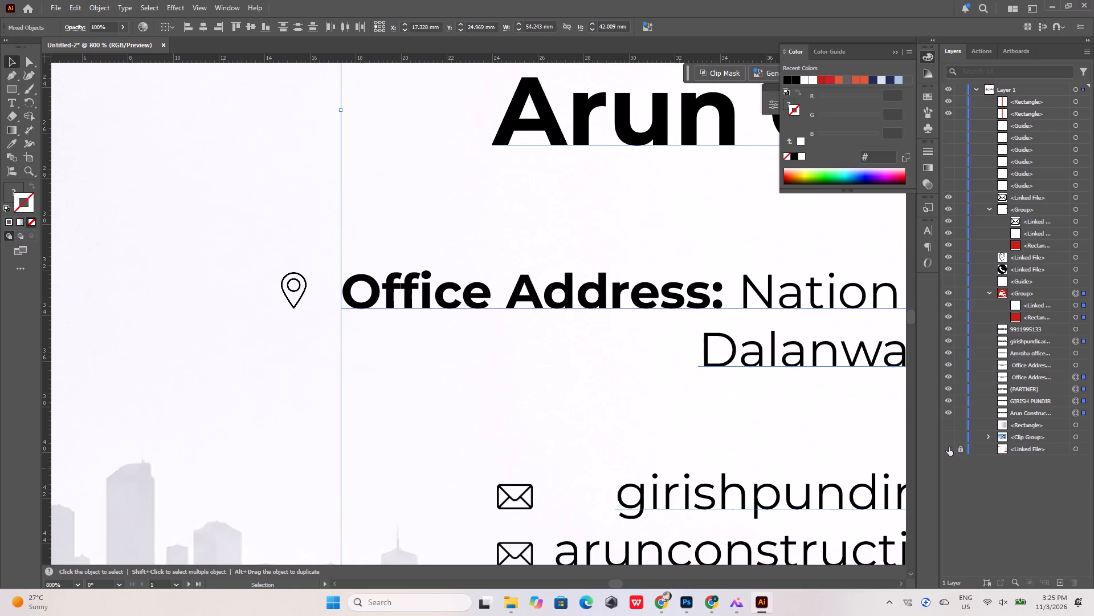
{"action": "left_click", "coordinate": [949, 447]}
Copy the front card's logo, text lines, contact icons and phone number, without the background, to the same position on the blank artboard below.
{"action": "scroll", "coordinate": [291, 313], "scroll_direction": "down", "scroll_amount": 4, "text": "alt"}
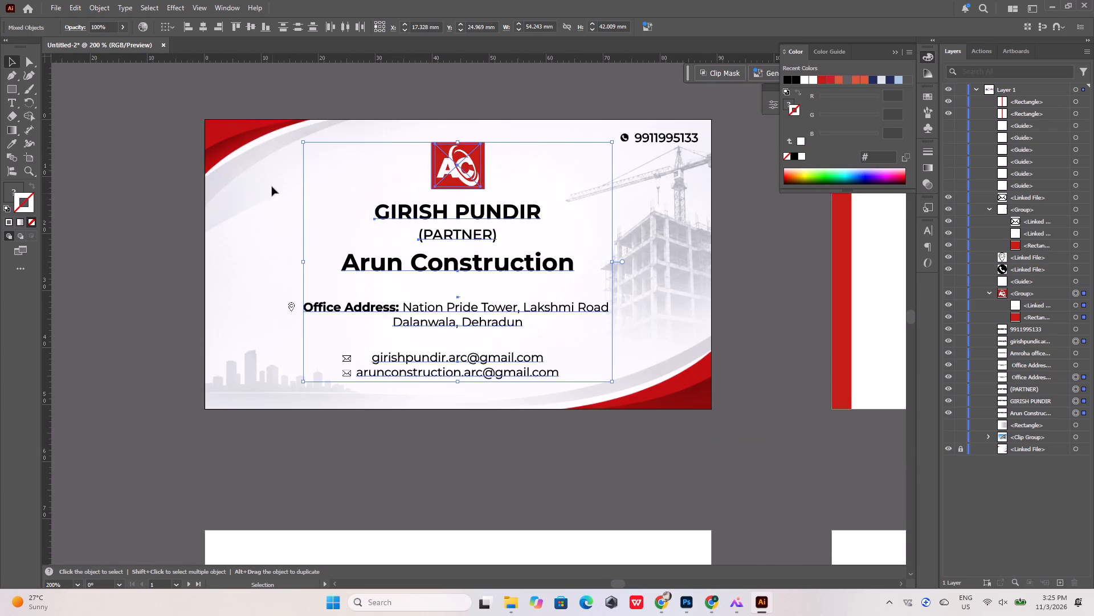
{"action": "left_click_drag", "start_coordinate": [285, 385], "coordinate": [626, 139]}
{"action": "left_click_drag", "start_coordinate": [626, 139], "coordinate": [659, 126]}
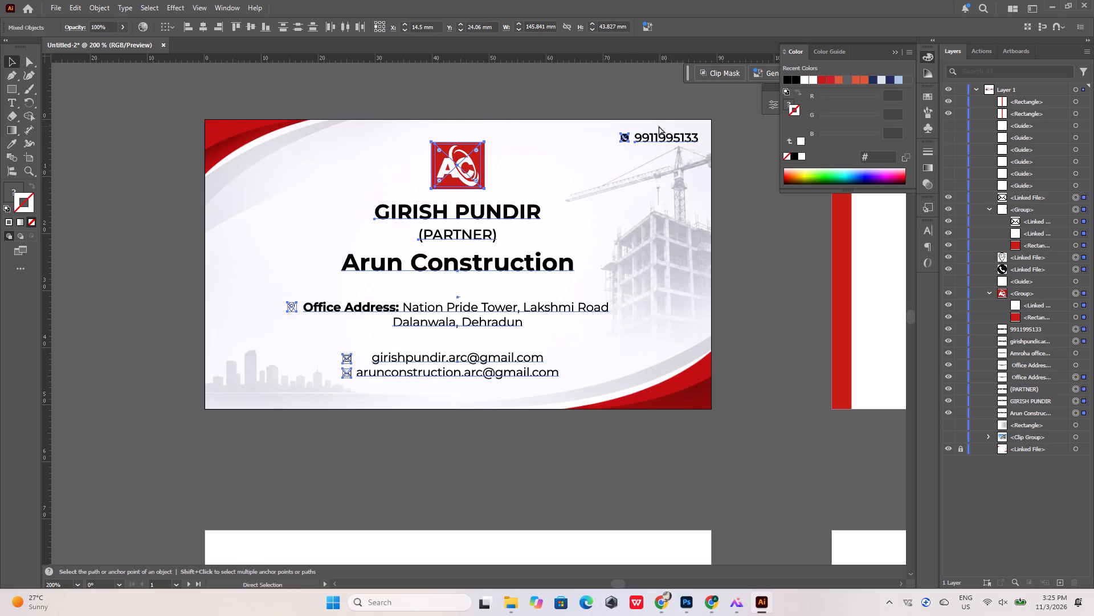
{"action": "key", "text": "ctrl+c"}
{"action": "scroll", "coordinate": [485, 353], "scroll_direction": "down", "scroll_amount": 14}
{"action": "left_click", "coordinate": [442, 413]}
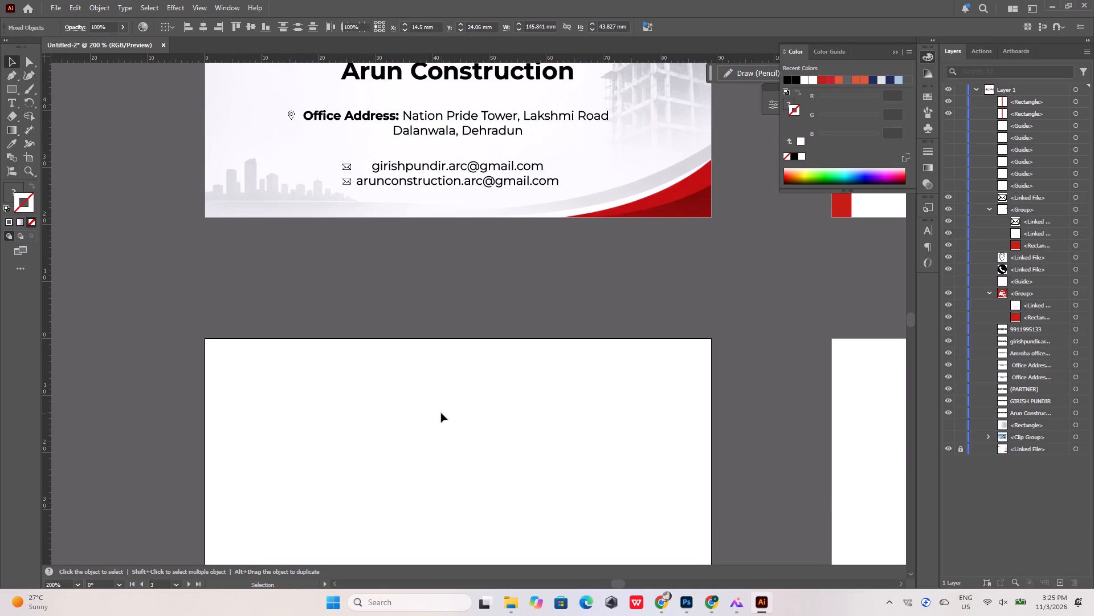
{"action": "key", "text": "ctrl+shift+v"}
{"action": "left_click", "coordinate": [420, 299]}
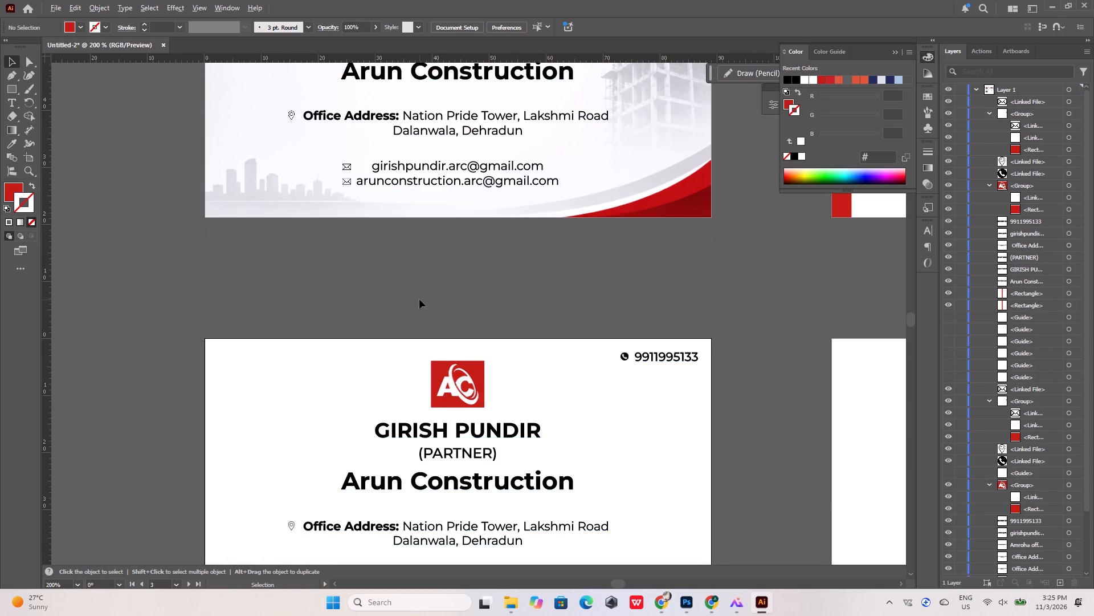
Copy the back card's Office Address and Amroha office address texts to the same position on the artboard below it.
{"action": "scroll", "coordinate": [419, 299], "scroll_direction": "down", "scroll_amount": 4, "text": "alt"}
{"action": "scroll", "coordinate": [419, 337], "scroll_direction": "up", "scroll_amount": 2, "text": "alt"}
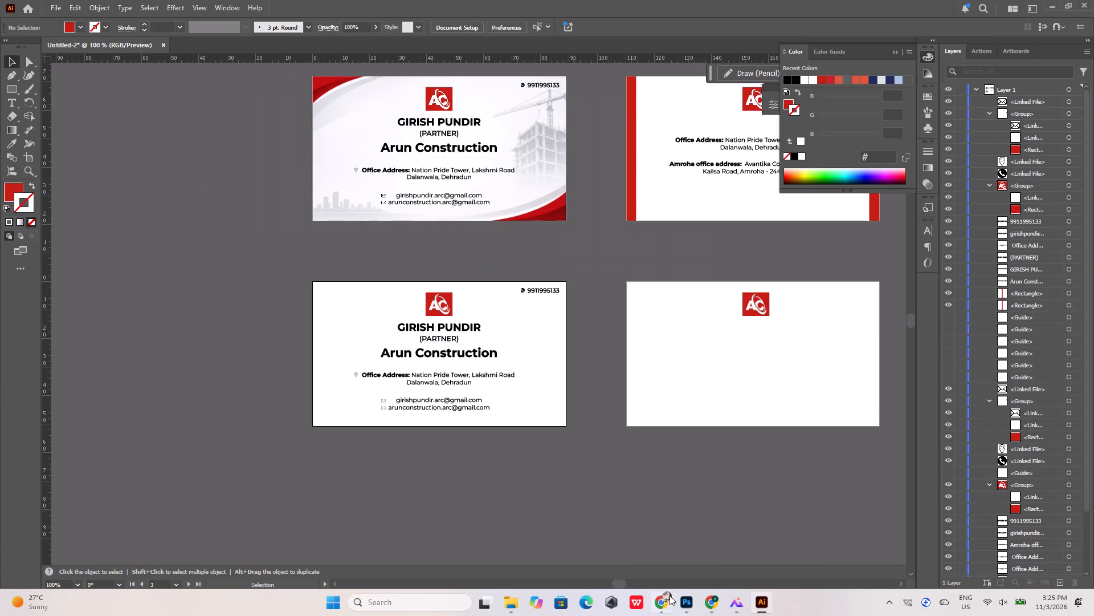
{"action": "scroll", "coordinate": [640, 412], "scroll_direction": "down", "scroll_amount": 2, "text": "alt"}
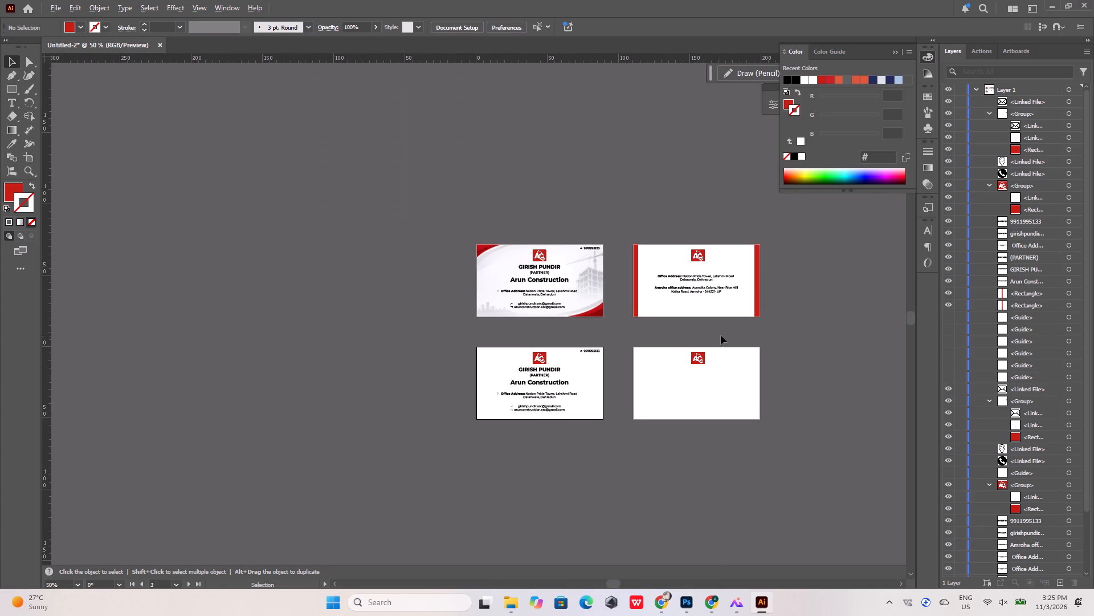
{"action": "scroll", "coordinate": [721, 321], "scroll_direction": "up", "scroll_amount": 3, "text": "alt"}
{"action": "left_click_drag", "start_coordinate": [663, 269], "coordinate": [692, 171]}
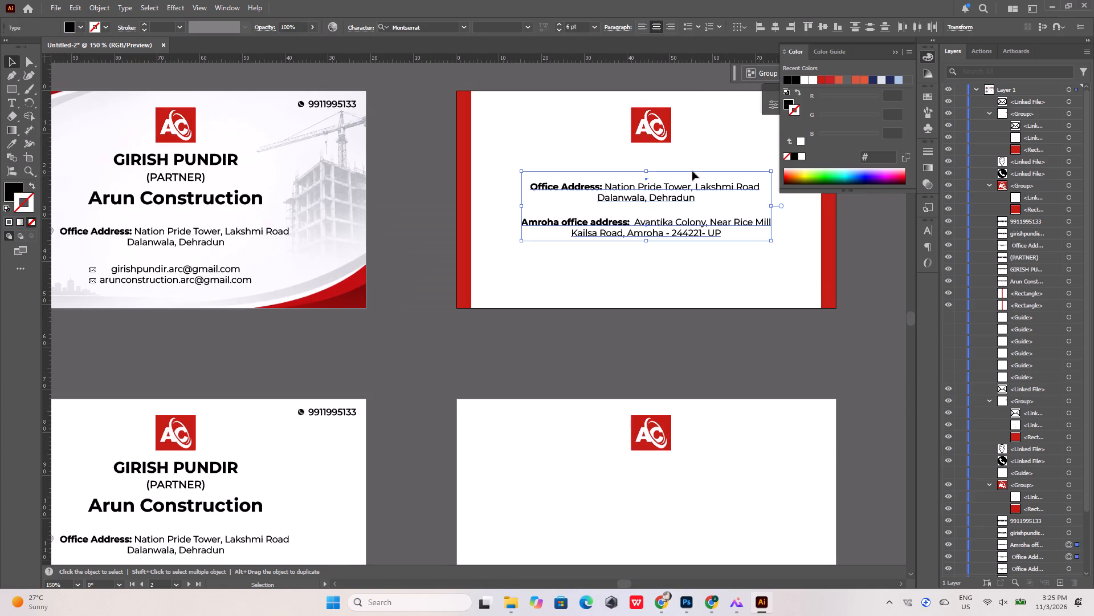
{"action": "key", "text": "ctrl+c"}
{"action": "left_click", "coordinate": [639, 508]}
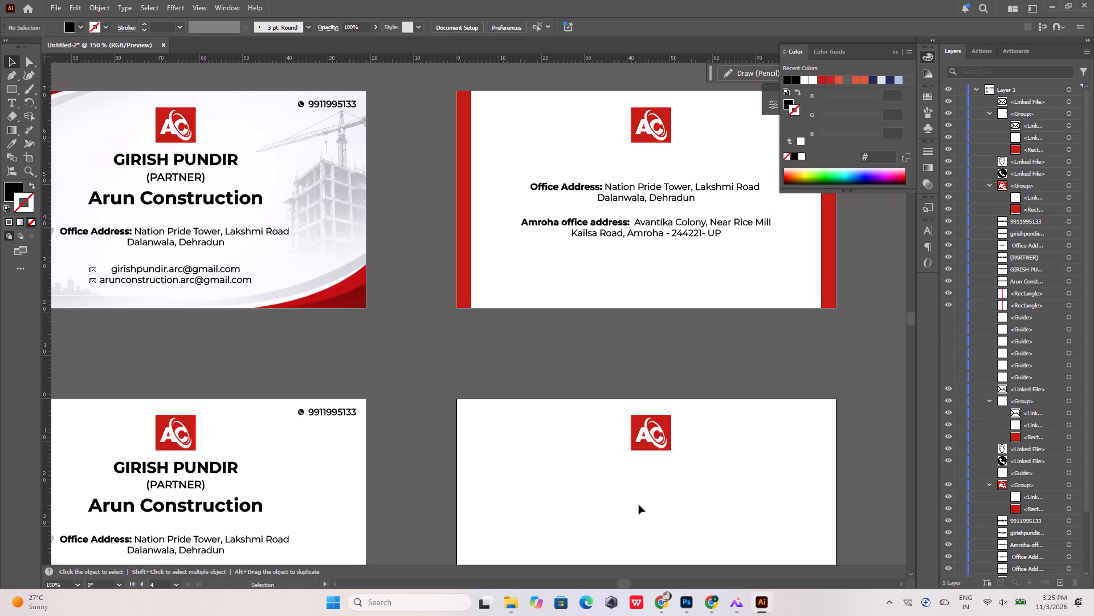
{"action": "key", "text": "ctrl+shift+v"}
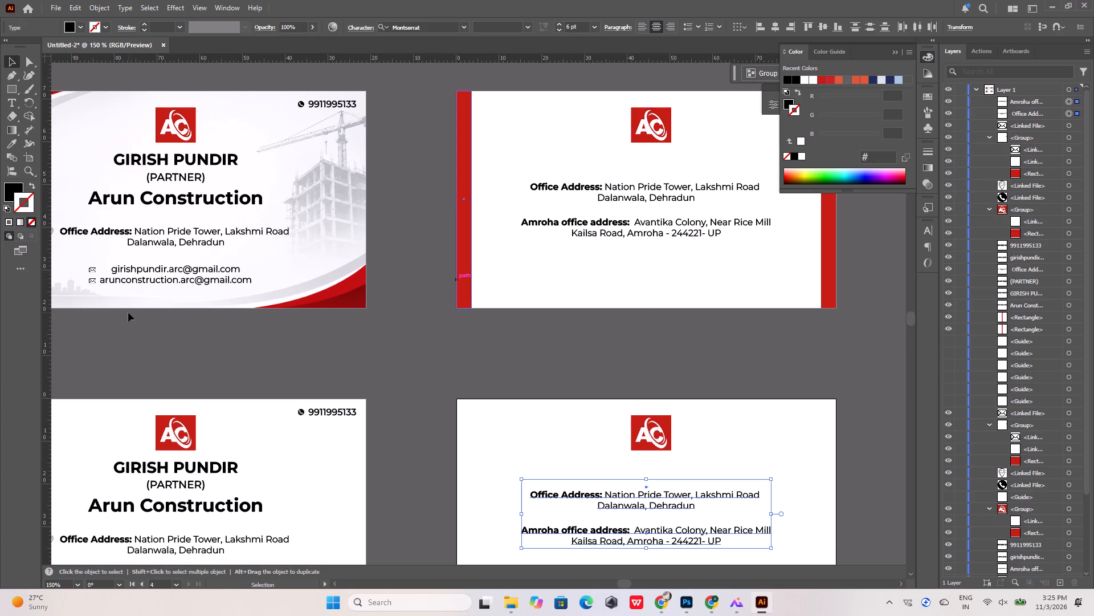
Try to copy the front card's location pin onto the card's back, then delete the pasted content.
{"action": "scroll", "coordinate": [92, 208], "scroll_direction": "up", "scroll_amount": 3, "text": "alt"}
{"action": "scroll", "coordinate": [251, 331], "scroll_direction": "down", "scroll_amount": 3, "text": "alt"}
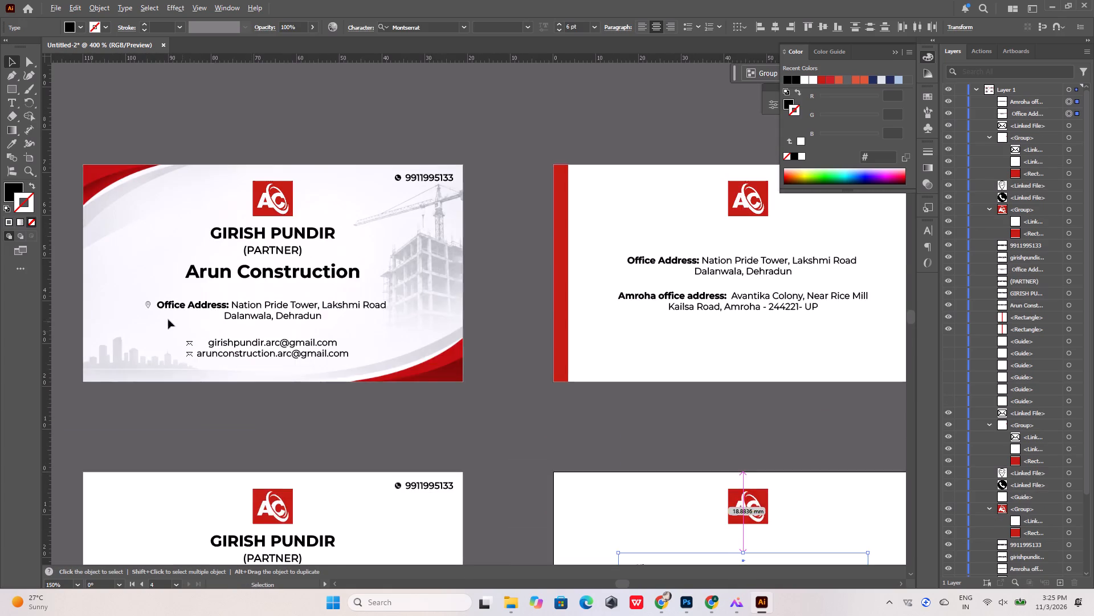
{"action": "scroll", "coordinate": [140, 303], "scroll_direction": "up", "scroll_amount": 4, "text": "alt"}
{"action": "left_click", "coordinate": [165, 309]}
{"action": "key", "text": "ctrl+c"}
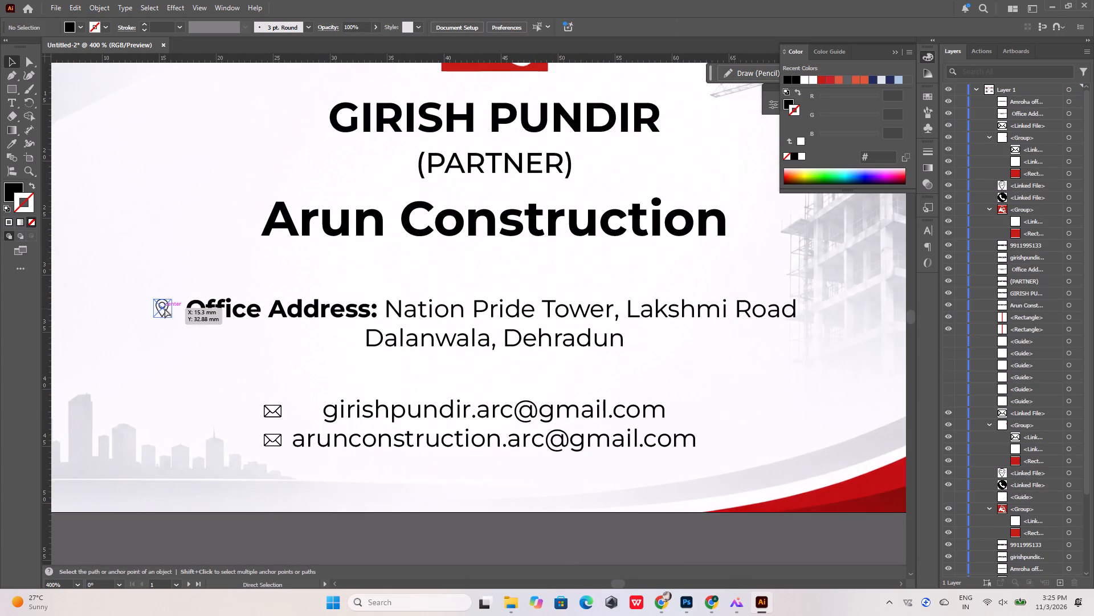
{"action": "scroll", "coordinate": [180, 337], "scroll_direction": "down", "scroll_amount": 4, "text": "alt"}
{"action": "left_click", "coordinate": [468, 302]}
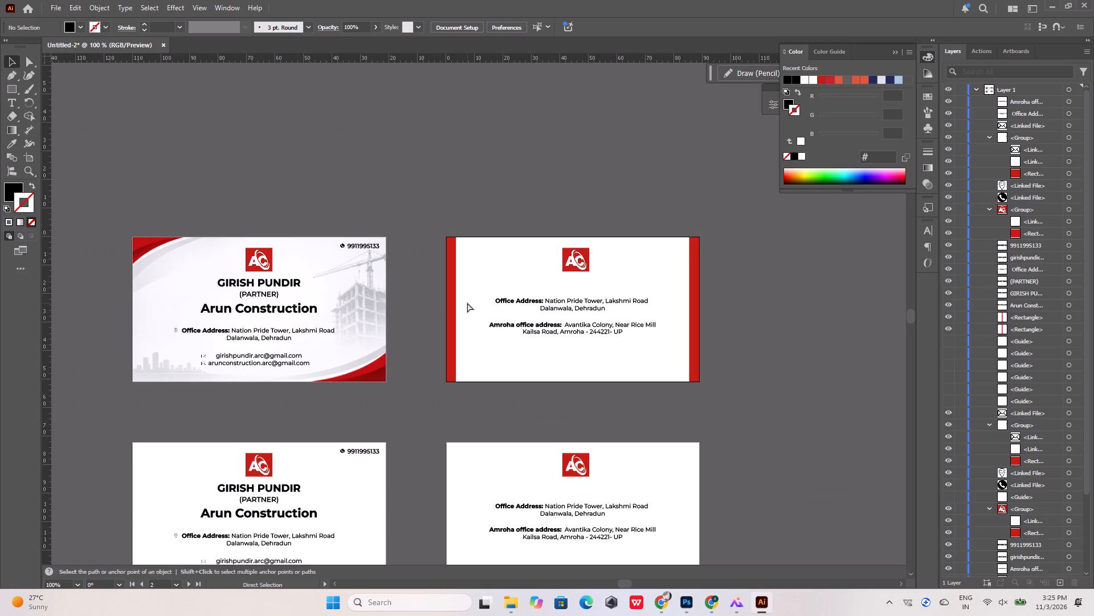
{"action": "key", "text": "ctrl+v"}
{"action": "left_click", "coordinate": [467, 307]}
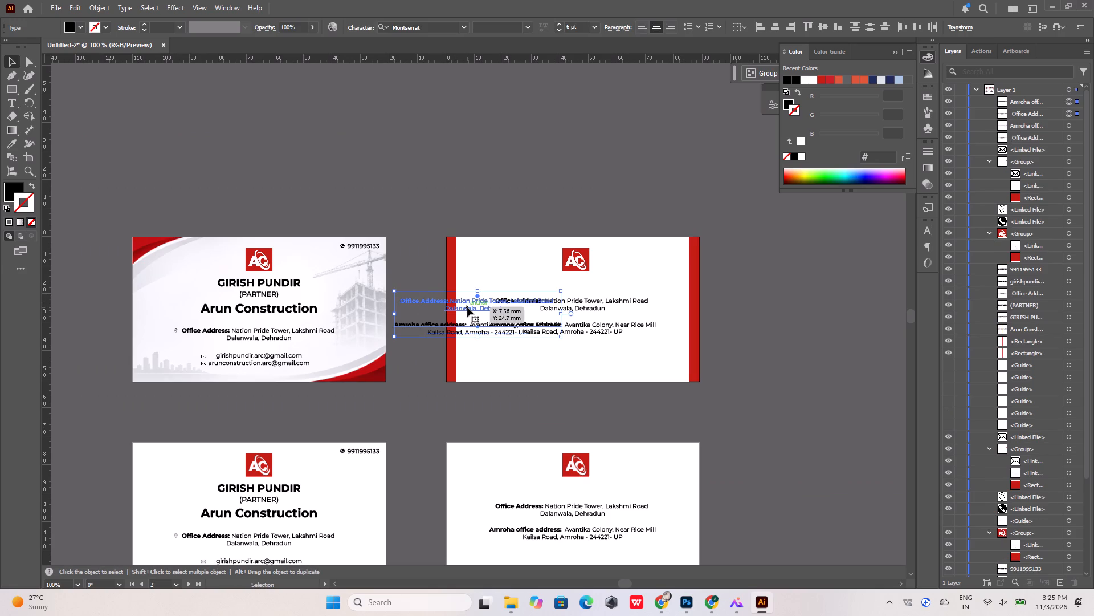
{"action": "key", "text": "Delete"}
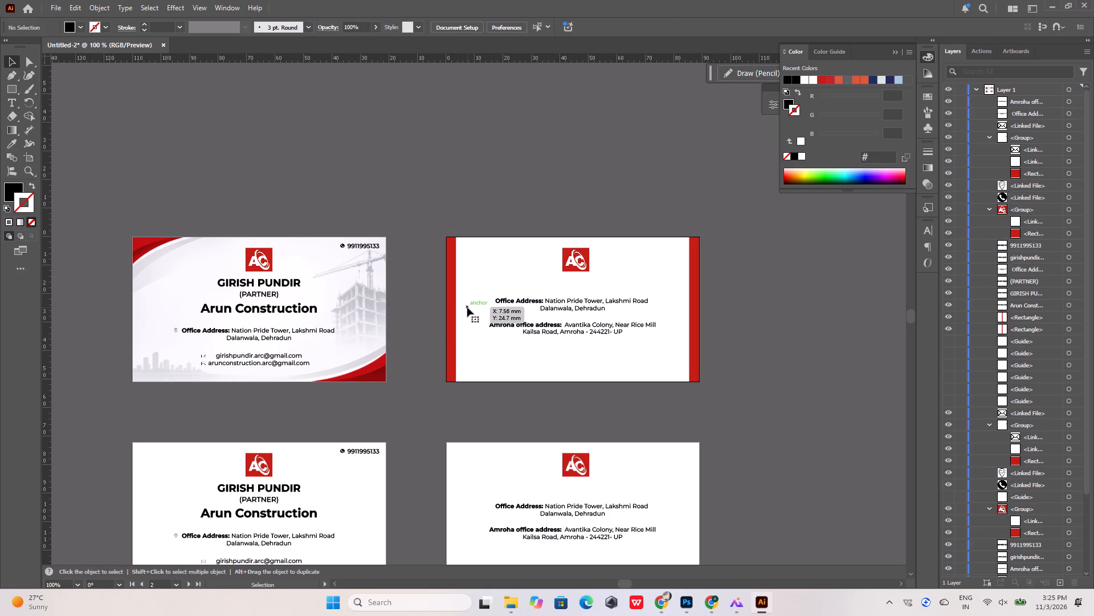
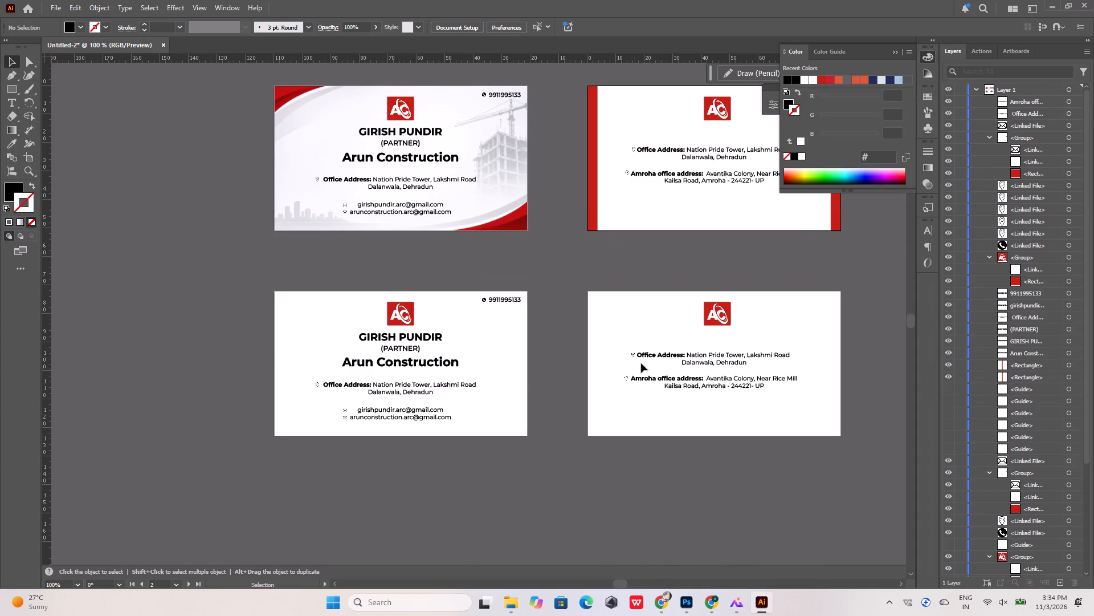
{"action": "scroll", "coordinate": [642, 359], "scroll_direction": "up", "scroll_amount": 10, "text": "alt"}
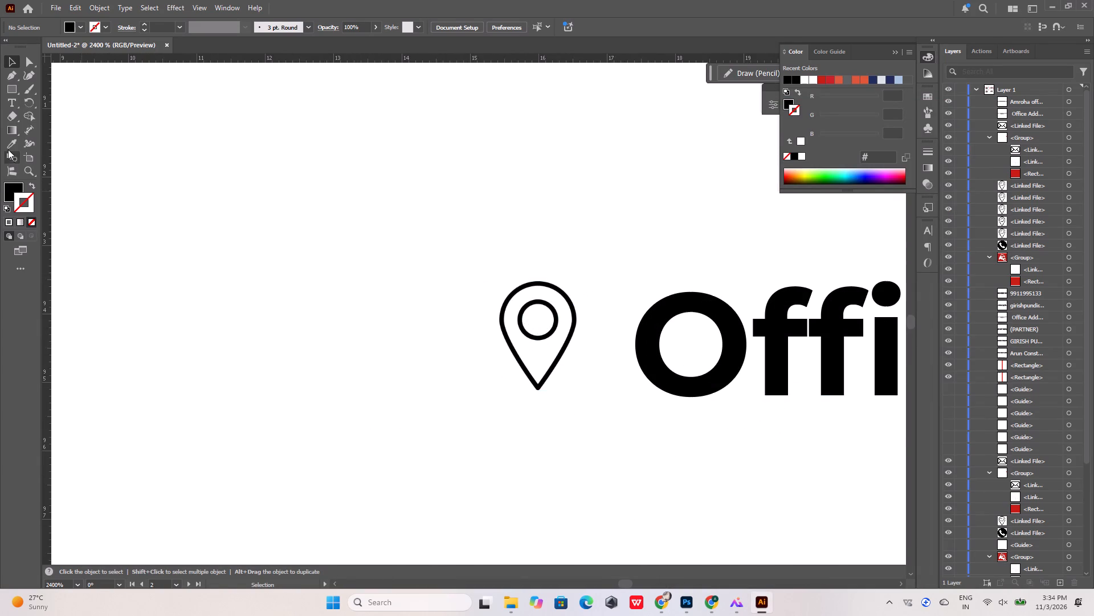
{"action": "left_click_drag", "start_coordinate": [12, 93], "coordinate": [36, 103]}
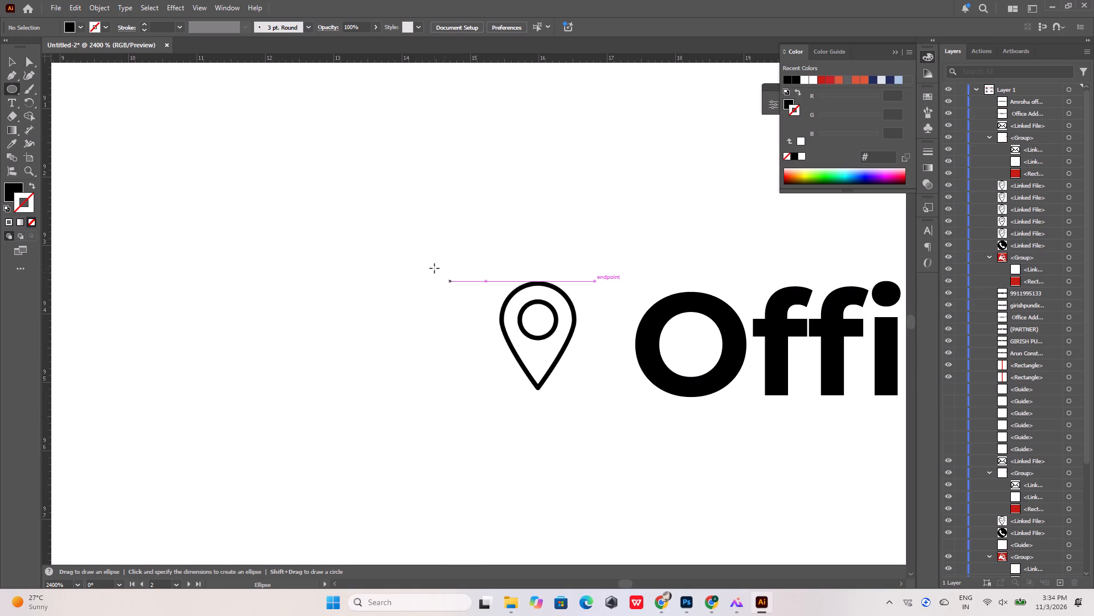
{"action": "left_click_drag", "start_coordinate": [434, 266], "coordinate": [518, 410], "text": "shift"}
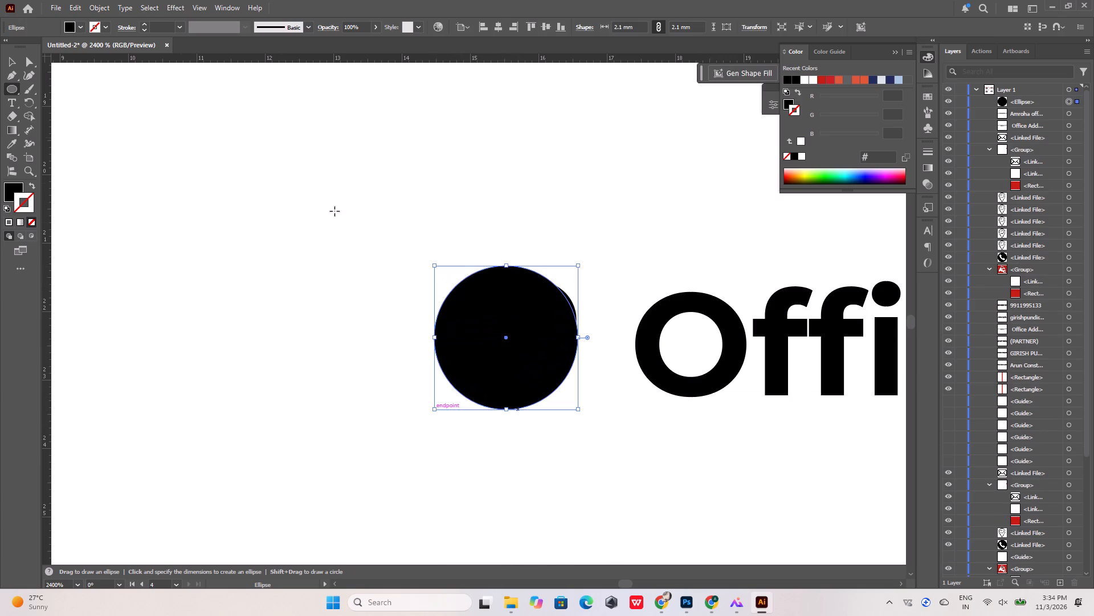
{"action": "right_click", "coordinate": [489, 312]}
{"action": "left_click", "coordinate": [515, 533]}
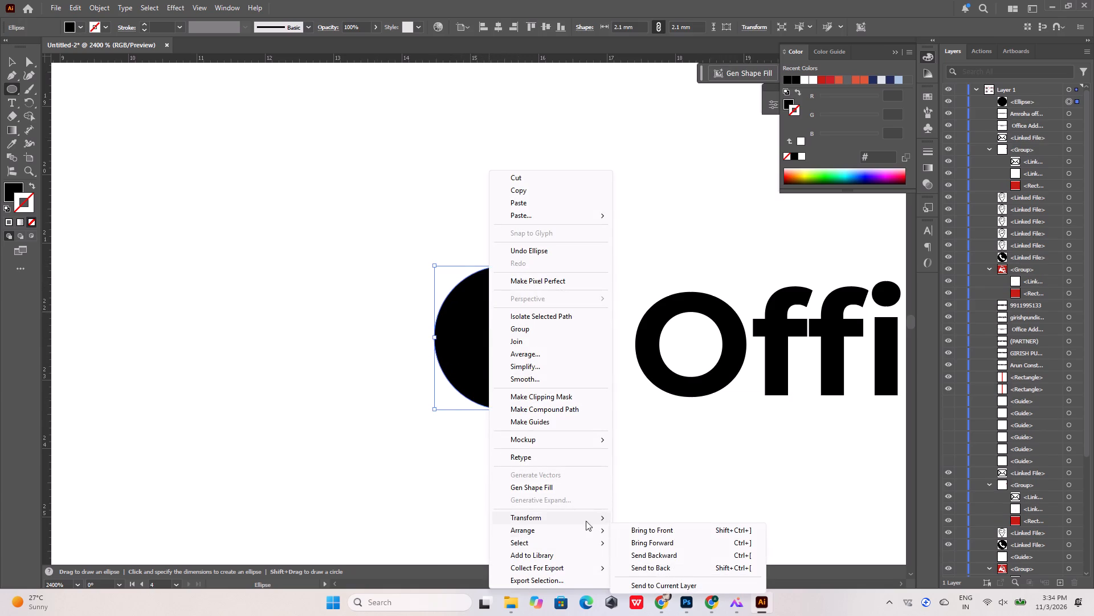
{"action": "left_click", "coordinate": [636, 528]}
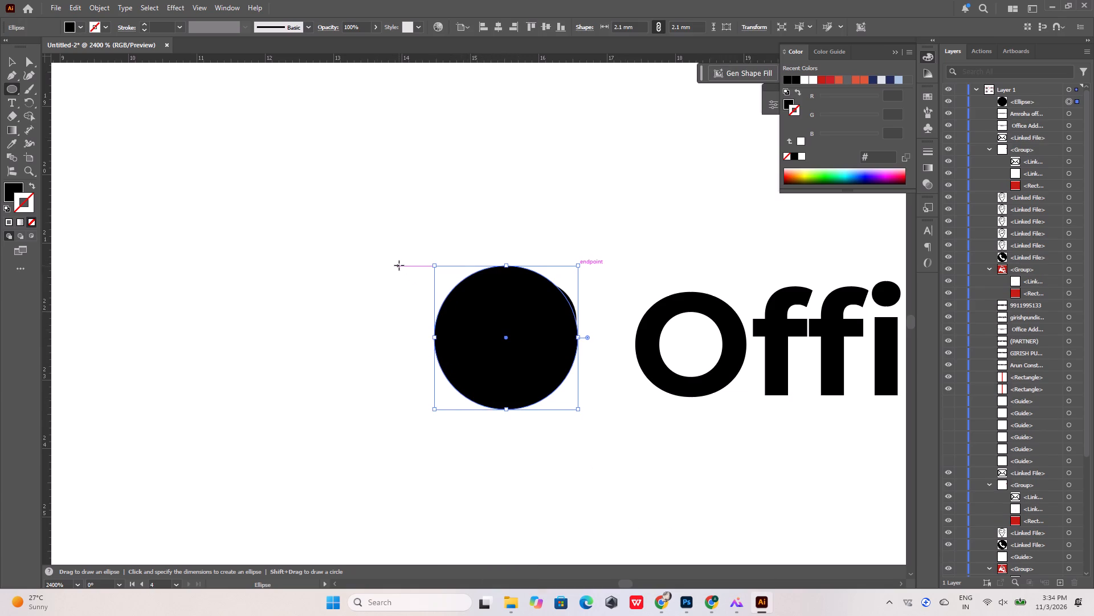
{"action": "left_click", "coordinate": [7, 58]}
{"action": "left_click", "coordinate": [191, 203]}
{"action": "left_click", "coordinate": [469, 309]}
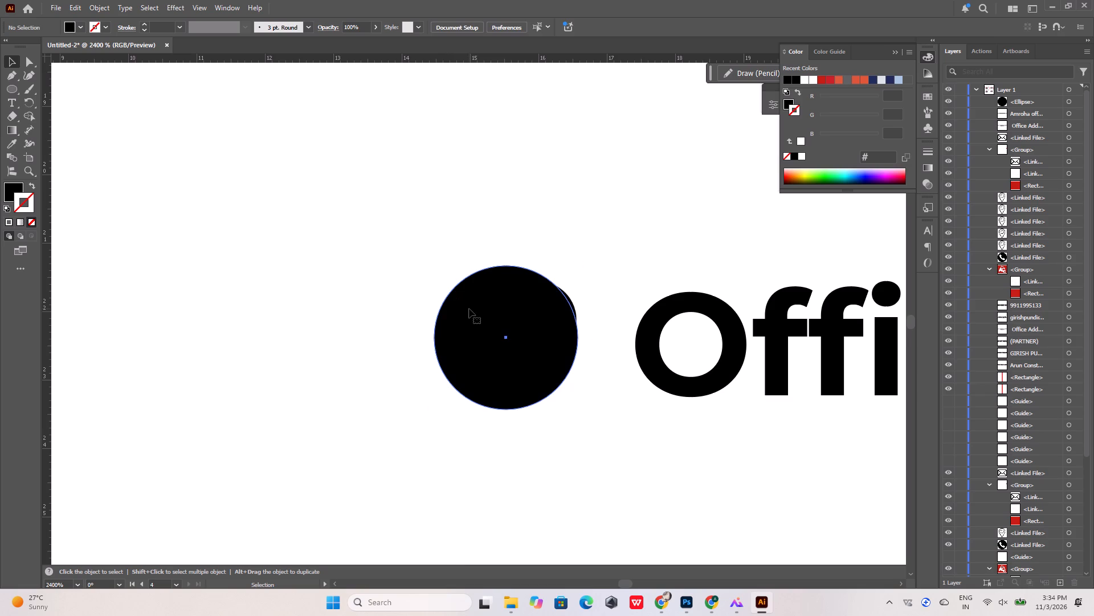
{"action": "right_click", "coordinate": [469, 309]}
{"action": "left_click", "coordinate": [527, 532]}
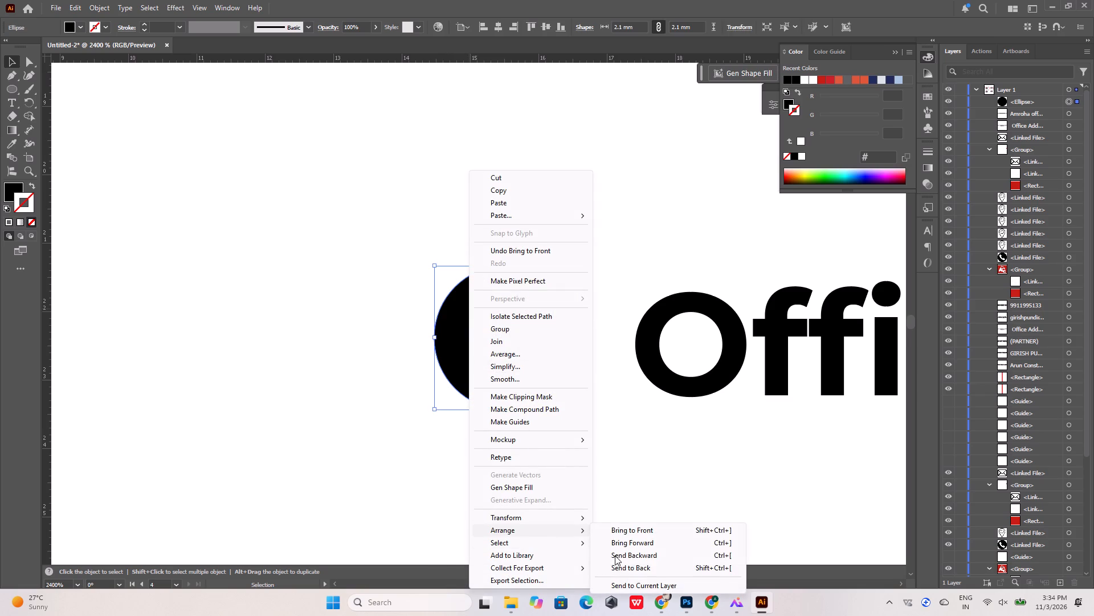
{"action": "left_click", "coordinate": [616, 565]}
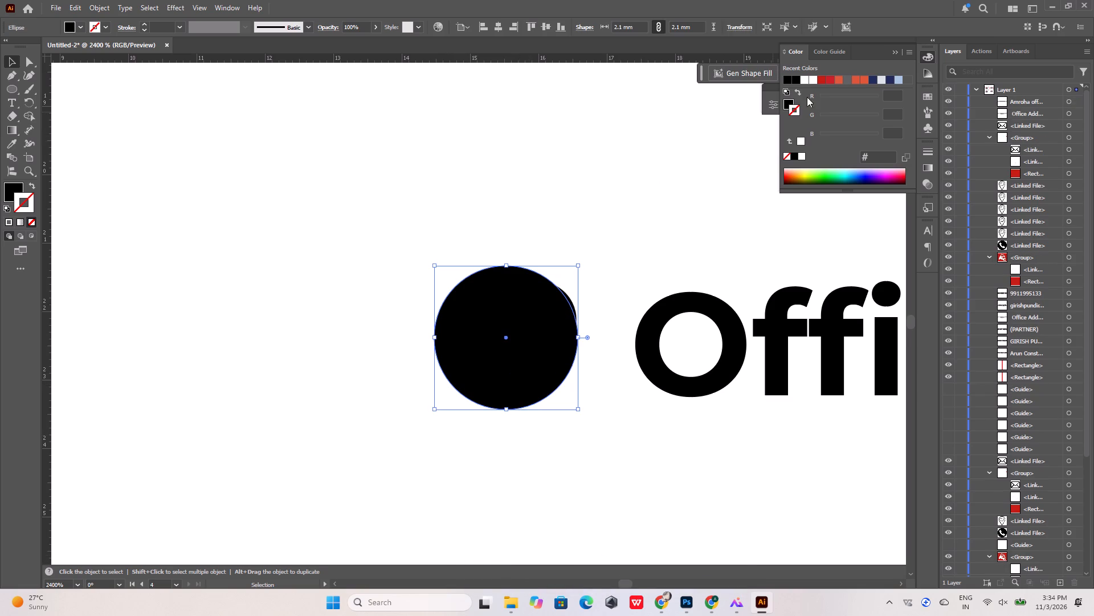
Fill the circle with red #c61c15, without a stroke, and centre it horizontally behind the location pin icon.
{"action": "left_click", "coordinate": [819, 79]}
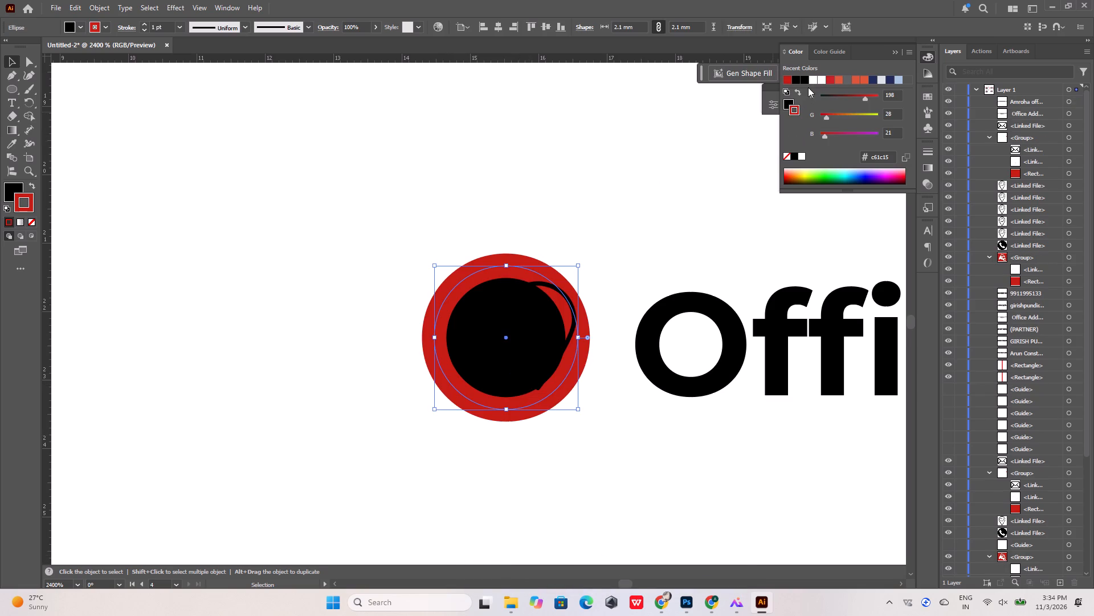
{"action": "left_click", "coordinate": [32, 225]}
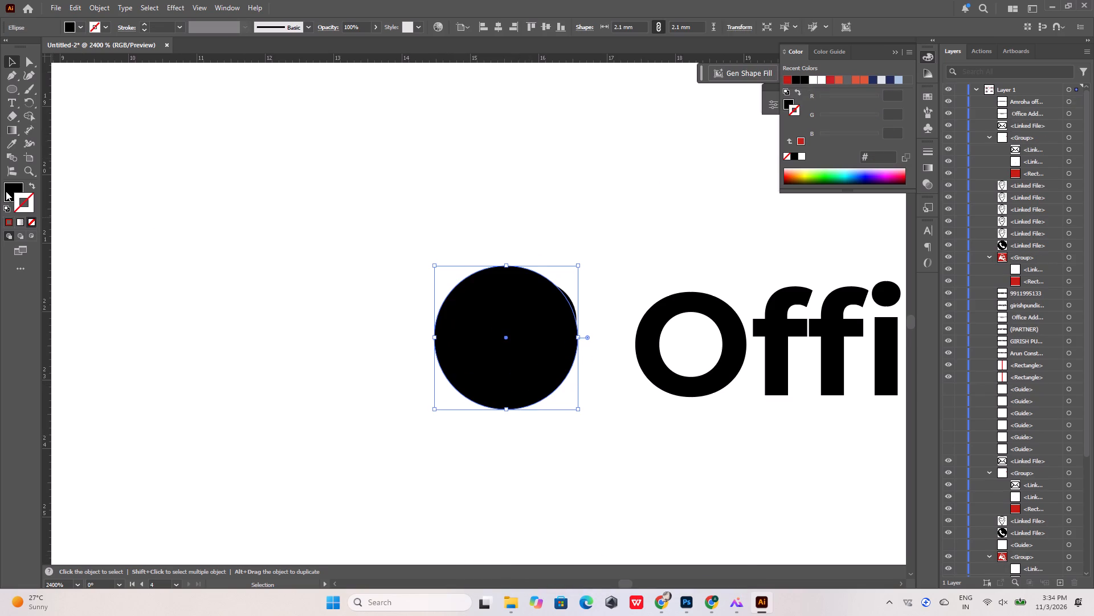
{"action": "left_click", "coordinate": [6, 191]}
{"action": "left_click", "coordinate": [790, 82]}
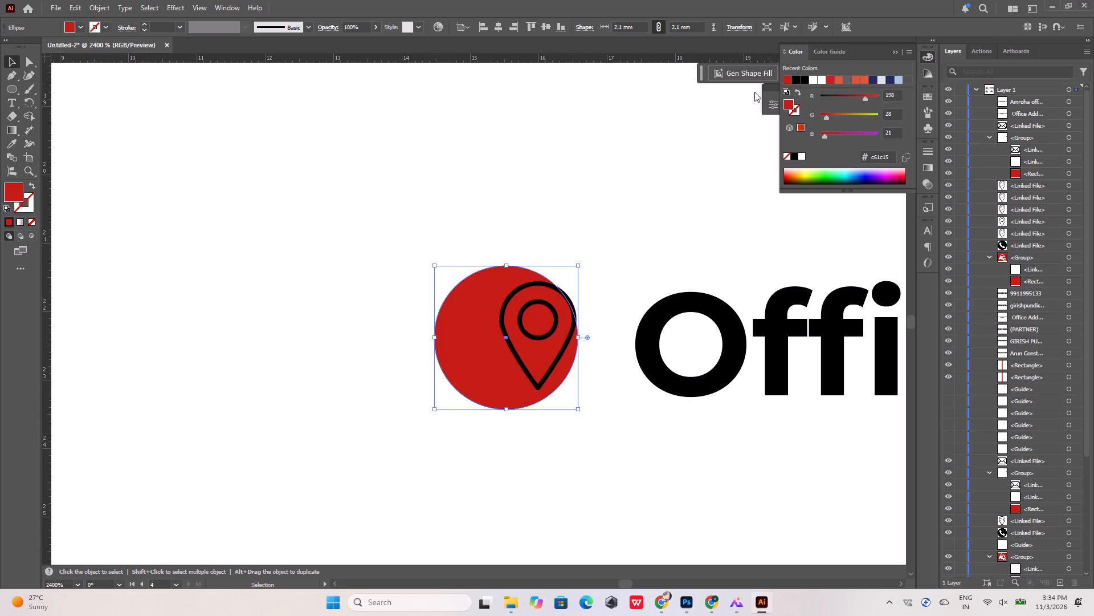
{"action": "key", "text": "shift+Right"}
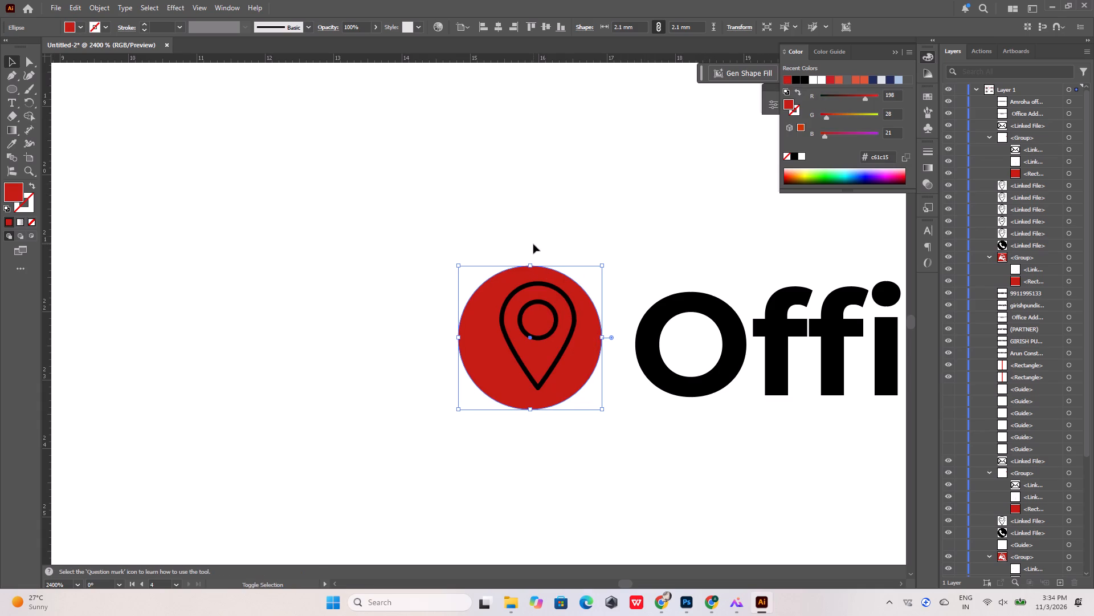
{"action": "key", "text": "Right"}
{"action": "key", "text": "Right"}
{"action": "key", "text": "Right"}
{"action": "key", "text": "Right"}
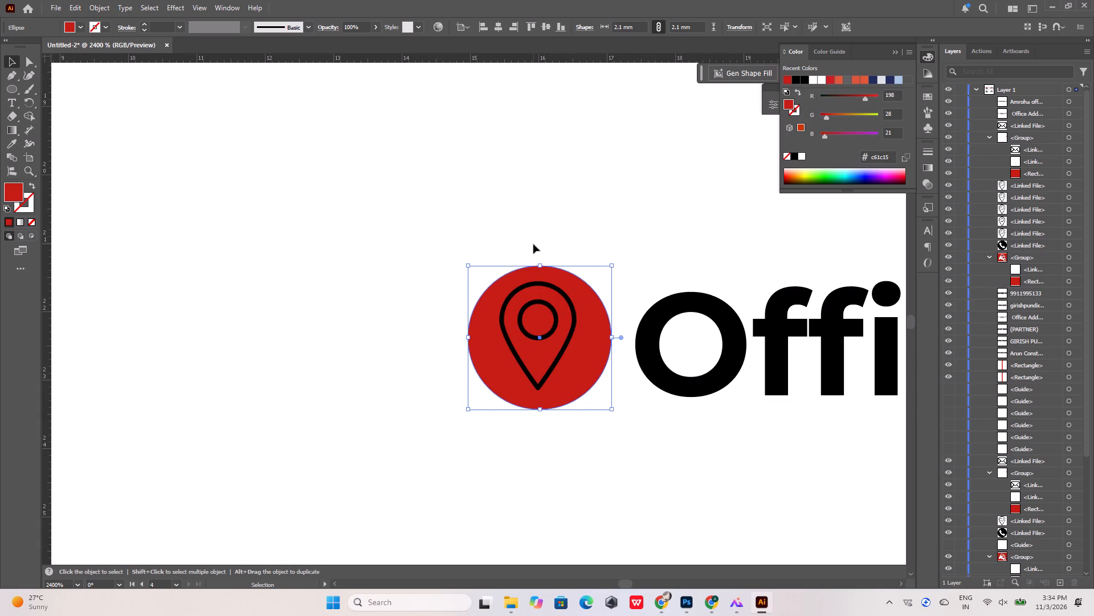
Move the location pin image clear of the red circle, then trace and expand it into vector paths.
{"action": "left_click", "coordinate": [547, 334]}
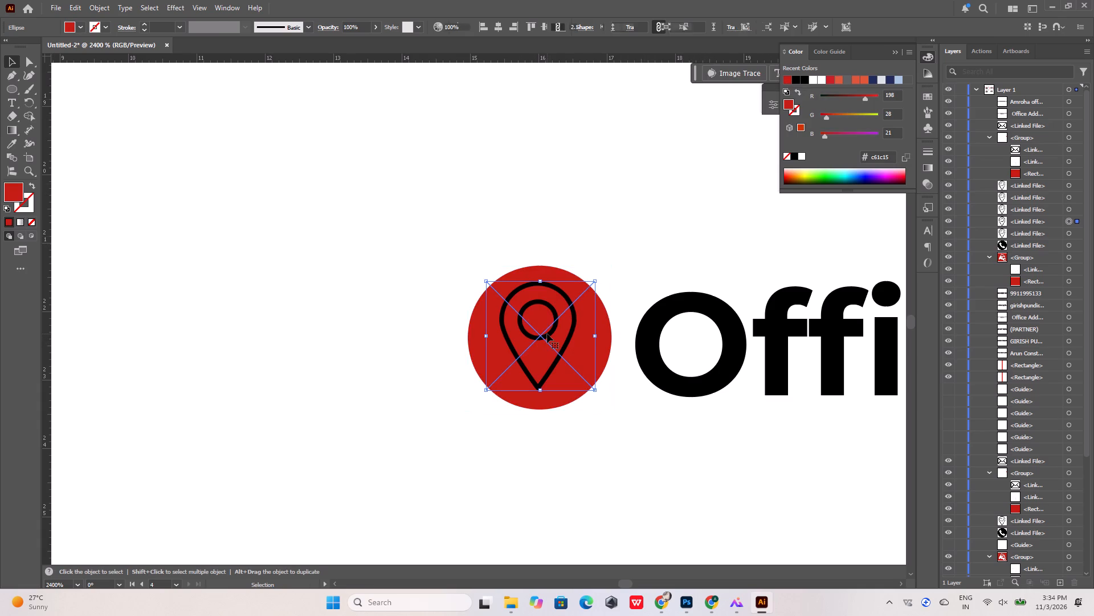
{"action": "left_click_drag", "start_coordinate": [548, 334], "coordinate": [373, 337]}
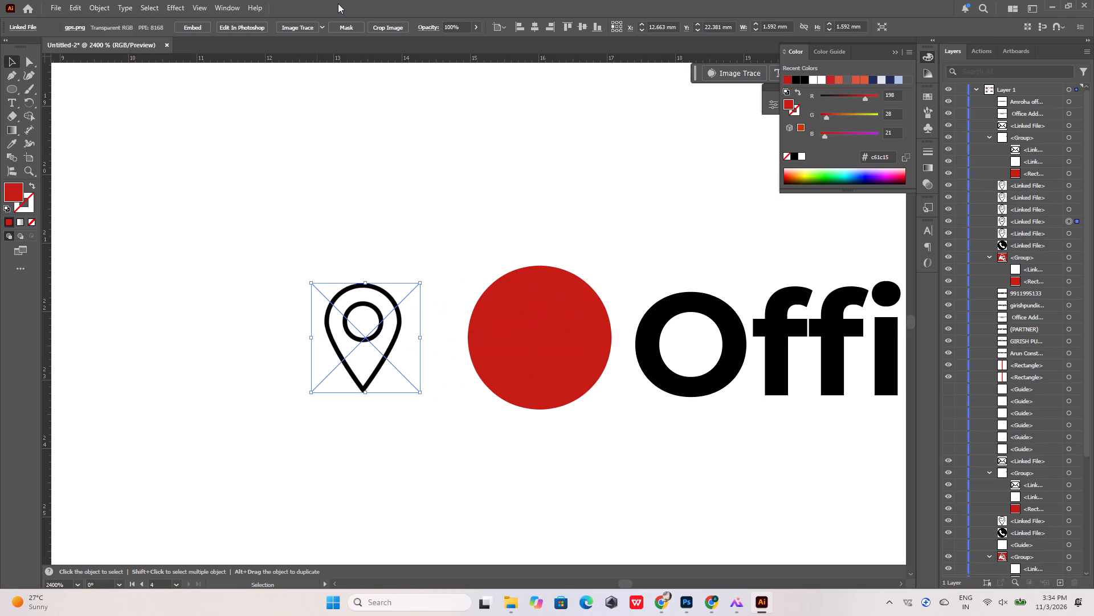
{"action": "left_click", "coordinate": [310, 26]}
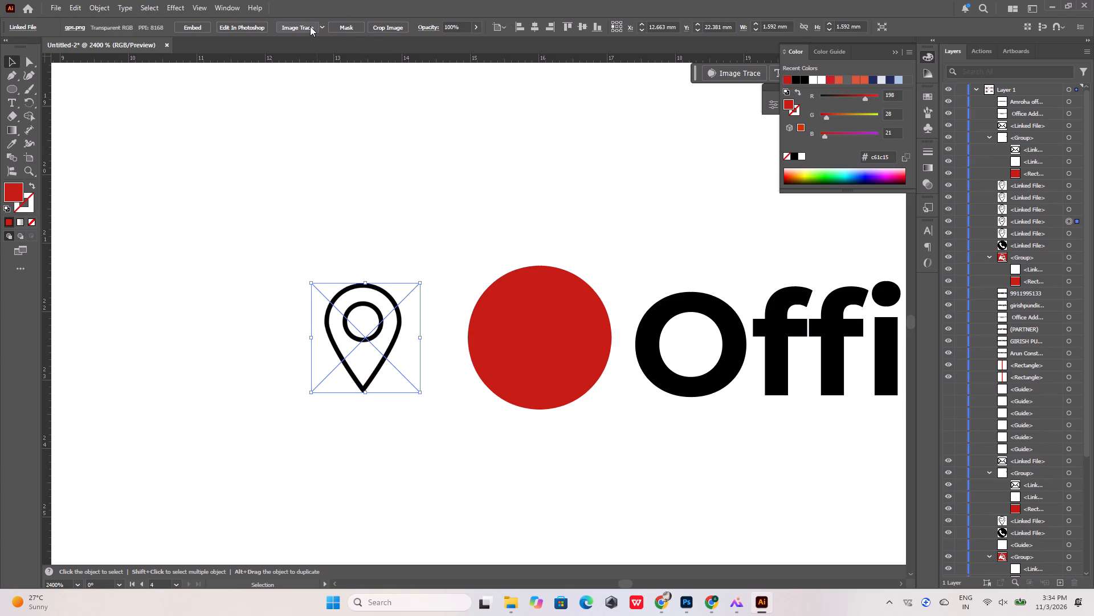
{"action": "left_click", "coordinate": [304, 27]}
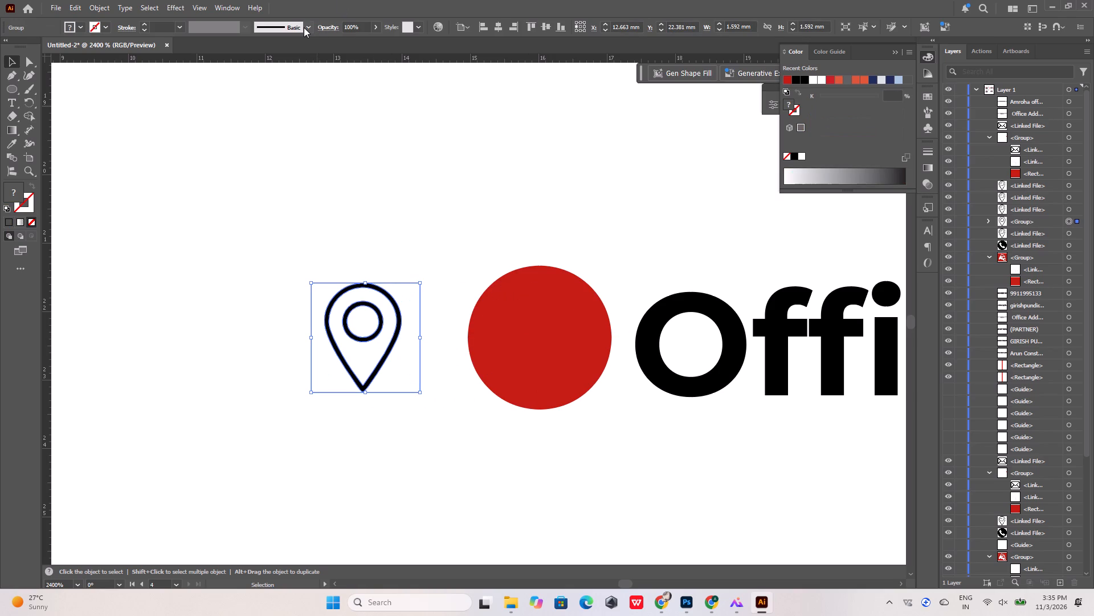
Ungroup the traced pin and delete its white background, inner body and centre shapes, keeping only the black outlines.
{"action": "right_click", "coordinate": [369, 285]}
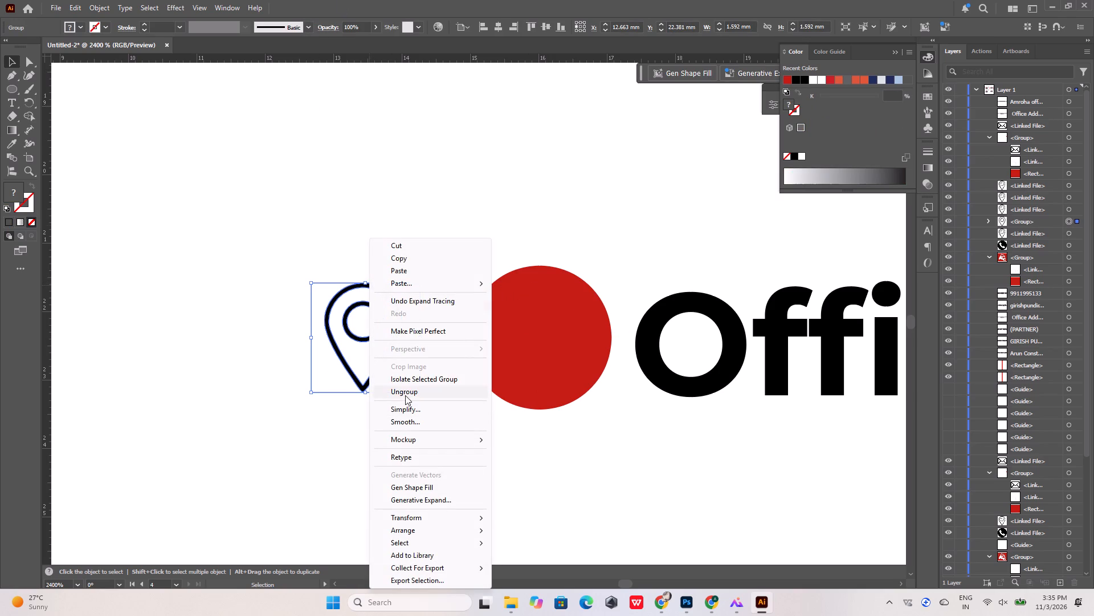
{"action": "left_click", "coordinate": [405, 393]}
{"action": "left_click", "coordinate": [433, 250]}
{"action": "left_click", "coordinate": [408, 291]}
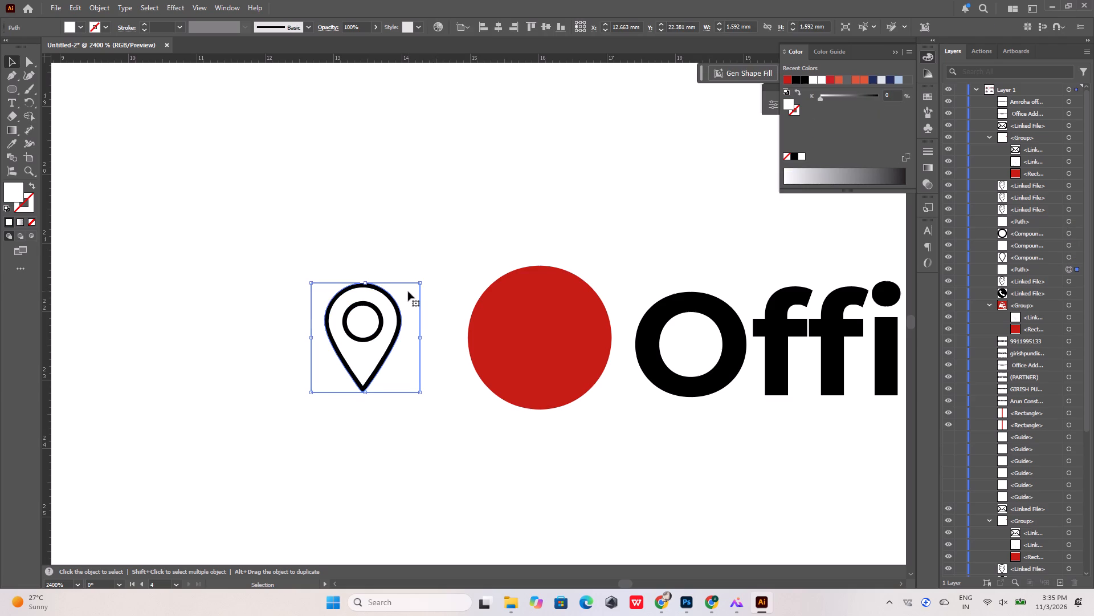
{"action": "key", "text": "Delete"}
{"action": "left_click", "coordinate": [381, 302]}
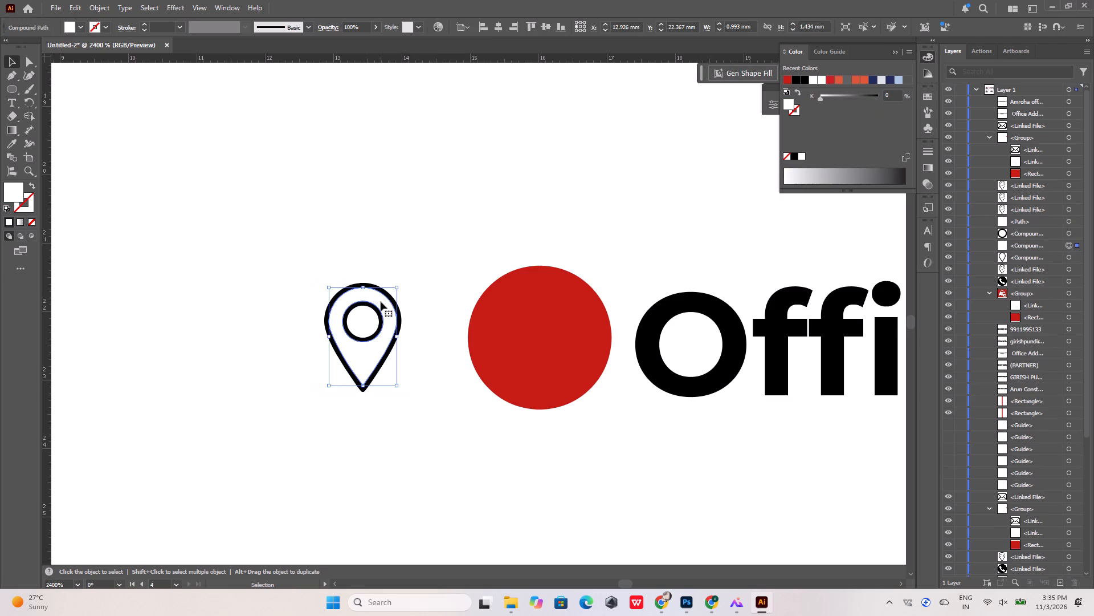
{"action": "key", "text": "Delete"}
{"action": "left_click", "coordinate": [364, 321]}
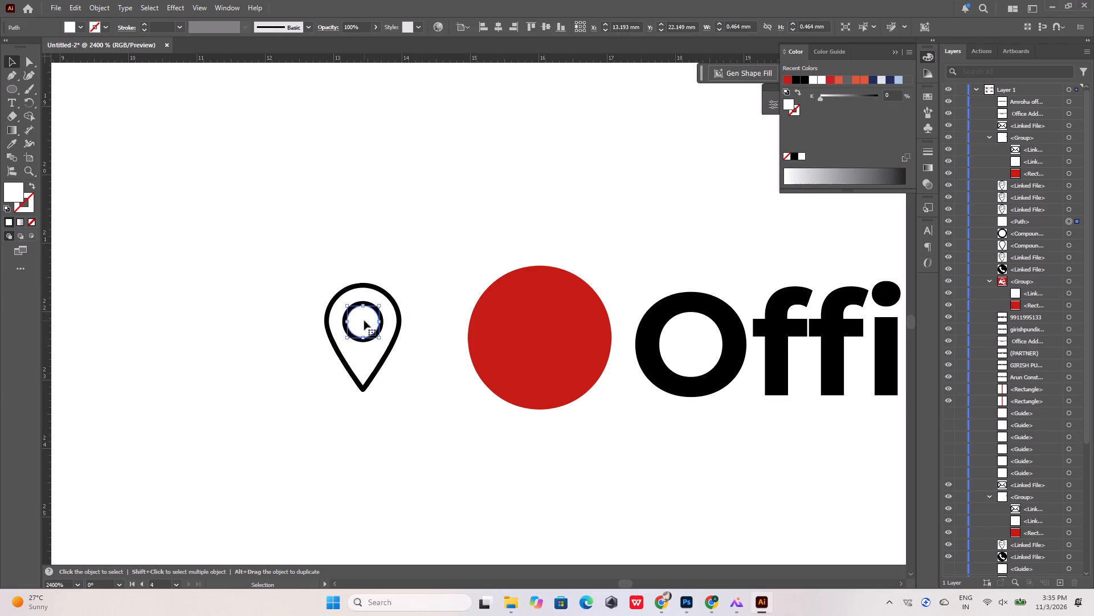
{"action": "key", "text": "Delete"}
Group the two black pin outlines and move the group onto the middle of the red circle.
{"action": "left_click_drag", "start_coordinate": [417, 275], "coordinate": [289, 412]}
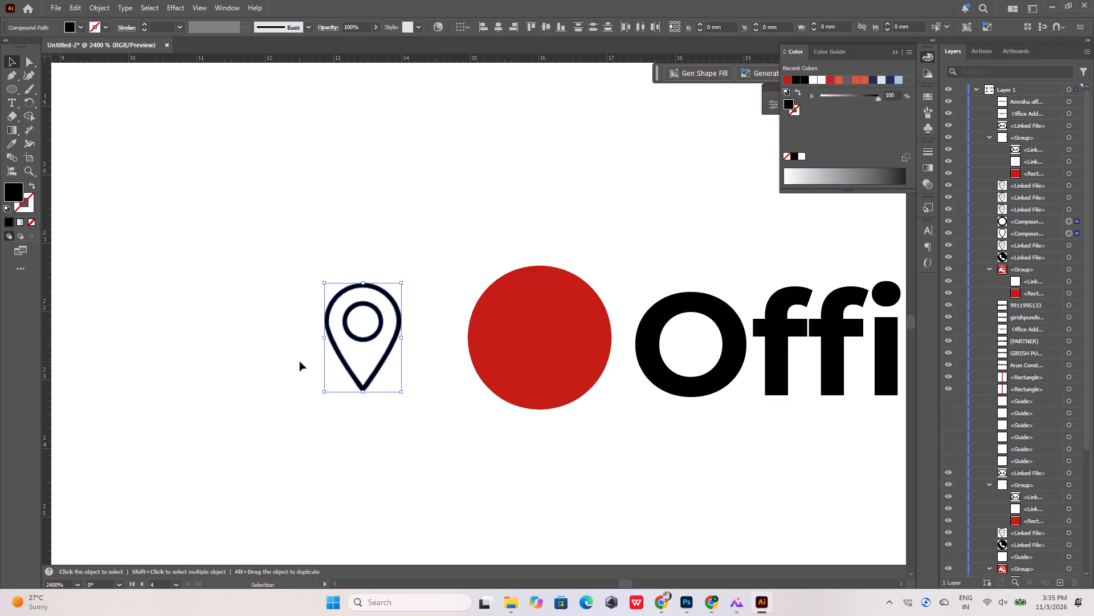
{"action": "key", "text": "ctrl+g"}
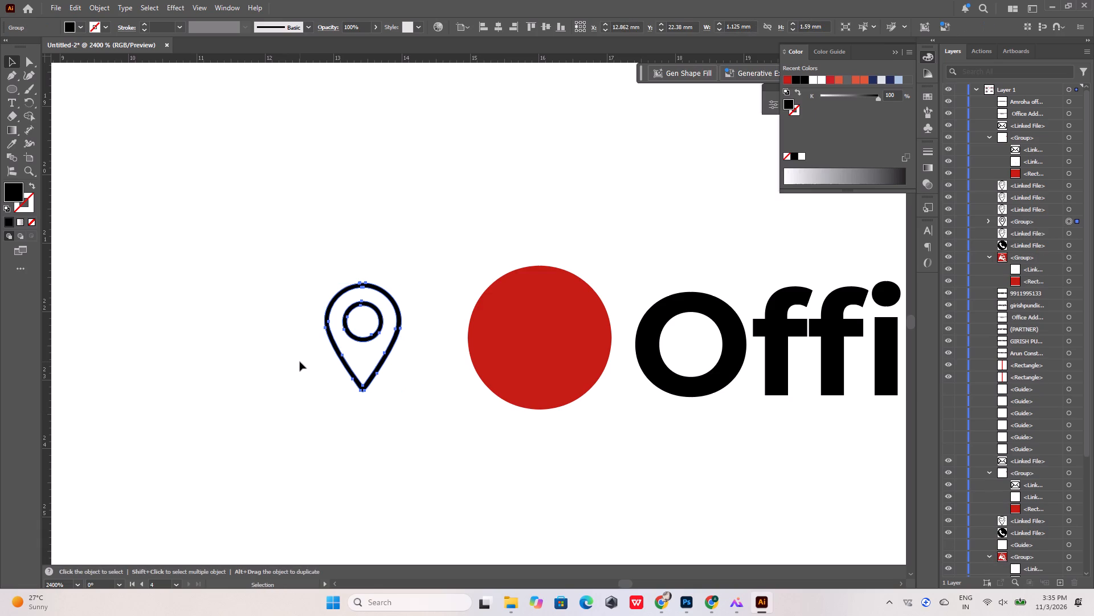
{"action": "key", "text": "shift+Right"}
{"action": "key", "text": "shift+Right"}
{"action": "key", "text": "shift+Right"}
{"action": "key", "text": "shift+Right"}
{"action": "key", "text": "shift+Right"}
{"action": "key", "text": "shift+Right"}
{"action": "key", "text": "shift+Right"}
{"action": "key", "text": "shift+Right"}
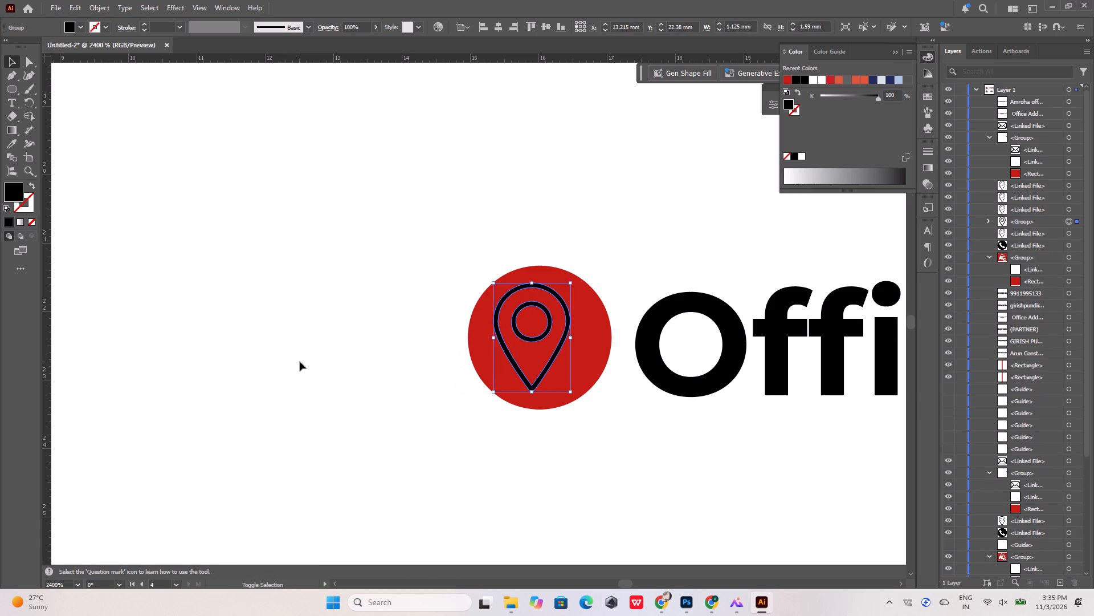
{"action": "key", "text": "Left"}
{"action": "key", "text": "Left"}
{"action": "key", "text": "Left"}
{"action": "key", "text": "Left"}
{"action": "key", "text": "Left"}
{"action": "key", "text": "Left"}
{"action": "key", "text": "Left"}
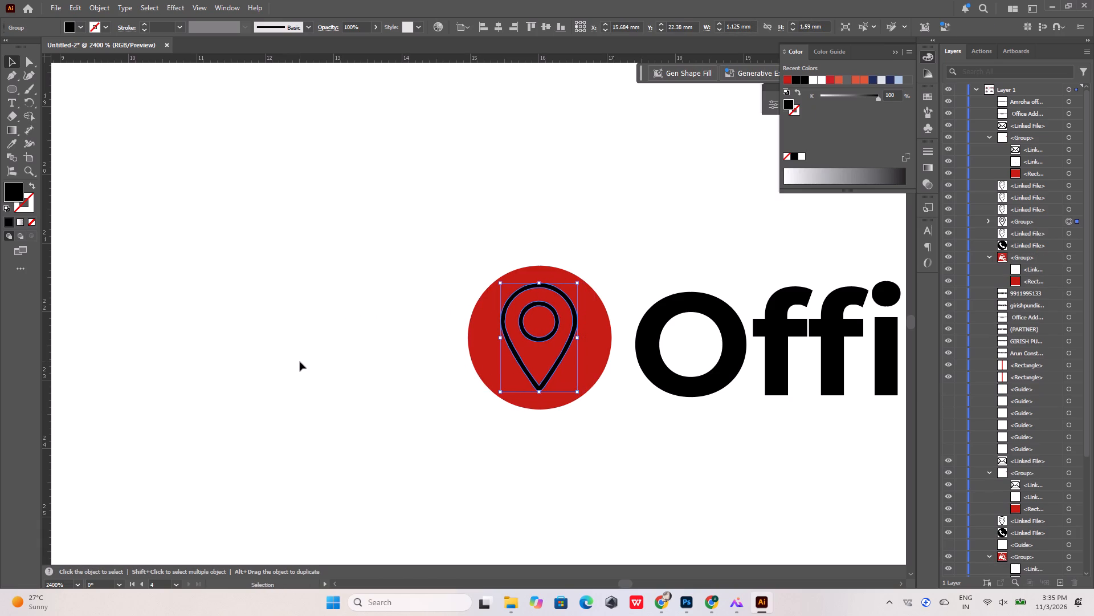
Change the pin group's fill from black to white.
{"action": "left_click", "coordinate": [13, 189]}
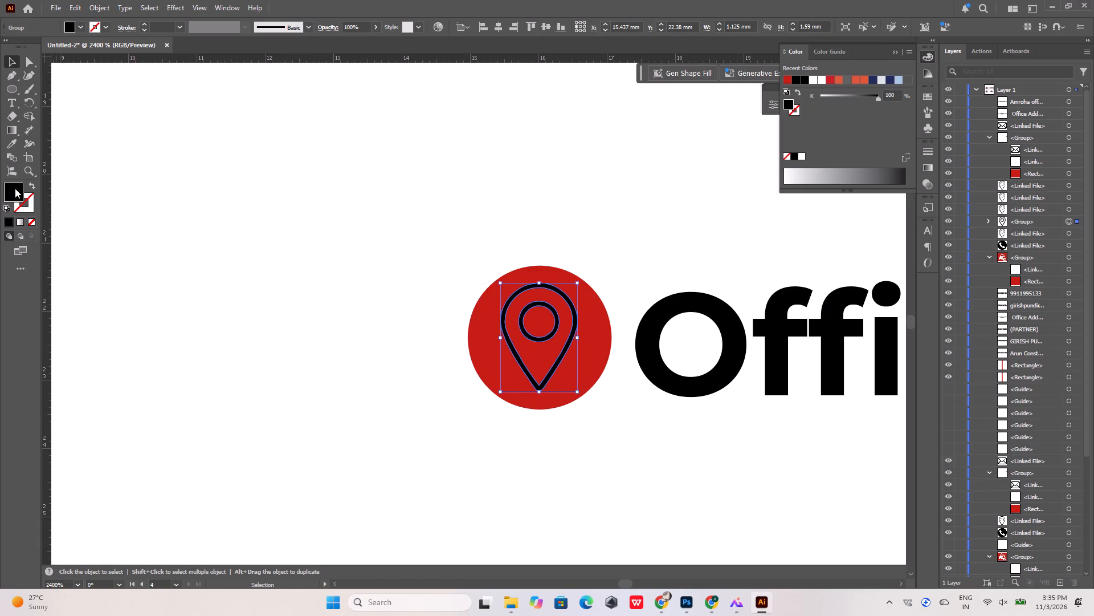
{"action": "double_click", "coordinate": [15, 188]}
{"action": "left_click_drag", "start_coordinate": [362, 421], "coordinate": [282, 369]}
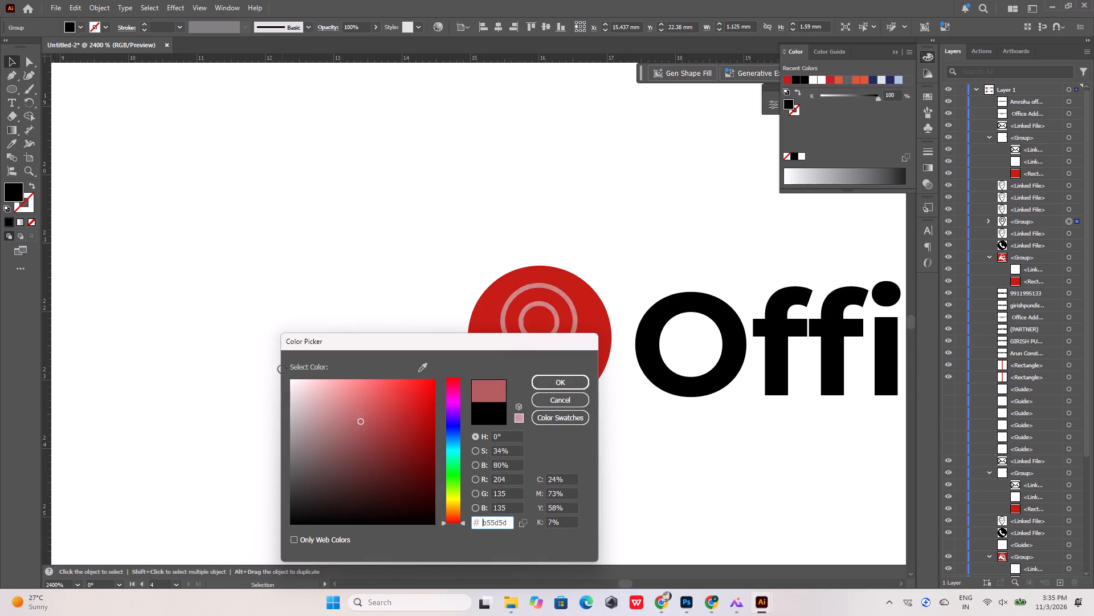
{"action": "left_click_drag", "start_coordinate": [282, 369], "coordinate": [256, 346]}
{"action": "left_click", "coordinate": [564, 382]}
{"action": "left_click", "coordinate": [12, 55]}
{"action": "left_click", "coordinate": [257, 198]}
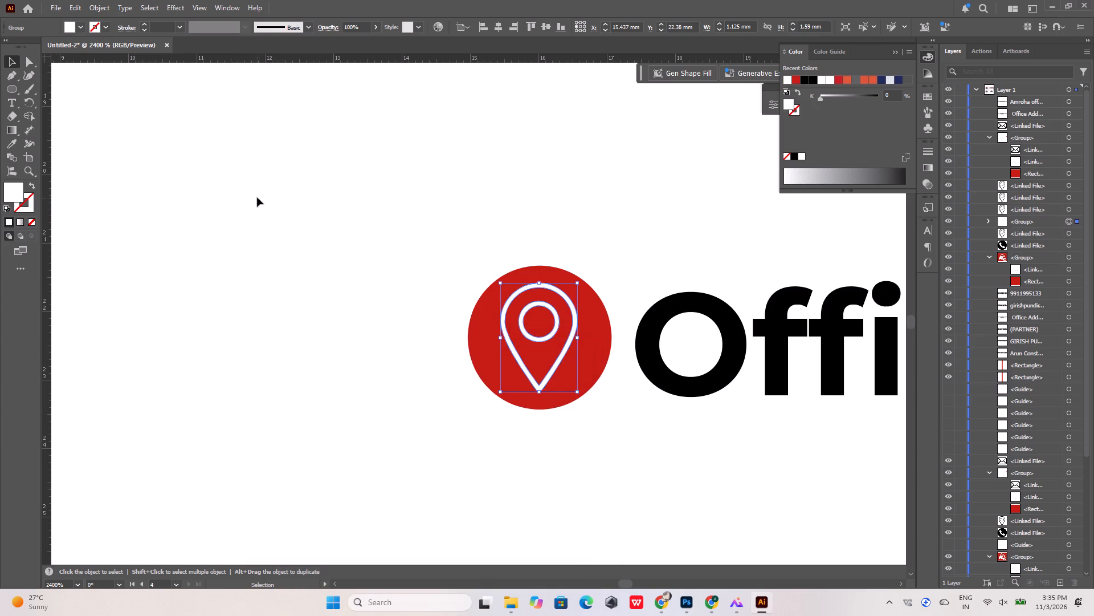
Scale the white pin down proportionally to about 0.8 × 1.2 mm and reposition it near the red circle's centre.
{"action": "left_click", "coordinate": [570, 305]}
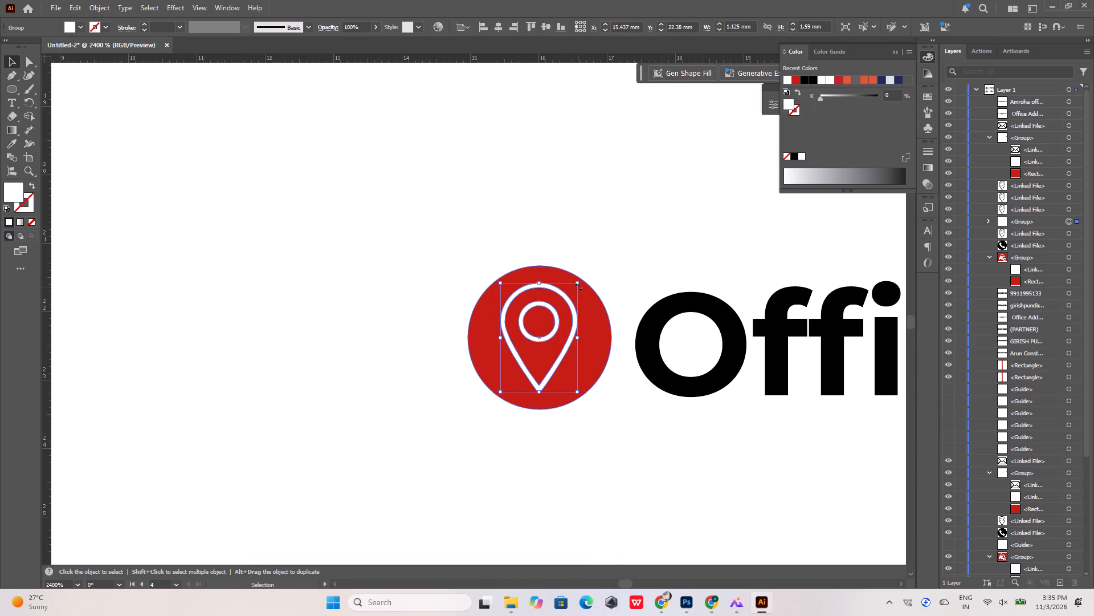
{"action": "left_click_drag", "start_coordinate": [577, 283], "coordinate": [563, 314], "text": "shift"}
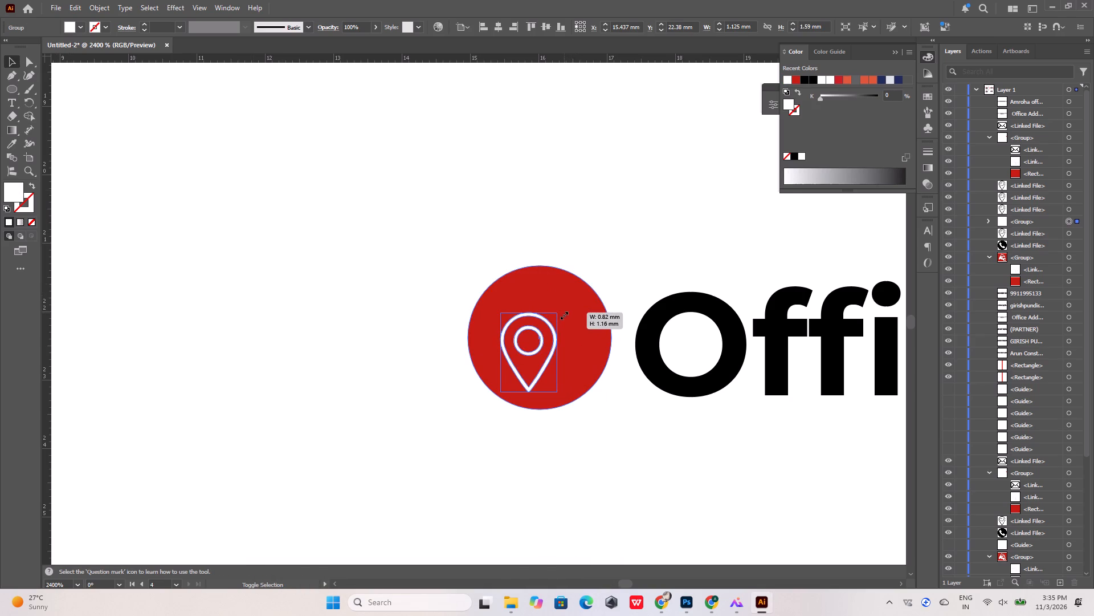
{"action": "left_click_drag", "start_coordinate": [563, 314], "coordinate": [563, 315], "text": "shift"}
{"action": "left_click_drag", "start_coordinate": [535, 334], "coordinate": [548, 321]}
Align the white pin and the red circle on each other's horizontal and vertical centres.
{"action": "left_click", "coordinate": [587, 318], "text": "shift"}
{"action": "left_click", "coordinate": [550, 324], "text": "shift"}
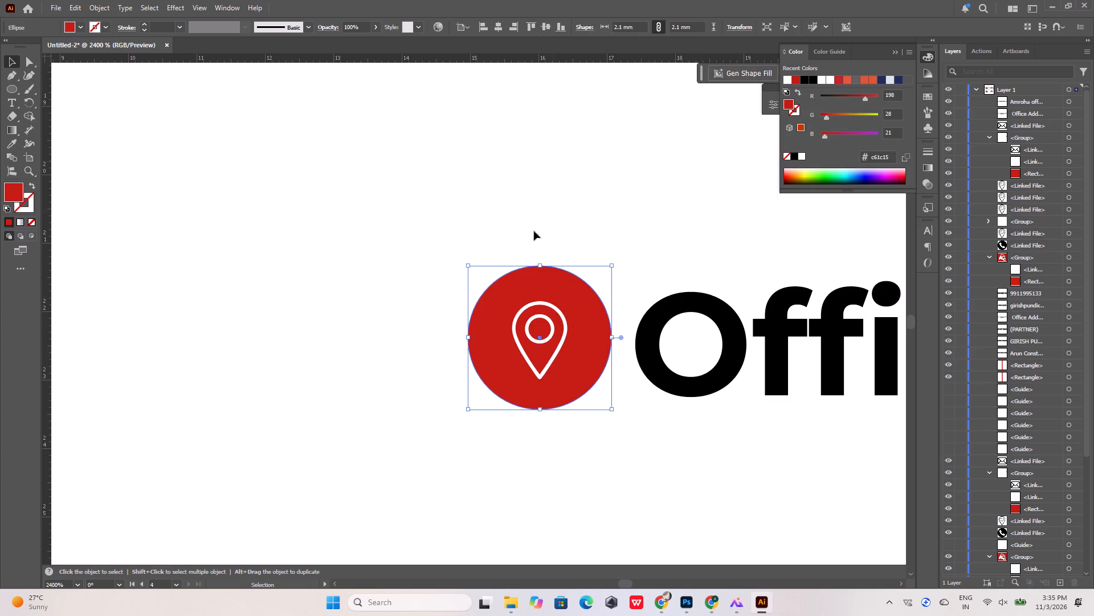
{"action": "left_click", "coordinate": [559, 314], "text": "shift"}
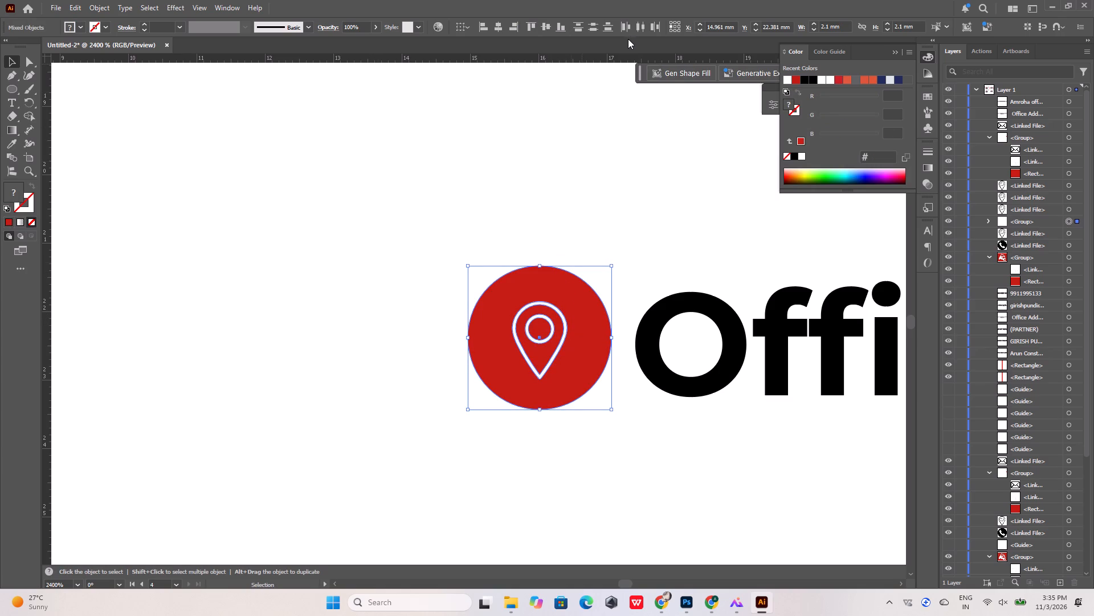
{"action": "left_click", "coordinate": [501, 29]}
{"action": "left_click", "coordinate": [546, 29]}
{"action": "left_click", "coordinate": [517, 81]}
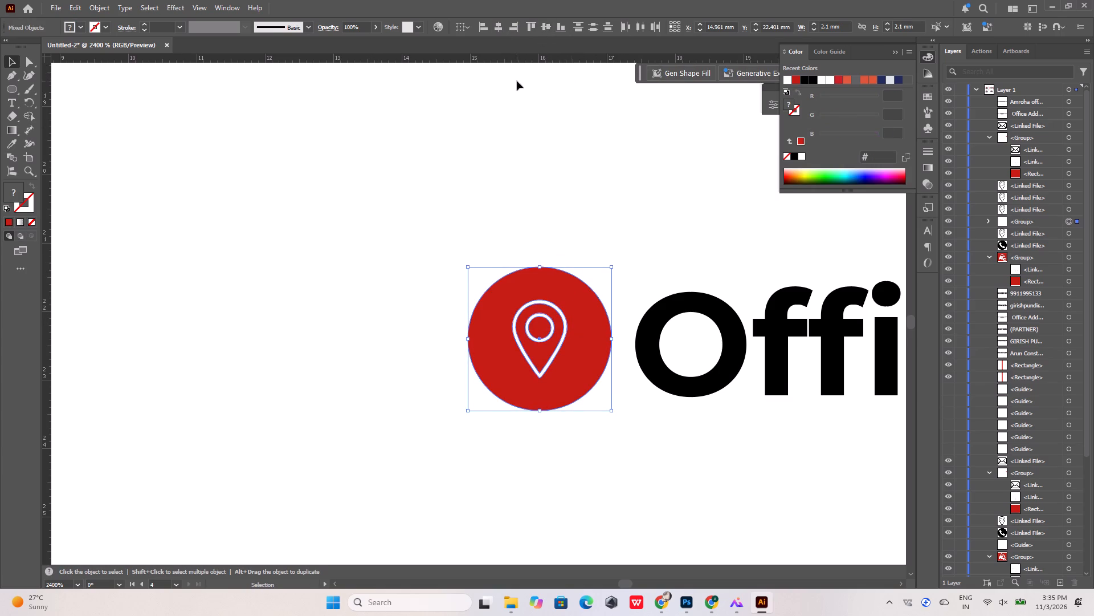
Delete the black location pin image beside "Amroha office address".
{"action": "scroll", "coordinate": [393, 254], "scroll_direction": "down", "scroll_amount": 9}
{"action": "scroll", "coordinate": [354, 296], "scroll_direction": "down", "scroll_amount": 5, "text": "alt"}
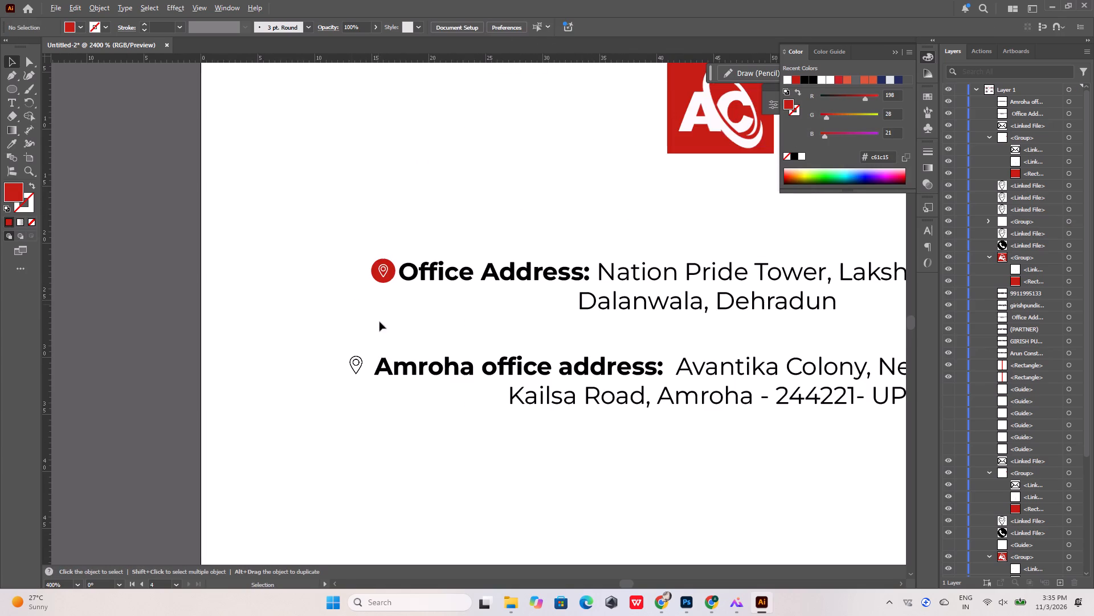
{"action": "scroll", "coordinate": [363, 355], "scroll_direction": "up", "scroll_amount": 4, "text": "alt"}
{"action": "left_click_drag", "start_coordinate": [359, 359], "coordinate": [325, 397]}
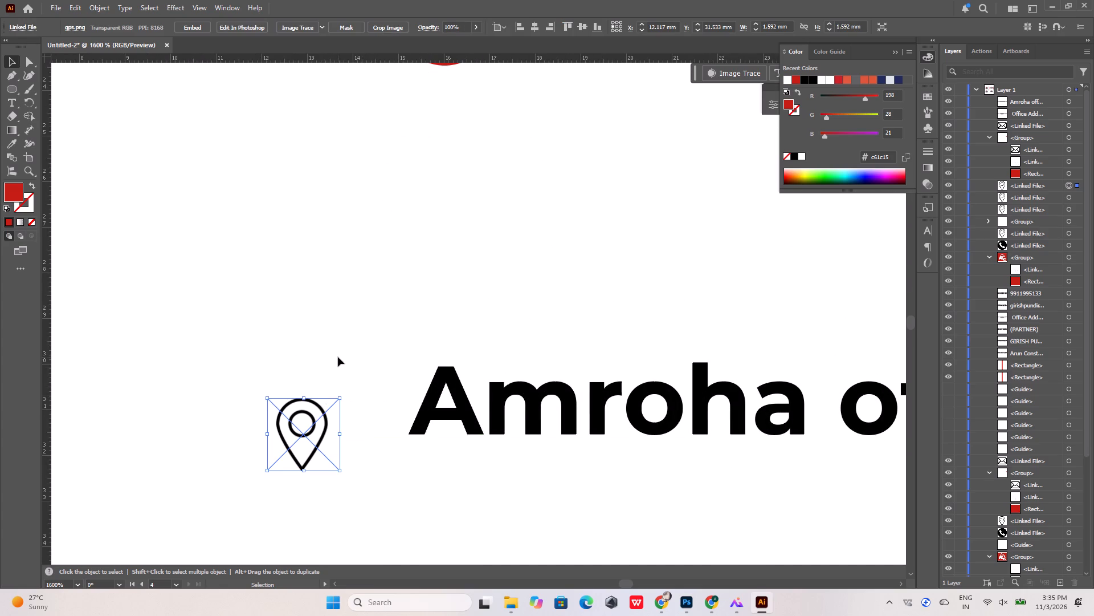
{"action": "key", "text": "Delete"}
Select the white pin together with its red circle beside "Office Address".
{"action": "scroll", "coordinate": [332, 345], "scroll_direction": "down", "scroll_amount": 5, "text": "alt"}
{"action": "scroll", "coordinate": [353, 290], "scroll_direction": "up", "scroll_amount": 4, "text": "alt"}
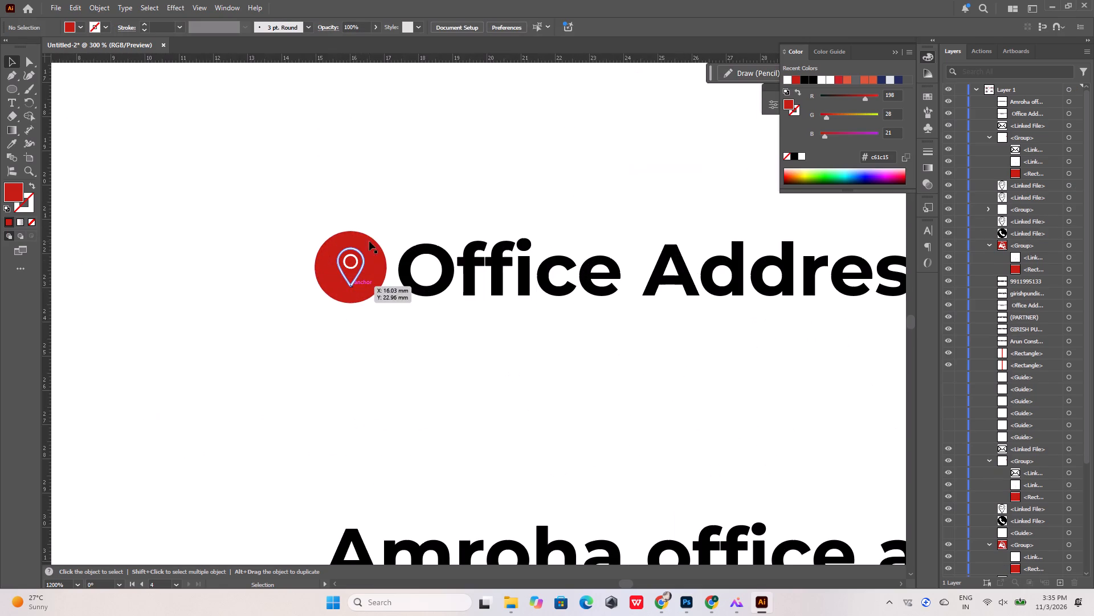
{"action": "left_click_drag", "start_coordinate": [378, 221], "coordinate": [323, 293]}
{"action": "scroll", "coordinate": [354, 258], "scroll_direction": "down", "scroll_amount": 3}
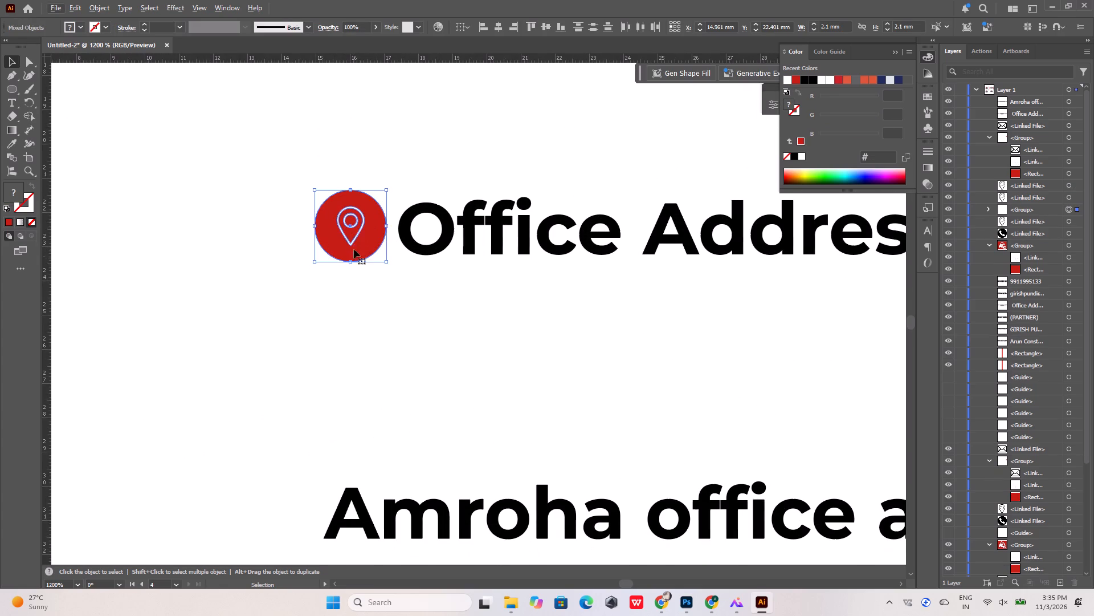
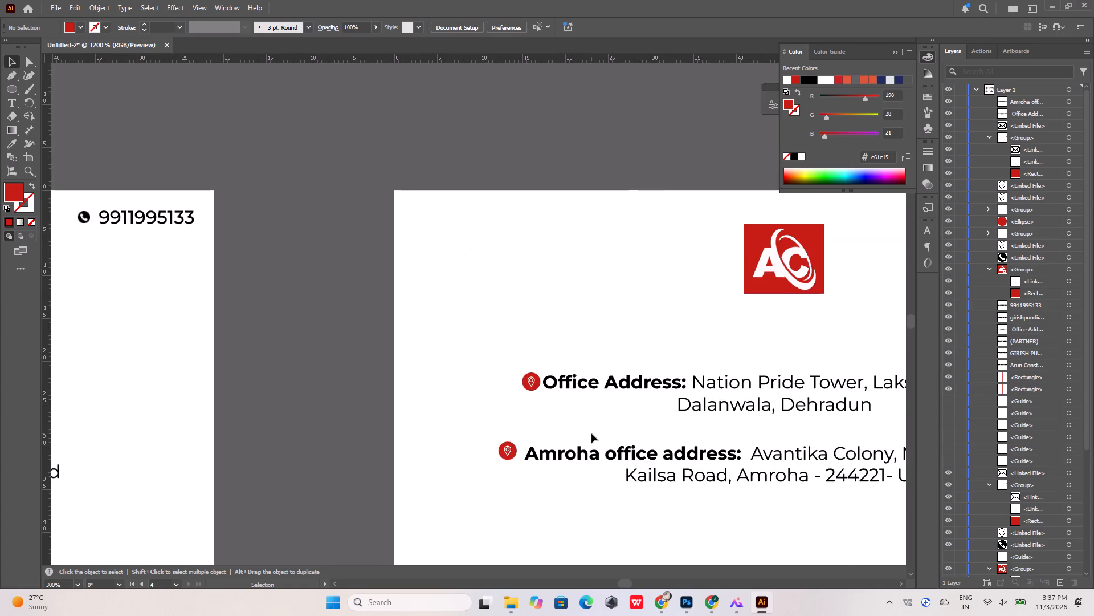
{"action": "scroll", "coordinate": [536, 387], "scroll_direction": "down", "scroll_amount": 4, "text": "alt"}
{"action": "scroll", "coordinate": [536, 387], "scroll_direction": "up", "scroll_amount": 5, "text": "alt"}
{"action": "scroll", "coordinate": [503, 394], "scroll_direction": "down", "scroll_amount": 3, "text": "alt"}
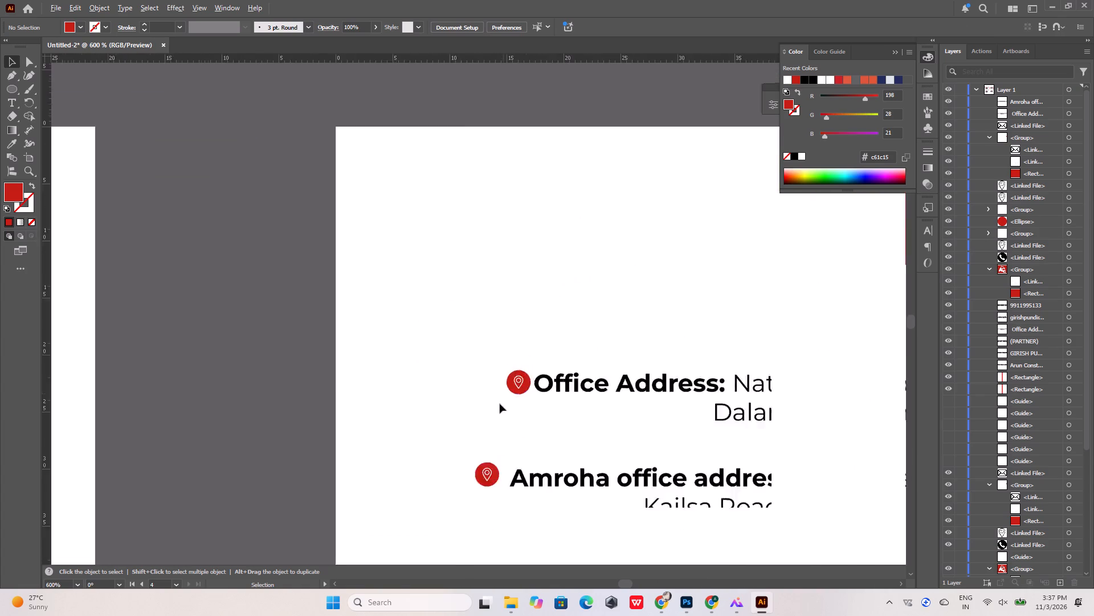
{"action": "scroll", "coordinate": [500, 404], "scroll_direction": "down", "scroll_amount": 2, "text": "alt"}
{"action": "scroll", "coordinate": [494, 180], "scroll_direction": "up", "scroll_amount": 5, "text": "alt"}
{"action": "left_click", "coordinate": [538, 236]}
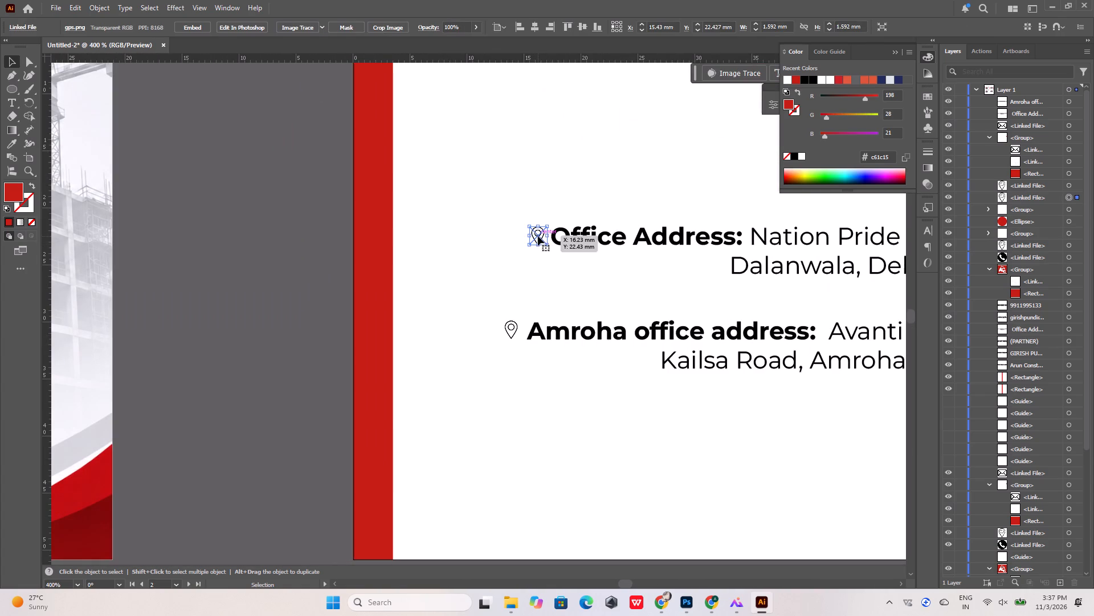
{"action": "key", "text": "Delete"}
{"action": "left_click", "coordinate": [514, 327]}
{"action": "key", "text": "Delete"}
Copy both red-circle pin icons from the plain white address card and paste them at the same position on the red-barred card.
{"action": "scroll", "coordinate": [511, 240], "scroll_direction": "down", "scroll_amount": 5, "text": "alt"}
{"action": "scroll", "coordinate": [513, 364], "scroll_direction": "up", "scroll_amount": 5, "text": "alt"}
{"action": "left_click_drag", "start_coordinate": [512, 381], "coordinate": [530, 422]}
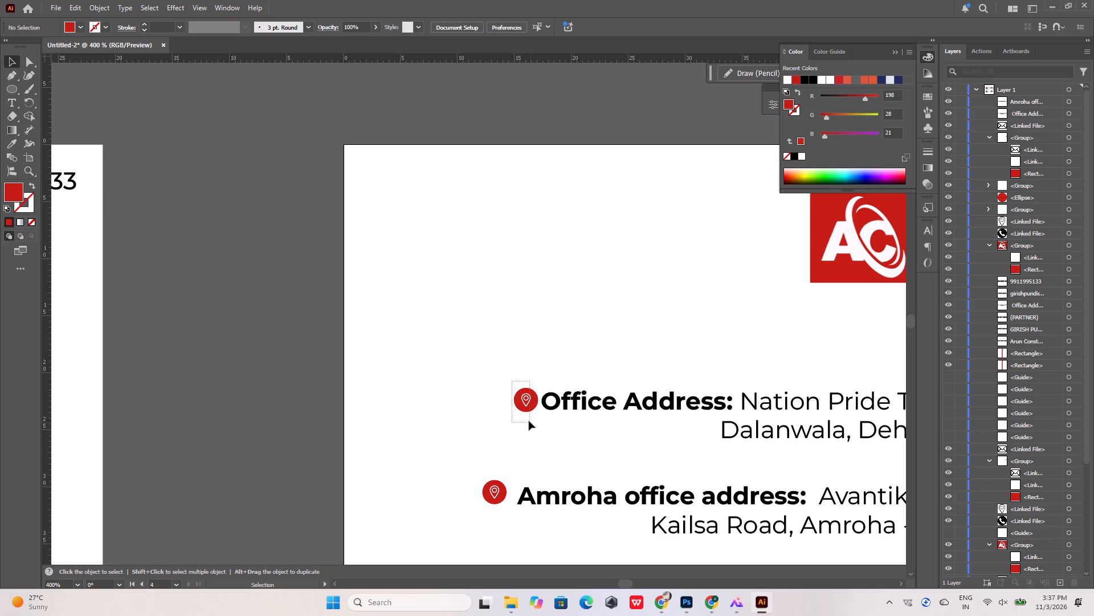
{"action": "left_click_drag", "start_coordinate": [470, 473], "coordinate": [501, 514], "text": "shift"}
{"action": "key", "text": "ctrl+c"}
{"action": "scroll", "coordinate": [483, 452], "scroll_direction": "down", "scroll_amount": 6, "text": "alt"}
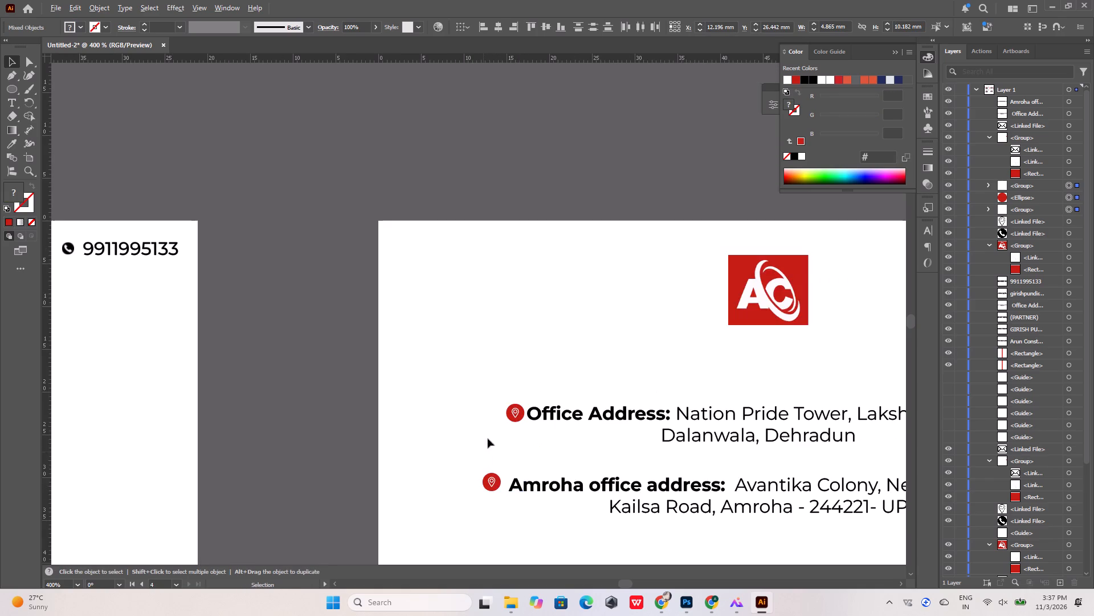
{"action": "scroll", "coordinate": [496, 383], "scroll_direction": "down", "scroll_amount": 4, "text": "alt"}
{"action": "scroll", "coordinate": [496, 343], "scroll_direction": "up", "scroll_amount": 4, "text": "alt"}
{"action": "left_click", "coordinate": [499, 347]}
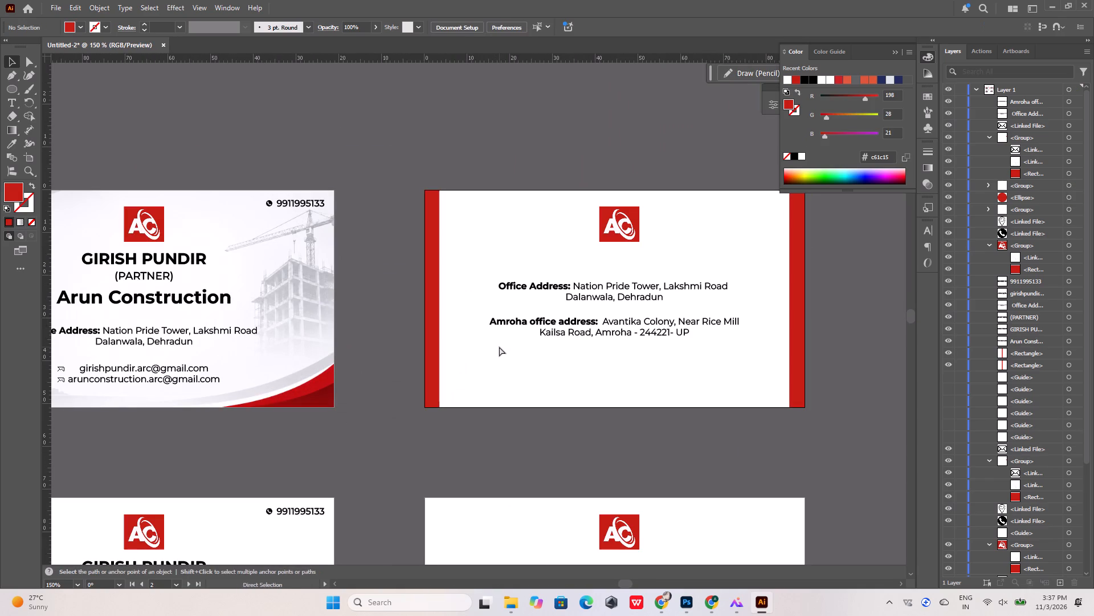
{"action": "key", "text": "ctrl+shift+v"}
{"action": "left_click", "coordinate": [467, 147]}
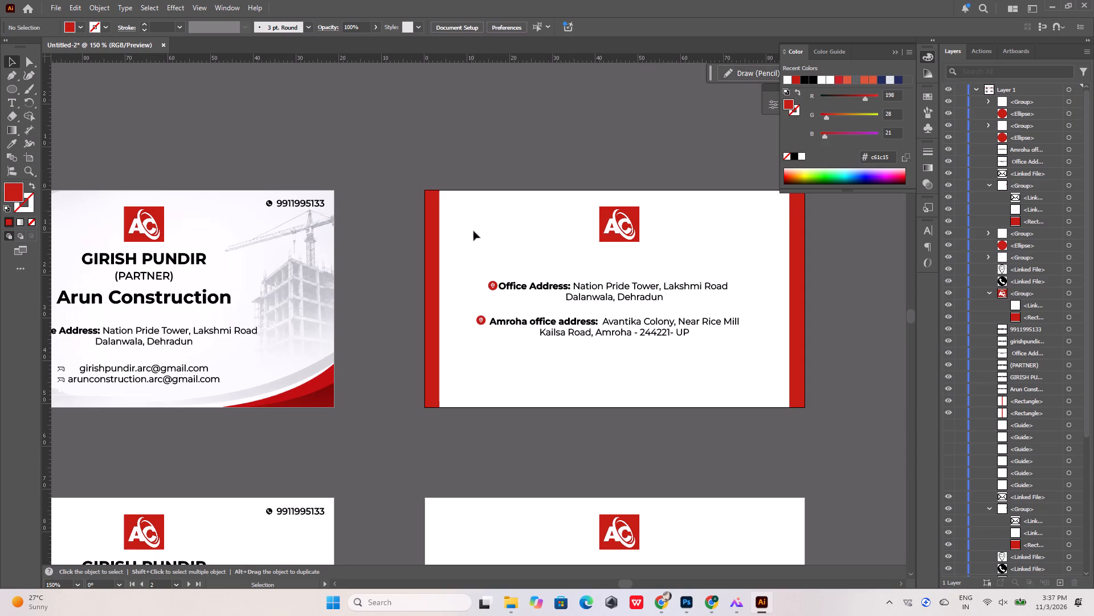
Delete the black location pin beside "Office Address" on the front card with the construction background.
{"action": "scroll", "coordinate": [474, 301], "scroll_direction": "up", "scroll_amount": 5, "text": "alt"}
{"action": "scroll", "coordinate": [496, 241], "scroll_direction": "down", "scroll_amount": 5, "text": "alt"}
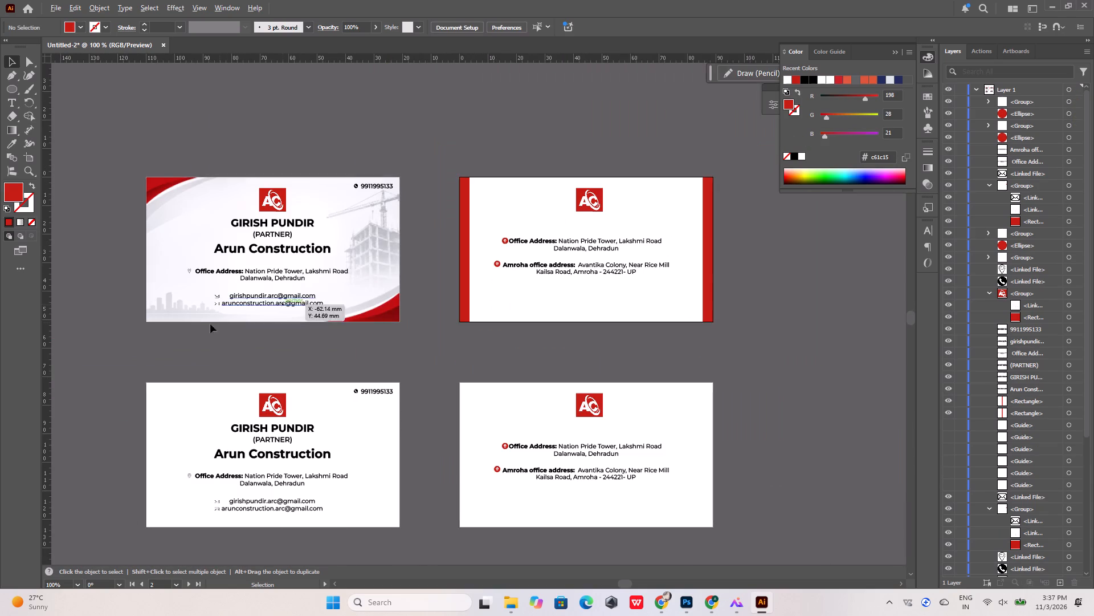
{"action": "scroll", "coordinate": [199, 310], "scroll_direction": "up", "scroll_amount": 6, "text": "alt"}
{"action": "scroll", "coordinate": [330, 329], "scroll_direction": "down", "scroll_amount": 3, "text": "alt"}
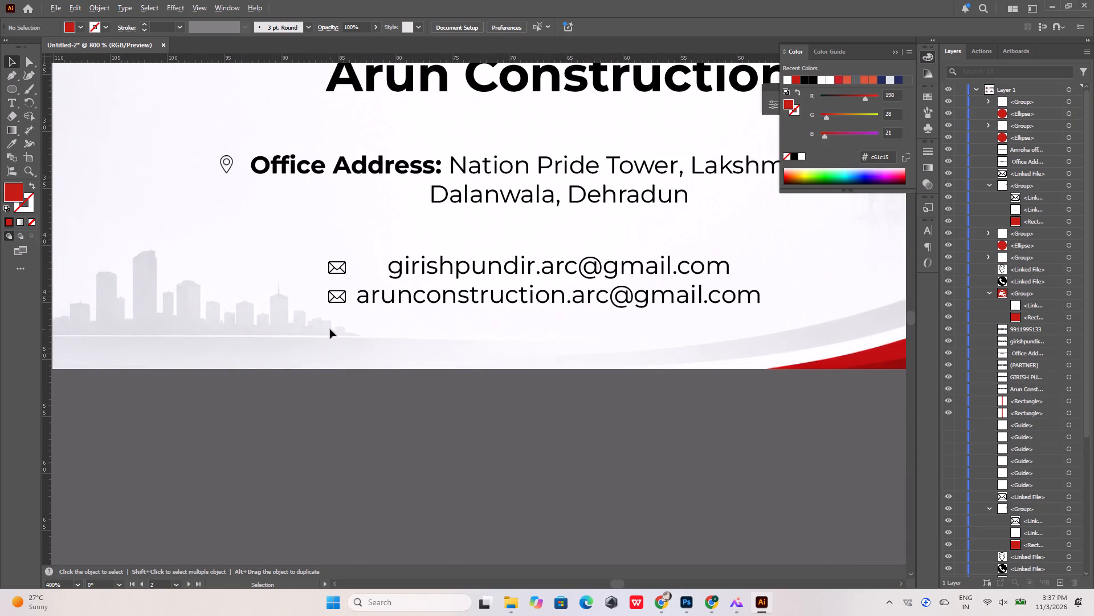
{"action": "left_click", "coordinate": [222, 159]}
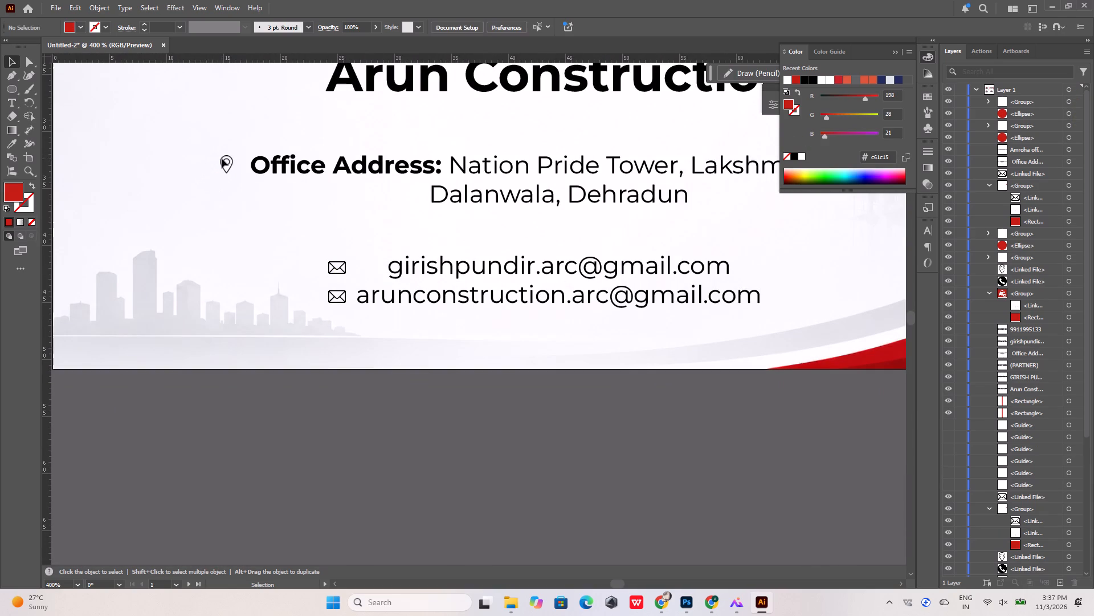
{"action": "left_click", "coordinate": [223, 164]}
{"action": "left_click_drag", "start_coordinate": [236, 153], "coordinate": [211, 188]}
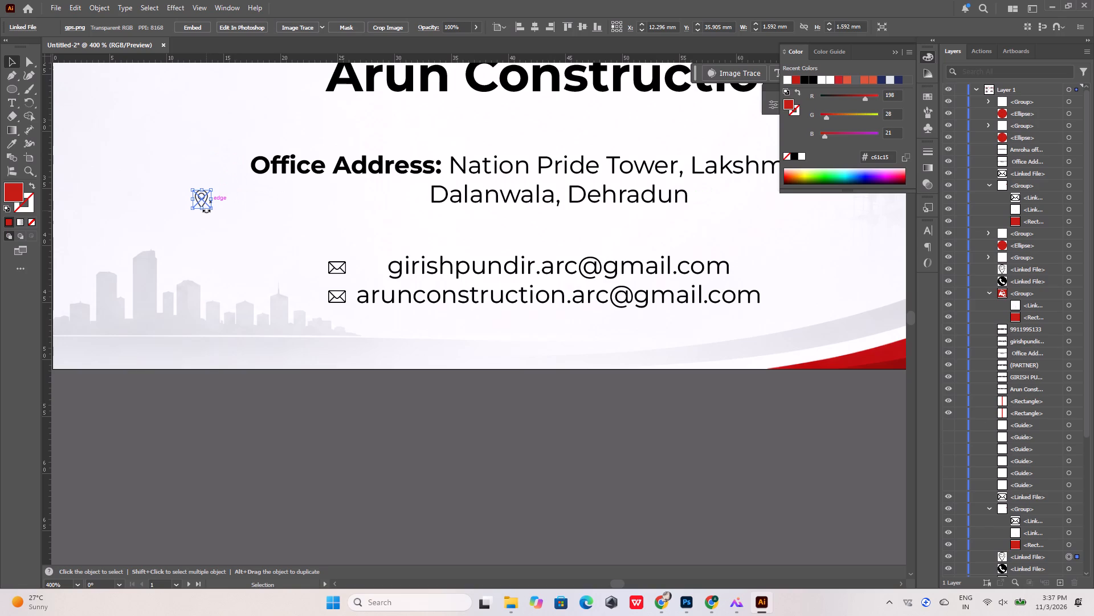
{"action": "key", "text": "Delete"}
{"action": "left_click", "coordinate": [204, 217]}
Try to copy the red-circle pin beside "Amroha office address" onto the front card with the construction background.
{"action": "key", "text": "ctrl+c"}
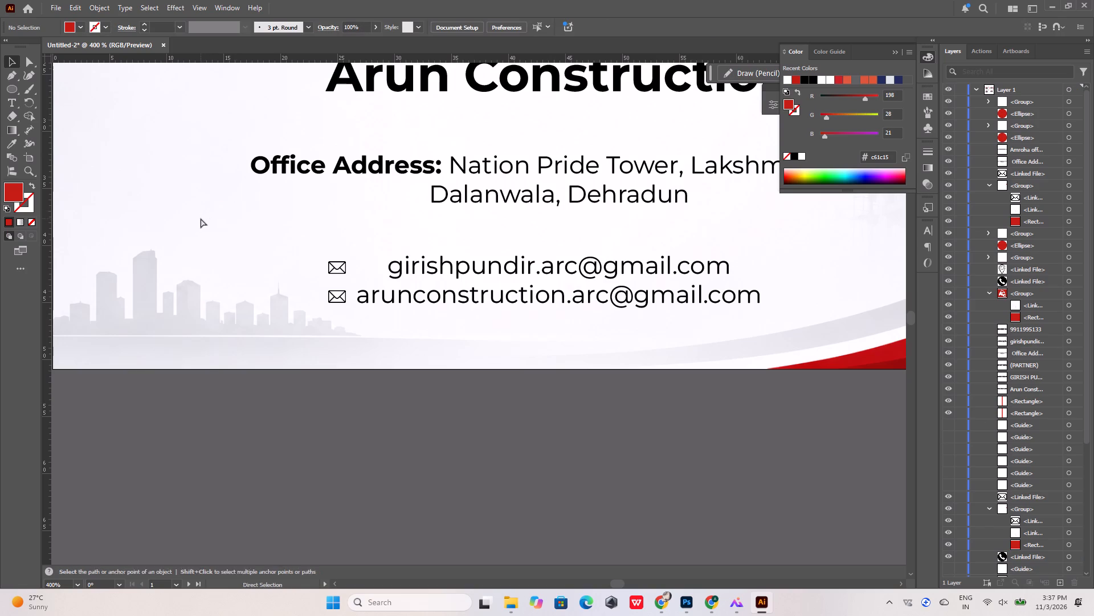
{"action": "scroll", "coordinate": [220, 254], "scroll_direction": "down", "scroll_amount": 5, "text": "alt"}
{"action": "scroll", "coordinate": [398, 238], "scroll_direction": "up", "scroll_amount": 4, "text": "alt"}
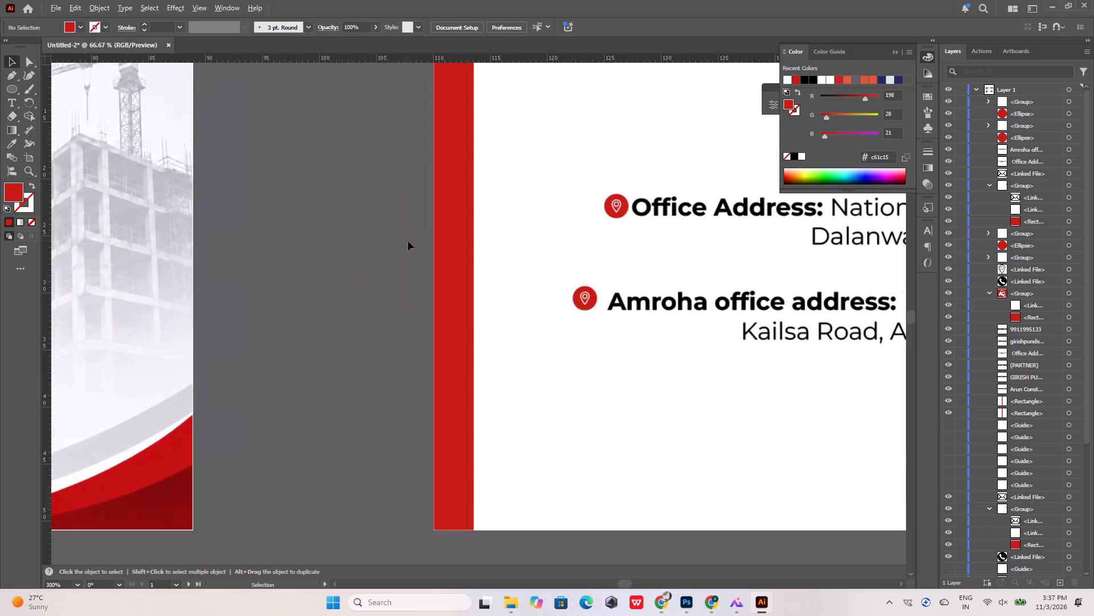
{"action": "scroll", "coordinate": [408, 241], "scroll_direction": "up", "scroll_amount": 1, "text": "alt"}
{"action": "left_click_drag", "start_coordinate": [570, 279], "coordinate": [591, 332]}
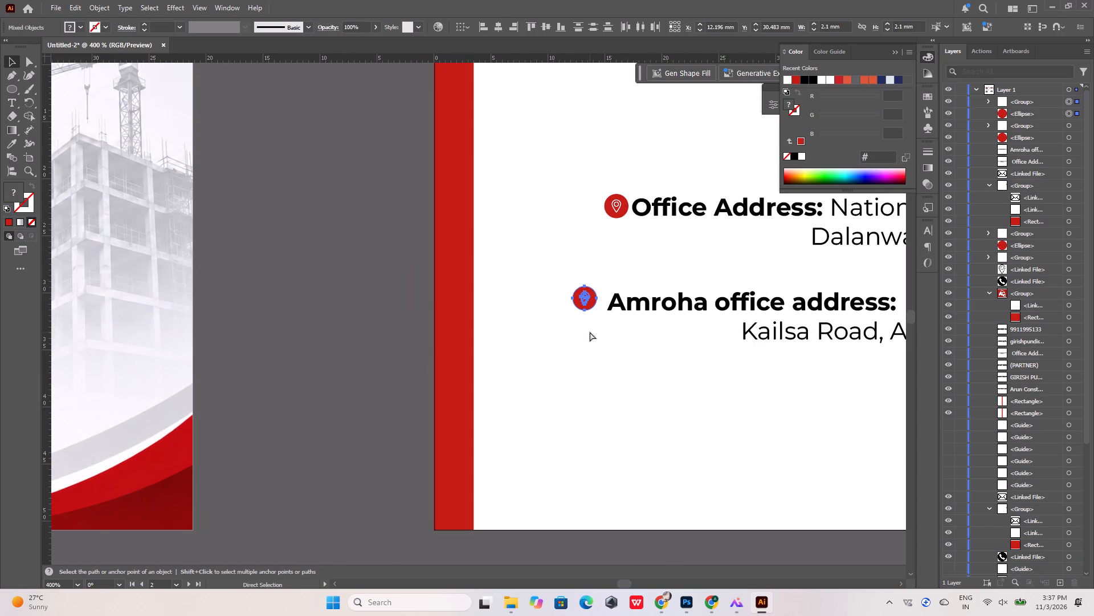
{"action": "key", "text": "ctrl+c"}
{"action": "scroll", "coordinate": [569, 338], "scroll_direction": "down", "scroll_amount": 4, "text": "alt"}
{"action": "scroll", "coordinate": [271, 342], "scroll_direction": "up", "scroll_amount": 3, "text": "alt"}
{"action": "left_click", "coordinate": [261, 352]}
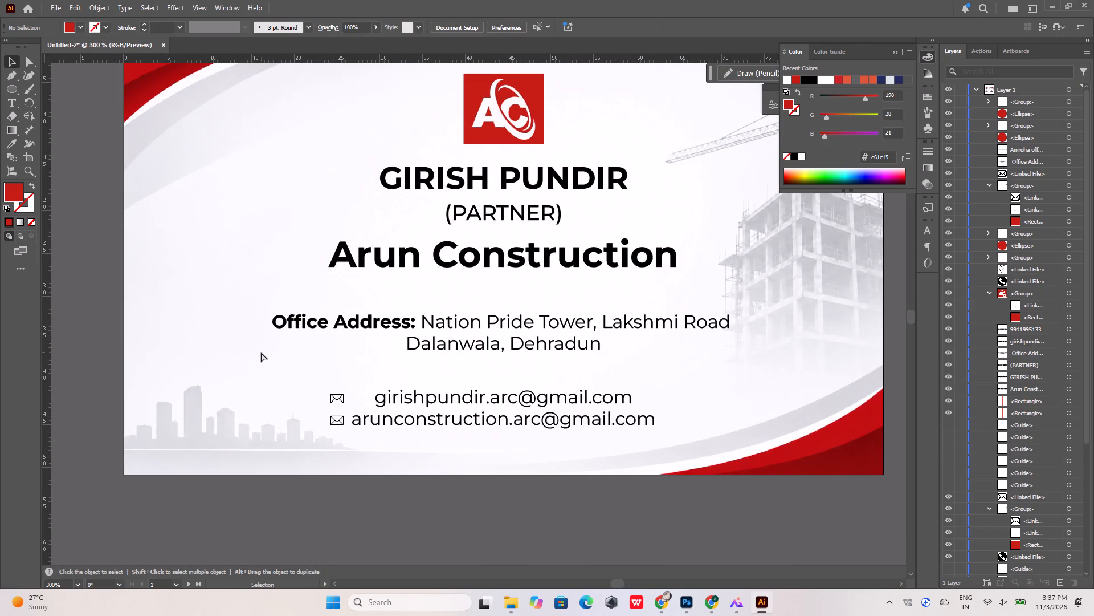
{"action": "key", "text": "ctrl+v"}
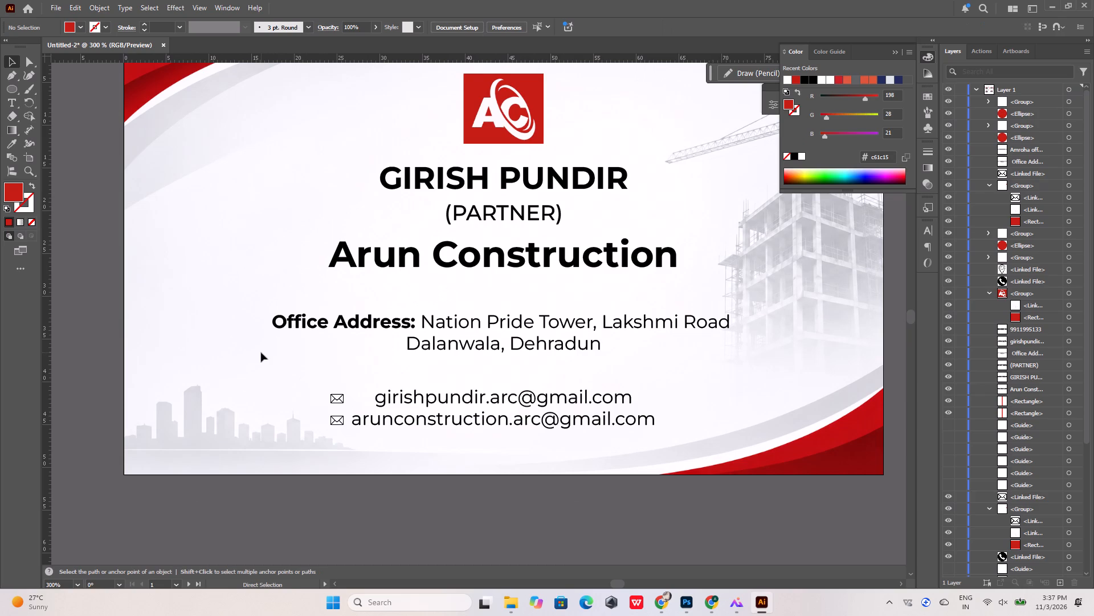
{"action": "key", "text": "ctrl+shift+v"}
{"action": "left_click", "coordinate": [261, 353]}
Copy the red-circle pin beside "Amroha office address" and paste it in place on the front card with the construction background.
{"action": "scroll", "coordinate": [261, 353], "scroll_direction": "down", "scroll_amount": 5, "text": "alt"}
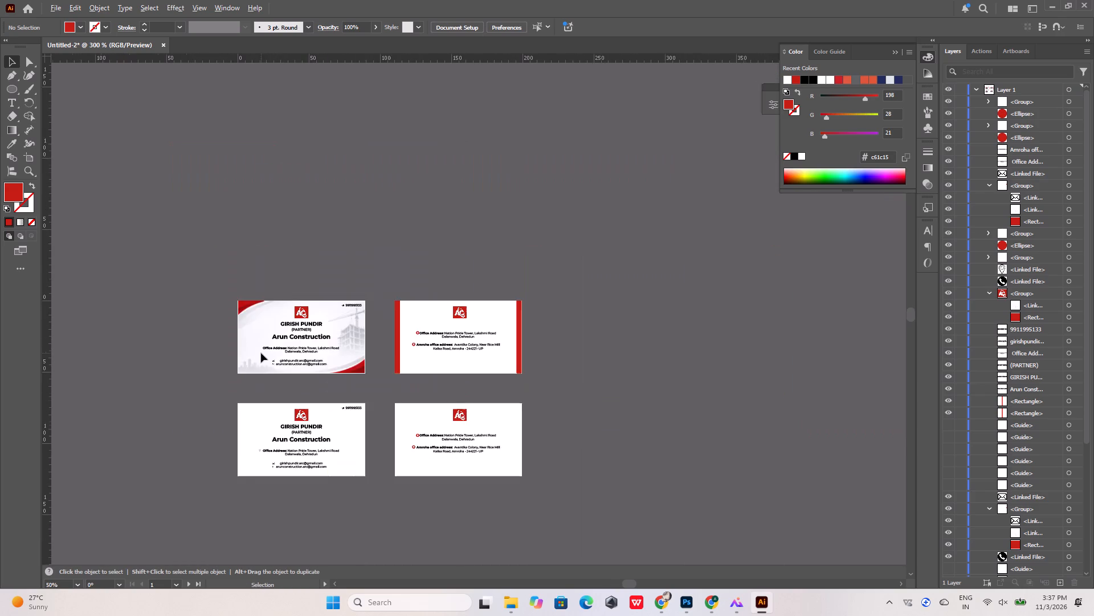
{"action": "scroll", "coordinate": [377, 352], "scroll_direction": "up", "scroll_amount": 3, "text": "alt"}
{"action": "left_click_drag", "start_coordinate": [475, 319], "coordinate": [492, 344]}
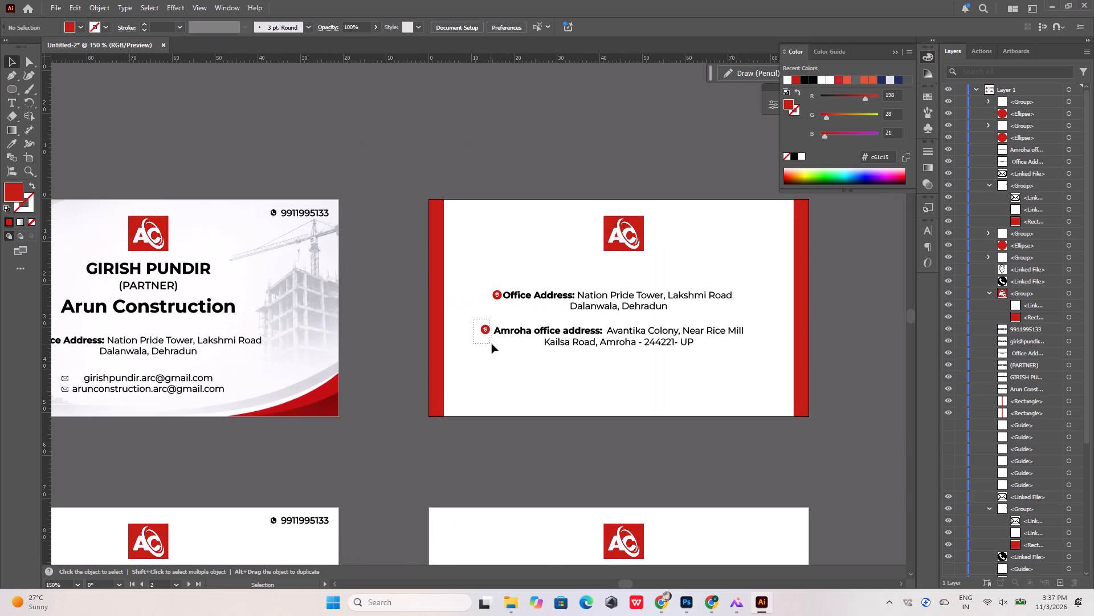
{"action": "left_click_drag", "start_coordinate": [492, 344], "coordinate": [492, 343]}
{"action": "key", "text": "ctrl+c"}
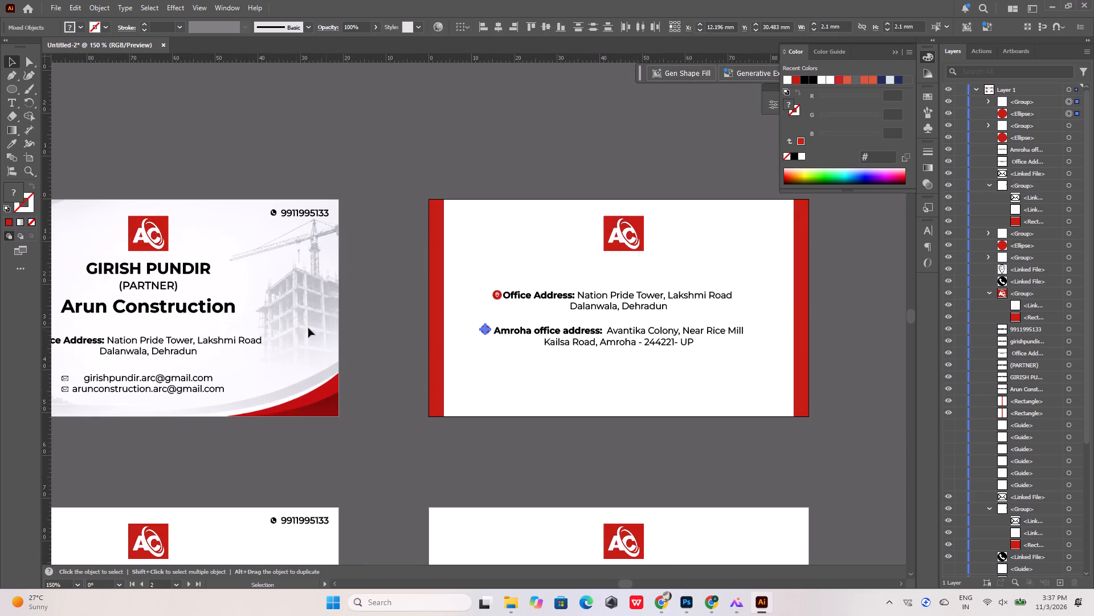
{"action": "left_click", "coordinate": [291, 324]}
{"action": "key", "text": "ctrl+shift+v"}
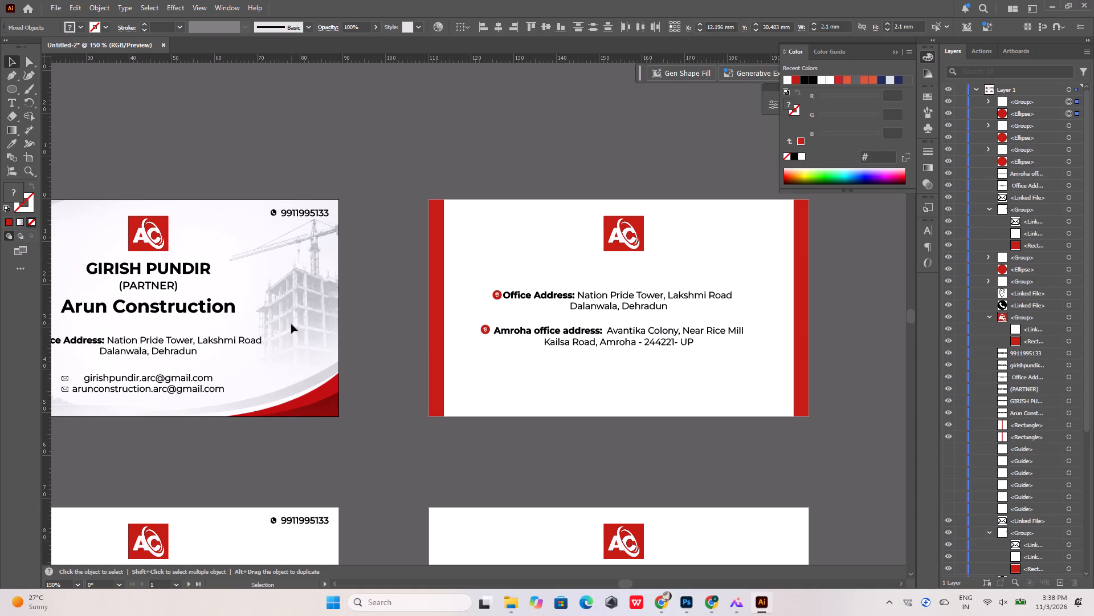
Move the pasted red-circle pin about 2 mm across and 2.5 mm down, level with "Office Address" on the front card.
{"action": "scroll", "coordinate": [302, 326], "scroll_direction": "down", "scroll_amount": 3, "text": "alt"}
{"action": "scroll", "coordinate": [171, 327], "scroll_direction": "up", "scroll_amount": 5, "text": "alt"}
{"action": "scroll", "coordinate": [385, 342], "scroll_direction": "up", "scroll_amount": 4, "text": "alt"}
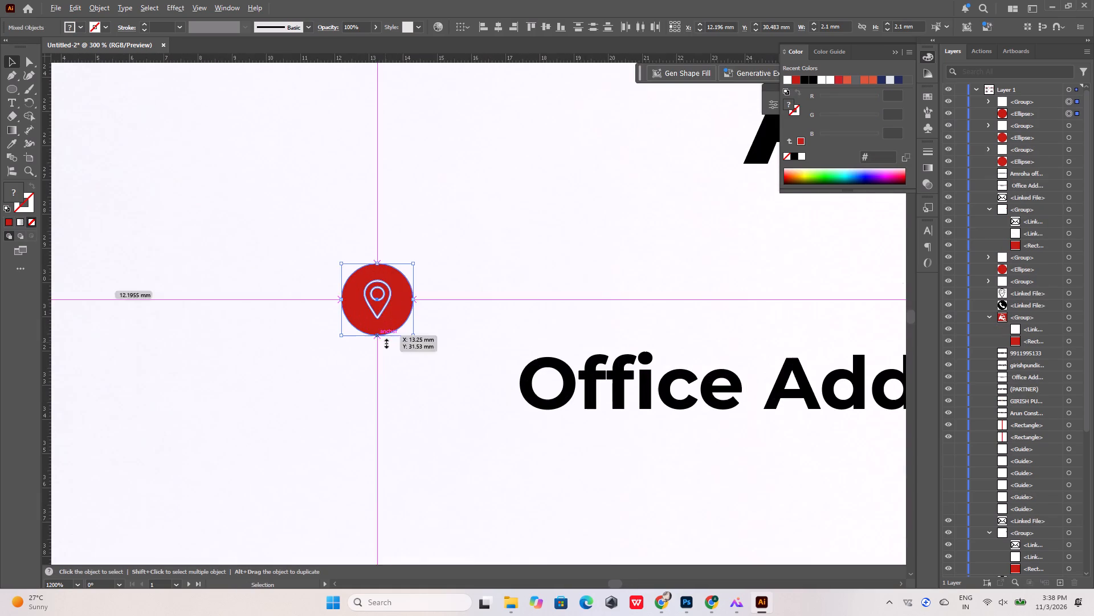
{"action": "left_click_drag", "start_coordinate": [382, 301], "coordinate": [451, 381]}
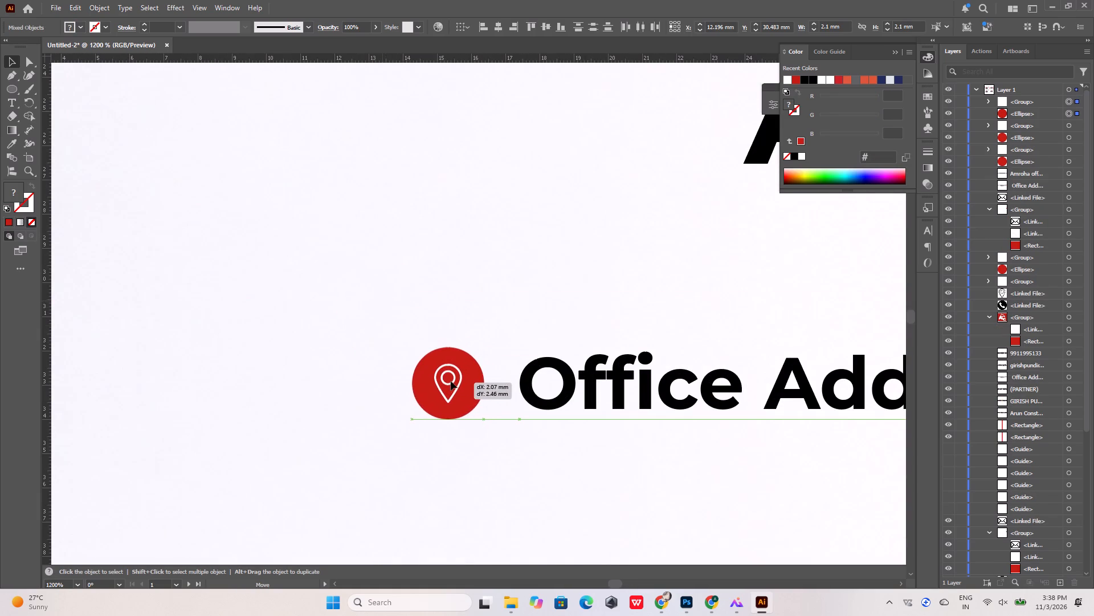
{"action": "left_click_drag", "start_coordinate": [451, 381], "coordinate": [450, 381]}
{"action": "scroll", "coordinate": [377, 325], "scroll_direction": "down", "scroll_amount": 4, "text": "alt"}
{"action": "scroll", "coordinate": [468, 418], "scroll_direction": "up", "scroll_amount": 3, "text": "alt"}
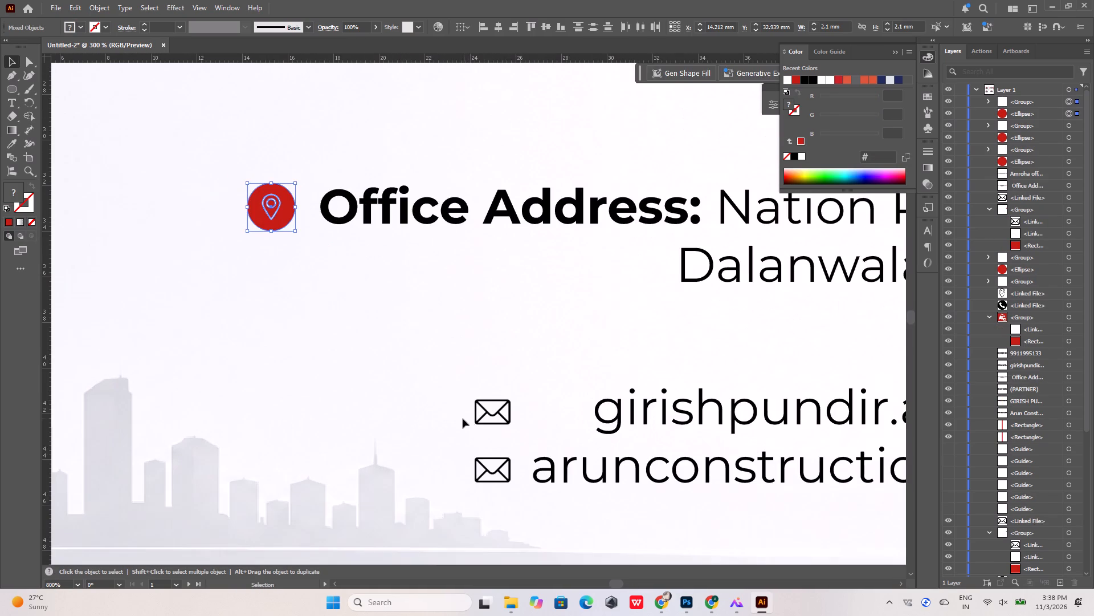
{"action": "left_click", "coordinate": [463, 419]}
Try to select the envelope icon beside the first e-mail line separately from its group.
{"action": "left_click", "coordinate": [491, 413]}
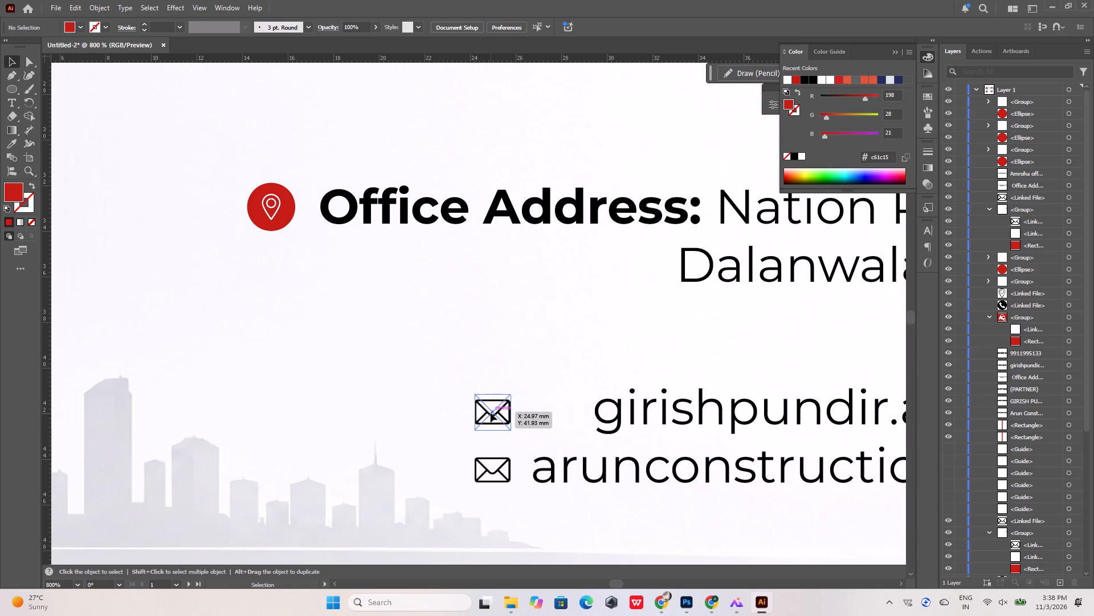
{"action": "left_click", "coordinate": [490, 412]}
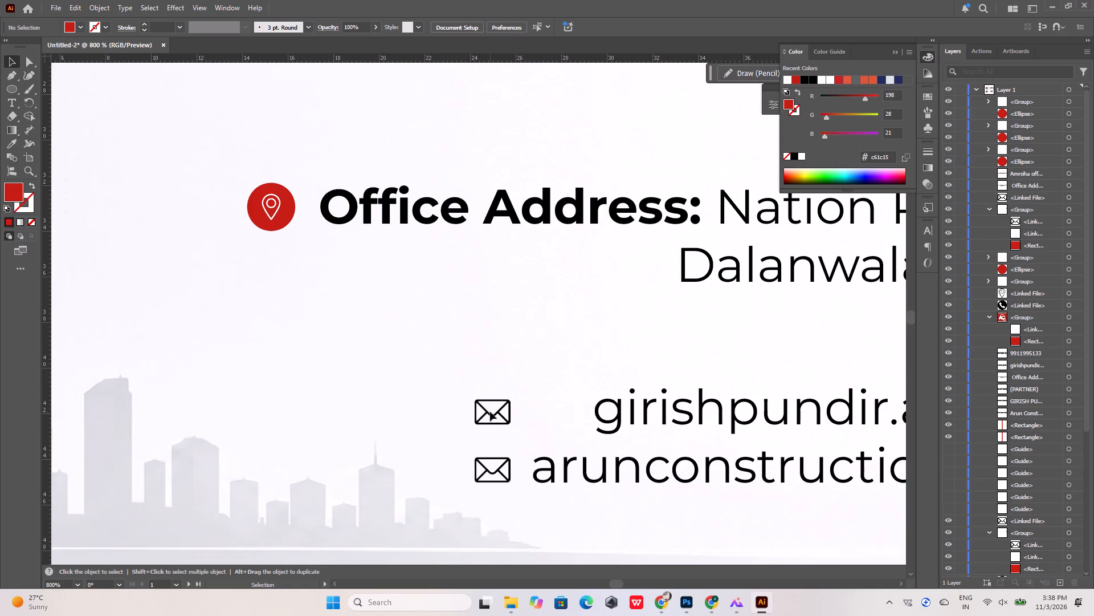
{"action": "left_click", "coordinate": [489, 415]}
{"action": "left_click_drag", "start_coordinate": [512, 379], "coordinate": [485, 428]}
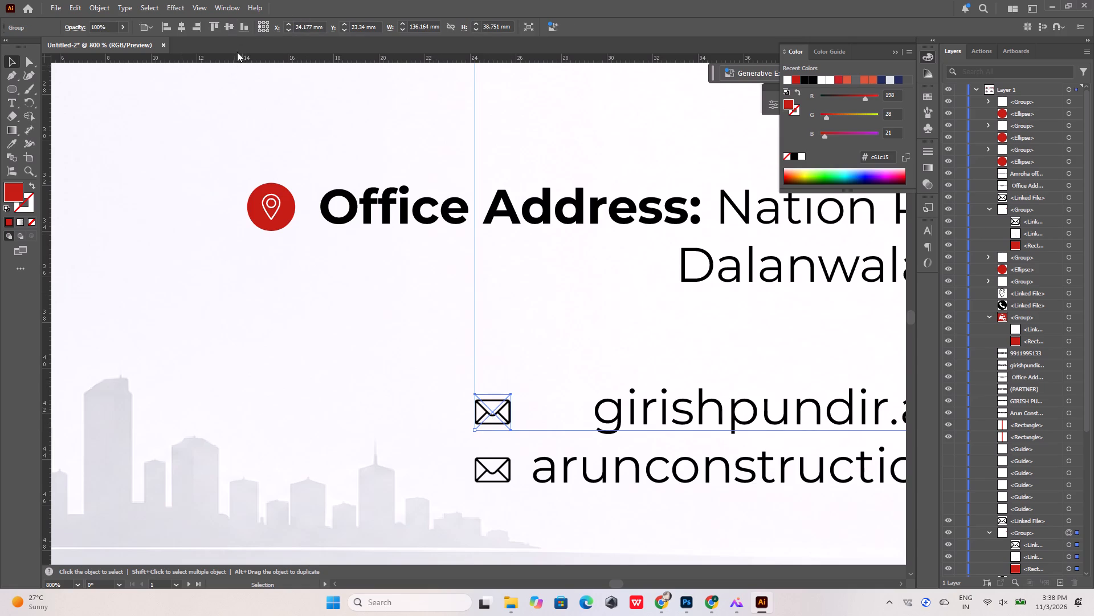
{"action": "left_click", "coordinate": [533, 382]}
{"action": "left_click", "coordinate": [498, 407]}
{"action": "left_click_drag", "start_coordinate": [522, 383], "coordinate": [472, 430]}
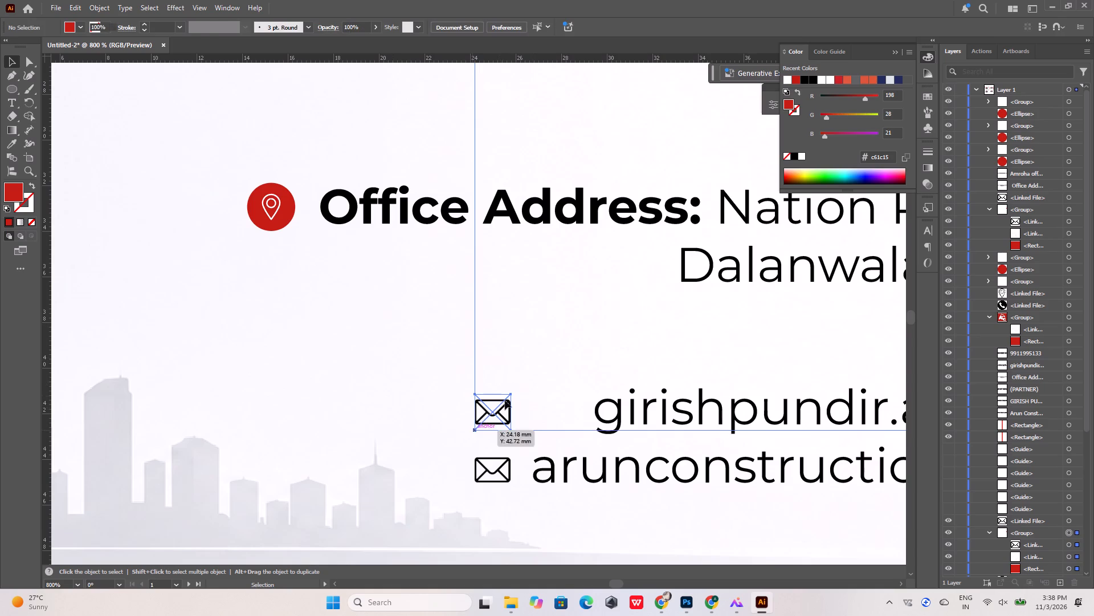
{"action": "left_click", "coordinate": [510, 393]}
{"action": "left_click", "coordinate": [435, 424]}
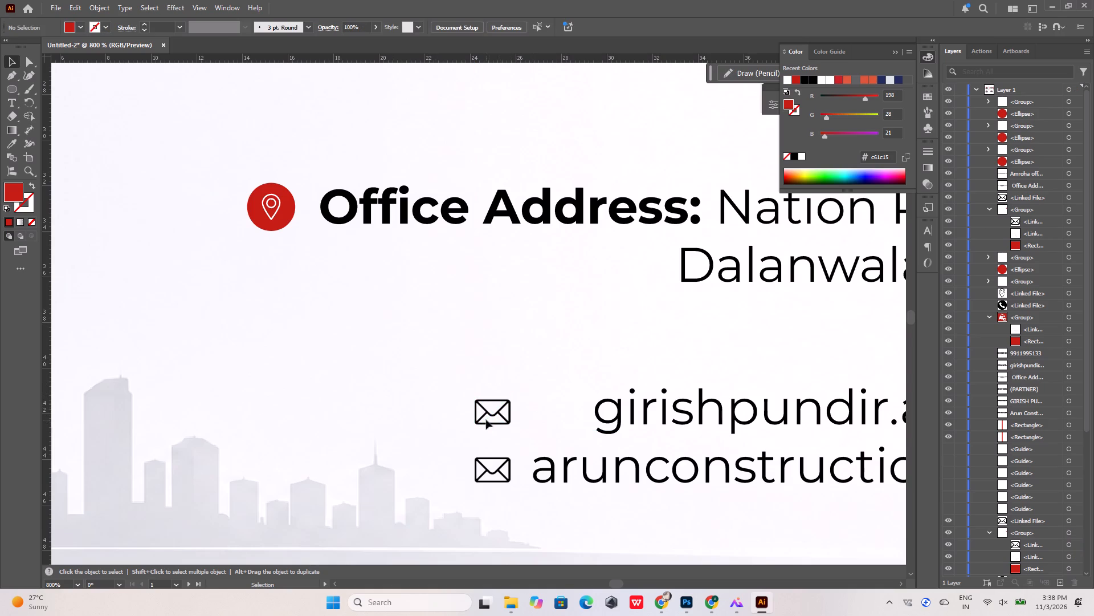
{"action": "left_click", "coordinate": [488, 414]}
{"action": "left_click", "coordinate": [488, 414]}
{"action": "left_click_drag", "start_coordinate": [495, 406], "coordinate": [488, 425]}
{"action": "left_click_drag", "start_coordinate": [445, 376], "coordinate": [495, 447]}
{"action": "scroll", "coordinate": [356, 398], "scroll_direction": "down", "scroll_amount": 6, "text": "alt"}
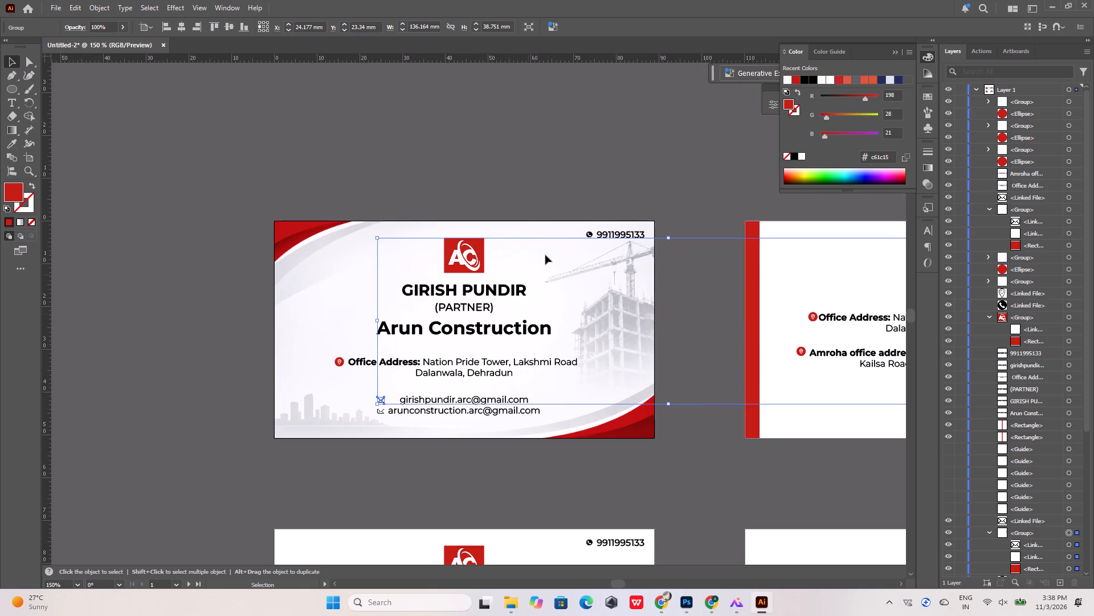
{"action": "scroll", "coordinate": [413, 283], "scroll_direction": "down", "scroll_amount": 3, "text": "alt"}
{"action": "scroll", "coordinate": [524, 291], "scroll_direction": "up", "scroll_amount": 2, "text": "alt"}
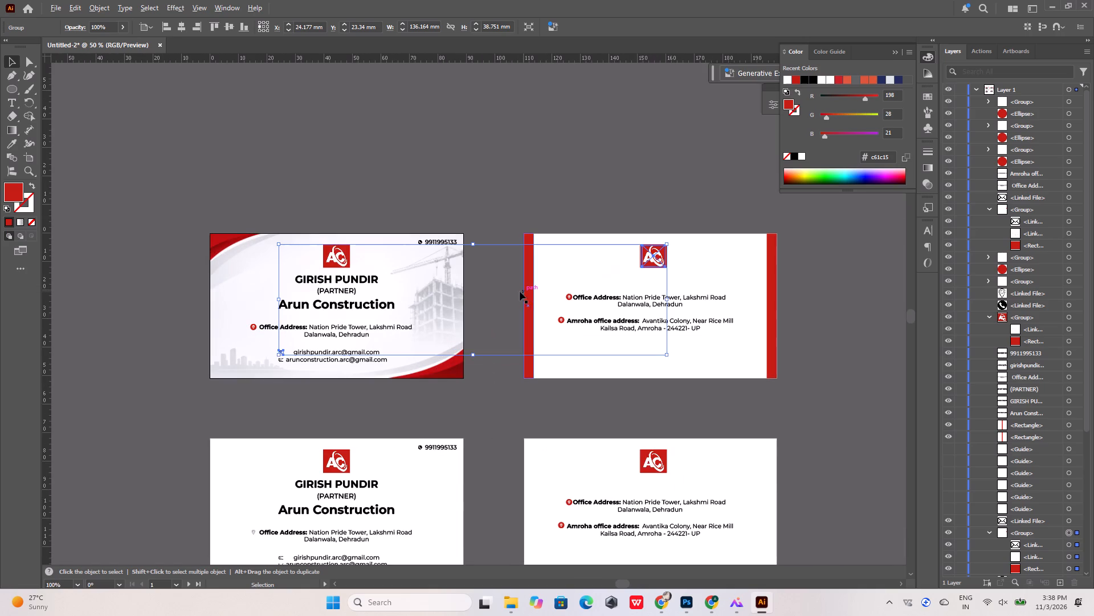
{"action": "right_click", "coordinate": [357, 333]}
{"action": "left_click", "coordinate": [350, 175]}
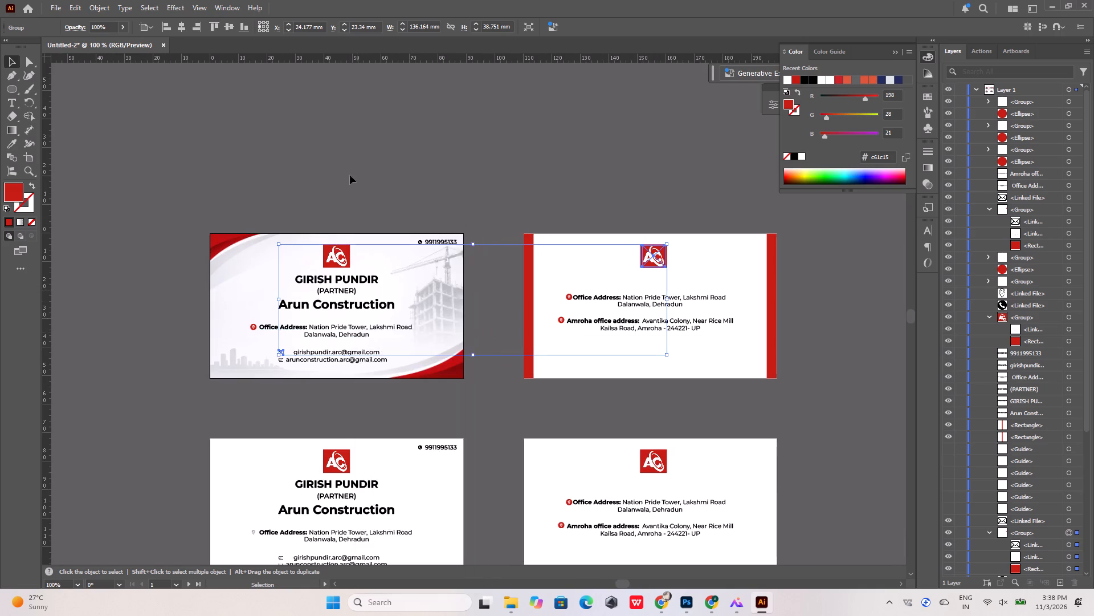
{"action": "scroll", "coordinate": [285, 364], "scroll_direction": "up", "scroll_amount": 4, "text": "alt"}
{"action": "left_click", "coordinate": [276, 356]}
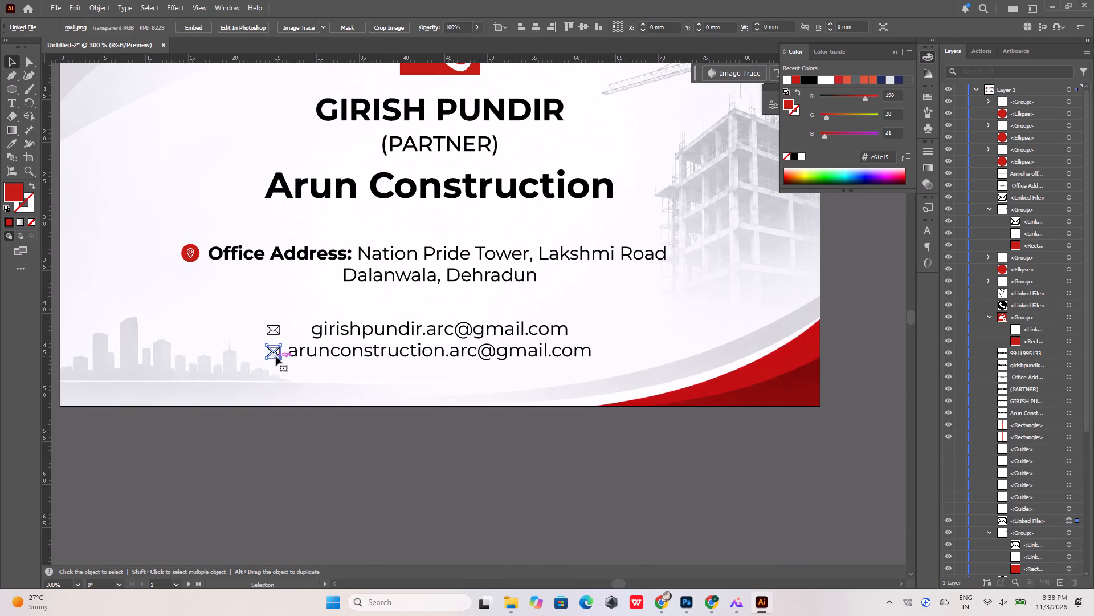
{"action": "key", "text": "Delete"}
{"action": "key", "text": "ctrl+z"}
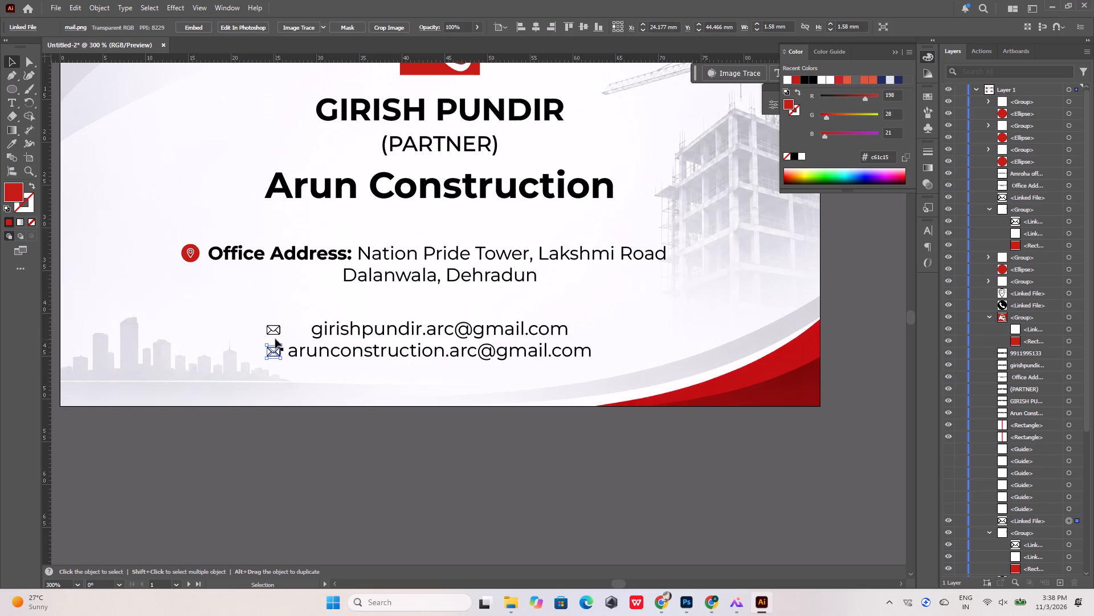
Delete the group that holds the envelope icon beside the first e-mail line and the AC logo on the red-barred back card.
{"action": "left_click", "coordinate": [274, 333]}
{"action": "left_click", "coordinate": [275, 327]}
{"action": "double_click", "coordinate": [276, 330]}
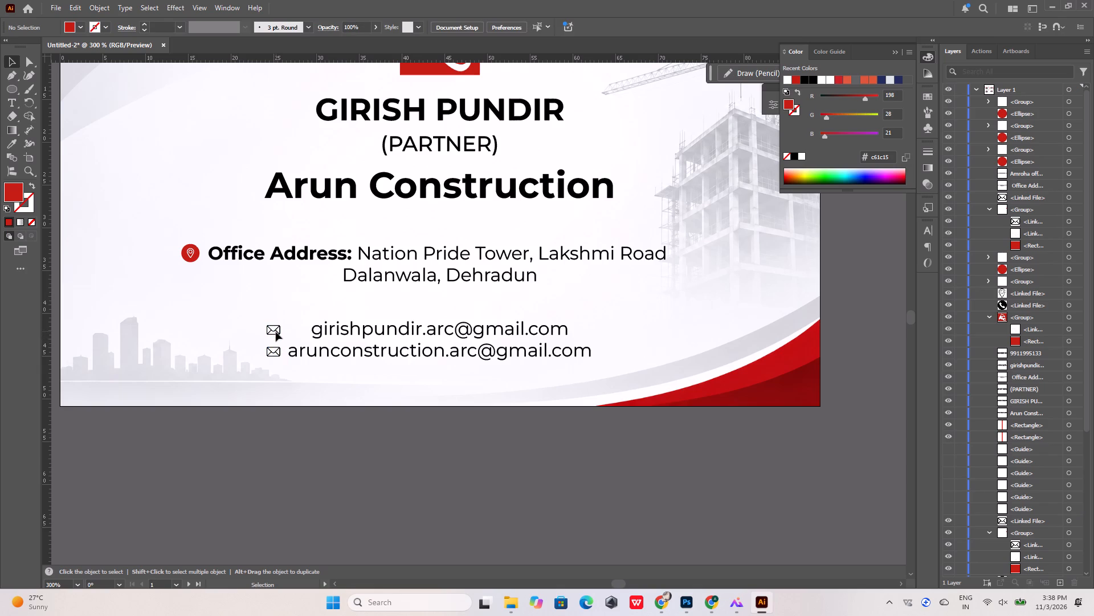
{"action": "left_click_drag", "start_coordinate": [276, 319], "coordinate": [267, 341]}
{"action": "key", "text": "Delete"}
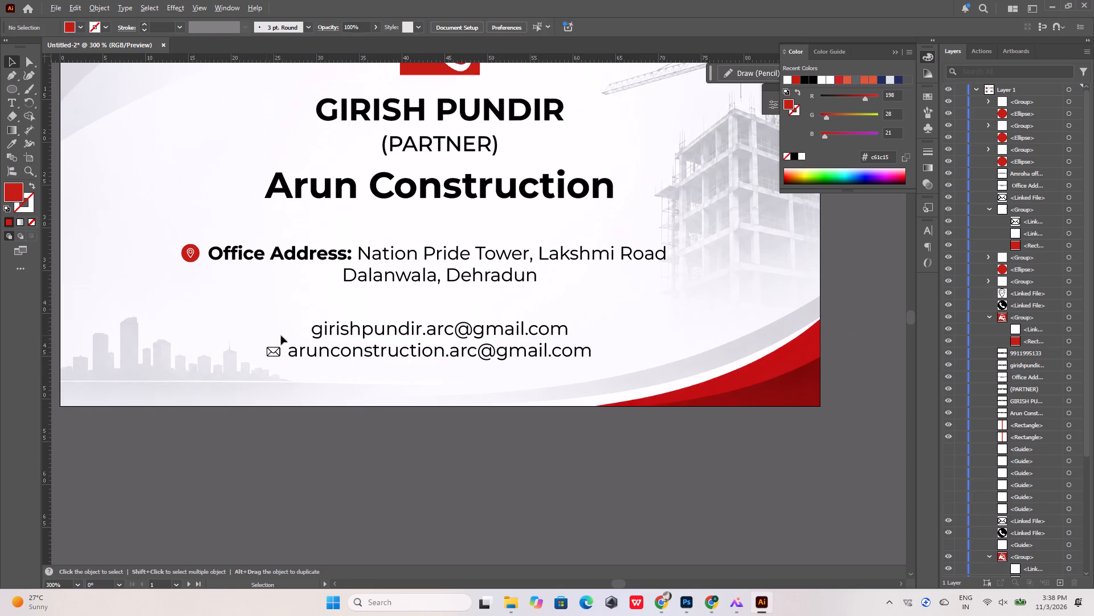
{"action": "scroll", "coordinate": [265, 327], "scroll_direction": "down", "scroll_amount": 6, "text": "alt"}
{"action": "scroll", "coordinate": [271, 326], "scroll_direction": "up", "scroll_amount": 2, "text": "alt"}
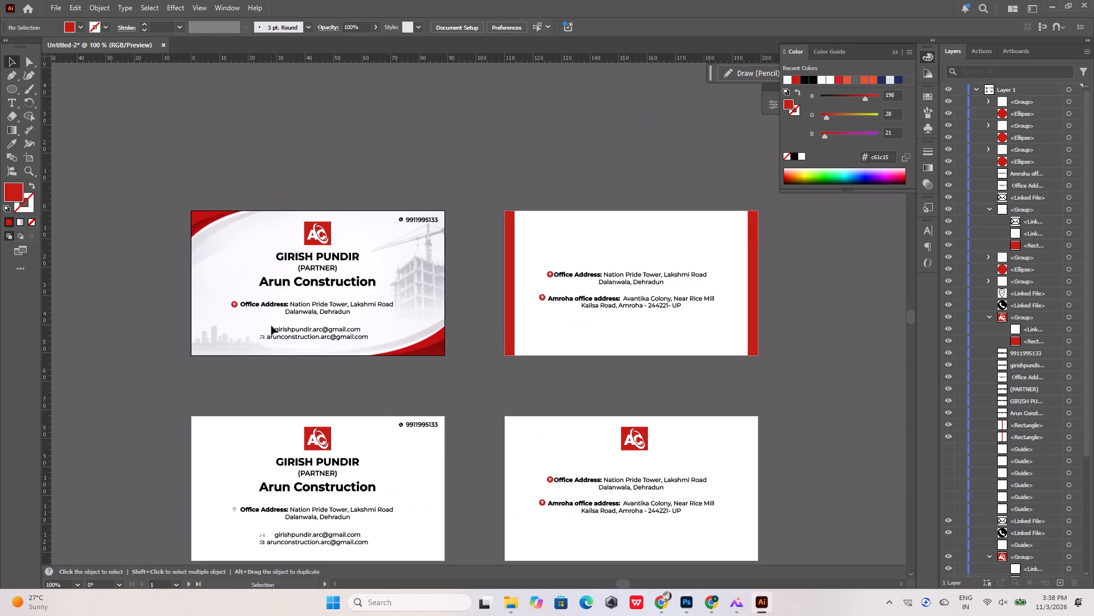
{"action": "key", "text": "ctrl+z"}
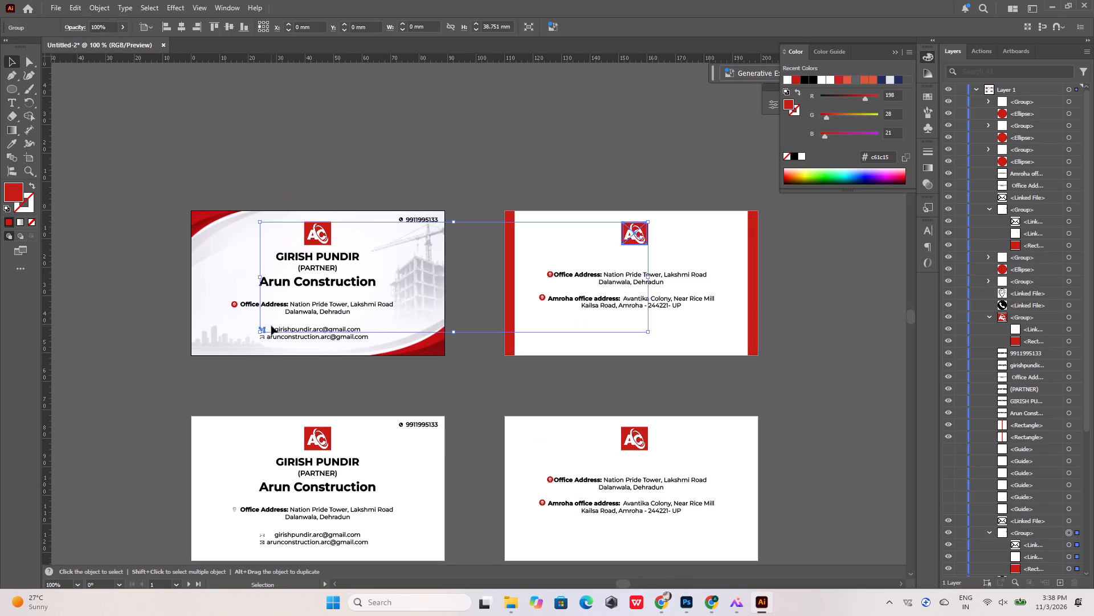
{"action": "key", "text": "Delete"}
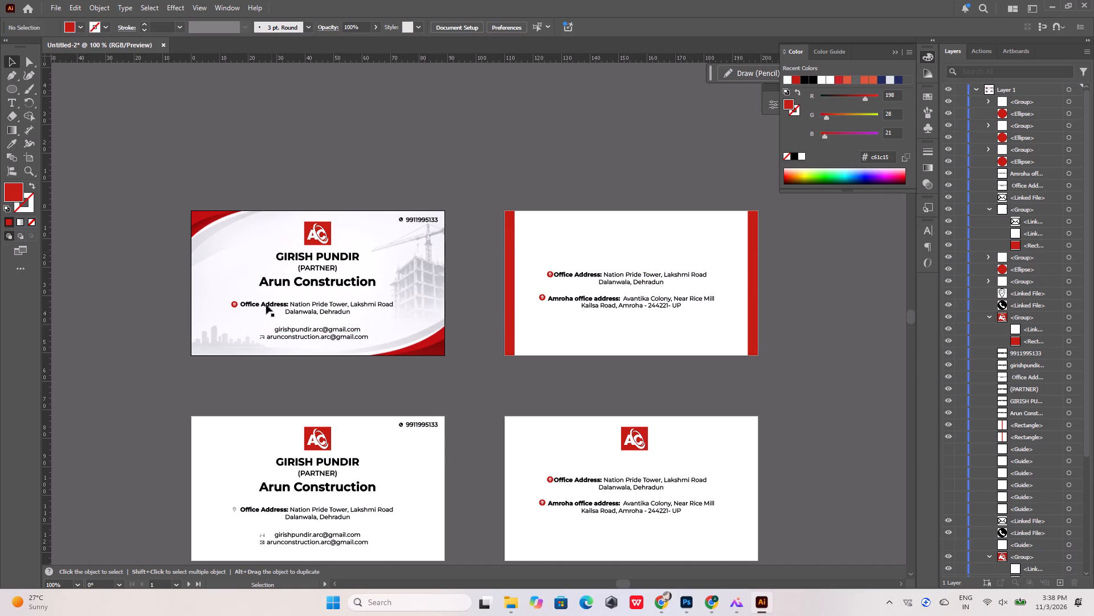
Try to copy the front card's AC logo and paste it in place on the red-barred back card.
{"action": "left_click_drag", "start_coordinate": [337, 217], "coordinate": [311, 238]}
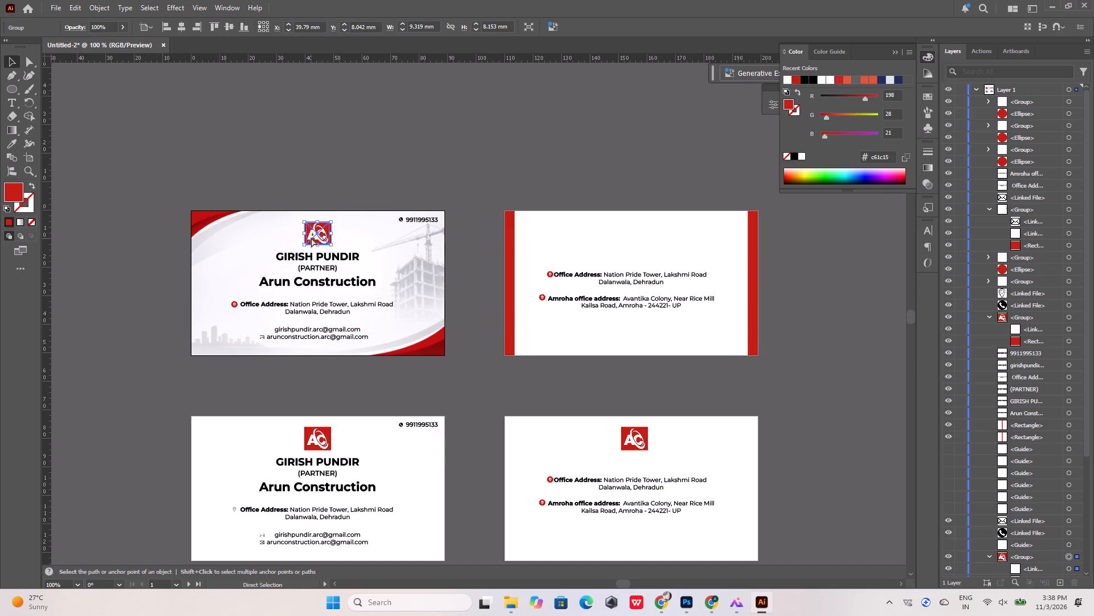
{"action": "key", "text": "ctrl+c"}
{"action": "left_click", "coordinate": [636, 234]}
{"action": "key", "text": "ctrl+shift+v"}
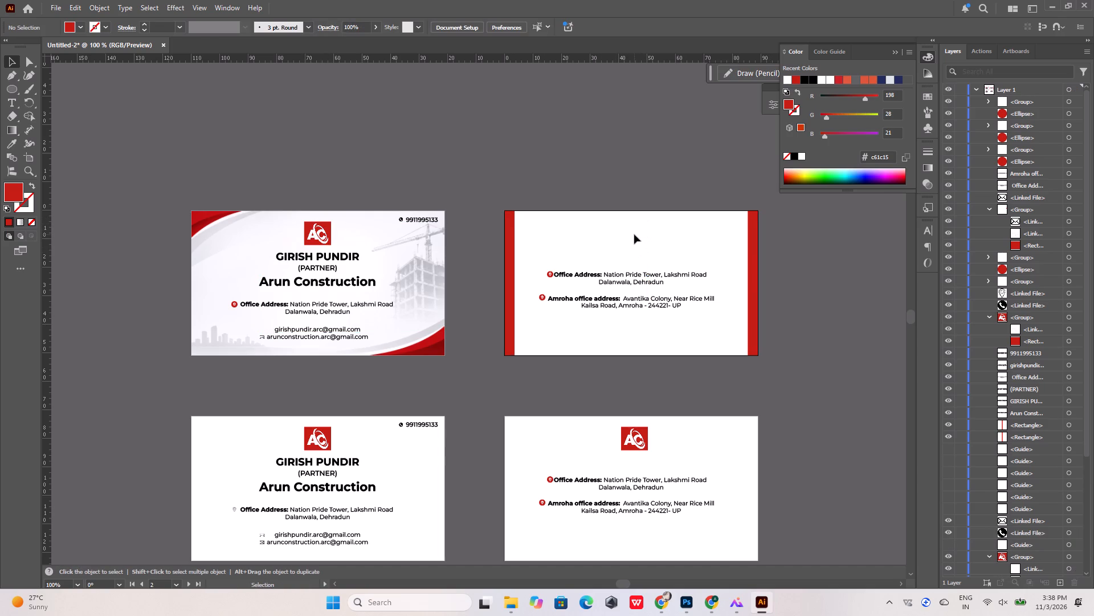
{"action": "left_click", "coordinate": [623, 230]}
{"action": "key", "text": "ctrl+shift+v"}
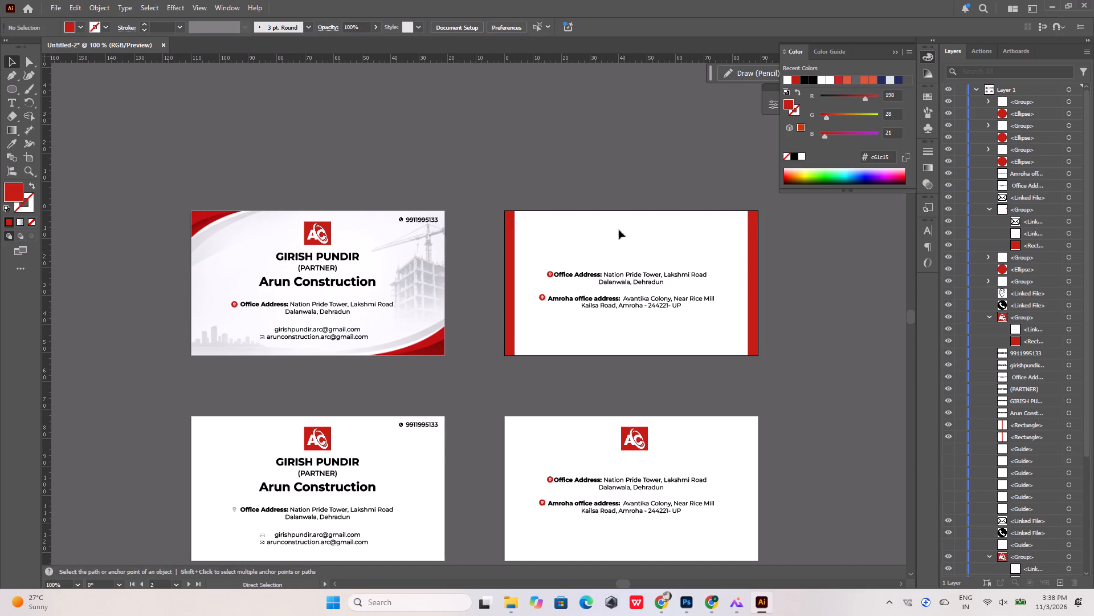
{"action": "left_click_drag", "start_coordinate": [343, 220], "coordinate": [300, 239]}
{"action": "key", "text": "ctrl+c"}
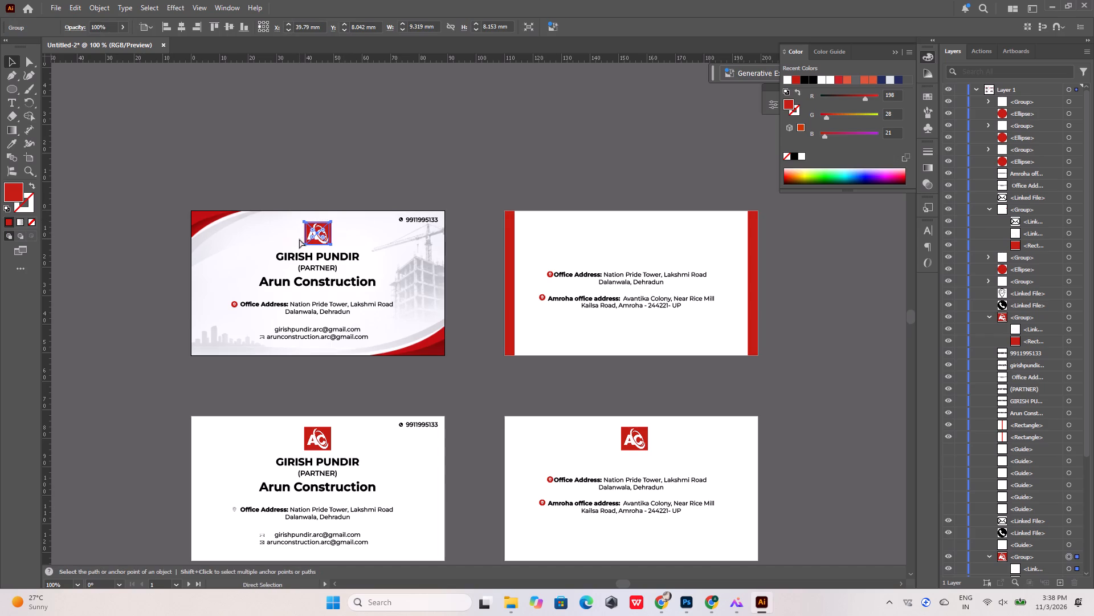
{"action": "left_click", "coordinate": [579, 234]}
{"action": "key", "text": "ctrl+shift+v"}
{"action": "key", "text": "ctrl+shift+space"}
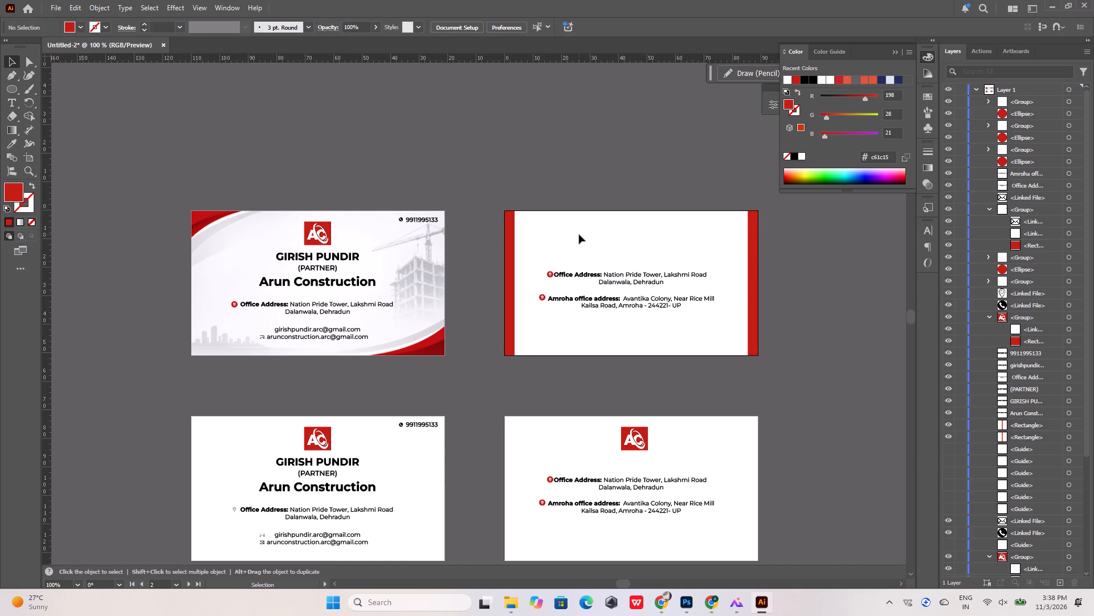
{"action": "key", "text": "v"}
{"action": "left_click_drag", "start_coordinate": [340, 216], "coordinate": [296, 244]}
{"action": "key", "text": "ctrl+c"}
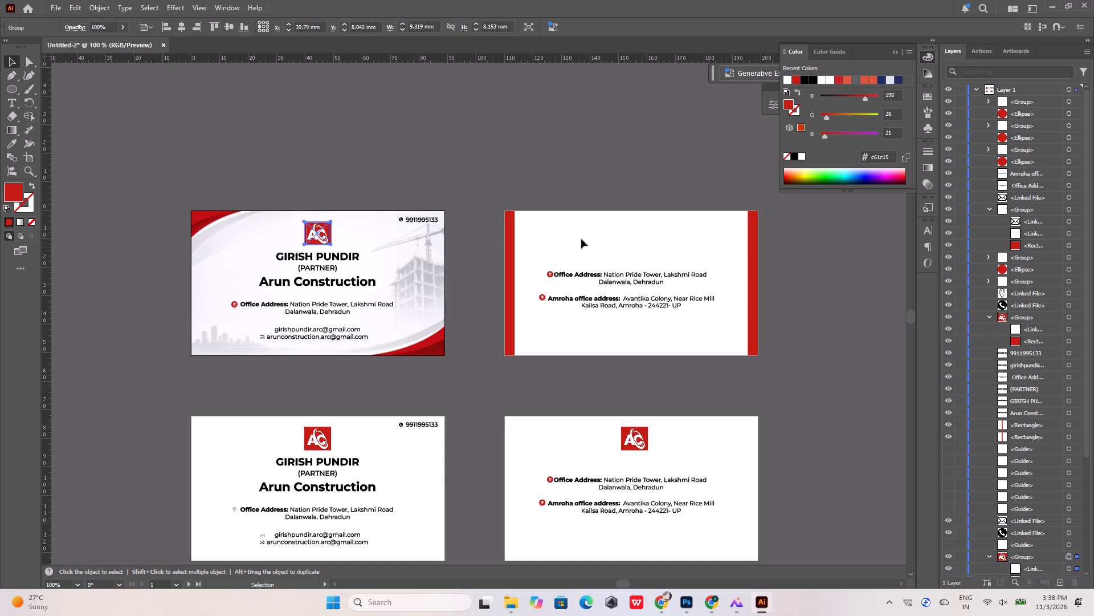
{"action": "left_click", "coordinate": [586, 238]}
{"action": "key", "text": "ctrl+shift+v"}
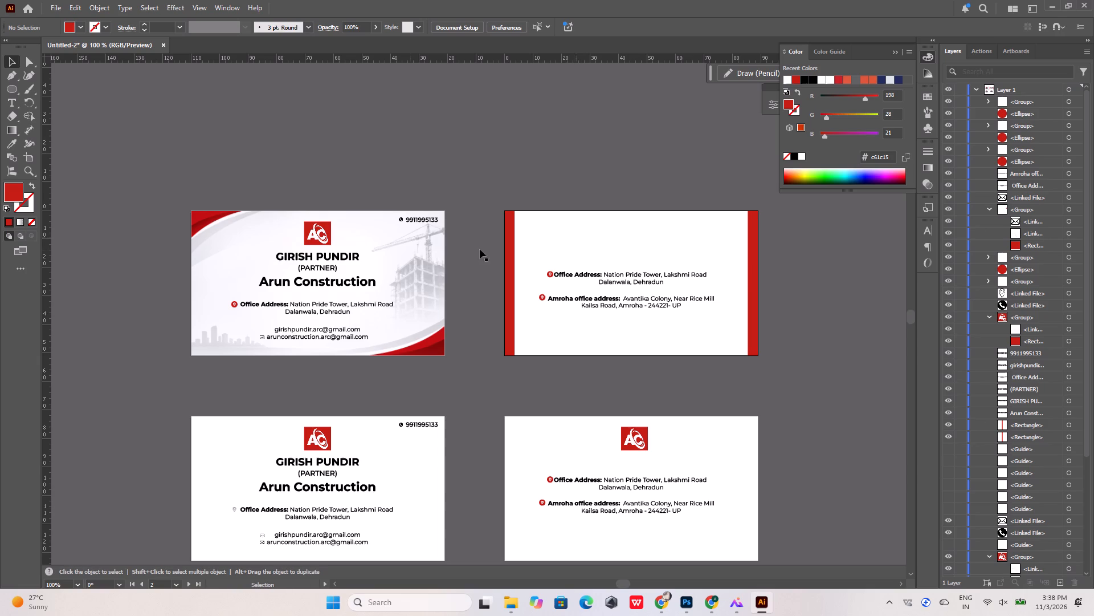
Duplicate the front card's AC logo onto the red-barred back card, about 111 mm across at the same height.
{"action": "left_click_drag", "start_coordinate": [340, 220], "coordinate": [299, 237]}
{"action": "left_click_drag", "start_coordinate": [314, 234], "coordinate": [616, 252], "text": "alt"}
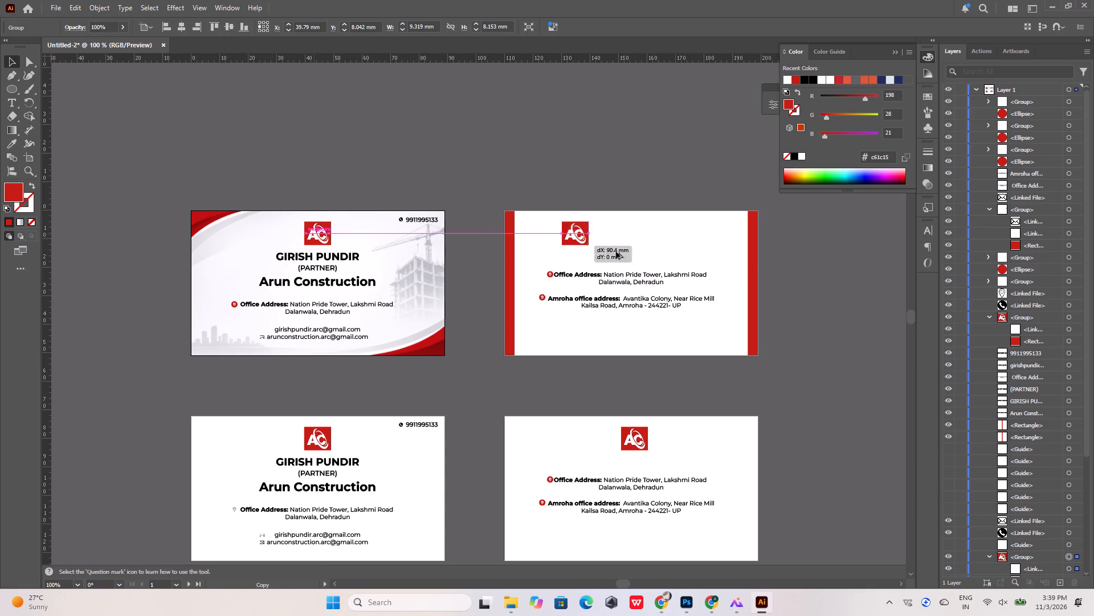
{"action": "left_click_drag", "start_coordinate": [616, 252], "coordinate": [631, 252], "text": "alt"}
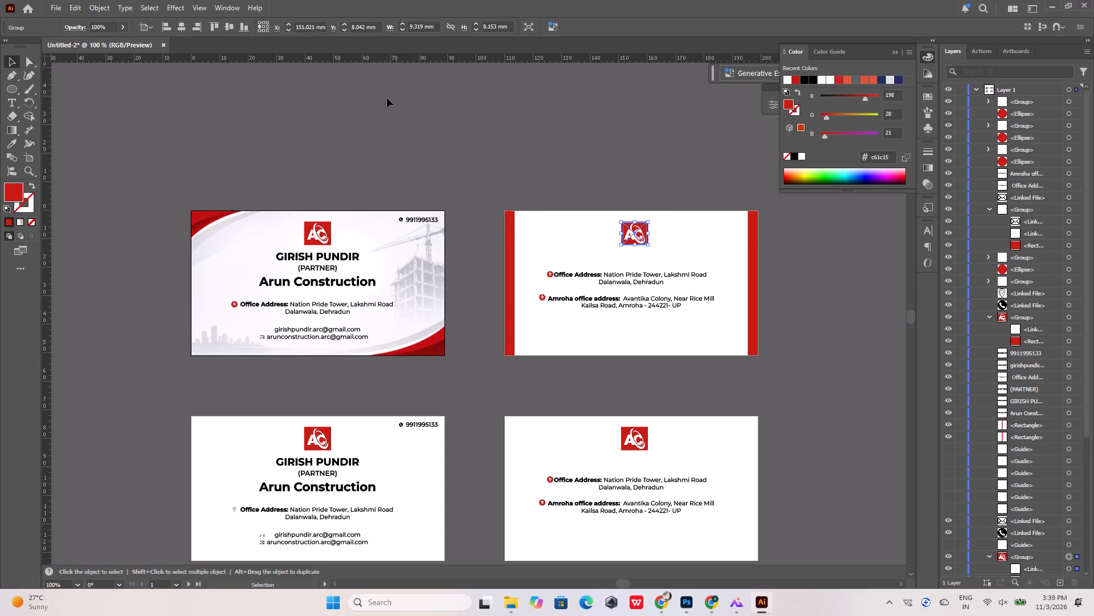
Centre the duplicated AC logo horizontally on the red-barred back card's artboard.
{"action": "left_click", "coordinate": [180, 25]}
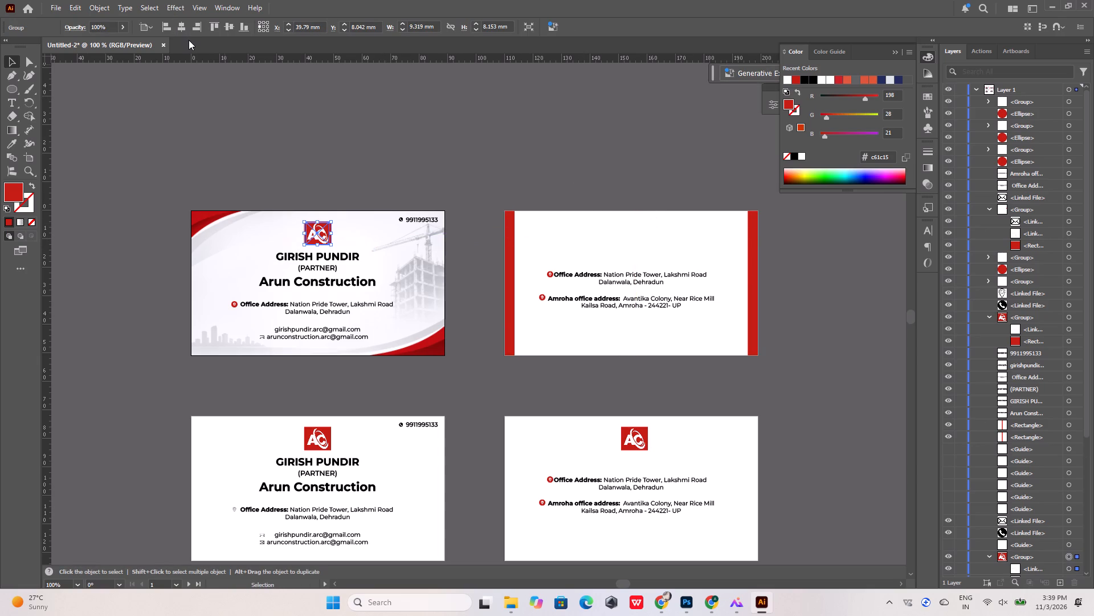
{"action": "key", "text": "ctrl+z"}
{"action": "left_click", "coordinate": [448, 135]}
{"action": "left_click_drag", "start_coordinate": [662, 229], "coordinate": [621, 241]}
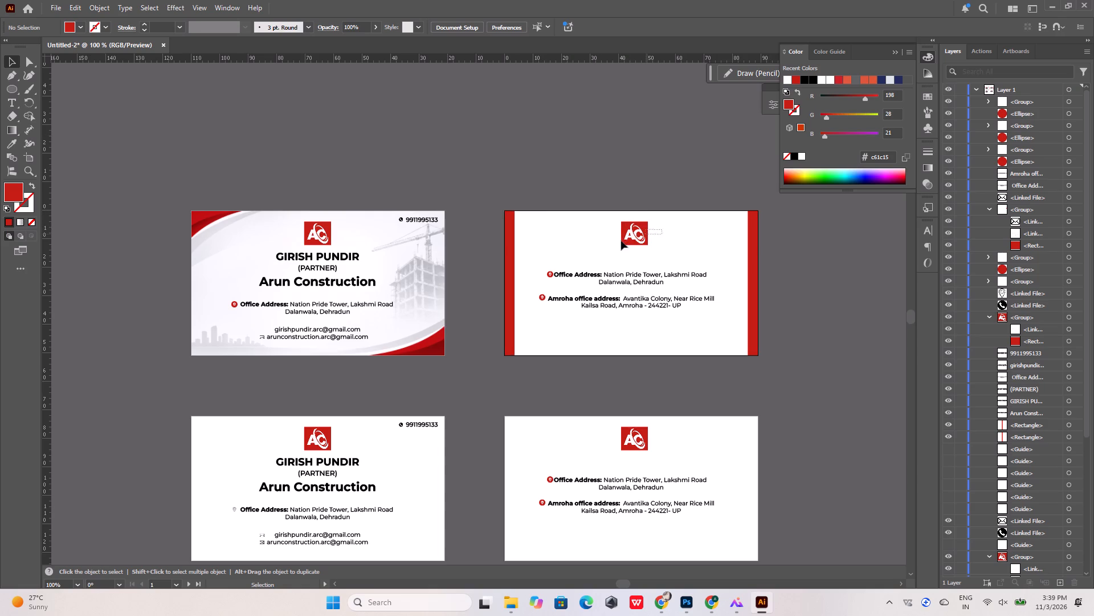
{"action": "left_click_drag", "start_coordinate": [621, 241], "coordinate": [618, 242]}
{"action": "left_click", "coordinate": [180, 26]}
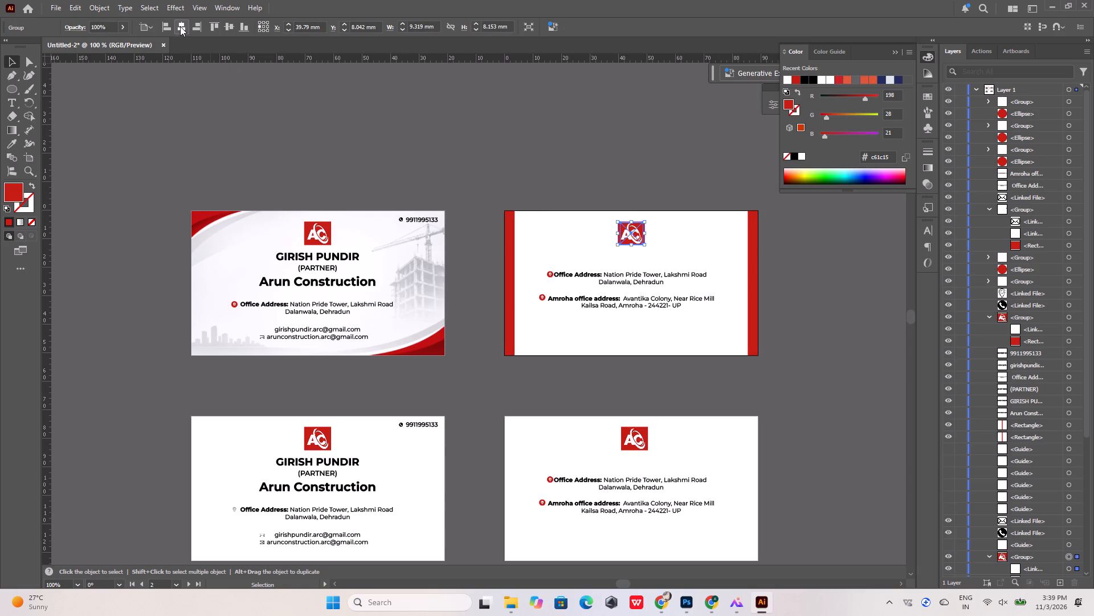
{"action": "left_click", "coordinate": [252, 103]}
Embed the envelope icon beside the second e-mail line, Image Trace it and expand the tracing.
{"action": "scroll", "coordinate": [256, 333], "scroll_direction": "up", "scroll_amount": 7, "text": "alt"}
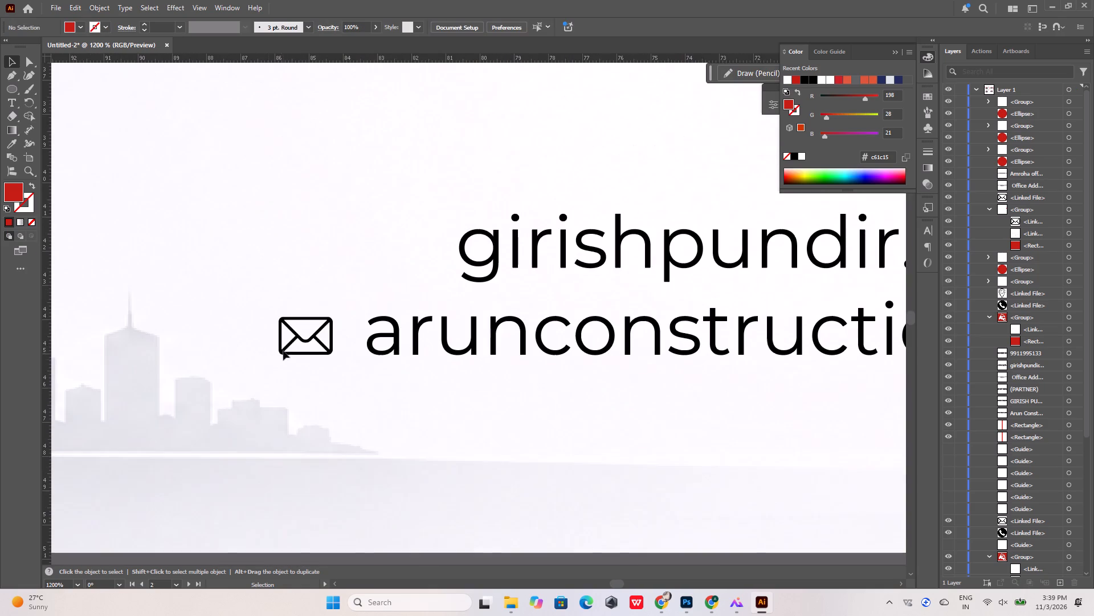
{"action": "left_click", "coordinate": [295, 343]}
{"action": "double_click", "coordinate": [300, 339]}
{"action": "left_click_drag", "start_coordinate": [319, 269], "coordinate": [289, 388]}
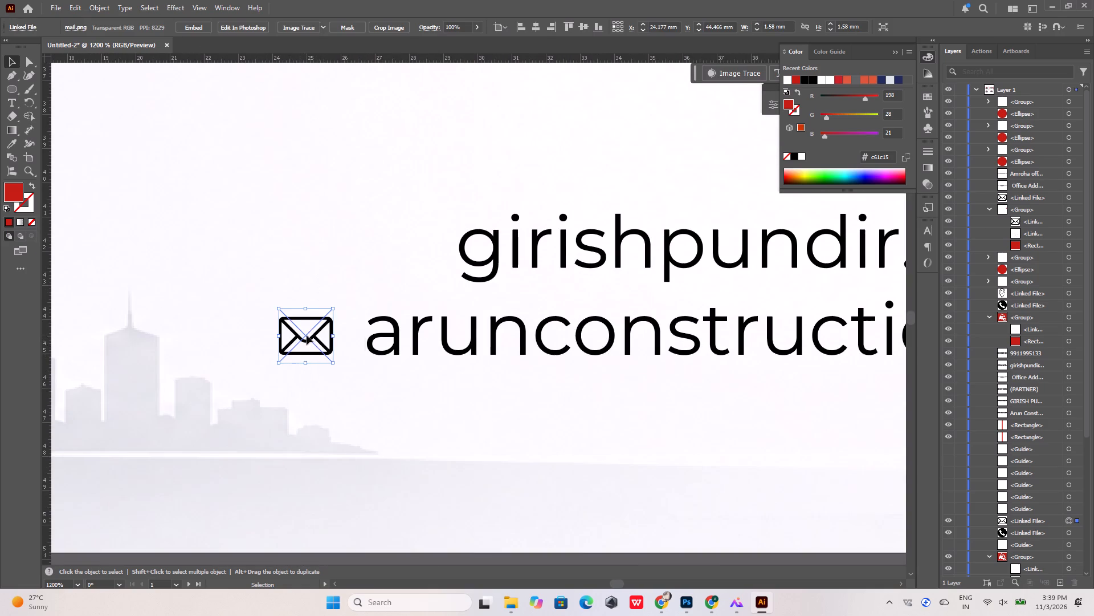
{"action": "left_click", "coordinate": [193, 27]}
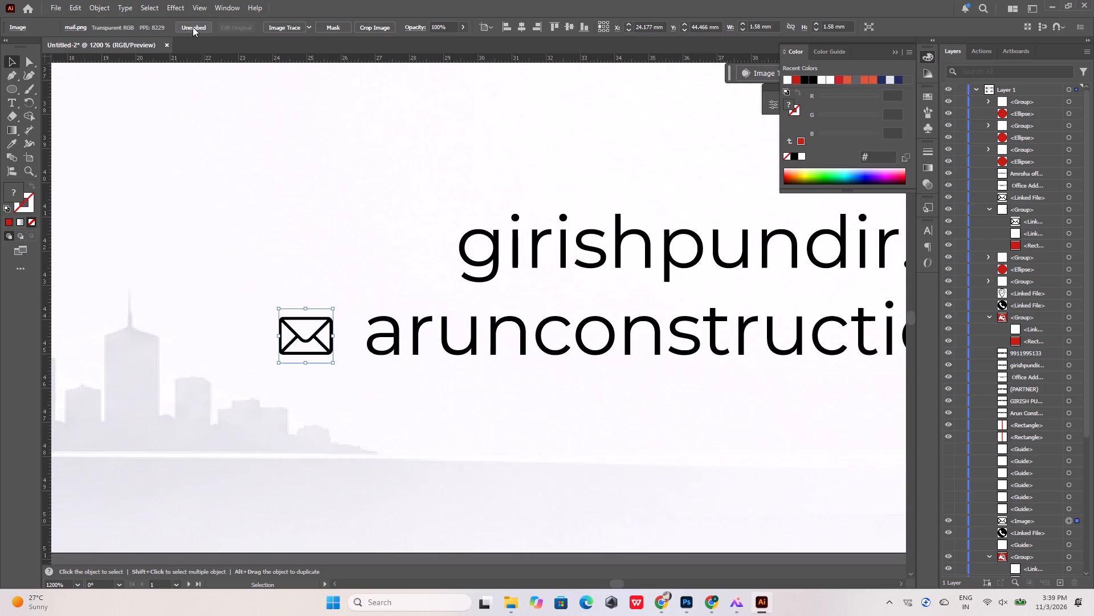
{"action": "left_click", "coordinate": [284, 28]}
{"action": "left_click", "coordinate": [294, 27]}
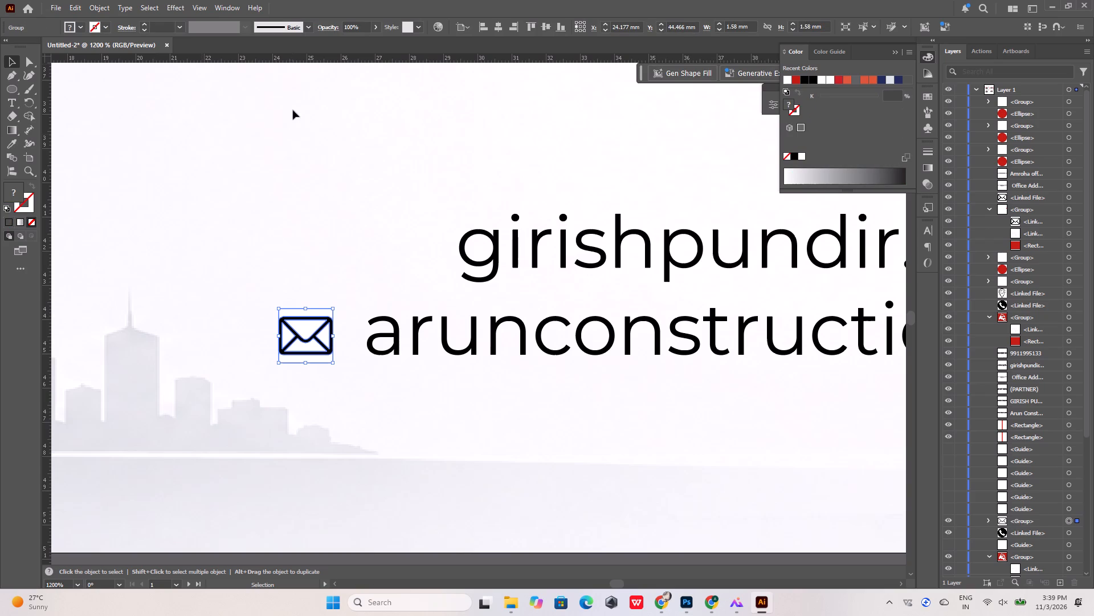
Ungroup the traced envelope and delete its white background and inner white shapes, keeping only the black outline.
{"action": "right_click", "coordinate": [301, 322]}
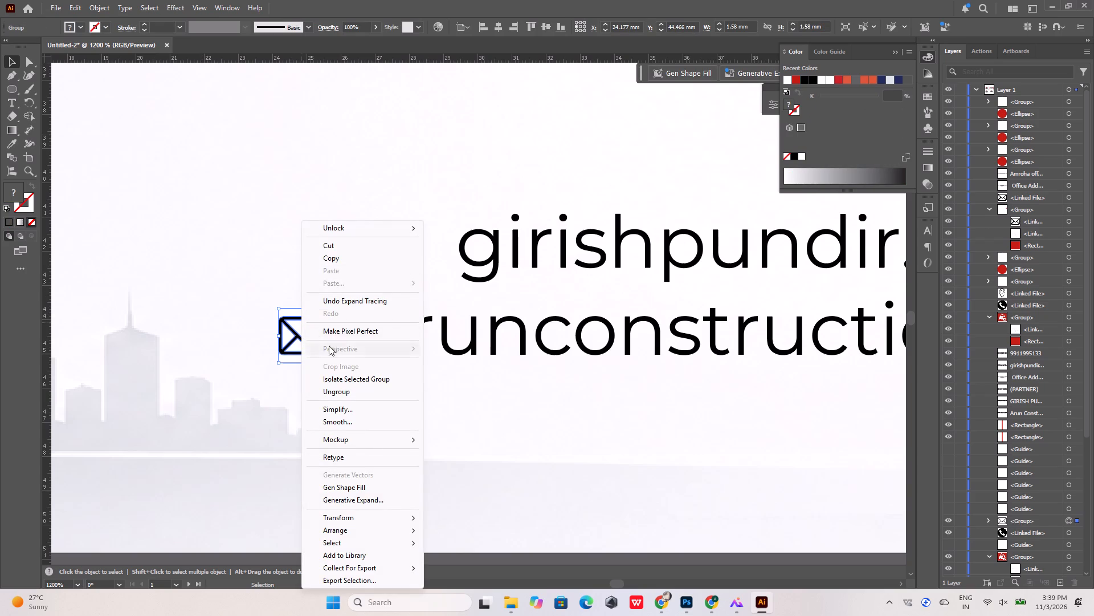
{"action": "left_click", "coordinate": [328, 392]}
{"action": "left_click", "coordinate": [331, 237]}
{"action": "left_click", "coordinate": [311, 306]}
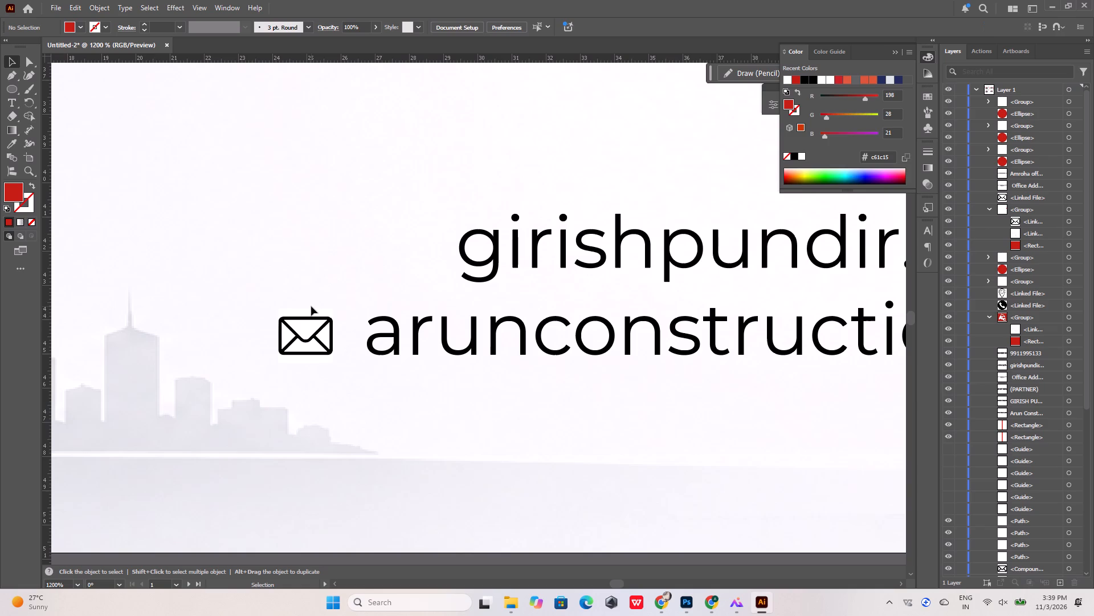
{"action": "left_click", "coordinate": [311, 321]}
{"action": "left_click", "coordinate": [314, 313]}
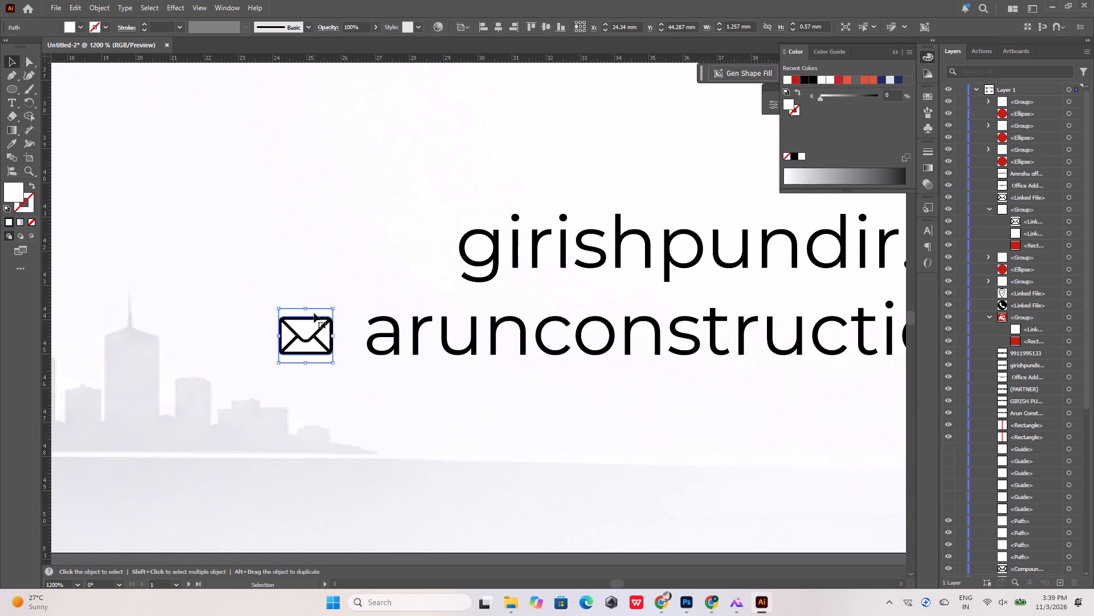
{"action": "key", "text": "Delete"}
{"action": "left_click", "coordinate": [305, 322]}
{"action": "key", "text": "Delete"}
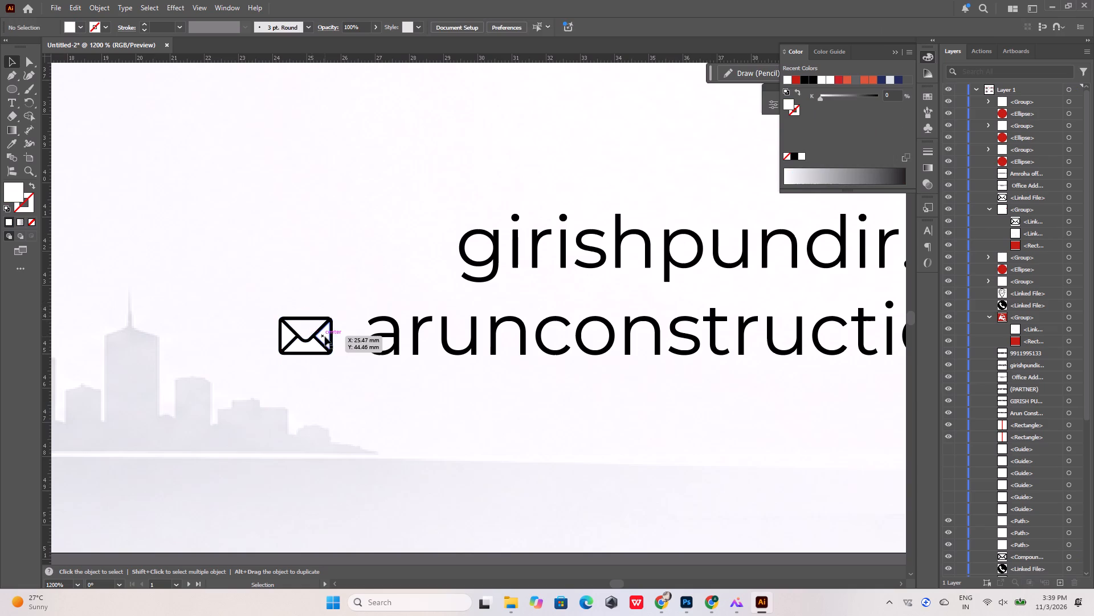
{"action": "left_click", "coordinate": [325, 337]}
{"action": "key", "text": "Delete"}
{"action": "left_click", "coordinate": [308, 346]}
{"action": "key", "text": "Delete"}
{"action": "left_click", "coordinate": [287, 335]}
{"action": "key", "text": "Delete"}
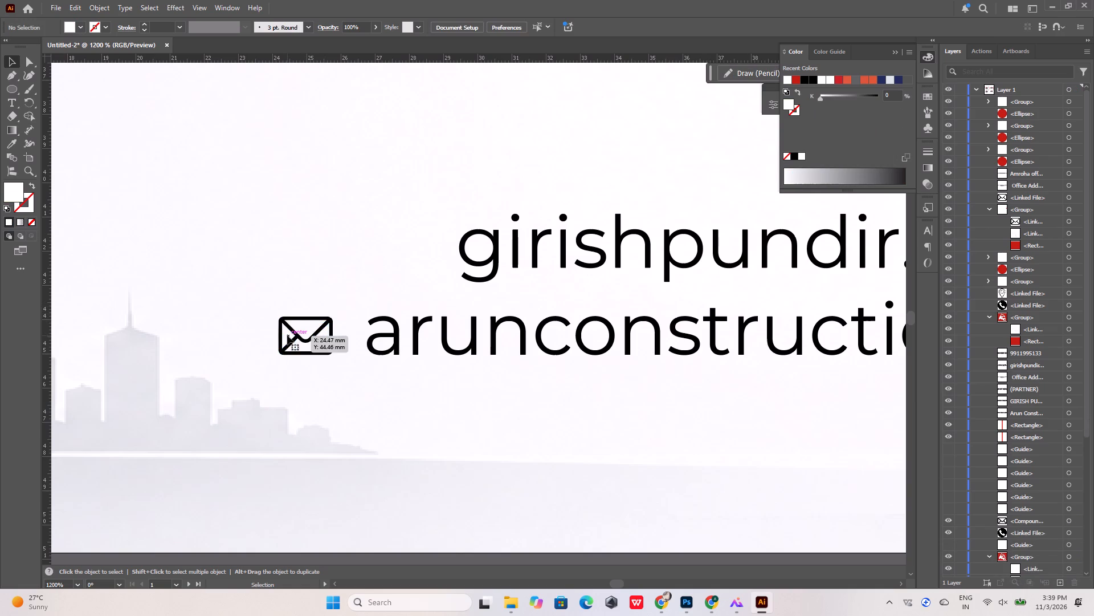
Recolour the black envelope outline with the Eyedropper, sampling the card background's near-white #fbfbfd.
{"action": "left_click_drag", "start_coordinate": [260, 298], "coordinate": [337, 371]}
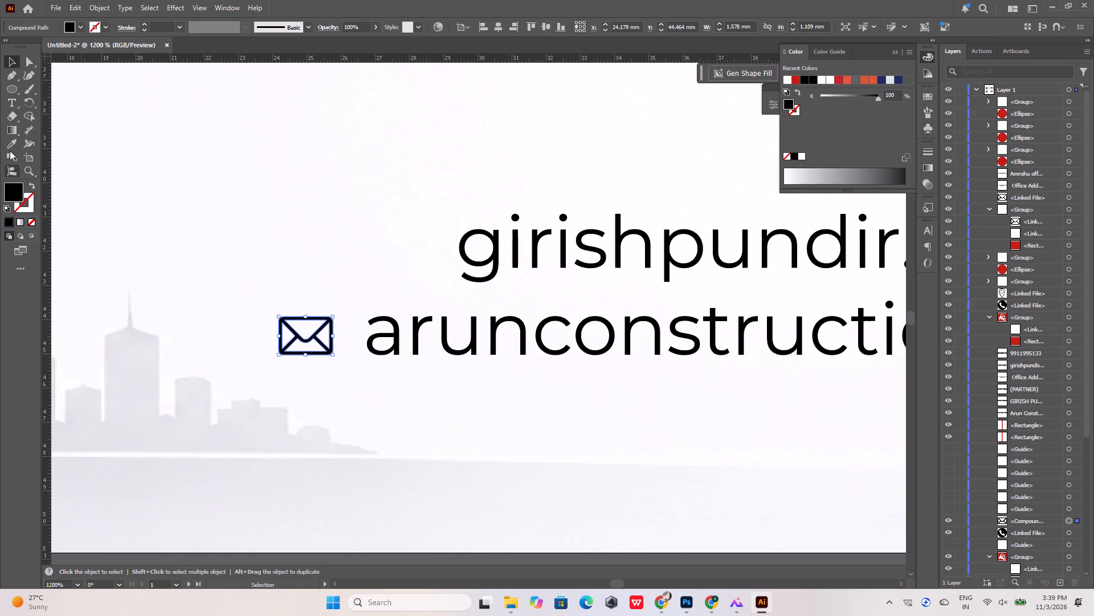
{"action": "left_click", "coordinate": [7, 147]}
{"action": "left_click", "coordinate": [324, 173]}
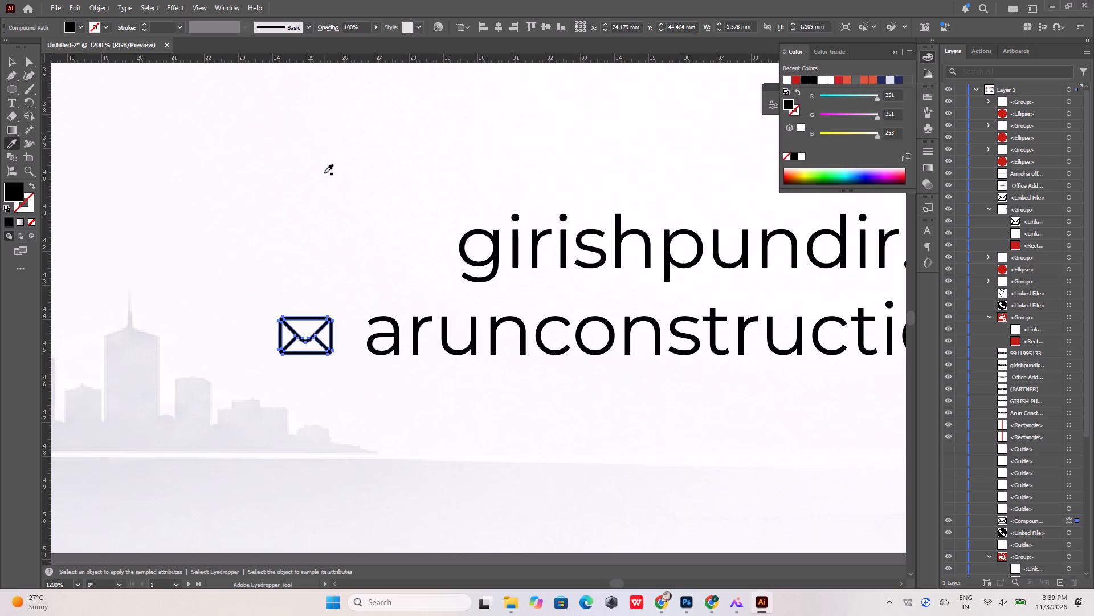
{"action": "scroll", "coordinate": [275, 310], "scroll_direction": "down", "scroll_amount": 4, "text": "alt"}
{"action": "left_click", "coordinate": [9, 61]}
Duplicate the 2.1 mm red circle beside "Office Address" and place the copy before the first e-mail line, leaving a gap.
{"action": "scroll", "coordinate": [180, 237], "scroll_direction": "up", "scroll_amount": 2, "text": "alt"}
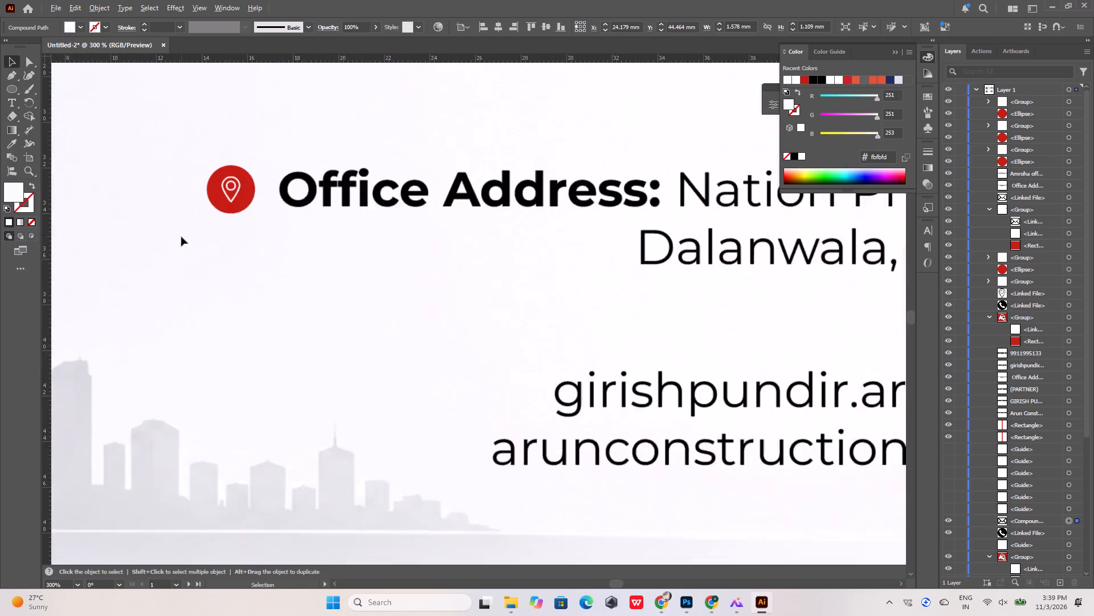
{"action": "scroll", "coordinate": [181, 237], "scroll_direction": "up", "scroll_amount": 2, "text": "alt"}
{"action": "left_click", "coordinate": [276, 176]}
{"action": "scroll", "coordinate": [276, 176], "scroll_direction": "down", "scroll_amount": 2, "text": "alt"}
{"action": "left_click_drag", "start_coordinate": [276, 176], "coordinate": [277, 179], "text": "alt"}
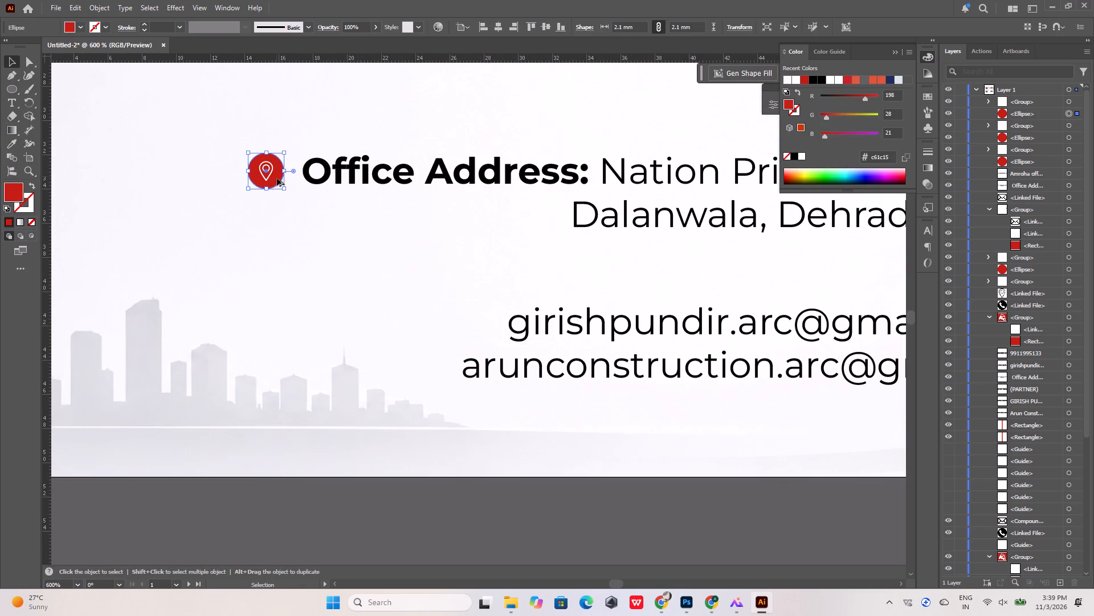
{"action": "left_click_drag", "start_coordinate": [277, 179], "coordinate": [467, 320], "text": "alt"}
{"action": "scroll", "coordinate": [444, 334], "scroll_direction": "up", "scroll_amount": 3, "text": "alt"}
{"action": "left_click_drag", "start_coordinate": [432, 335], "coordinate": [347, 309]}
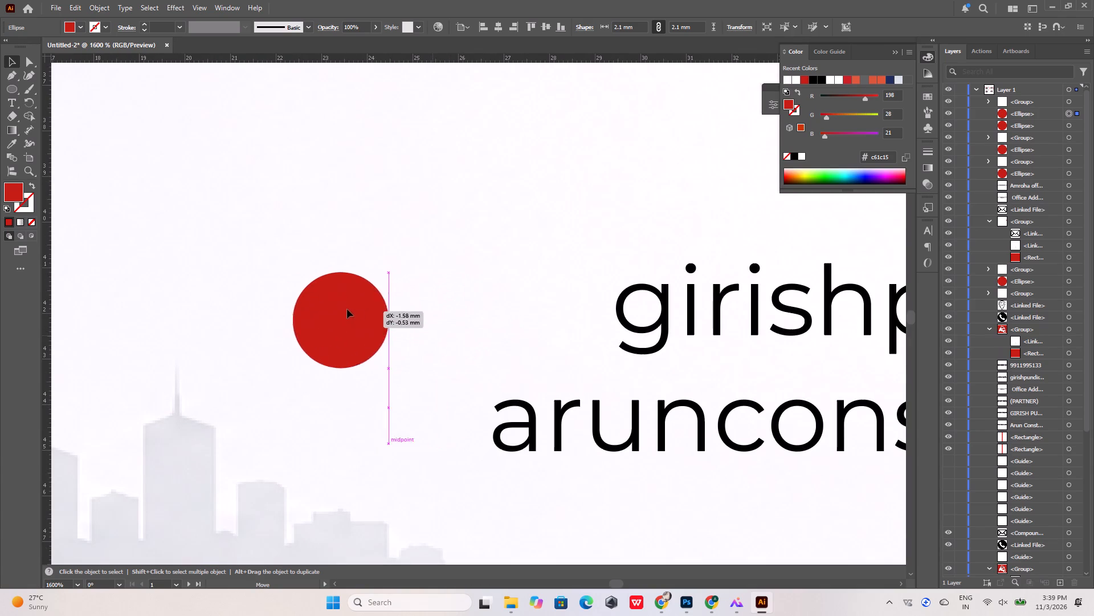
{"action": "left_click_drag", "start_coordinate": [347, 309], "coordinate": [310, 309]}
Move the red circle copy to empty space before the first e-mail line, clear of the near-white envelope.
{"action": "left_click_drag", "start_coordinate": [485, 271], "coordinate": [388, 370]}
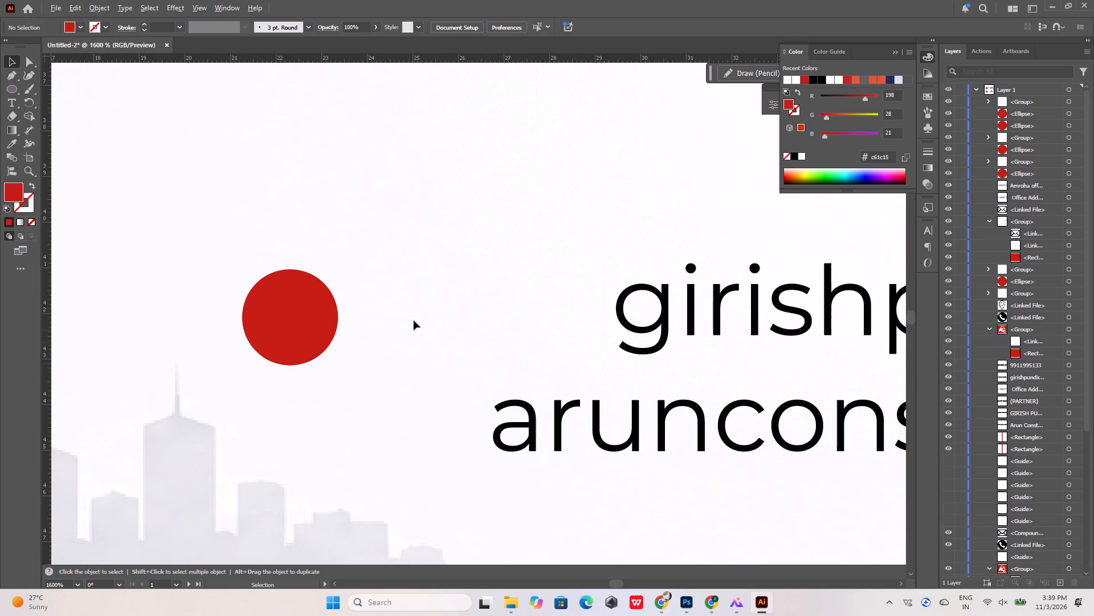
{"action": "scroll", "coordinate": [415, 317], "scroll_direction": "down", "scroll_amount": 3, "text": "alt"}
{"action": "left_click_drag", "start_coordinate": [370, 318], "coordinate": [375, 256]}
{"action": "left_click_drag", "start_coordinate": [467, 298], "coordinate": [439, 336]}
{"action": "left_click_drag", "start_coordinate": [476, 300], "coordinate": [326, 338]}
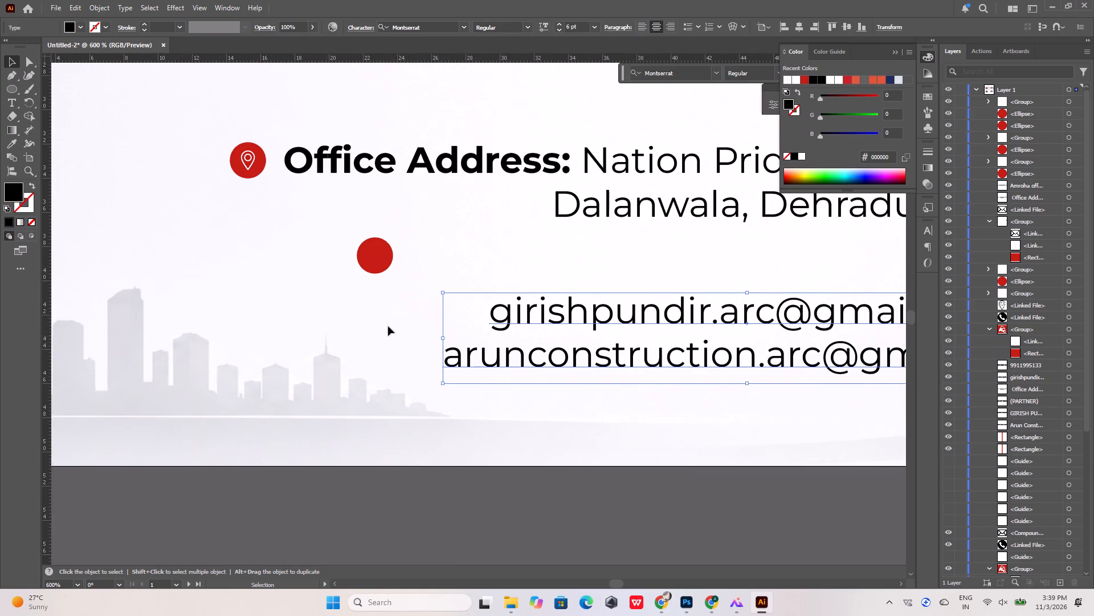
{"action": "left_click", "coordinate": [419, 321]}
{"action": "left_click_drag", "start_coordinate": [377, 302], "coordinate": [448, 332]}
{"action": "left_click", "coordinate": [439, 301]}
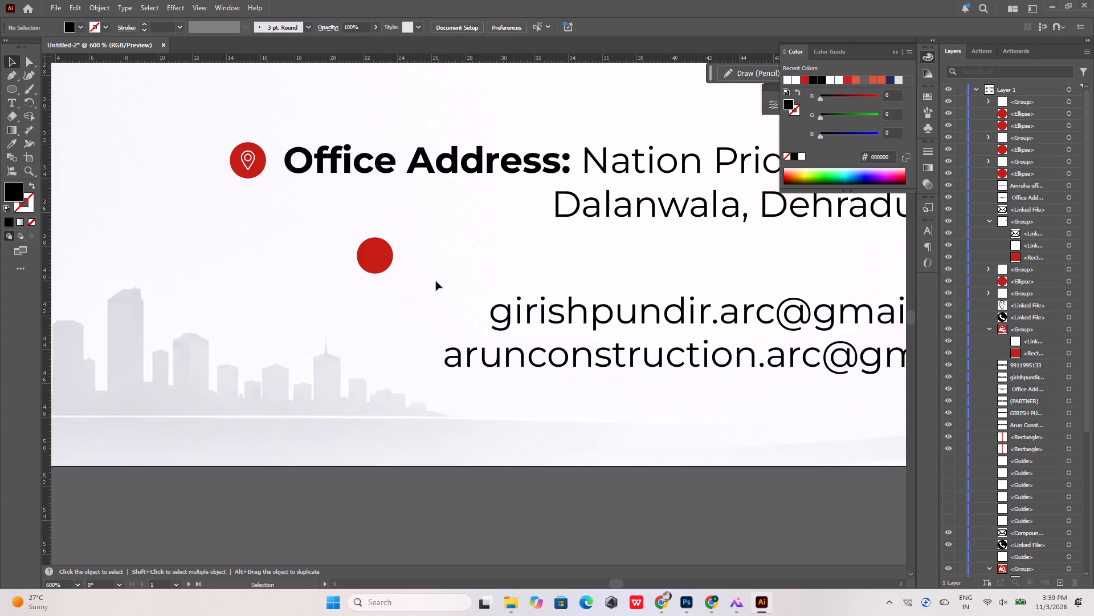
{"action": "left_click_drag", "start_coordinate": [436, 276], "coordinate": [393, 331]}
{"action": "left_click_drag", "start_coordinate": [447, 267], "coordinate": [430, 334]}
{"action": "left_click_drag", "start_coordinate": [397, 331], "coordinate": [423, 391]}
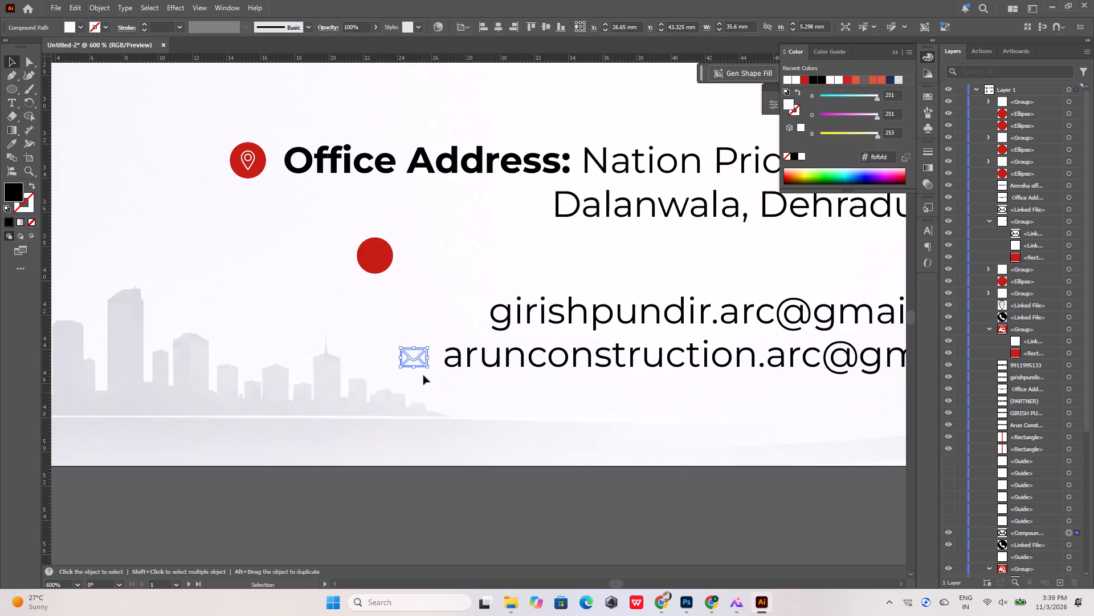
{"action": "left_click", "coordinate": [377, 257]}
{"action": "left_click_drag", "start_coordinate": [377, 256], "coordinate": [420, 367]}
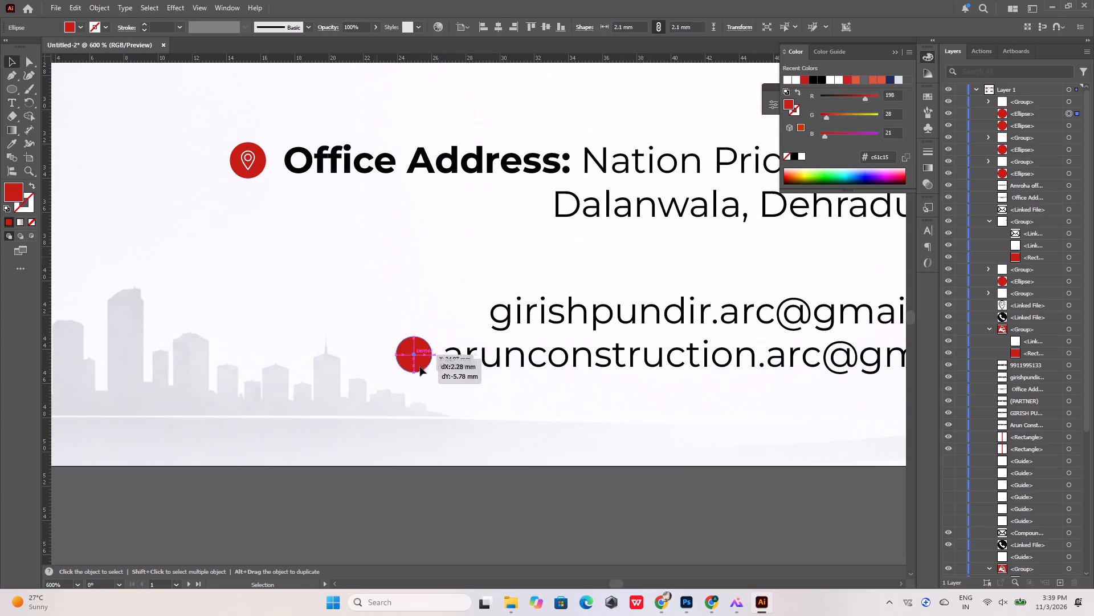
{"action": "left_click_drag", "start_coordinate": [420, 367], "coordinate": [390, 297]}
Bring the near-white envelope outline to the front and place it over the red circle.
{"action": "left_click_drag", "start_coordinate": [430, 343], "coordinate": [406, 377]}
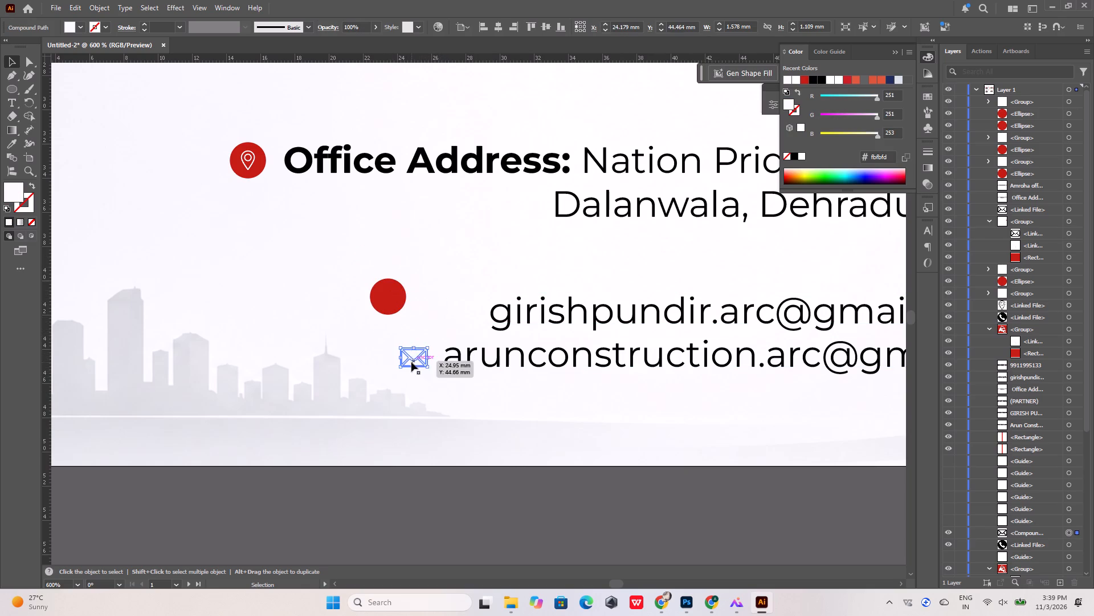
{"action": "right_click", "coordinate": [414, 358]}
{"action": "left_click", "coordinate": [443, 297]}
{"action": "left_click", "coordinate": [589, 296]}
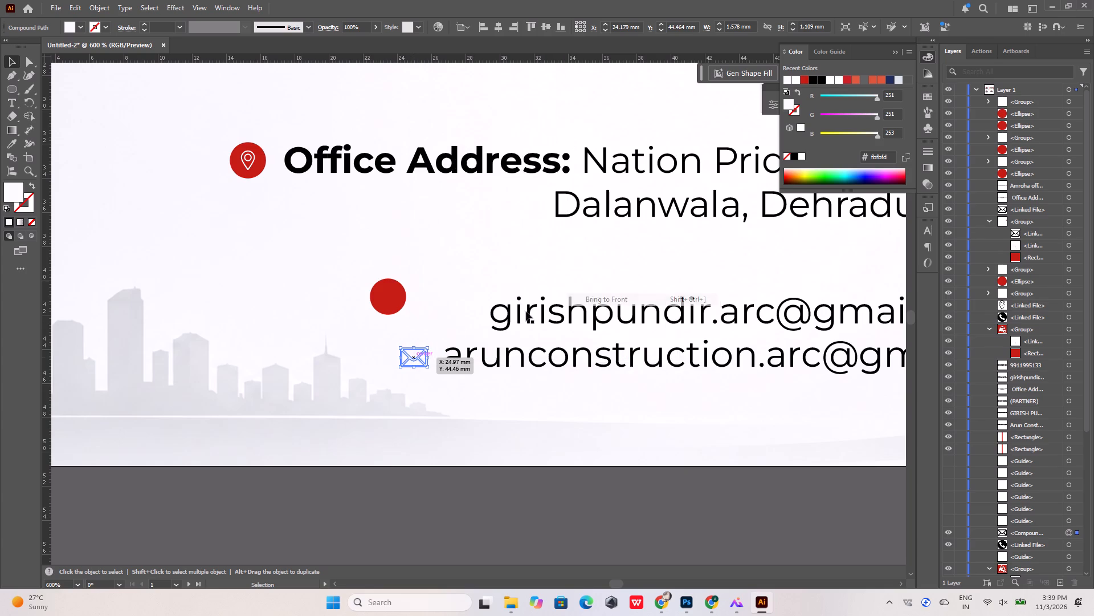
{"action": "left_click_drag", "start_coordinate": [418, 360], "coordinate": [391, 298]}
{"action": "scroll", "coordinate": [385, 299], "scroll_direction": "up", "scroll_amount": 6, "text": "alt"}
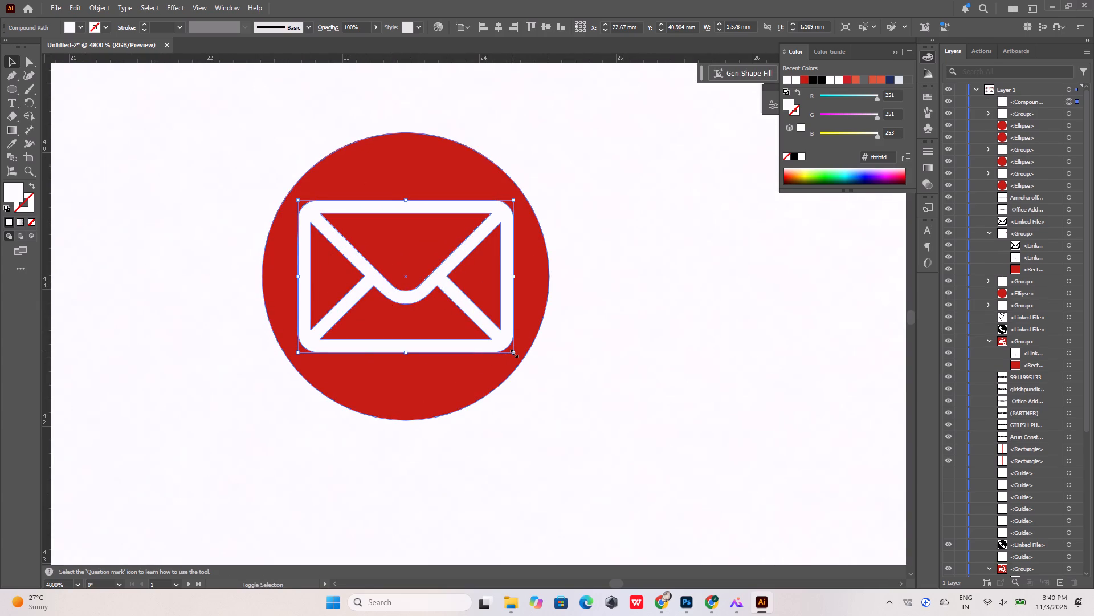
Centre the envelope and the red circle on each other horizontally and vertically.
{"action": "left_click", "coordinate": [544, 287], "text": "shift"}
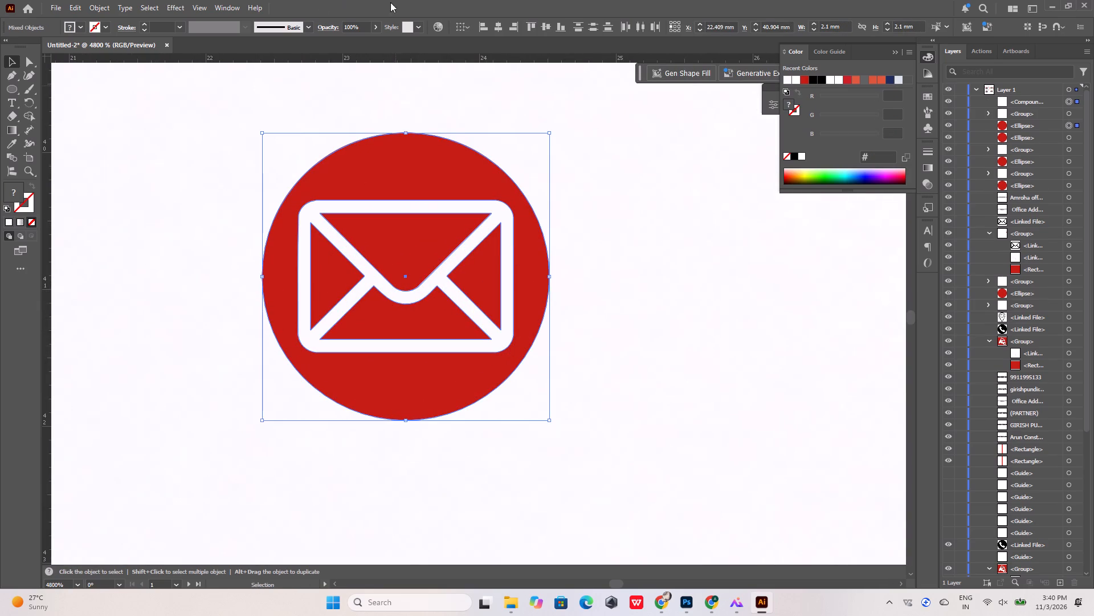
{"action": "left_click", "coordinate": [499, 27]}
{"action": "left_click", "coordinate": [546, 26]}
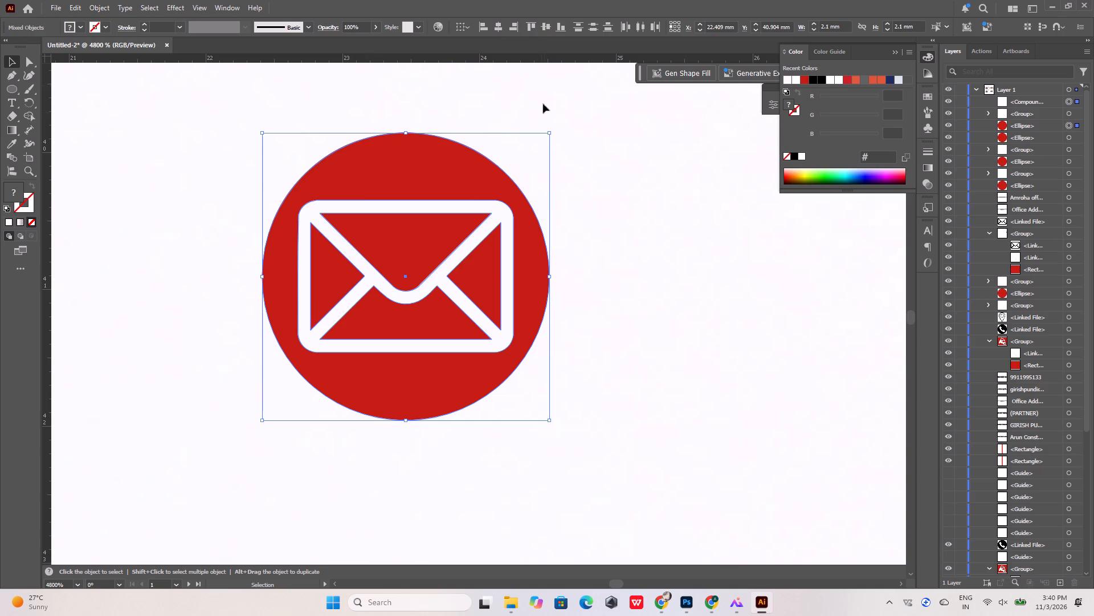
{"action": "left_click", "coordinate": [582, 173]}
{"action": "left_click", "coordinate": [470, 187]}
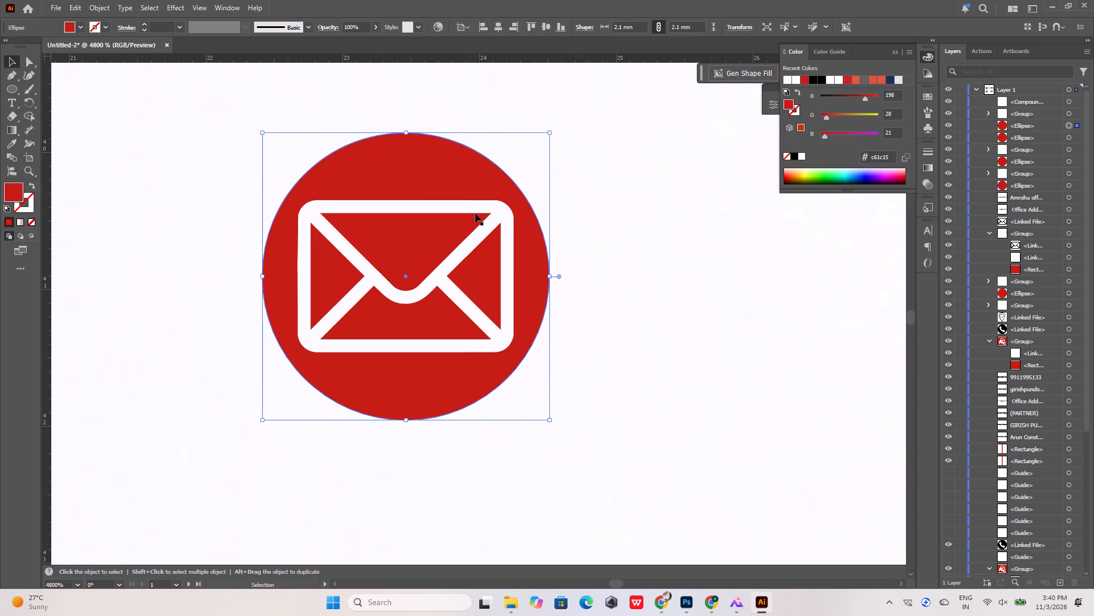
{"action": "left_click", "coordinate": [475, 214], "text": "shift"}
{"action": "left_click", "coordinate": [499, 26]}
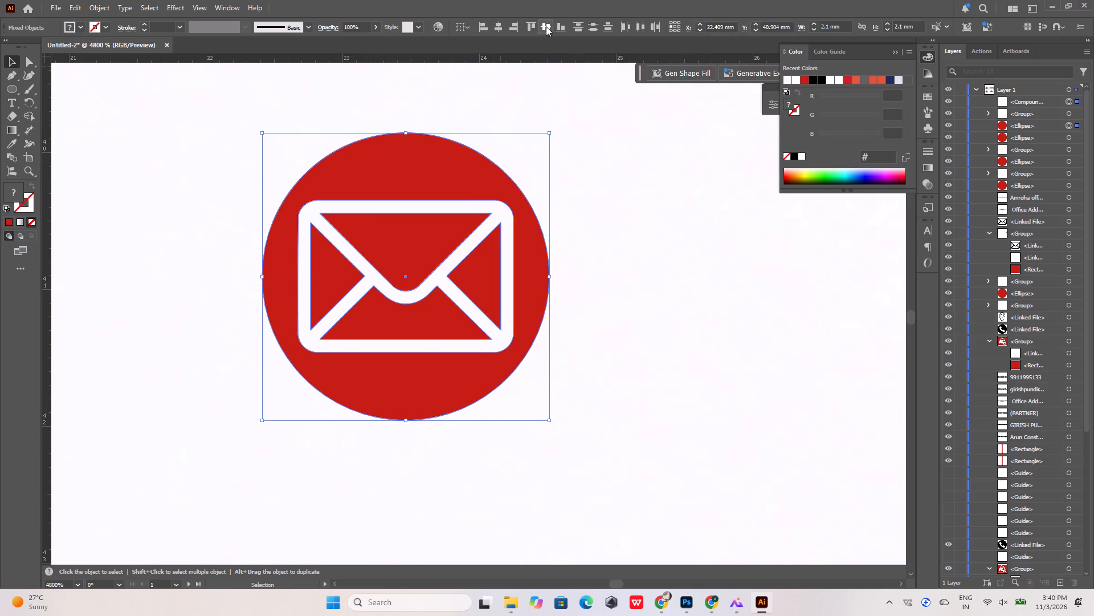
{"action": "left_click", "coordinate": [546, 26]}
Move the combined envelope and circle down level with the first e-mail line, leaving a gap before the text.
{"action": "scroll", "coordinate": [354, 236], "scroll_direction": "down", "scroll_amount": 4, "text": "alt"}
{"action": "left_click_drag", "start_coordinate": [421, 212], "coordinate": [358, 267]}
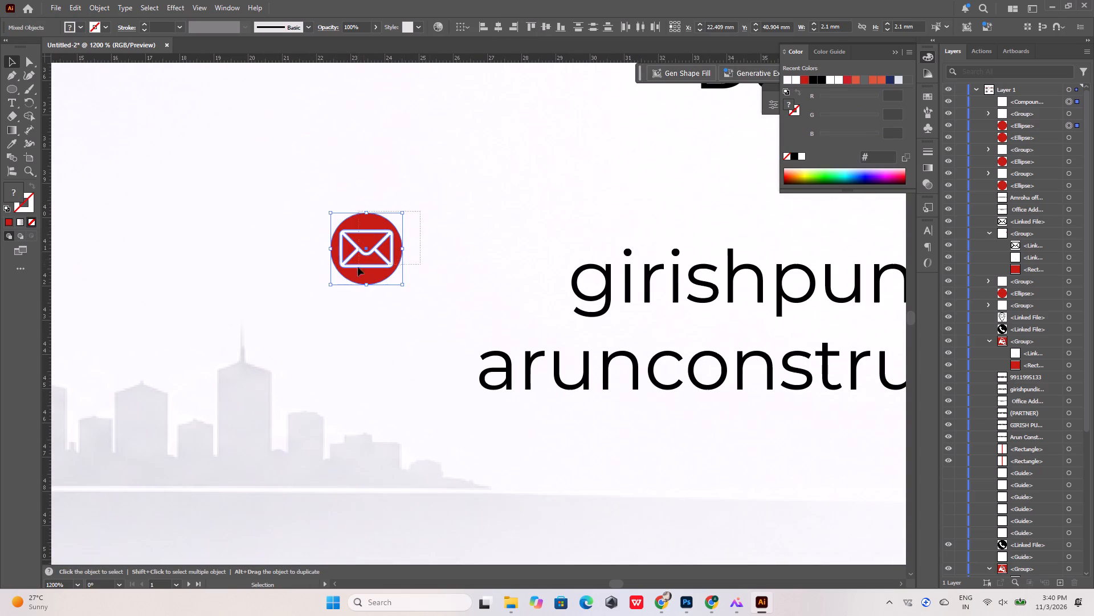
{"action": "left_click_drag", "start_coordinate": [358, 267], "coordinate": [356, 270]}
{"action": "left_click_drag", "start_coordinate": [366, 249], "coordinate": [381, 283]}
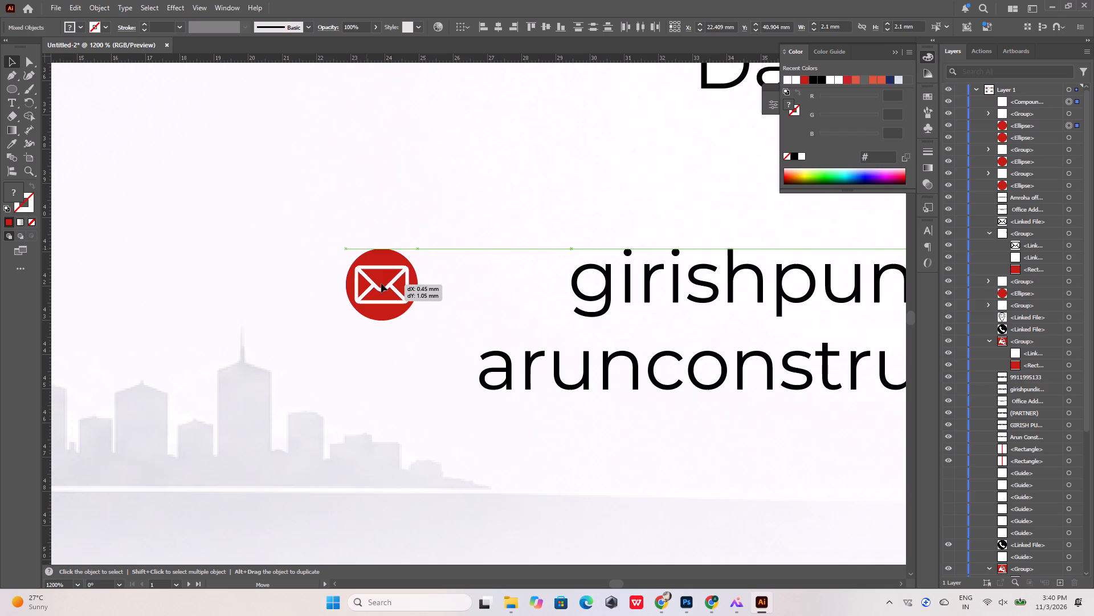
{"action": "left_click_drag", "start_coordinate": [381, 283], "coordinate": [377, 283]}
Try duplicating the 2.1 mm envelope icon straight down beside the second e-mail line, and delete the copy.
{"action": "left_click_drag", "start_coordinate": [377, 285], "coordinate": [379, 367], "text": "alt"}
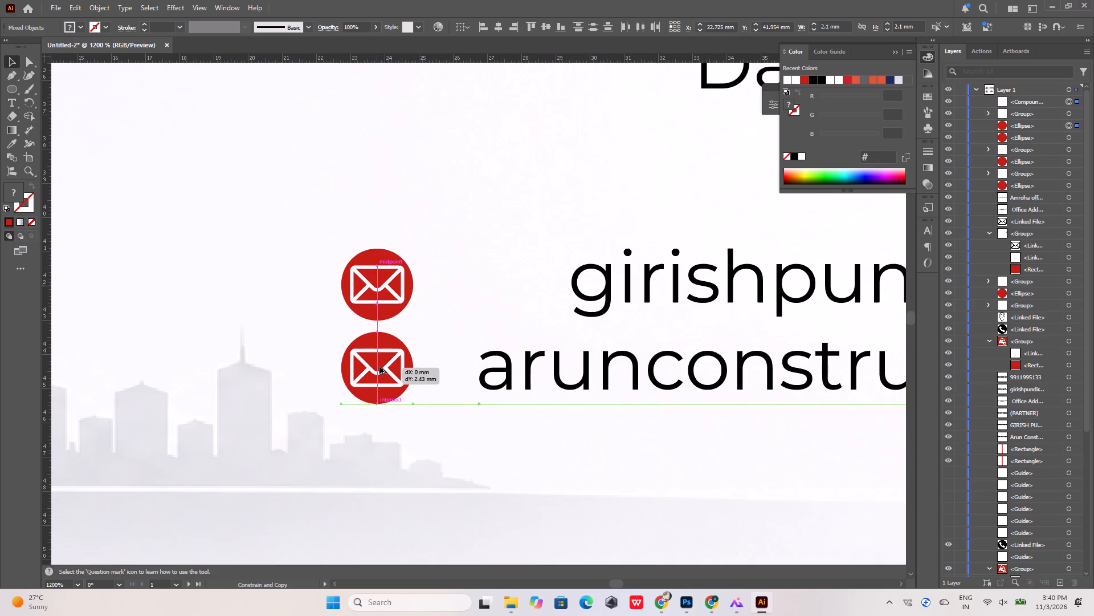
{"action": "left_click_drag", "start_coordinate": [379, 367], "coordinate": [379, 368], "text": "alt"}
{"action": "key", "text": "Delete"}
Scale the envelope icon and its circle down proportionally to about 1.5 mm.
{"action": "left_click_drag", "start_coordinate": [424, 234], "coordinate": [358, 315]}
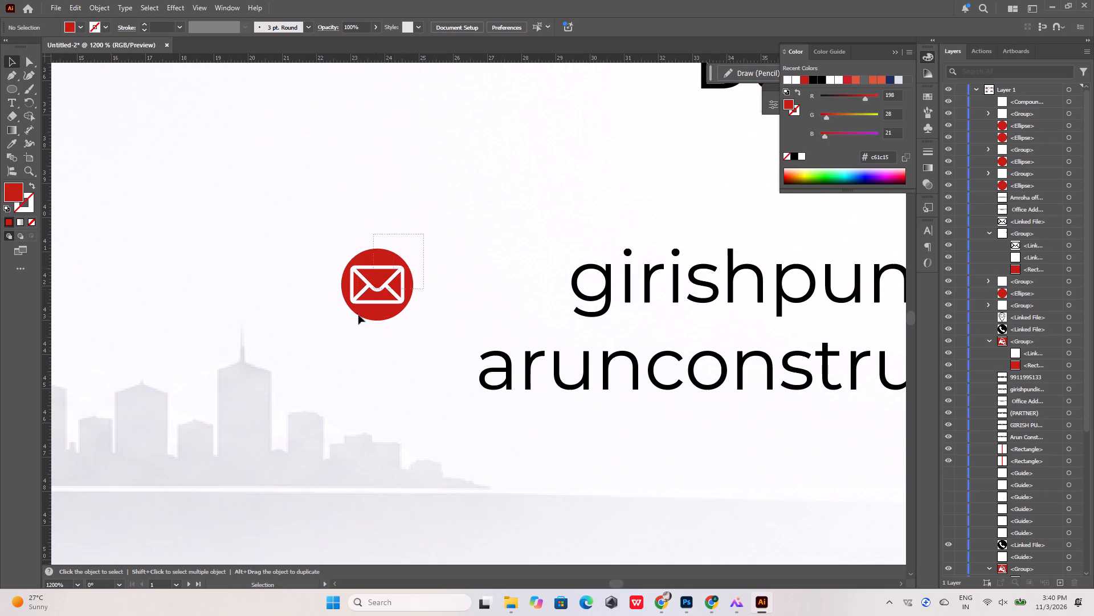
{"action": "left_click_drag", "start_coordinate": [358, 315], "coordinate": [350, 333]}
{"action": "left_click_drag", "start_coordinate": [412, 248], "coordinate": [398, 264], "text": "shift"}
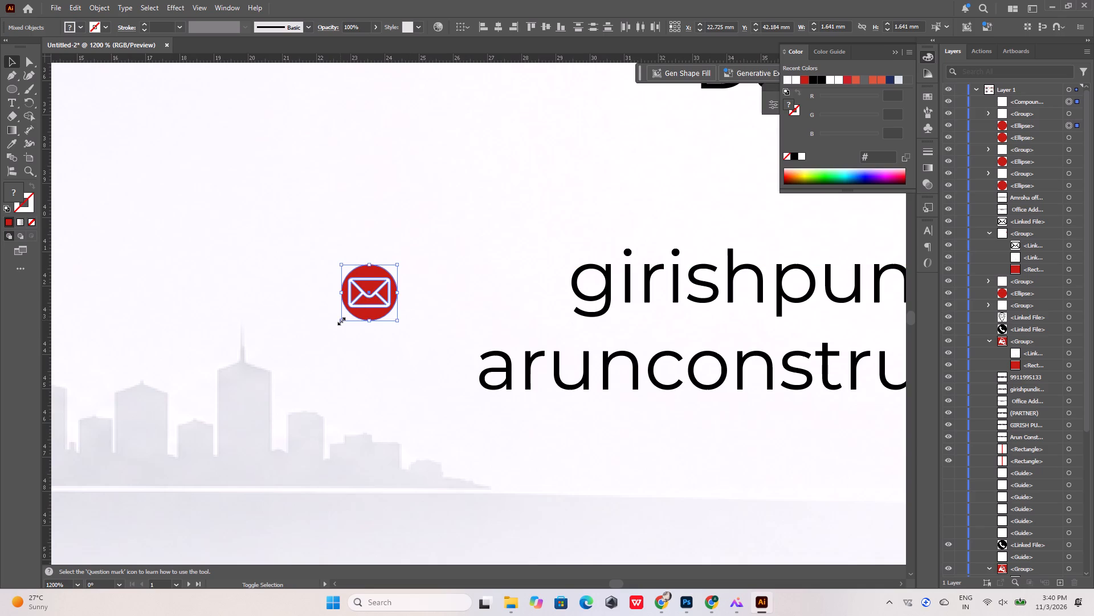
{"action": "left_click", "coordinate": [340, 320], "text": "shift"}
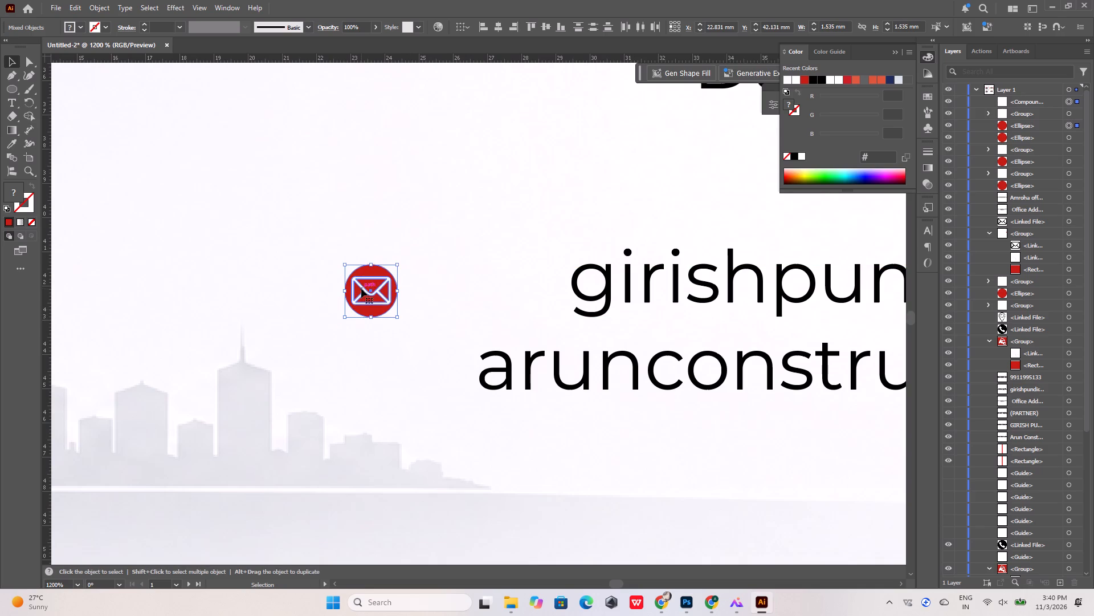
Duplicate the reduced envelope icon straight down by about 2.3 mm, beside the second e-mail line.
{"action": "left_click_drag", "start_coordinate": [369, 290], "coordinate": [370, 369], "text": "alt"}
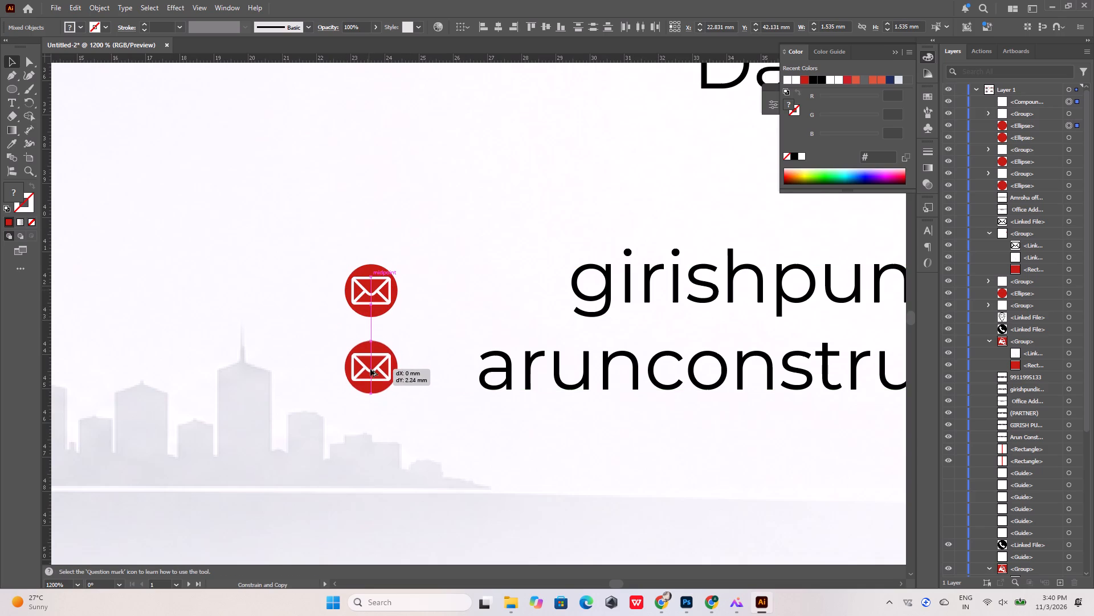
{"action": "left_click_drag", "start_coordinate": [370, 369], "coordinate": [370, 371], "text": "alt"}
{"action": "left_click", "coordinate": [443, 265]}
{"action": "scroll", "coordinate": [352, 270], "scroll_direction": "down", "scroll_amount": 5, "text": "alt"}
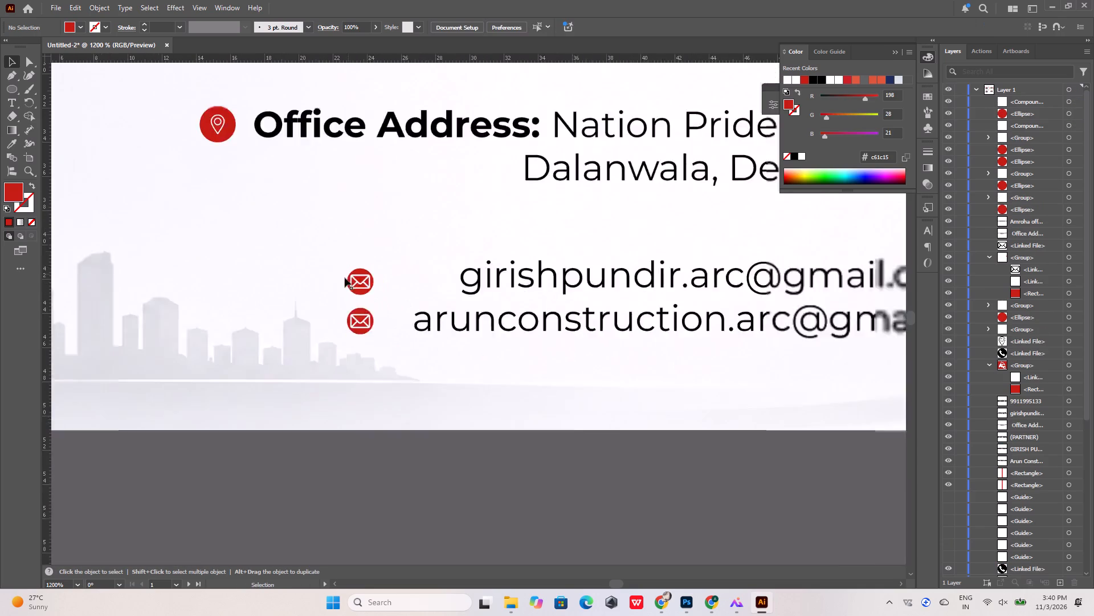
Select both envelope icons together and nudge them horizontally closer to the e-mail lines in three large increments.
{"action": "left_click", "coordinate": [377, 351]}
{"action": "scroll", "coordinate": [350, 278], "scroll_direction": "up", "scroll_amount": 5, "text": "alt"}
{"action": "left_click_drag", "start_coordinate": [391, 244], "coordinate": [323, 372]}
{"action": "key", "text": "shift+Right"}
{"action": "key", "text": "shift+Right"}
{"action": "key", "text": "shift+Right"}
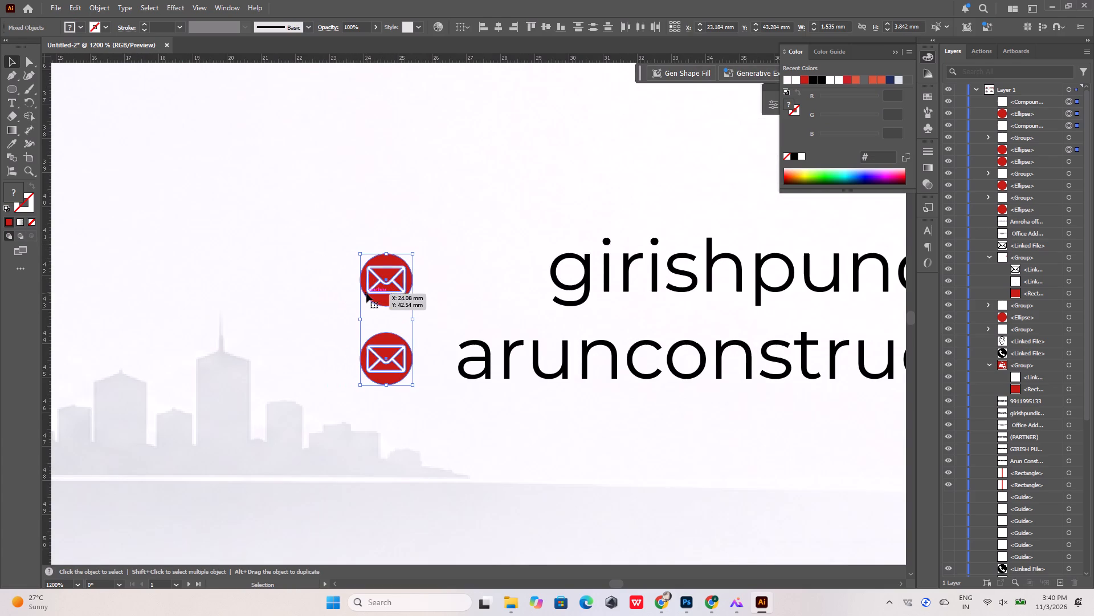
{"action": "left_click", "coordinate": [365, 194]}
{"action": "scroll", "coordinate": [316, 237], "scroll_direction": "down", "scroll_amount": 4, "text": "alt"}
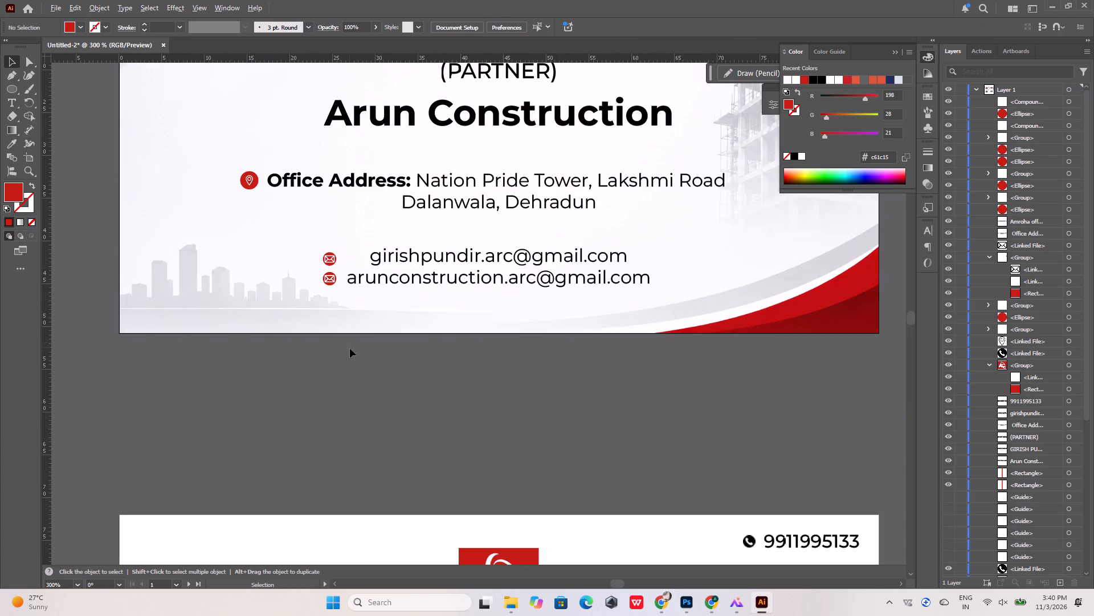
{"action": "left_click", "coordinate": [350, 350]}
{"action": "scroll", "coordinate": [308, 356], "scroll_direction": "down", "scroll_amount": 3, "text": "alt"}
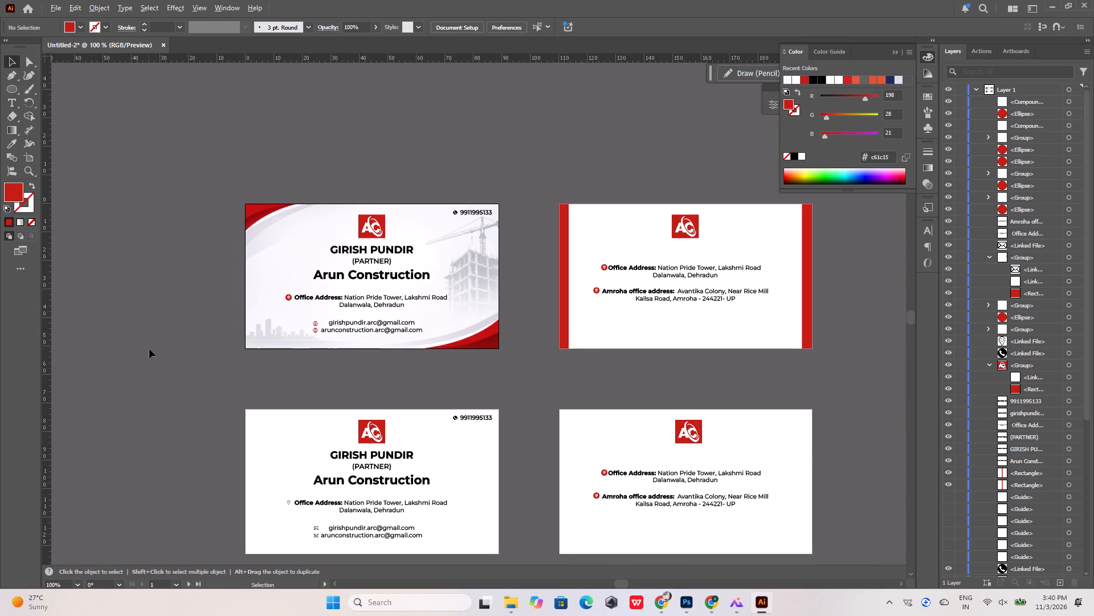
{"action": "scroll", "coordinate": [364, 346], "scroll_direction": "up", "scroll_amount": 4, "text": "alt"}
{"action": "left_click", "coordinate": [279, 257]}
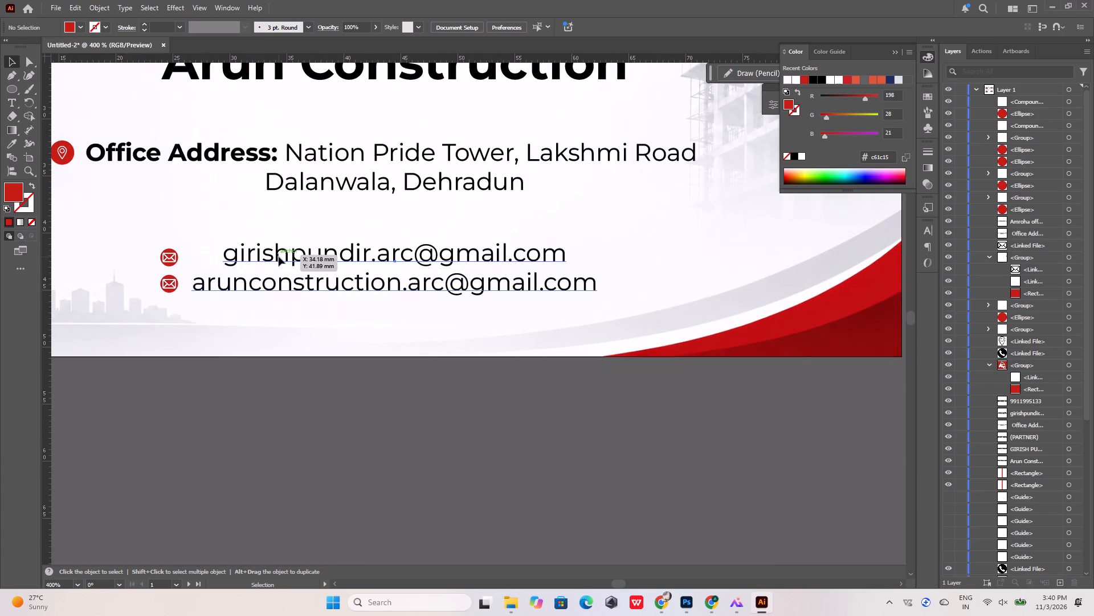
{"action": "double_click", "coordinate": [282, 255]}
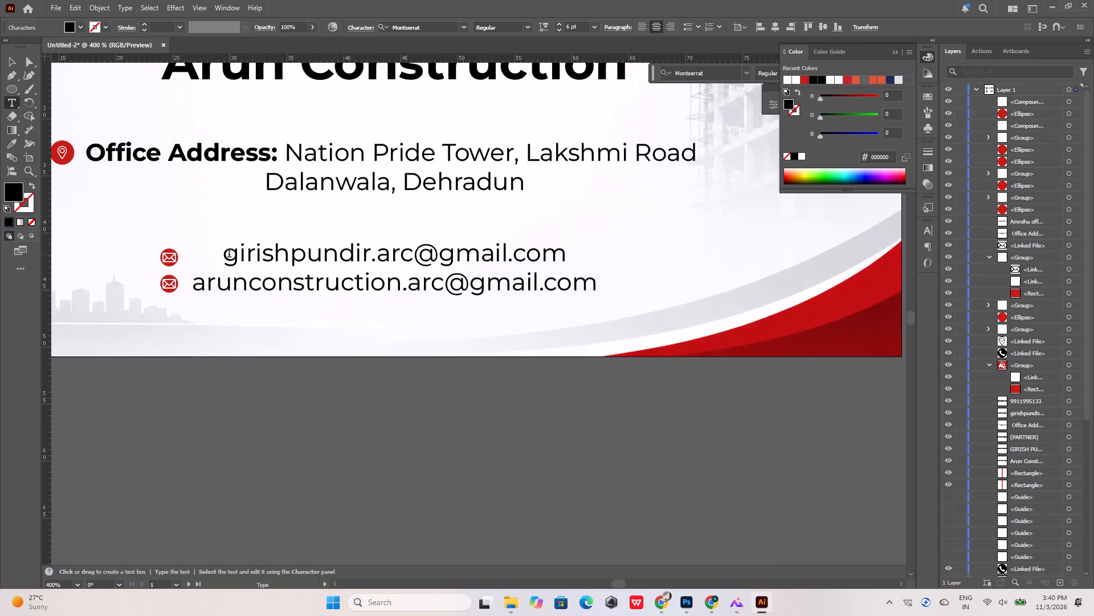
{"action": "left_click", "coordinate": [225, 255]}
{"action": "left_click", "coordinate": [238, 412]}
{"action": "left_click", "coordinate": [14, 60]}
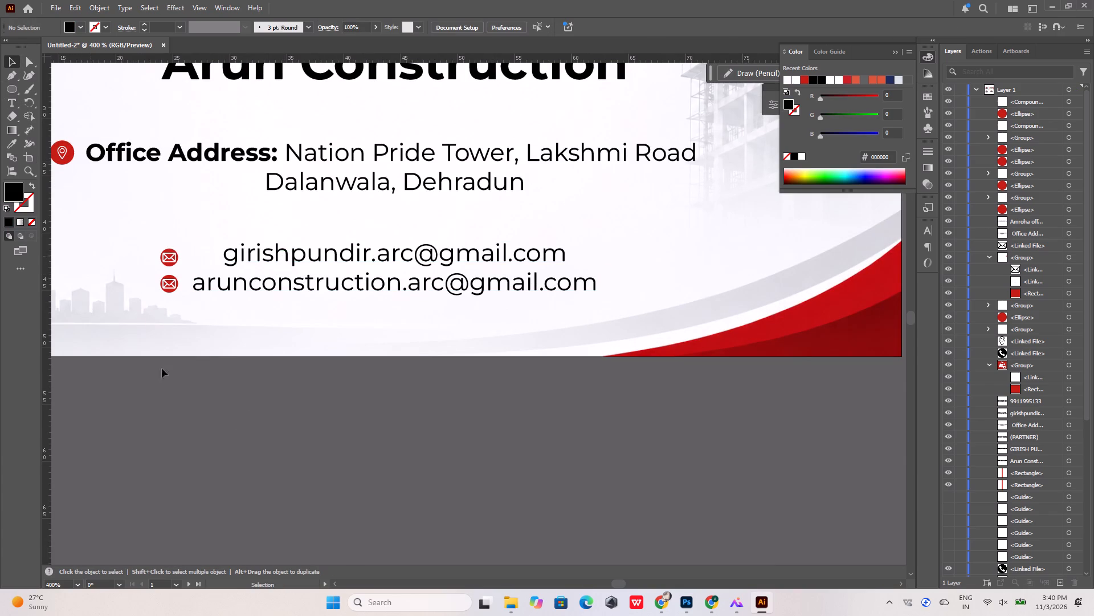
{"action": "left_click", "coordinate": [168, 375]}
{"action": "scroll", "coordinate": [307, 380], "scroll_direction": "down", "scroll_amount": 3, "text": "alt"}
Switch to Chrome and open the image of four background references in the Design Background Request chat.
{"action": "left_click", "coordinate": [715, 600]}
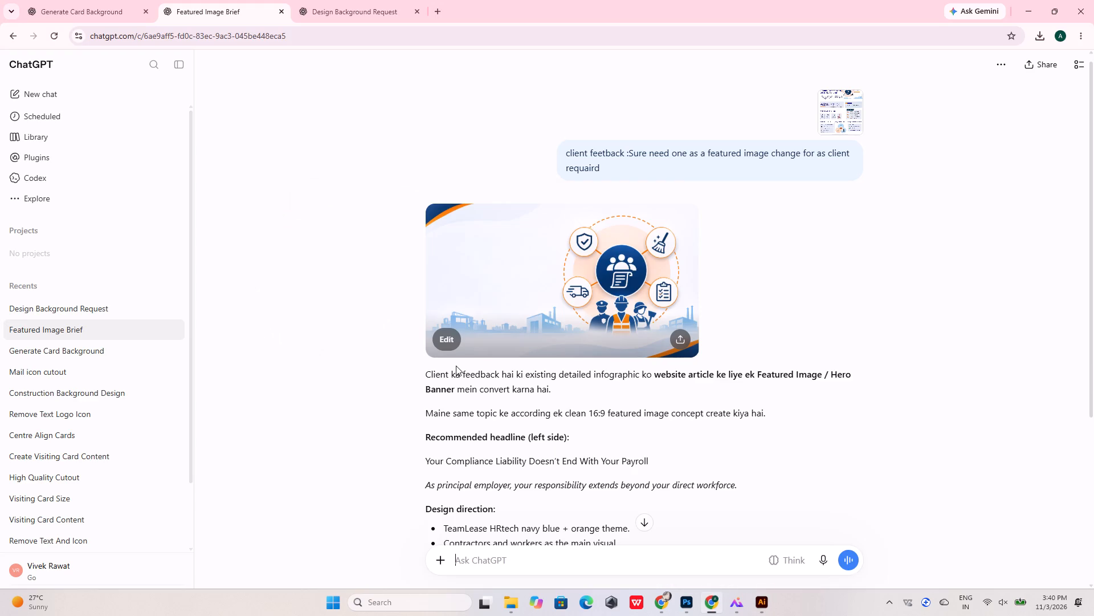
{"action": "left_click", "coordinate": [346, 2]}
{"action": "scroll", "coordinate": [457, 322], "scroll_direction": "down", "scroll_amount": 5}
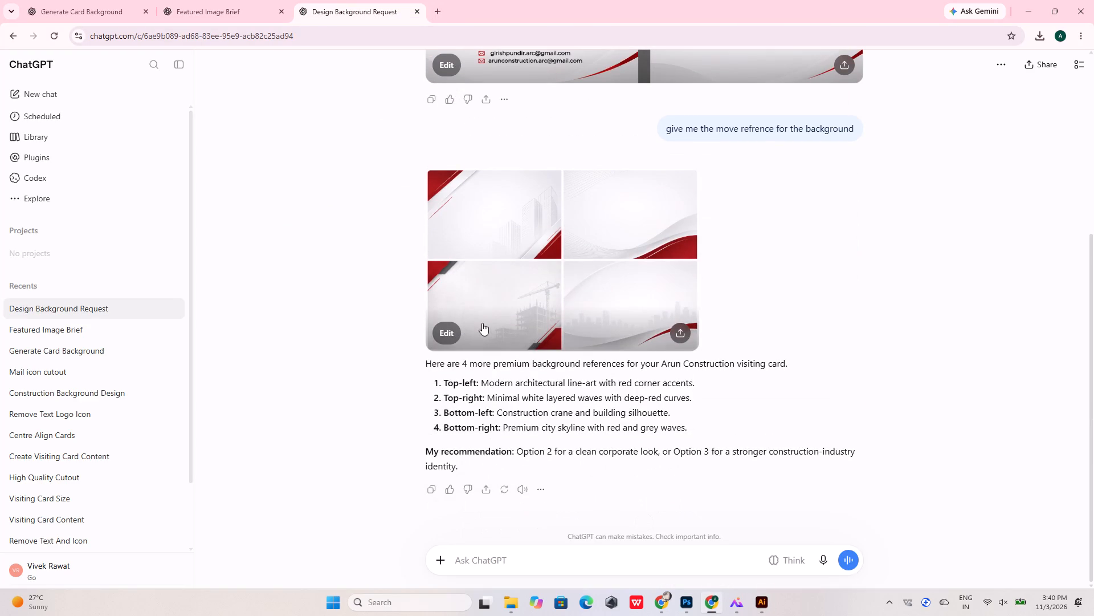
{"action": "left_click", "coordinate": [496, 314]}
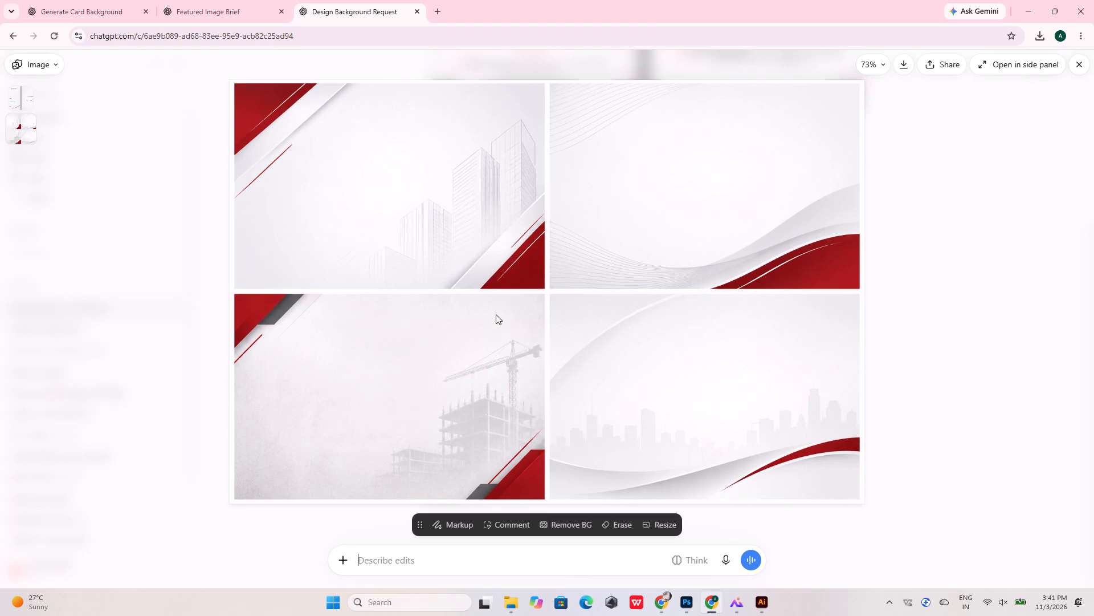
Capture a cropped screenshot of the background with line-art buildings and red diagonal corners.
{"action": "key", "text": "Print"}
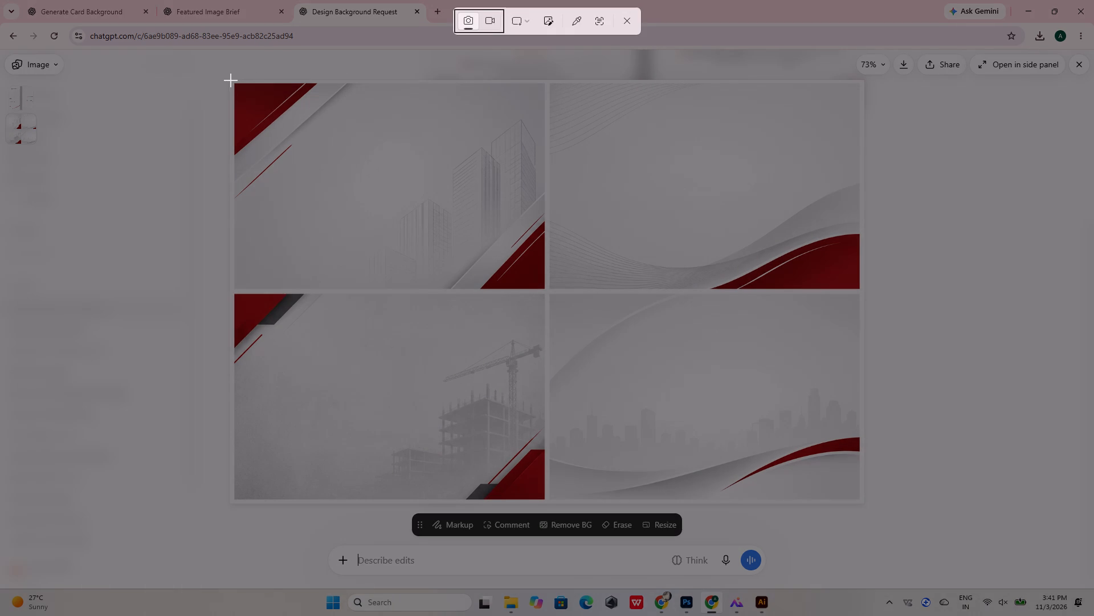
{"action": "left_click_drag", "start_coordinate": [236, 84], "coordinate": [532, 294]}
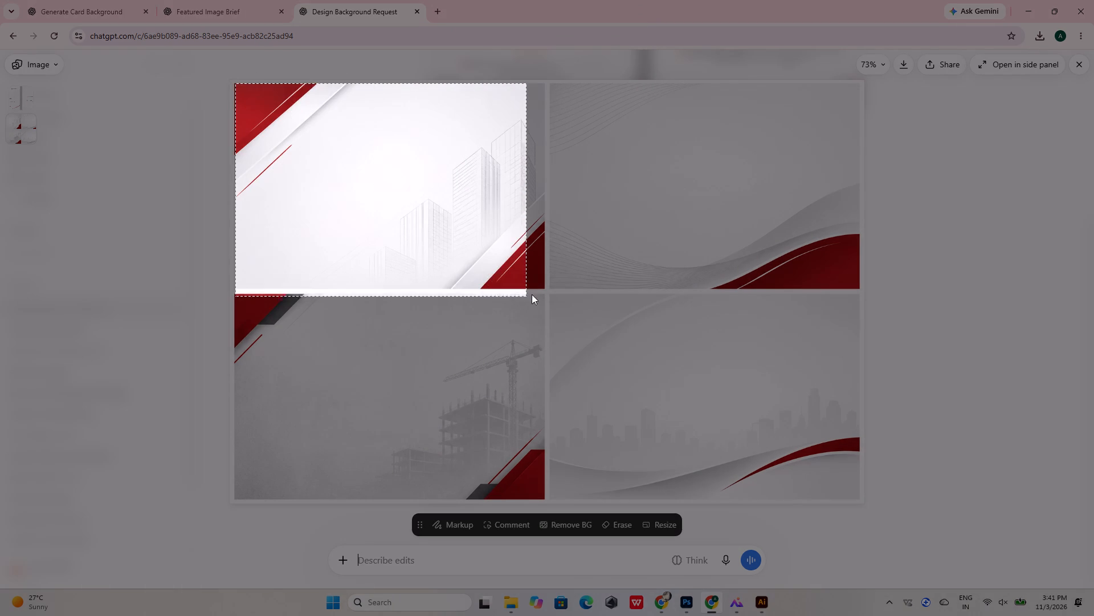
{"action": "left_click_drag", "start_coordinate": [532, 294], "coordinate": [544, 289]}
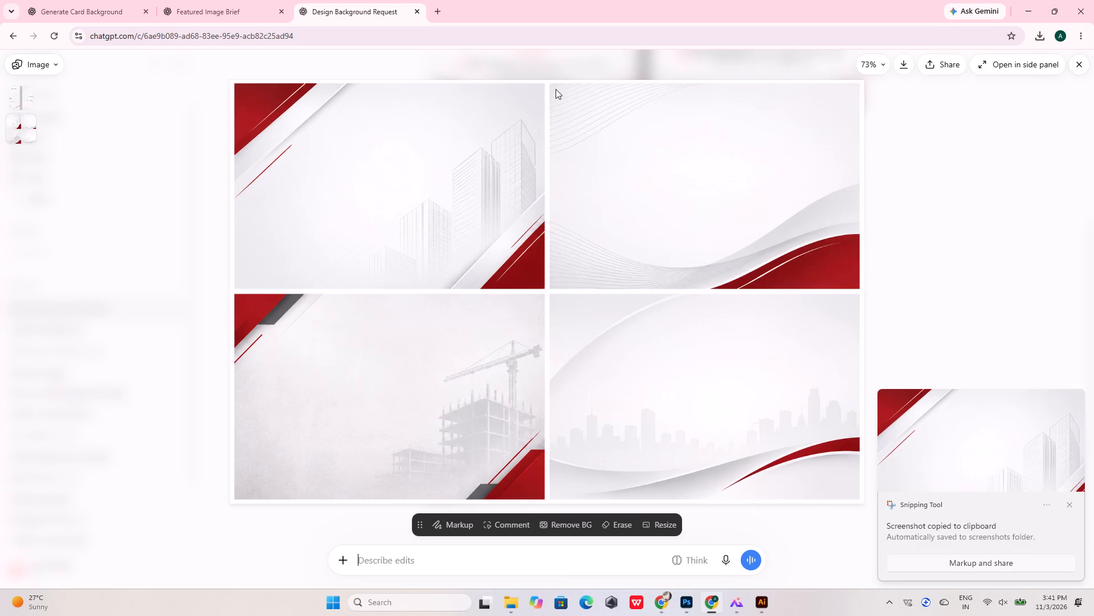
Capture a cropped screenshot of the white layered-wave background with the deep-red curve.
{"action": "key", "text": "Print"}
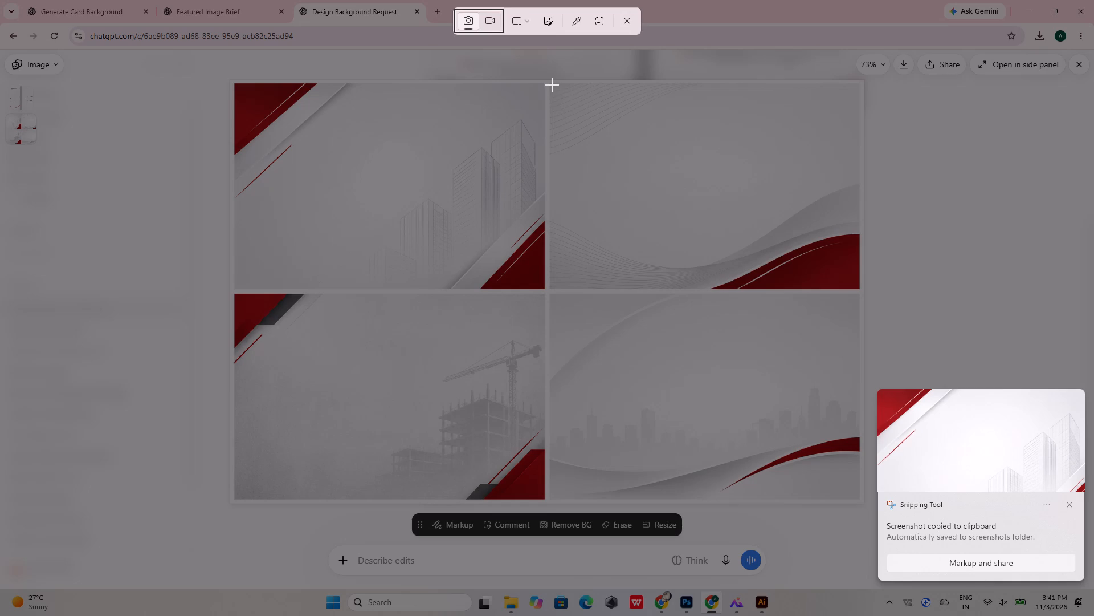
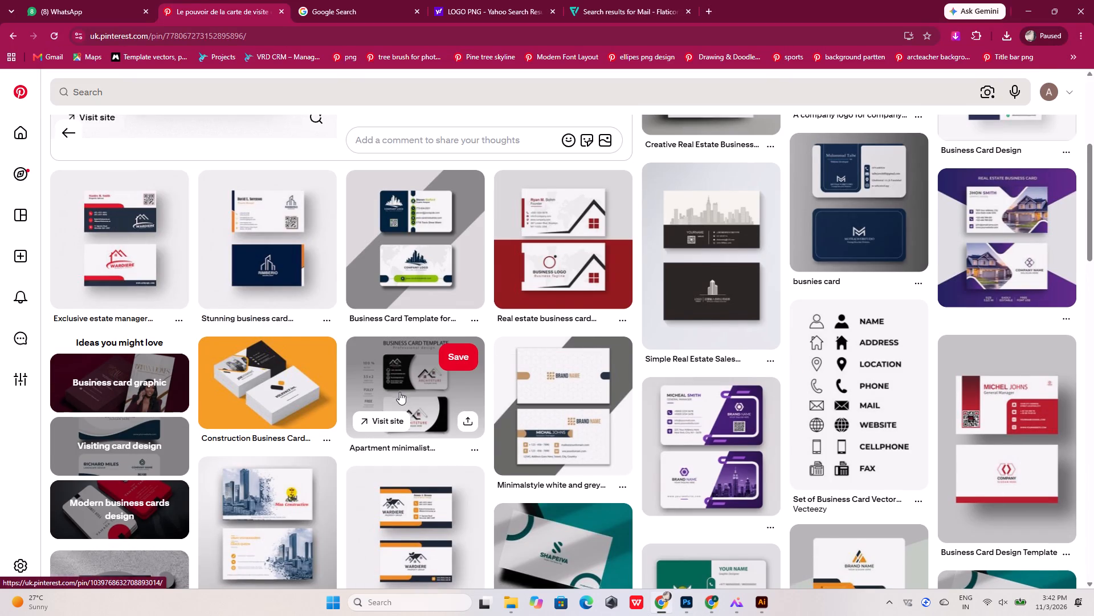
{"action": "scroll", "coordinate": [399, 392], "scroll_direction": "down", "scroll_amount": 8}
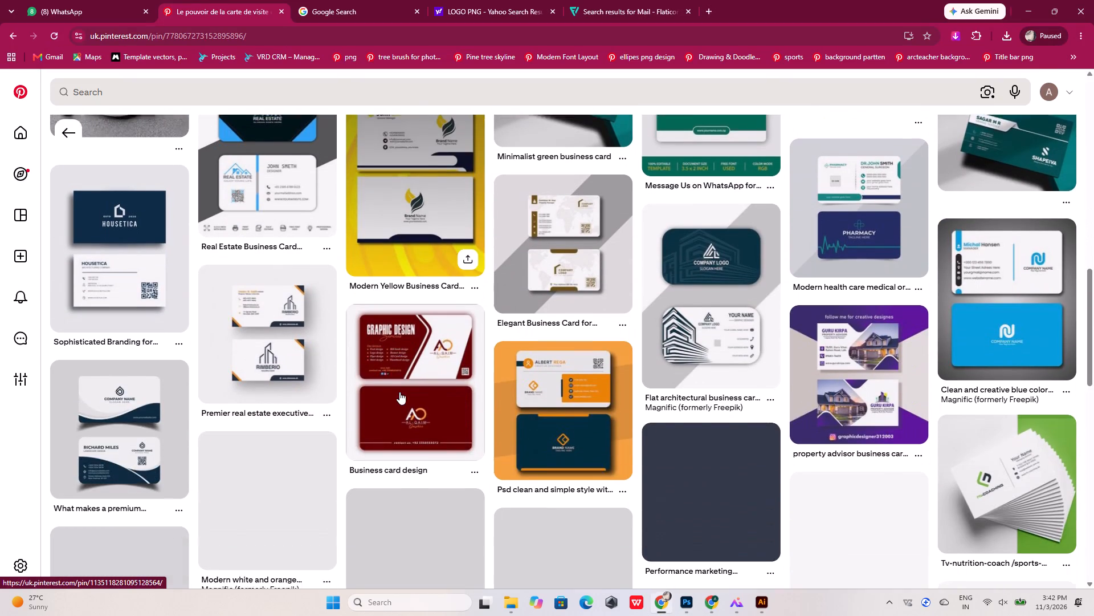
{"action": "scroll", "coordinate": [399, 392], "scroll_direction": "down", "scroll_amount": 7}
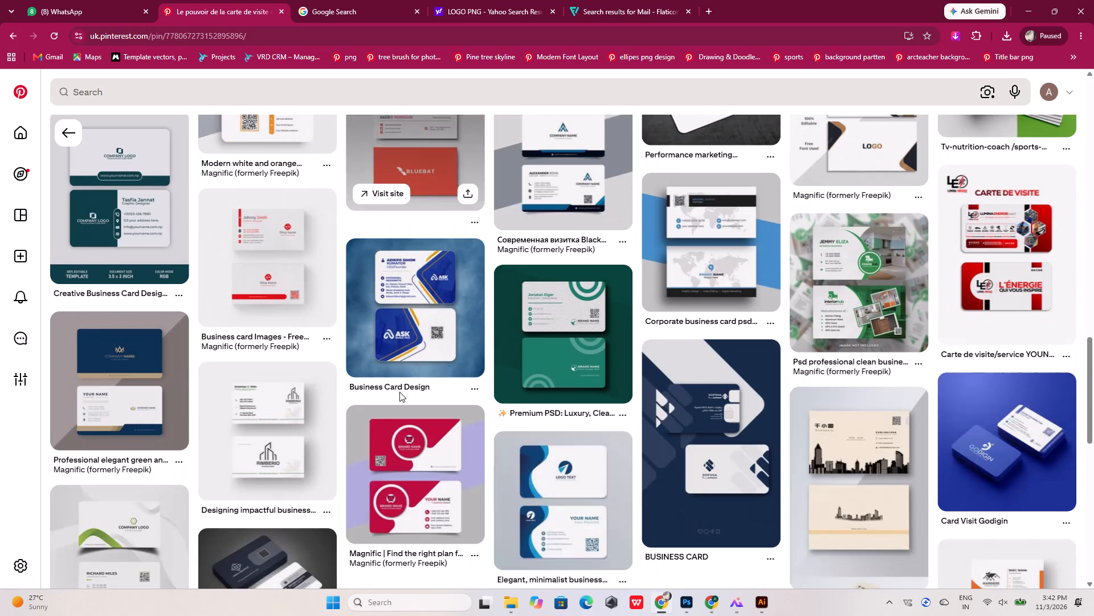
{"action": "scroll", "coordinate": [399, 392], "scroll_direction": "down", "scroll_amount": 6}
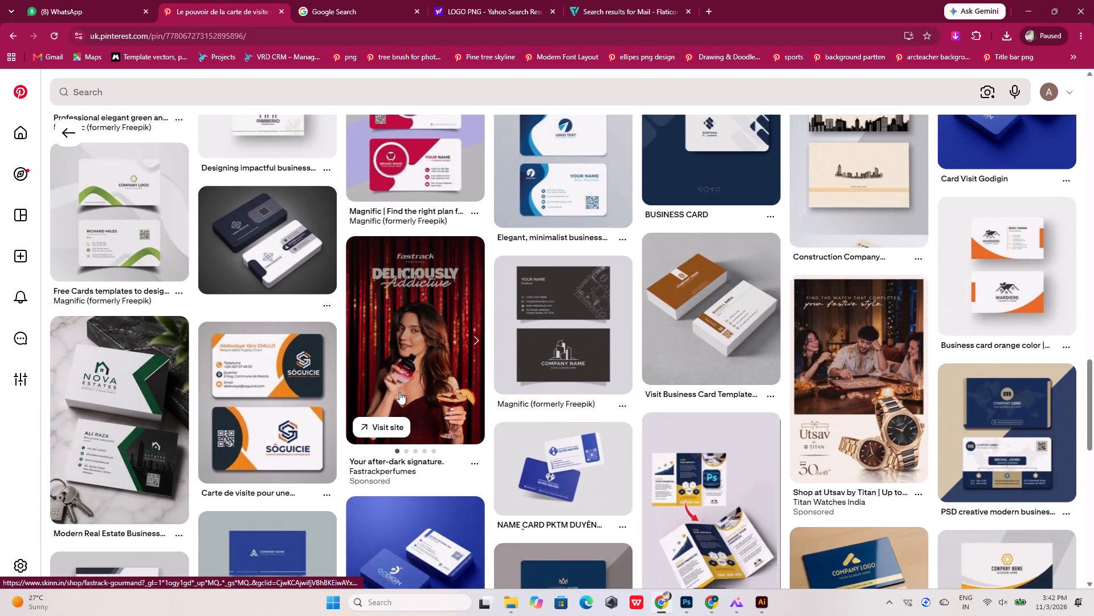
{"action": "scroll", "coordinate": [399, 392], "scroll_direction": "down", "scroll_amount": 2}
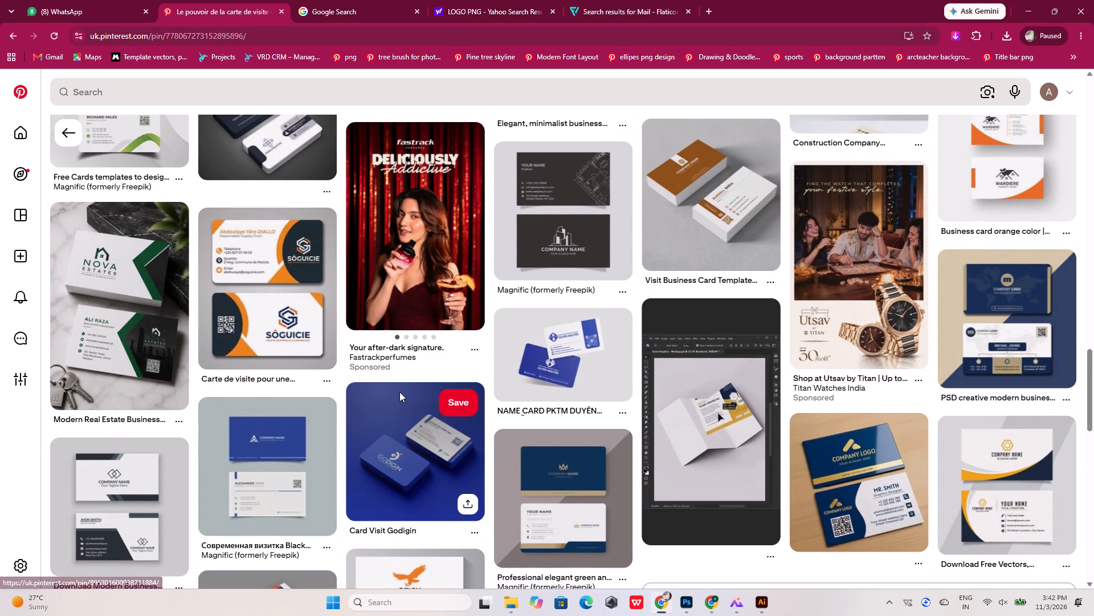
{"action": "scroll", "coordinate": [399, 392], "scroll_direction": "down", "scroll_amount": 4}
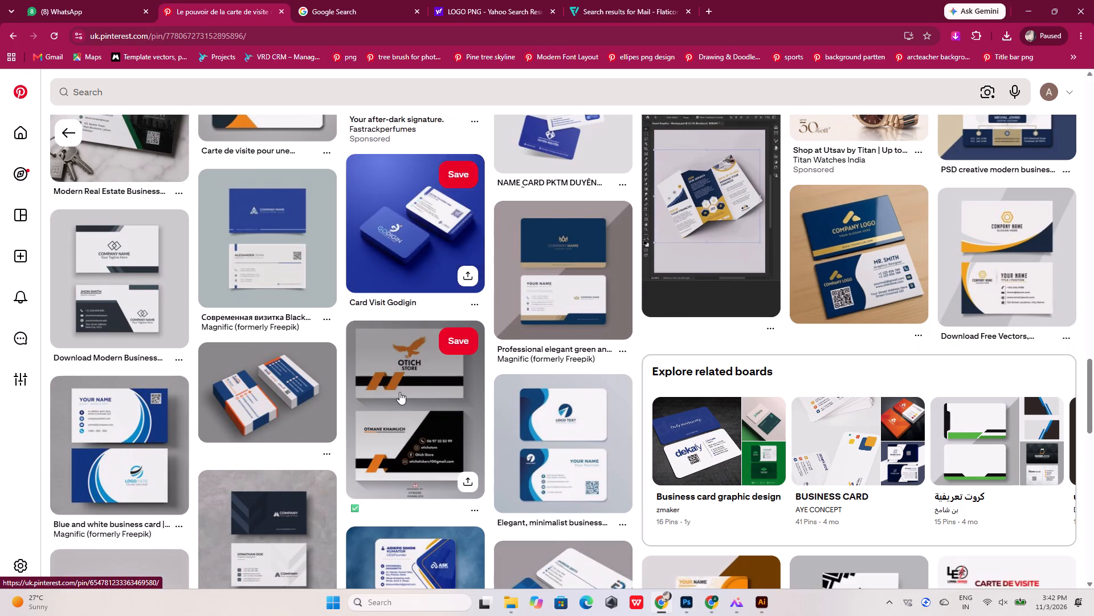
{"action": "scroll", "coordinate": [399, 392], "scroll_direction": "down", "scroll_amount": 4}
Return to the Pinterest results for "construction visiting cards design" and look through the pins for card design references.
{"action": "left_click", "coordinate": [8, 36]}
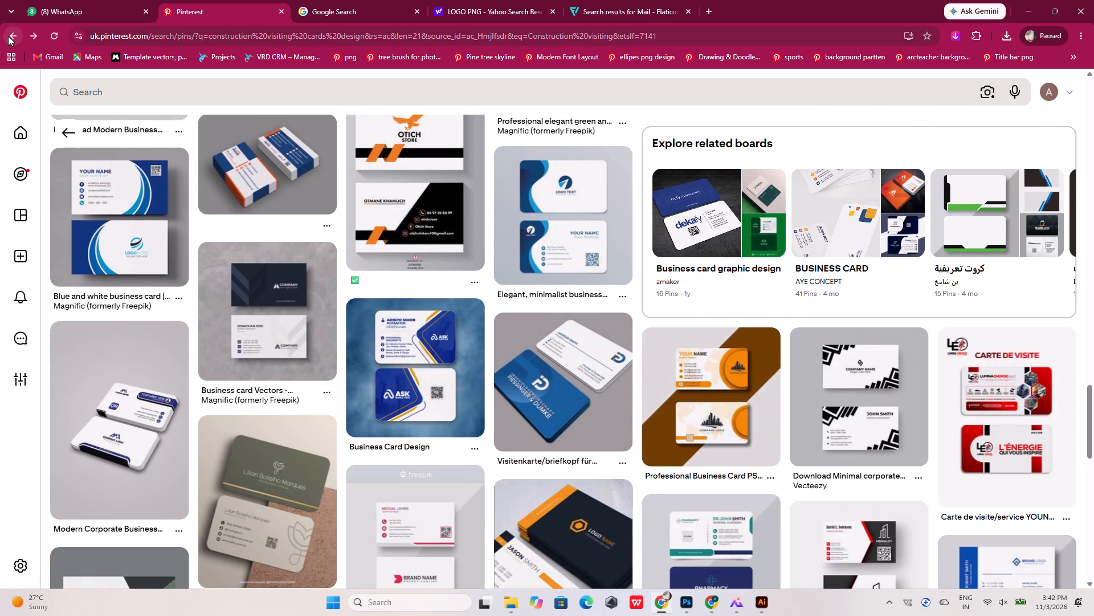
{"action": "scroll", "coordinate": [248, 306], "scroll_direction": "down", "scroll_amount": 4}
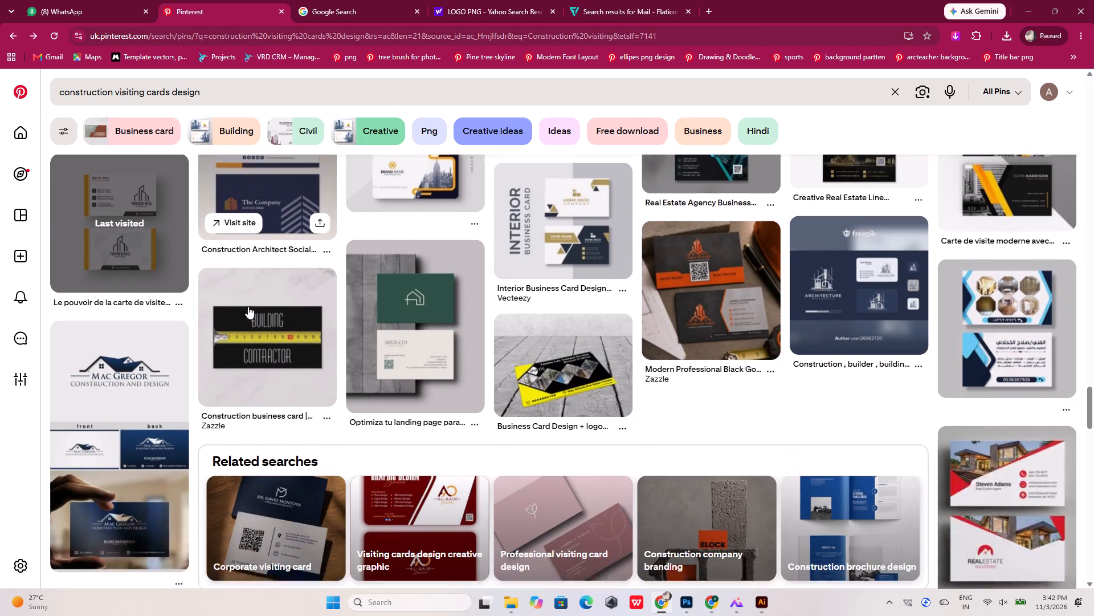
{"action": "scroll", "coordinate": [248, 306], "scroll_direction": "up", "scroll_amount": 3}
{"action": "scroll", "coordinate": [248, 306], "scroll_direction": "down", "scroll_amount": 3}
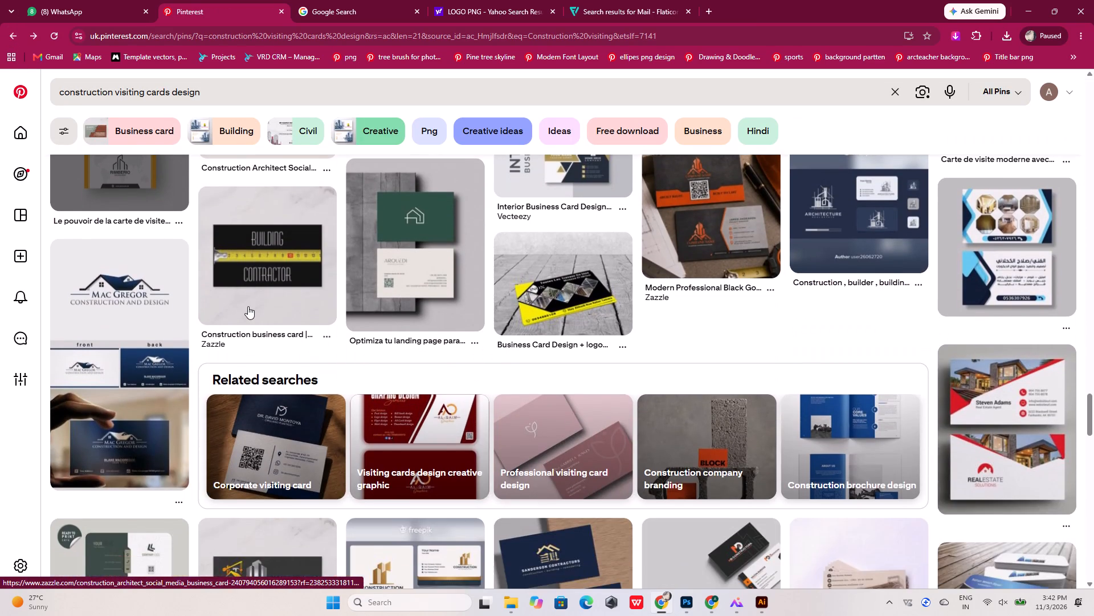
{"action": "scroll", "coordinate": [248, 306], "scroll_direction": "down", "scroll_amount": 5}
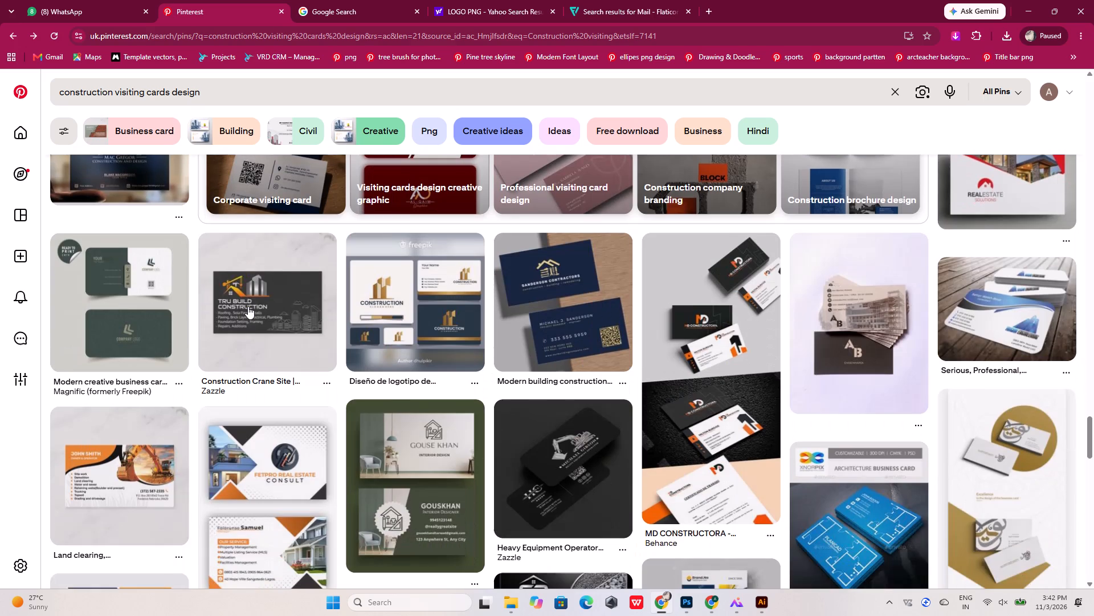
{"action": "scroll", "coordinate": [248, 306], "scroll_direction": "down", "scroll_amount": 1}
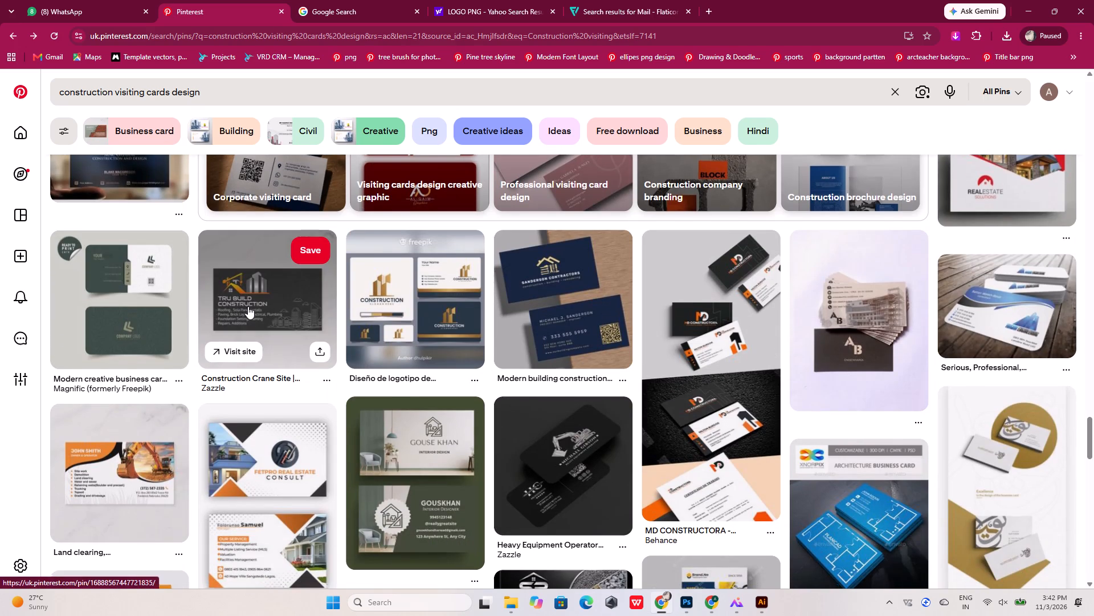
{"action": "scroll", "coordinate": [248, 306], "scroll_direction": "down", "scroll_amount": 5}
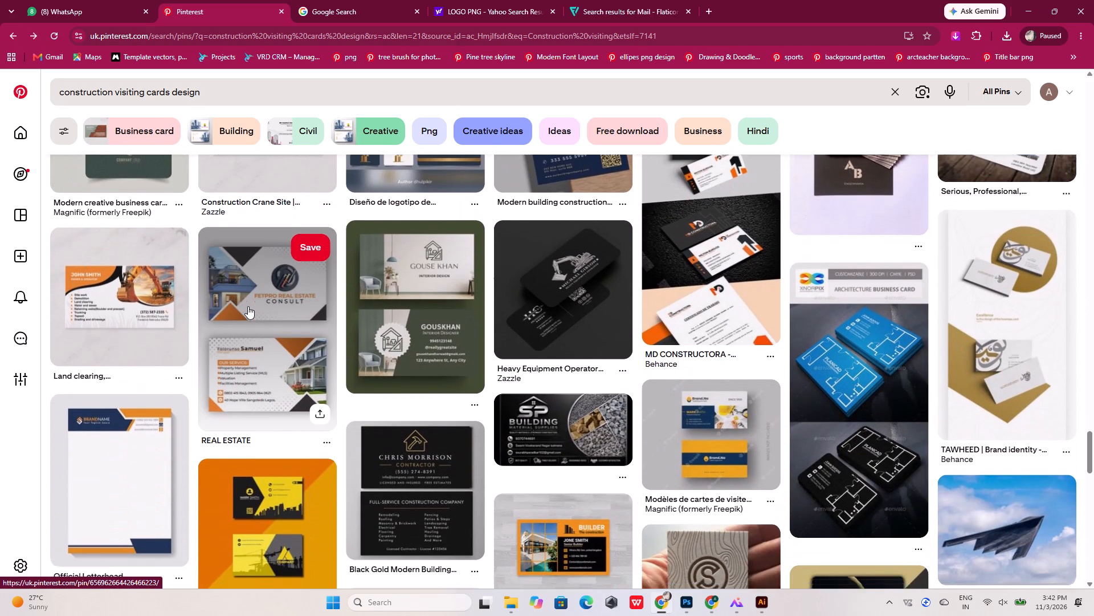
{"action": "scroll", "coordinate": [248, 306], "scroll_direction": "down", "scroll_amount": 4}
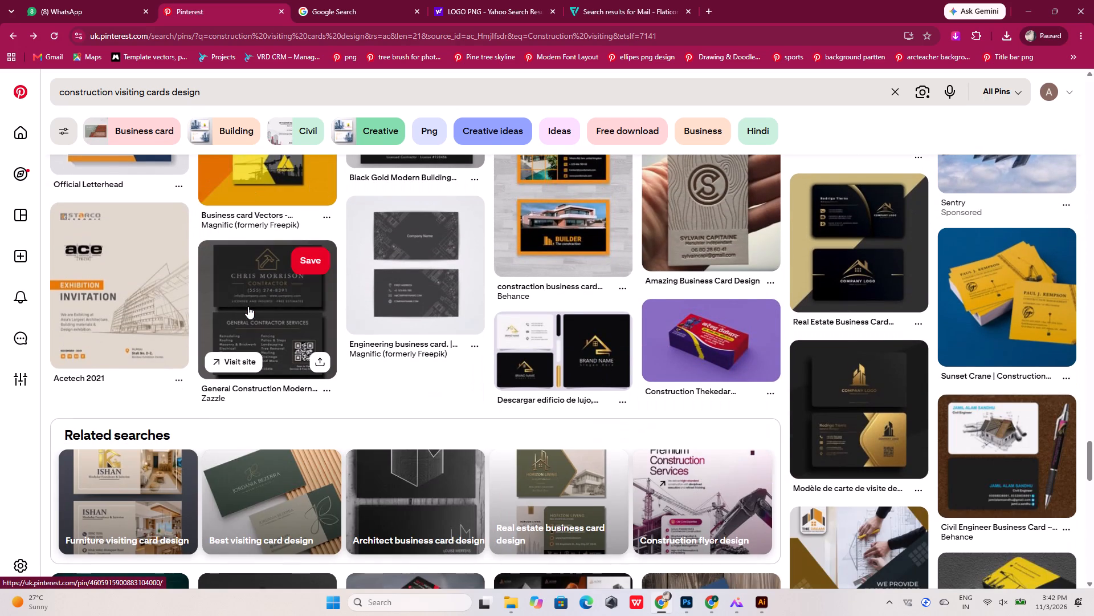
{"action": "scroll", "coordinate": [248, 306], "scroll_direction": "down", "scroll_amount": 3}
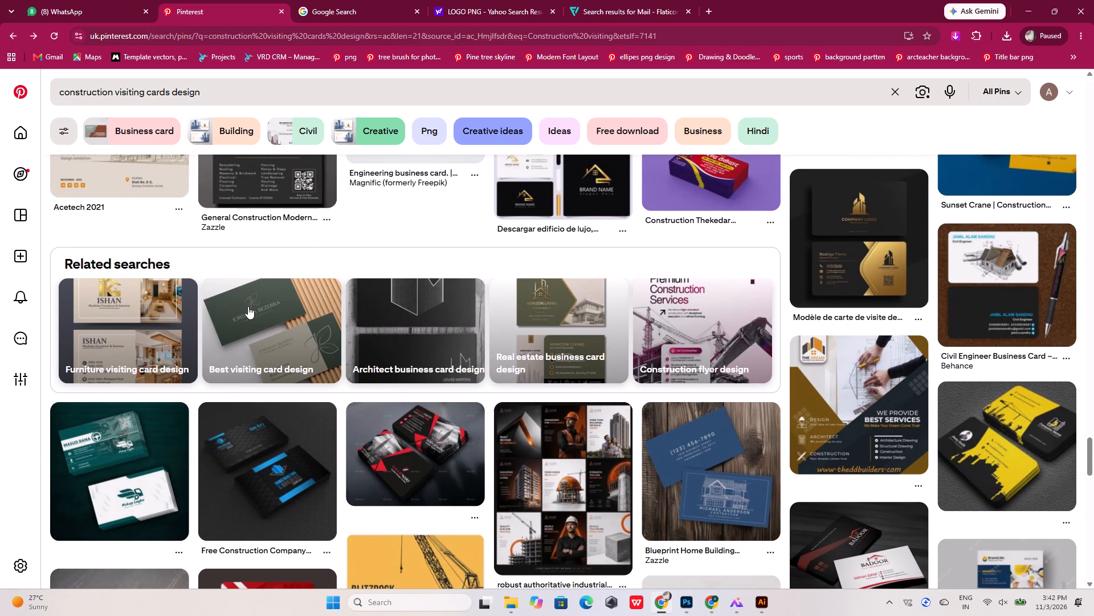
{"action": "scroll", "coordinate": [248, 306], "scroll_direction": "down", "scroll_amount": 2}
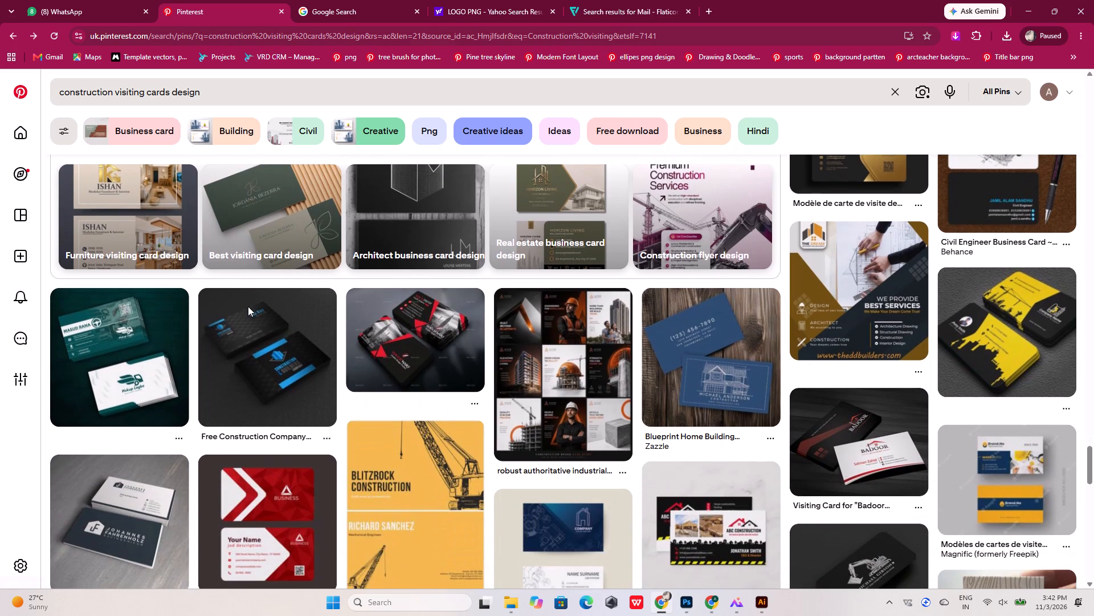
{"action": "scroll", "coordinate": [248, 306], "scroll_direction": "down", "scroll_amount": 2}
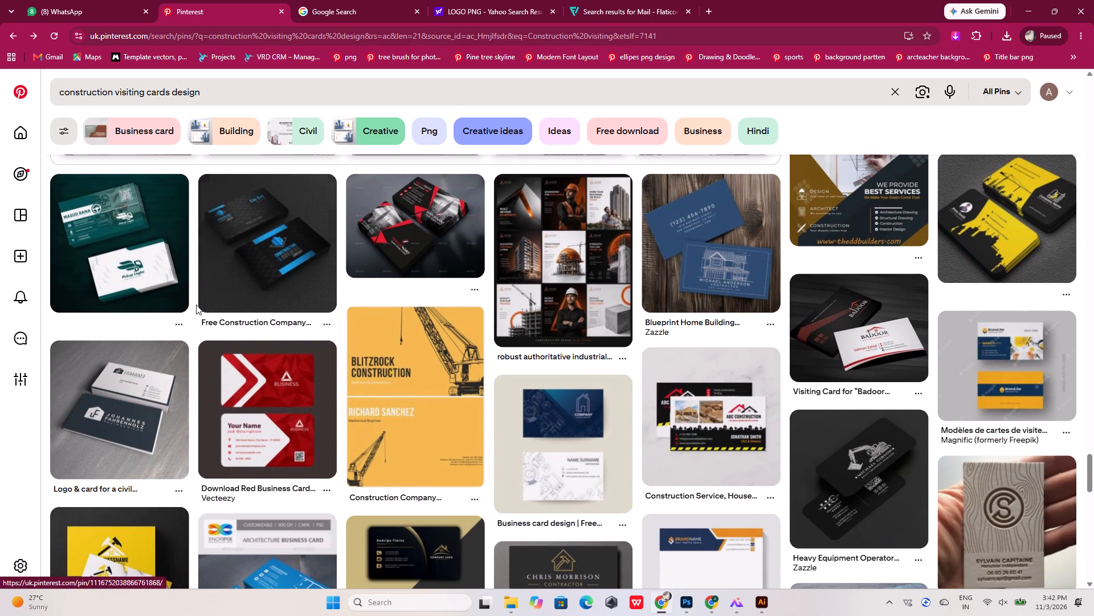
{"action": "scroll", "coordinate": [196, 305], "scroll_direction": "down", "scroll_amount": 2}
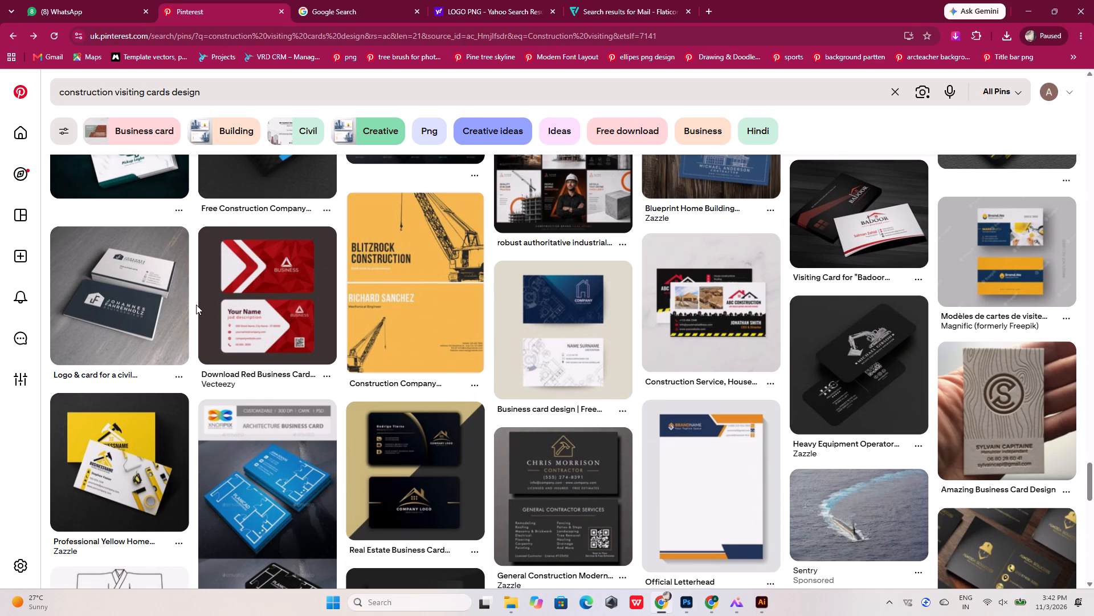
{"action": "scroll", "coordinate": [196, 305], "scroll_direction": "down", "scroll_amount": 6}
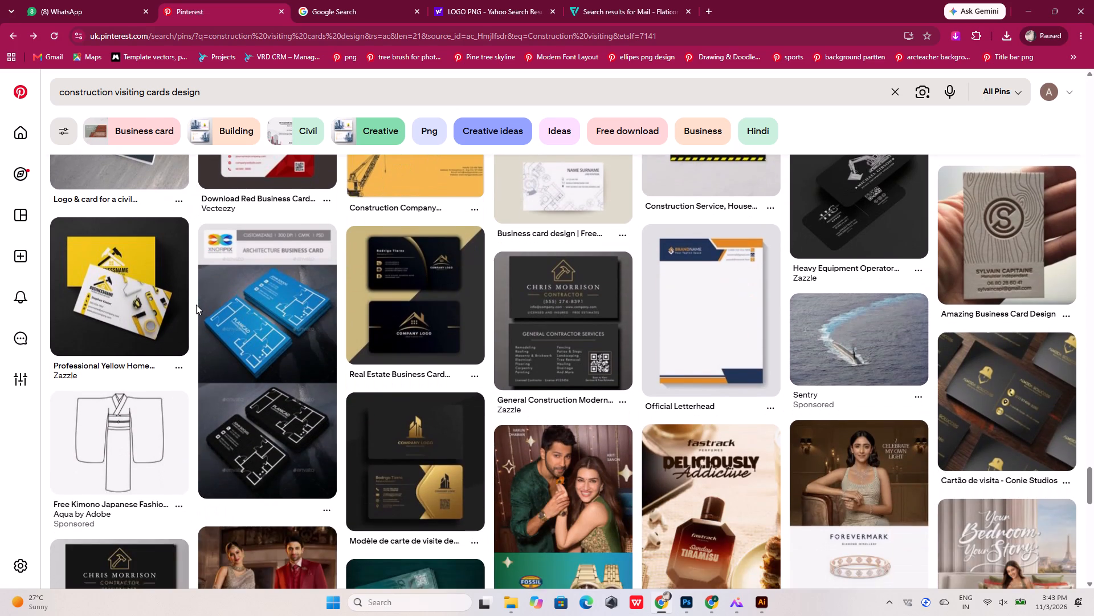
{"action": "scroll", "coordinate": [196, 305], "scroll_direction": "down", "scroll_amount": 5}
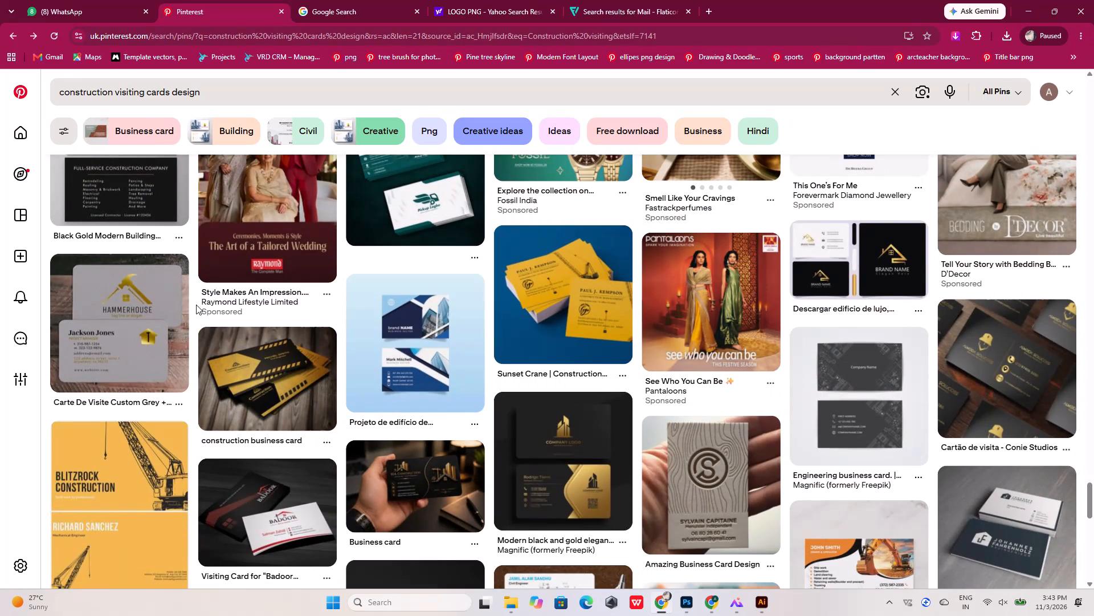
{"action": "scroll", "coordinate": [196, 305], "scroll_direction": "down", "scroll_amount": 2}
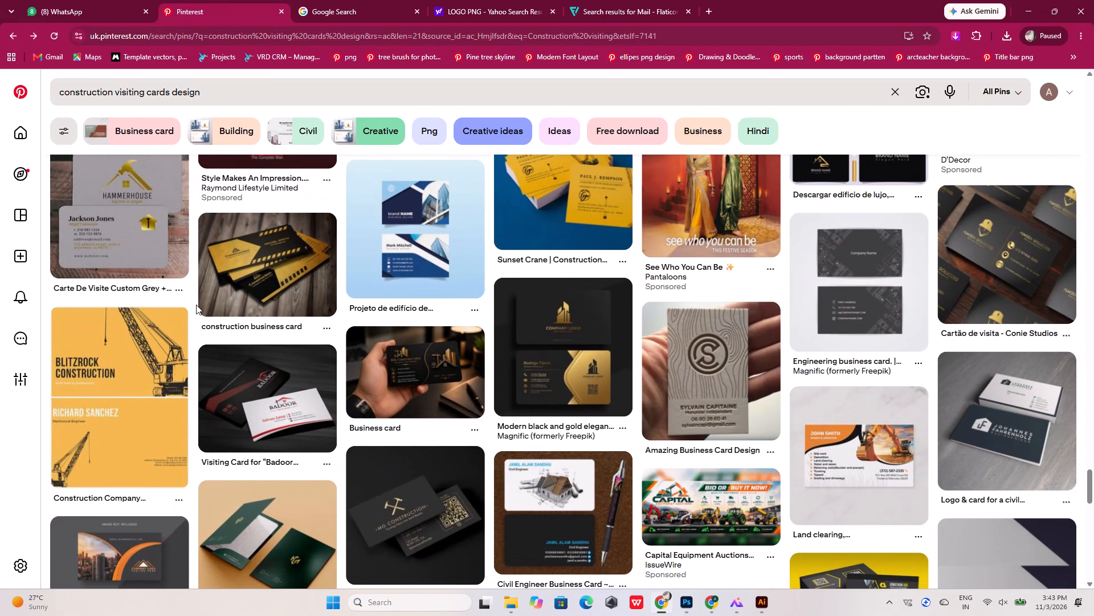
{"action": "scroll", "coordinate": [196, 305], "scroll_direction": "down", "scroll_amount": 4}
{"action": "scroll", "coordinate": [196, 305], "scroll_direction": "up", "scroll_amount": 1}
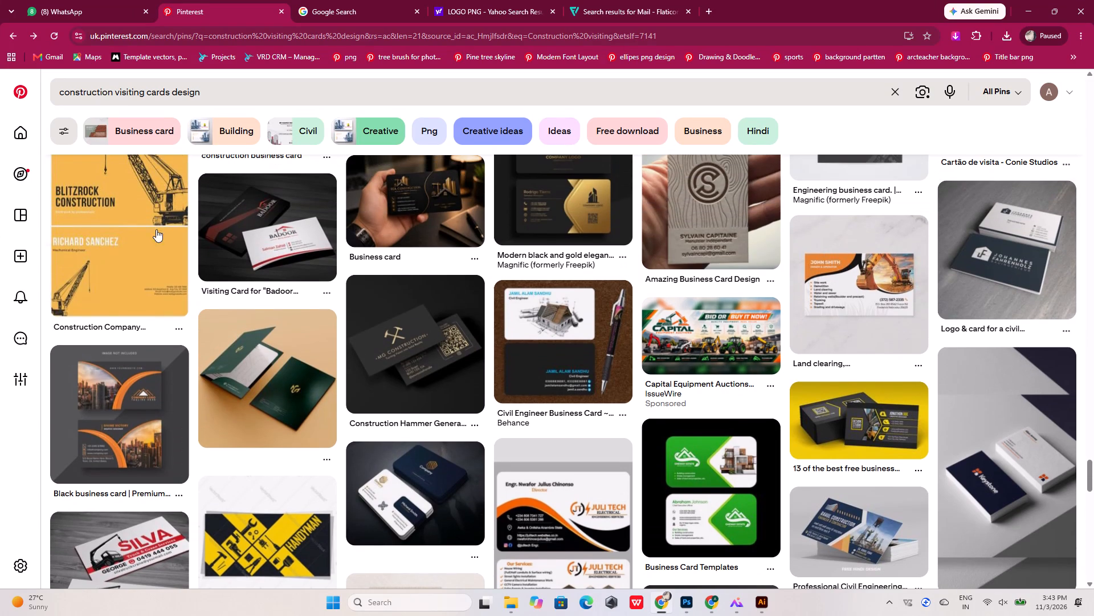
Open the Badoor Builders visiting card pin and look through its related pins for design references.
{"action": "left_click", "coordinate": [234, 228]}
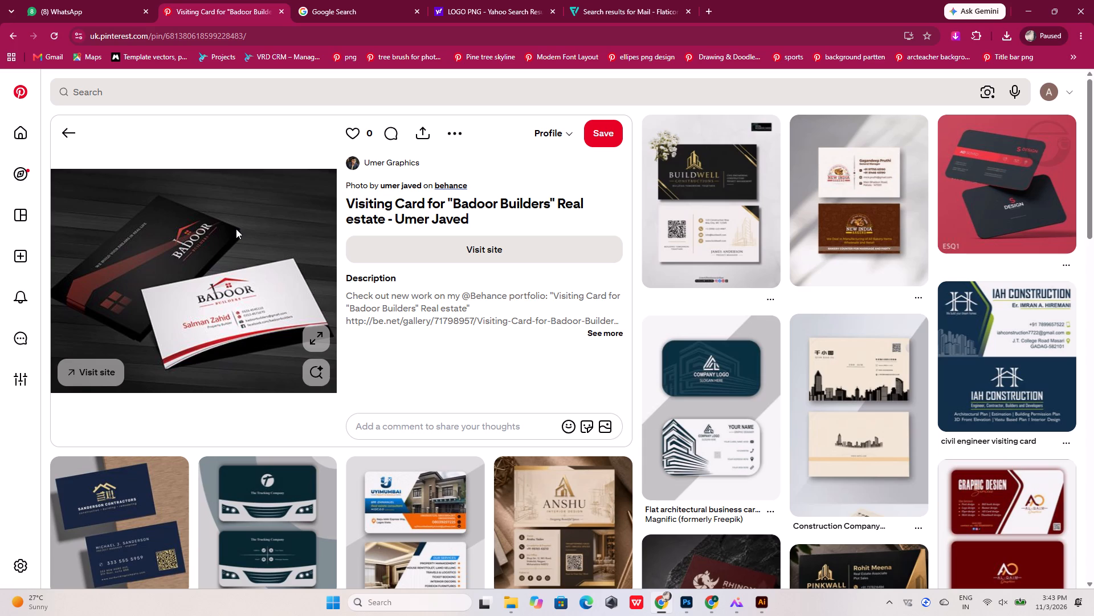
{"action": "scroll", "coordinate": [236, 229], "scroll_direction": "down", "scroll_amount": 6}
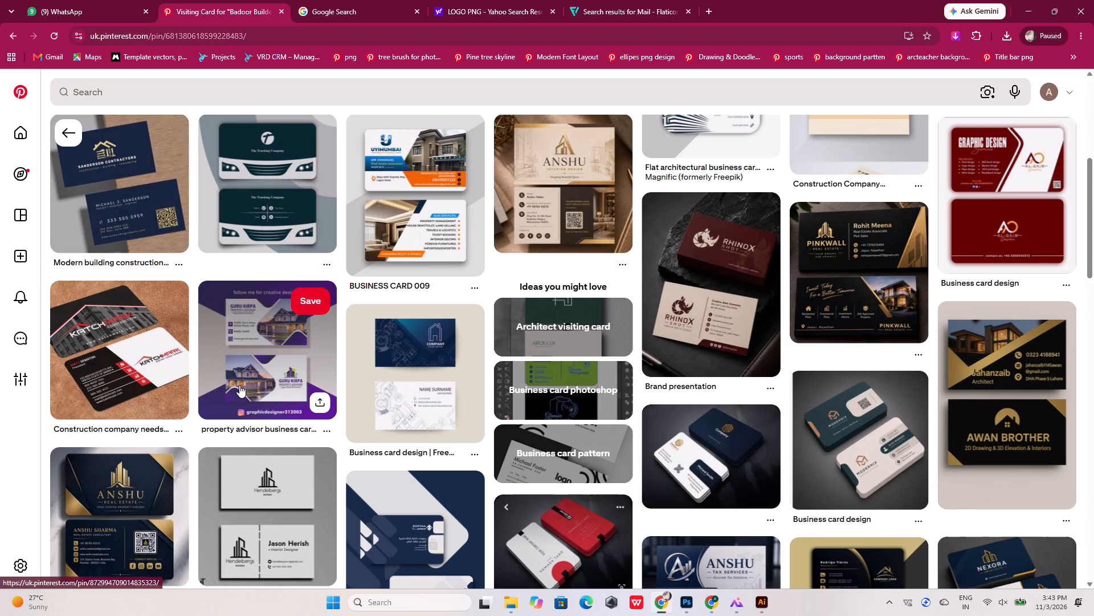
Switch to Illustrator and examine the four Arun Construction card artboards, closely checking the front card's logo, phone number and crane background.
{"action": "left_click", "coordinate": [760, 604]}
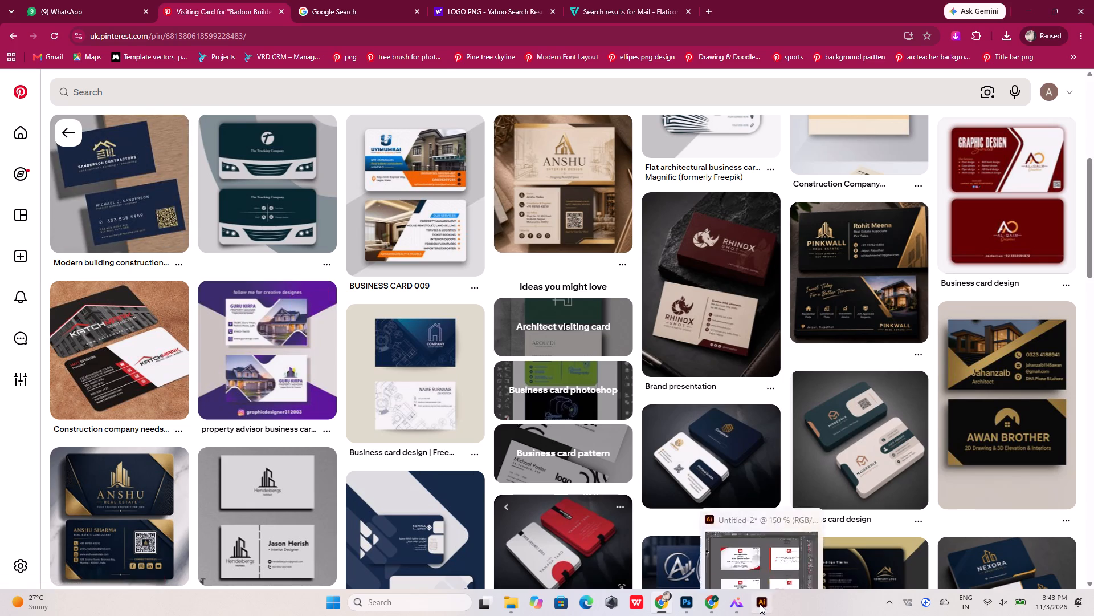
{"action": "scroll", "coordinate": [342, 432], "scroll_direction": "down", "scroll_amount": 4}
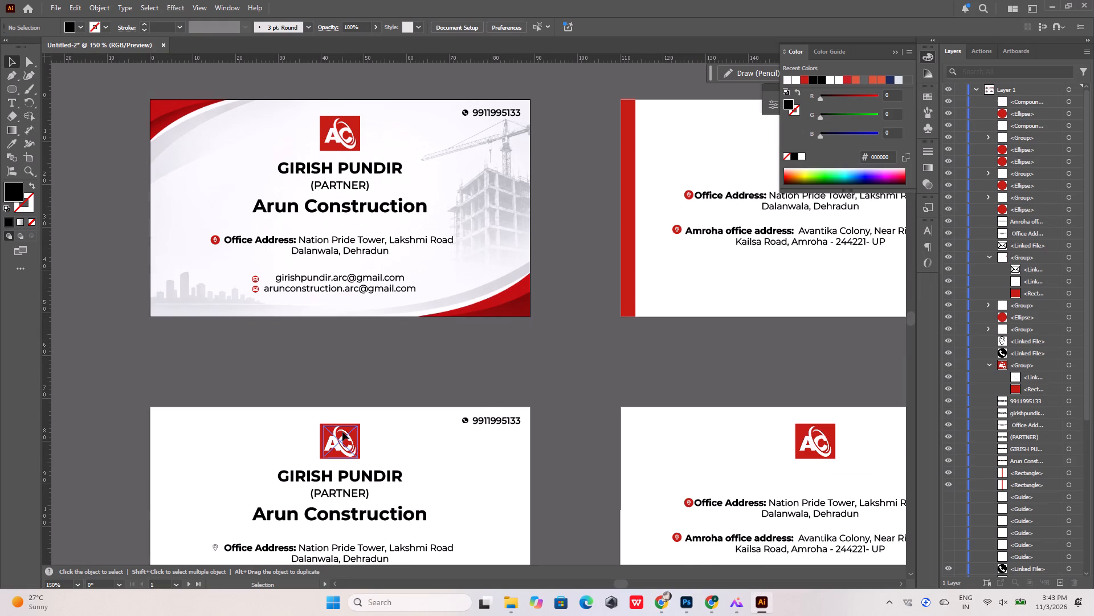
{"action": "scroll", "coordinate": [362, 401], "scroll_direction": "down", "scroll_amount": 3, "text": "alt"}
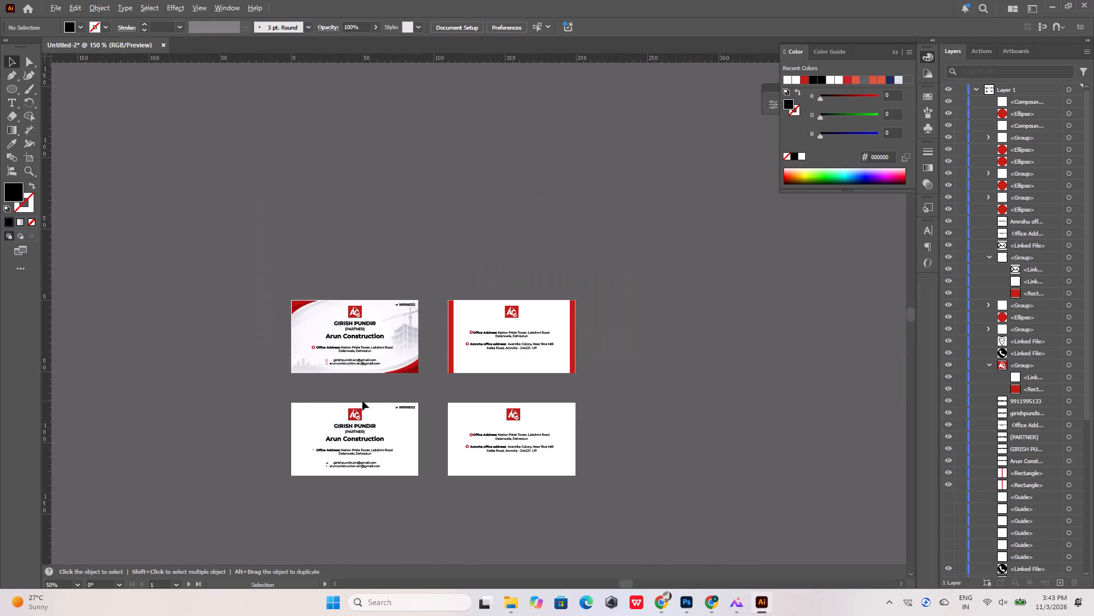
{"action": "scroll", "coordinate": [505, 384], "scroll_direction": "up", "scroll_amount": 3, "text": "alt"}
{"action": "scroll", "coordinate": [536, 382], "scroll_direction": "down", "scroll_amount": 2, "text": "alt"}
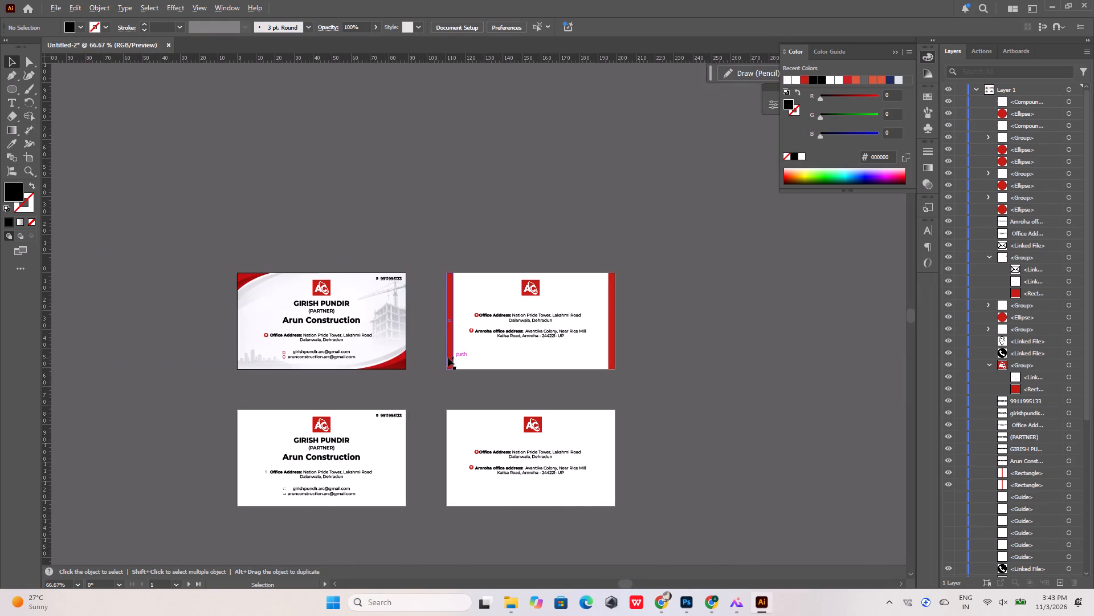
{"action": "scroll", "coordinate": [422, 339], "scroll_direction": "up", "scroll_amount": 2, "text": "alt"}
{"action": "scroll", "coordinate": [74, 180], "scroll_direction": "up", "scroll_amount": 4, "text": "alt"}
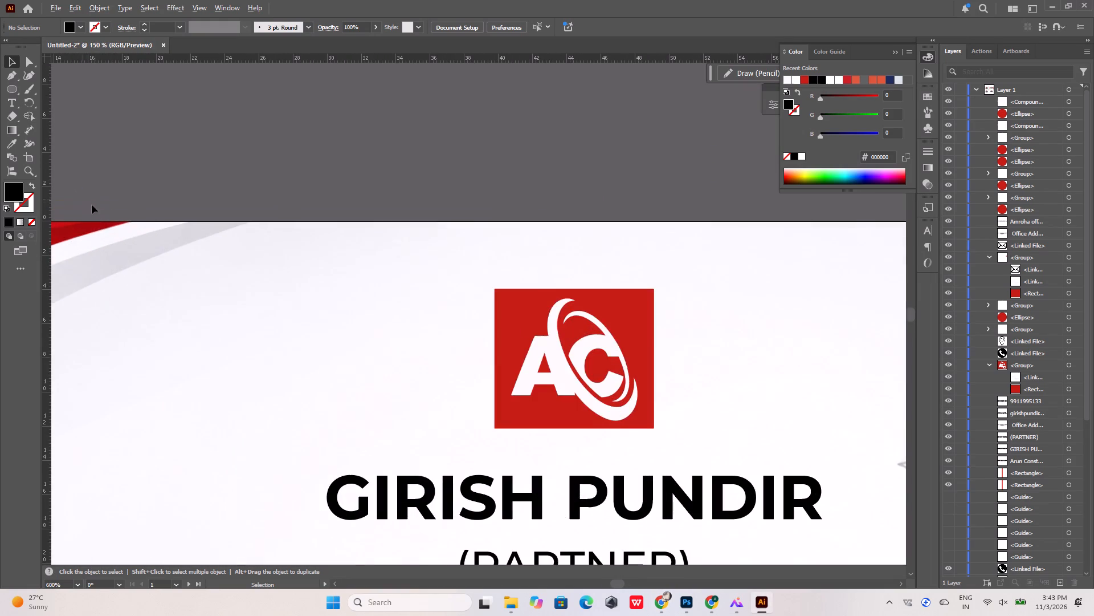
{"action": "scroll", "coordinate": [254, 238], "scroll_direction": "down", "scroll_amount": 6, "text": "alt"}
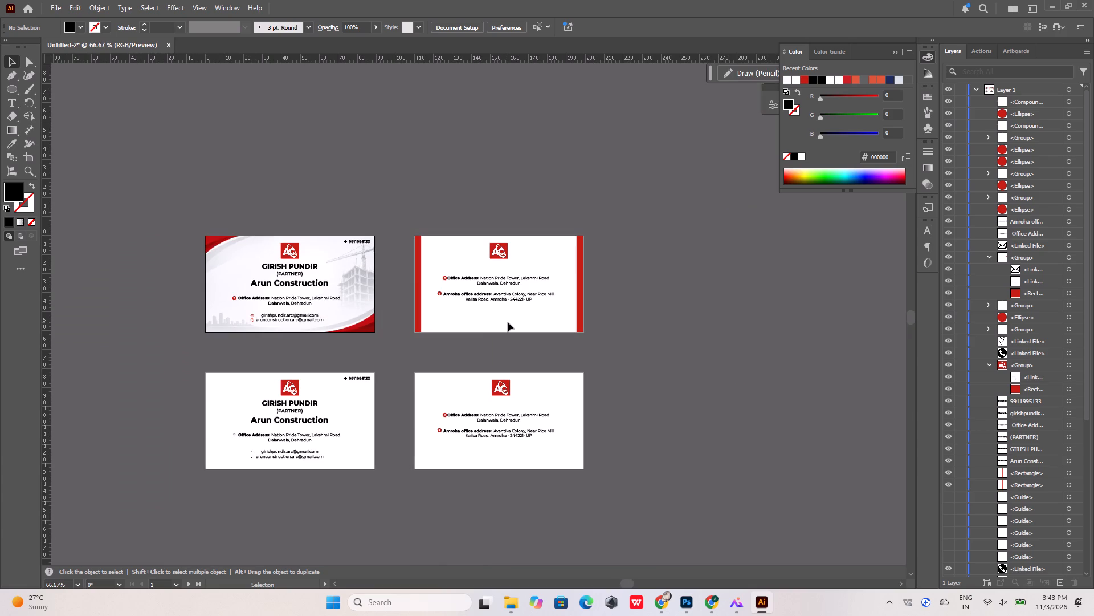
{"action": "left_click", "coordinate": [55, 4]}
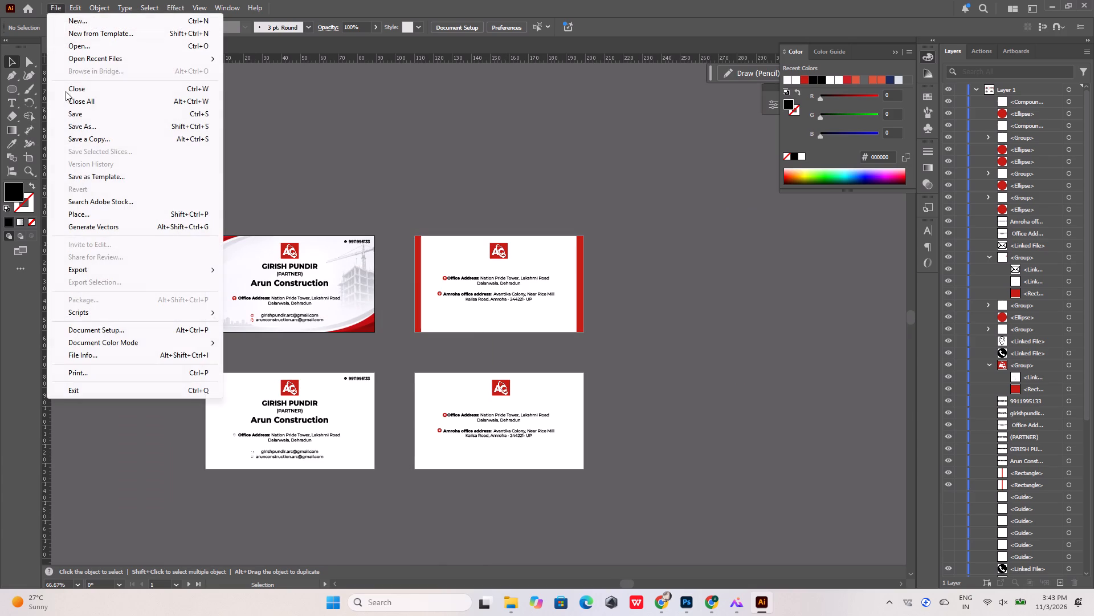
{"action": "left_click", "coordinate": [325, 205]}
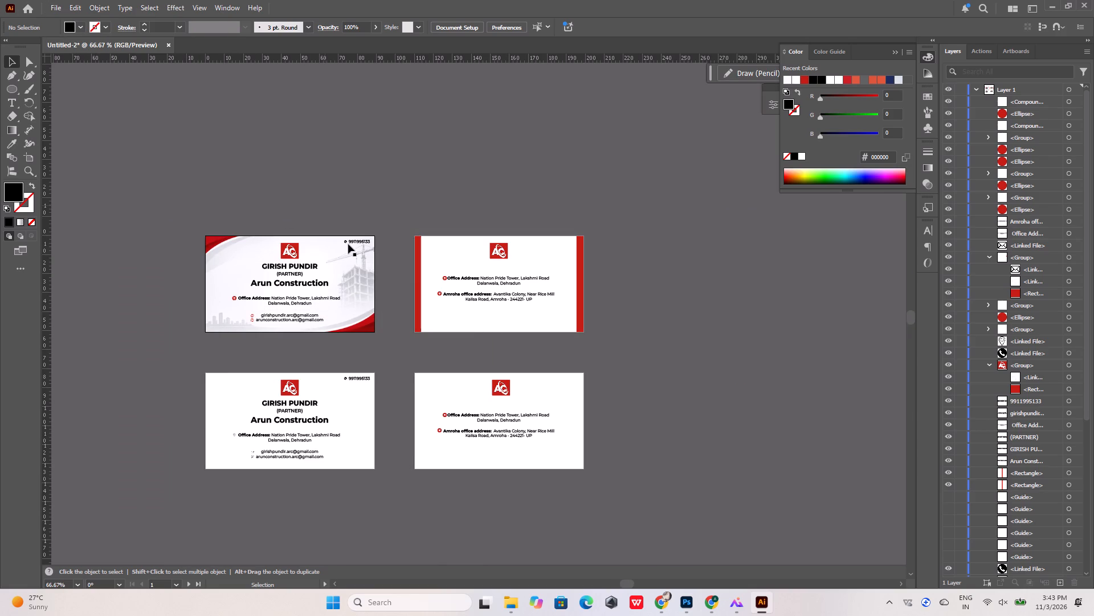
{"action": "scroll", "coordinate": [348, 244], "scroll_direction": "up", "scroll_amount": 6, "text": "alt"}
{"action": "scroll", "coordinate": [467, 233], "scroll_direction": "down", "scroll_amount": 2, "text": "alt"}
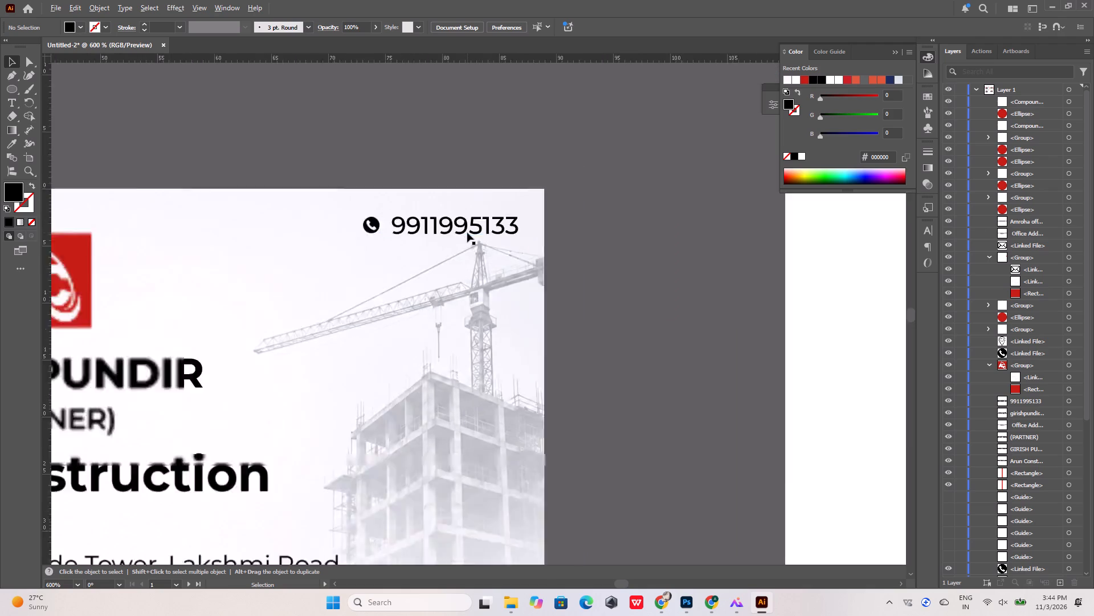
{"action": "scroll", "coordinate": [467, 233], "scroll_direction": "down", "scroll_amount": 1, "text": "alt"}
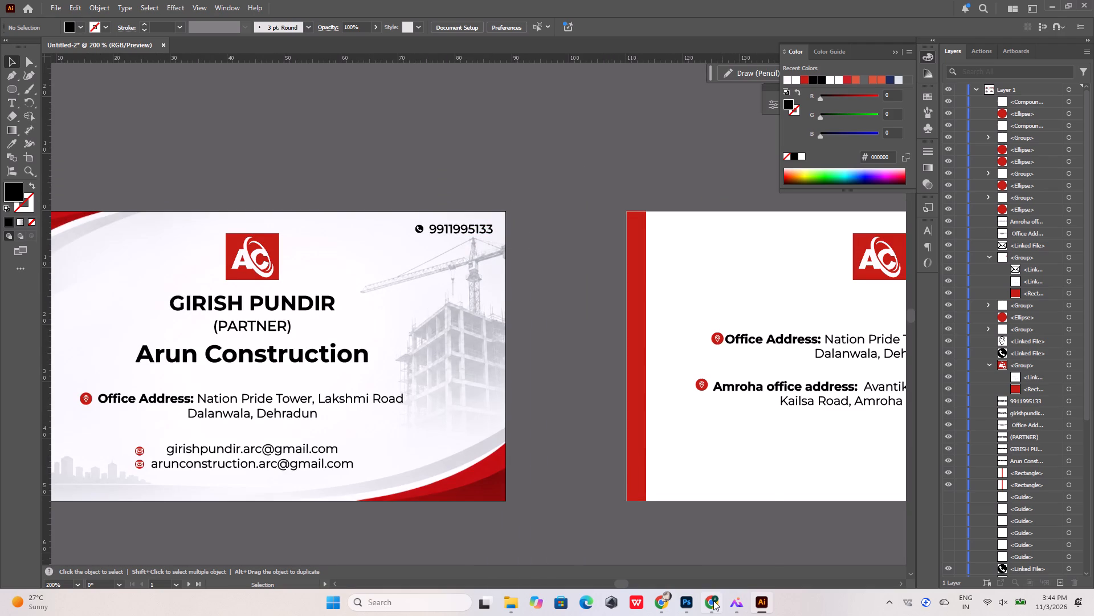
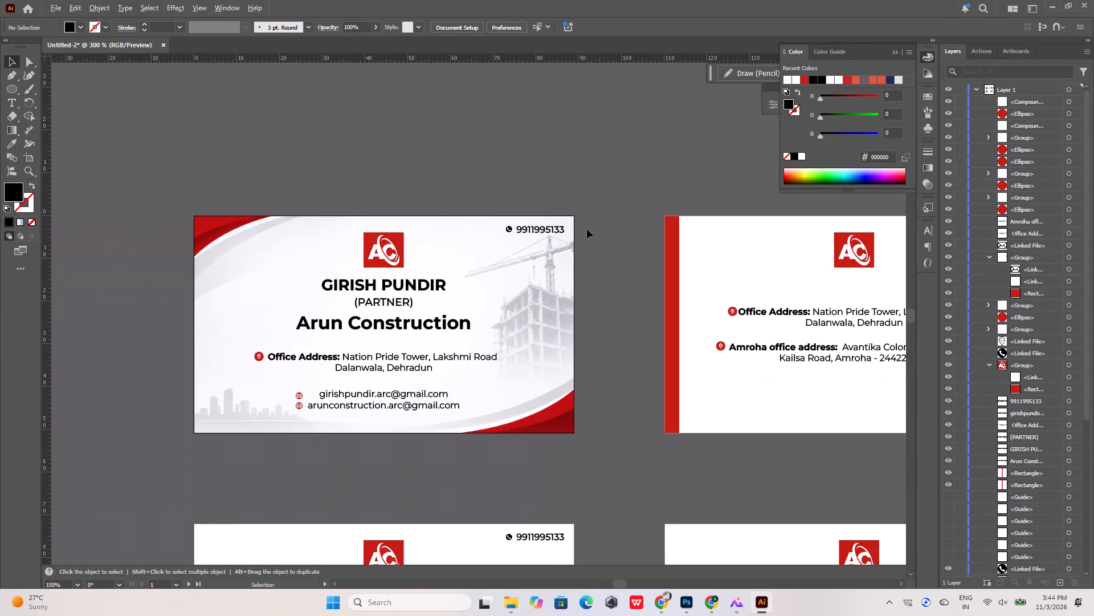
Export Artboards 1 and 2 for screens as JPG 100 at 4x scale into the RA folder in Downloads.
{"action": "left_click", "coordinate": [357, 124]}
{"action": "left_click", "coordinate": [54, 6]}
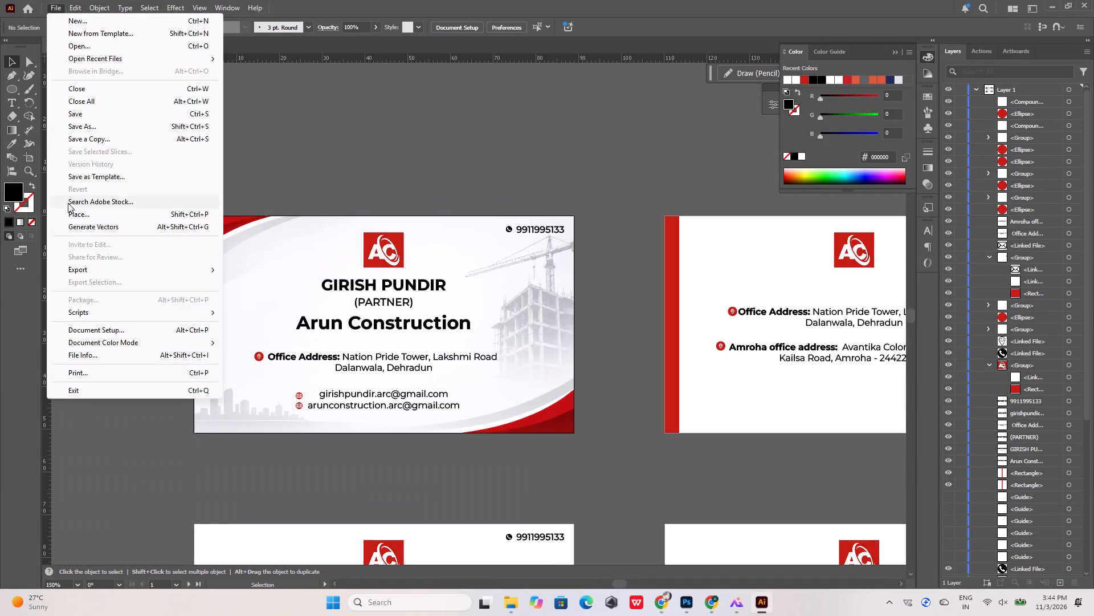
{"action": "left_click", "coordinate": [85, 266]}
{"action": "left_click", "coordinate": [277, 270]}
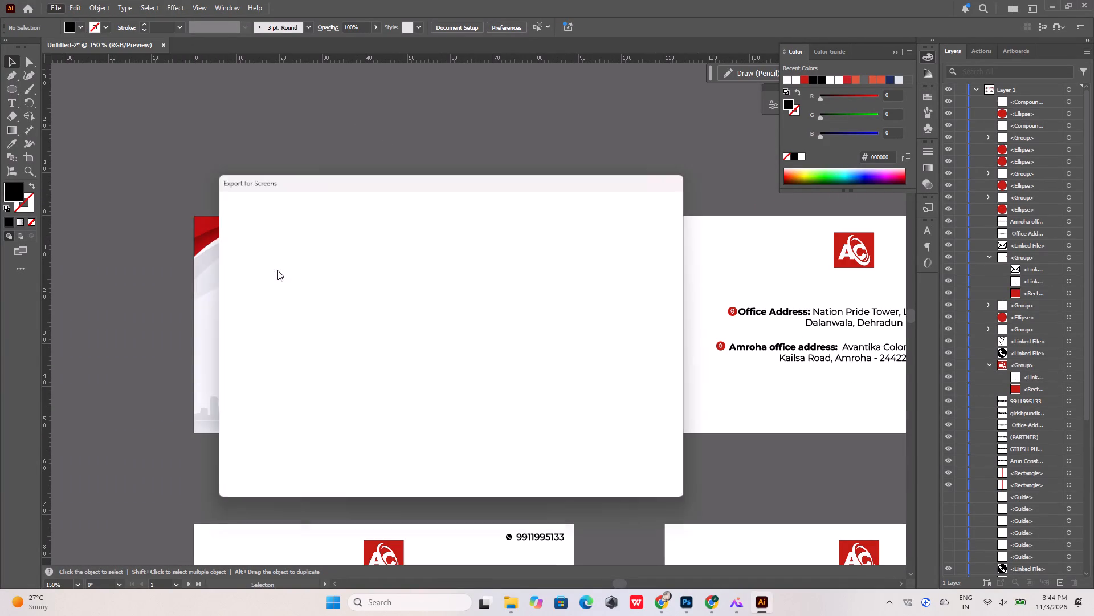
{"action": "left_click", "coordinate": [305, 254]}
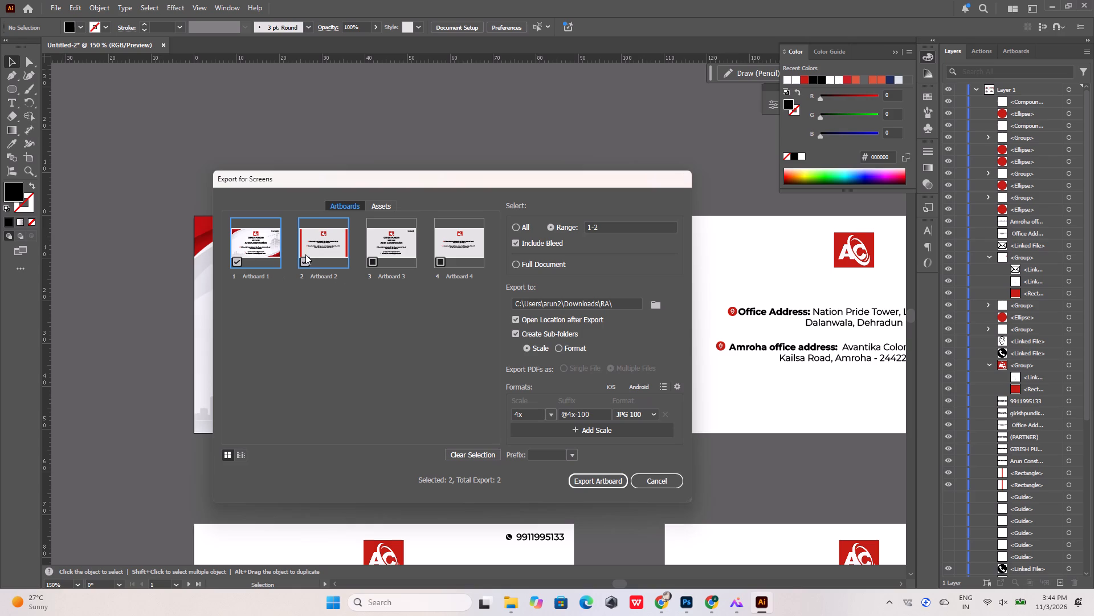
{"action": "left_click", "coordinate": [593, 474]}
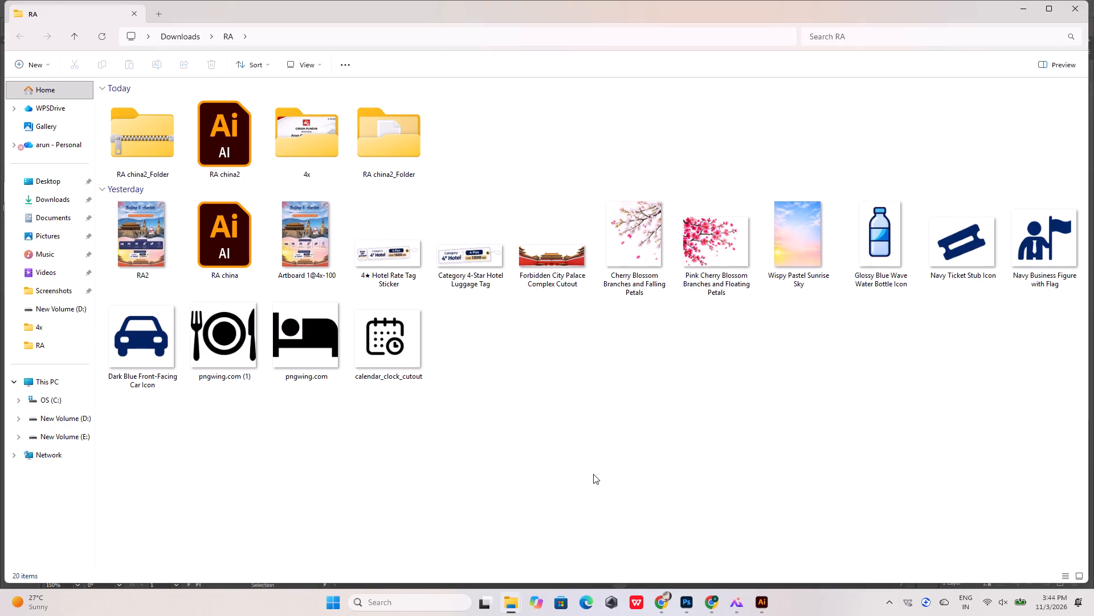
Open the exported Artboard 1 card image from the 4x folder and check both card sides in the image viewer.
{"action": "double_click", "coordinate": [319, 136]}
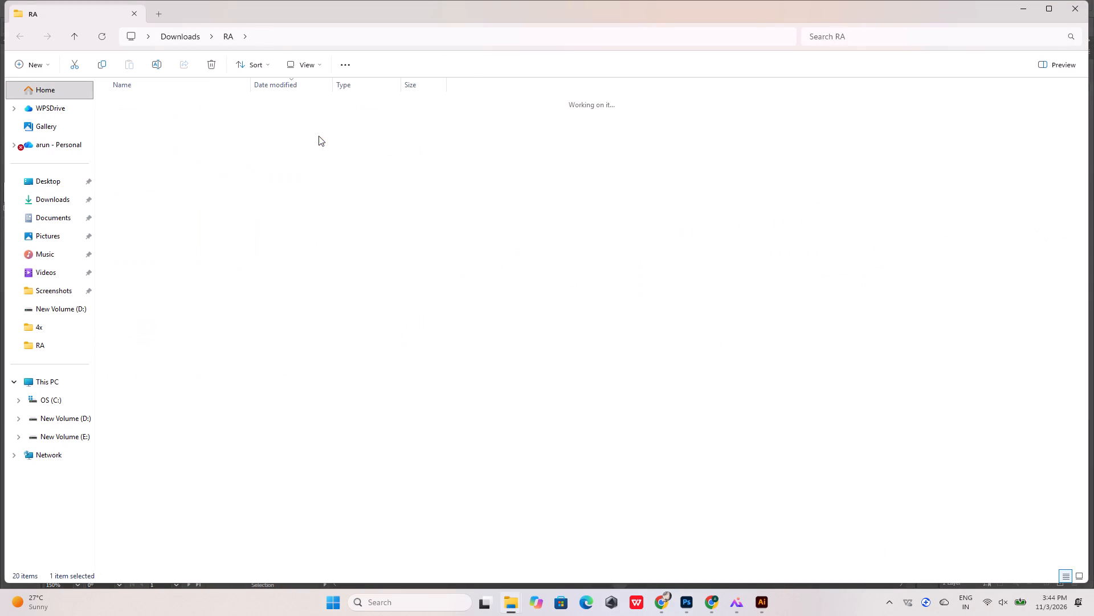
{"action": "double_click", "coordinate": [185, 118]}
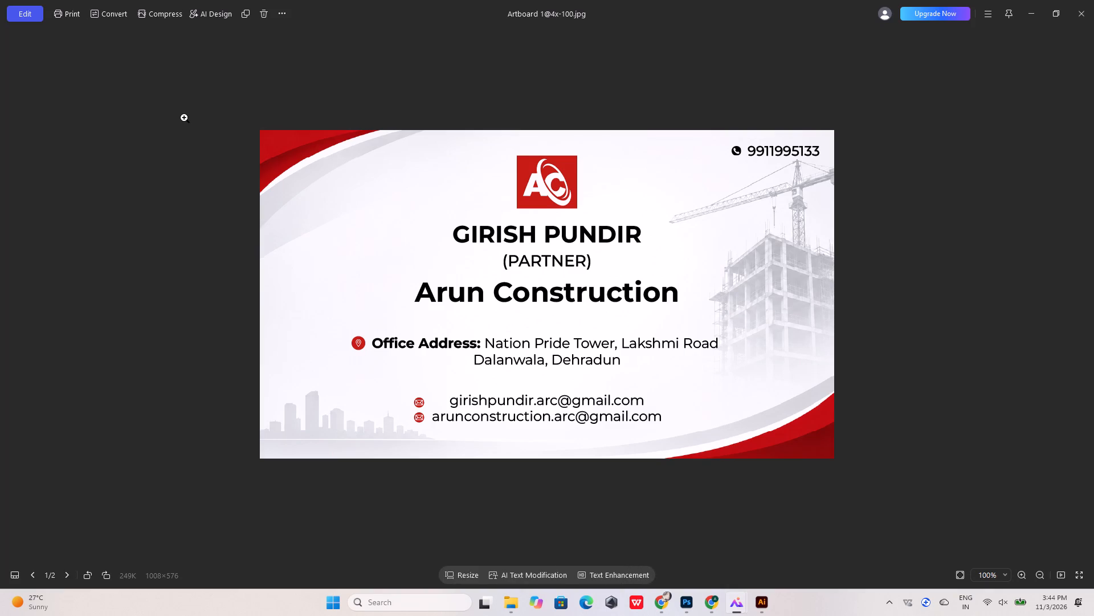
{"action": "key", "text": "Right"}
{"action": "key", "text": "Left"}
{"action": "scroll", "coordinate": [382, 395], "scroll_direction": "up", "scroll_amount": 4}
{"action": "scroll", "coordinate": [383, 396], "scroll_direction": "down", "scroll_amount": 3}
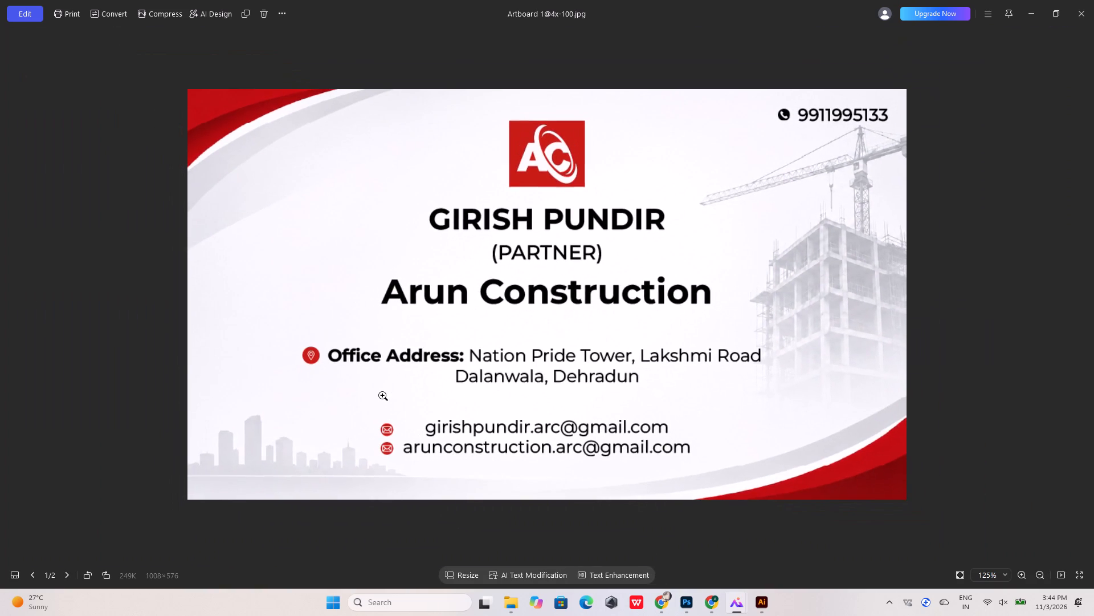
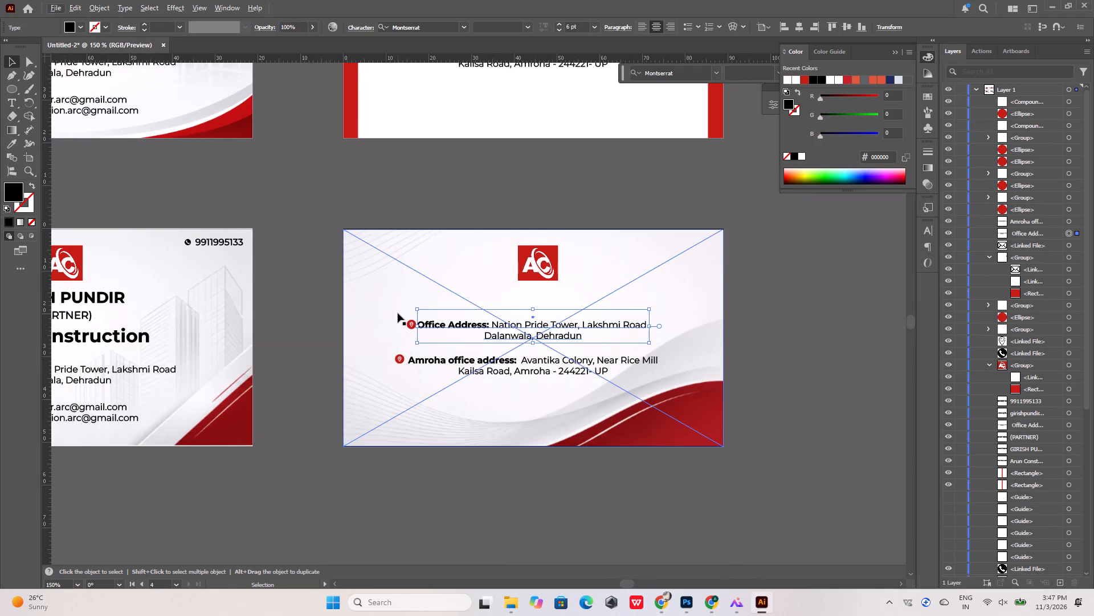
{"action": "left_click", "coordinate": [631, 297]}
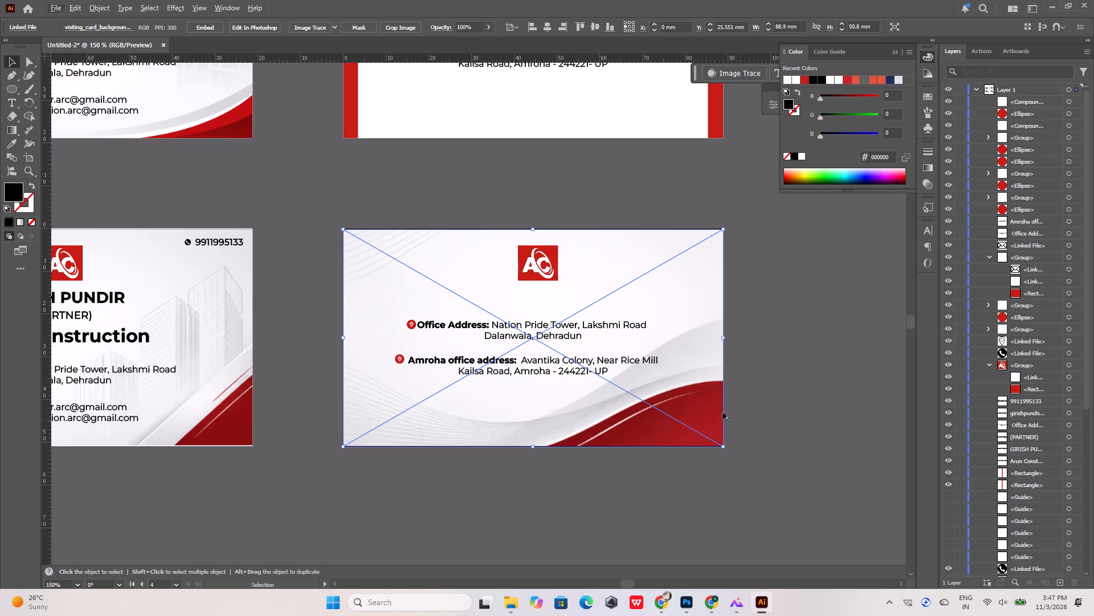
{"action": "scroll", "coordinate": [722, 412], "scroll_direction": "up", "scroll_amount": 2, "text": "alt"}
{"action": "left_click", "coordinate": [781, 374]}
{"action": "left_click", "coordinate": [702, 307]}
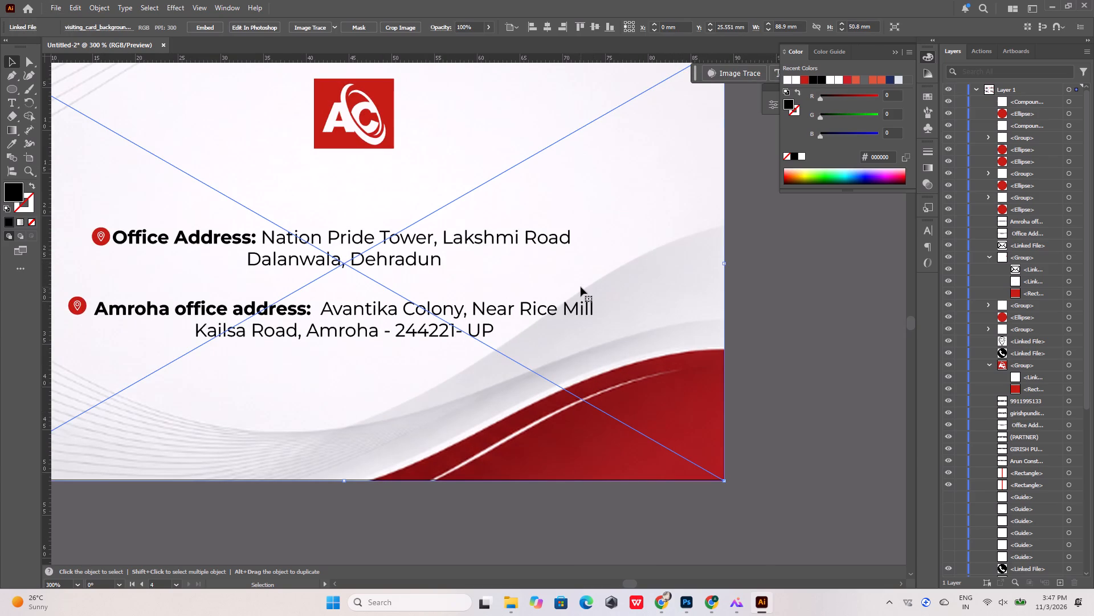
{"action": "left_click", "coordinate": [769, 275]}
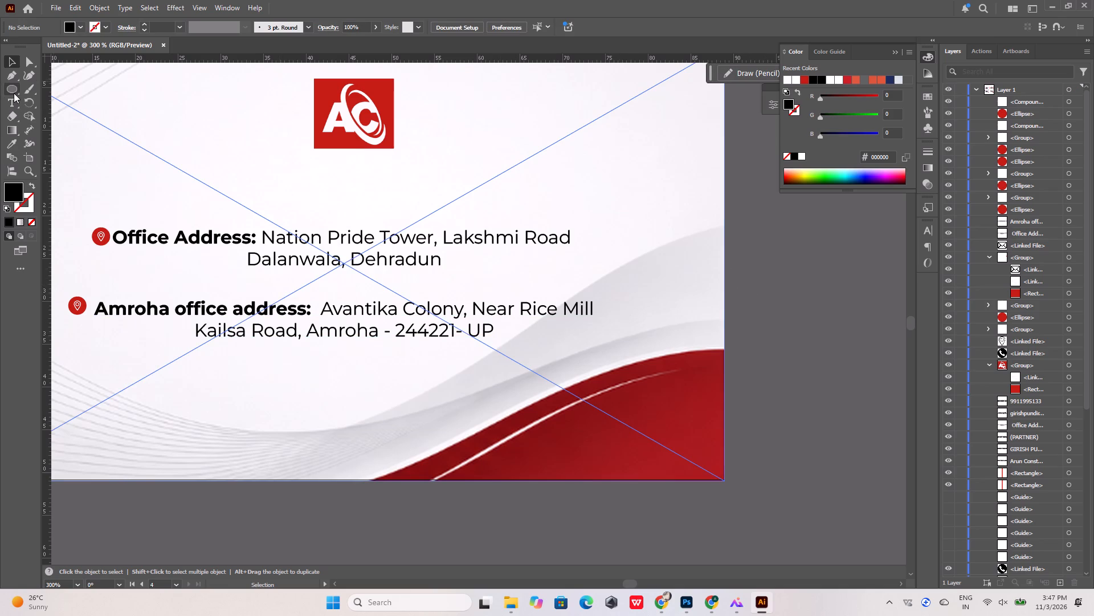
Trace the upper grey wave on the lower back card with the Pen tool as a closed path with no fill.
{"action": "left_click", "coordinate": [10, 76]}
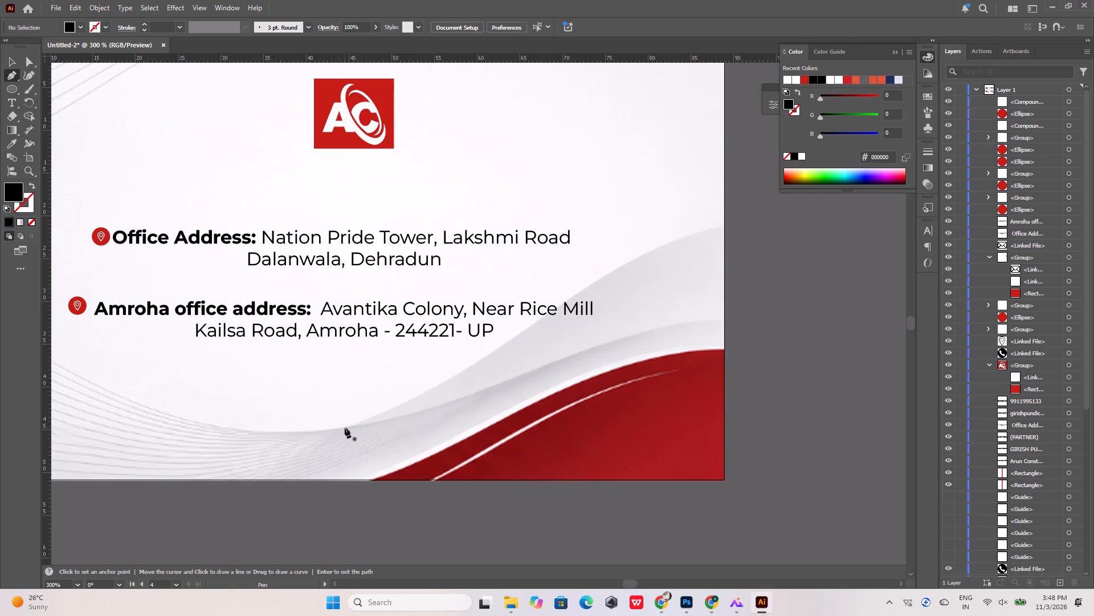
{"action": "left_click", "coordinate": [346, 427]}
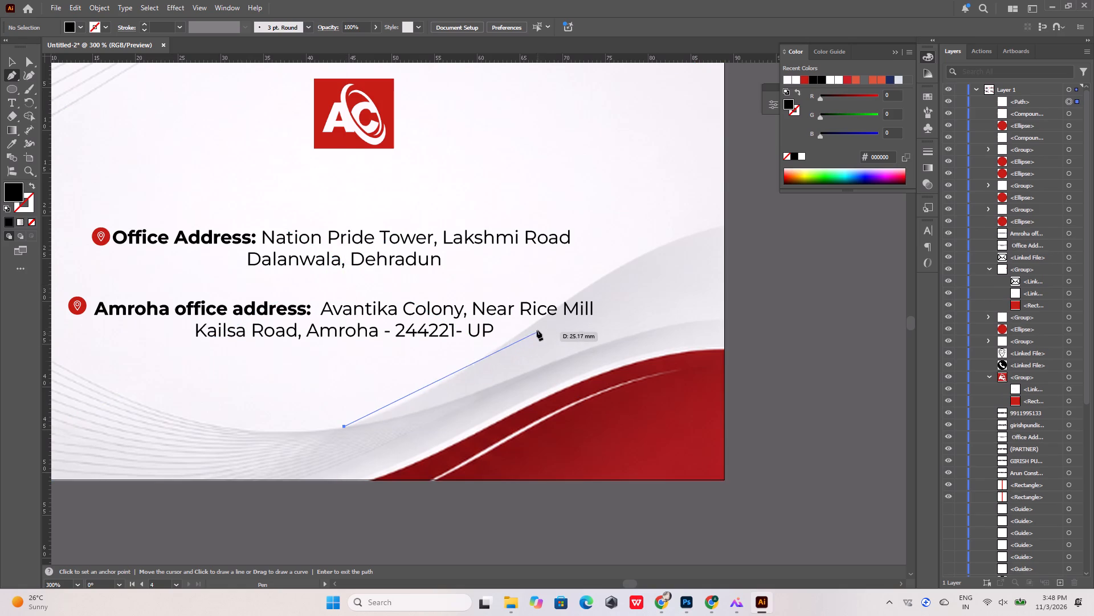
{"action": "left_click_drag", "start_coordinate": [538, 322], "coordinate": [550, 302]}
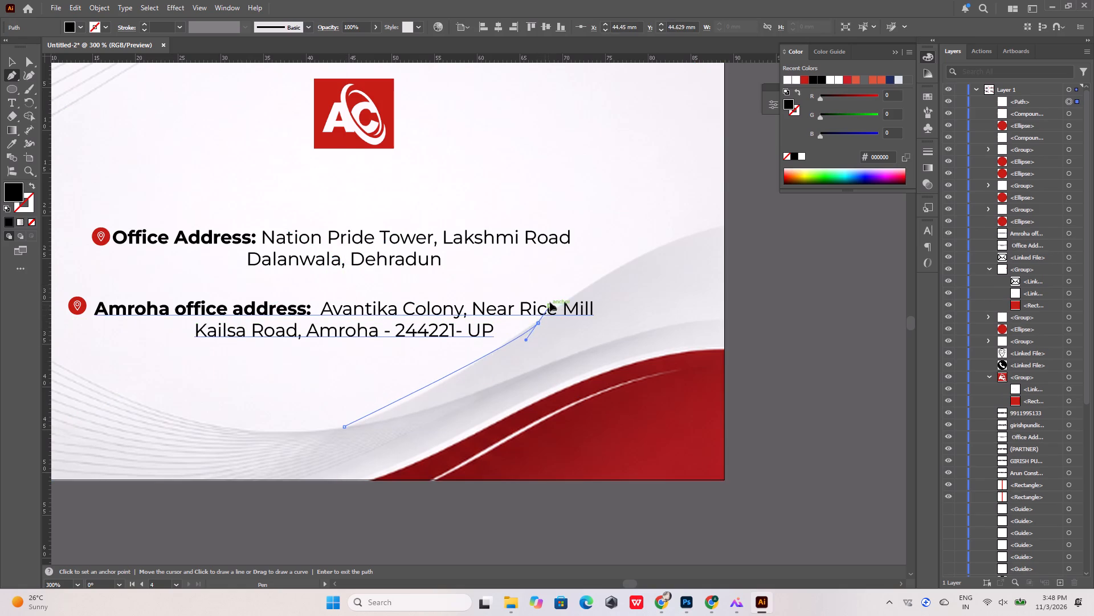
{"action": "left_click_drag", "start_coordinate": [550, 302], "coordinate": [597, 274]}
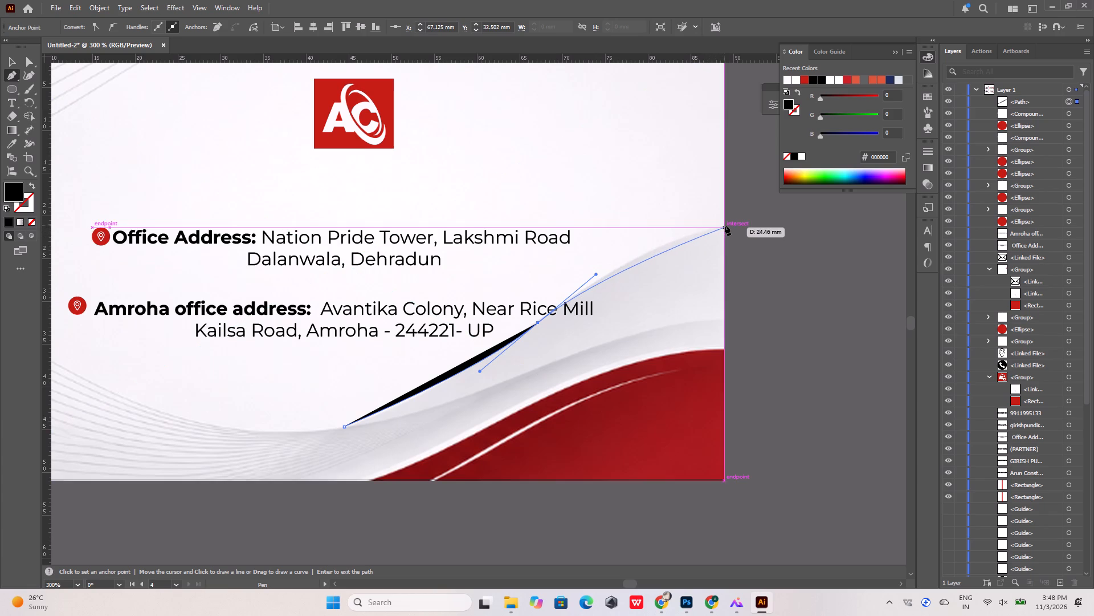
{"action": "left_click", "coordinate": [725, 225]}
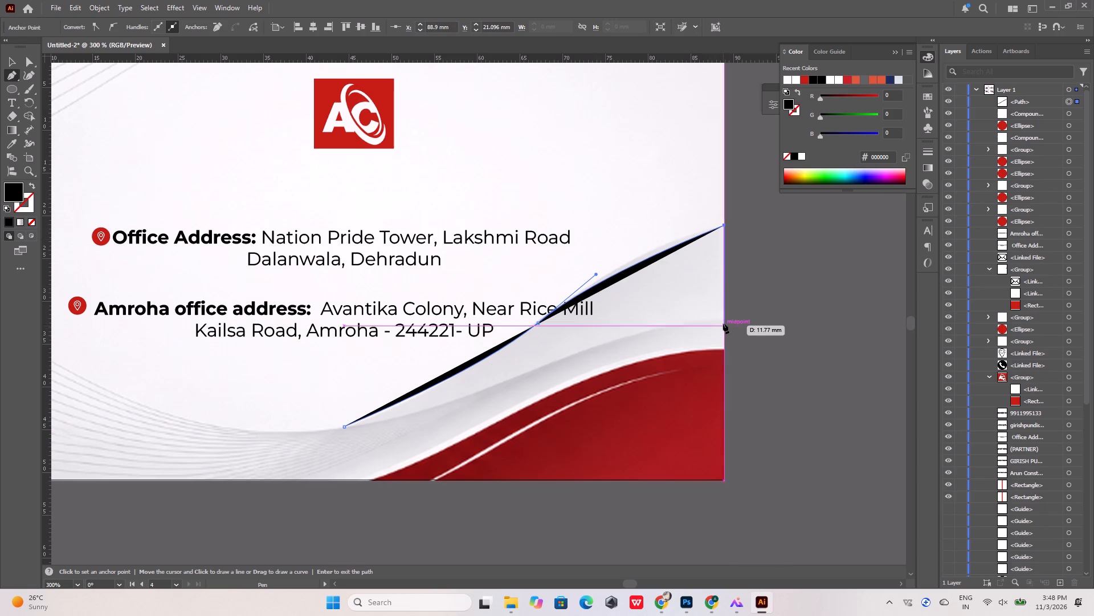
{"action": "left_click", "coordinate": [723, 318]}
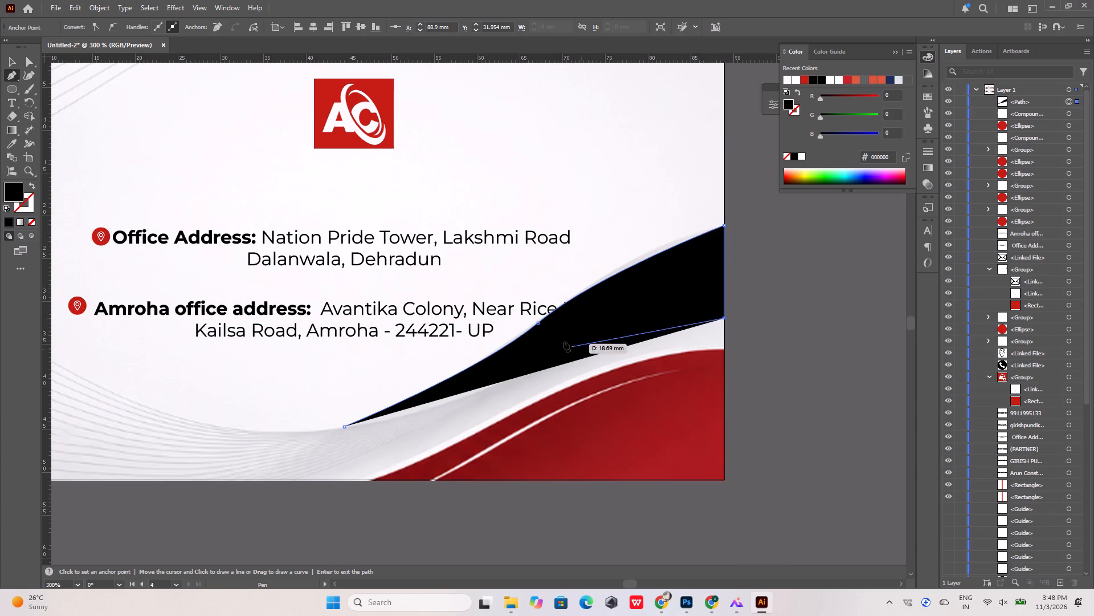
{"action": "left_click", "coordinate": [31, 221]}
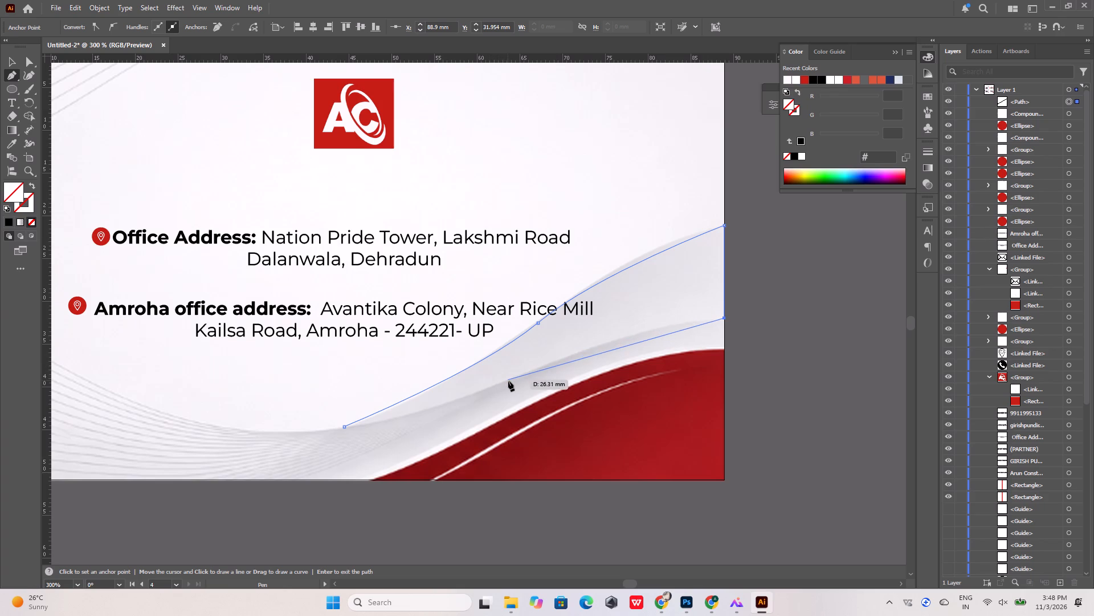
{"action": "left_click_drag", "start_coordinate": [508, 380], "coordinate": [395, 431]}
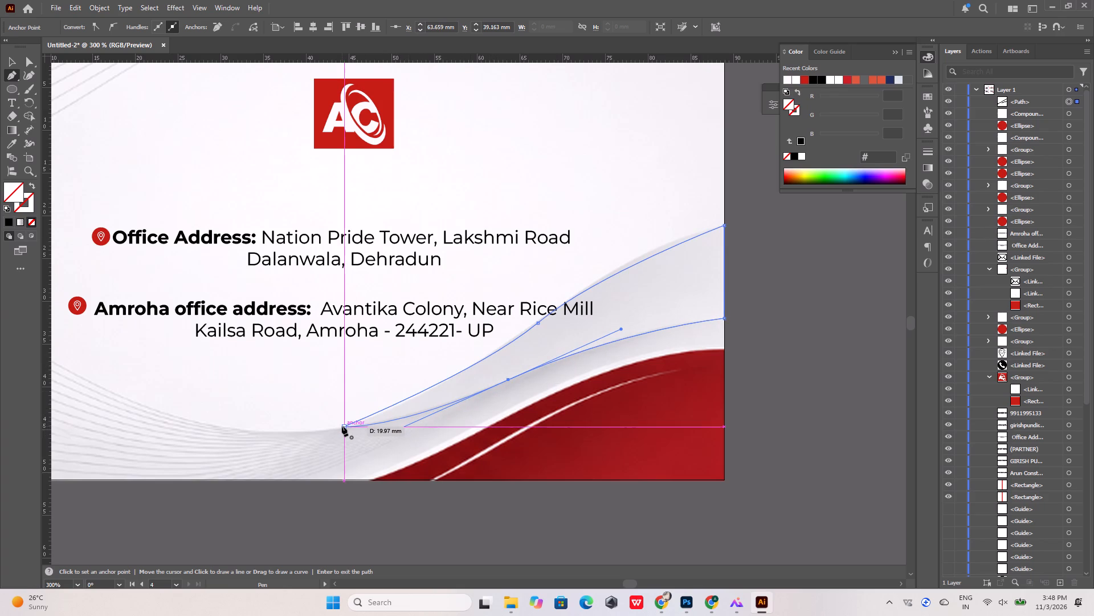
{"action": "left_click", "coordinate": [342, 426]}
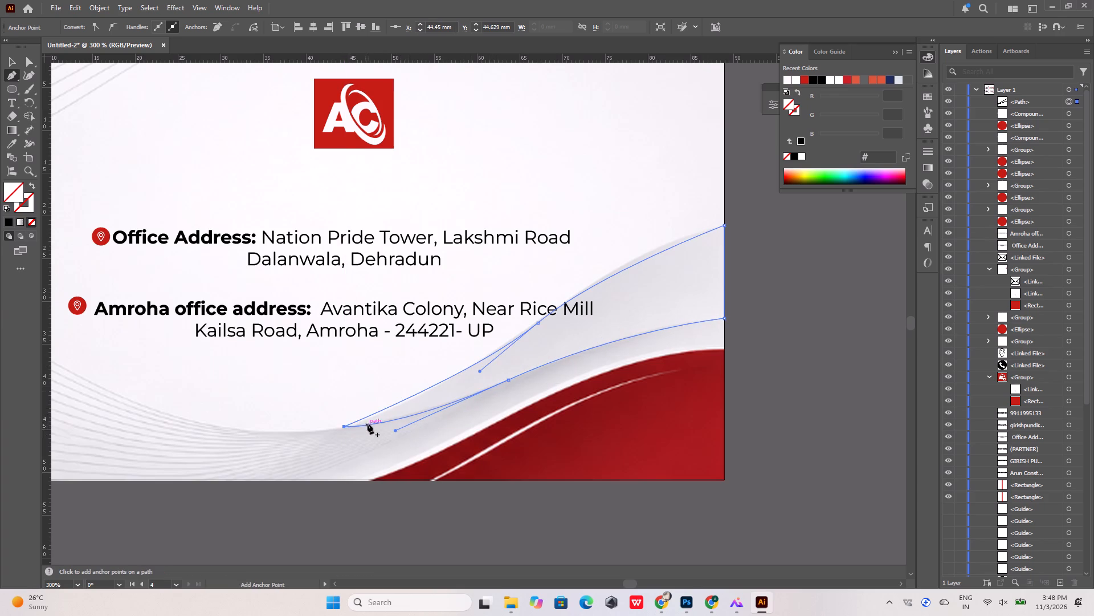
Adjust the middle anchor and its lower handle on the traced path's upper edge to follow the grey wave more closely.
{"action": "scroll", "coordinate": [425, 383], "scroll_direction": "up", "scroll_amount": 4, "text": "alt"}
{"action": "scroll", "coordinate": [288, 376], "scroll_direction": "down", "scroll_amount": 4, "text": "alt"}
{"action": "scroll", "coordinate": [485, 302], "scroll_direction": "up", "scroll_amount": 2, "text": "alt"}
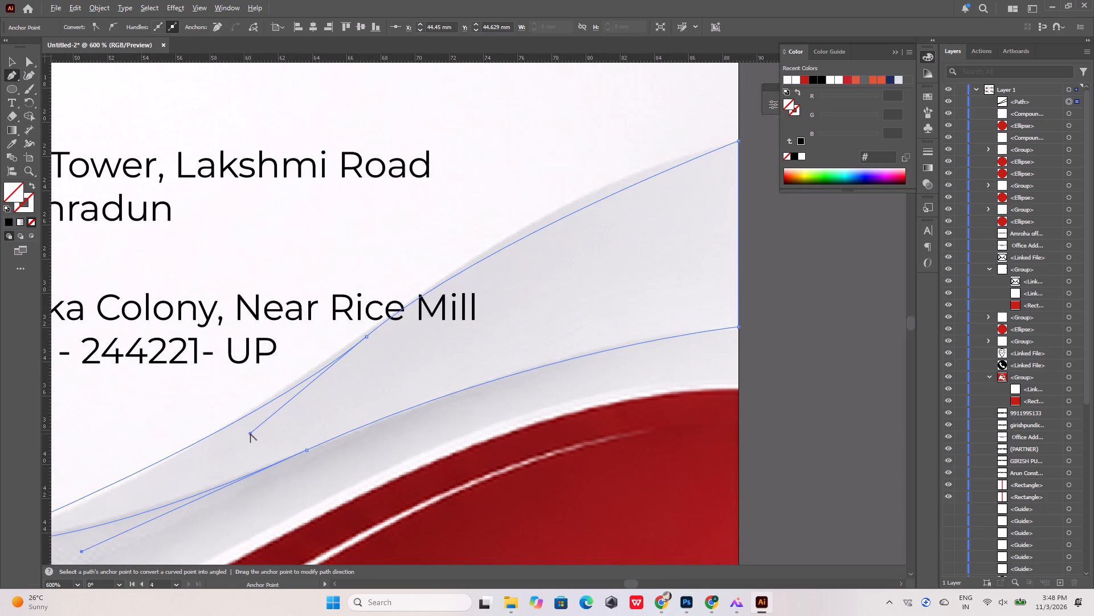
{"action": "left_click_drag", "start_coordinate": [250, 433], "coordinate": [252, 438], "text": "alt"}
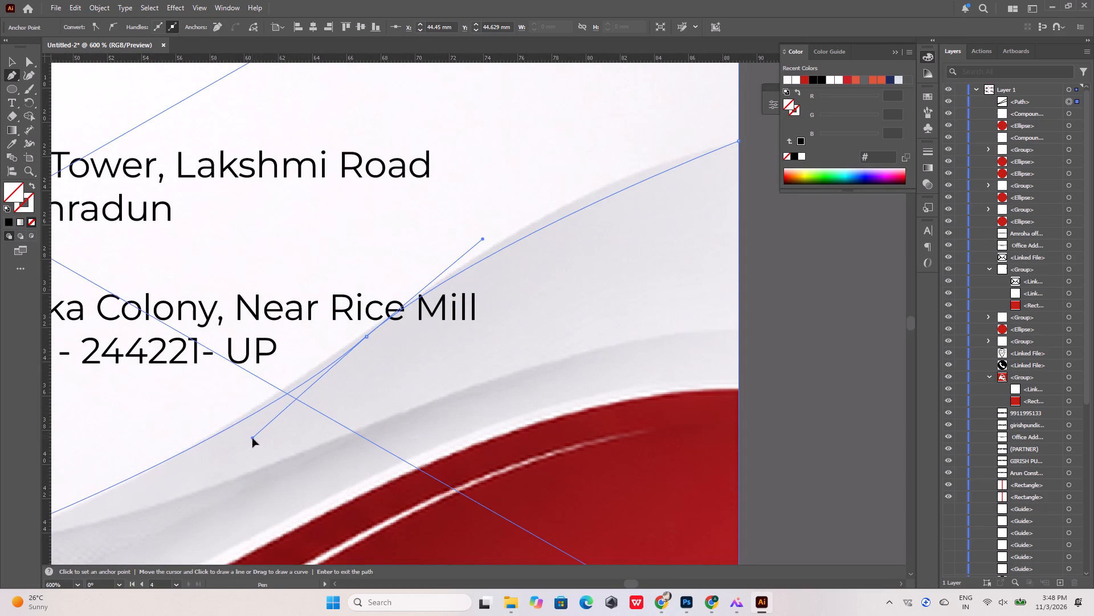
{"action": "left_click_drag", "start_coordinate": [252, 438], "coordinate": [251, 439], "text": "alt"}
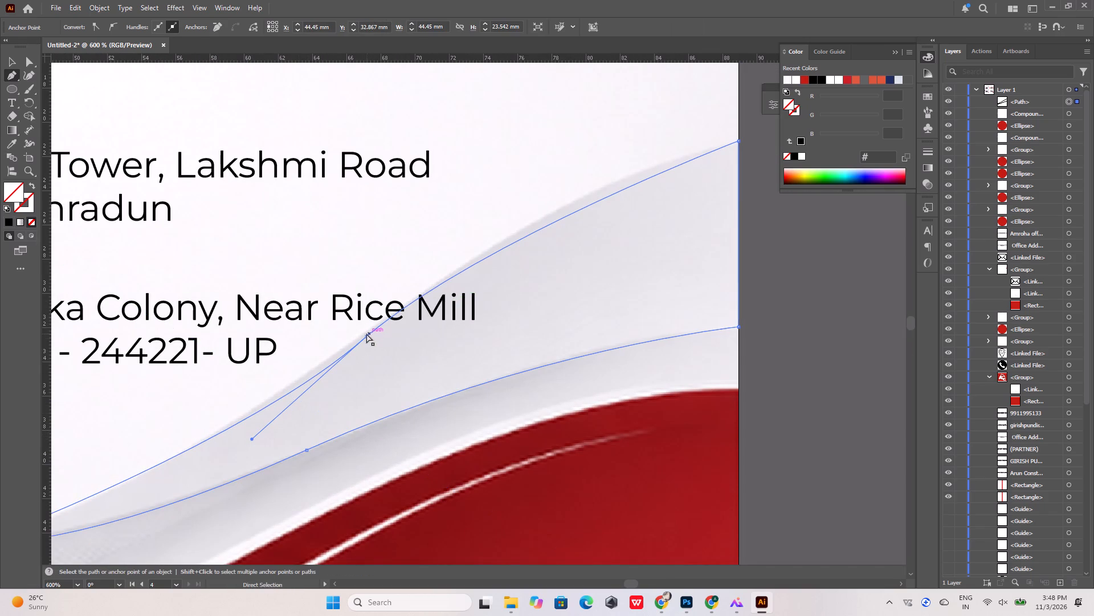
{"action": "left_click_drag", "start_coordinate": [366, 334], "coordinate": [349, 341], "text": "ctrl"}
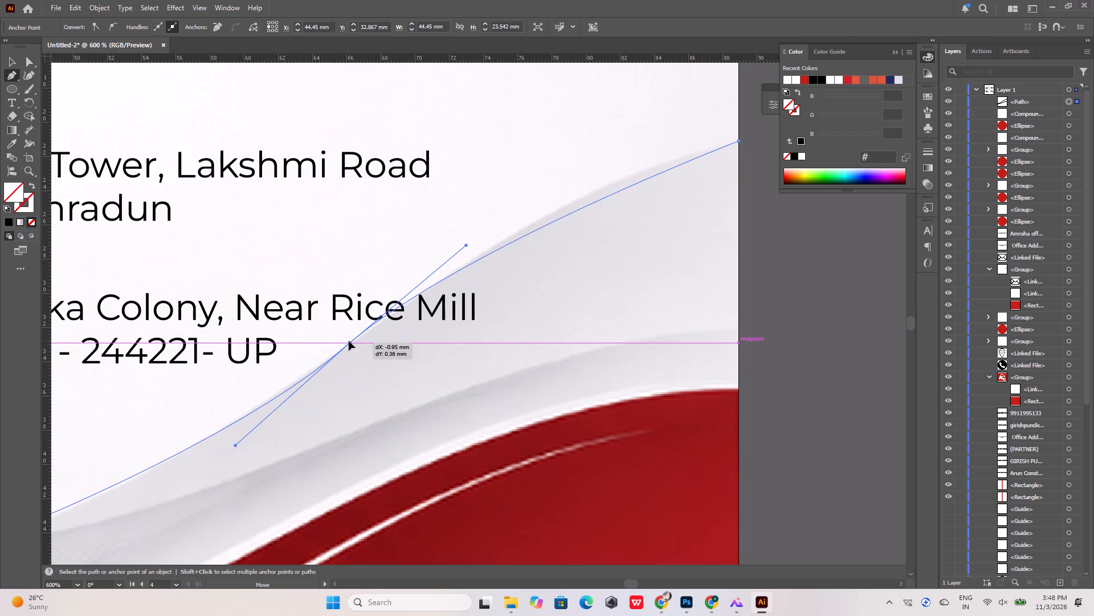
{"action": "left_click_drag", "start_coordinate": [349, 341], "coordinate": [348, 341], "text": "ctrl"}
Adjust the traced path's top end anchor at the card edge and the middle anchor's upper handle to follow the grey wave.
{"action": "scroll", "coordinate": [347, 334], "scroll_direction": "down", "scroll_amount": 3, "text": "alt"}
{"action": "scroll", "coordinate": [284, 370], "scroll_direction": "up", "scroll_amount": 2, "text": "alt"}
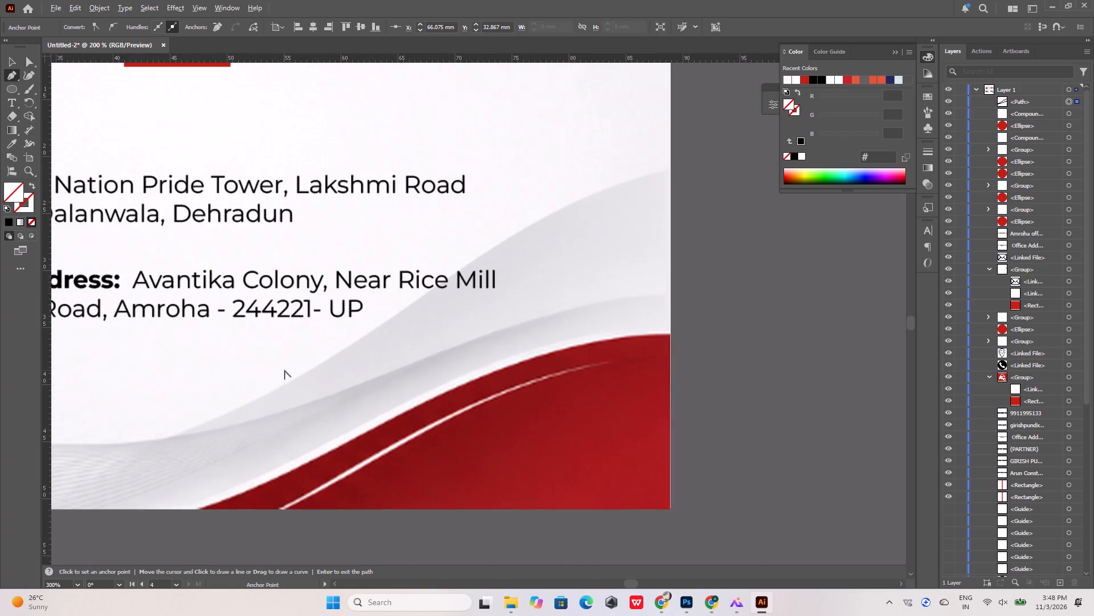
{"action": "scroll", "coordinate": [324, 408], "scroll_direction": "up", "scroll_amount": 3, "text": "alt"}
{"action": "scroll", "coordinate": [450, 330], "scroll_direction": "down", "scroll_amount": 3, "text": "alt"}
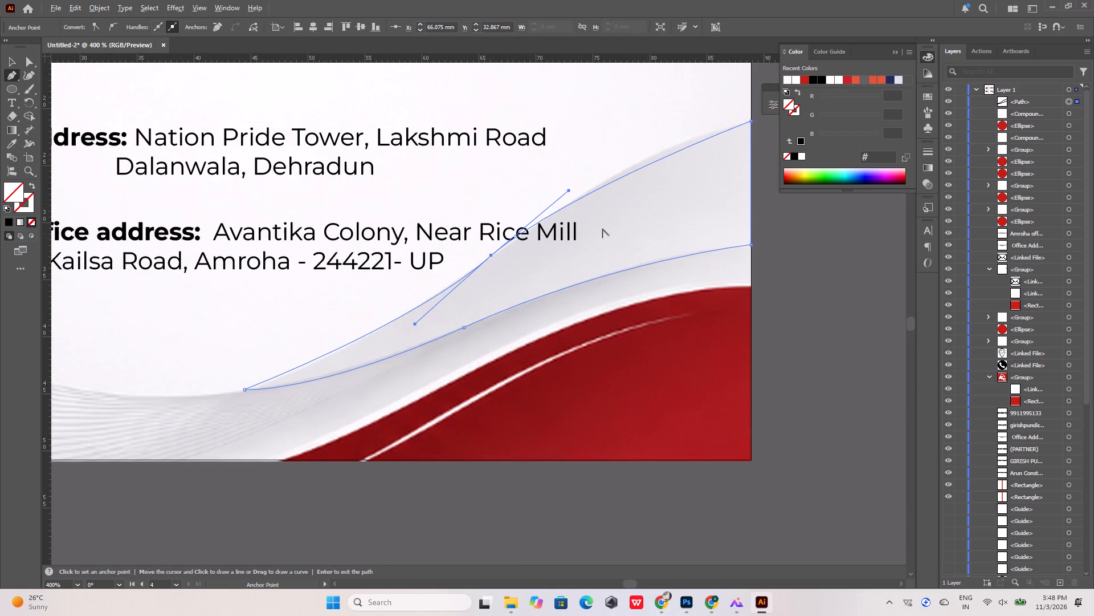
{"action": "scroll", "coordinate": [763, 116], "scroll_direction": "up", "scroll_amount": 3, "text": "alt"}
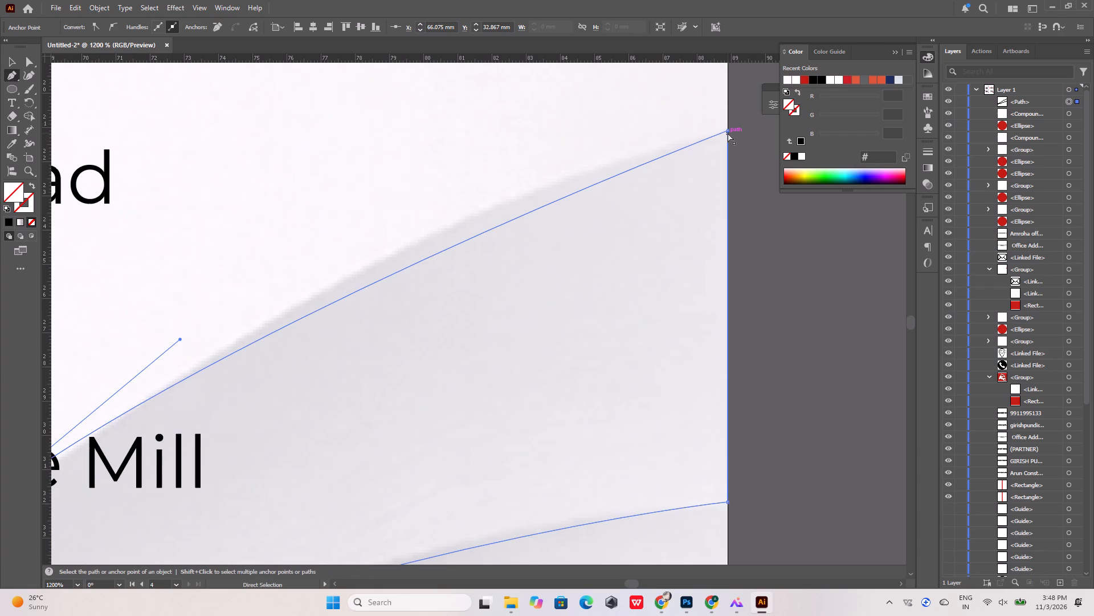
{"action": "left_click", "coordinate": [728, 129], "text": "ctrl"}
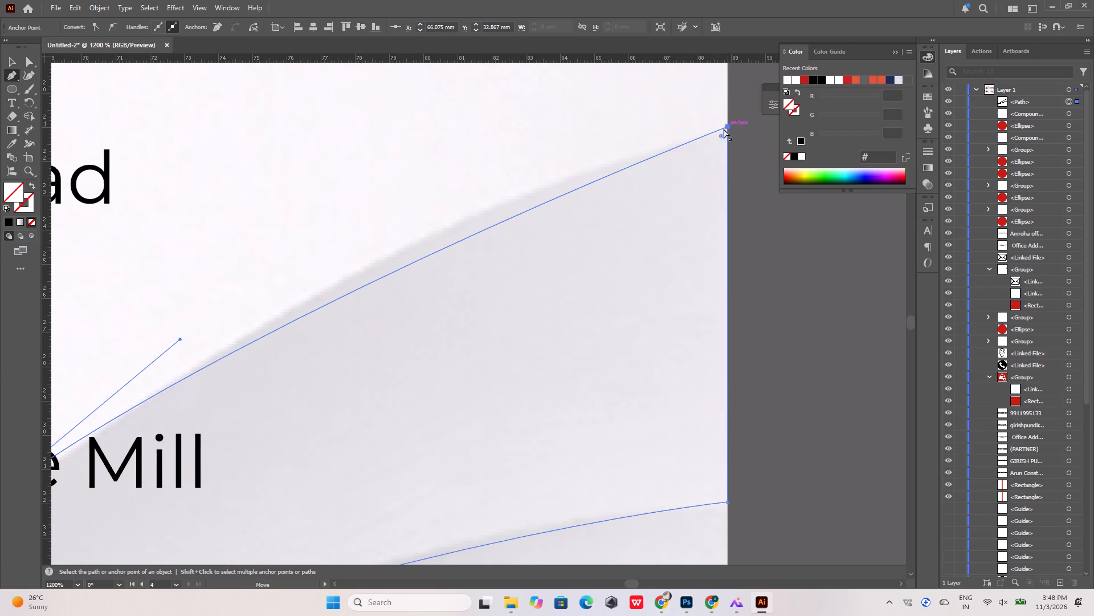
{"action": "left_click_drag", "start_coordinate": [179, 338], "coordinate": [211, 291], "text": "alt"}
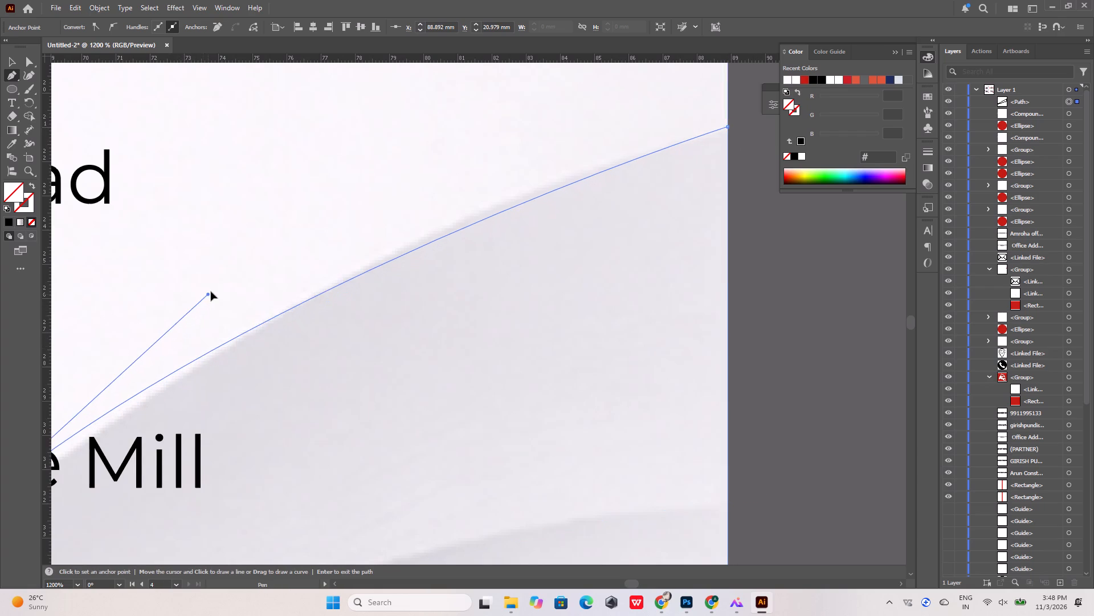
{"action": "left_click_drag", "start_coordinate": [211, 291], "coordinate": [380, 204], "text": "alt"}
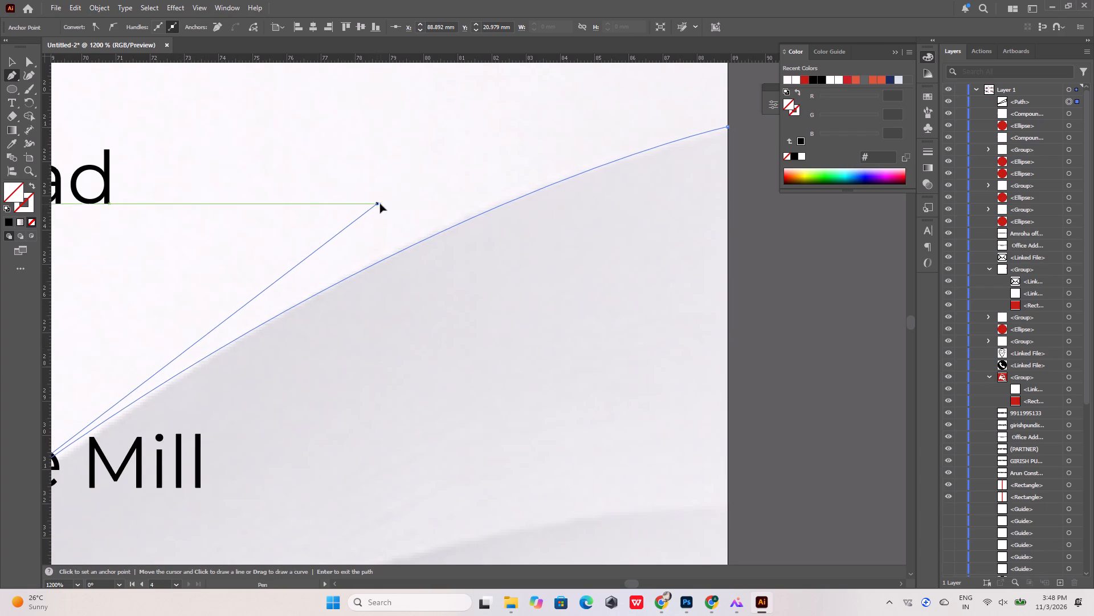
{"action": "left_click_drag", "start_coordinate": [380, 204], "coordinate": [381, 203], "text": "alt"}
Refine the traced path's middle anchor and extend its lower handle so the lower part of the upper edge follows the wave.
{"action": "scroll", "coordinate": [429, 234], "scroll_direction": "down", "scroll_amount": 3, "text": "alt"}
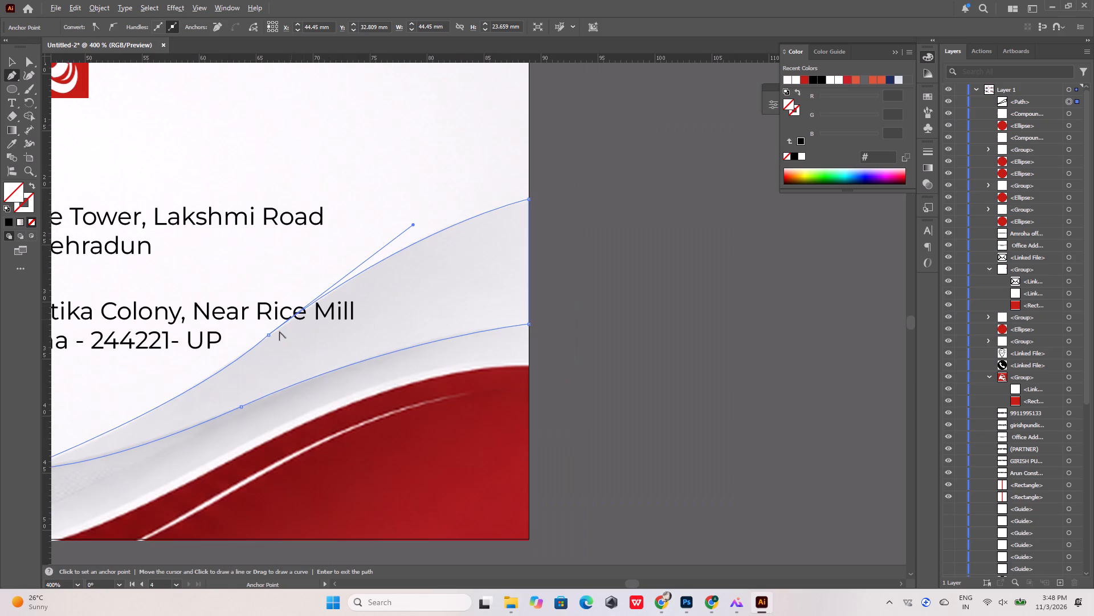
{"action": "scroll", "coordinate": [263, 344], "scroll_direction": "up", "scroll_amount": 4, "text": "alt"}
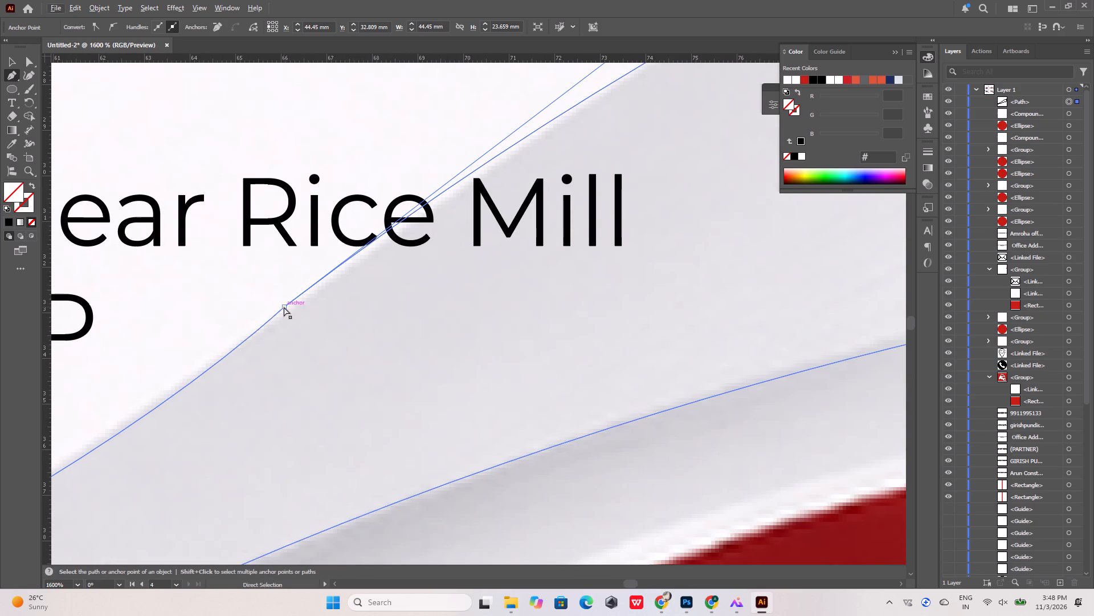
{"action": "left_click", "coordinate": [284, 307], "text": "ctrl"}
{"action": "scroll", "coordinate": [313, 317], "scroll_direction": "down", "scroll_amount": 3, "text": "alt"}
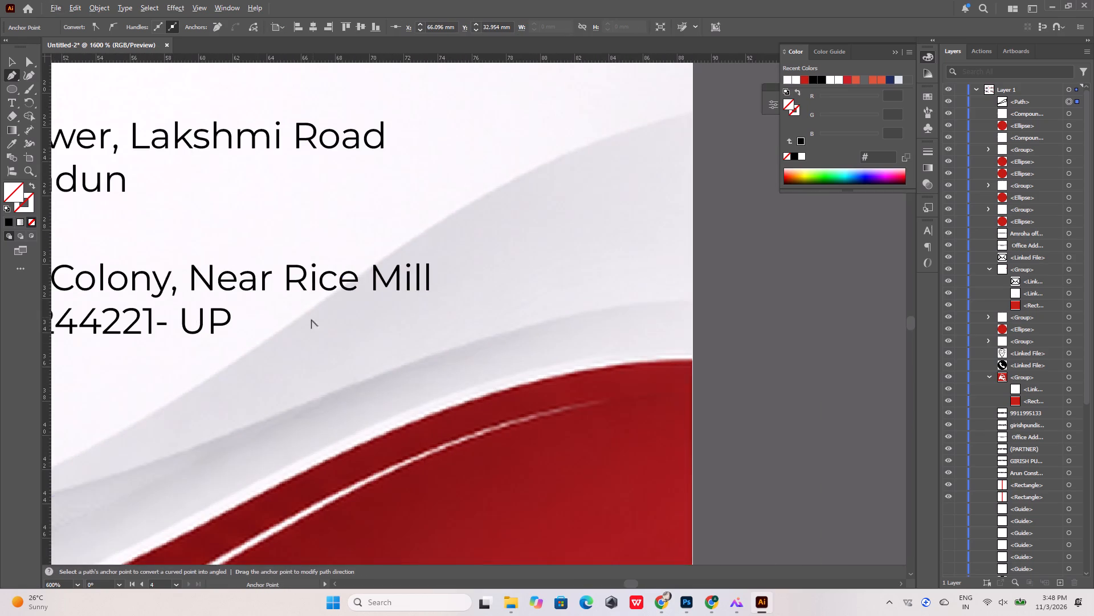
{"action": "scroll", "coordinate": [365, 313], "scroll_direction": "down", "scroll_amount": 3, "text": "alt"}
{"action": "scroll", "coordinate": [258, 344], "scroll_direction": "up", "scroll_amount": 3, "text": "alt"}
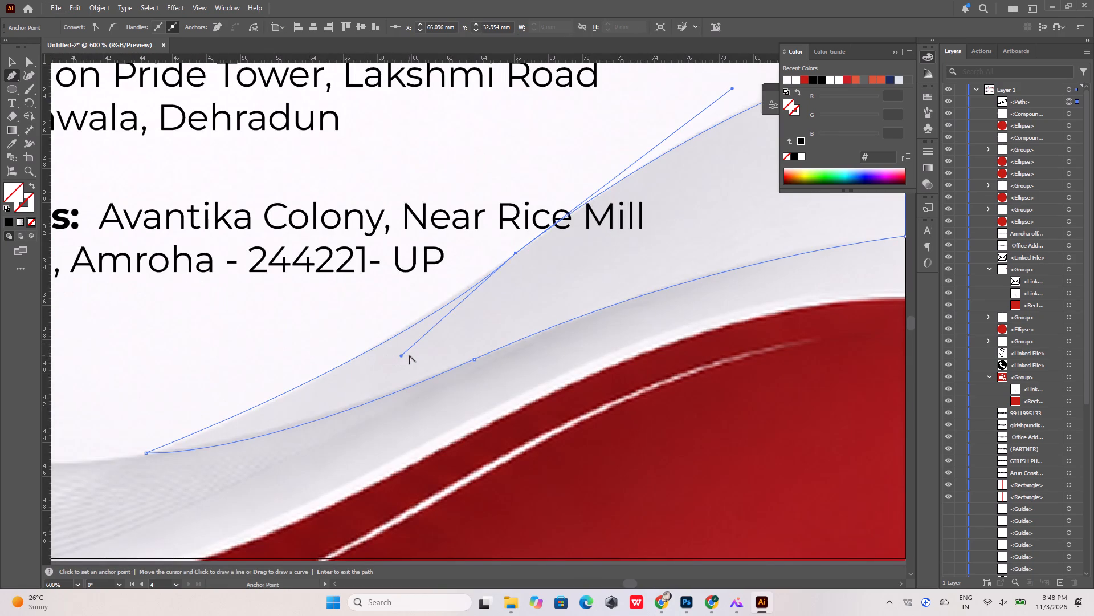
{"action": "left_click_drag", "start_coordinate": [401, 354], "coordinate": [354, 355], "text": "alt"}
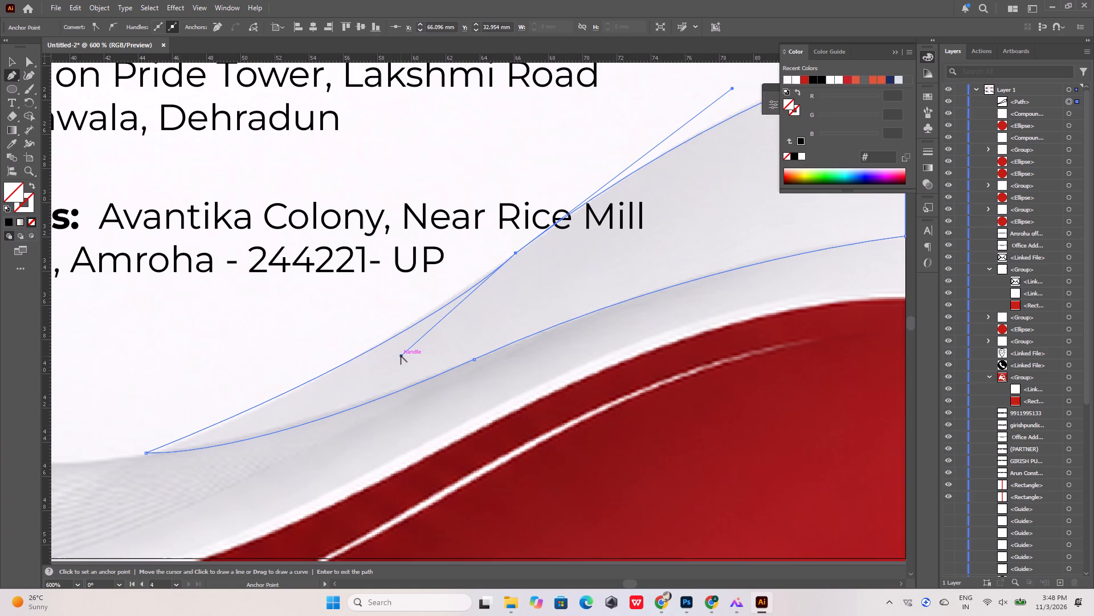
{"action": "left_click_drag", "start_coordinate": [400, 355], "coordinate": [326, 390], "text": "alt"}
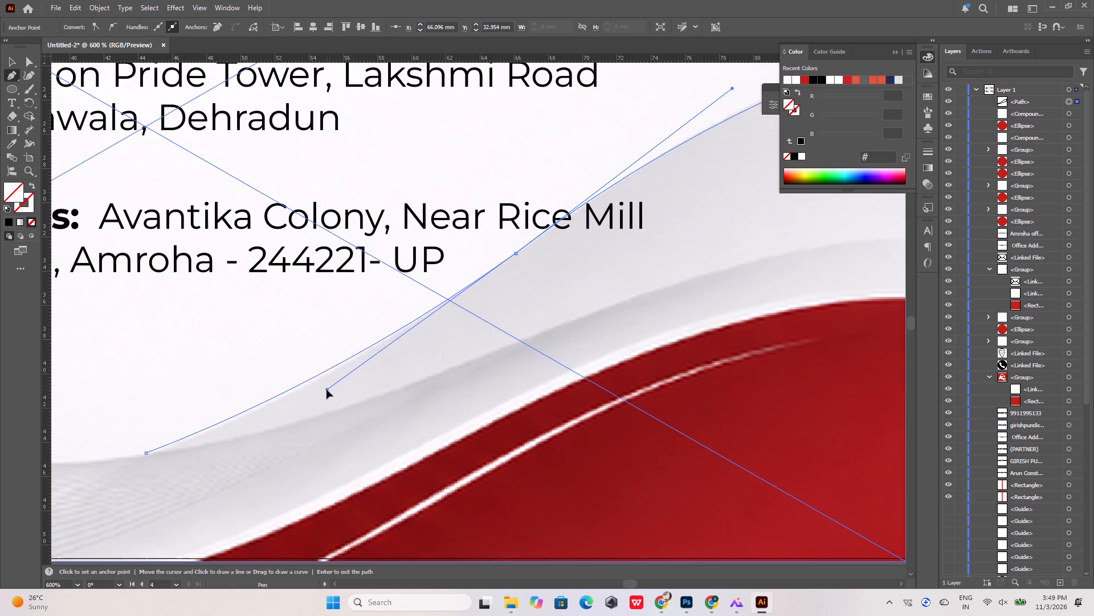
{"action": "left_click_drag", "start_coordinate": [326, 390], "coordinate": [299, 411], "text": "alt"}
{"action": "scroll", "coordinate": [264, 378], "scroll_direction": "down", "scroll_amount": 4, "text": "alt"}
{"action": "scroll", "coordinate": [403, 338], "scroll_direction": "up", "scroll_amount": 4, "text": "alt"}
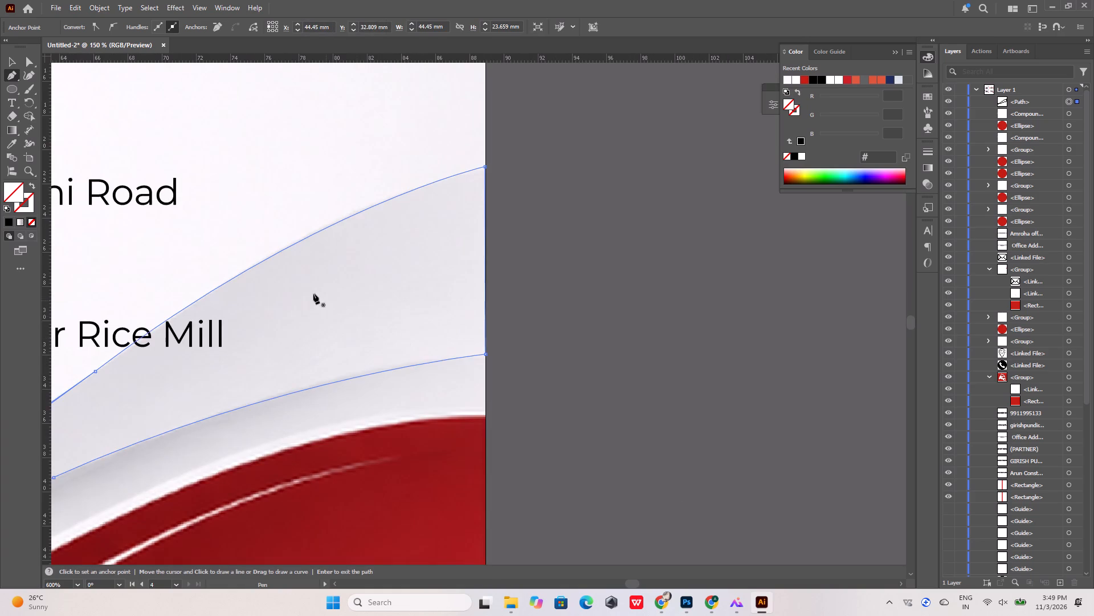
{"action": "scroll", "coordinate": [353, 267], "scroll_direction": "down", "scroll_amount": 3, "text": "alt"}
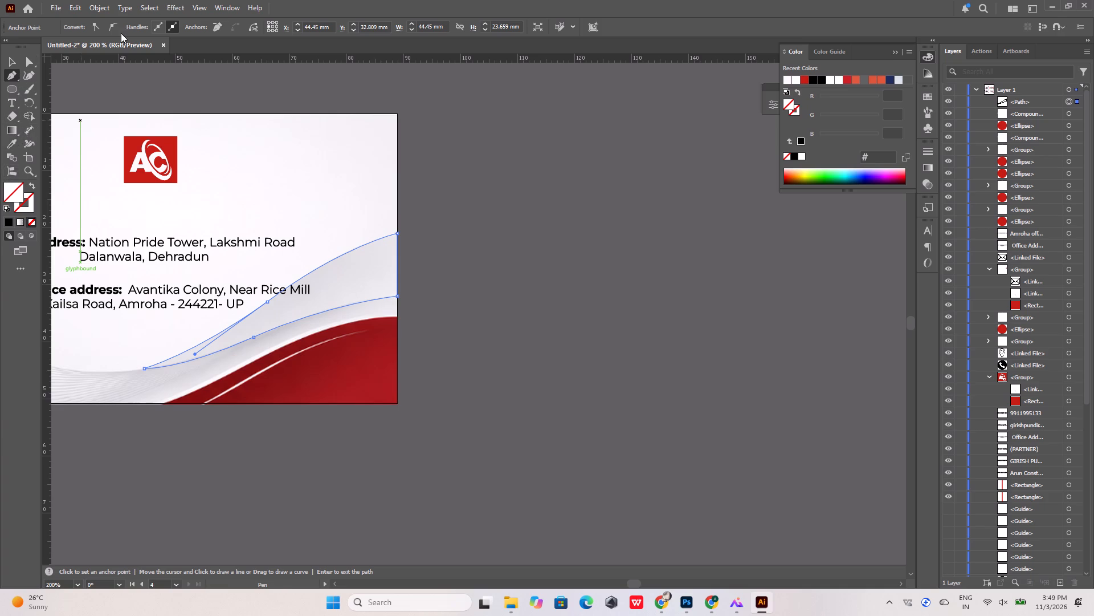
Fill the traced wave shape with the background colour #faf9fb sampled from the card's off-white area.
{"action": "left_click", "coordinate": [788, 78]}
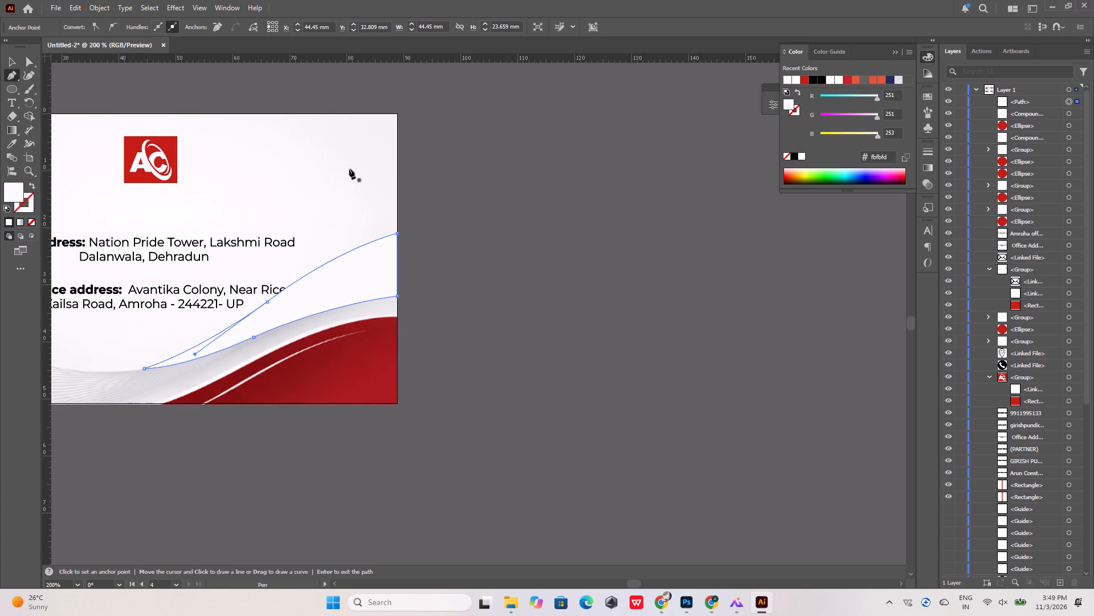
{"action": "left_click", "coordinate": [13, 145]}
{"action": "left_click", "coordinate": [235, 162]}
{"action": "double_click", "coordinate": [235, 162]}
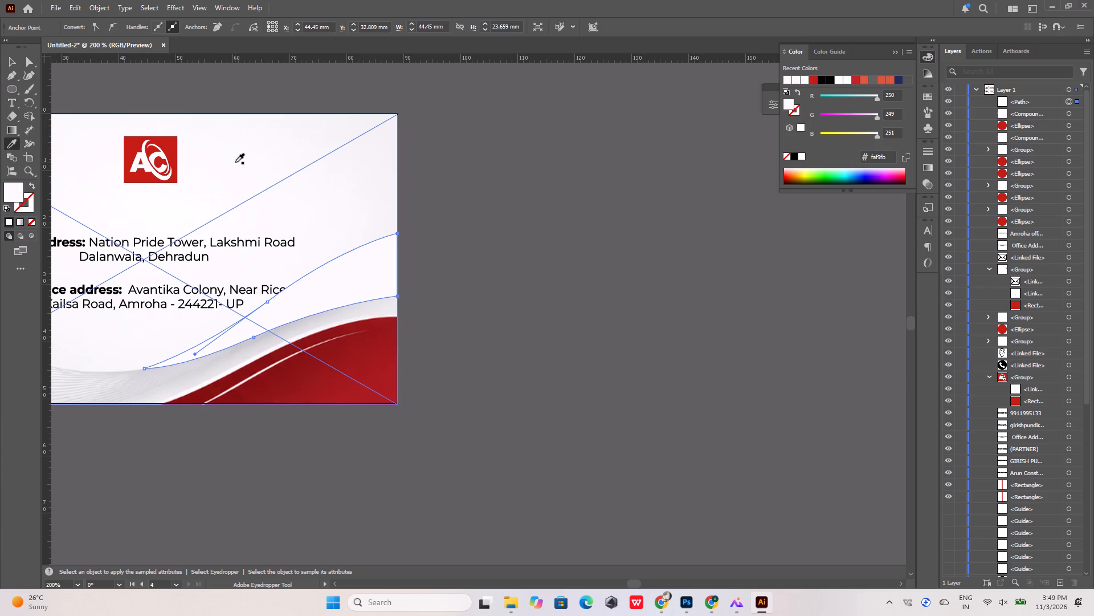
{"action": "left_click", "coordinate": [14, 59]}
{"action": "left_click", "coordinate": [549, 217]}
{"action": "scroll", "coordinate": [488, 261], "scroll_direction": "down", "scroll_amount": 2, "text": "alt"}
{"action": "scroll", "coordinate": [439, 264], "scroll_direction": "up", "scroll_amount": 4, "text": "alt"}
{"action": "scroll", "coordinate": [376, 245], "scroll_direction": "up", "scroll_amount": 2, "text": "alt"}
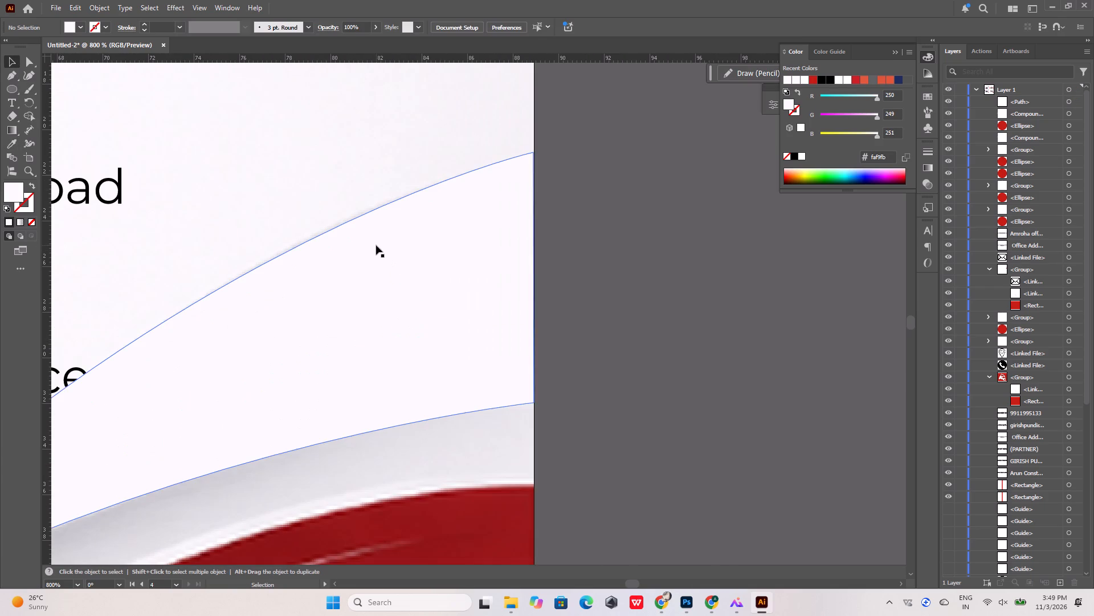
Raise the filled shape's top corner anchor at the card edge to about Y 20.4 mm to cover the remaining grey edge.
{"action": "left_click", "coordinate": [533, 153], "text": "ctrl"}
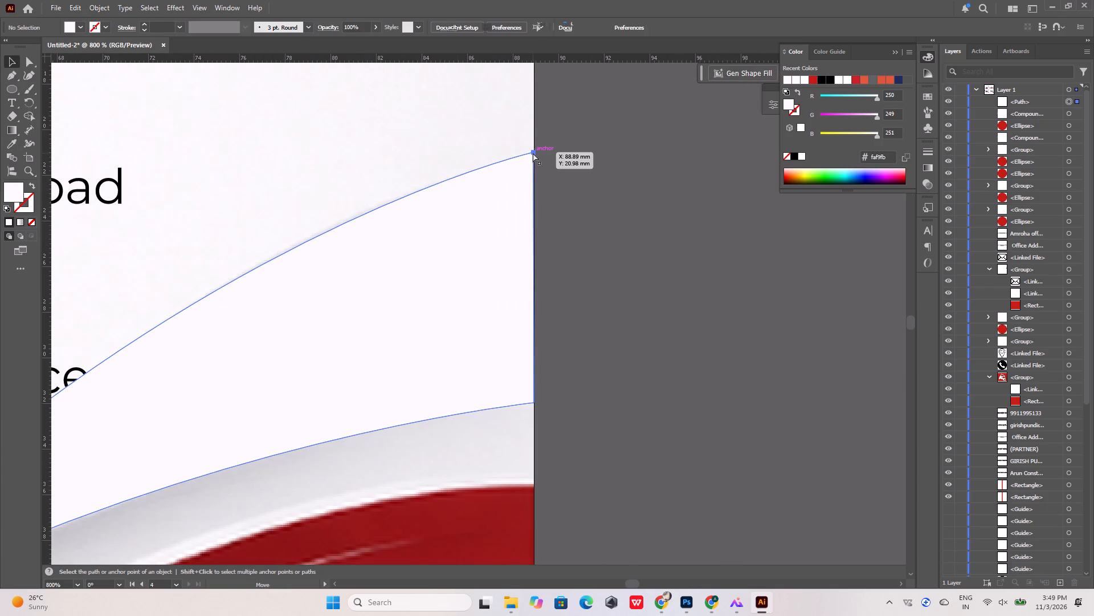
{"action": "left_click_drag", "start_coordinate": [533, 152], "coordinate": [533, 139], "text": "ctrl"}
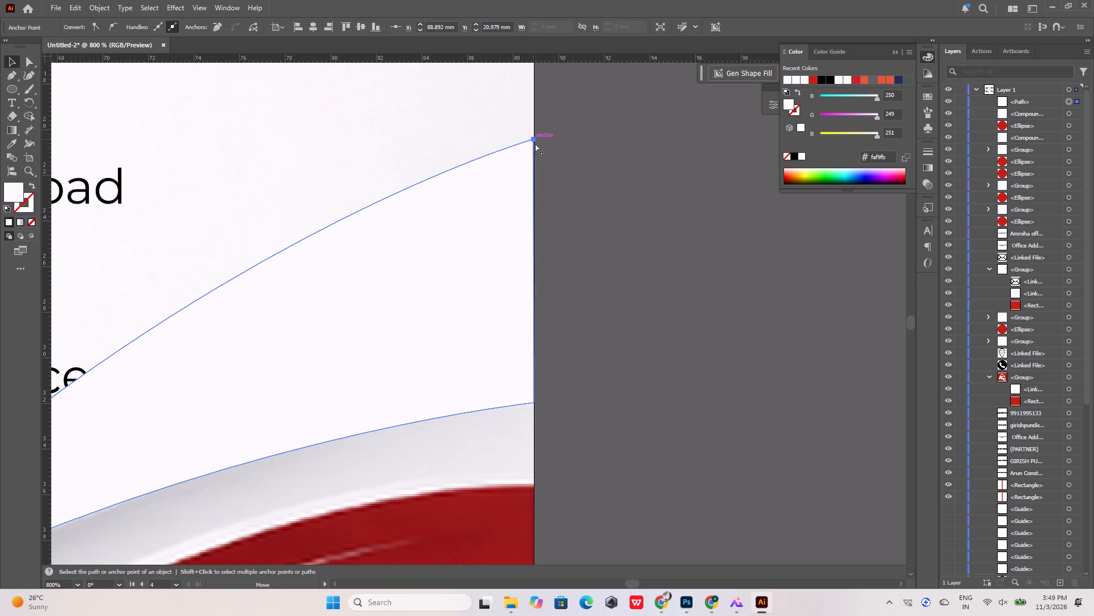
{"action": "left_click", "coordinate": [13, 64]}
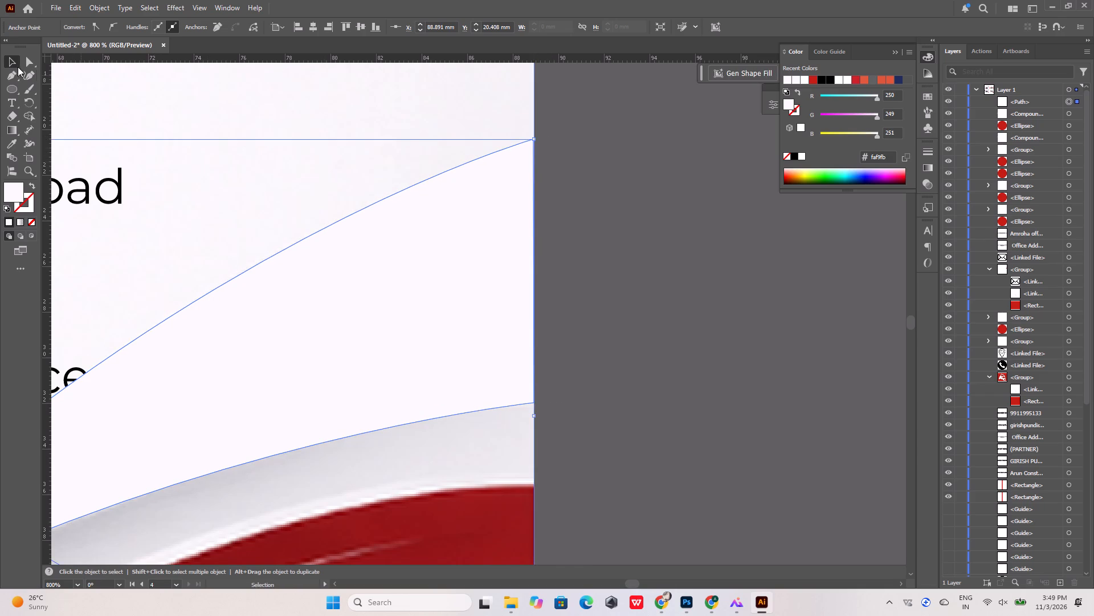
{"action": "scroll", "coordinate": [418, 287], "scroll_direction": "down", "scroll_amount": 3, "text": "alt"}
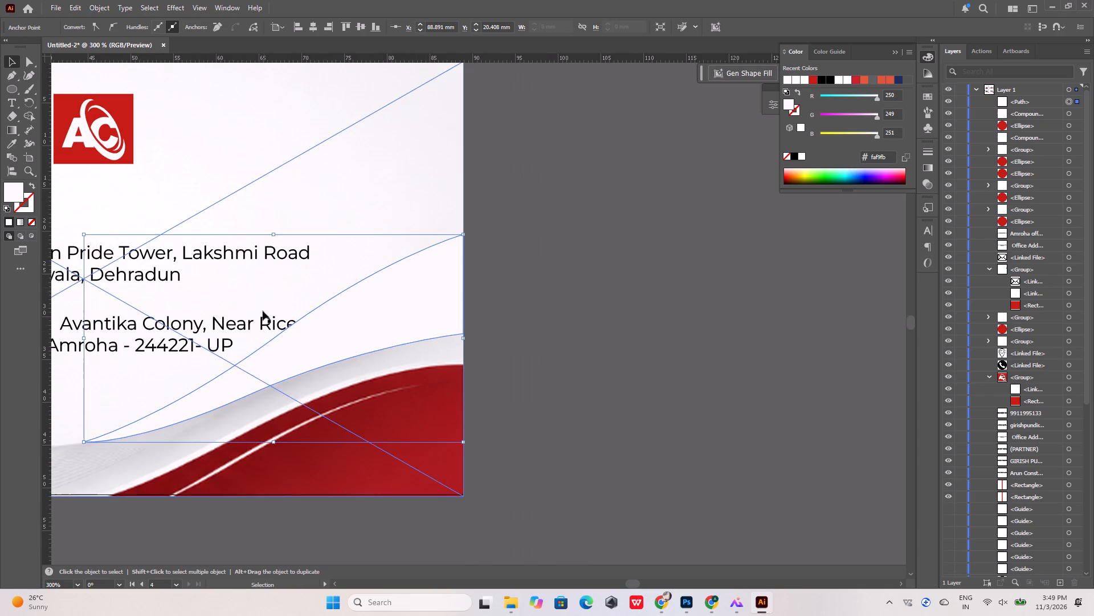
{"action": "left_click", "coordinate": [12, 62]}
{"action": "left_click", "coordinate": [628, 219]}
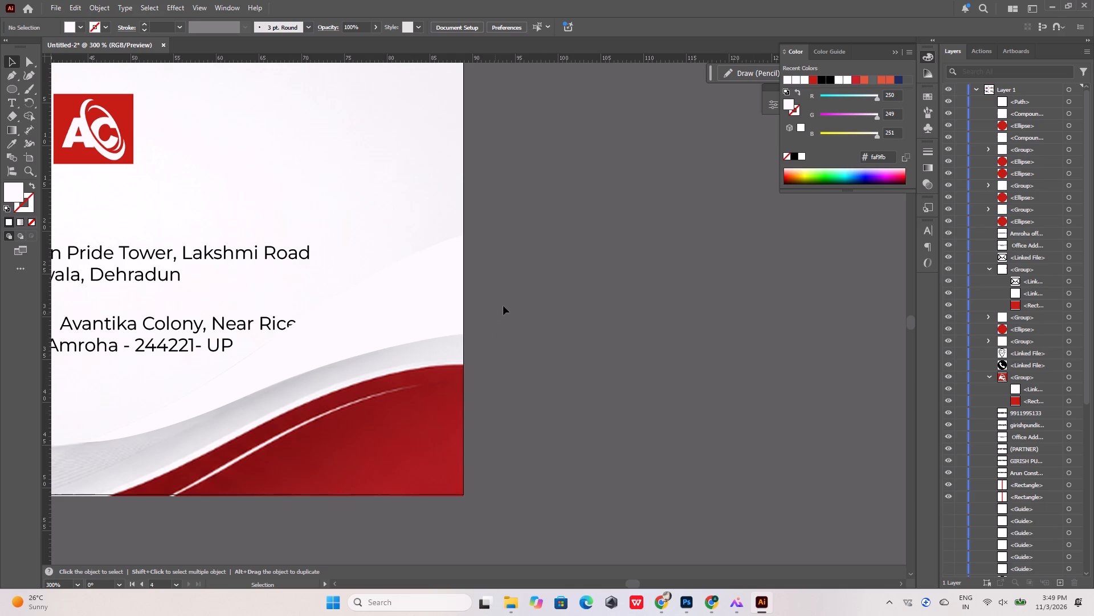
{"action": "scroll", "coordinate": [505, 305], "scroll_direction": "down", "scroll_amount": 2, "text": "alt"}
{"action": "scroll", "coordinate": [435, 278], "scroll_direction": "up", "scroll_amount": 3, "text": "alt"}
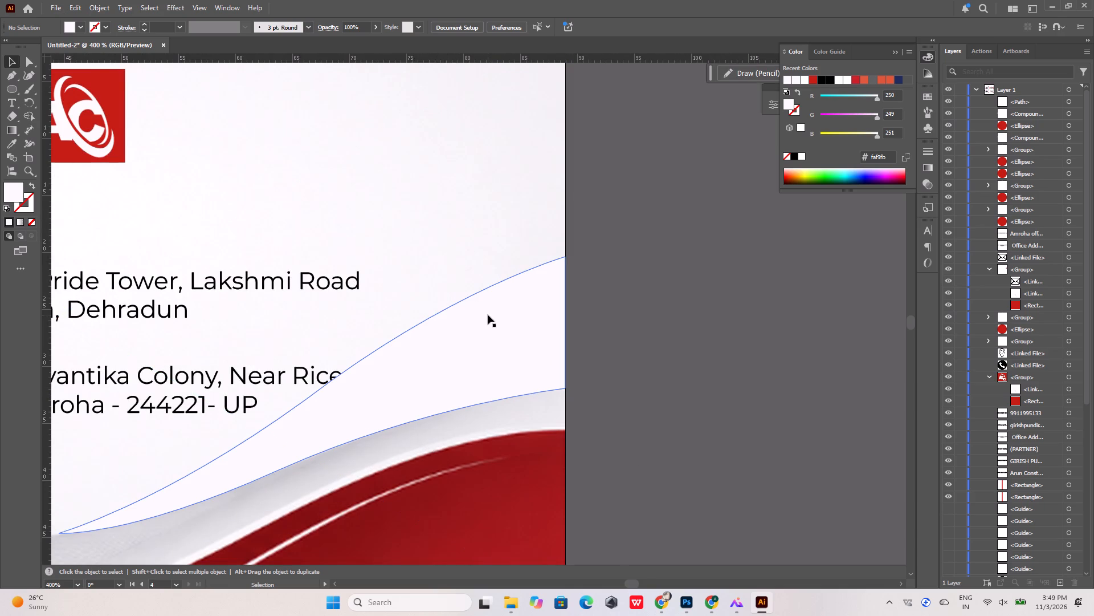
{"action": "left_click", "coordinate": [488, 315]}
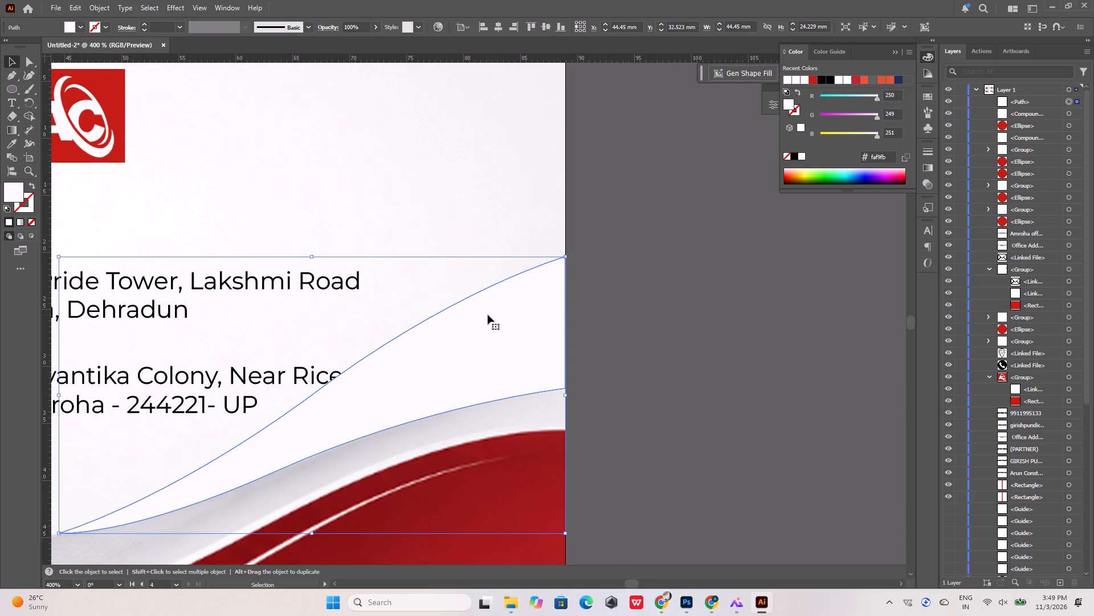
{"action": "left_click", "coordinate": [716, 604]}
{"action": "scroll", "coordinate": [597, 445], "scroll_direction": "down", "scroll_amount": 3}
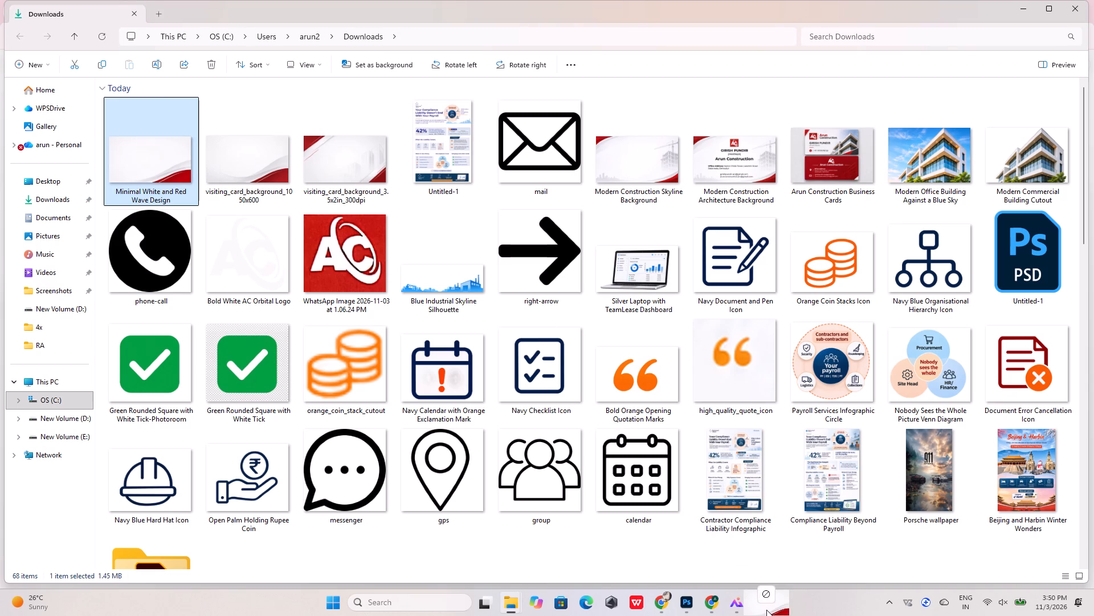
{"action": "left_click_drag", "start_coordinate": [766, 610], "coordinate": [382, 241]}
Align the placed wave background with the lower back card's top-left corner and scale it to about 88.9 × 50 mm.
{"action": "scroll", "coordinate": [462, 268], "scroll_direction": "down", "scroll_amount": 4, "text": "alt"}
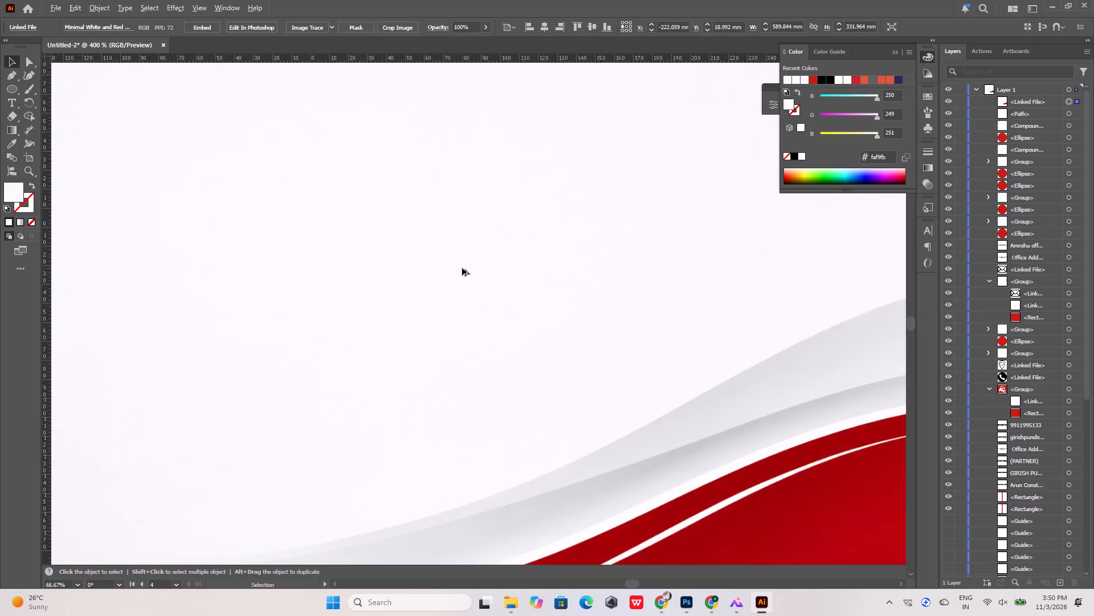
{"action": "scroll", "coordinate": [462, 268], "scroll_direction": "down", "scroll_amount": 8, "text": "alt"}
{"action": "left_click_drag", "start_coordinate": [483, 222], "coordinate": [595, 334]}
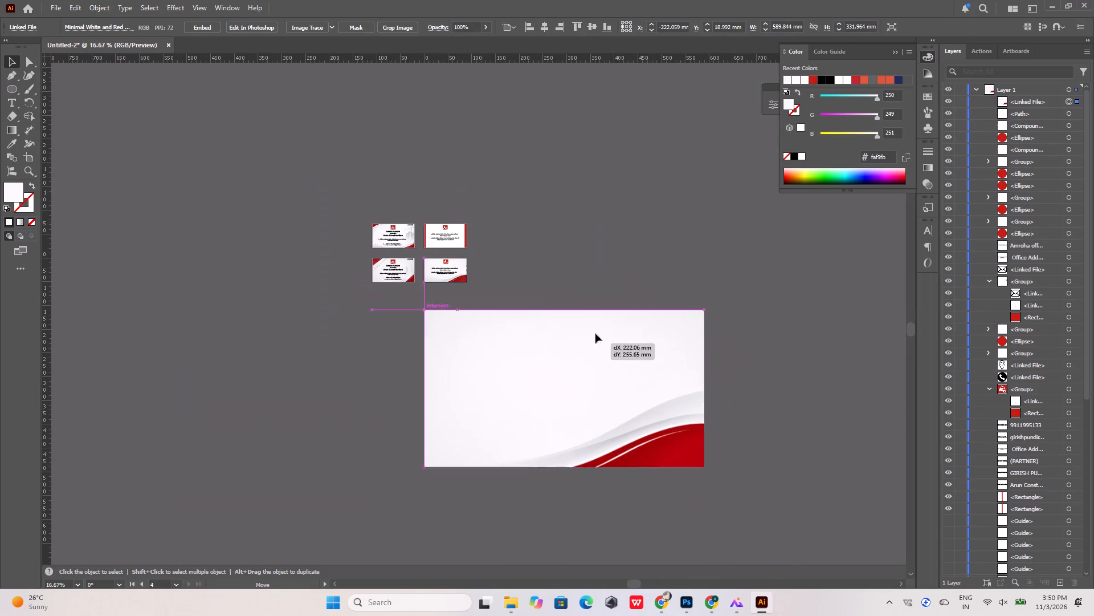
{"action": "left_click_drag", "start_coordinate": [595, 334], "coordinate": [591, 309]}
{"action": "scroll", "coordinate": [426, 261], "scroll_direction": "up", "scroll_amount": 5, "text": "alt"}
{"action": "left_click_drag", "start_coordinate": [763, 447], "coordinate": [753, 348]}
{"action": "scroll", "coordinate": [470, 281], "scroll_direction": "down", "scroll_amount": 7, "text": "alt"}
{"action": "left_click_drag", "start_coordinate": [680, 408], "coordinate": [543, 333], "text": "shift"}
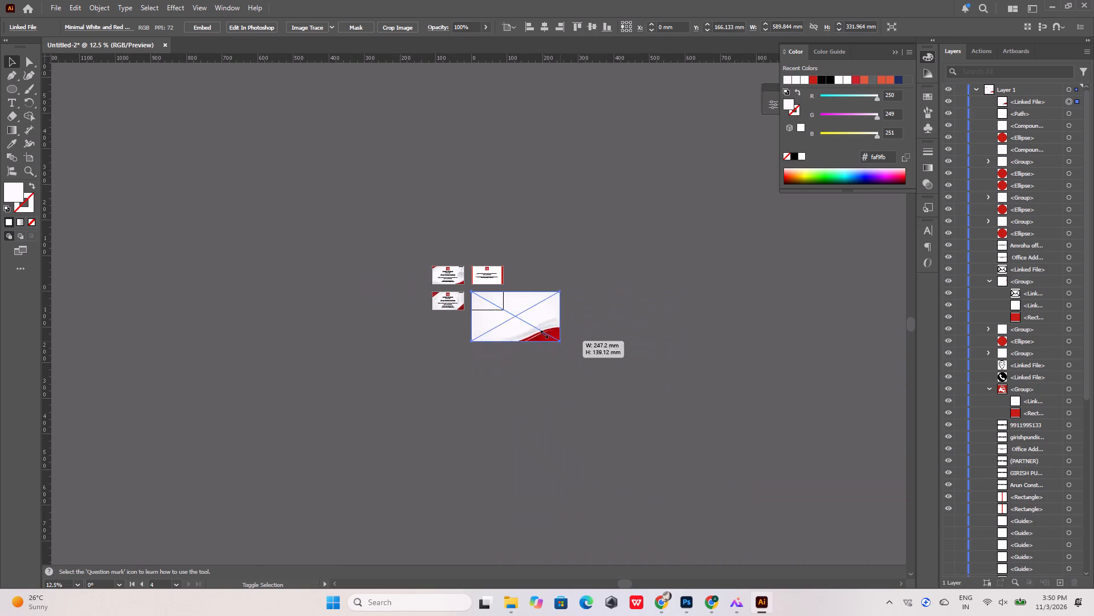
{"action": "left_click_drag", "start_coordinate": [543, 333], "coordinate": [503, 314], "text": "shift"}
{"action": "scroll", "coordinate": [490, 287], "scroll_direction": "up", "scroll_amount": 7, "text": "alt"}
Shift the new background down off the lower back card and delete the old visiting_card_background image beneath it.
{"action": "left_click", "coordinate": [579, 400]}
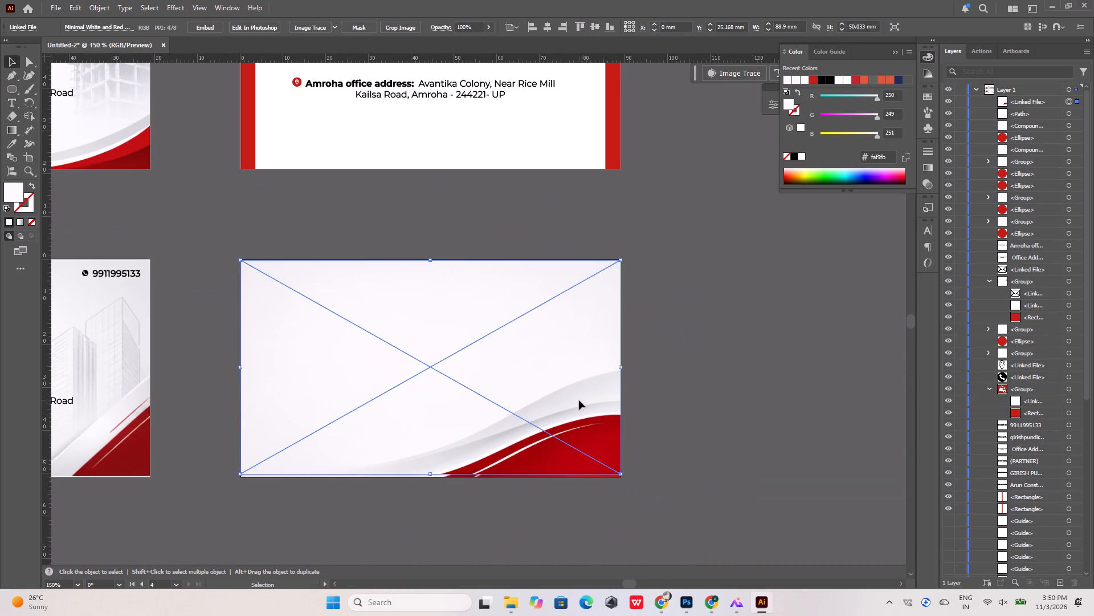
{"action": "left_click_drag", "start_coordinate": [549, 367], "coordinate": [554, 459]}
{"action": "left_click", "coordinate": [554, 307]}
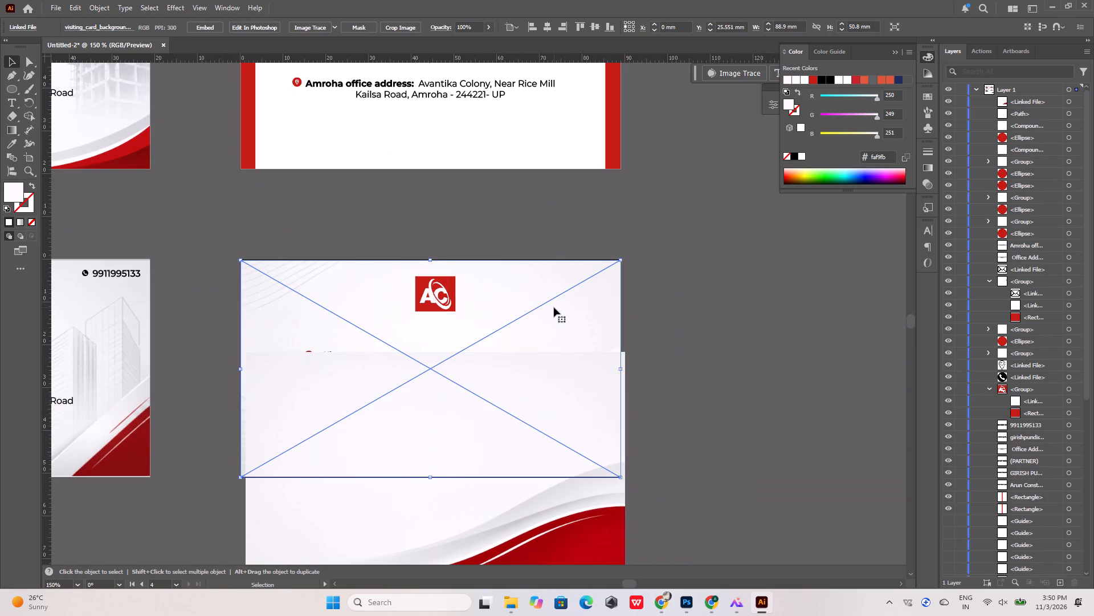
{"action": "key", "text": "Delete"}
Move the new white and red wave background off the lower back card, then position it back over the card, flush with its left edge.
{"action": "left_click", "coordinate": [577, 374]}
{"action": "left_click_drag", "start_coordinate": [575, 373], "coordinate": [548, 488]}
{"action": "left_click_drag", "start_coordinate": [589, 413], "coordinate": [566, 506]}
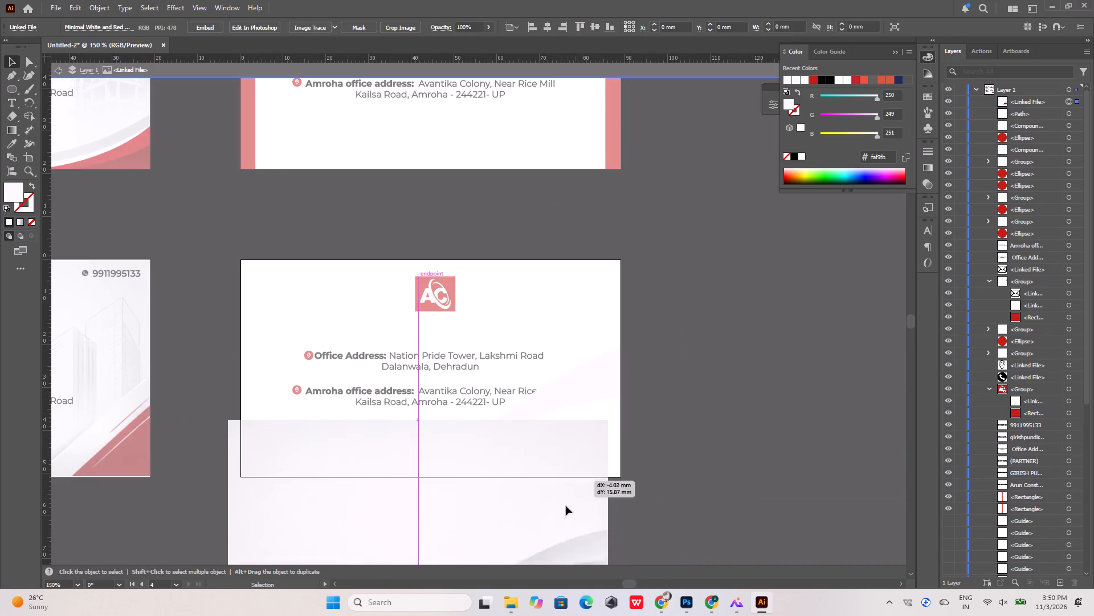
{"action": "left_click_drag", "start_coordinate": [566, 506], "coordinate": [565, 528]}
{"action": "left_click", "coordinate": [582, 410]}
{"action": "left_click_drag", "start_coordinate": [582, 368], "coordinate": [616, 460]}
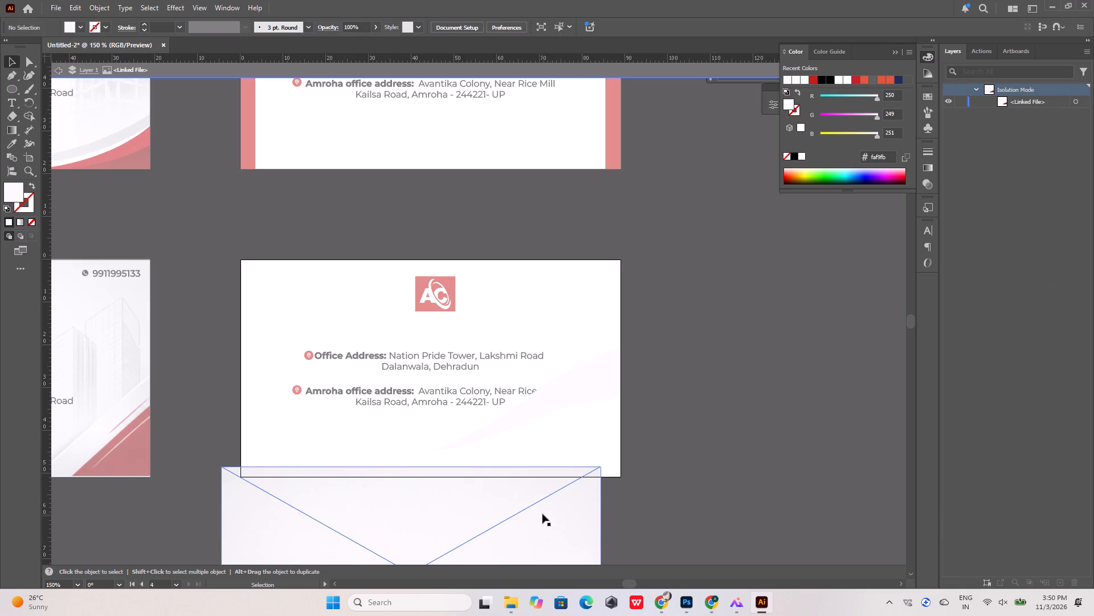
{"action": "left_click", "coordinate": [542, 514]}
{"action": "left_click_drag", "start_coordinate": [548, 517], "coordinate": [568, 311]}
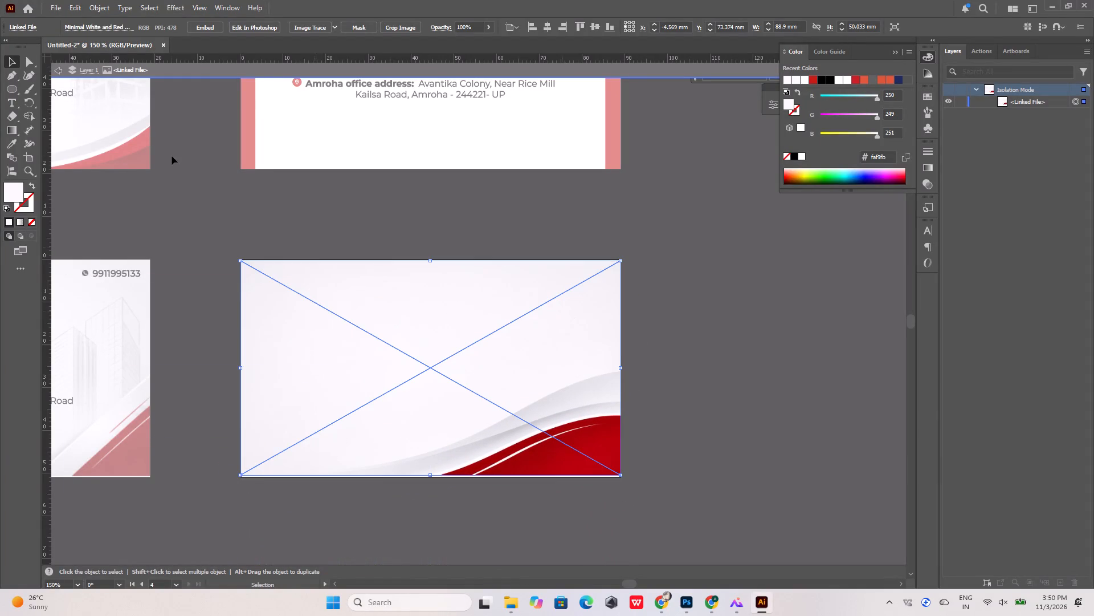
Leave the image's isolation and send the wave background to the back, behind the logo and address text.
{"action": "left_click", "coordinate": [56, 72]}
{"action": "left_click", "coordinate": [751, 275]}
{"action": "left_click", "coordinate": [559, 325]}
{"action": "right_click", "coordinate": [559, 325]}
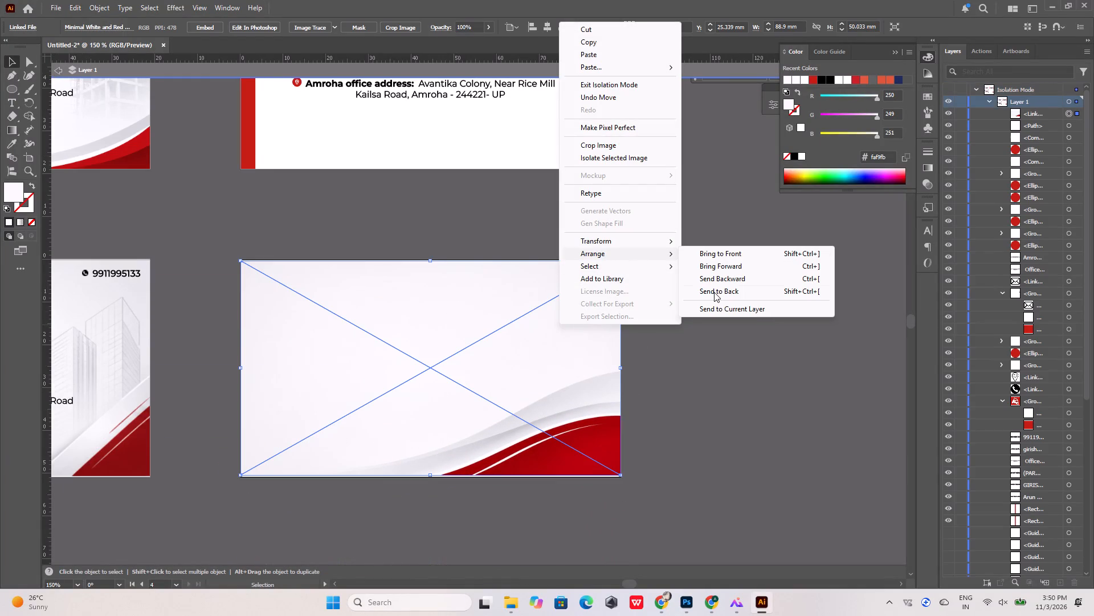
{"action": "left_click", "coordinate": [714, 292]}
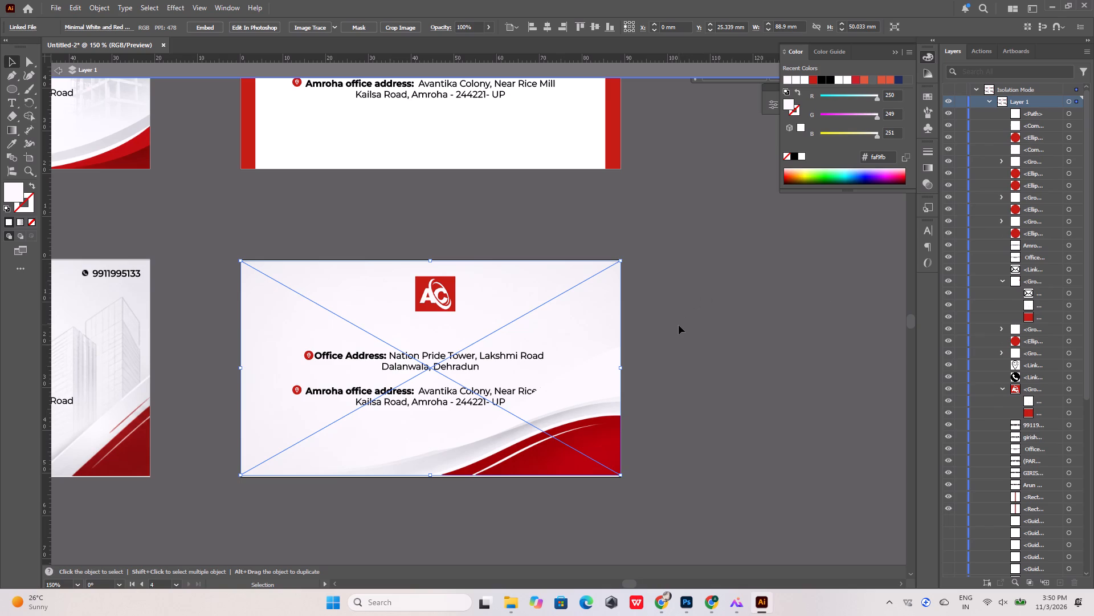
Nudge the wave background vertically and stretch its bottom edge to the card's lower edge, making it about 50.45 mm high.
{"action": "key", "text": "Down"}
{"action": "key", "text": "Down"}
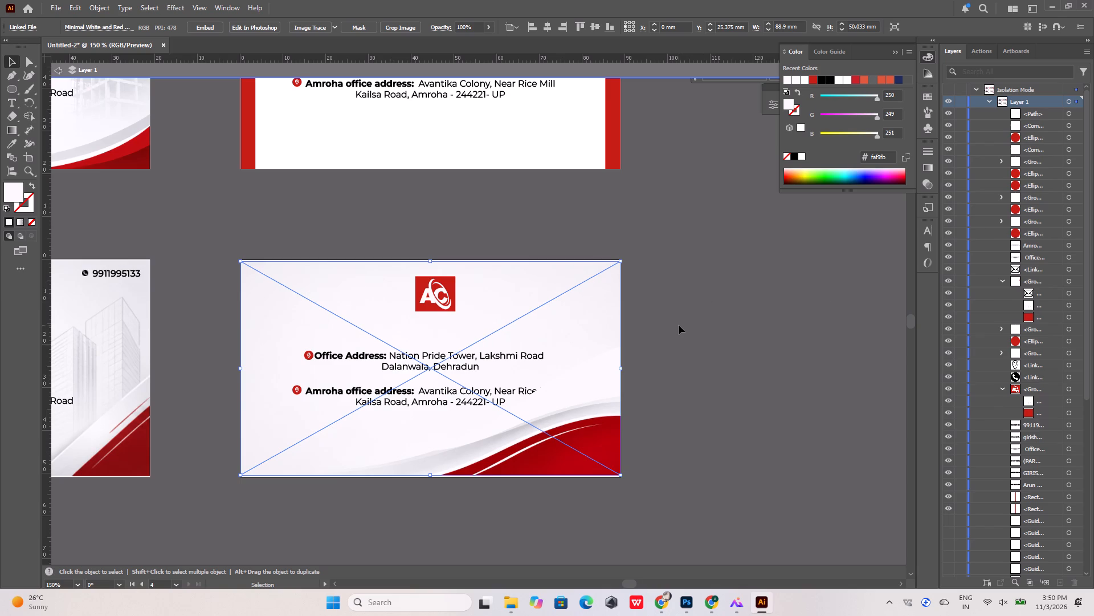
{"action": "key", "text": "Down"}
{"action": "key", "text": "Down"}
{"action": "key", "text": "shift+Down"}
{"action": "key", "text": "Up"}
{"action": "key", "text": "Up"}
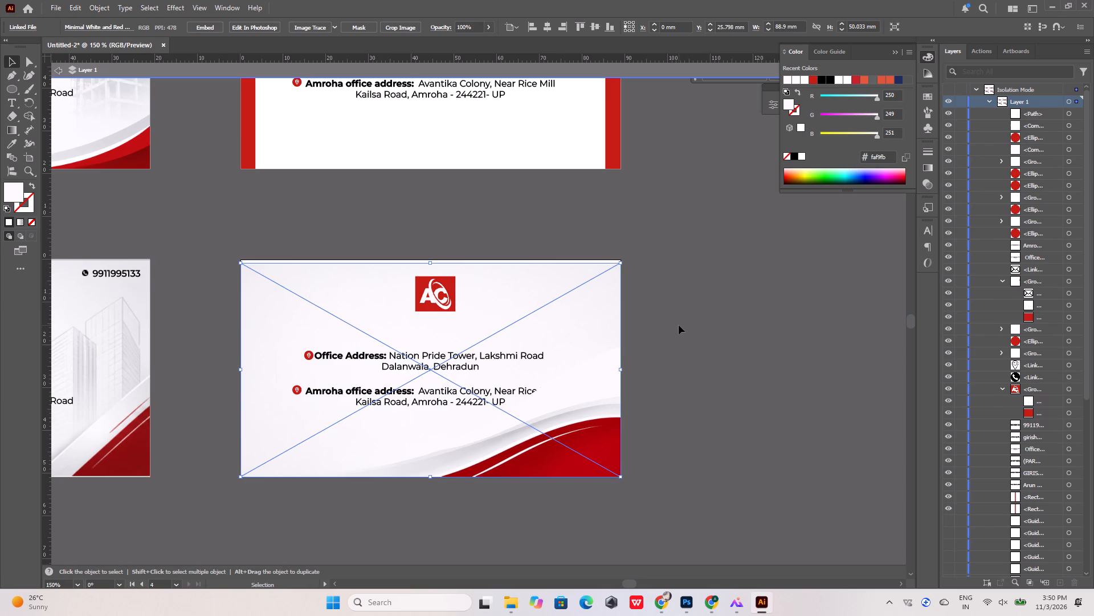
{"action": "key", "text": "Up"}
{"action": "key", "text": "shift+Up"}
{"action": "key", "text": "Up"}
{"action": "key", "text": "Up"}
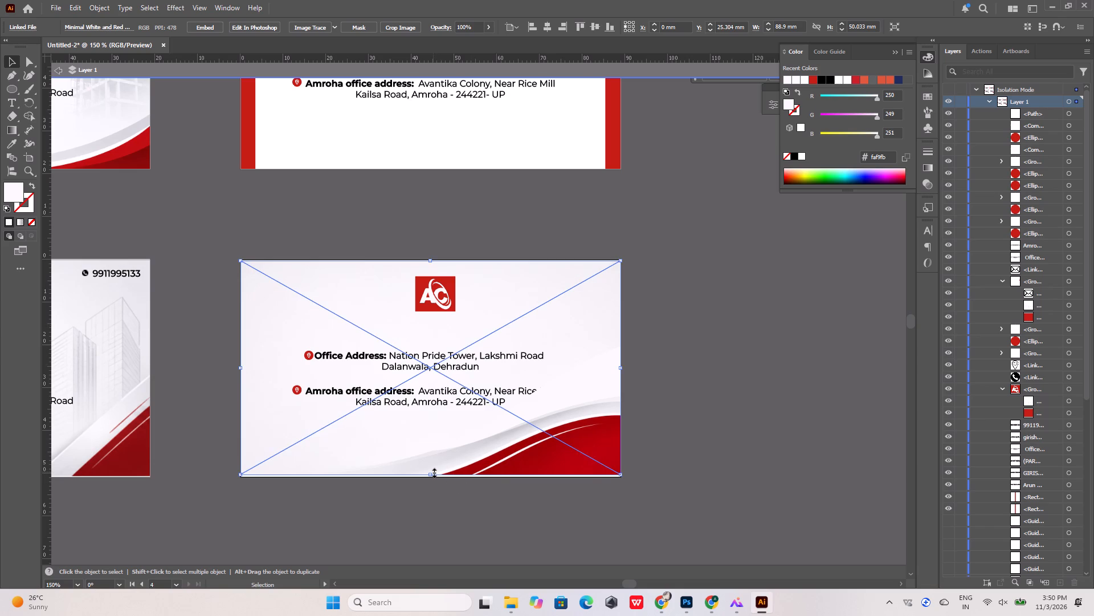
{"action": "left_click", "coordinate": [432, 472]}
{"action": "left_click", "coordinate": [695, 335]}
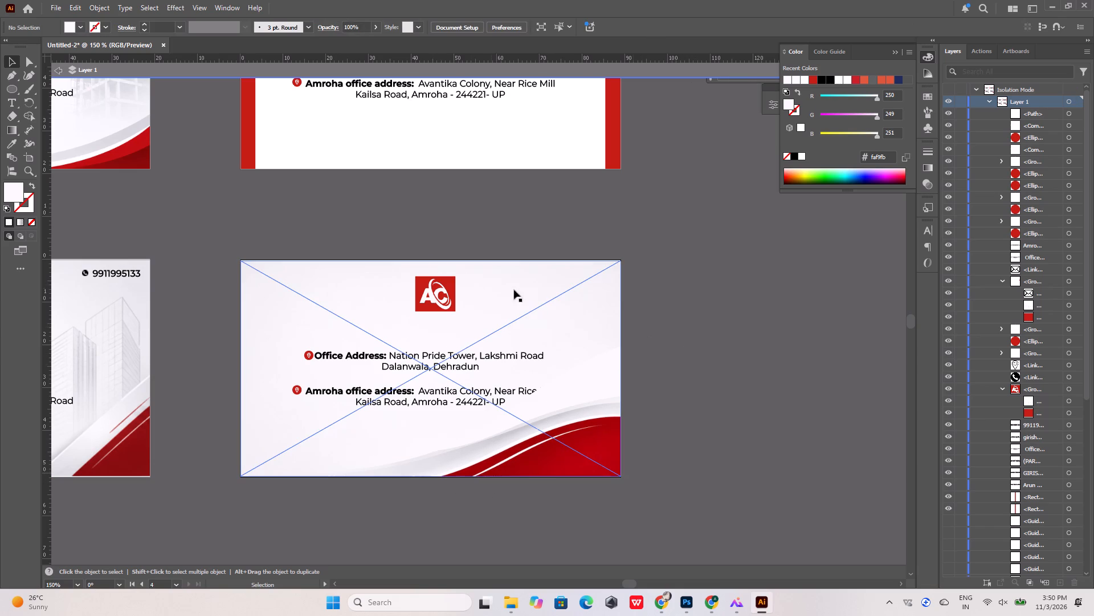
Delete the pale curved path covering the end of the Amroha address line and exit isolation mode.
{"action": "left_click", "coordinate": [479, 269]}
{"action": "left_click", "coordinate": [548, 391]}
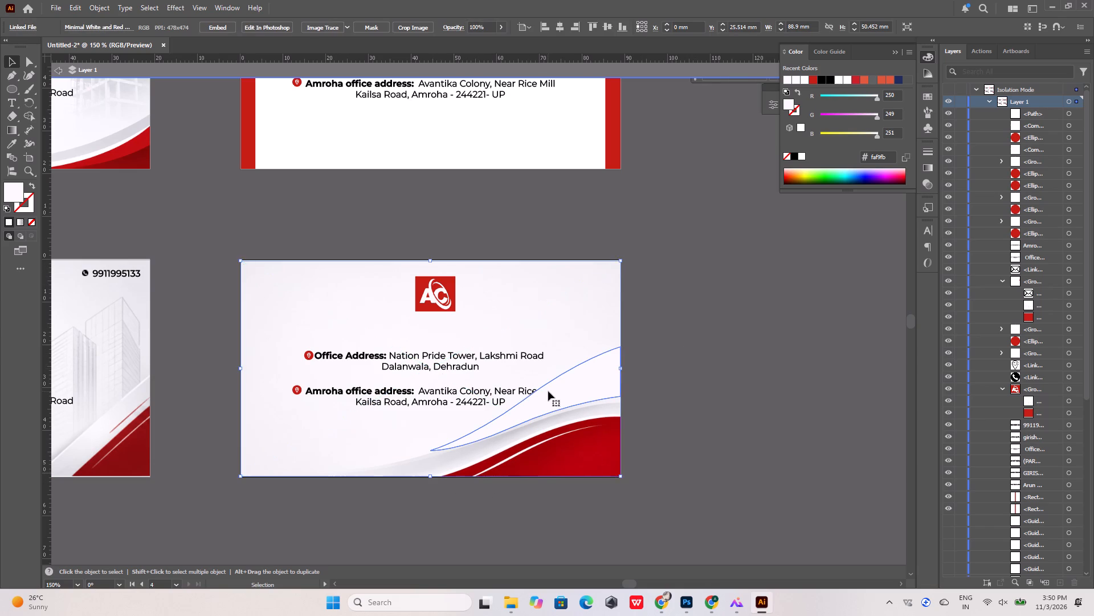
{"action": "key", "text": "Delete"}
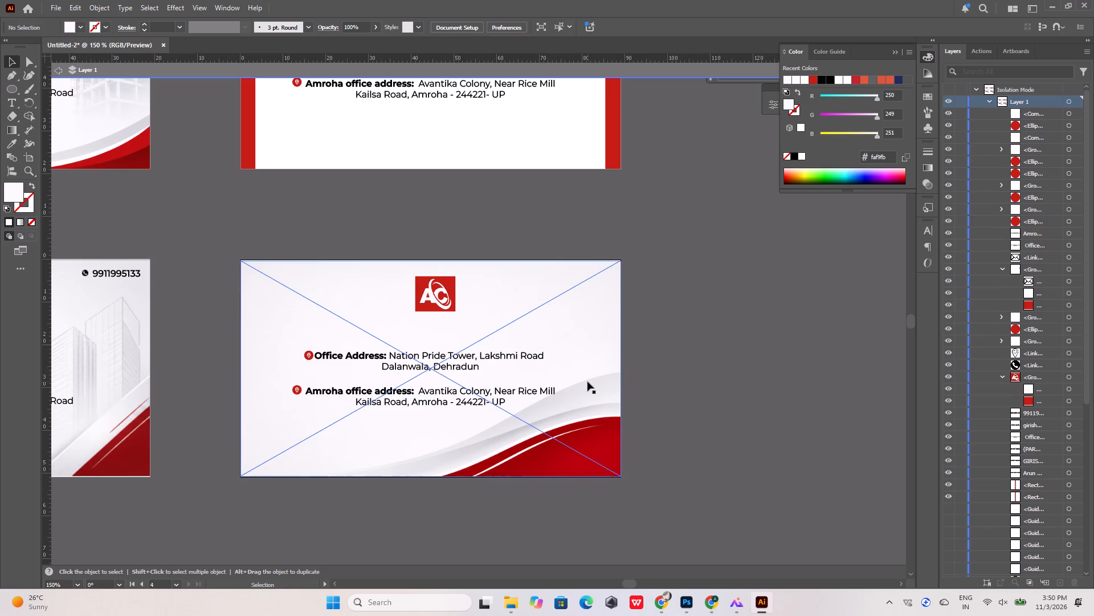
{"action": "left_click", "coordinate": [56, 70]}
{"action": "left_click", "coordinate": [198, 216]}
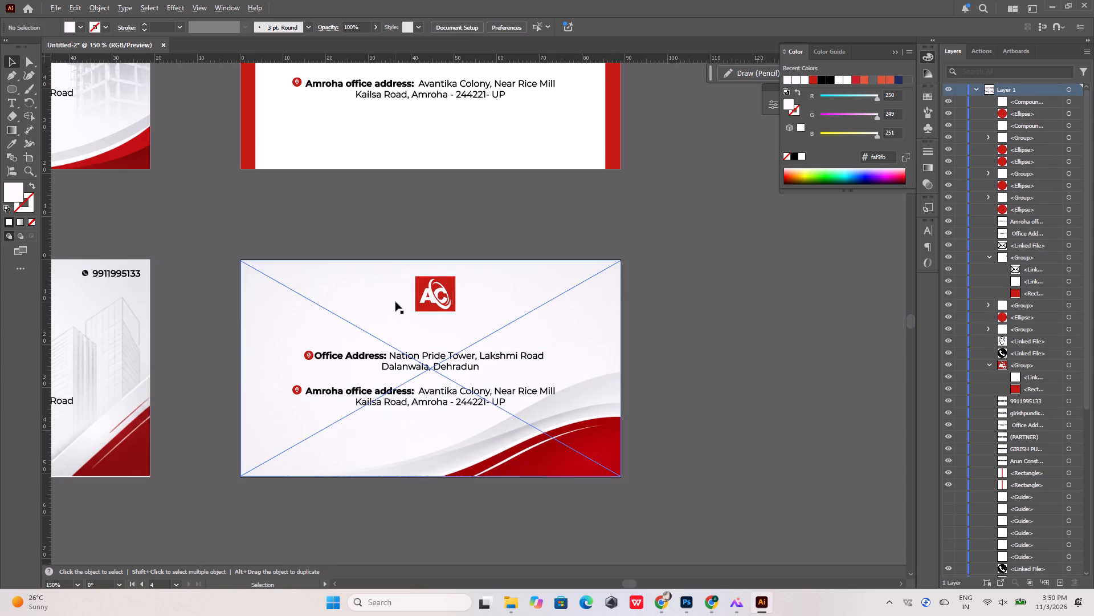
Stretch the wave background's top edge up to the card's upper edge, making it about 50.74 mm high.
{"action": "scroll", "coordinate": [397, 302], "scroll_direction": "up", "scroll_amount": 3, "text": "alt"}
{"action": "left_click", "coordinate": [405, 274]}
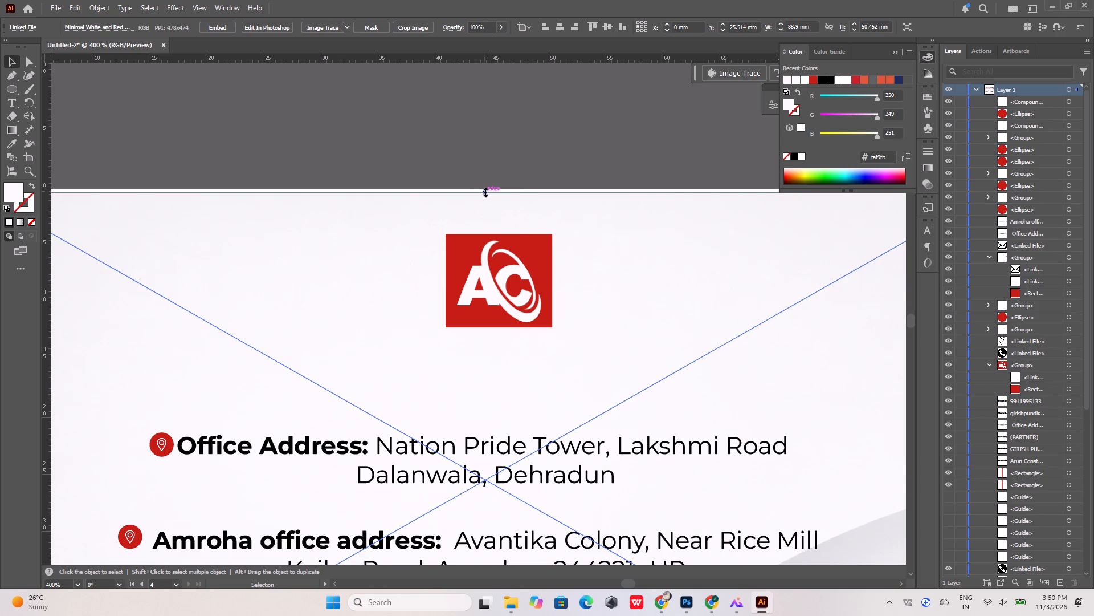
{"action": "left_click", "coordinate": [484, 191]}
{"action": "scroll", "coordinate": [450, 199], "scroll_direction": "down", "scroll_amount": 4, "text": "alt"}
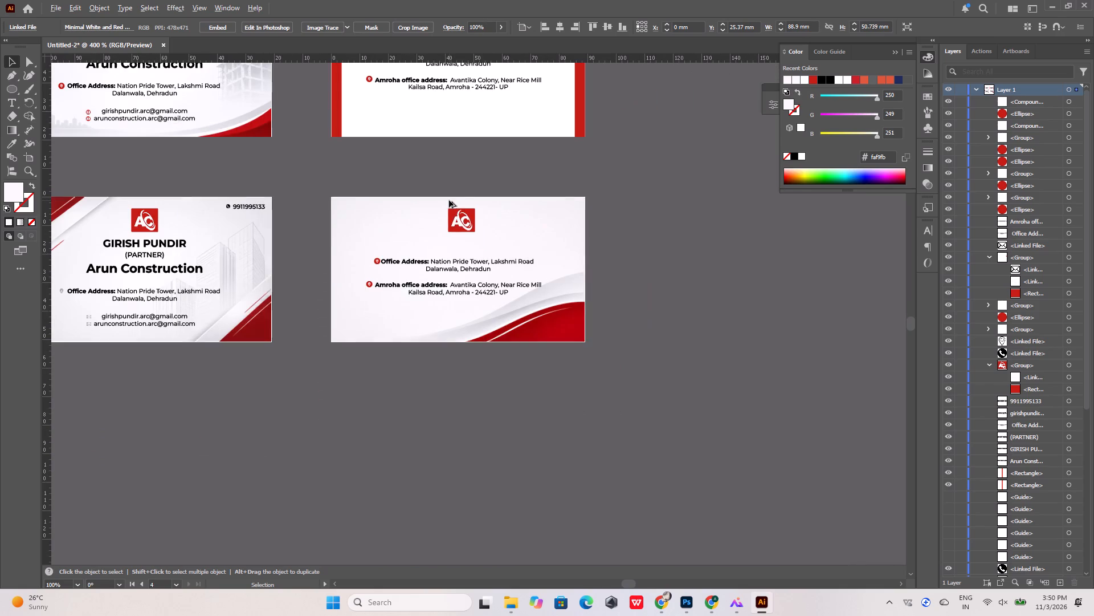
{"action": "left_click", "coordinate": [642, 235]}
Lock the wave background image of the lower back card.
{"action": "scroll", "coordinate": [560, 281], "scroll_direction": "up", "scroll_amount": 4, "text": "alt"}
{"action": "scroll", "coordinate": [560, 281], "scroll_direction": "down", "scroll_amount": 2, "text": "alt"}
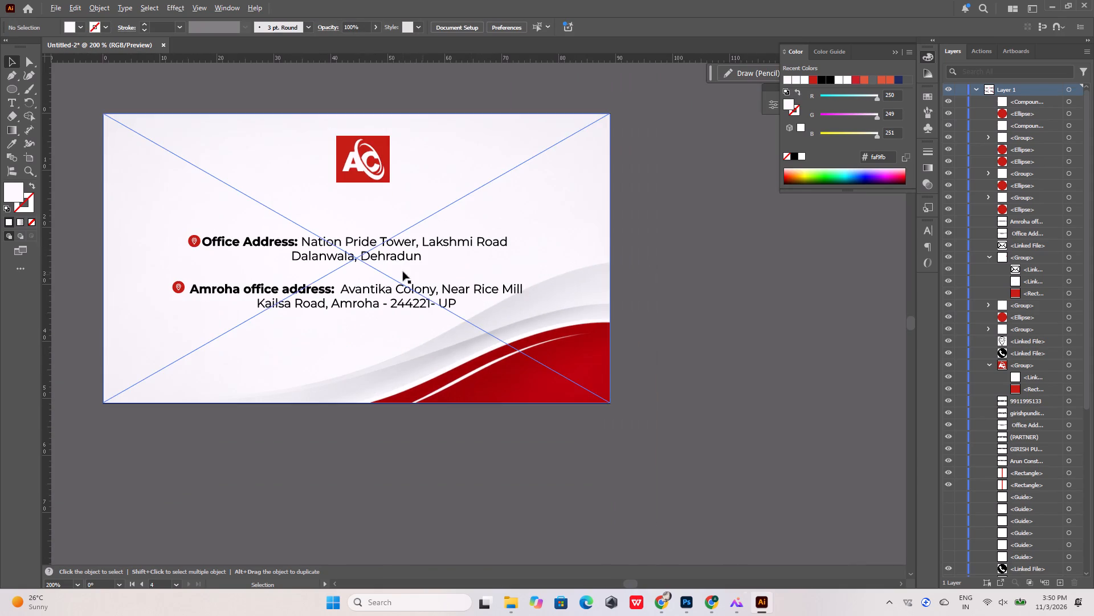
{"action": "left_click", "coordinate": [194, 242]}
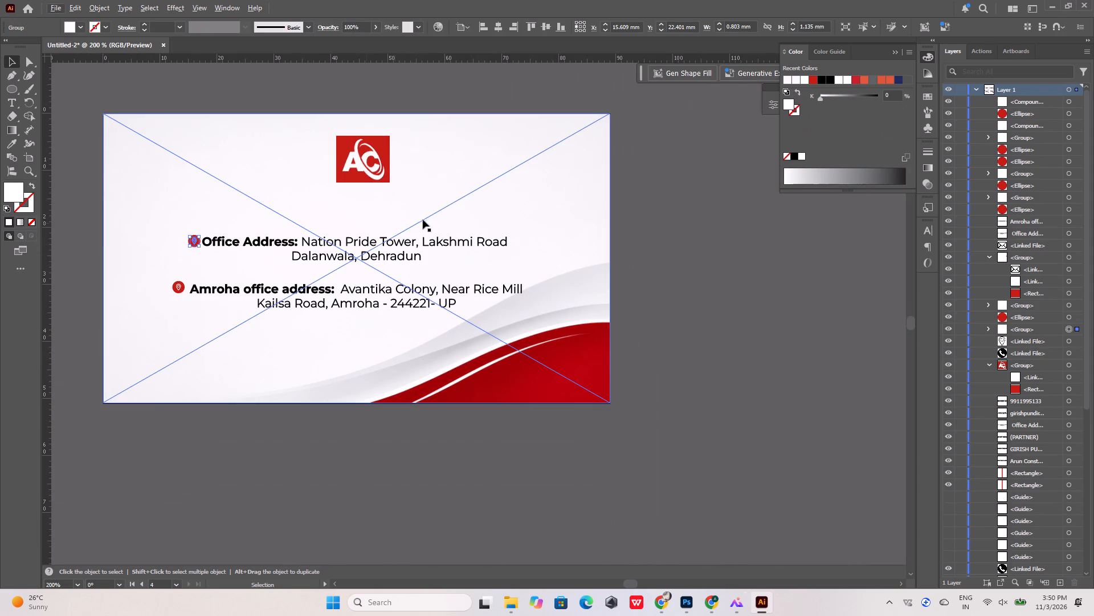
{"action": "left_click", "coordinate": [476, 206]}
{"action": "scroll", "coordinate": [1007, 386], "scroll_direction": "down", "scroll_amount": 5}
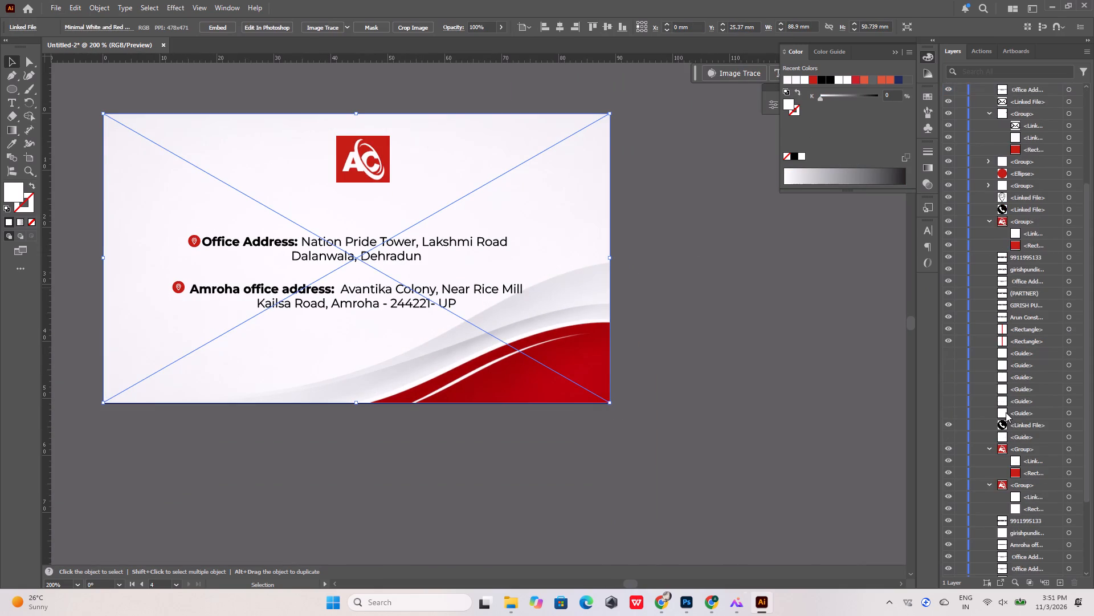
{"action": "scroll", "coordinate": [1006, 412], "scroll_direction": "down", "scroll_amount": 8}
{"action": "left_click", "coordinate": [959, 573]}
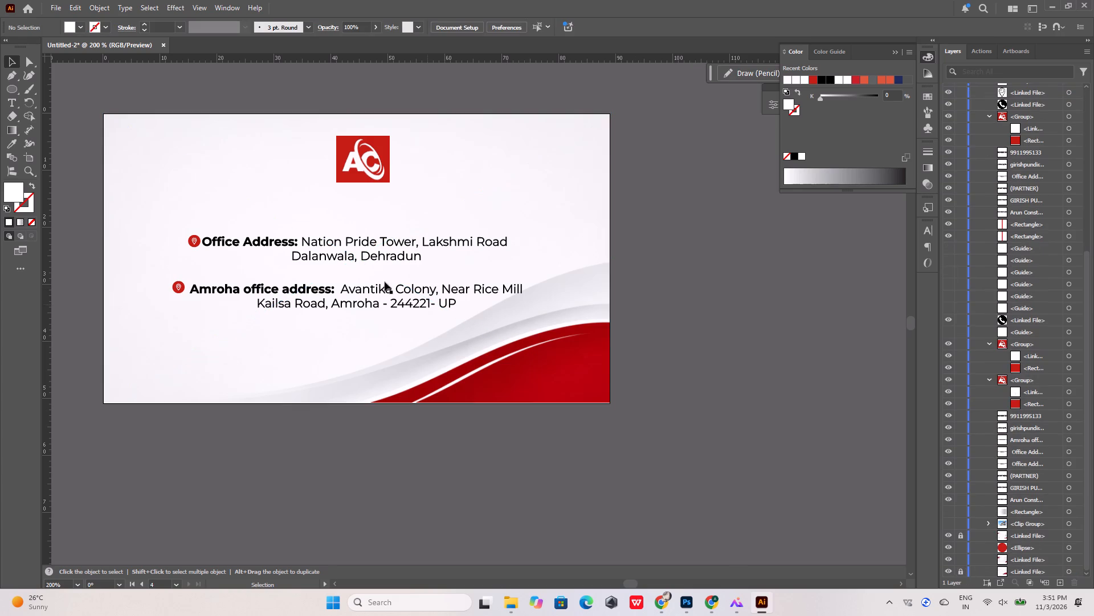
Move both office address lines with their location pins up about 1 mm on the lower back card.
{"action": "left_click_drag", "start_coordinate": [171, 225], "coordinate": [526, 325]}
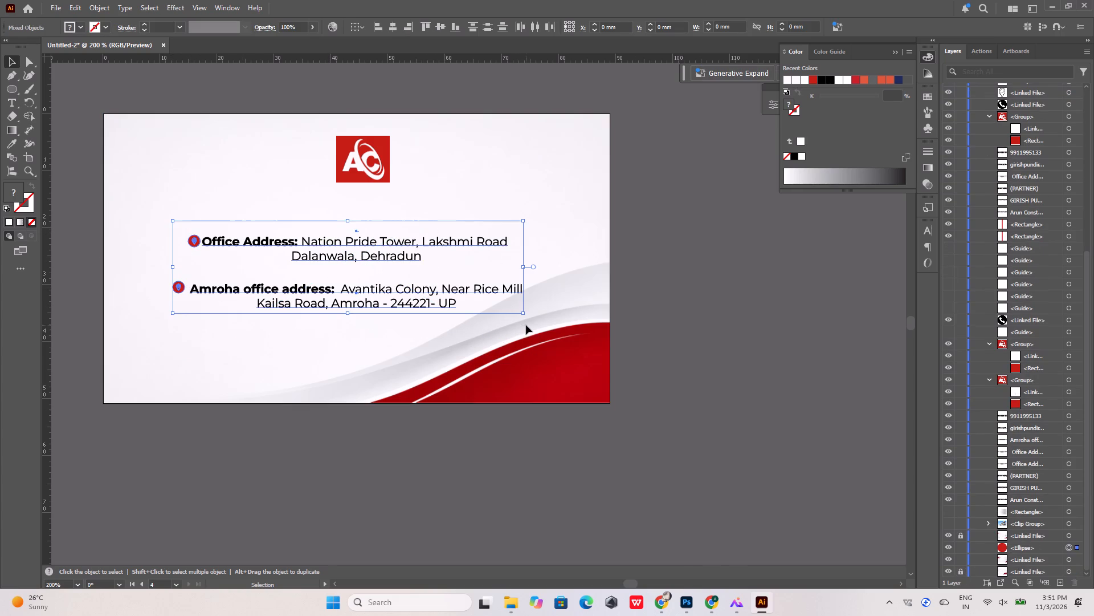
{"action": "key", "text": "shift+Up"}
{"action": "key", "text": "shift+Up"}
{"action": "key", "text": "shift+Up"}
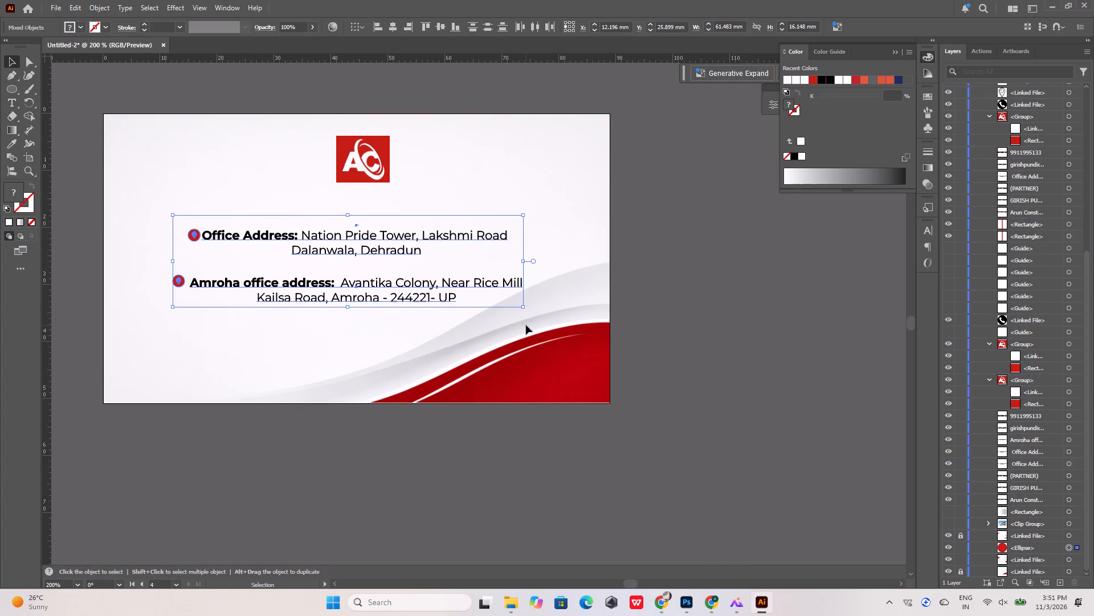
{"action": "key", "text": "Up"}
{"action": "key", "text": "Up"}
{"action": "key", "text": "Up"}
{"action": "left_click", "coordinate": [705, 253]}
Export only Artboards 3 and 4 for screens at 4x scale as JPG 100 into the Downloads RA folder.
{"action": "scroll", "coordinate": [625, 281], "scroll_direction": "down", "scroll_amount": 2, "text": "alt"}
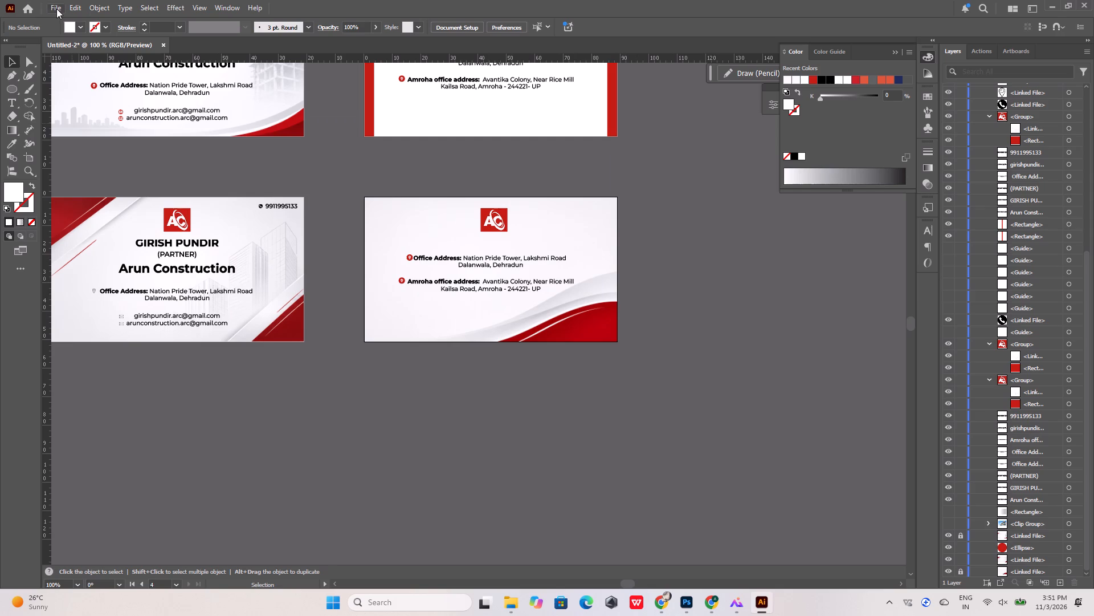
{"action": "left_click", "coordinate": [55, 7]}
{"action": "left_click", "coordinate": [88, 270]}
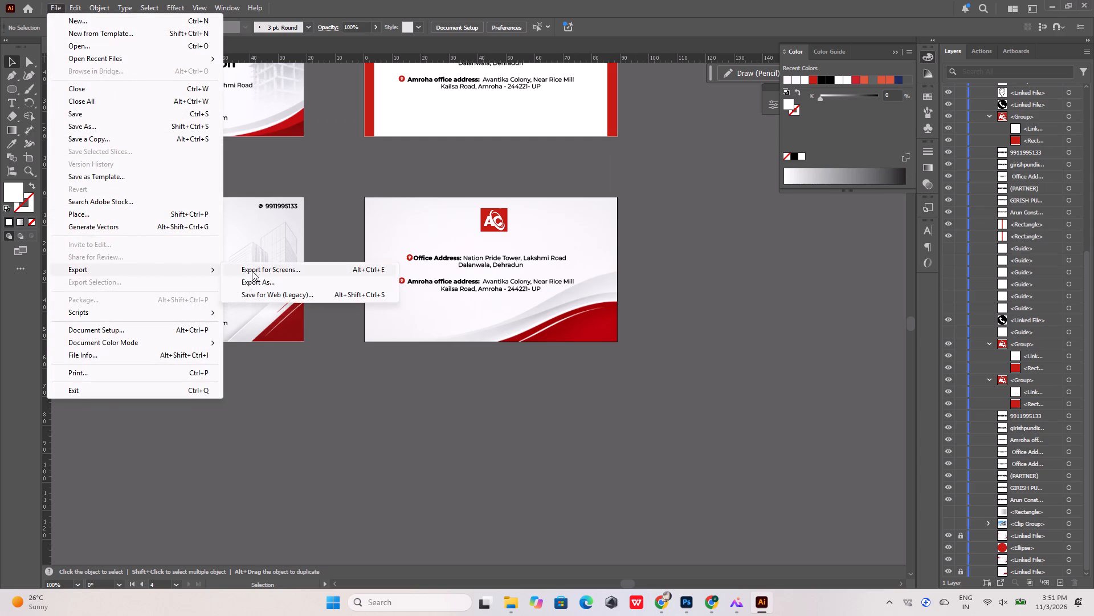
{"action": "left_click", "coordinate": [252, 270]}
{"action": "left_click", "coordinate": [369, 261]}
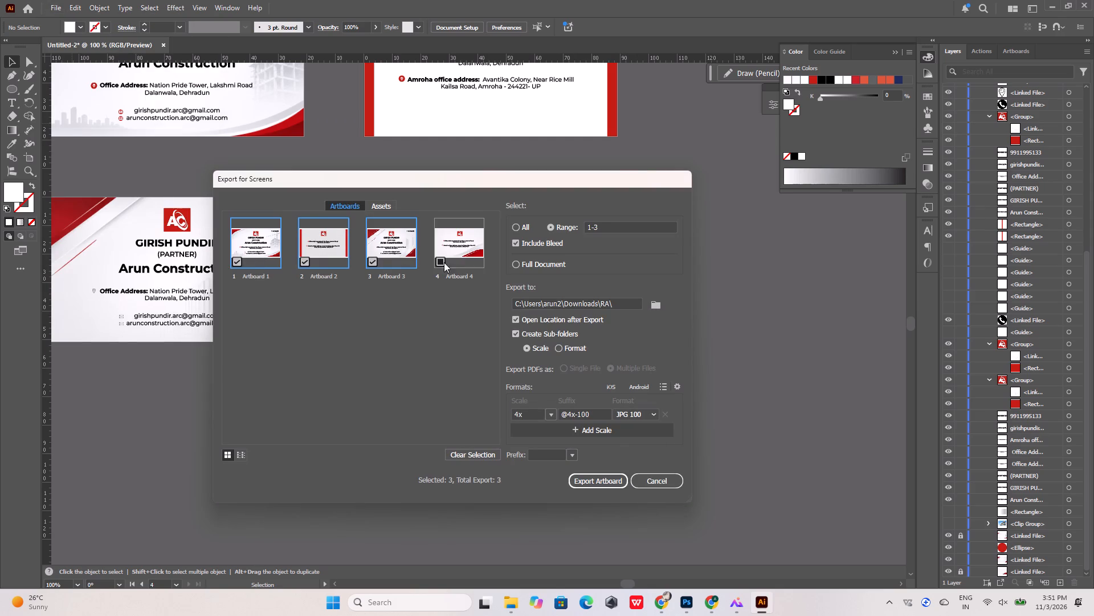
{"action": "left_click", "coordinate": [452, 258]}
{"action": "left_click", "coordinate": [311, 261]}
{"action": "left_click", "coordinate": [246, 261]}
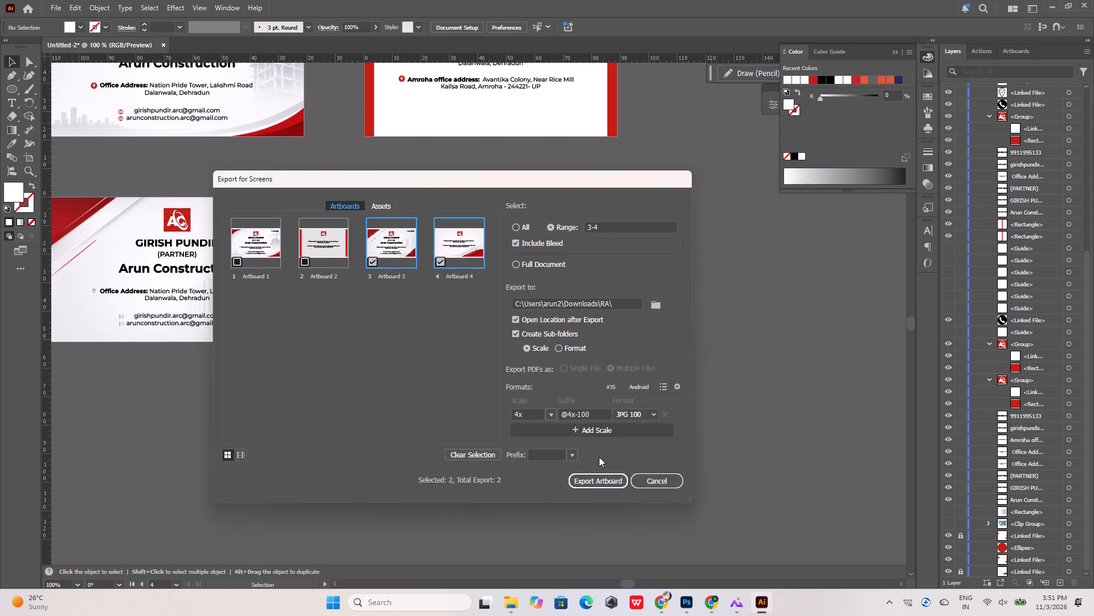
{"action": "left_click", "coordinate": [610, 477]}
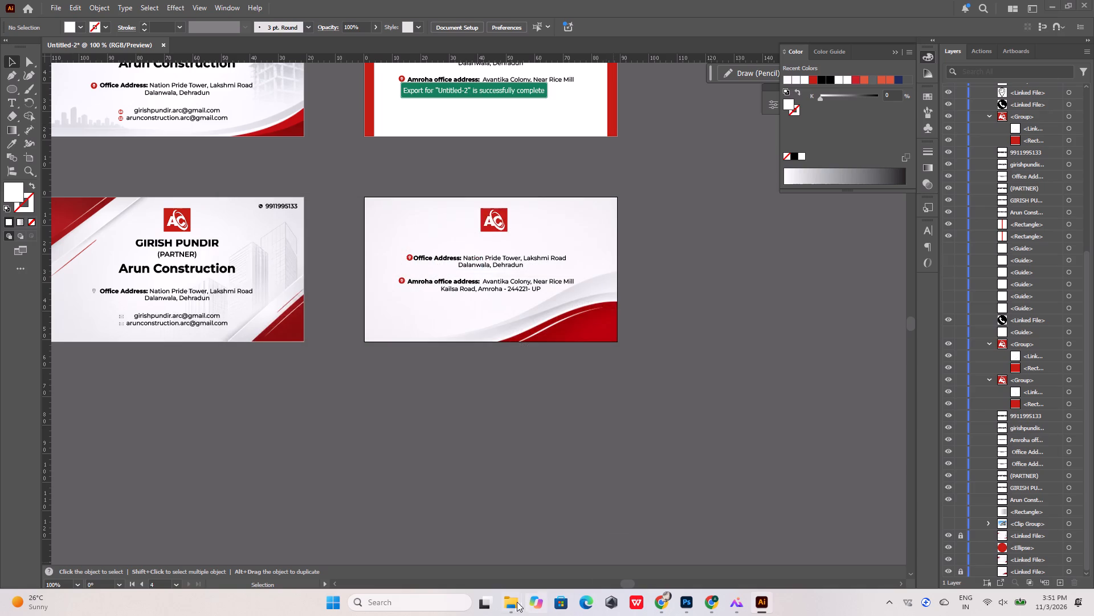
Switch to File Explorer, open the 4x subfolder of RA, and check the exported artboard images as larger thumbnails.
{"action": "left_click", "coordinate": [517, 602]}
{"action": "left_click", "coordinate": [516, 601]}
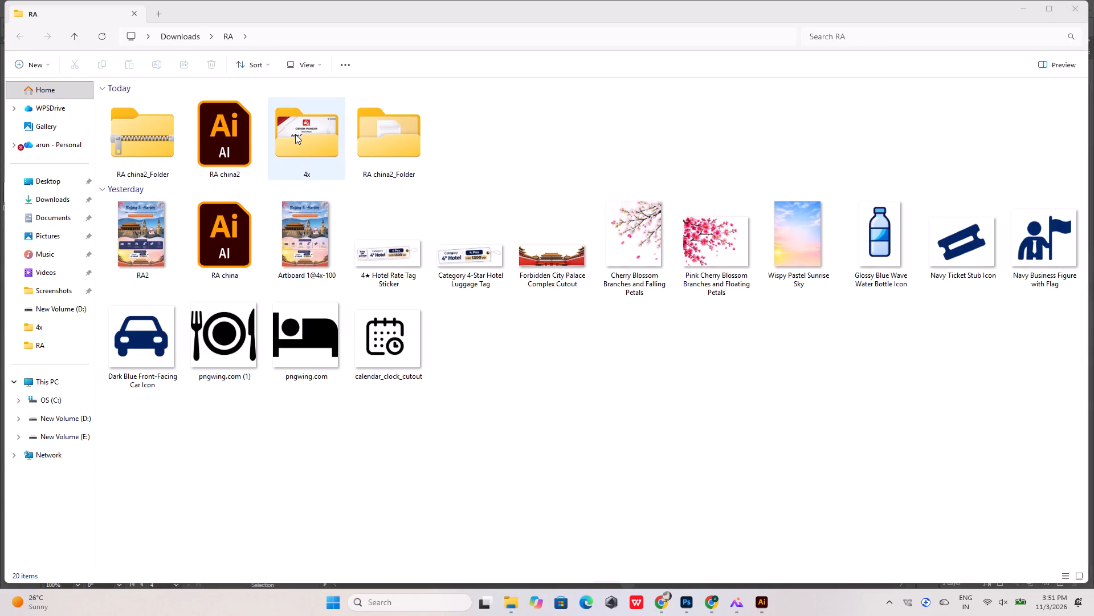
{"action": "double_click", "coordinate": [295, 134]}
{"action": "scroll", "coordinate": [191, 196], "scroll_direction": "up", "scroll_amount": 2, "text": "ctrl"}
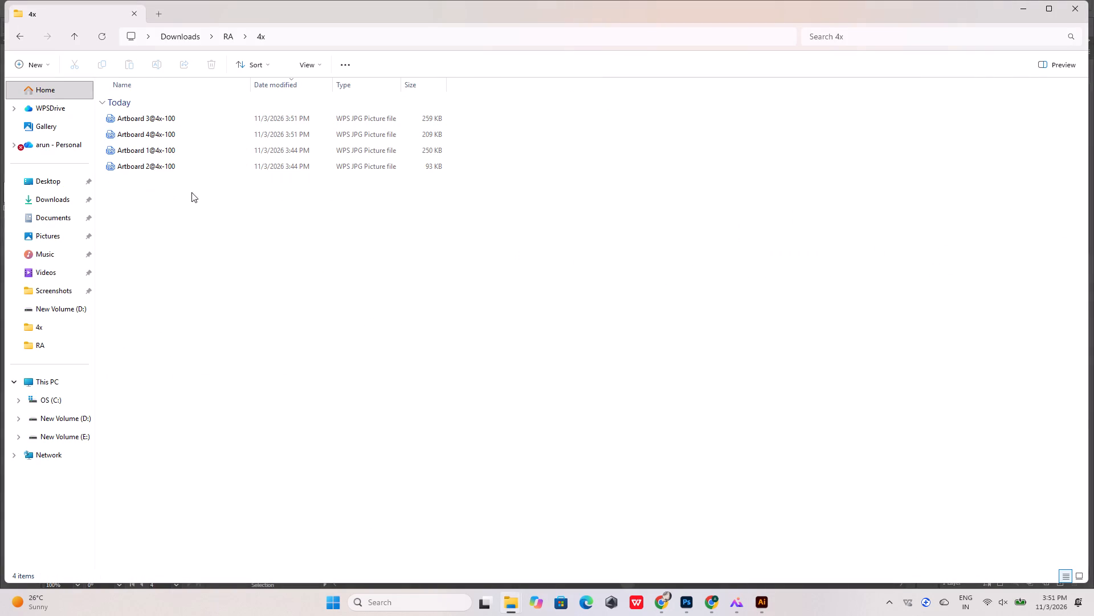
{"action": "scroll", "coordinate": [191, 192], "scroll_direction": "up", "scroll_amount": 20, "text": "ctrl"}
{"action": "scroll", "coordinate": [191, 192], "scroll_direction": "up", "scroll_amount": 20, "text": "ctrl"}
{"action": "scroll", "coordinate": [191, 192], "scroll_direction": "up", "scroll_amount": 1, "text": "ctrl"}
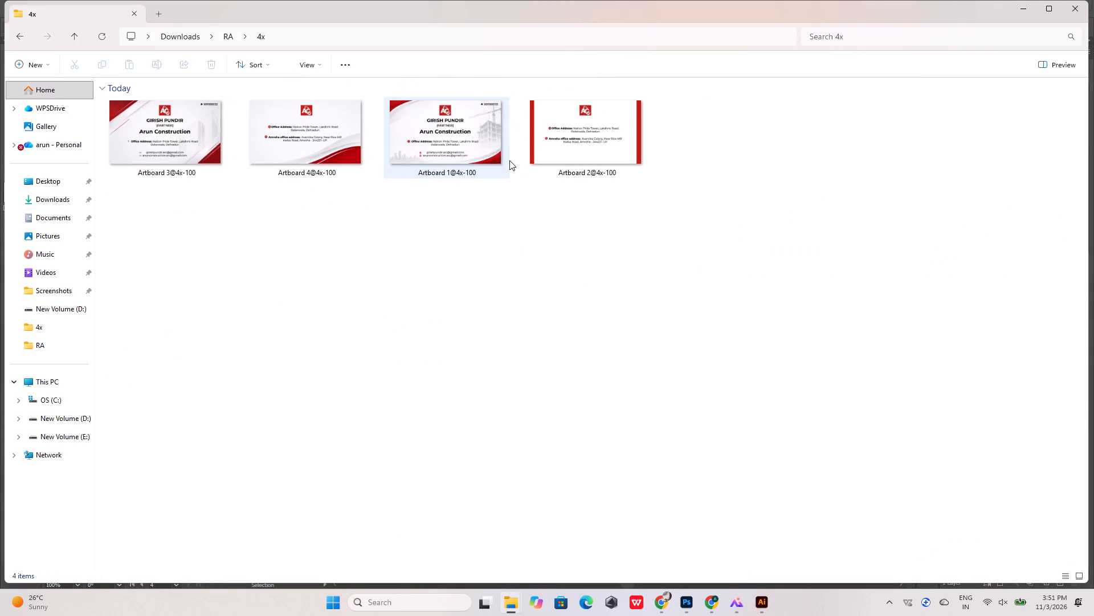
{"action": "left_click", "coordinate": [751, 233]}
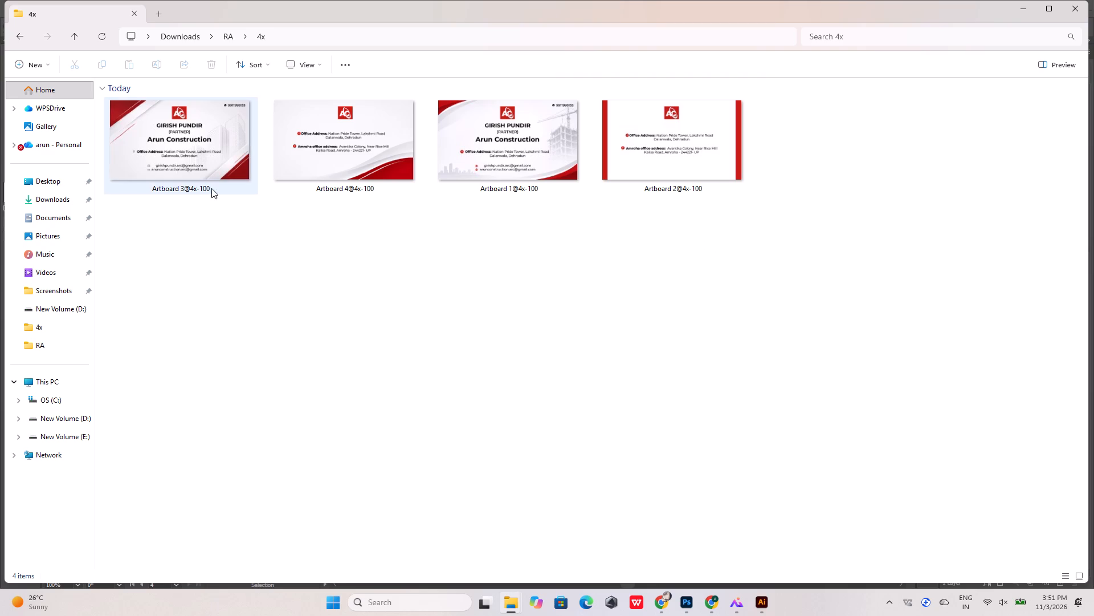
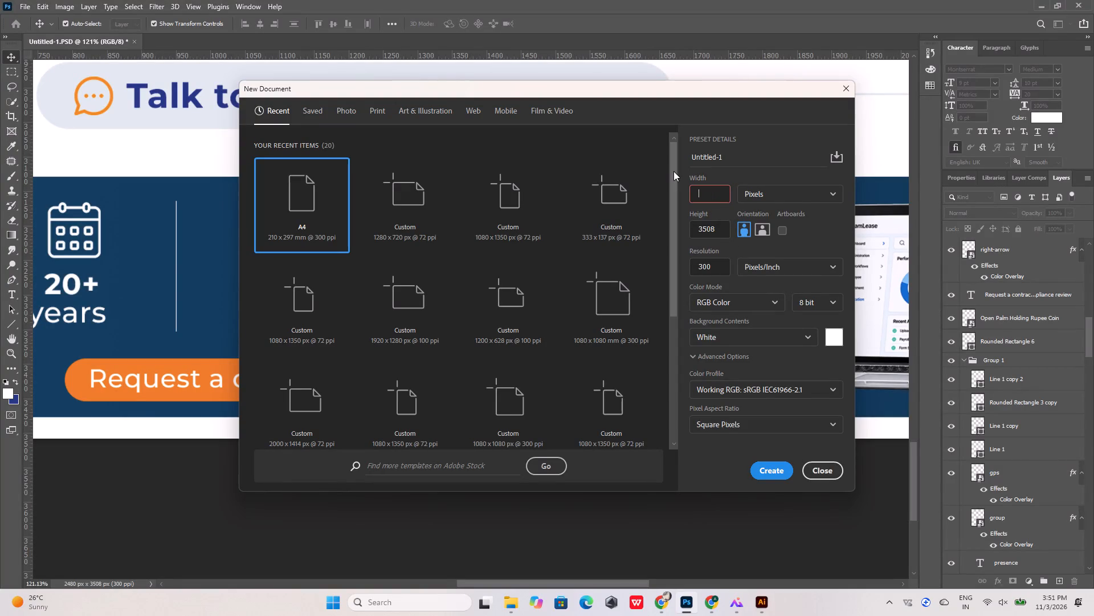
Create a new document 1200 px wide and 628 px high.
{"action": "type", "text": "1200"}
{"action": "left_click_drag", "start_coordinate": [717, 229], "coordinate": [697, 225]}
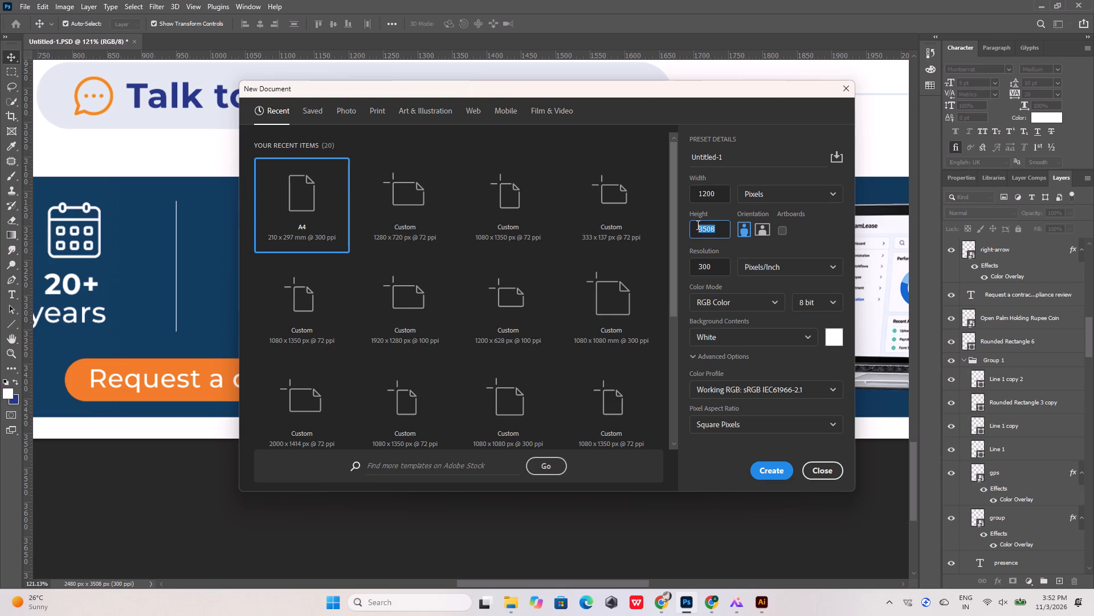
{"action": "left_click_drag", "start_coordinate": [697, 225], "coordinate": [688, 224]}
{"action": "type", "text": "628"}
{"action": "key", "text": "Return"}
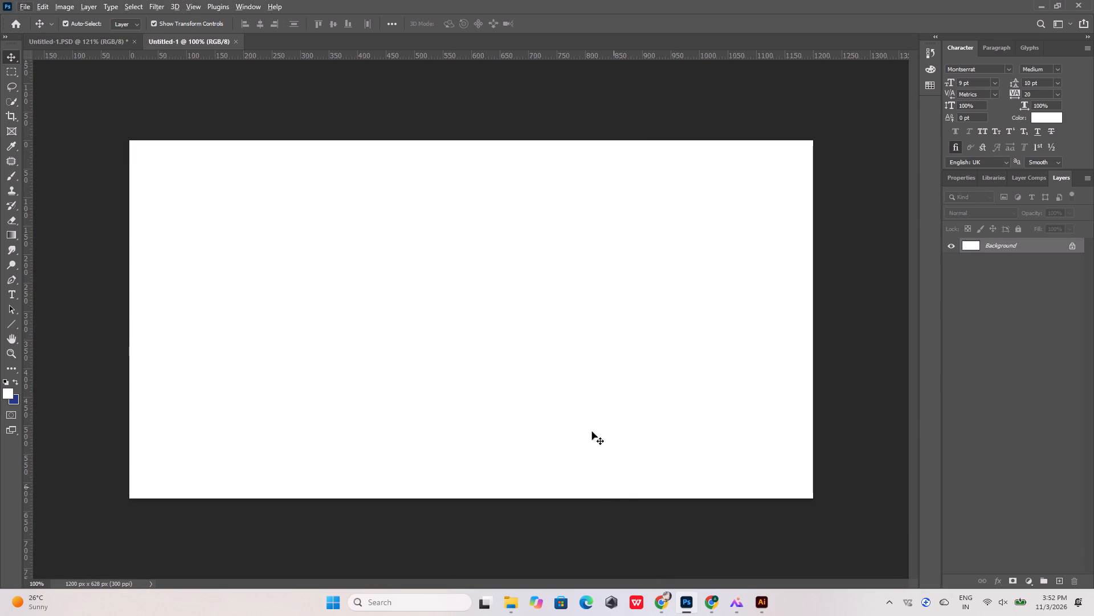
Copy the TeamLease HRtech logo from the compliance infographic and paste it into the new 1200 x 628 px document.
{"action": "left_click", "coordinate": [97, 39]}
{"action": "scroll", "coordinate": [354, 277], "scroll_direction": "down", "scroll_amount": 19, "text": "alt"}
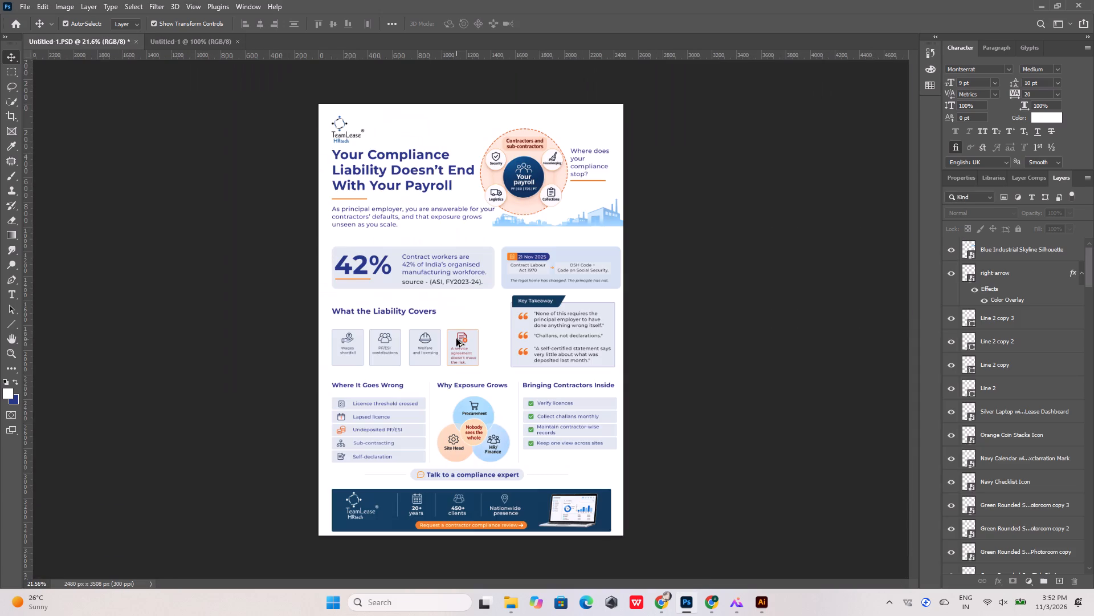
{"action": "scroll", "coordinate": [551, 195], "scroll_direction": "up", "scroll_amount": 2, "text": "alt"}
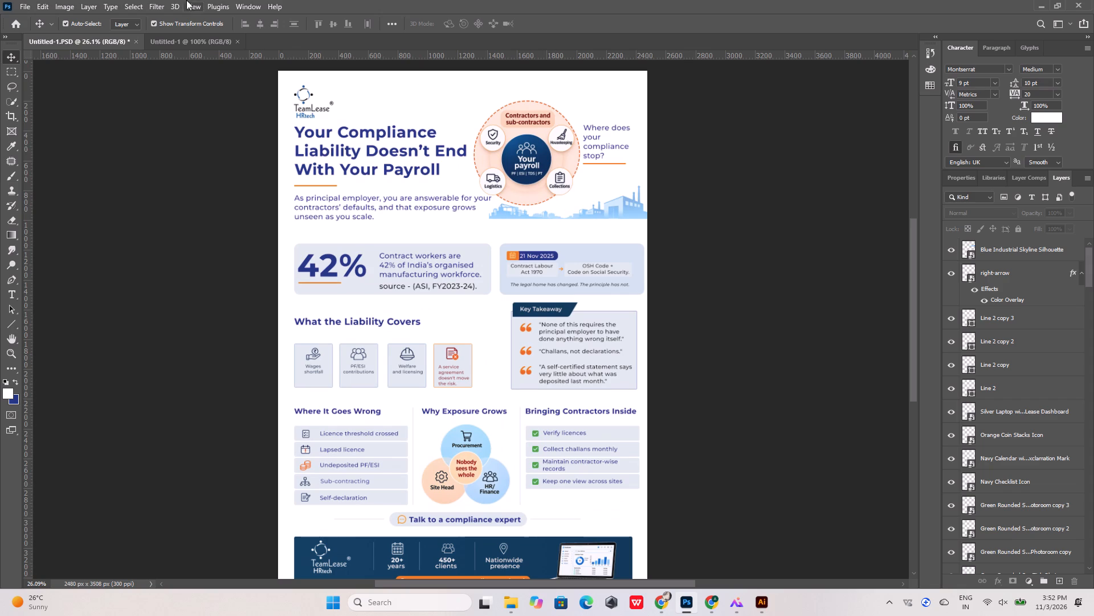
{"action": "left_click", "coordinate": [168, 38]}
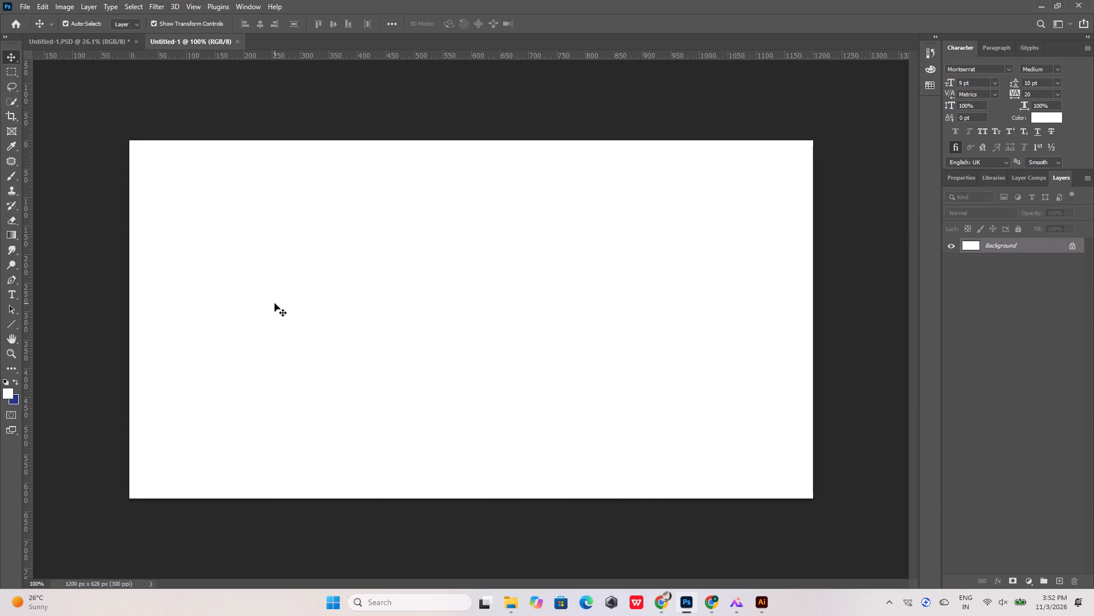
{"action": "left_click", "coordinate": [90, 43]}
{"action": "scroll", "coordinate": [304, 96], "scroll_direction": "up", "scroll_amount": 3, "text": "alt"}
{"action": "left_click", "coordinate": [304, 92]}
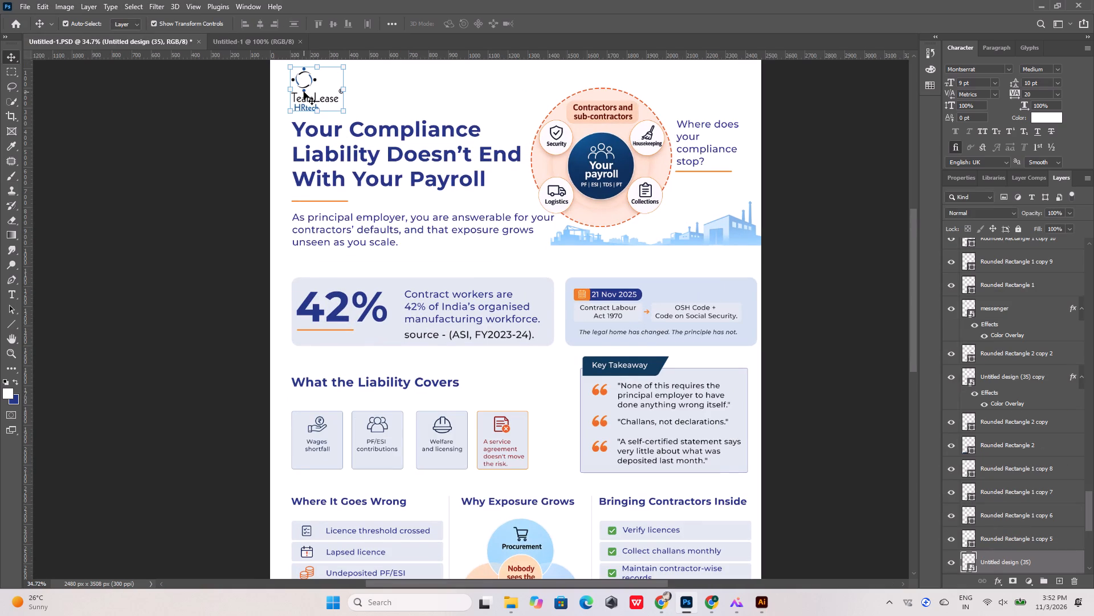
{"action": "key", "text": "ctrl+c"}
{"action": "left_click", "coordinate": [273, 40]}
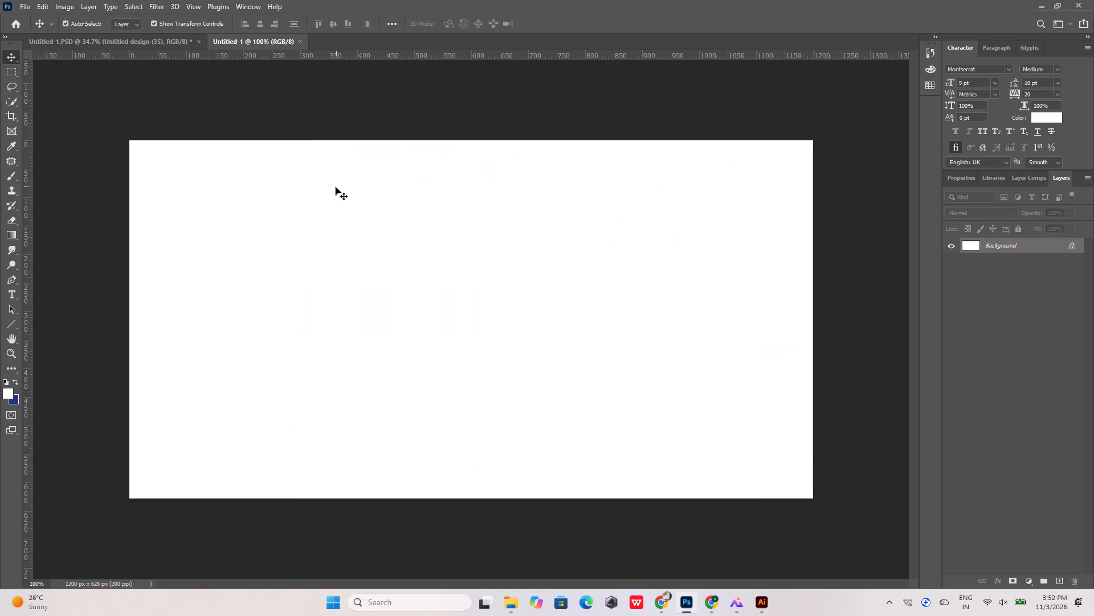
{"action": "left_click", "coordinate": [336, 187]}
{"action": "key", "text": "ctrl+shift+v"}
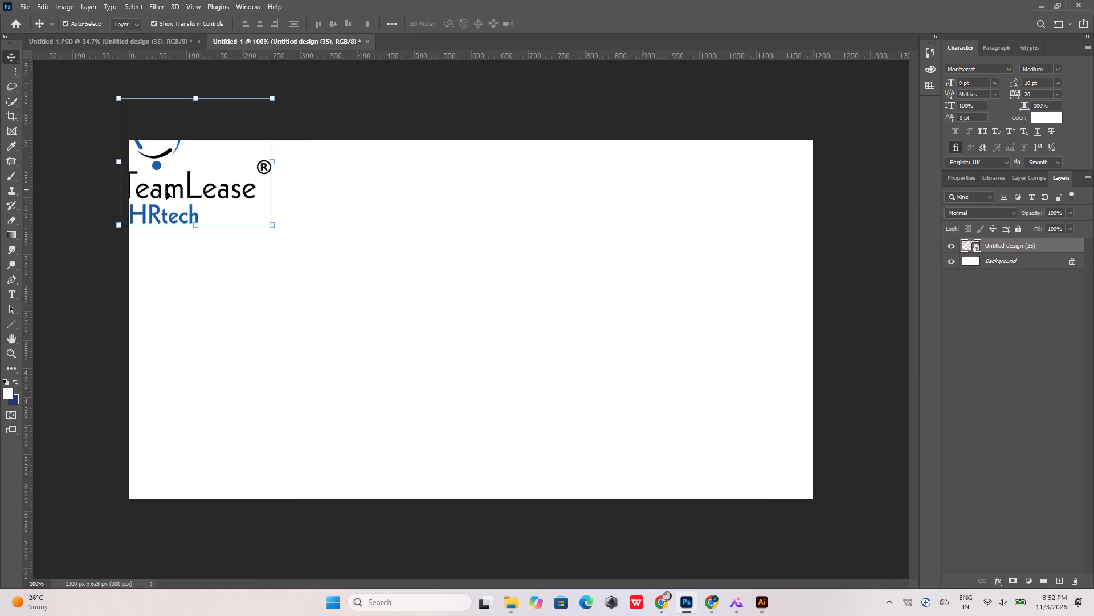
Bring the logo fully onto the canvas and scale it down to about 5.68%.
{"action": "left_click_drag", "start_coordinate": [169, 196], "coordinate": [216, 236]}
{"action": "left_click_drag", "start_coordinate": [186, 192], "coordinate": [218, 230]}
{"action": "left_click_drag", "start_coordinate": [157, 165], "coordinate": [205, 213]}
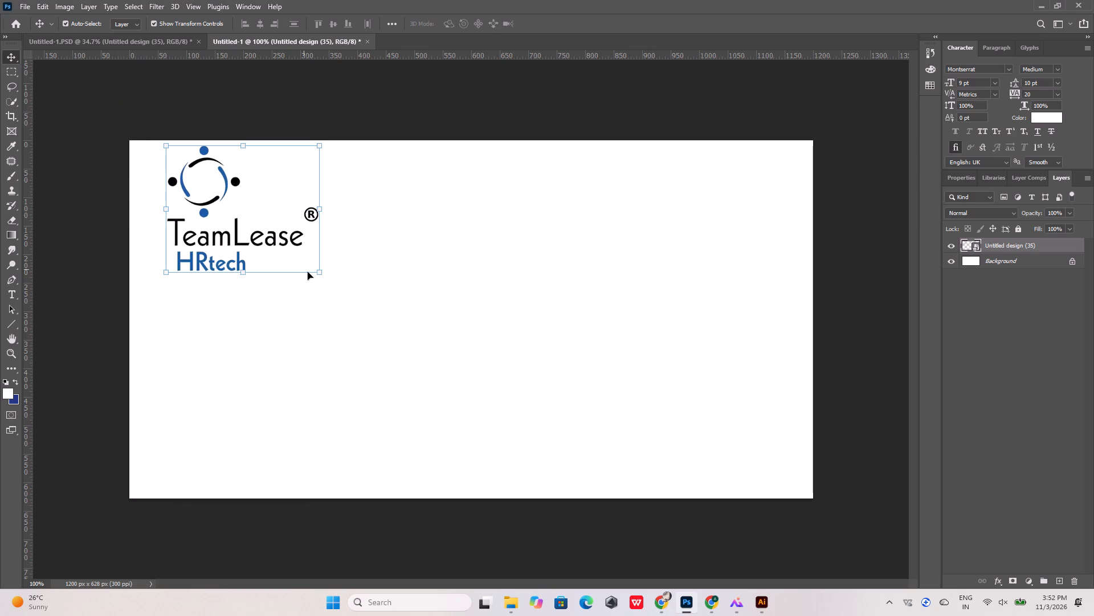
{"action": "left_click_drag", "start_coordinate": [322, 275], "coordinate": [345, 300]}
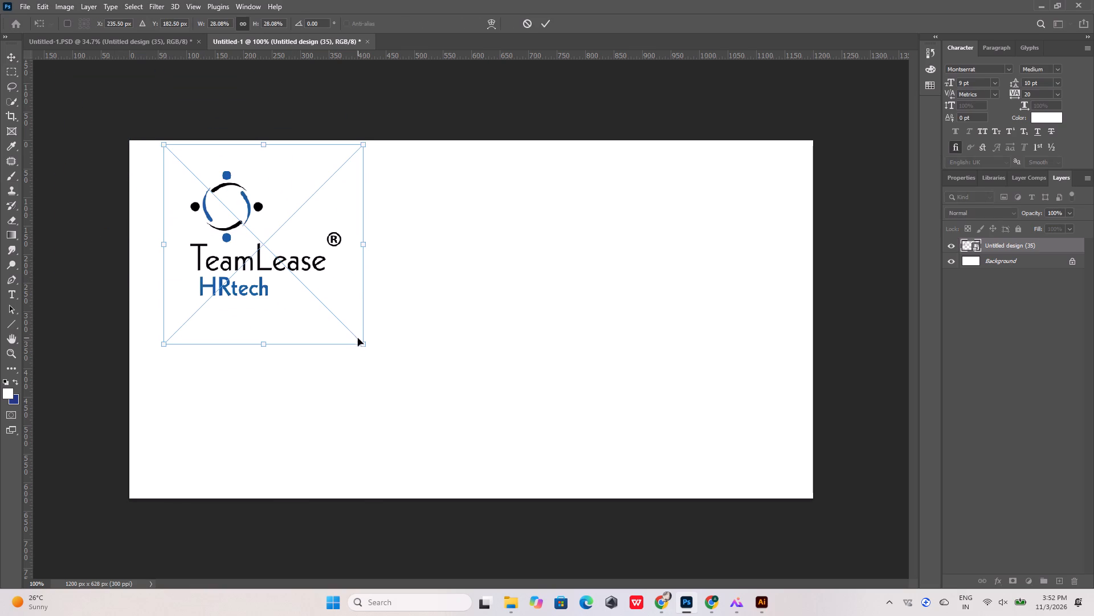
{"action": "left_click_drag", "start_coordinate": [360, 343], "coordinate": [202, 183]}
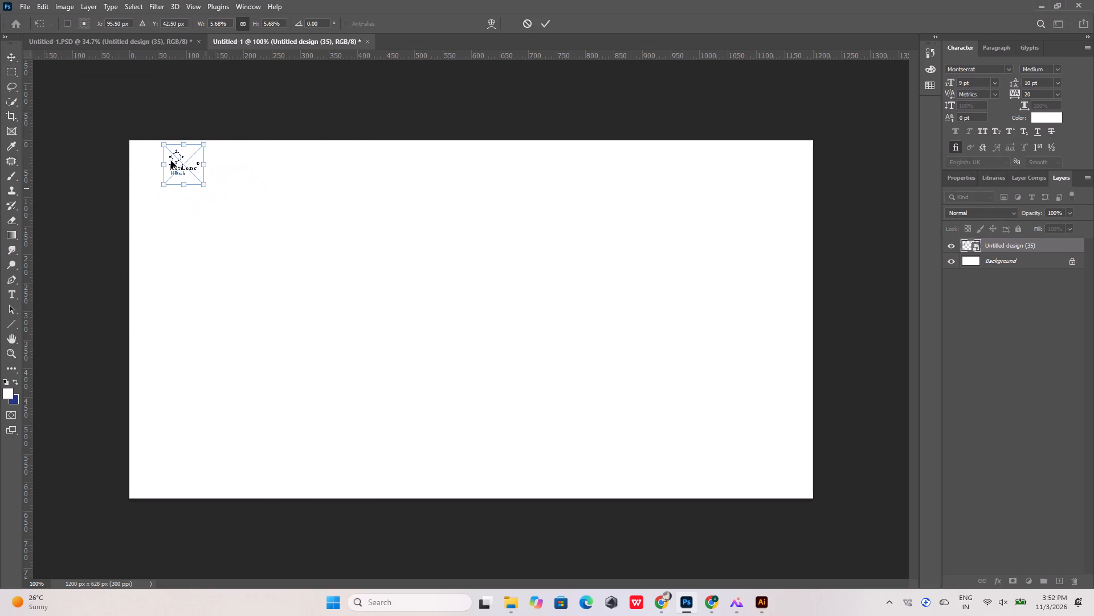
{"action": "scroll", "coordinate": [164, 159], "scroll_direction": "up", "scroll_amount": 5, "text": "alt"}
{"action": "scroll", "coordinate": [252, 214], "scroll_direction": "up", "scroll_amount": 5, "text": "alt"}
{"action": "left_click", "coordinate": [544, 21]}
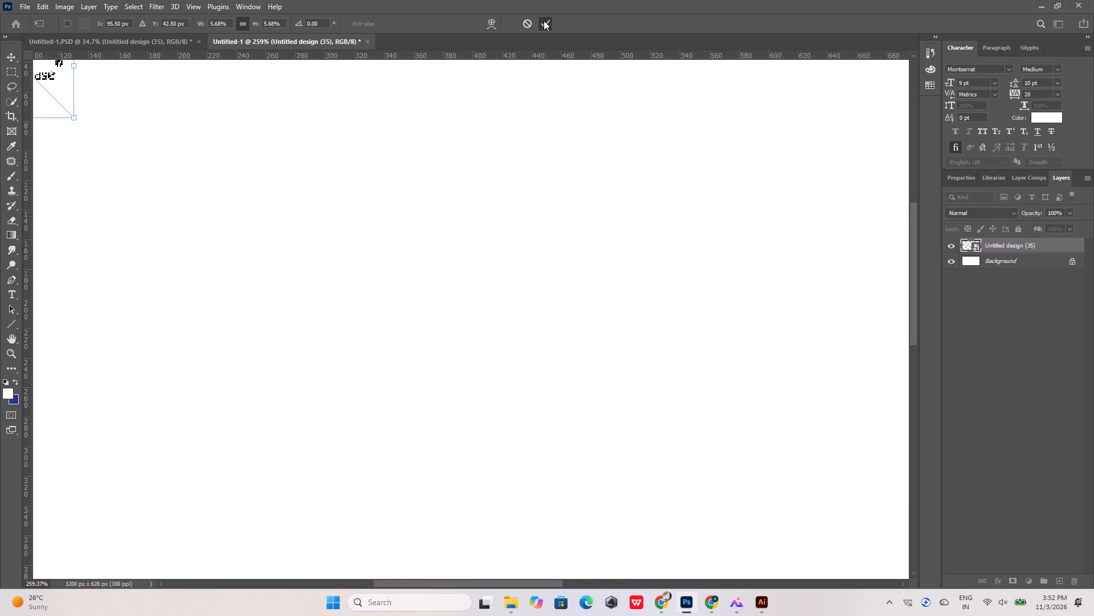
Move the small logo about 47 px left and 2 px down, closer to the canvas's upper-left corner.
{"action": "key", "text": "space"}
{"action": "key", "text": "space"}
{"action": "key", "text": "space"}
{"action": "key", "text": "space"}
{"action": "key", "text": "space"}
{"action": "key", "text": "space"}
{"action": "key", "text": "space"}
{"action": "key", "text": "space"}
{"action": "key", "text": "space"}
{"action": "key", "text": "space"}
{"action": "key", "text": "space"}
{"action": "key", "text": "space"}
{"action": "key", "text": "space"}
{"action": "key", "text": "space"}
{"action": "left_click_drag", "start_coordinate": [373, 160], "coordinate": [706, 286]}
{"action": "scroll", "coordinate": [467, 199], "scroll_direction": "up", "scroll_amount": 2, "text": "alt"}
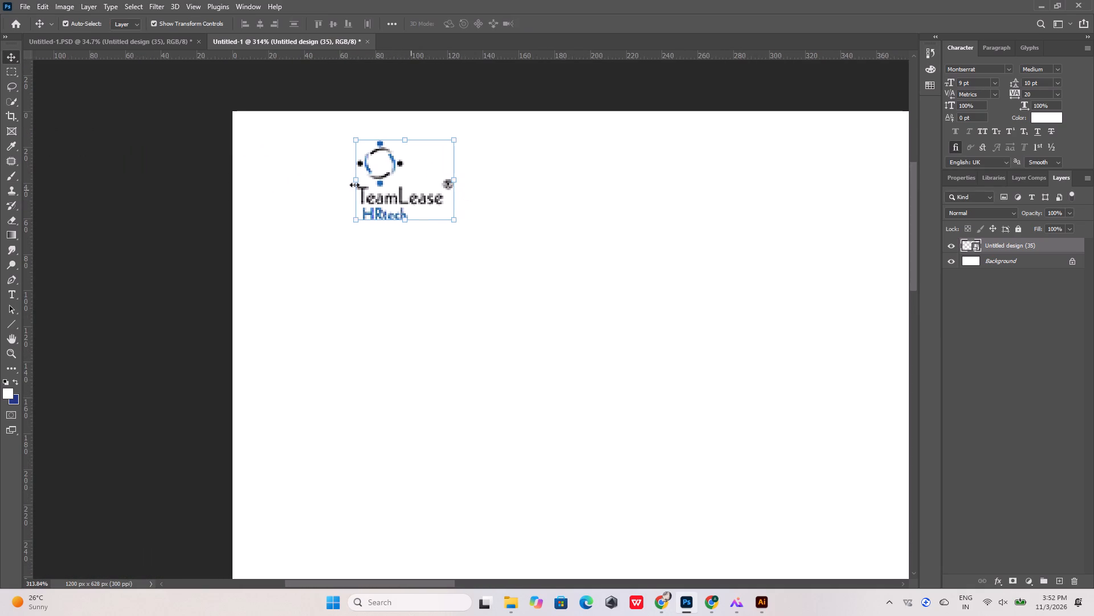
{"action": "left_click_drag", "start_coordinate": [380, 180], "coordinate": [316, 188]}
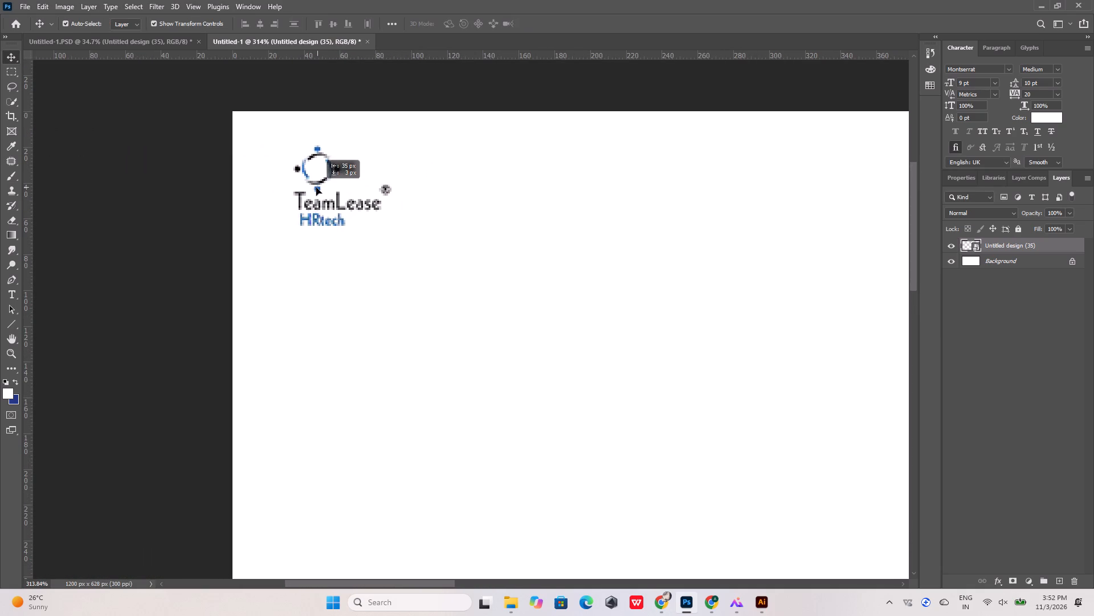
{"action": "left_click_drag", "start_coordinate": [316, 188], "coordinate": [297, 185]}
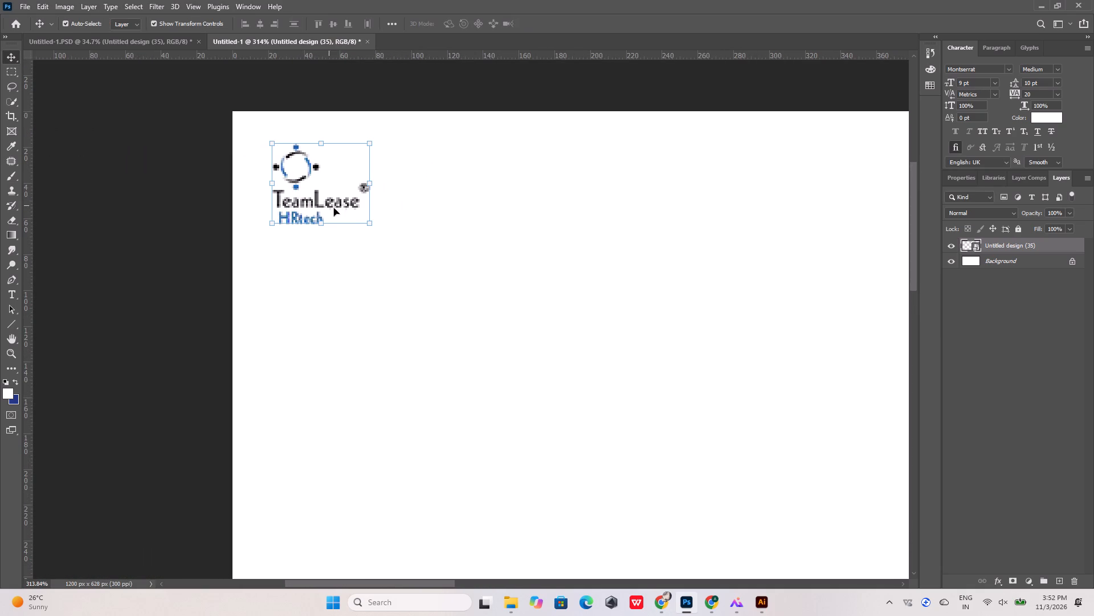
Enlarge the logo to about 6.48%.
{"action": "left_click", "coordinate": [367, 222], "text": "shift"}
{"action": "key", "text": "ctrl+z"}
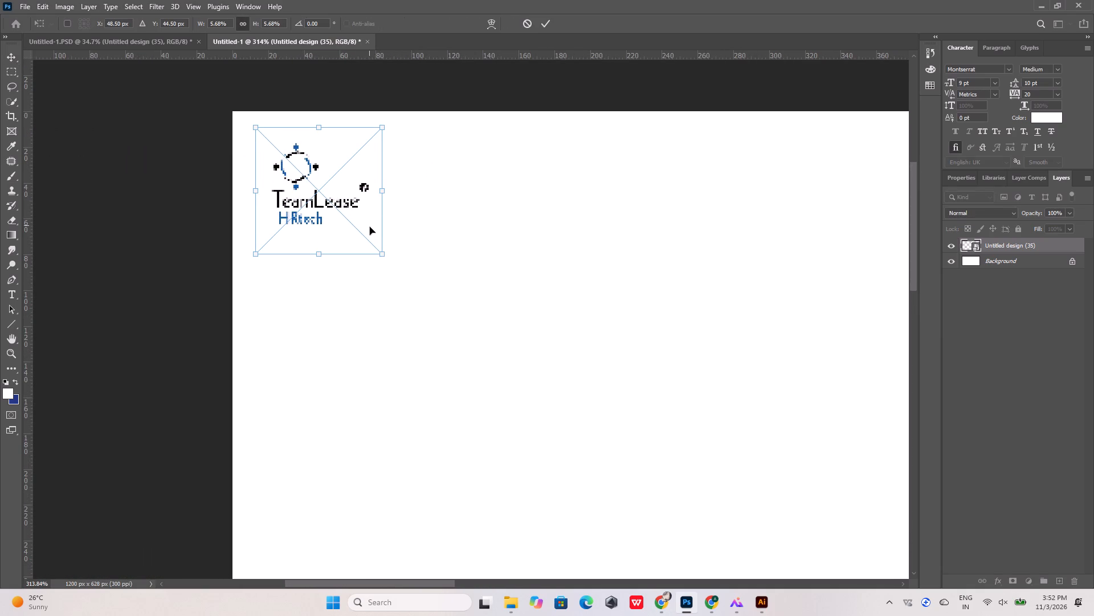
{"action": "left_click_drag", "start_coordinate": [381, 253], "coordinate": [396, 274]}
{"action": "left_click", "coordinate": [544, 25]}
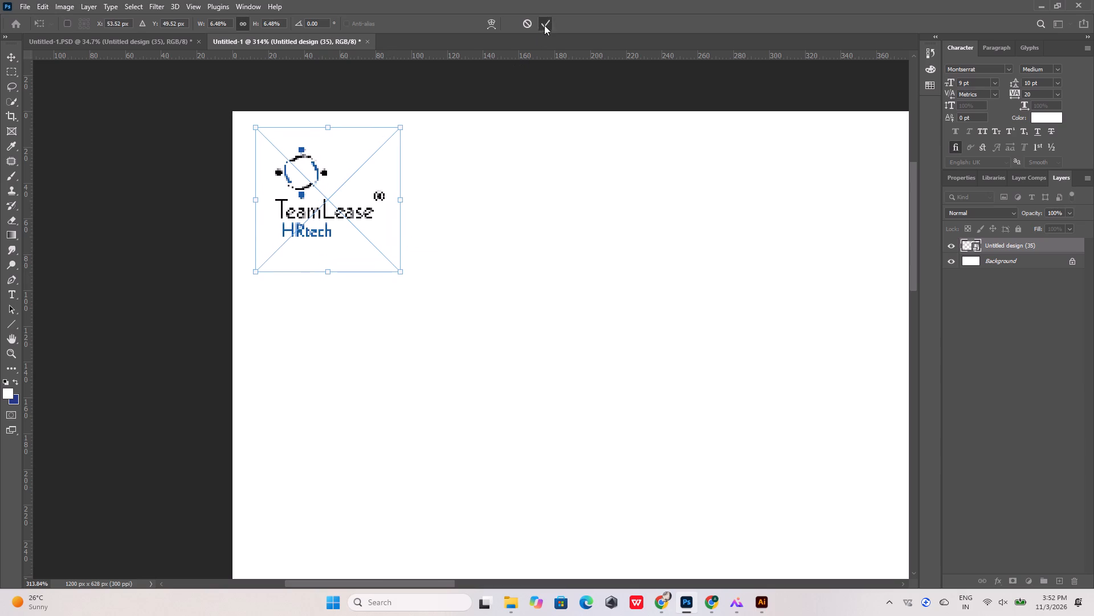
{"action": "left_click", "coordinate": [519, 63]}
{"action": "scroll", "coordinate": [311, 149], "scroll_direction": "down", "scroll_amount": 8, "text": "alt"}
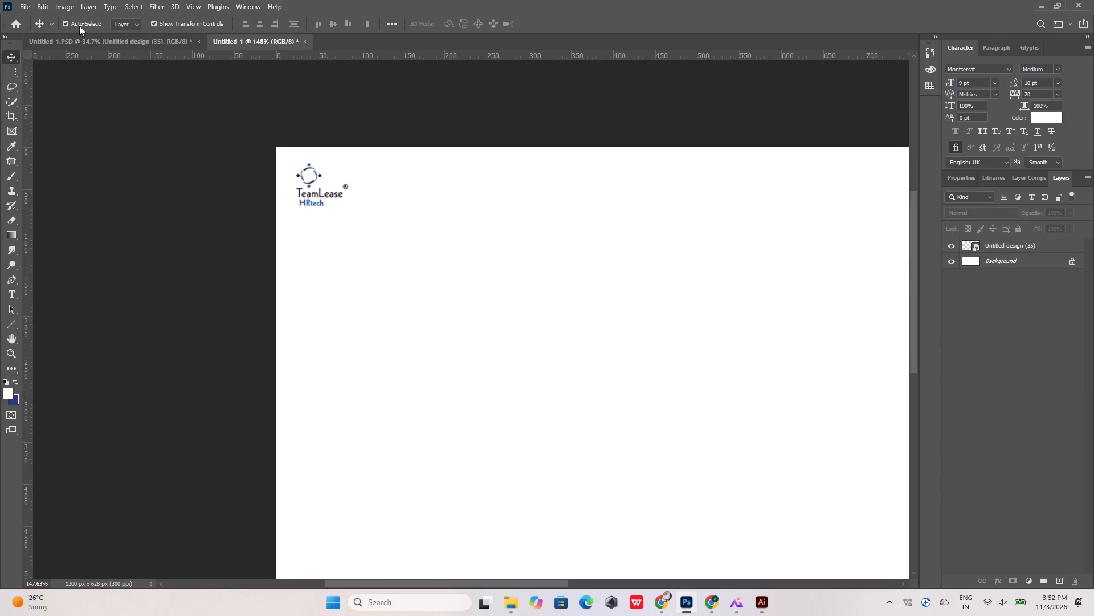
Copy the "Your Compliance Liability Doesn't End With Your Payroll" heading from the infographic and return to the new document.
{"action": "left_click", "coordinate": [85, 40]}
{"action": "left_click", "coordinate": [321, 133]}
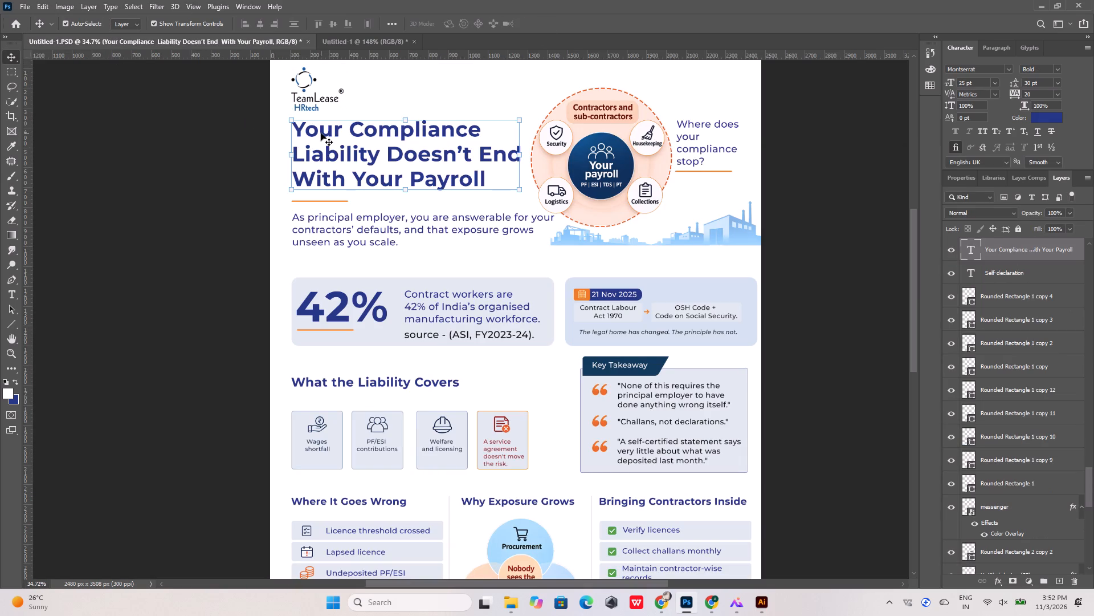
{"action": "key", "text": "ctrl+c"}
{"action": "left_click", "coordinate": [338, 38]}
{"action": "left_click", "coordinate": [333, 165]}
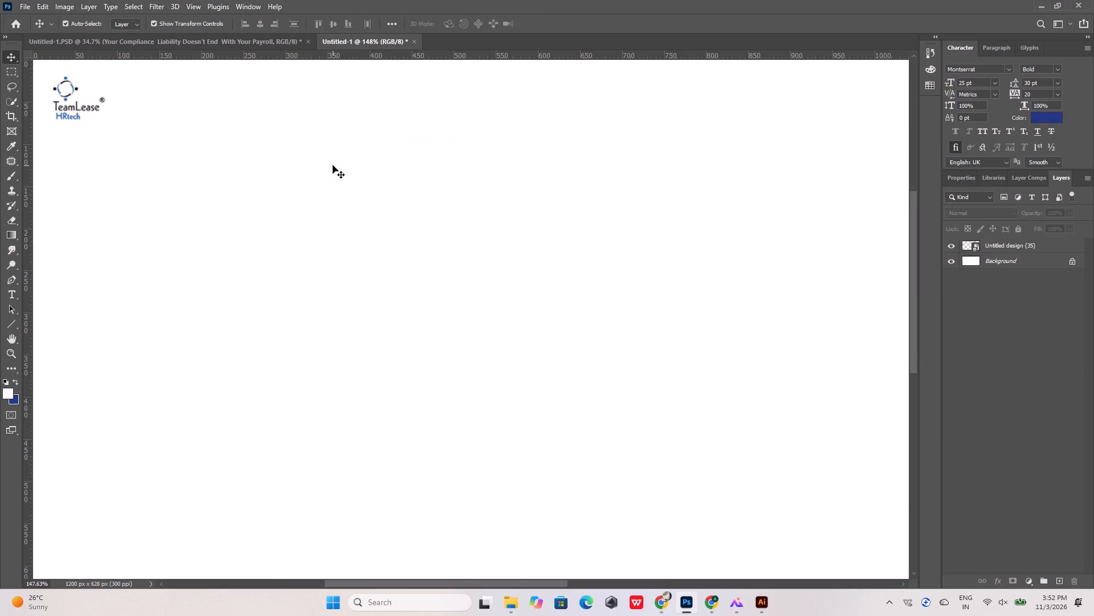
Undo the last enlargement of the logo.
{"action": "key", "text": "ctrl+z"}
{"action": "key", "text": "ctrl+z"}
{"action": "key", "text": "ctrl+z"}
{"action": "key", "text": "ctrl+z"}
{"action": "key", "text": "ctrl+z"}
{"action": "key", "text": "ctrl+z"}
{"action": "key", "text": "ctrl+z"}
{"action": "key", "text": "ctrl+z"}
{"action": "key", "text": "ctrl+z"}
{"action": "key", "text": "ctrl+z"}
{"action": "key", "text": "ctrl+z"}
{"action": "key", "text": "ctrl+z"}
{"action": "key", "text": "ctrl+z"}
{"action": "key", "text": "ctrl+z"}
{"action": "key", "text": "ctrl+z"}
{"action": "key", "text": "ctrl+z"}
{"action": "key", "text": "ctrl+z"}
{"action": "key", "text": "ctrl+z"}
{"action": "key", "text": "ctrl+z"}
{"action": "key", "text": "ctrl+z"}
Paste the copied heading, scale it down to about 27.25%, and place it below the logo.
{"action": "key", "text": "ctrl+v"}
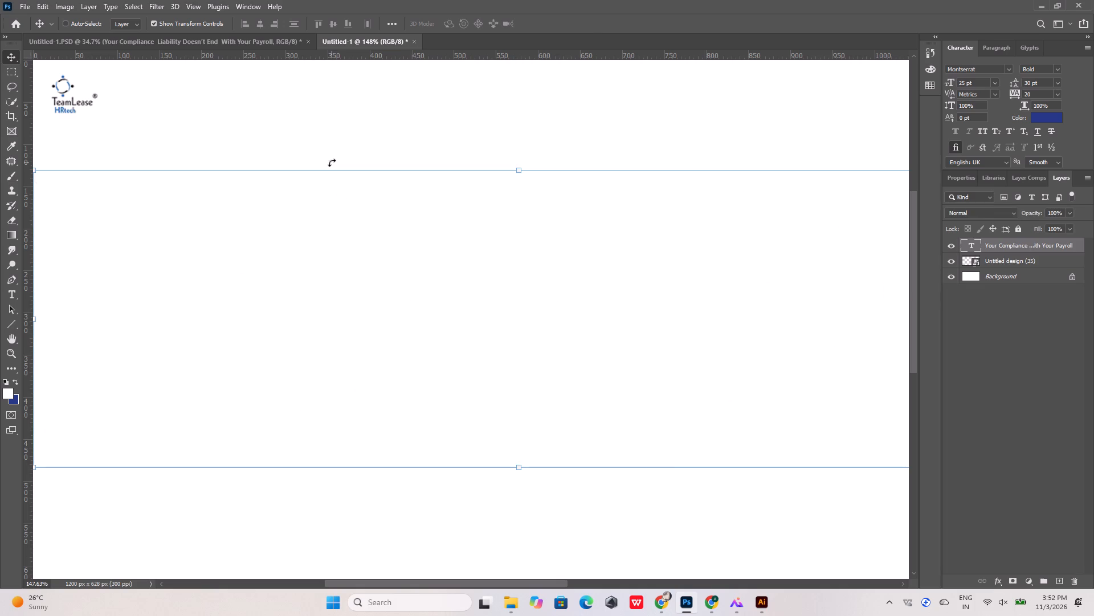
{"action": "scroll", "coordinate": [358, 244], "scroll_direction": "down", "scroll_amount": 5, "text": "alt"}
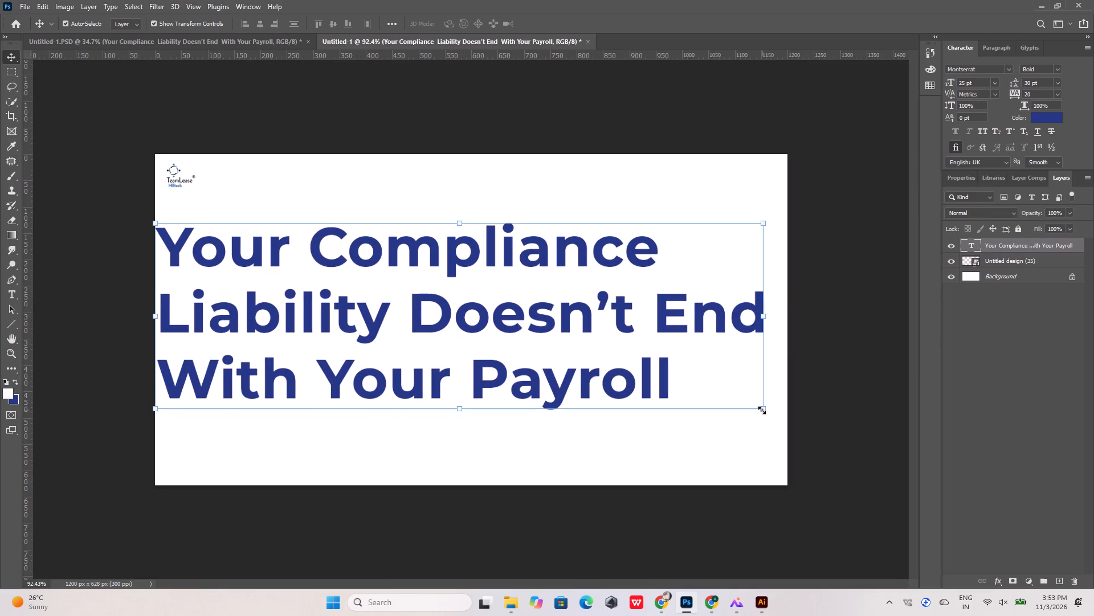
{"action": "left_click_drag", "start_coordinate": [762, 410], "coordinate": [729, 402]}
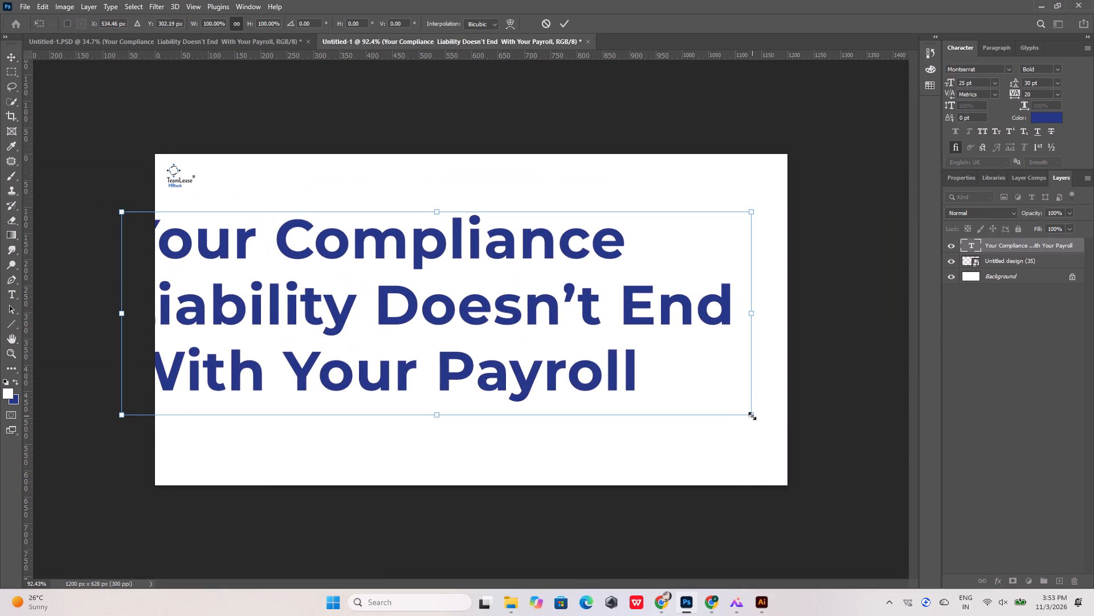
{"action": "left_click_drag", "start_coordinate": [752, 416], "coordinate": [319, 244]}
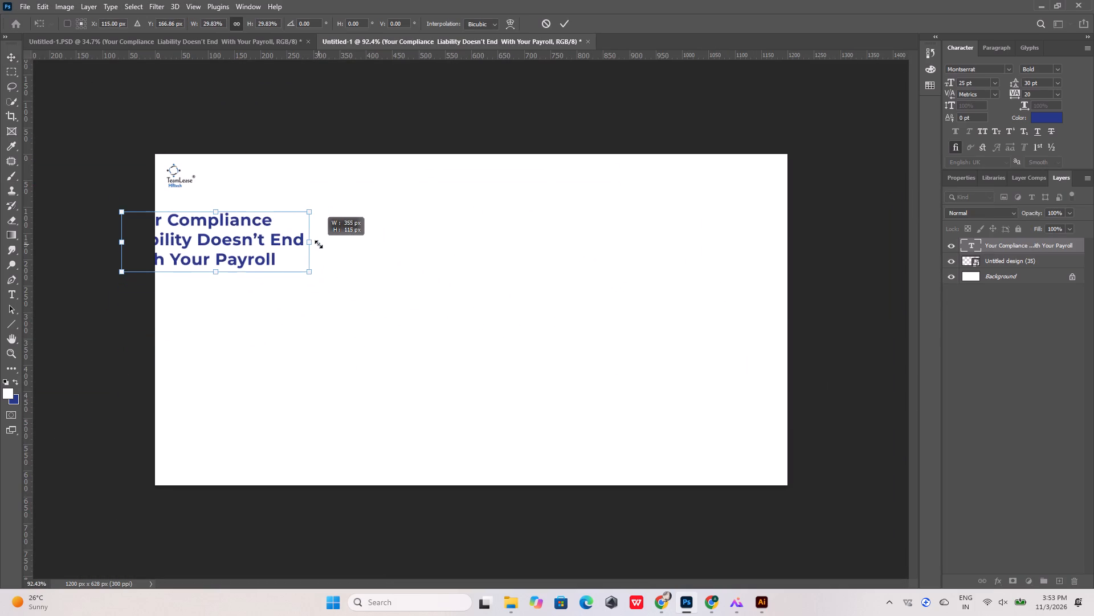
{"action": "left_click_drag", "start_coordinate": [319, 244], "coordinate": [314, 241]}
{"action": "left_click_drag", "start_coordinate": [256, 238], "coordinate": [307, 237]}
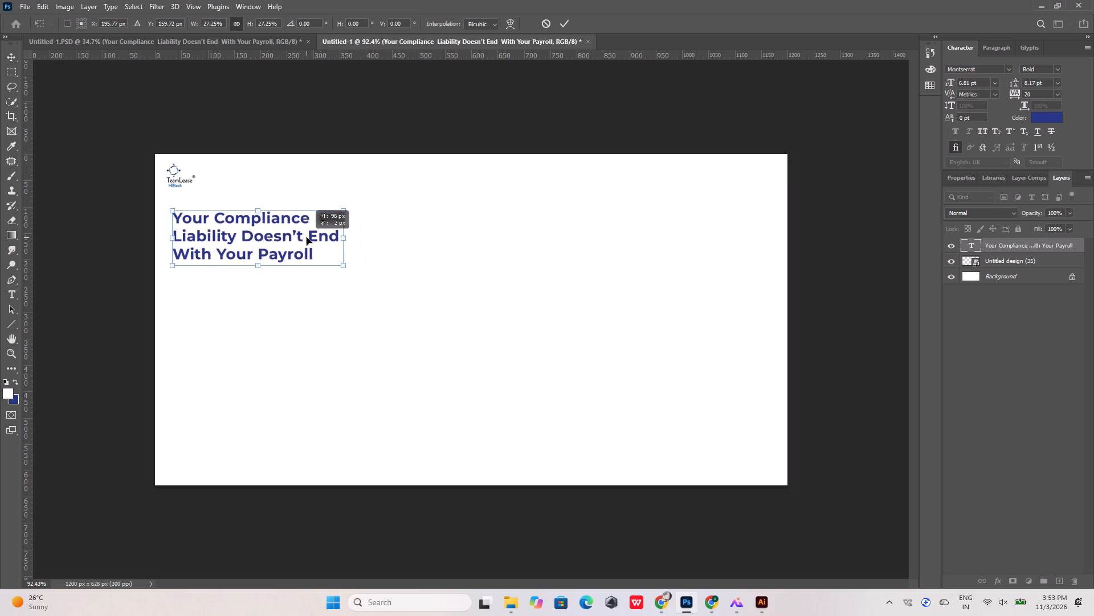
{"action": "scroll", "coordinate": [162, 165], "scroll_direction": "up", "scroll_amount": 5, "text": "alt"}
{"action": "scroll", "coordinate": [357, 264], "scroll_direction": "down", "scroll_amount": 5, "text": "alt"}
{"action": "scroll", "coordinate": [137, 163], "scroll_direction": "up", "scroll_amount": 6, "text": "alt"}
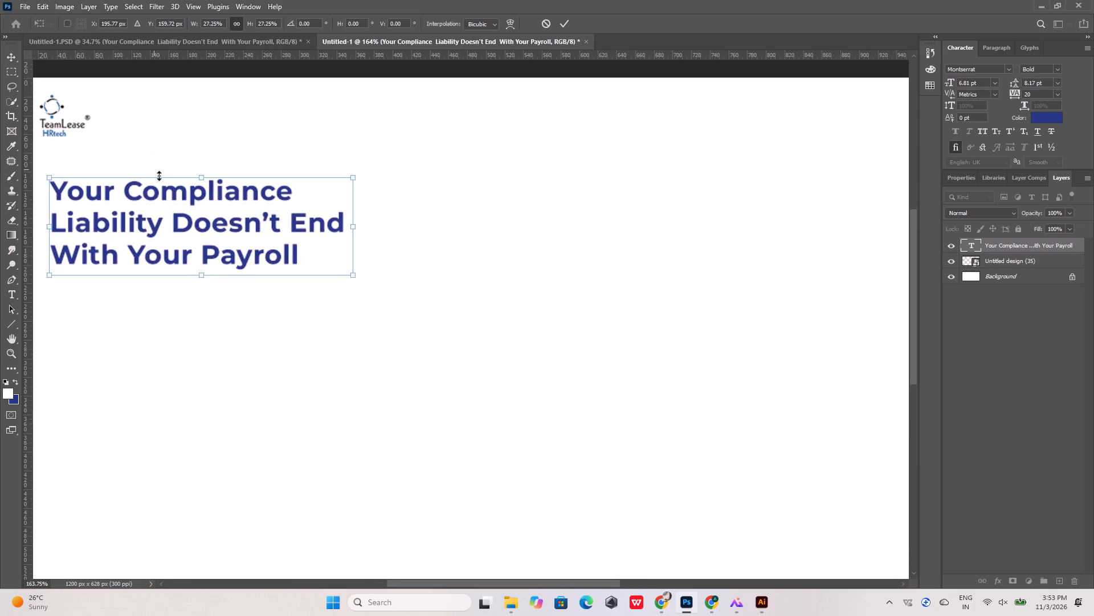
{"action": "scroll", "coordinate": [176, 193], "scroll_direction": "up", "scroll_amount": 4, "text": "alt"}
{"action": "key", "text": "space"}
{"action": "key", "text": "space"}
{"action": "key", "text": "space"}
{"action": "key", "text": "space"}
{"action": "key", "text": "space"}
{"action": "key", "text": "space"}
{"action": "key", "text": "space"}
{"action": "key", "text": "space"}
{"action": "key", "text": "space"}
{"action": "key", "text": "space"}
{"action": "left_click_drag", "start_coordinate": [194, 128], "coordinate": [502, 204]}
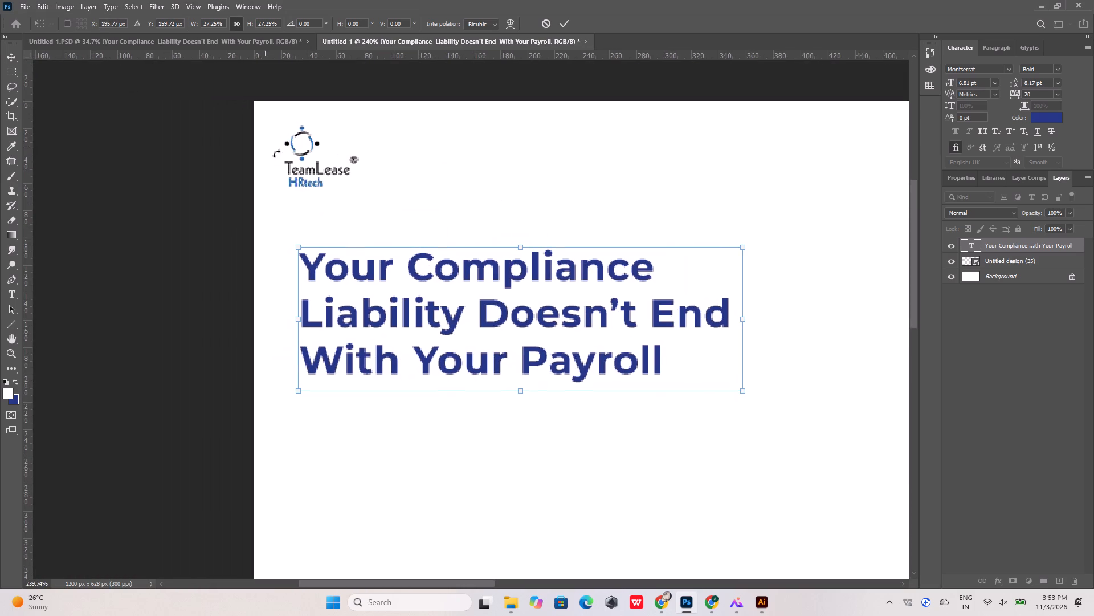
{"action": "left_click", "coordinate": [563, 22]}
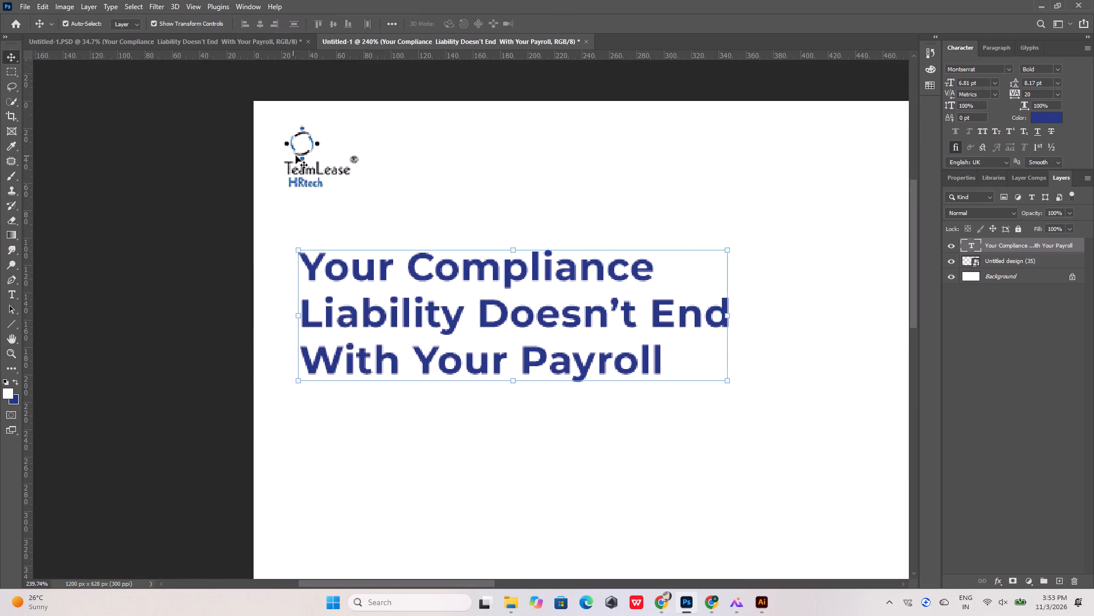
Shift the logo 20 px right, then move the heading up and right to line up with its left edge.
{"action": "left_click", "coordinate": [301, 155]}
{"action": "key", "text": "shift+Right"}
{"action": "key", "text": "shift+Right"}
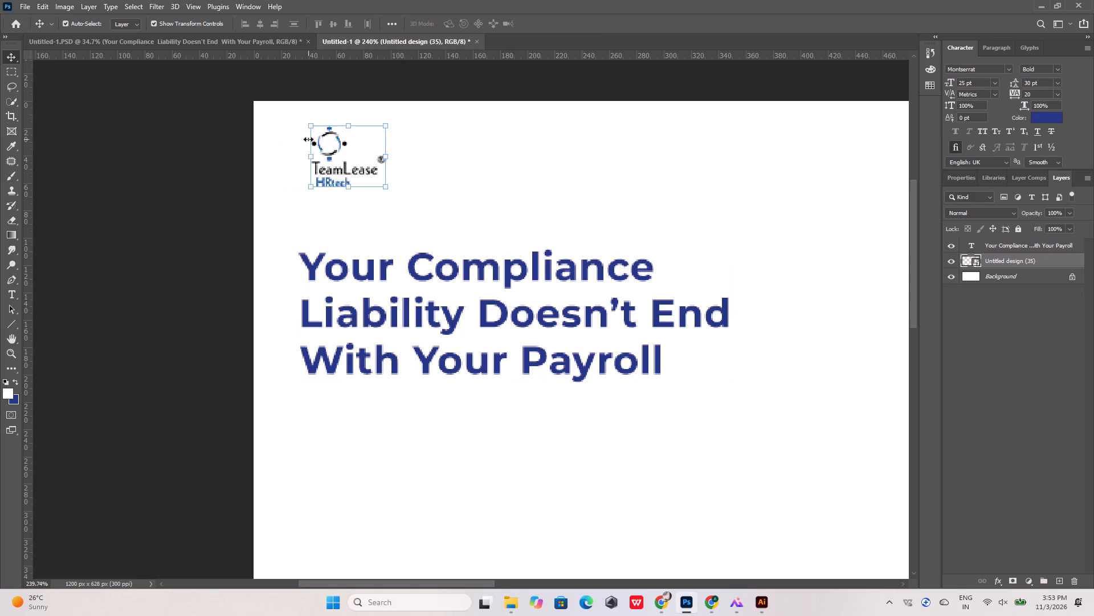
{"action": "left_click_drag", "start_coordinate": [373, 271], "coordinate": [383, 254]}
Add a vertical guide at about 40 px along the left edge of the heading.
{"action": "left_click_drag", "start_coordinate": [24, 224], "coordinate": [309, 199]}
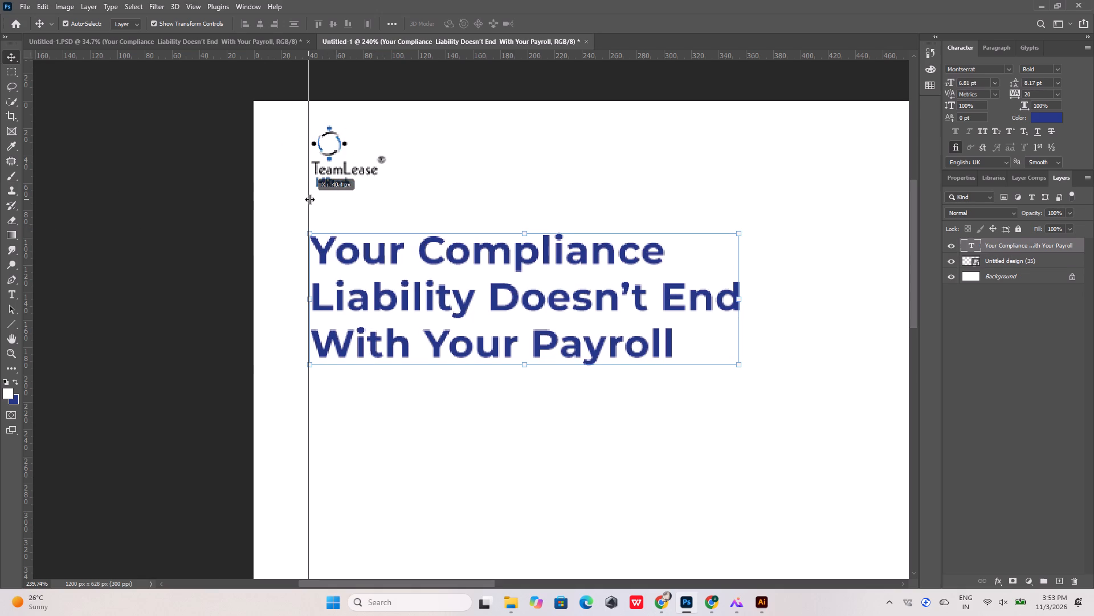
{"action": "left_click_drag", "start_coordinate": [309, 199], "coordinate": [310, 199]}
Enlarge the logo to about 6.36% (80 px wide) and align its left edge with the vertical guide.
{"action": "scroll", "coordinate": [317, 147], "scroll_direction": "up", "scroll_amount": 5, "text": "alt"}
{"action": "left_click", "coordinate": [312, 143]}
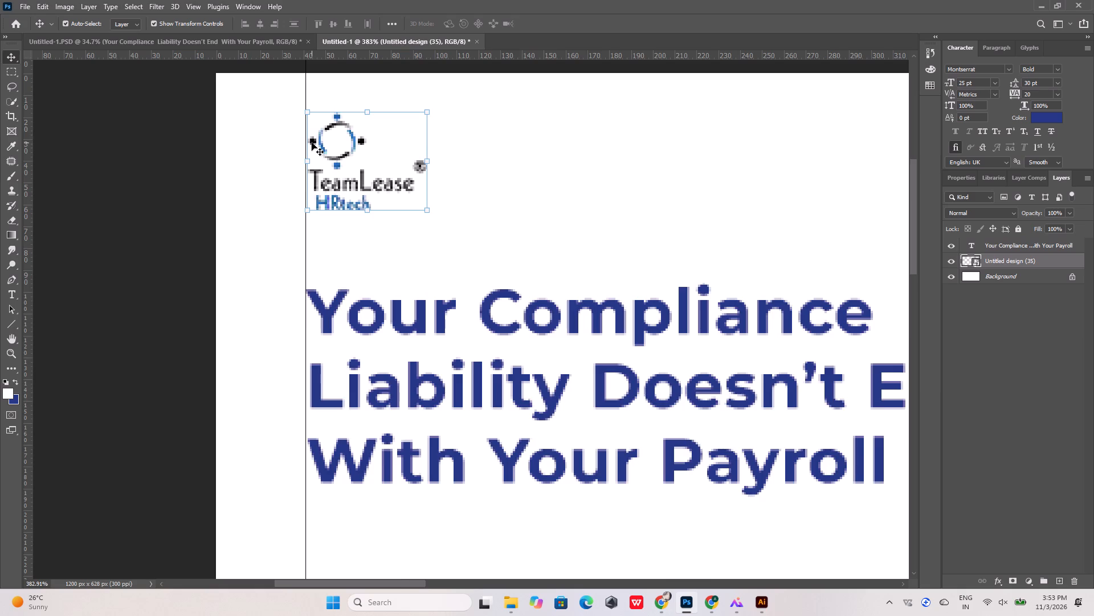
{"action": "scroll", "coordinate": [304, 122], "scroll_direction": "up", "scroll_amount": 5, "text": "alt"}
{"action": "left_click", "coordinate": [311, 107]}
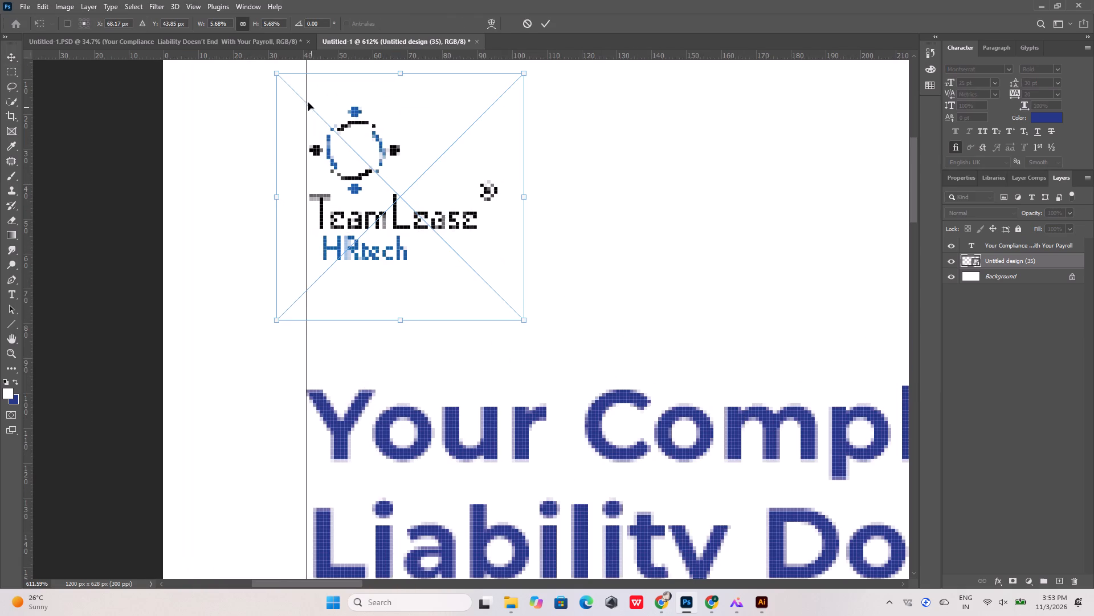
{"action": "left_click", "coordinate": [275, 73]}
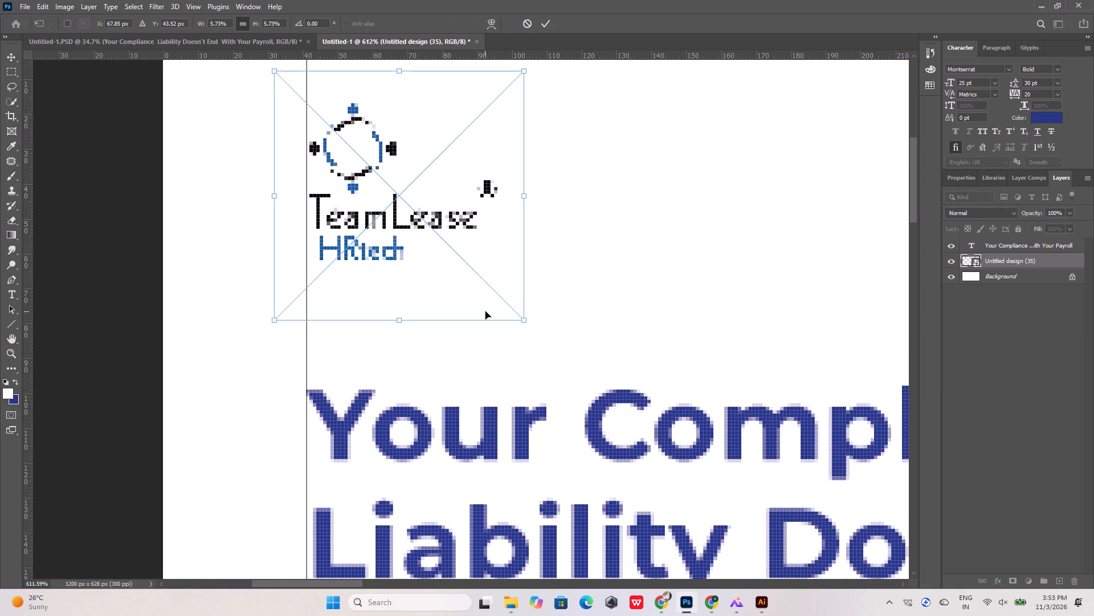
{"action": "left_click_drag", "start_coordinate": [524, 320], "coordinate": [550, 345]}
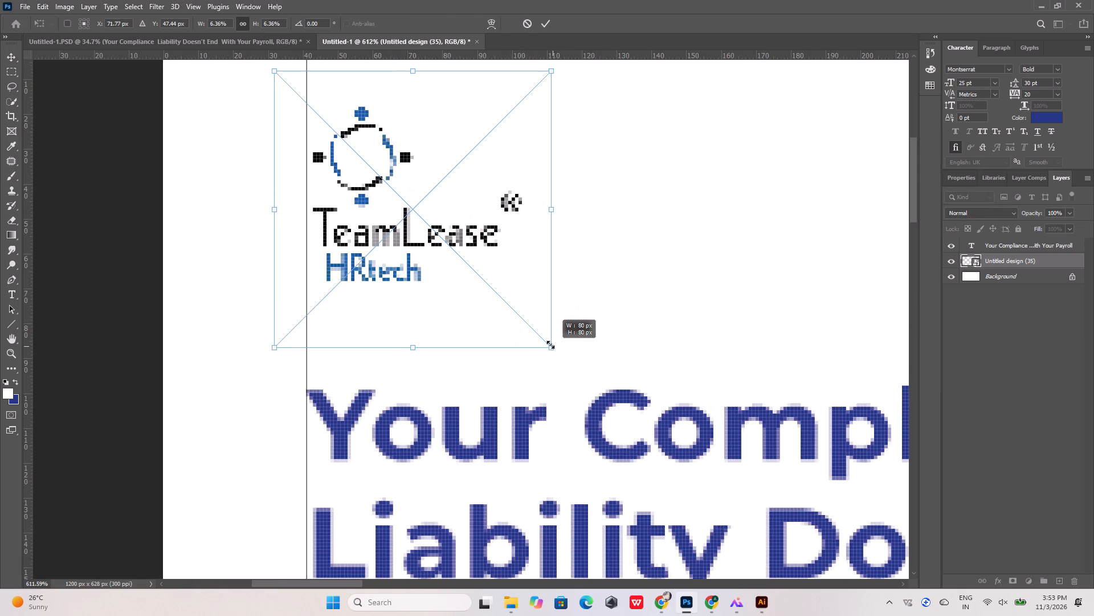
{"action": "left_click_drag", "start_coordinate": [550, 345], "coordinate": [549, 344]}
{"action": "left_click_drag", "start_coordinate": [320, 159], "coordinate": [317, 150]}
{"action": "left_click", "coordinate": [545, 25]}
{"action": "left_click", "coordinate": [594, 141]}
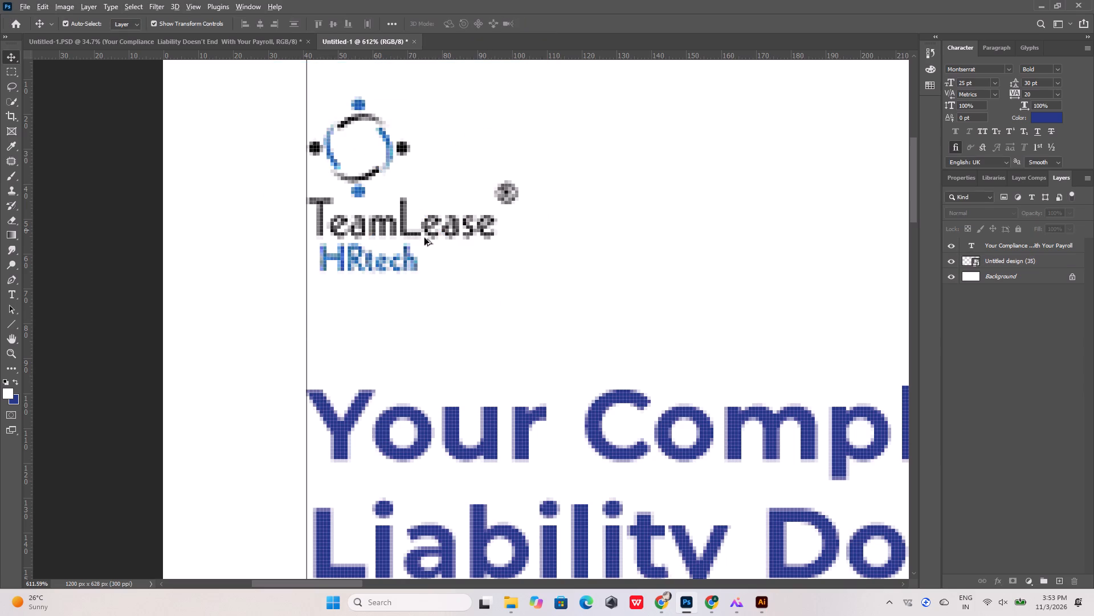
Copy the "Your payroll" circle graphic from the compliance infographic and paste it into the banner document.
{"action": "scroll", "coordinate": [354, 258], "scroll_direction": "down", "scroll_amount": 18, "text": "alt"}
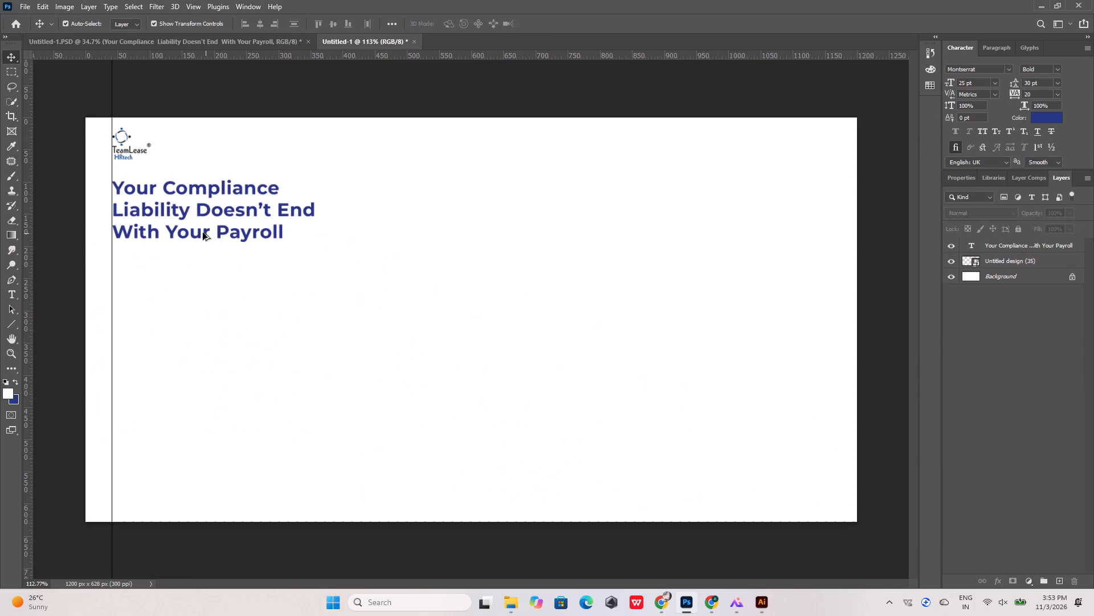
{"action": "scroll", "coordinate": [114, 196], "scroll_direction": "up", "scroll_amount": 2, "text": "alt"}
{"action": "scroll", "coordinate": [222, 259], "scroll_direction": "up", "scroll_amount": 10}
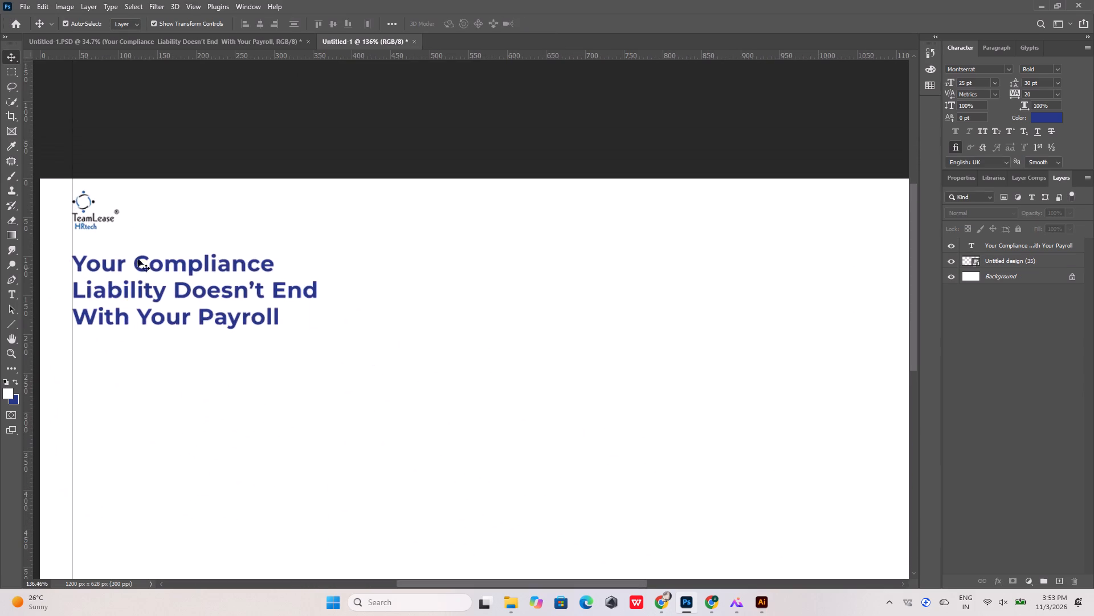
{"action": "scroll", "coordinate": [84, 257], "scroll_direction": "up", "scroll_amount": 4, "text": "alt"}
{"action": "left_click", "coordinate": [166, 32]}
{"action": "left_click", "coordinate": [166, 38]}
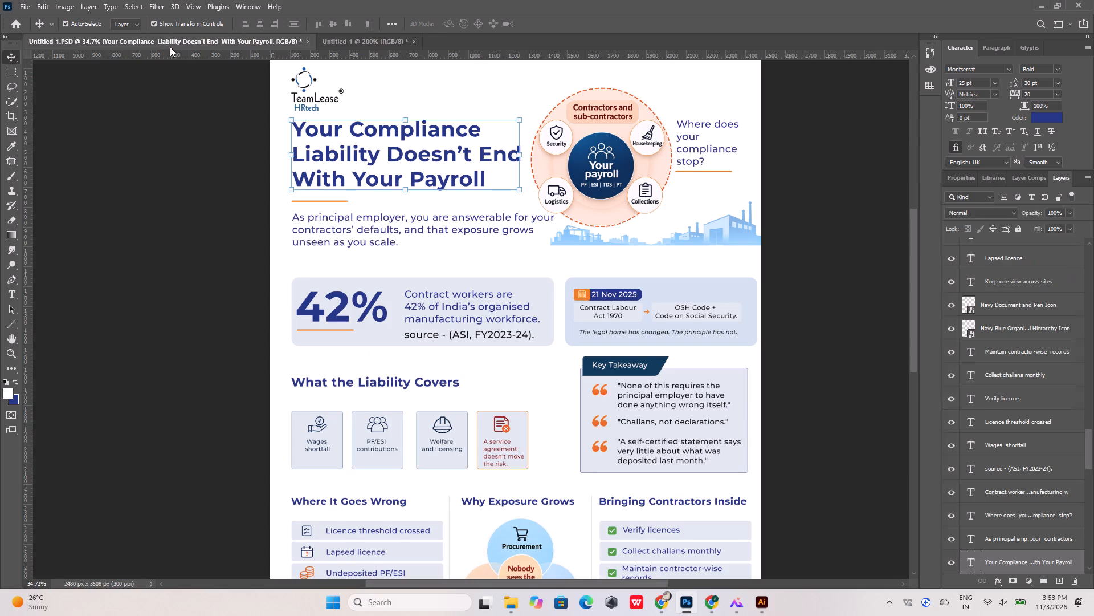
{"action": "left_click", "coordinate": [615, 160]}
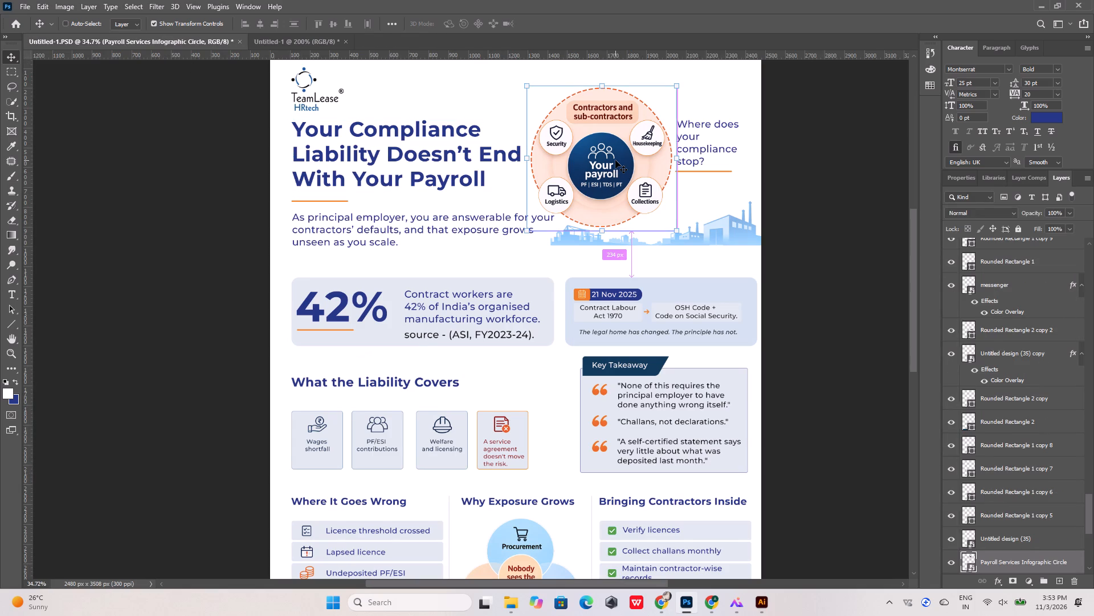
{"action": "key", "text": "ctrl+c"}
{"action": "left_click", "coordinate": [296, 38]}
{"action": "left_click", "coordinate": [533, 233]}
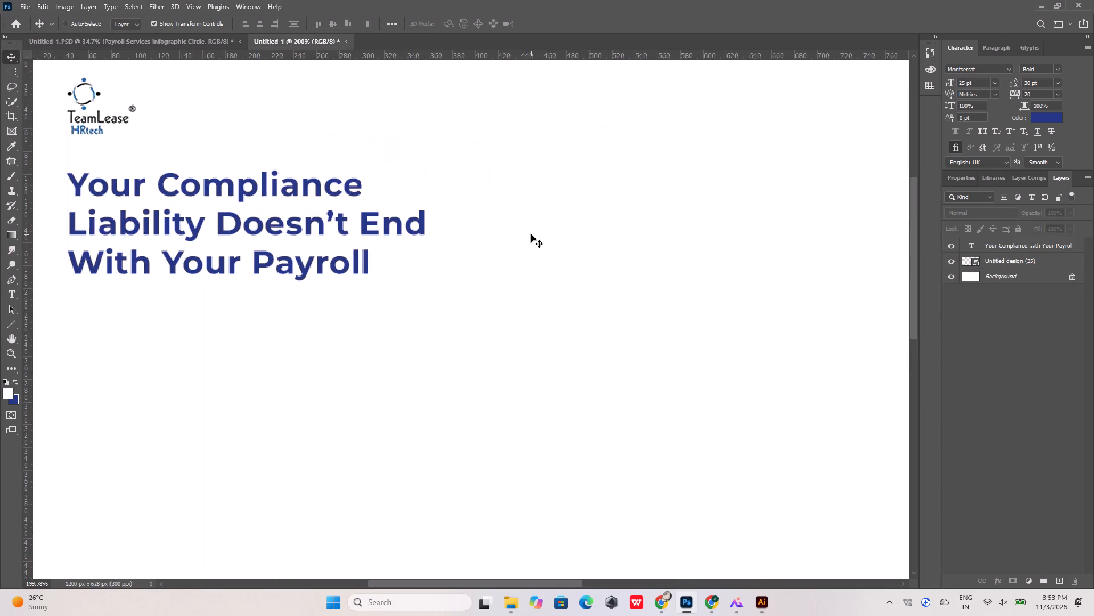
{"action": "key", "text": "ctrl+shift+v"}
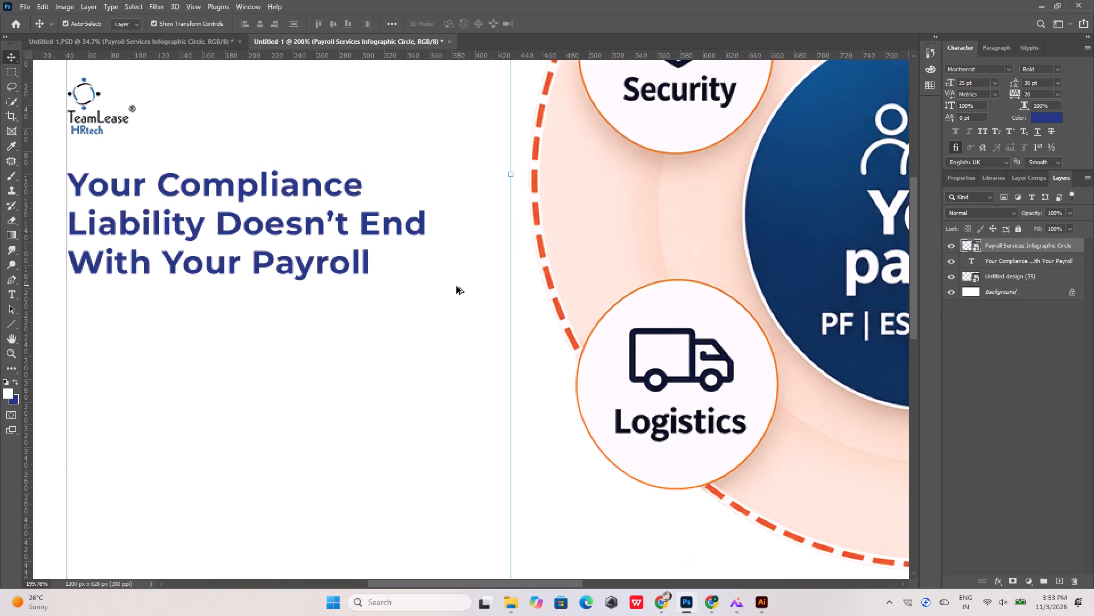
Scale the circle graphic down to about 4.57% and place it near the banner's top edge, in its right half.
{"action": "scroll", "coordinate": [456, 290], "scroll_direction": "down", "scroll_amount": 12, "text": "alt"}
{"action": "left_click", "coordinate": [537, 250]}
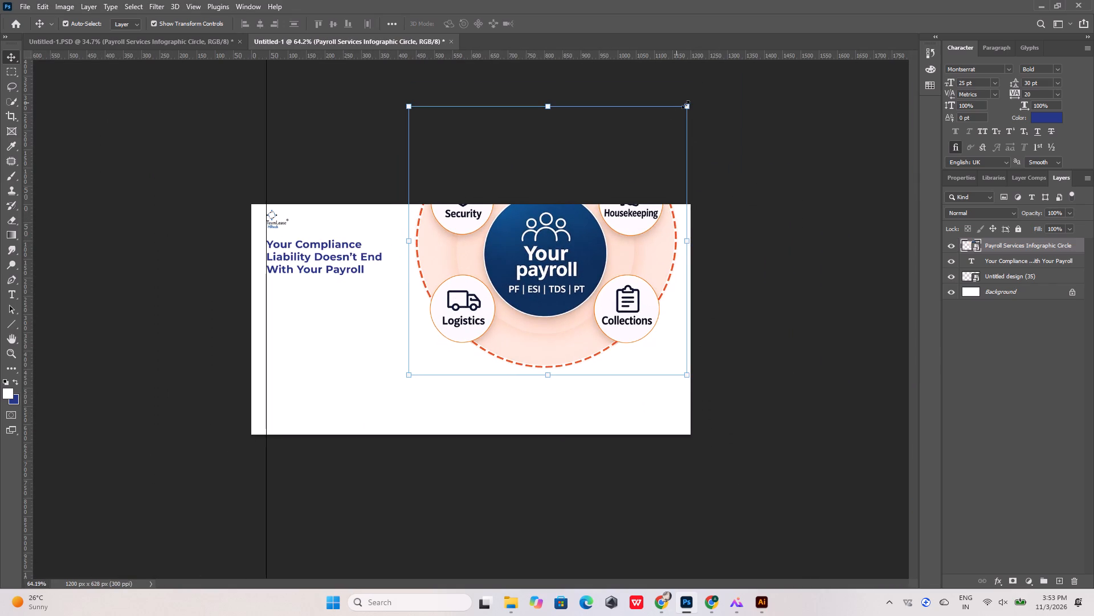
{"action": "left_click_drag", "start_coordinate": [690, 104], "coordinate": [586, 215]}
{"action": "key", "text": "ctrl+z"}
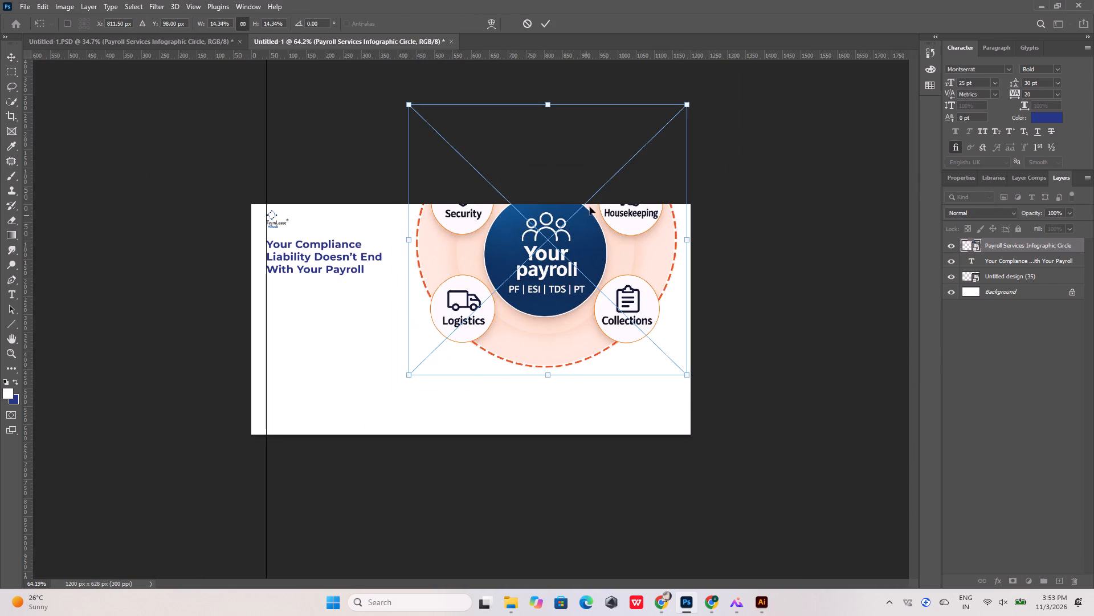
{"action": "left_click_drag", "start_coordinate": [687, 104], "coordinate": [510, 302]}
{"action": "left_click_drag", "start_coordinate": [430, 324], "coordinate": [568, 236]}
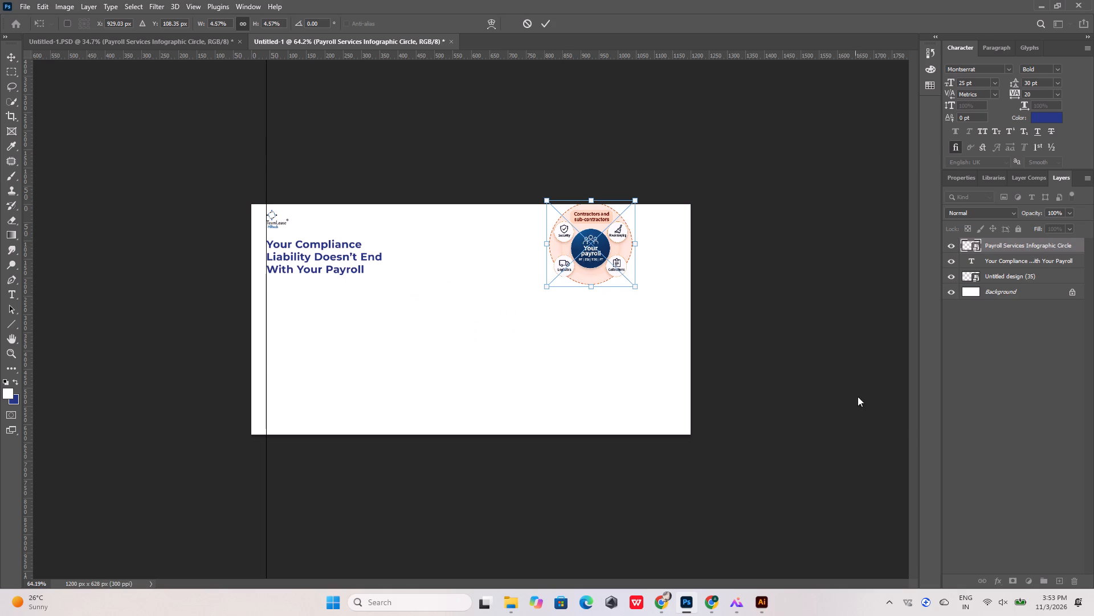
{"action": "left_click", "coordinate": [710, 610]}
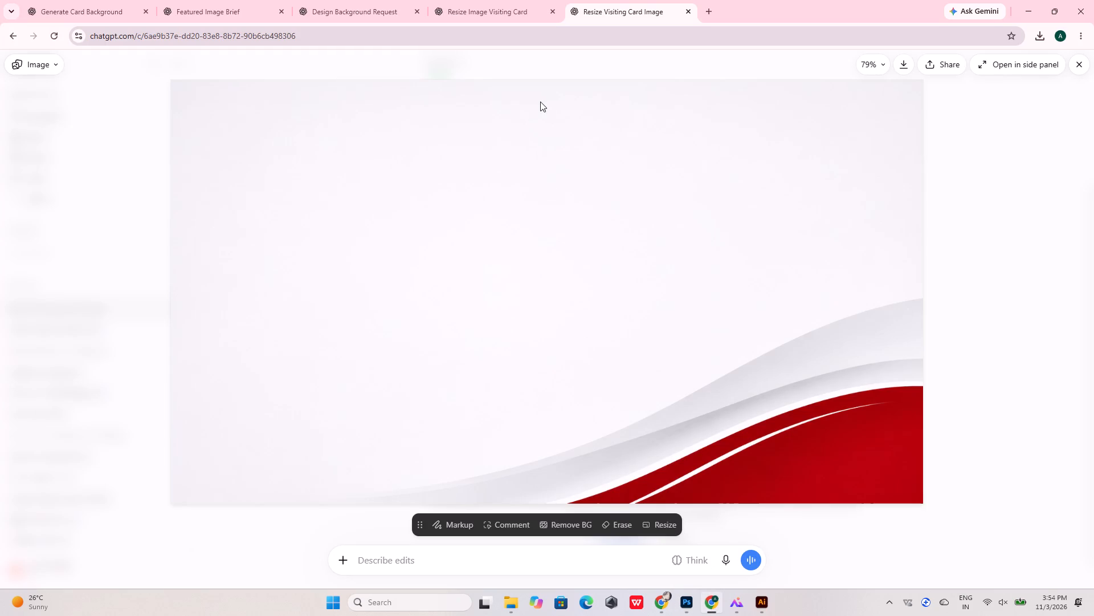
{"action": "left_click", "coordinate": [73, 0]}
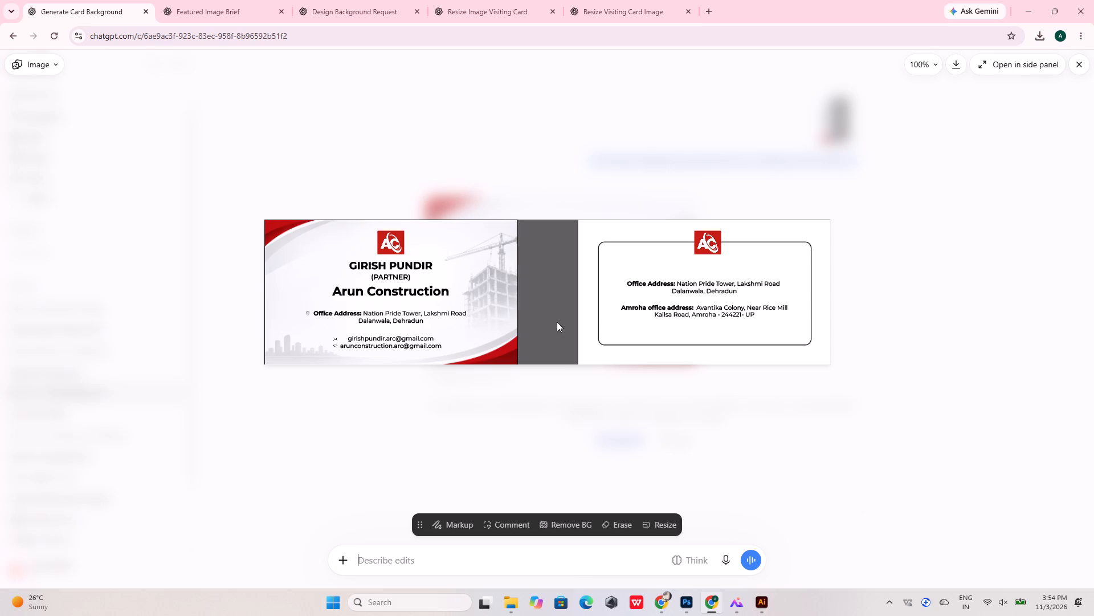
Switch to Illustrator and add two blank business card artboards as a third row below the Arun Construction visiting cards.
{"action": "left_click", "coordinate": [764, 605]}
{"action": "left_click", "coordinate": [687, 472]}
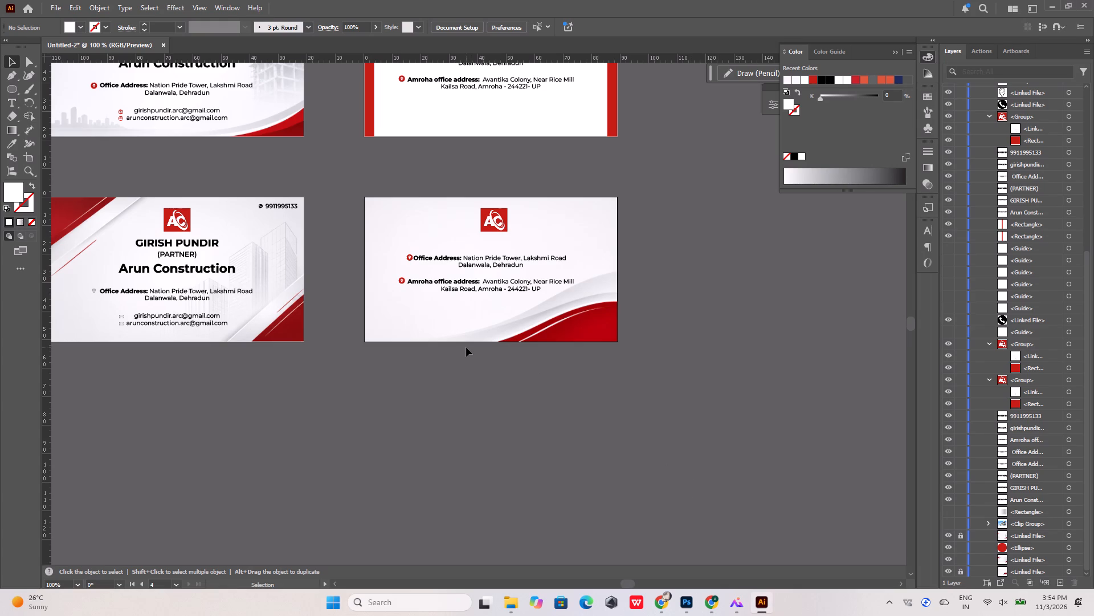
{"action": "scroll", "coordinate": [470, 337], "scroll_direction": "down", "scroll_amount": 3, "text": "alt"}
{"action": "scroll", "coordinate": [386, 311], "scroll_direction": "up", "scroll_amount": 4, "text": "alt"}
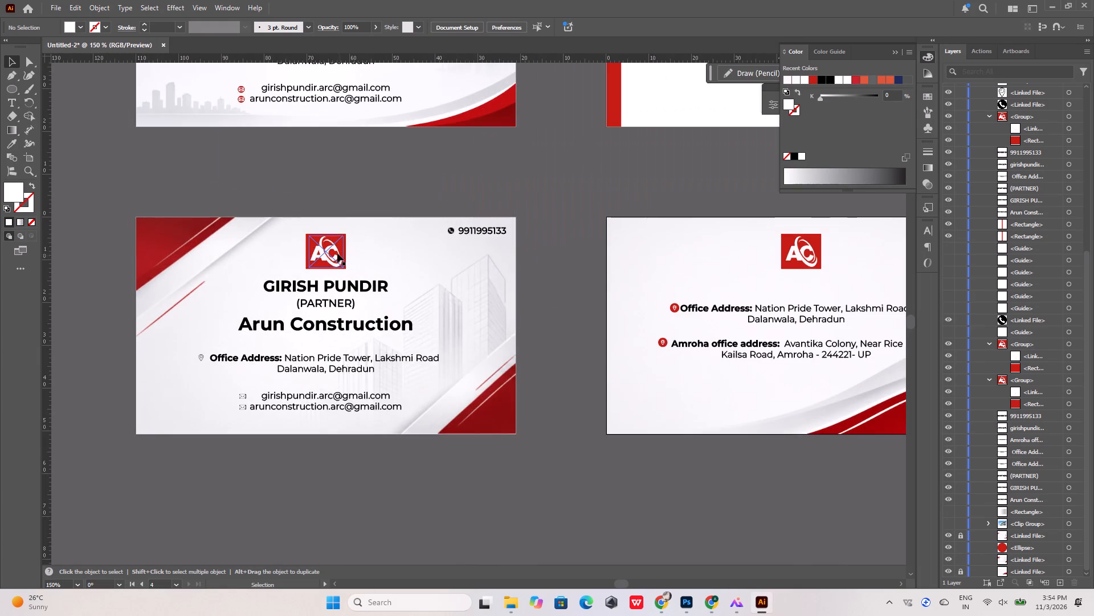
{"action": "left_click", "coordinate": [337, 253]}
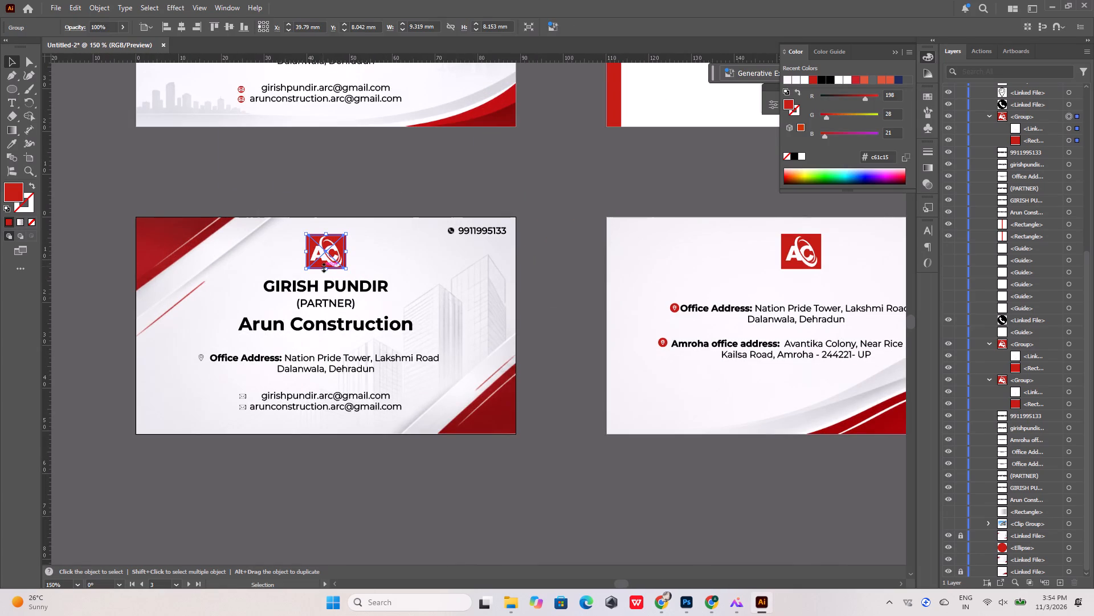
{"action": "key", "text": "shift+o"}
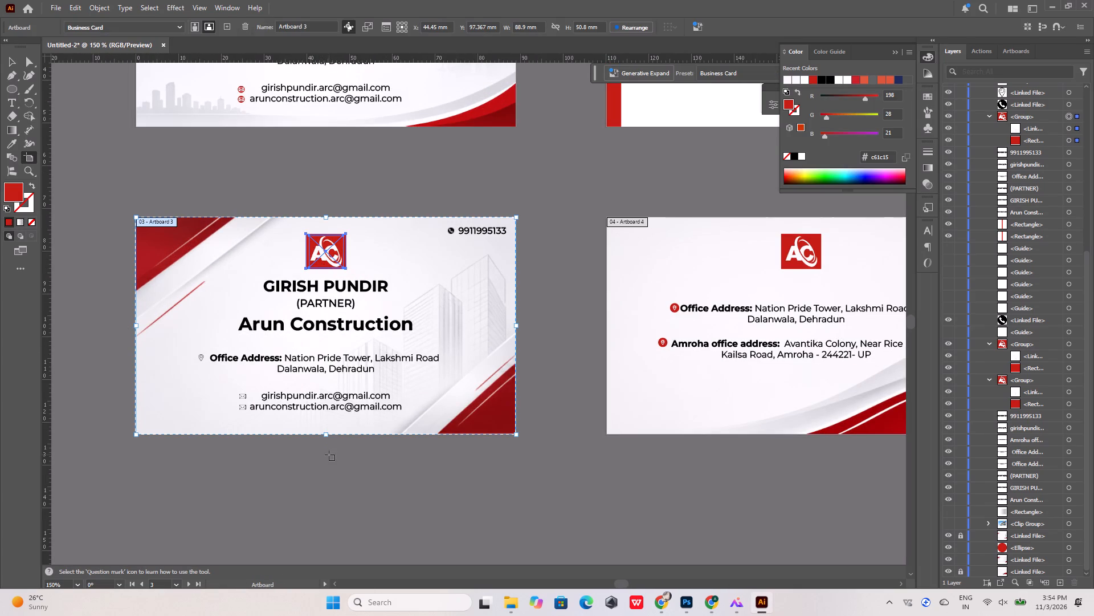
{"action": "left_click", "coordinate": [324, 446]}
{"action": "scroll", "coordinate": [328, 349], "scroll_direction": "down", "scroll_amount": 2, "text": "alt"}
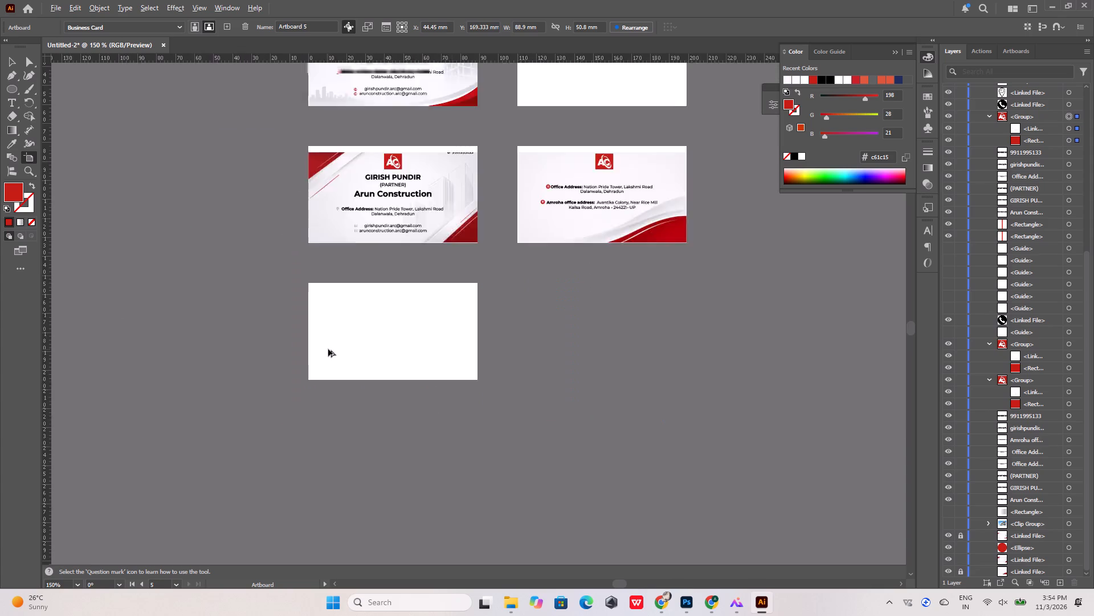
{"action": "scroll", "coordinate": [328, 349], "scroll_direction": "down", "scroll_amount": 1, "text": "alt"}
{"action": "left_click", "coordinate": [534, 283]}
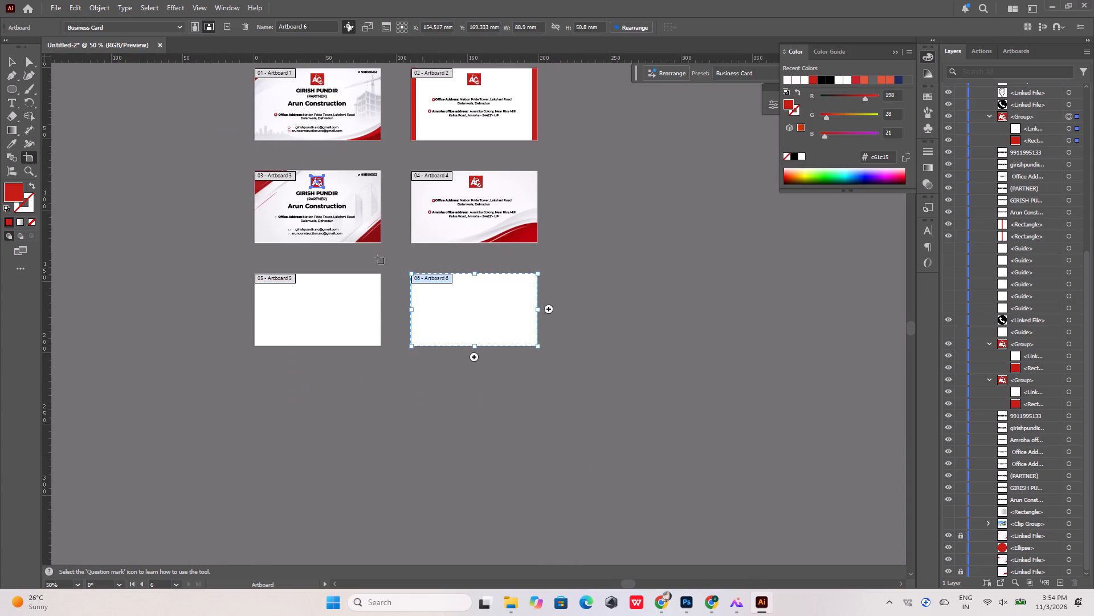
Lock the linked background image of the front card on Artboard 3.
{"action": "scroll", "coordinate": [273, 167], "scroll_direction": "up", "scroll_amount": 4, "text": "alt"}
{"action": "middle_click", "coordinate": [273, 167], "text": "alt"}
{"action": "left_click", "coordinate": [5, 59]}
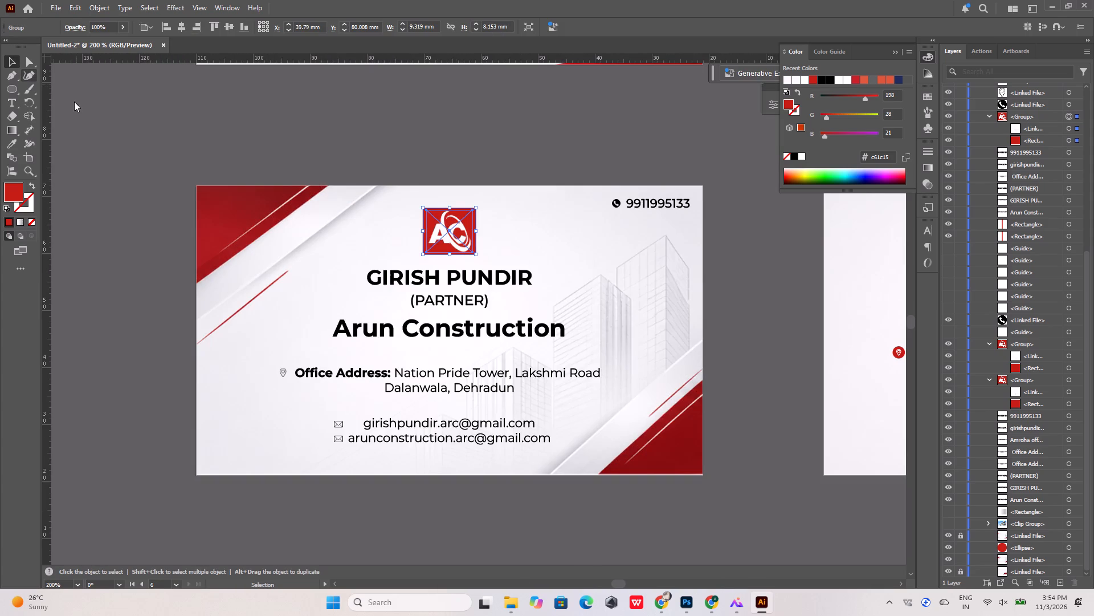
{"action": "left_click", "coordinate": [497, 212]}
{"action": "left_click", "coordinate": [957, 559]}
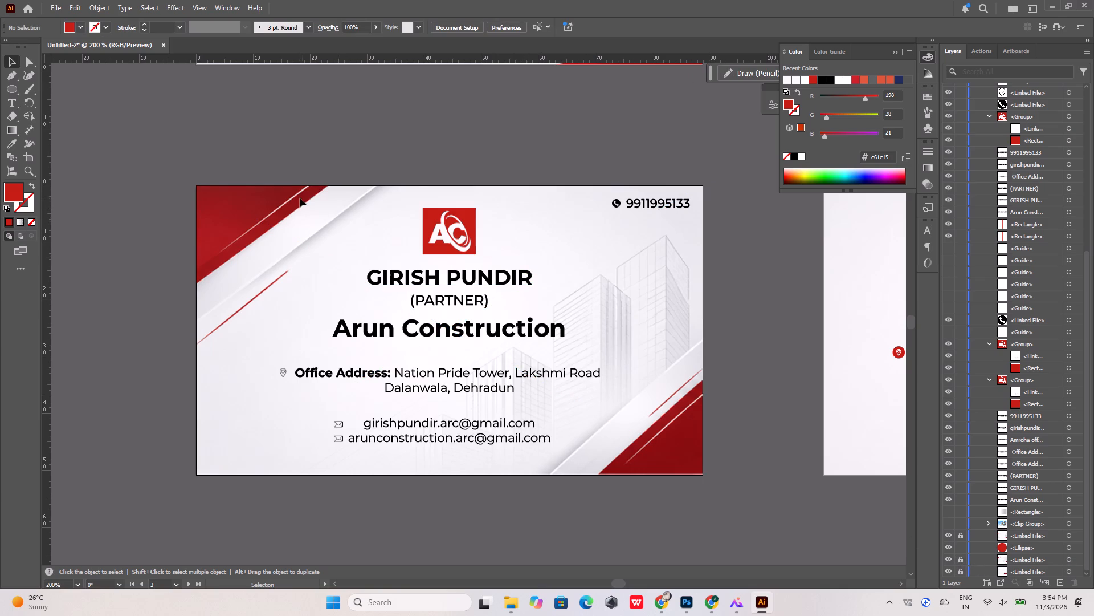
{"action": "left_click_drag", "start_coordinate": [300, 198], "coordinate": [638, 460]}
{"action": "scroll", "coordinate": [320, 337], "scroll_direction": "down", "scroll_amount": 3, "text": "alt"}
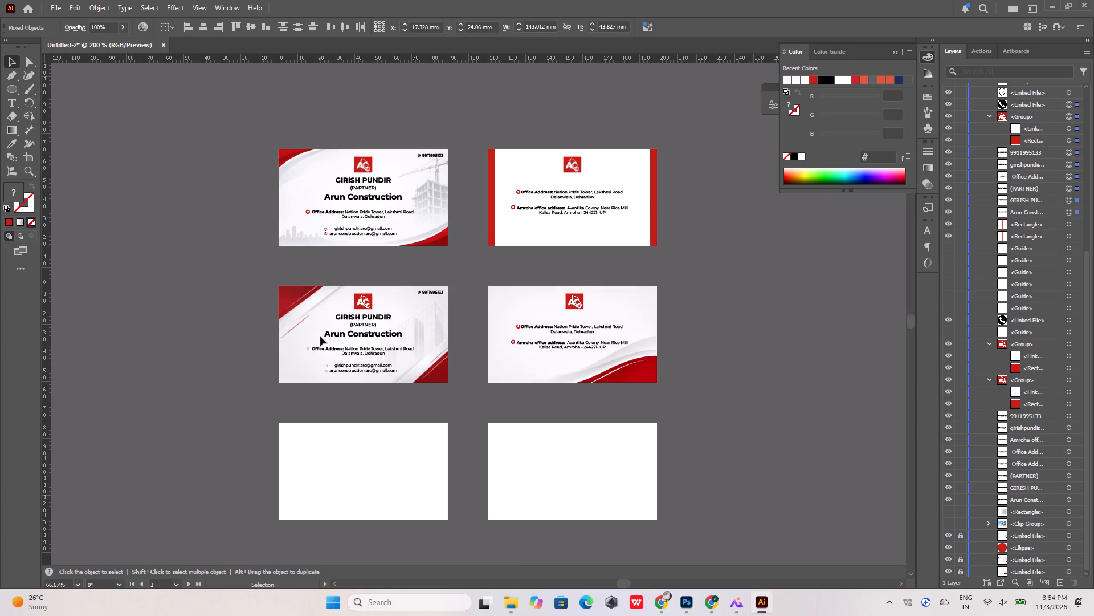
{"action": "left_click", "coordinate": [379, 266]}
Copy the logo, name, address and contact details with their icons from the front card on Artboard 1, without its background.
{"action": "scroll", "coordinate": [357, 287], "scroll_direction": "up", "scroll_amount": 2, "text": "alt"}
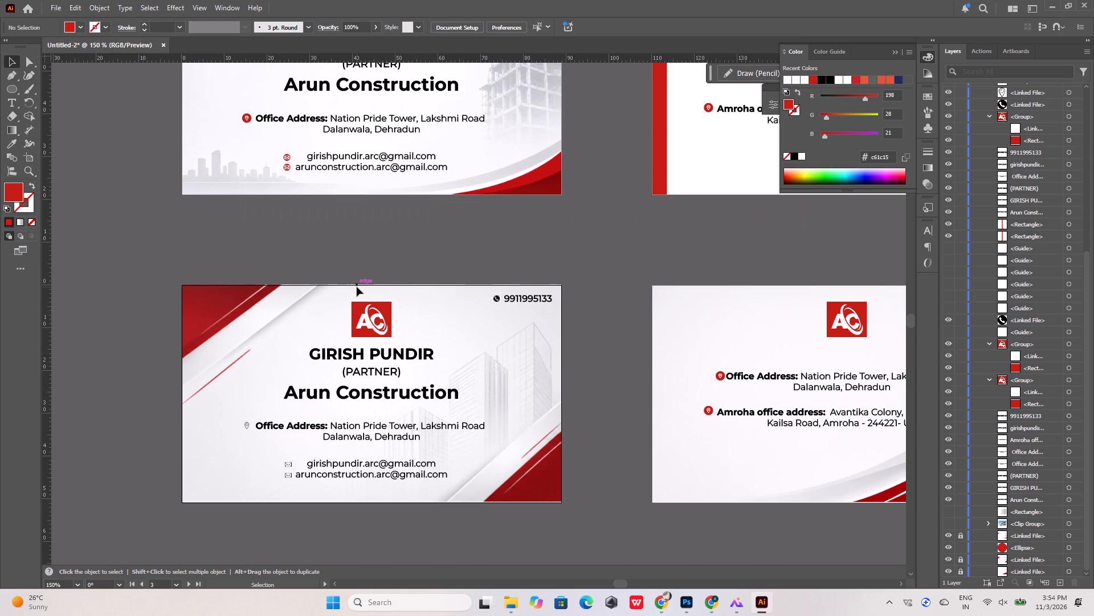
{"action": "scroll", "coordinate": [357, 287], "scroll_direction": "up", "scroll_amount": 10}
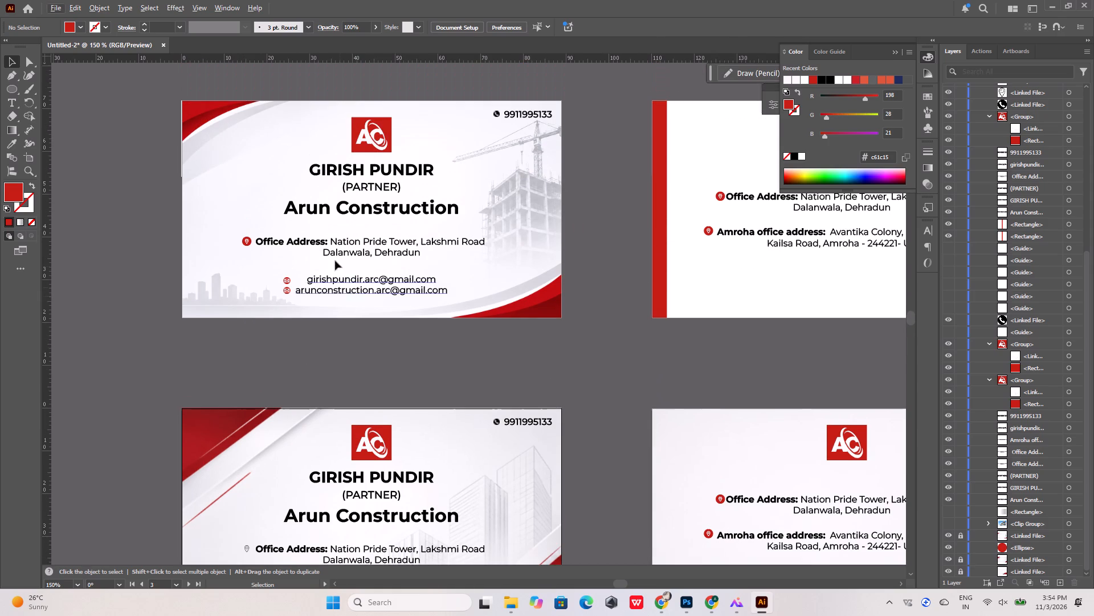
{"action": "left_click_drag", "start_coordinate": [252, 120], "coordinate": [462, 306]}
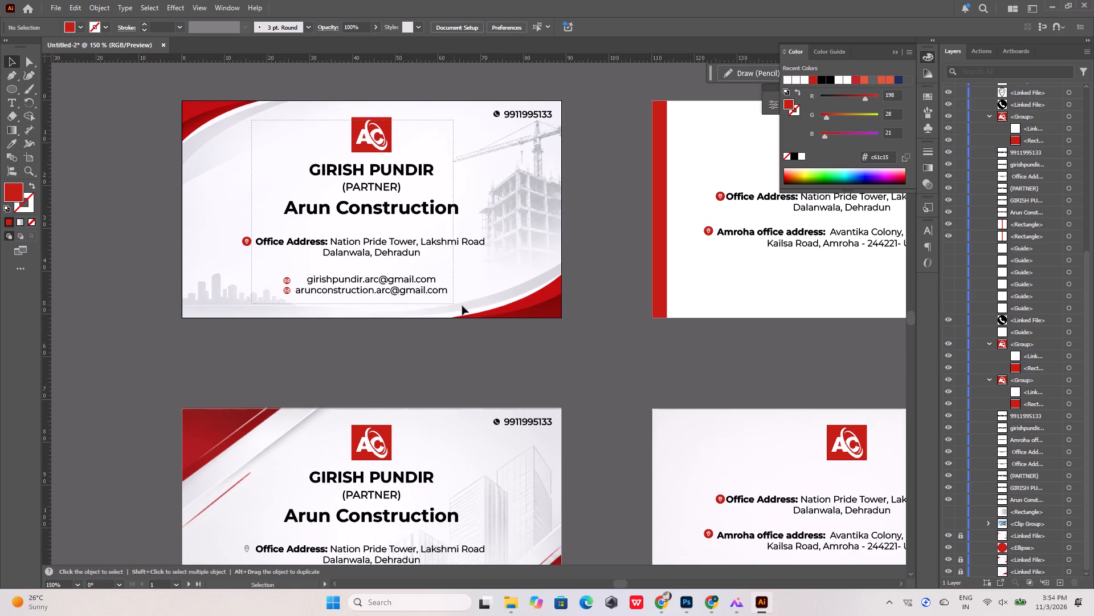
{"action": "left_click_drag", "start_coordinate": [462, 306], "coordinate": [469, 306]}
{"action": "left_click_drag", "start_coordinate": [247, 109], "coordinate": [260, 116]}
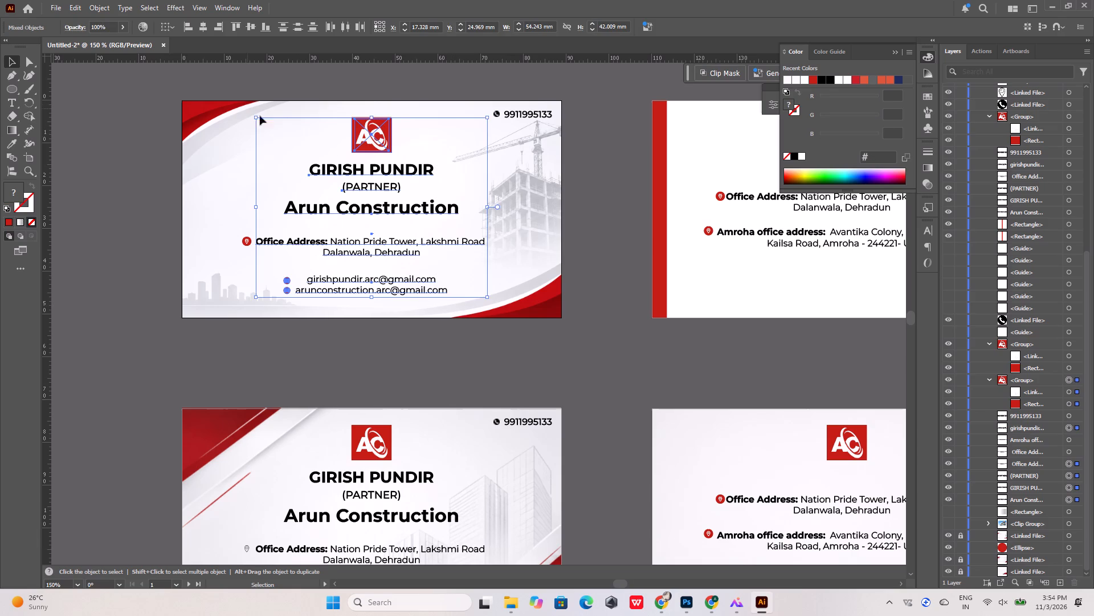
{"action": "left_click_drag", "start_coordinate": [260, 116], "coordinate": [544, 302]}
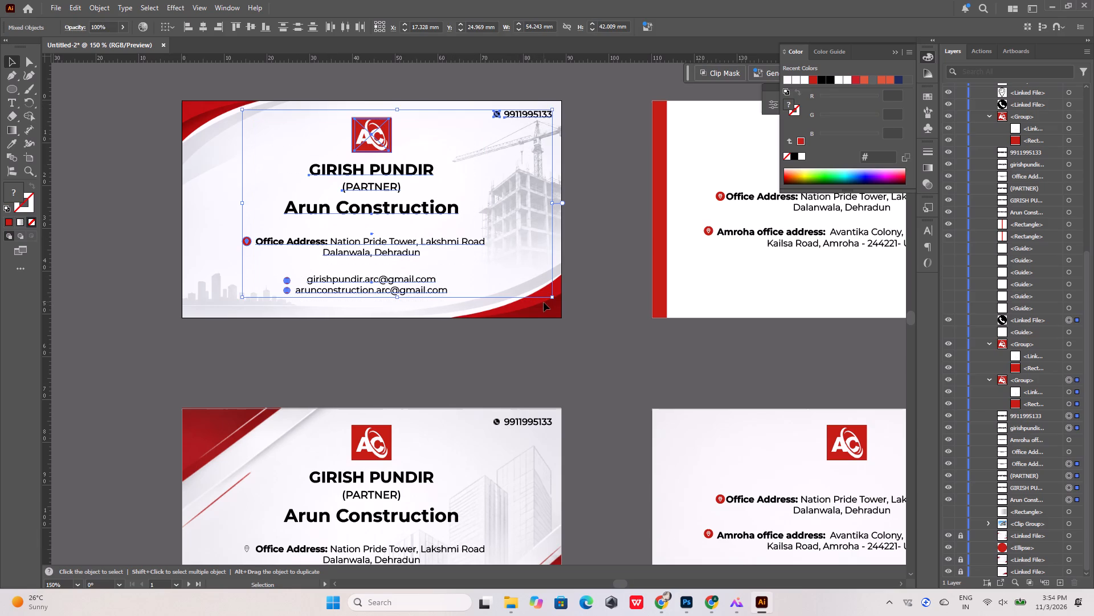
{"action": "key", "text": "ctrl+c"}
Paste the copied front card contents onto blank Artboard 5, in the same position as on the original card.
{"action": "scroll", "coordinate": [366, 210], "scroll_direction": "down", "scroll_amount": 15}
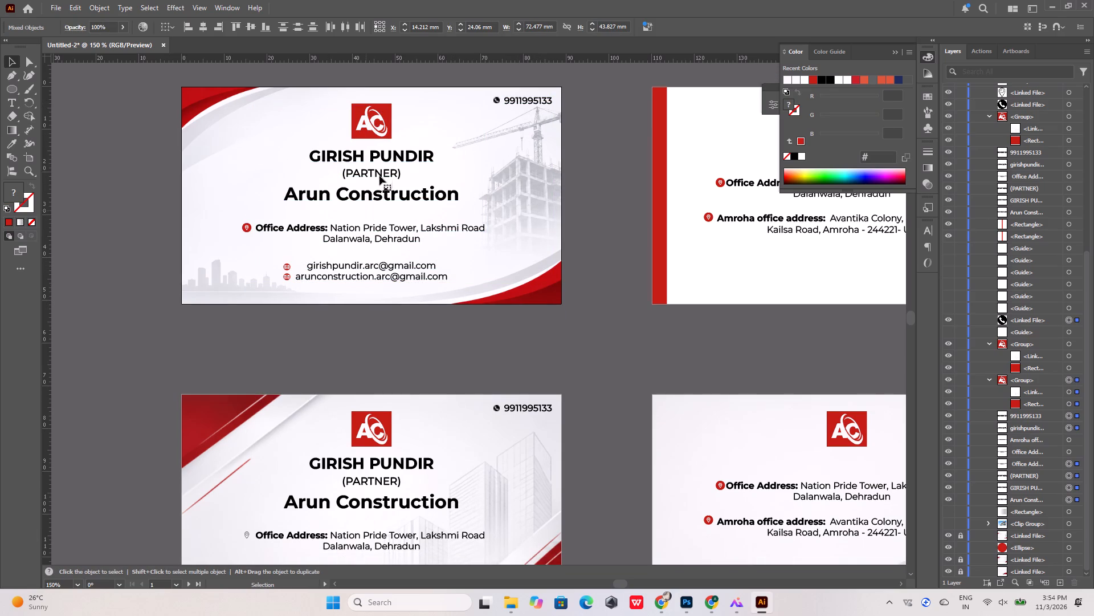
{"action": "scroll", "coordinate": [379, 176], "scroll_direction": "down", "scroll_amount": 3}
{"action": "scroll", "coordinate": [387, 202], "scroll_direction": "down", "scroll_amount": 4, "text": "alt"}
{"action": "left_click", "coordinate": [400, 314]}
{"action": "scroll", "coordinate": [399, 287], "scroll_direction": "down", "scroll_amount": 5, "text": "alt"}
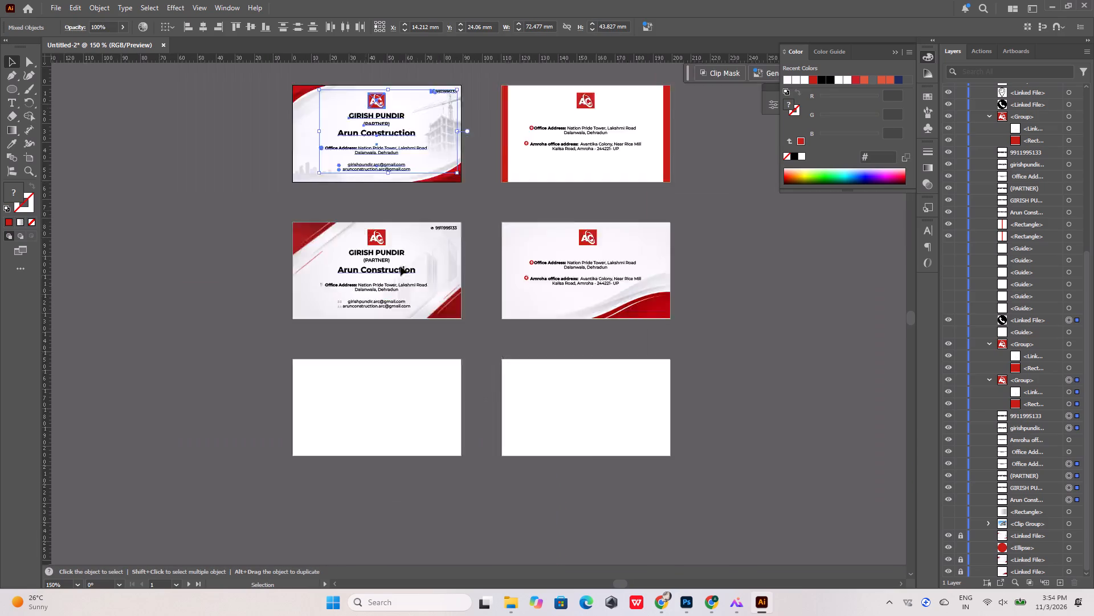
{"action": "scroll", "coordinate": [388, 299], "scroll_direction": "up", "scroll_amount": 5, "text": "alt"}
{"action": "left_click", "coordinate": [387, 275]}
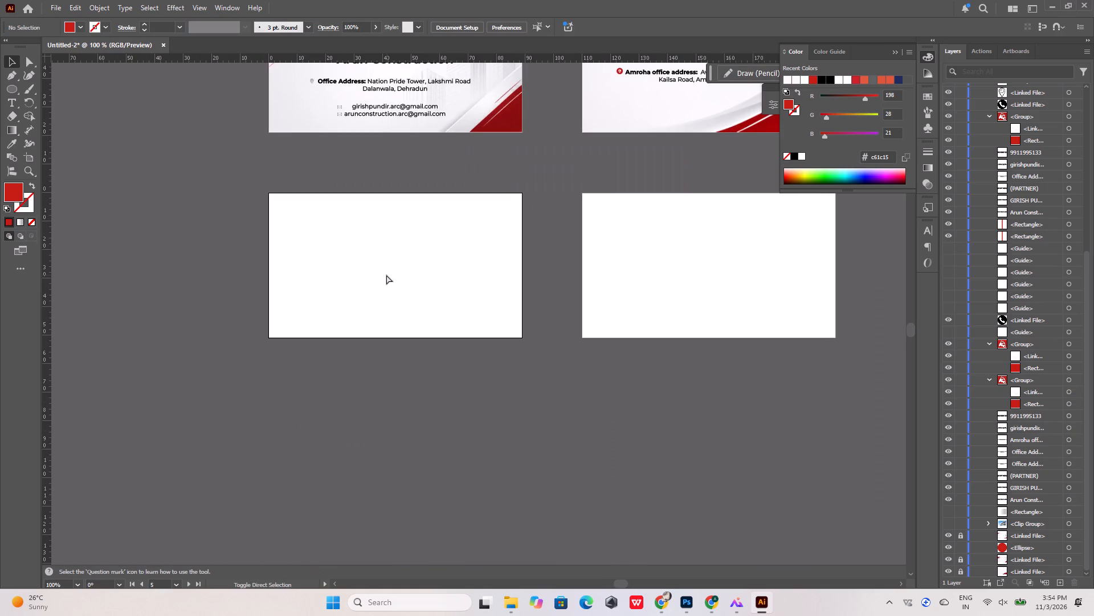
{"action": "key", "text": "ctrl+shift+v"}
{"action": "left_click", "coordinate": [287, 173]}
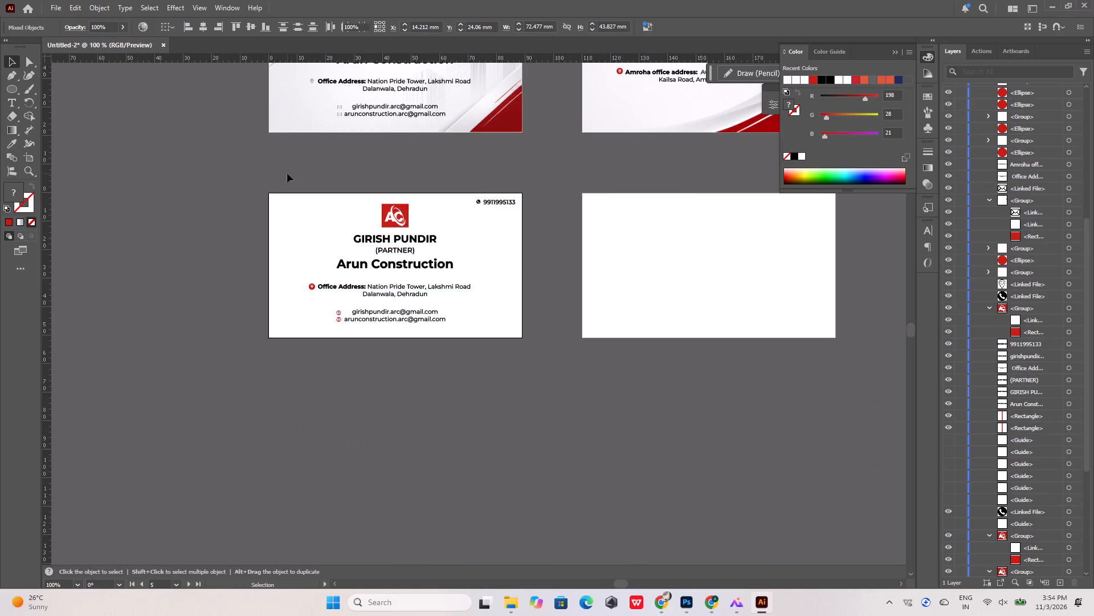
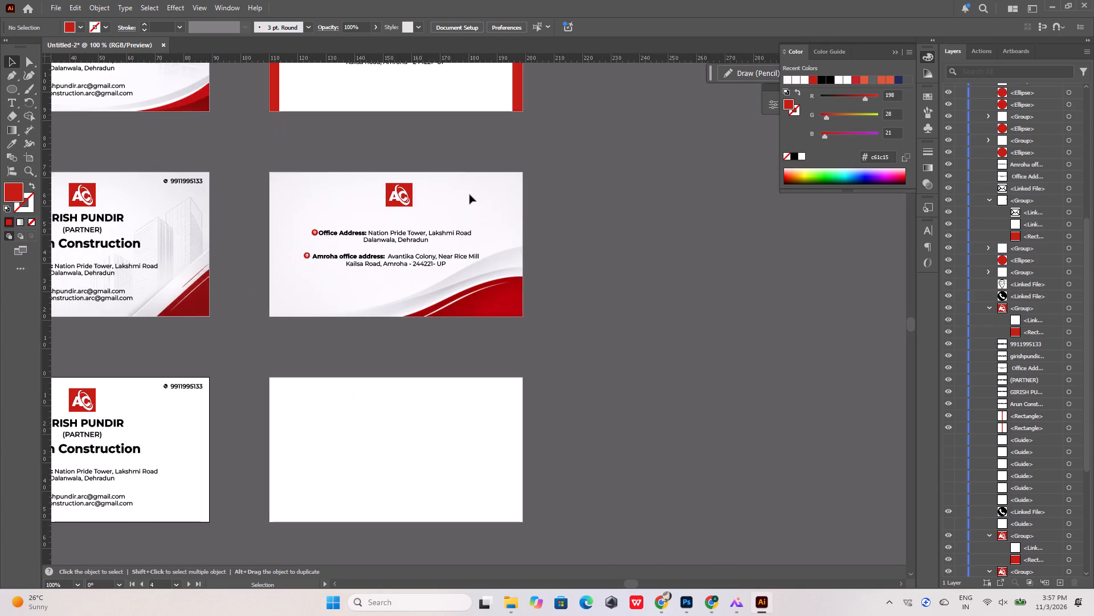
{"action": "left_click", "coordinate": [470, 194]}
{"action": "left_click_drag", "start_coordinate": [296, 181], "coordinate": [495, 296]}
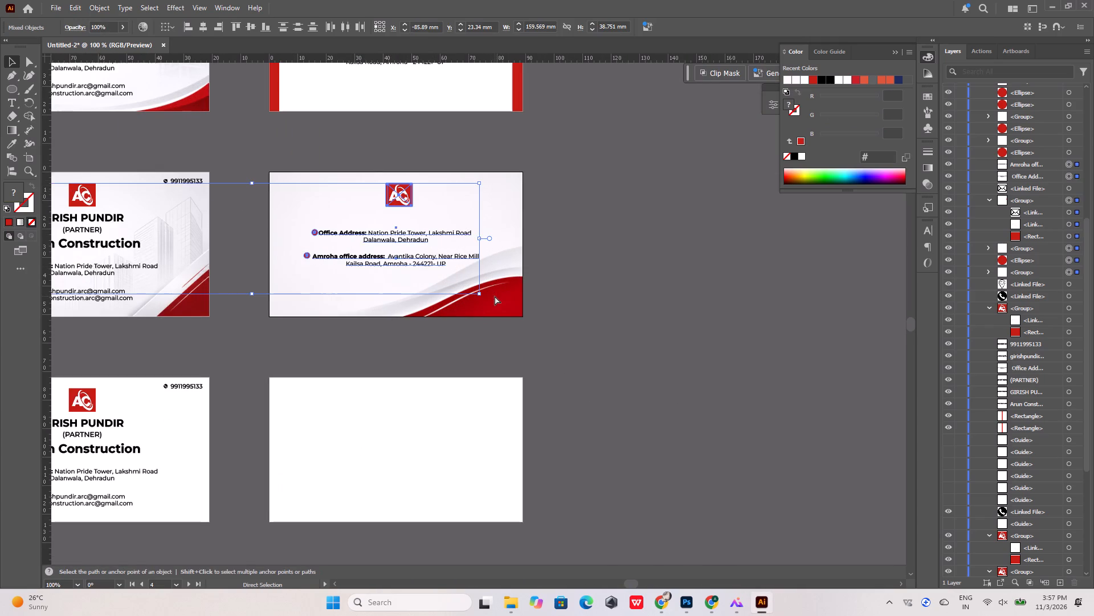
{"action": "key", "text": "ctrl+c"}
{"action": "left_click", "coordinate": [395, 428]}
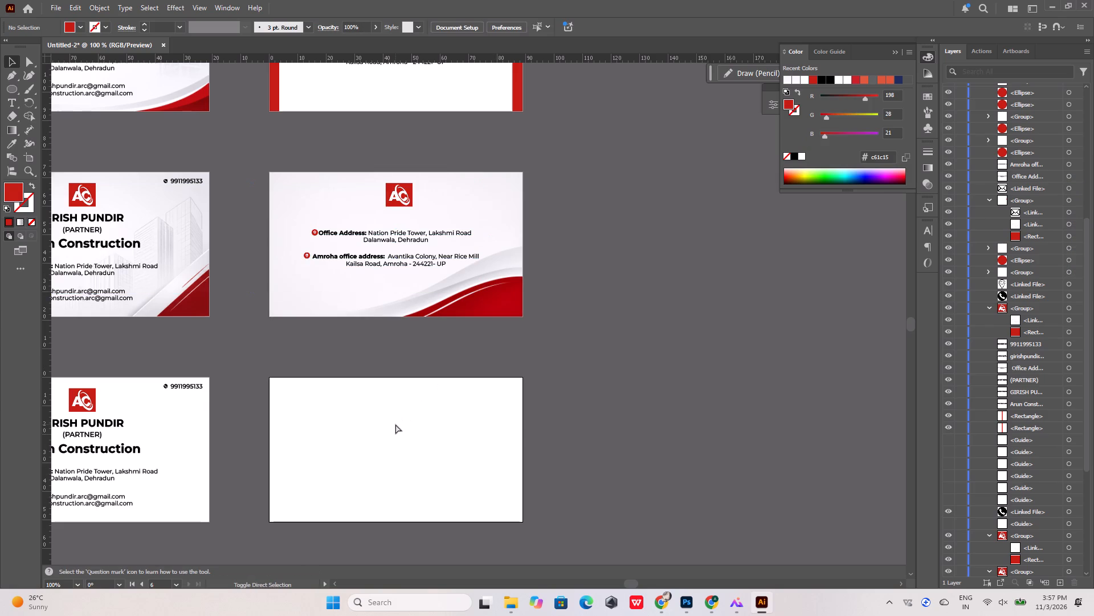
{"action": "key", "text": "ctrl+shift+v"}
{"action": "left_click", "coordinate": [582, 397]}
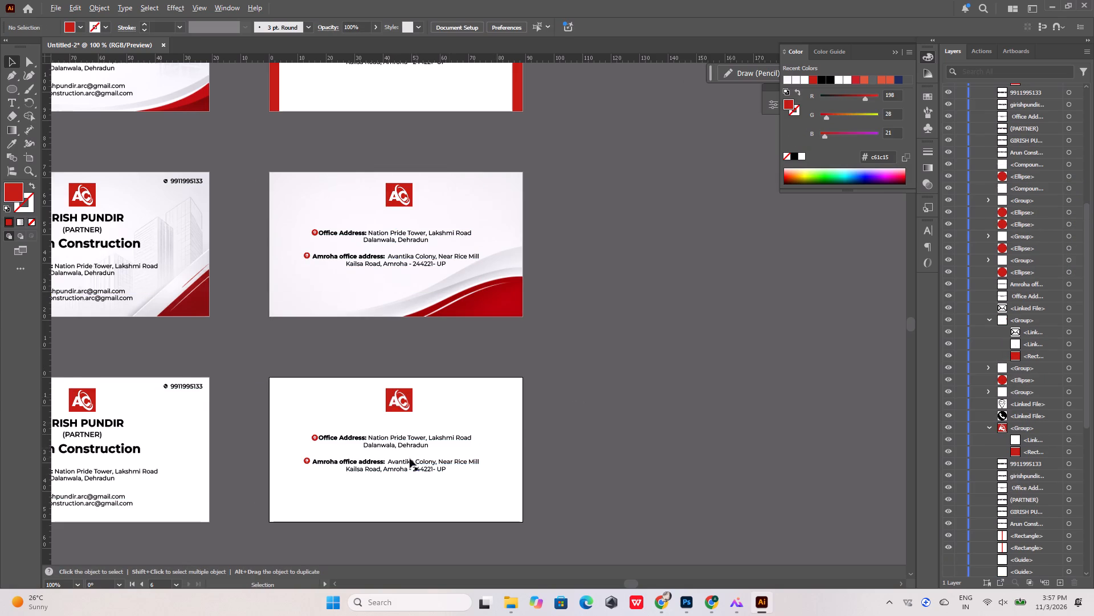
Draw a red rectangle about 77.4 by 10.7 mm over the Office Address lines, reaching the card's right edge, and send it to the back.
{"action": "scroll", "coordinate": [388, 460], "scroll_direction": "up", "scroll_amount": 2, "text": "alt"}
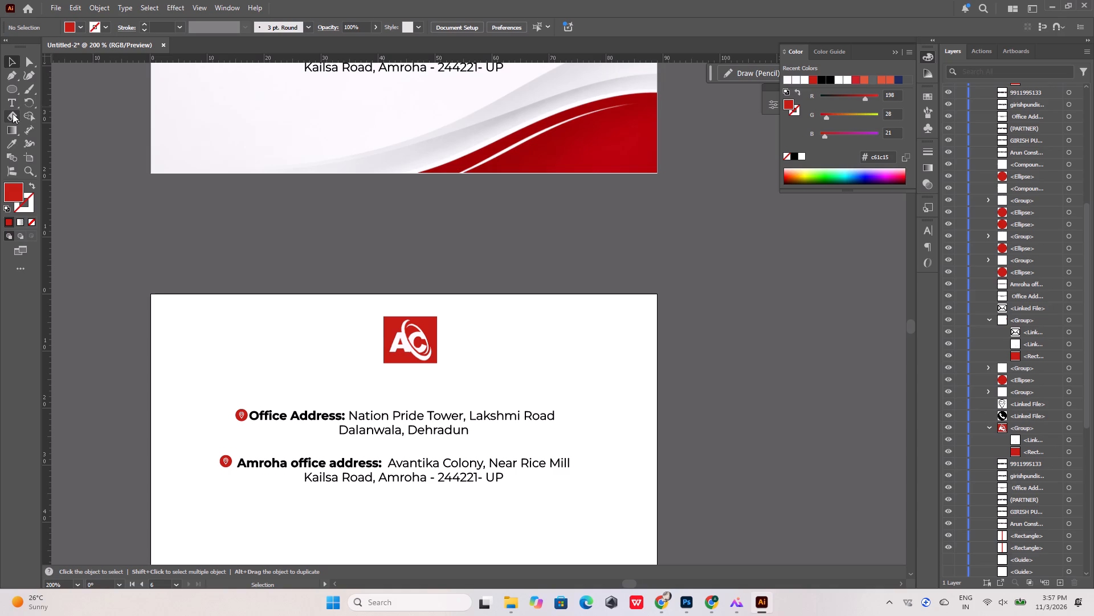
{"action": "left_click_drag", "start_coordinate": [13, 91], "coordinate": [43, 106]}
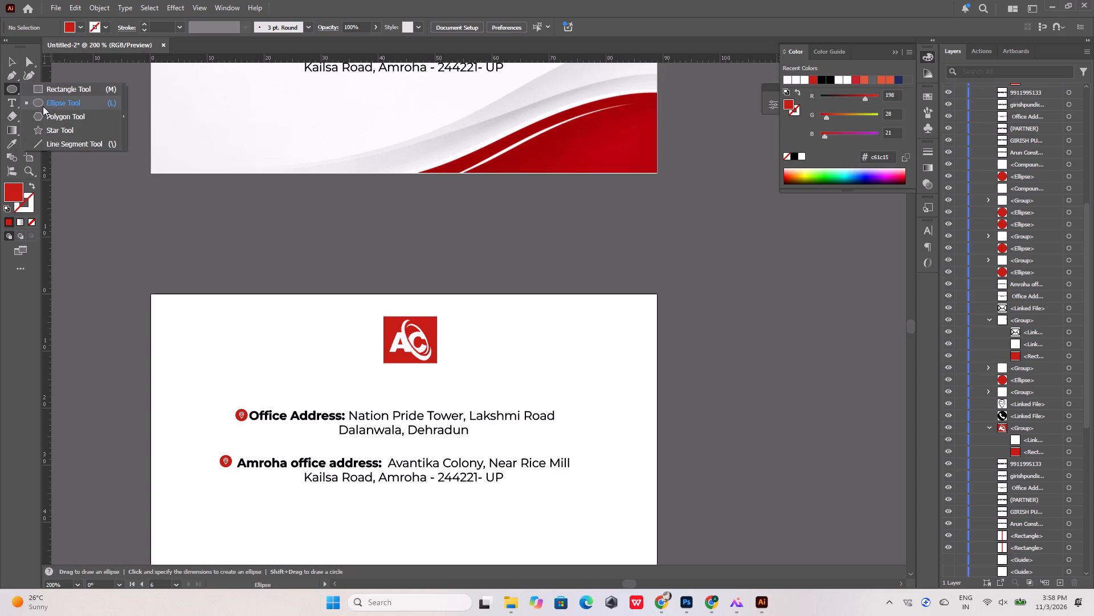
{"action": "left_click_drag", "start_coordinate": [43, 106], "coordinate": [60, 91]}
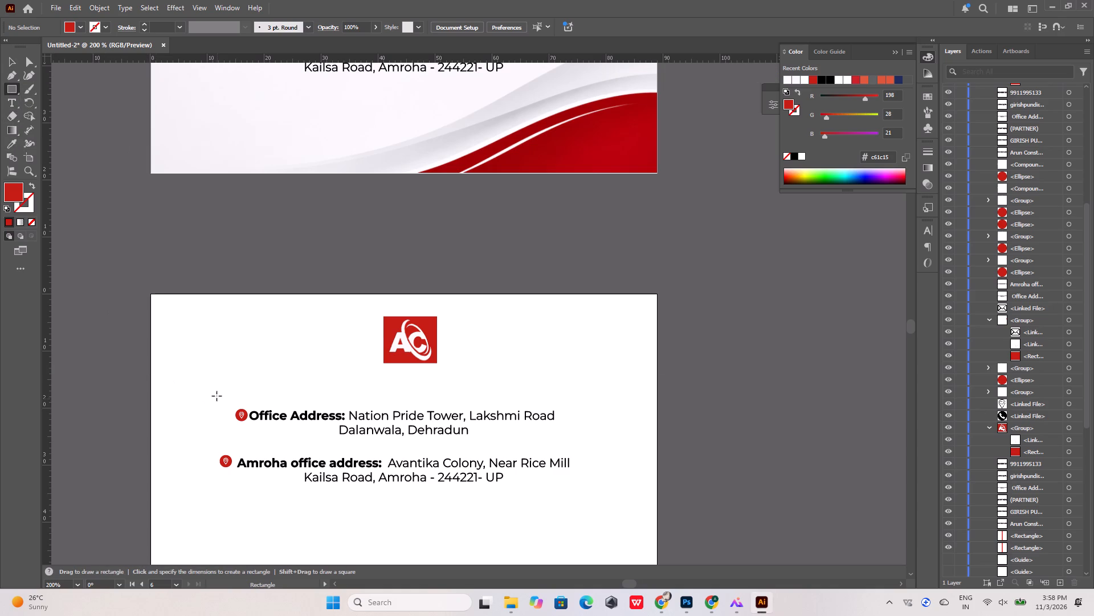
{"action": "left_click_drag", "start_coordinate": [216, 394], "coordinate": [657, 455]}
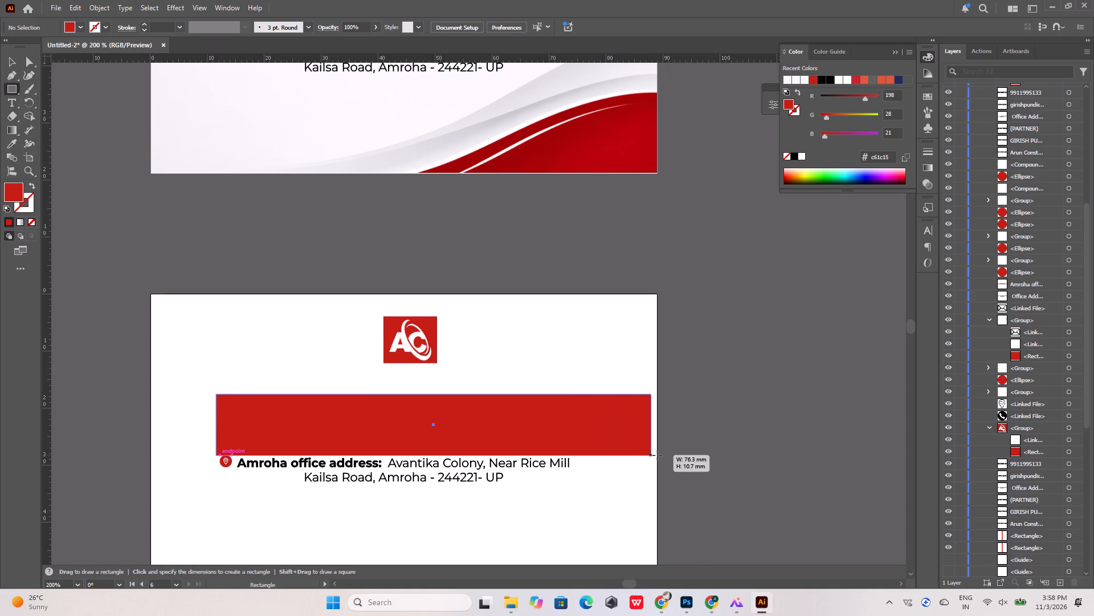
{"action": "left_click_drag", "start_coordinate": [657, 455], "coordinate": [658, 455]}
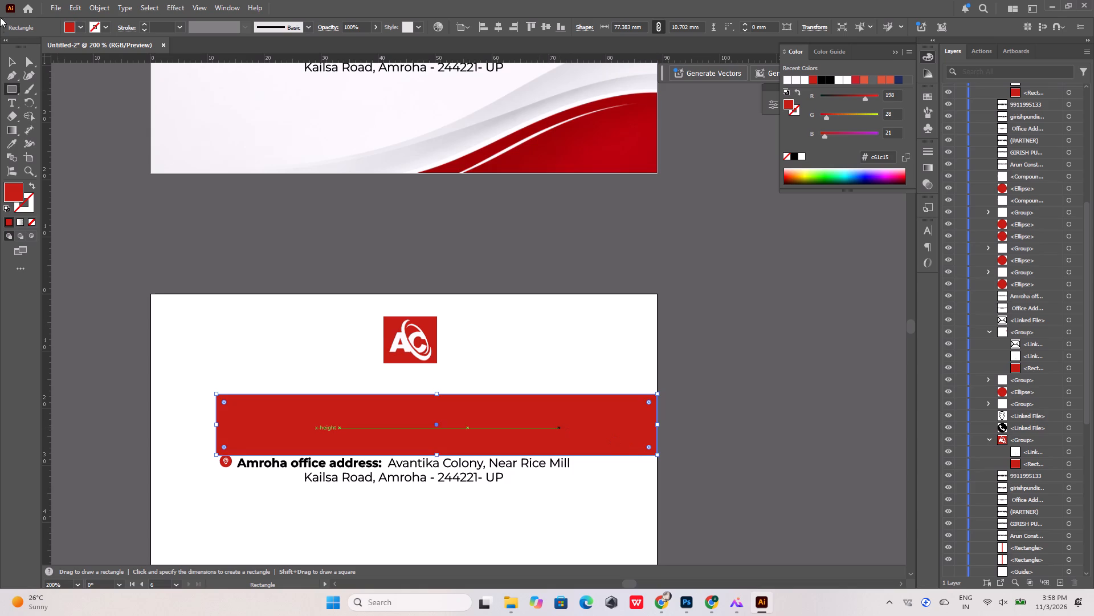
{"action": "right_click", "coordinate": [487, 432]}
{"action": "left_click", "coordinate": [528, 371]}
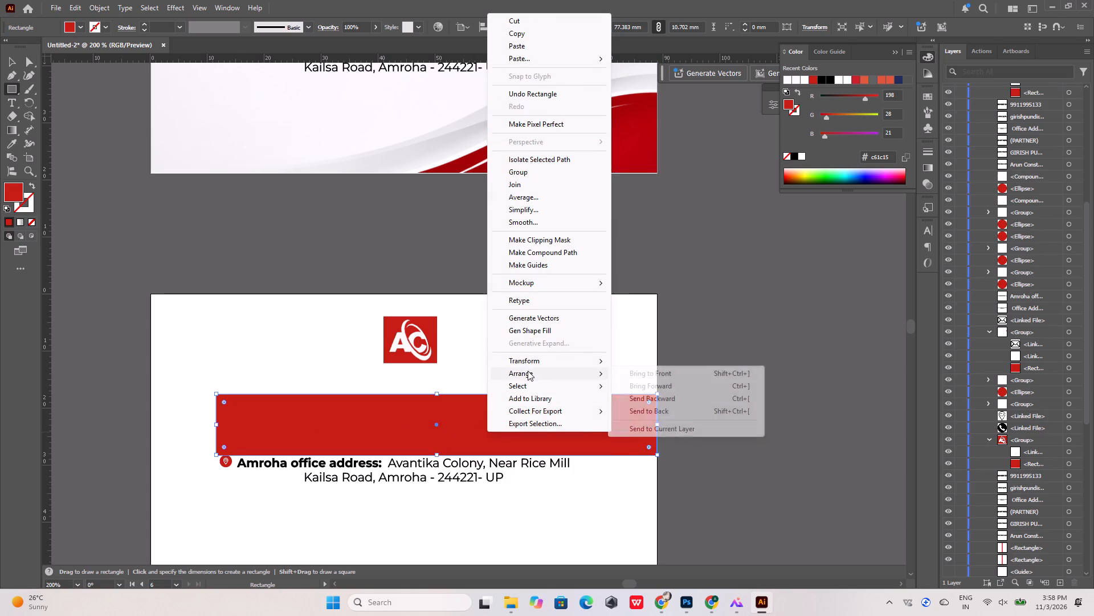
{"action": "left_click", "coordinate": [643, 411]}
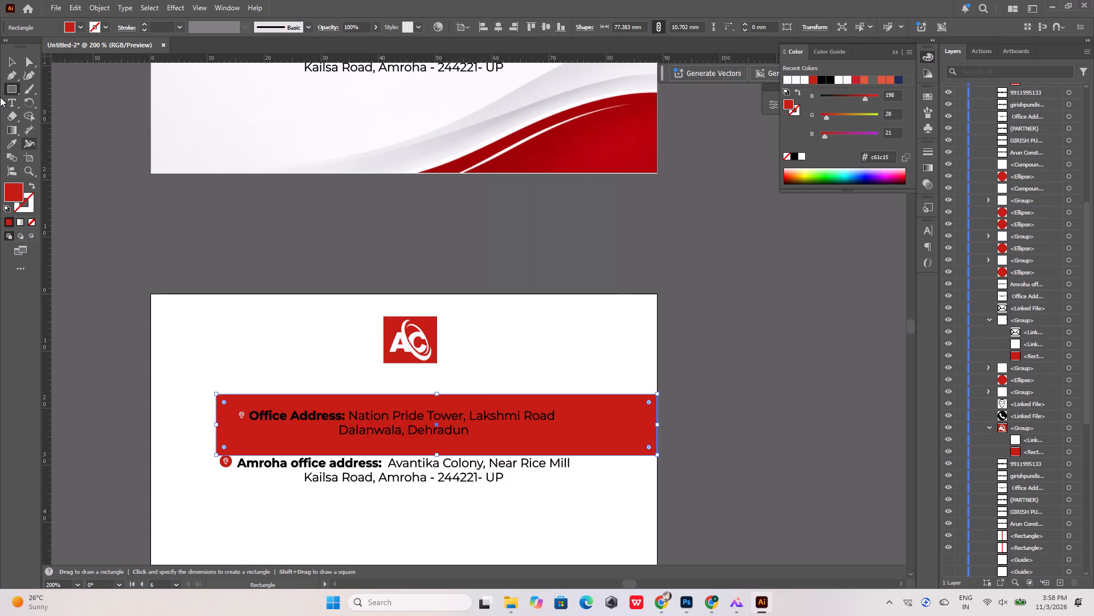
{"action": "left_click", "coordinate": [9, 62]}
{"action": "left_click", "coordinate": [154, 193]}
Shift the red band slightly upward and trim its top and bottom edges to a height of about 8.5 mm.
{"action": "scroll", "coordinate": [243, 223], "scroll_direction": "down", "scroll_amount": 2, "text": "alt"}
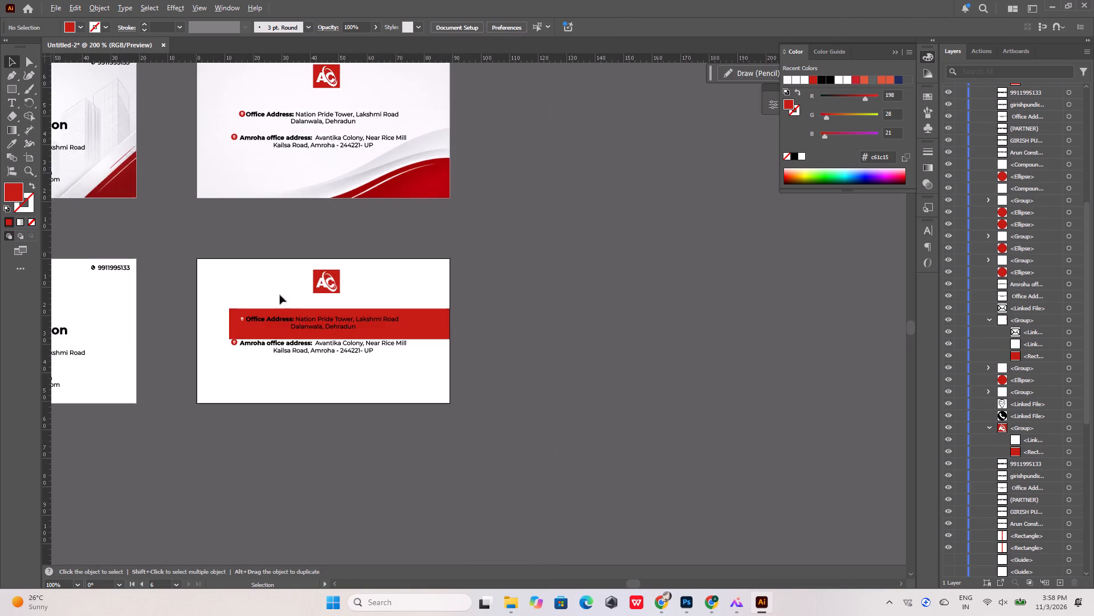
{"action": "scroll", "coordinate": [338, 325], "scroll_direction": "up", "scroll_amount": 3, "text": "alt"}
{"action": "left_click", "coordinate": [397, 348]}
{"action": "key", "text": "Up"}
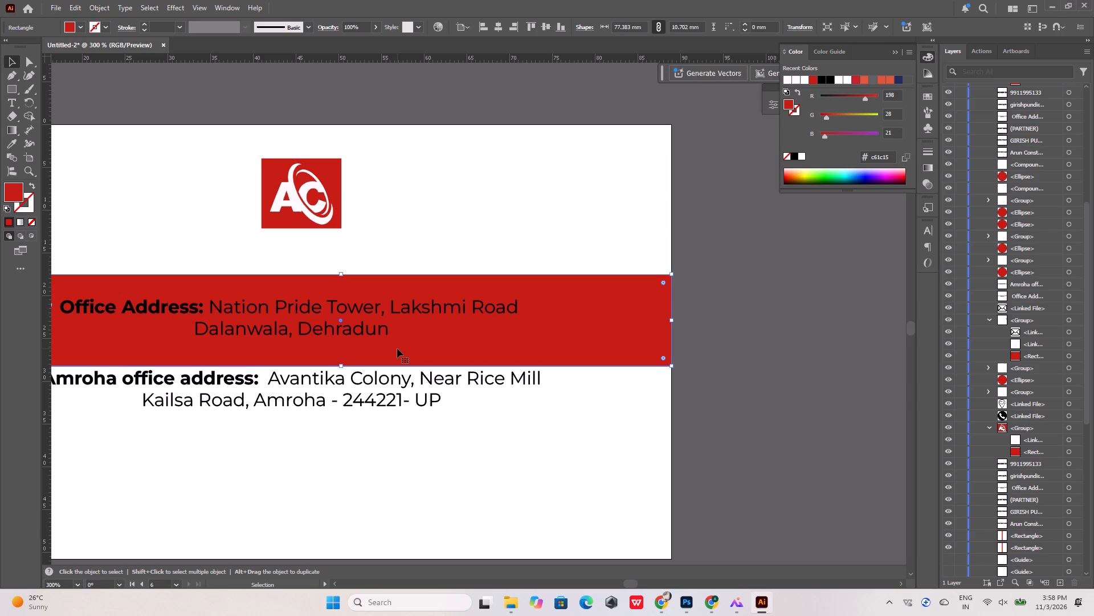
{"action": "key", "text": "Up"}
{"action": "key", "text": "Up"}
{"action": "key", "text": "Up"}
{"action": "key", "text": "shift+Up"}
{"action": "key", "text": "shift+Up"}
{"action": "key", "text": "Down"}
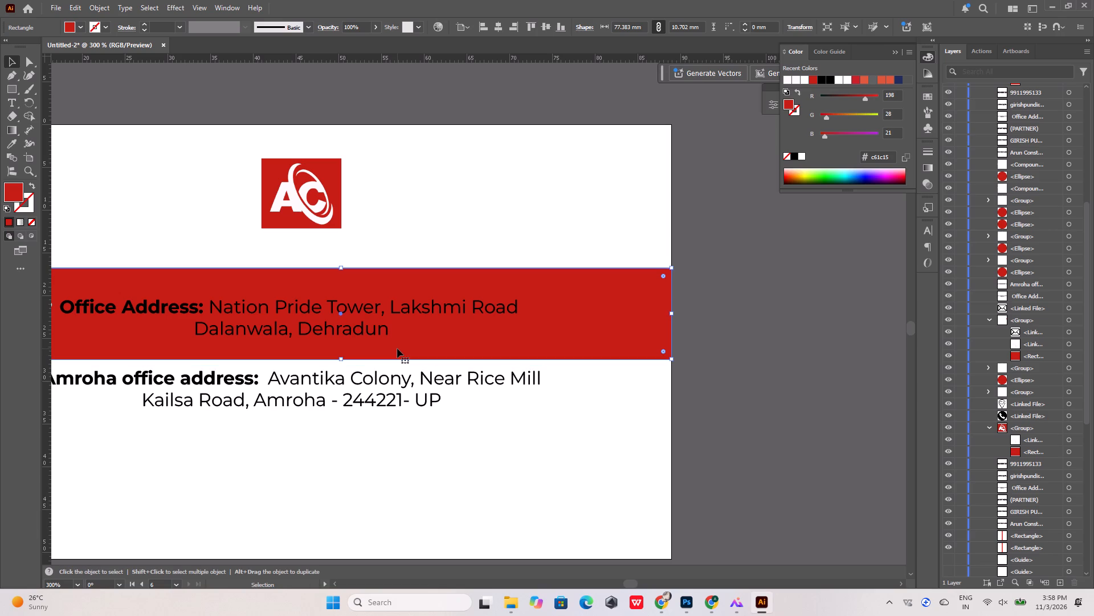
{"action": "key", "text": "Down"}
{"action": "key", "text": "Down"}
{"action": "key", "text": "Down"}
{"action": "key", "text": "Down"}
{"action": "key", "text": "Down"}
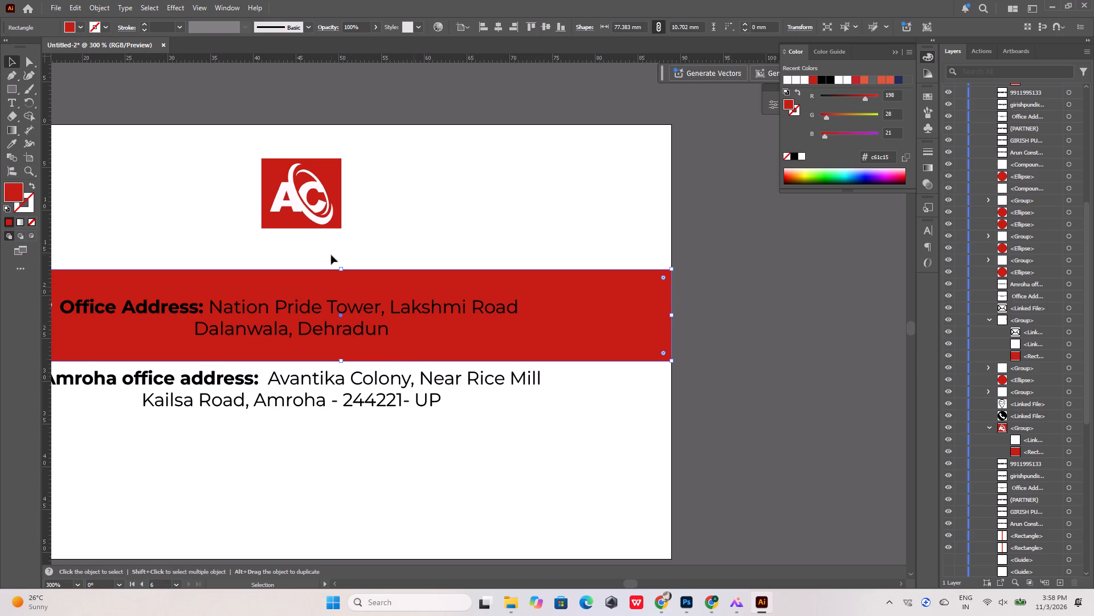
{"action": "left_click_drag", "start_coordinate": [341, 270], "coordinate": [341, 278]}
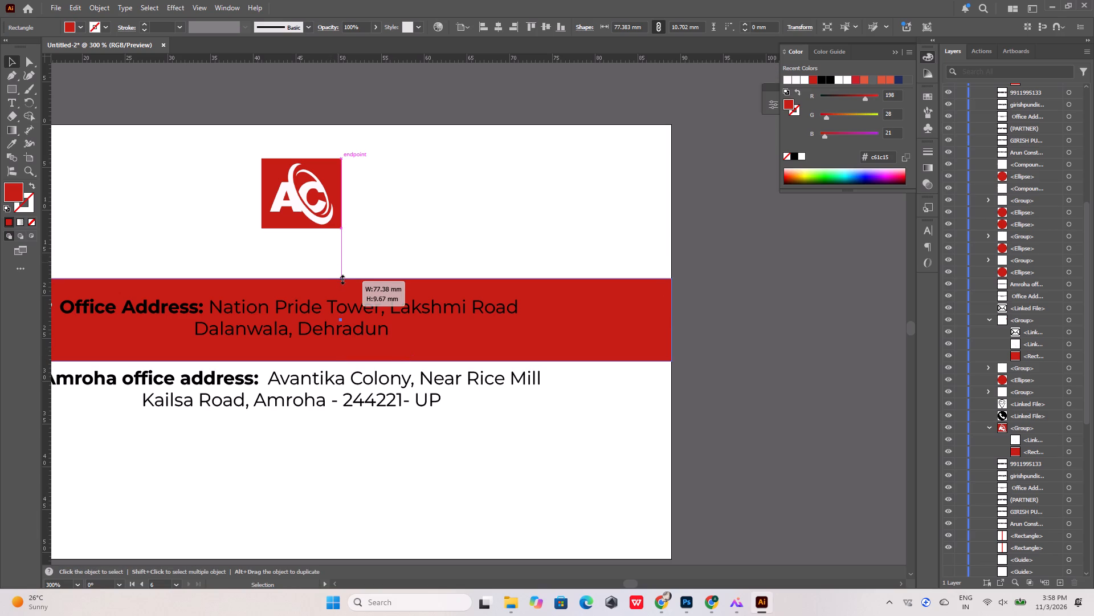
{"action": "left_click_drag", "start_coordinate": [341, 278], "coordinate": [341, 279]}
{"action": "left_click_drag", "start_coordinate": [341, 359], "coordinate": [341, 351]}
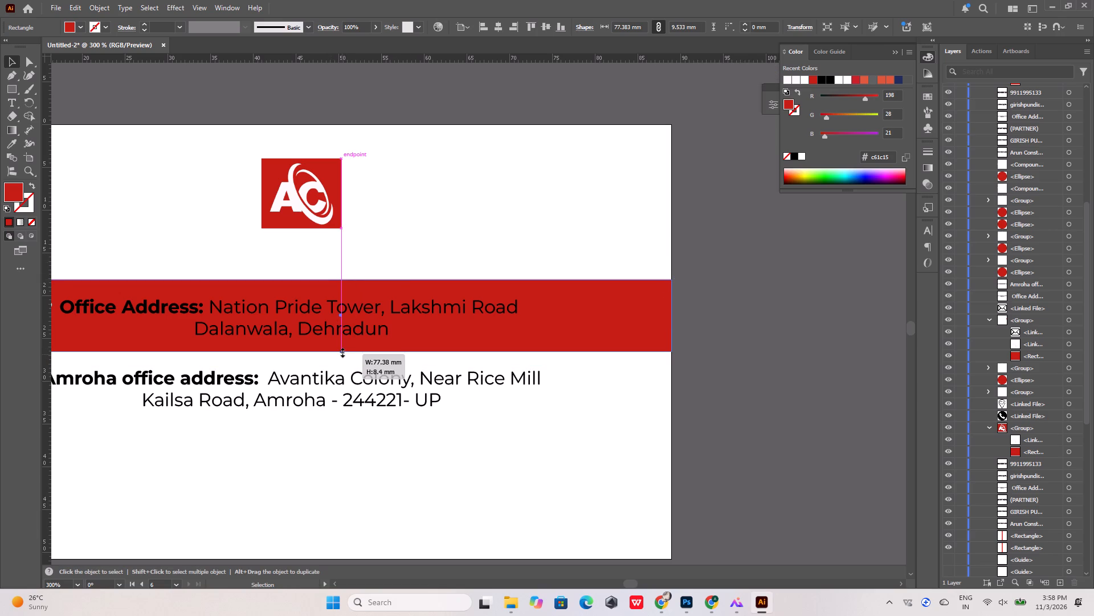
{"action": "left_click_drag", "start_coordinate": [341, 351], "coordinate": [341, 352]}
Duplicate the red band just below, behind the Amroha office address, with its left end flush with the card's left edge.
{"action": "scroll", "coordinate": [477, 306], "scroll_direction": "down", "scroll_amount": 4, "text": "alt"}
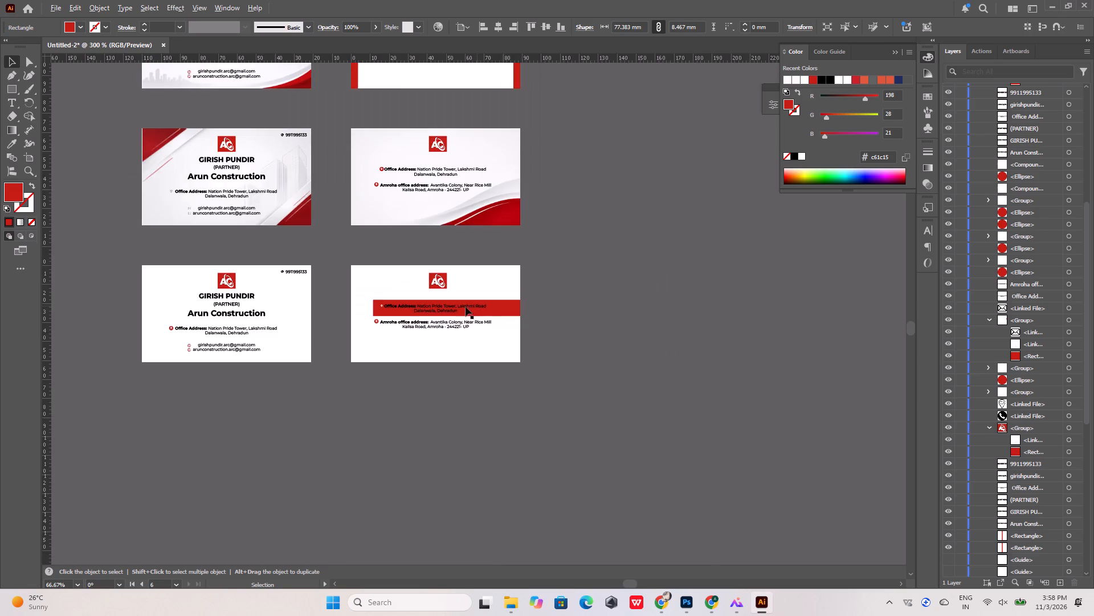
{"action": "scroll", "coordinate": [466, 307], "scroll_direction": "up", "scroll_amount": 2, "text": "alt"}
{"action": "left_click_drag", "start_coordinate": [519, 318], "coordinate": [515, 346], "text": "alt"}
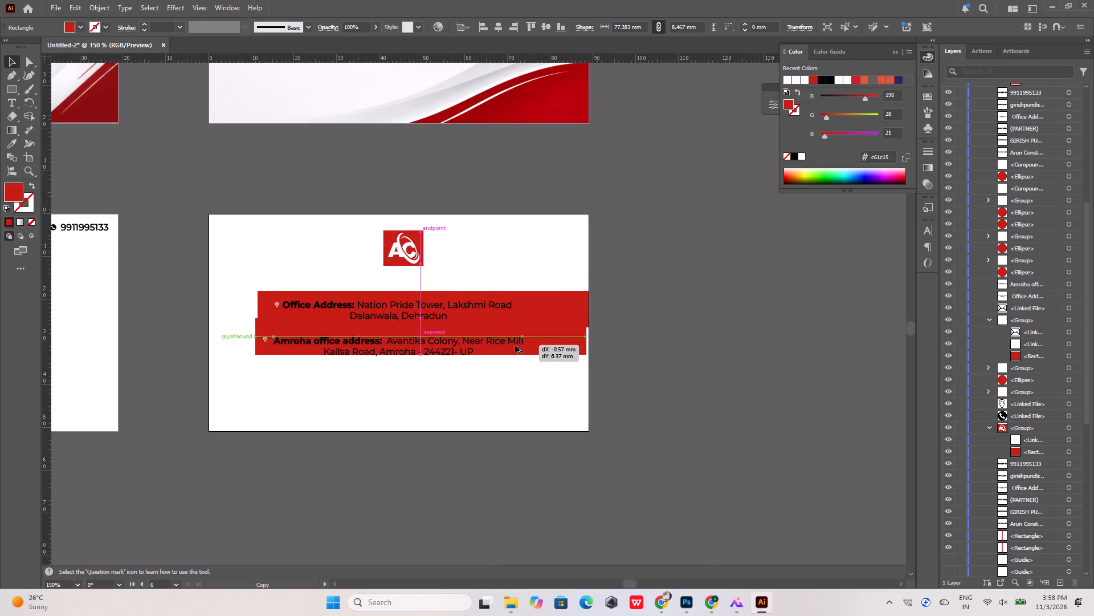
{"action": "left_click_drag", "start_coordinate": [515, 346], "coordinate": [469, 356], "text": "alt"}
{"action": "scroll", "coordinate": [497, 322], "scroll_direction": "up", "scroll_amount": 2, "text": "alt"}
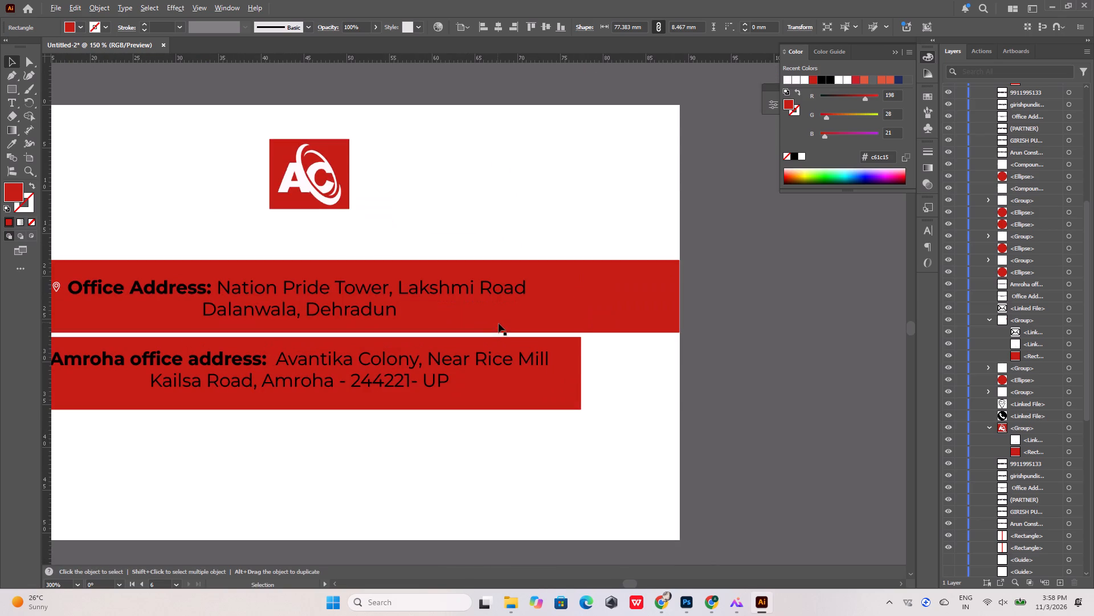
{"action": "left_click", "coordinate": [521, 317]}
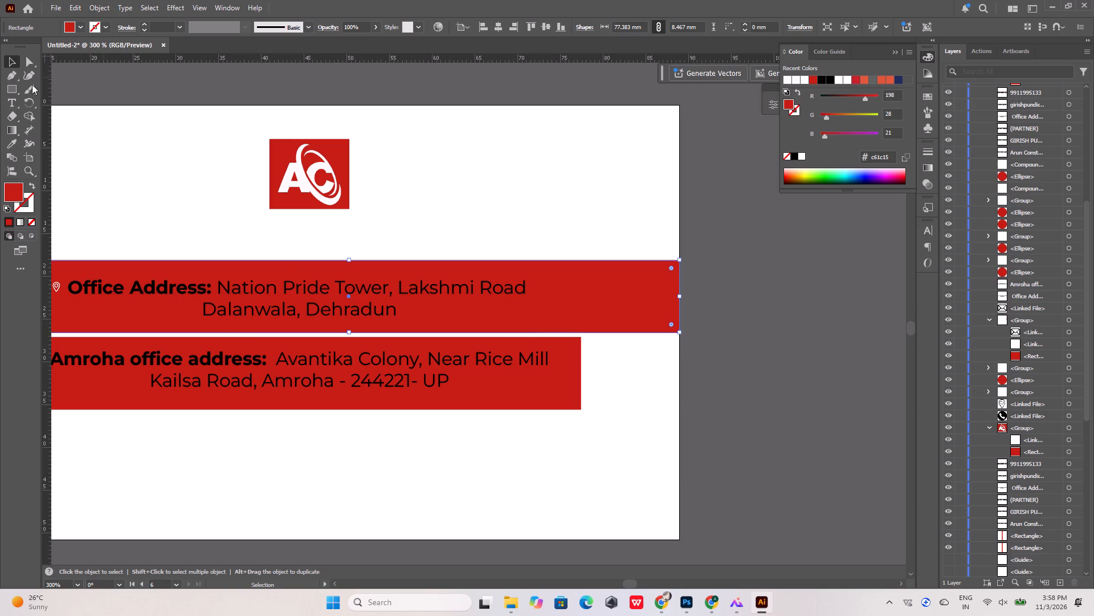
Close the surplus File Explorer windows, keeping only one window on the 4x folder, and return to the card layout.
{"action": "left_click", "coordinate": [514, 602]}
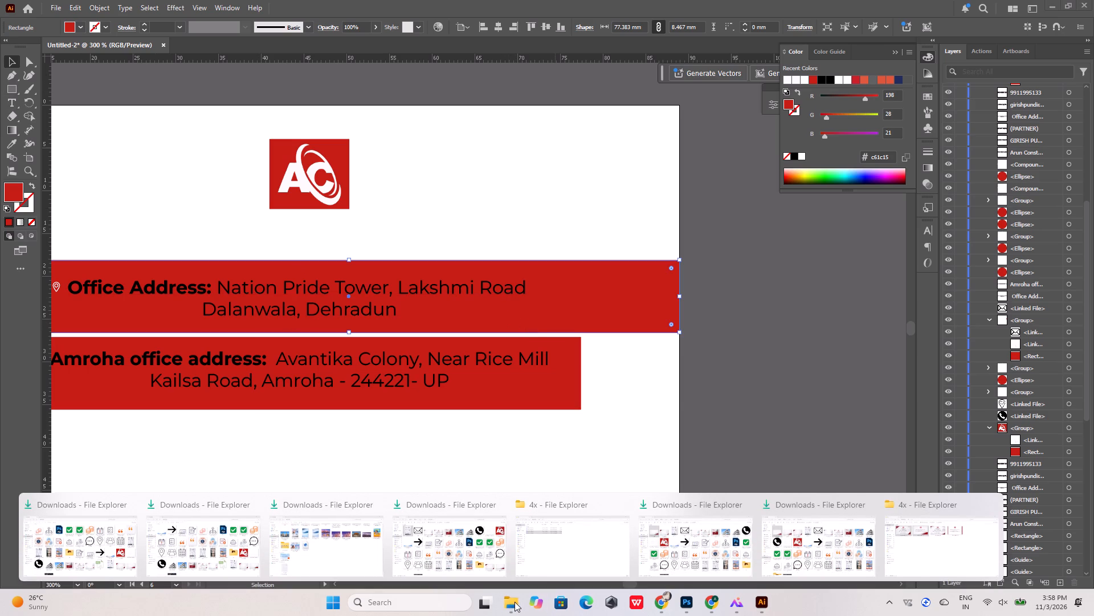
{"action": "left_click", "coordinate": [621, 505]}
{"action": "left_click", "coordinate": [565, 509]}
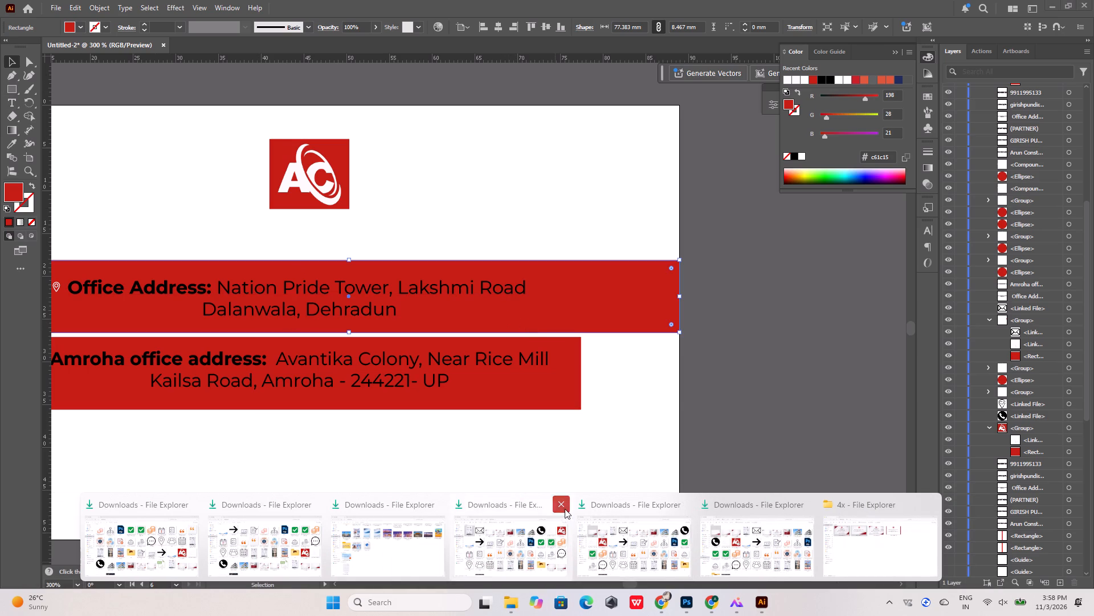
{"action": "left_click", "coordinate": [496, 505]}
{"action": "left_click", "coordinate": [440, 507]}
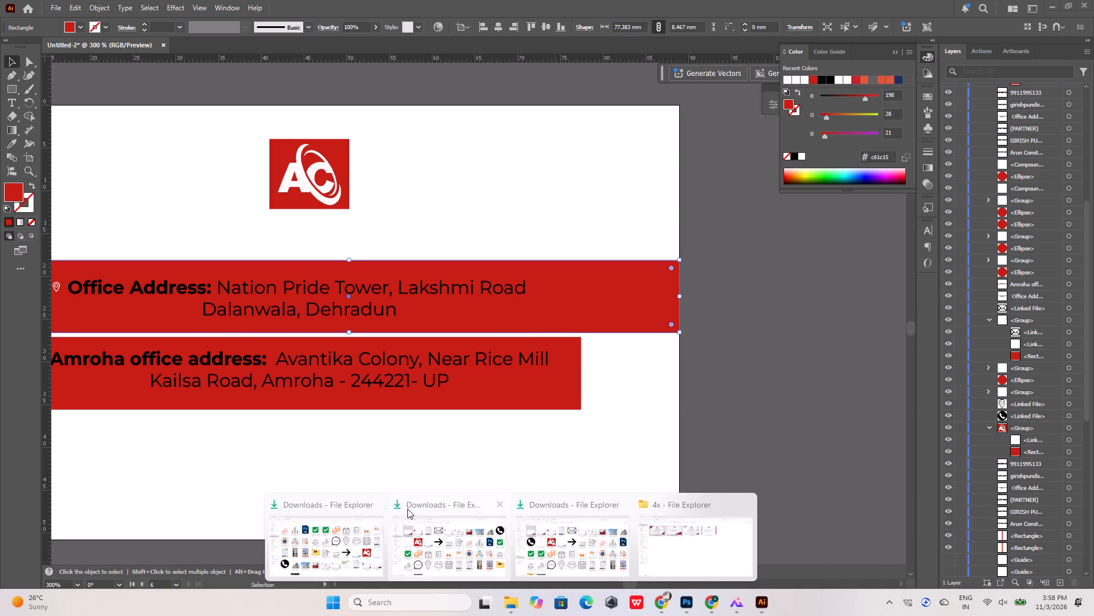
{"action": "left_click", "coordinate": [377, 505]}
{"action": "left_click", "coordinate": [436, 507]}
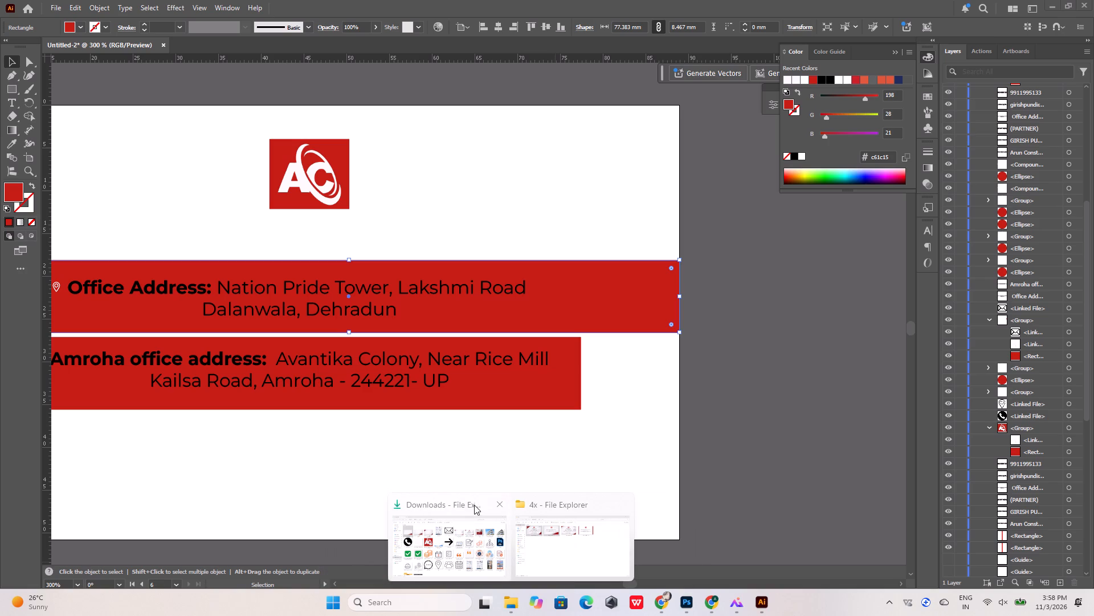
{"action": "left_click", "coordinate": [495, 505]}
{"action": "left_click", "coordinate": [570, 447]}
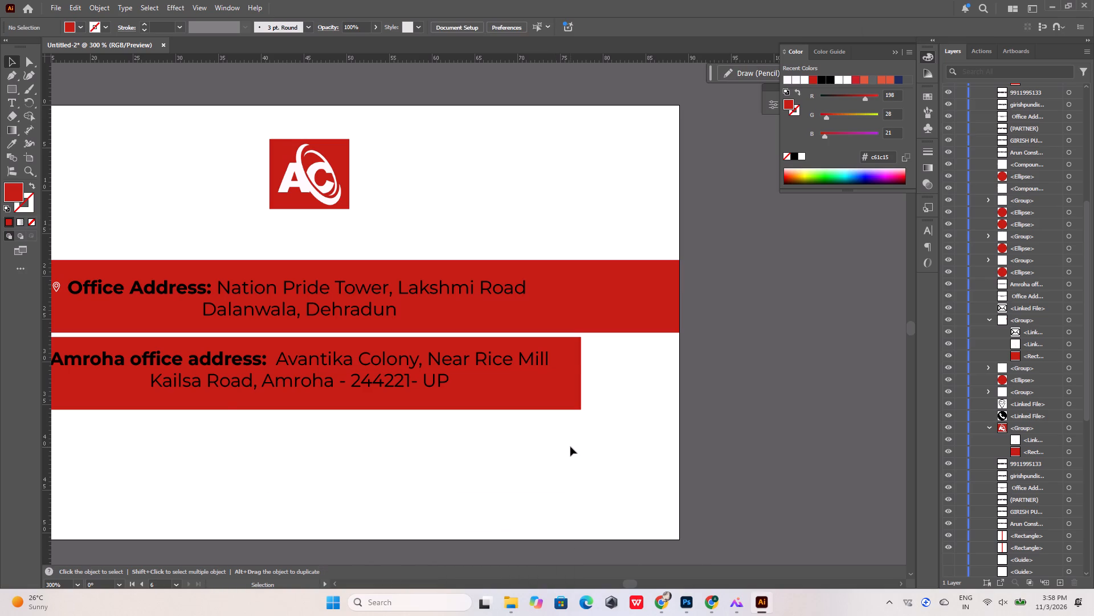
{"action": "scroll", "coordinate": [570, 447], "scroll_direction": "down", "scroll_amount": 2, "text": "alt"}
Switch to the ChatGPT chat, open the generated Arun Construction business card mockup and download it.
{"action": "left_click", "coordinate": [710, 601]}
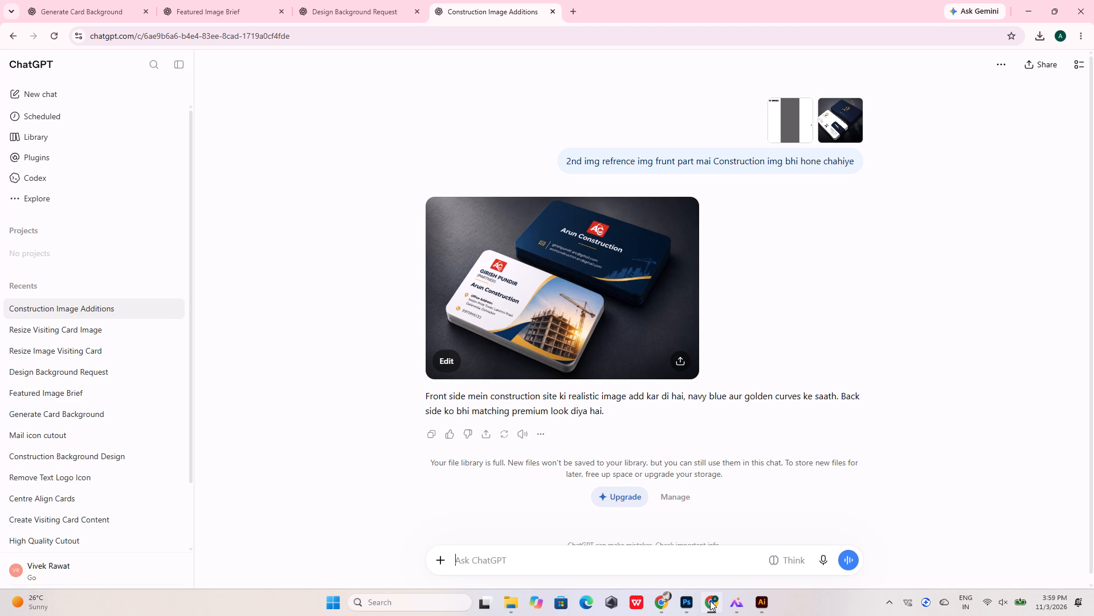
{"action": "left_click", "coordinate": [594, 251]}
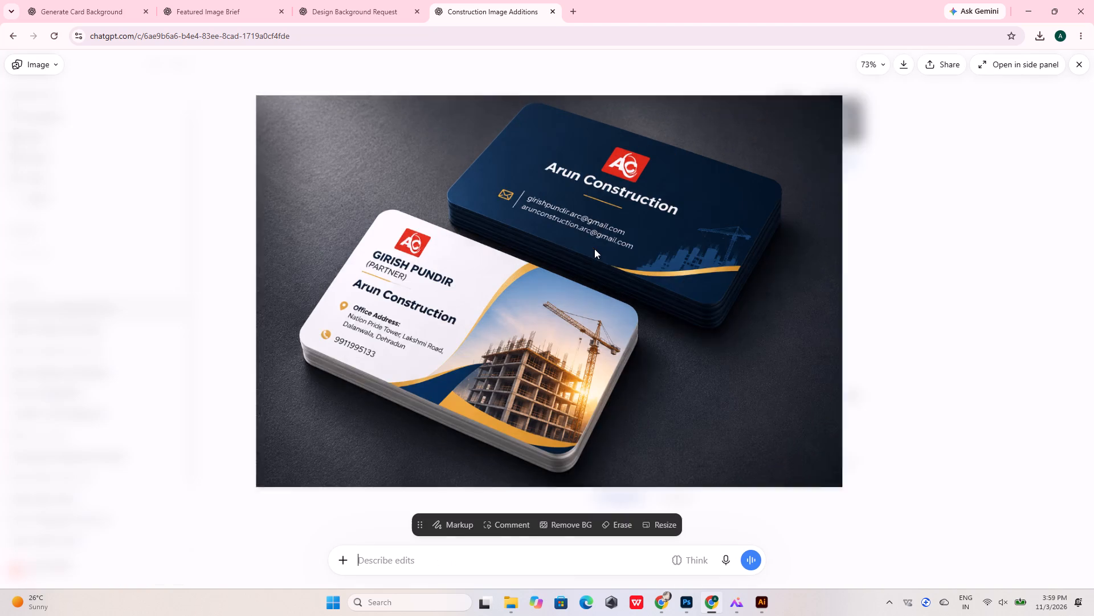
{"action": "left_click", "coordinate": [900, 60]}
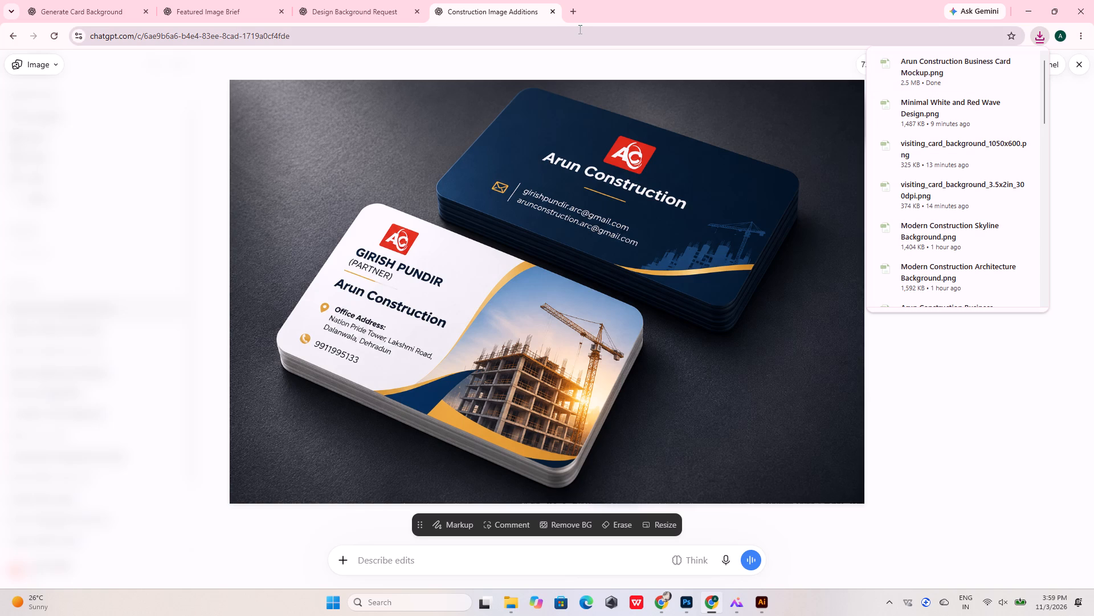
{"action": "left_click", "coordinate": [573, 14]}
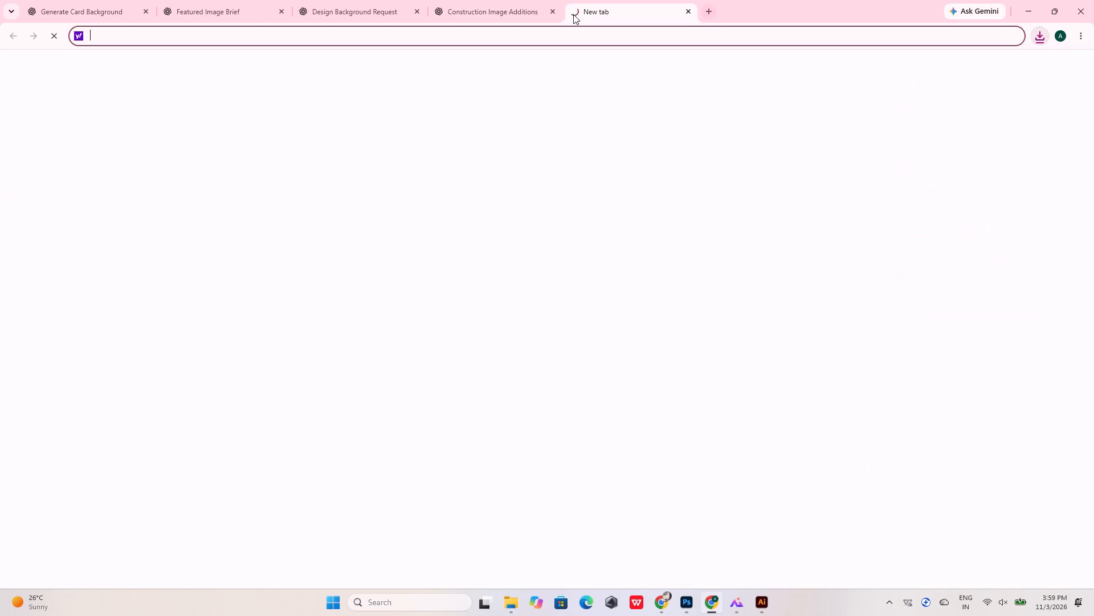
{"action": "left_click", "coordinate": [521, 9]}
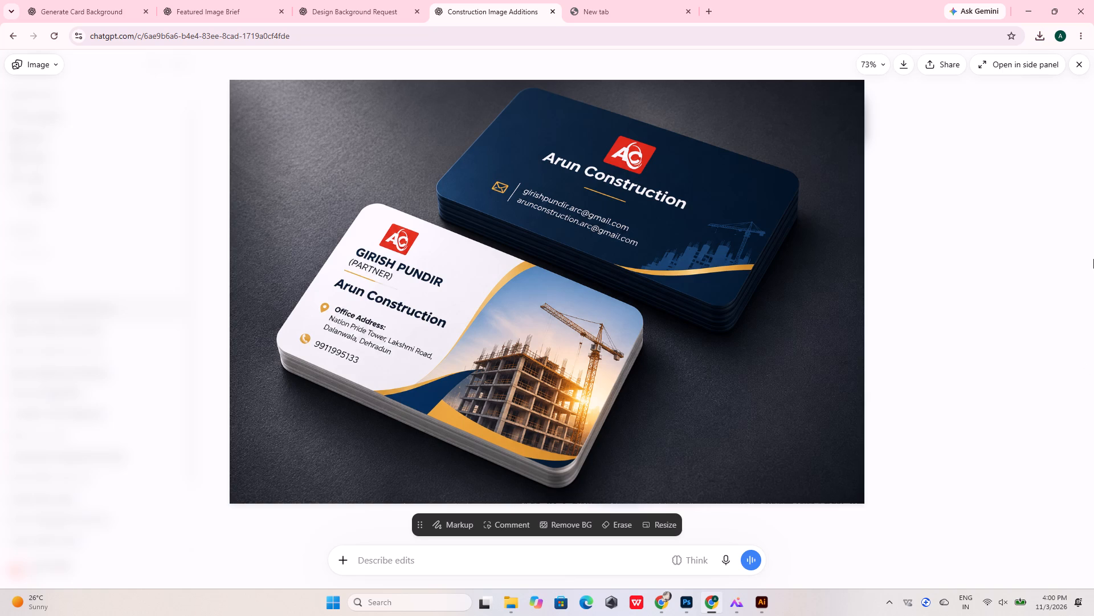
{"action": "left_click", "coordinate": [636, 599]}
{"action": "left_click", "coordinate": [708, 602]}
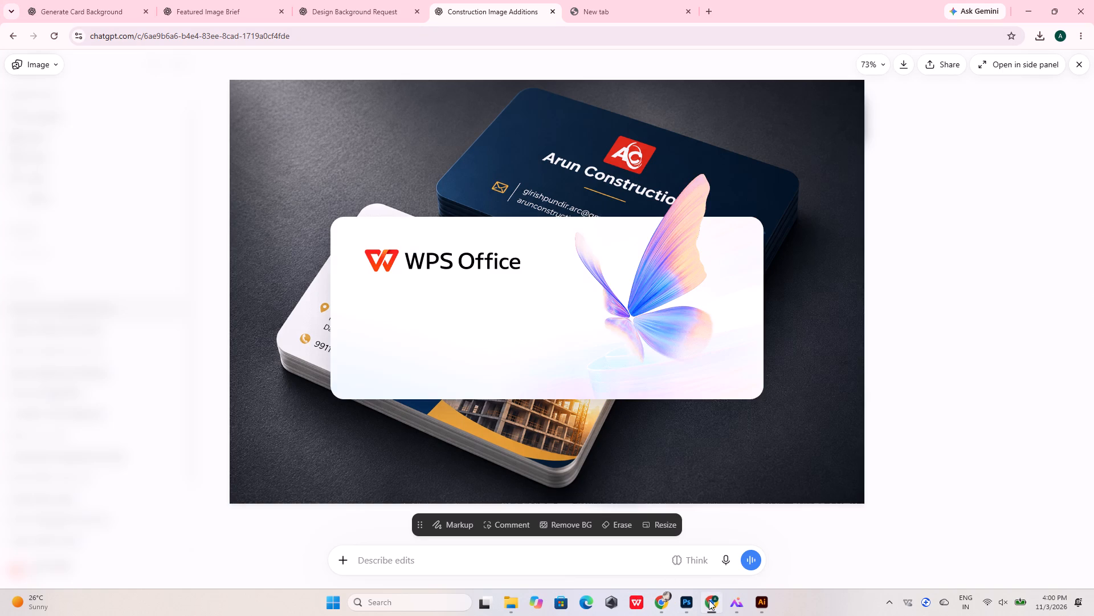
Return to the Illustrator card layout, then show the newest images of the Downloads folder in File Explorer.
{"action": "left_click", "coordinate": [758, 601]}
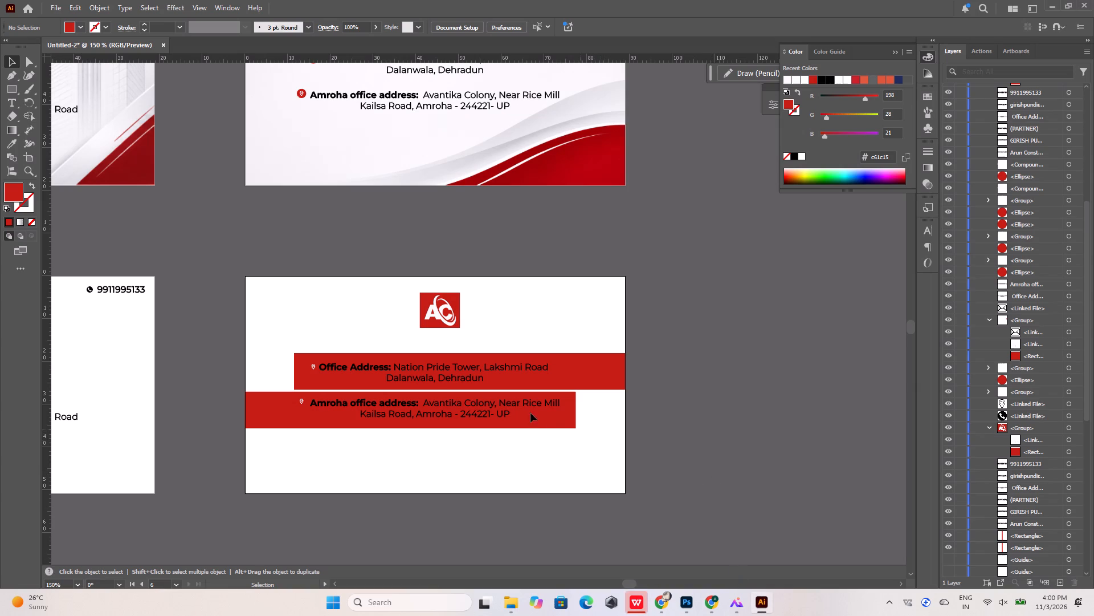
{"action": "scroll", "coordinate": [282, 352], "scroll_direction": "up", "scroll_amount": 5, "text": "alt"}
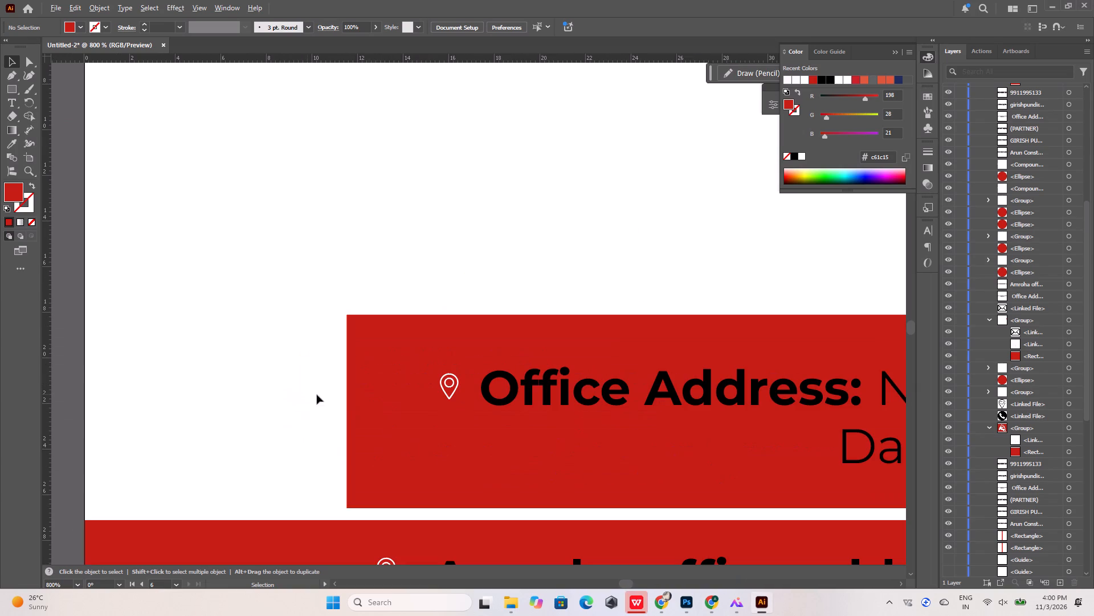
{"action": "left_click", "coordinate": [368, 384]}
{"action": "scroll", "coordinate": [368, 382], "scroll_direction": "down", "scroll_amount": 3, "text": "alt"}
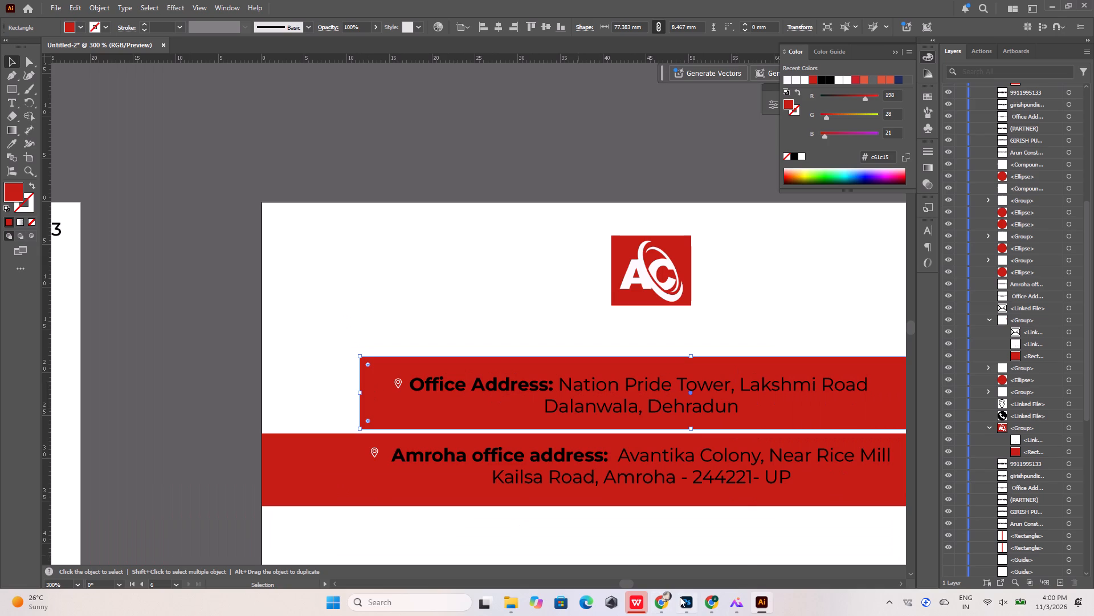
{"action": "left_click", "coordinate": [513, 601]}
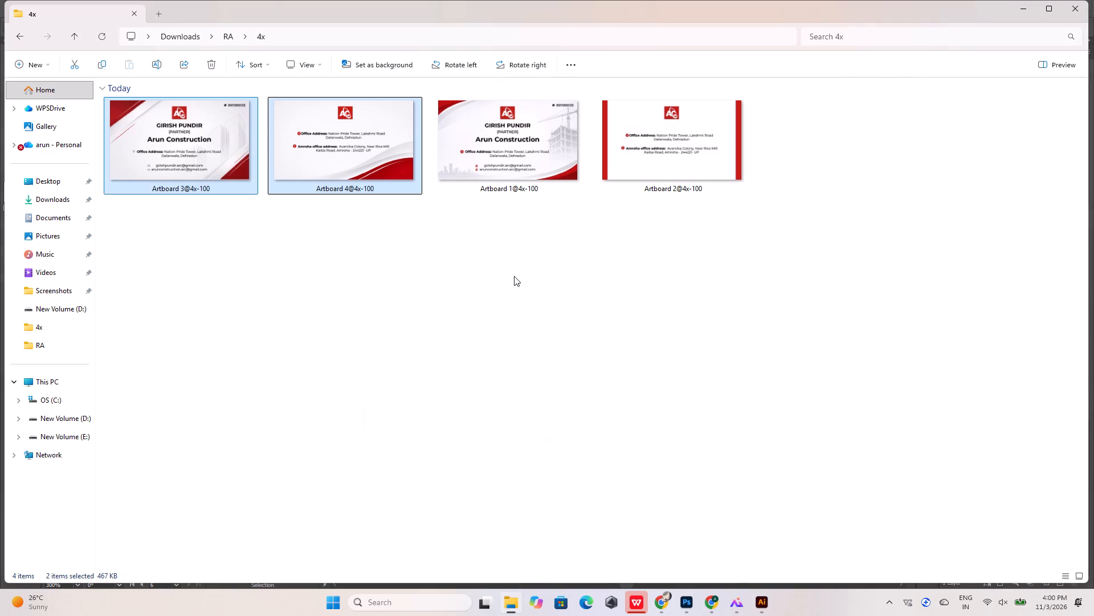
{"action": "left_click", "coordinate": [67, 208]}
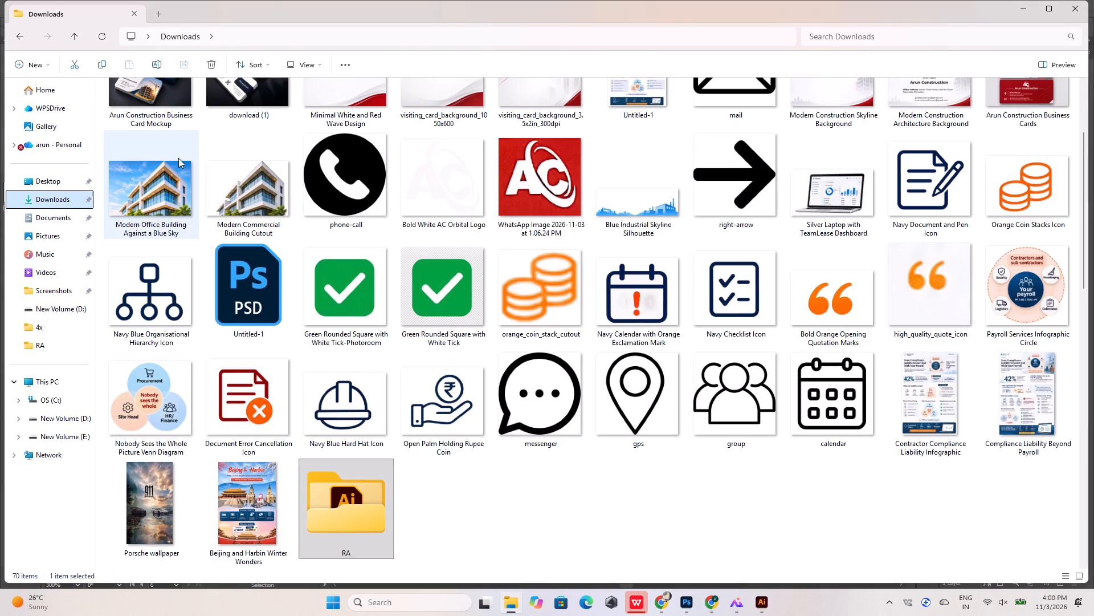
{"action": "scroll", "coordinate": [255, 420], "scroll_direction": "up", "scroll_amount": 4}
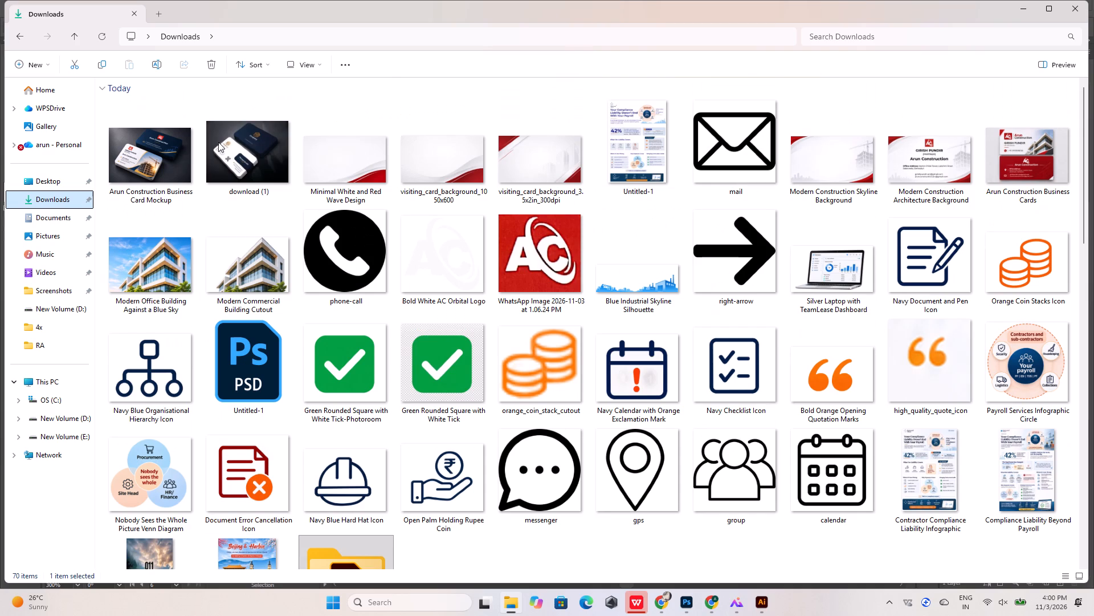
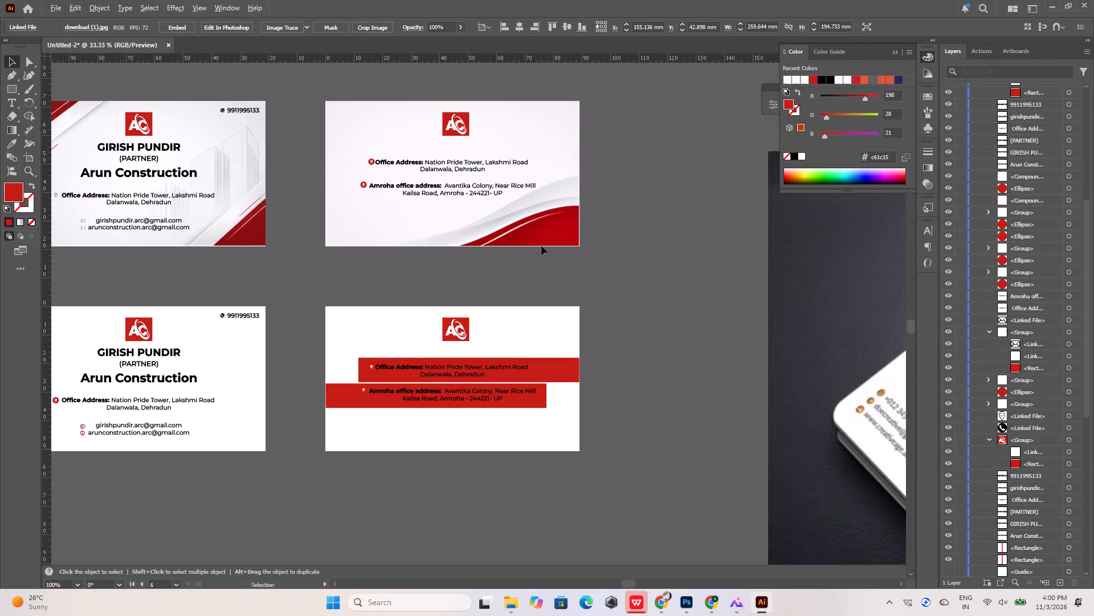
Recolour the red band behind the Office Address with the dark navy (131b2c) sampled from the business card mockup image.
{"action": "left_click", "coordinate": [554, 374]}
{"action": "scroll", "coordinate": [448, 356], "scroll_direction": "down", "scroll_amount": 3, "text": "alt"}
{"action": "scroll", "coordinate": [719, 361], "scroll_direction": "up", "scroll_amount": 3, "text": "alt"}
{"action": "left_click", "coordinate": [10, 145]}
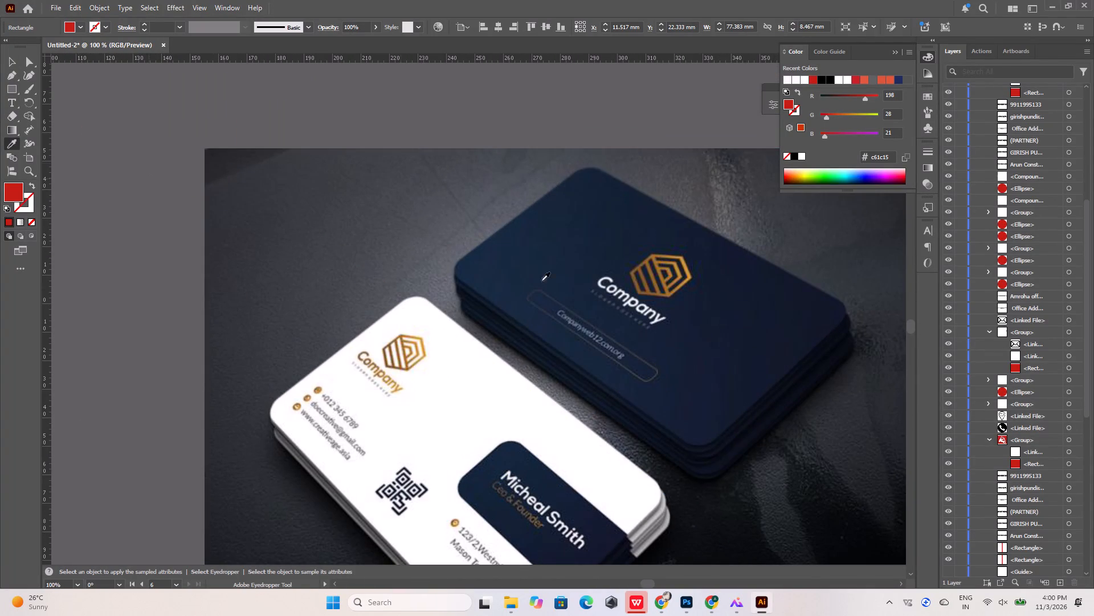
{"action": "left_click", "coordinate": [745, 312]}
{"action": "scroll", "coordinate": [745, 318], "scroll_direction": "down", "scroll_amount": 4, "text": "alt"}
{"action": "scroll", "coordinate": [541, 339], "scroll_direction": "up", "scroll_amount": 6, "text": "alt"}
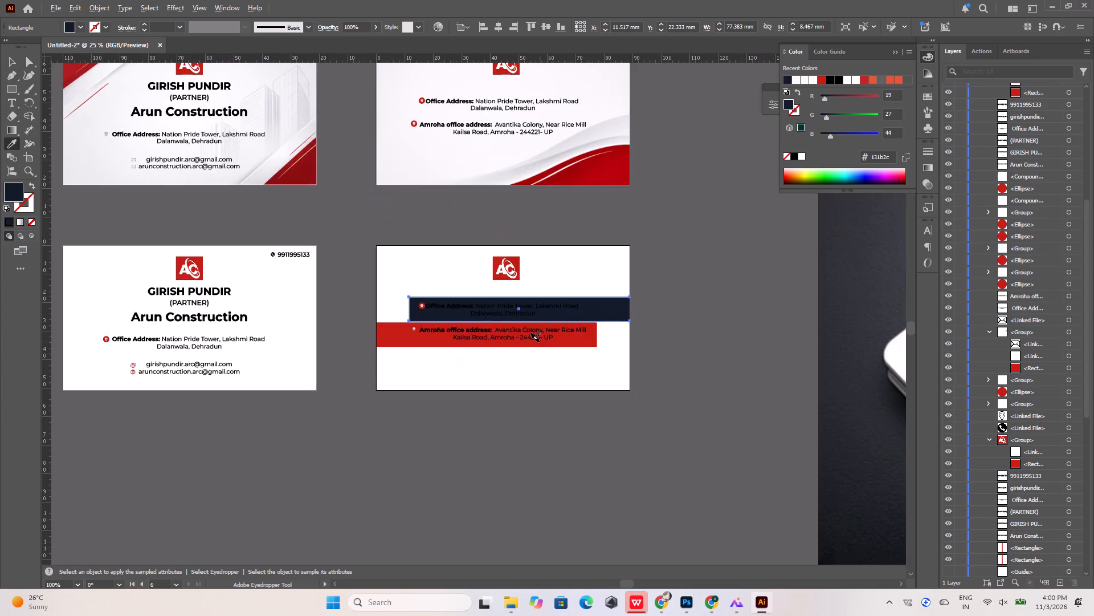
Change all of the Office Address text on the navy band to near-white (faf9fb).
{"action": "scroll", "coordinate": [539, 342], "scroll_direction": "up", "scroll_amount": 3, "text": "alt"}
{"action": "left_click", "coordinate": [11, 64]}
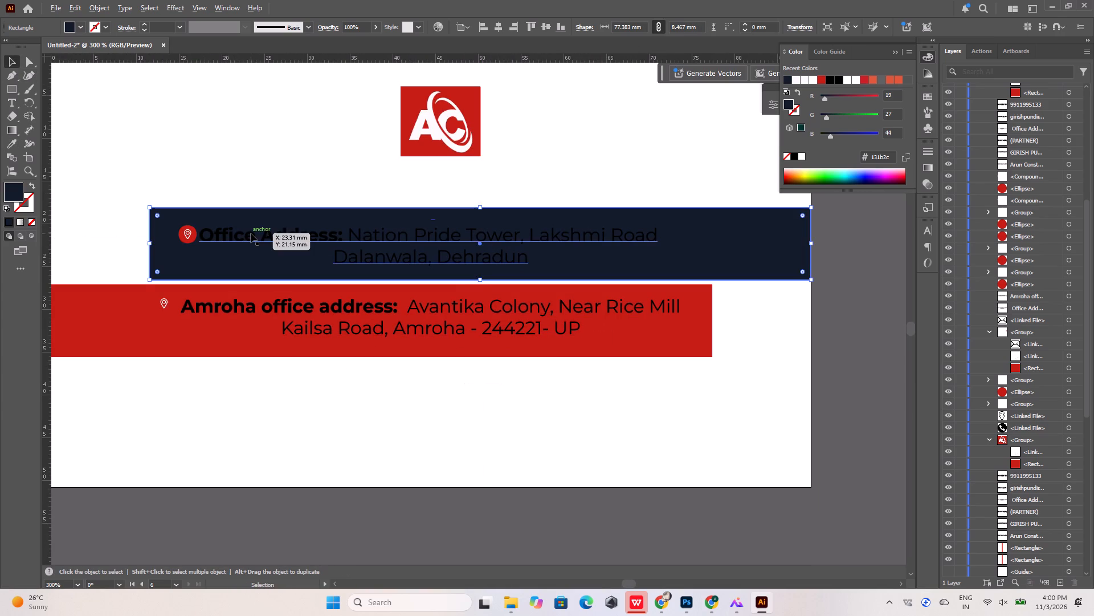
{"action": "double_click", "coordinate": [251, 233]}
{"action": "key", "text": "ctrl+a"}
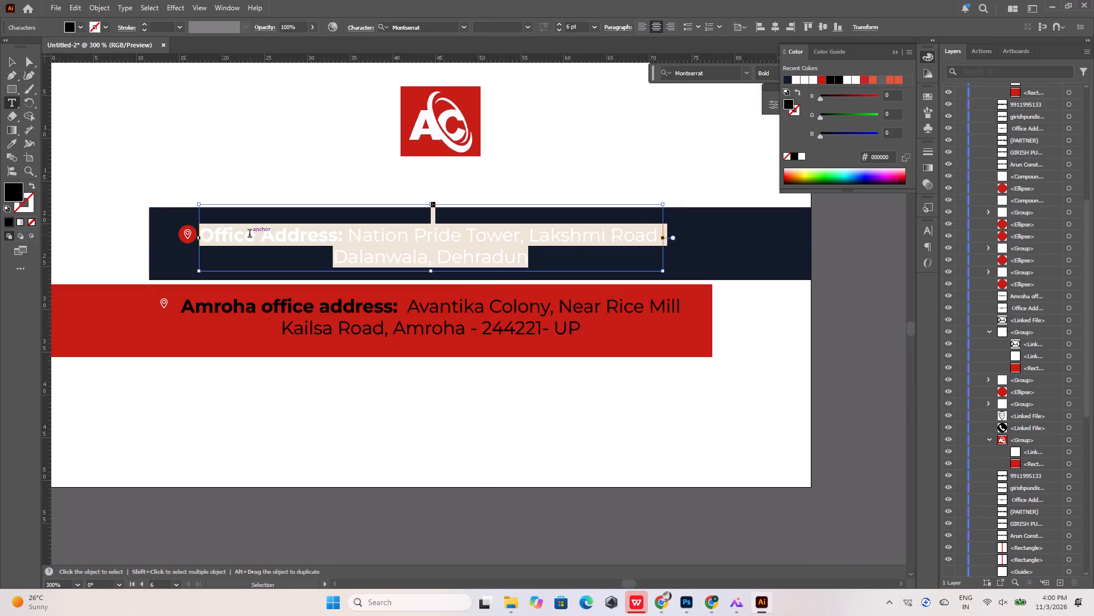
{"action": "left_click", "coordinate": [81, 27]}
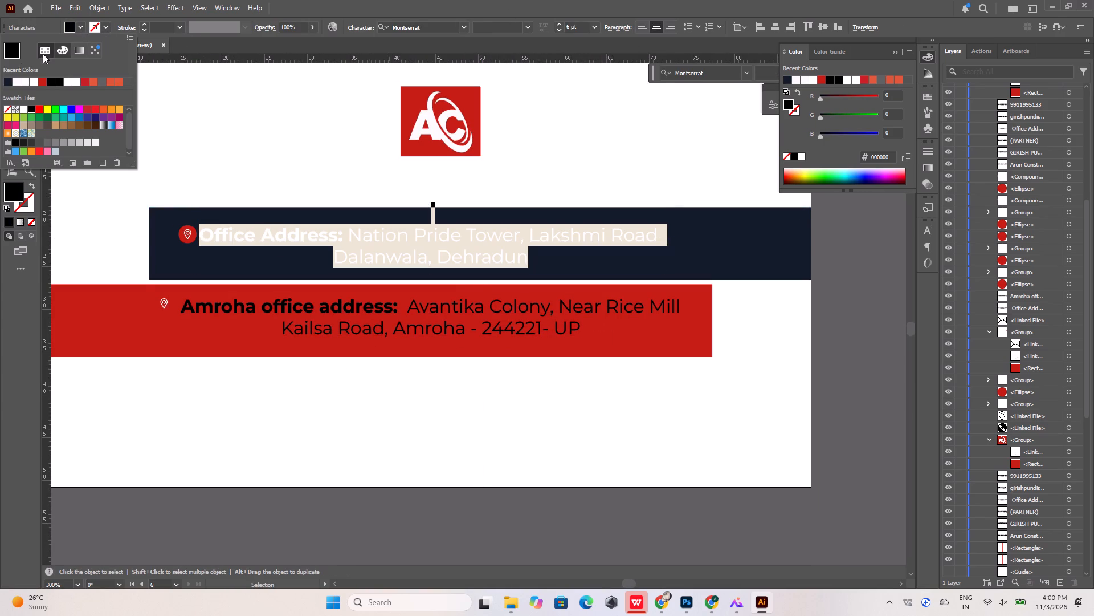
{"action": "left_click", "coordinate": [17, 82]}
{"action": "left_click", "coordinate": [243, 138]}
{"action": "left_click", "coordinate": [12, 60]}
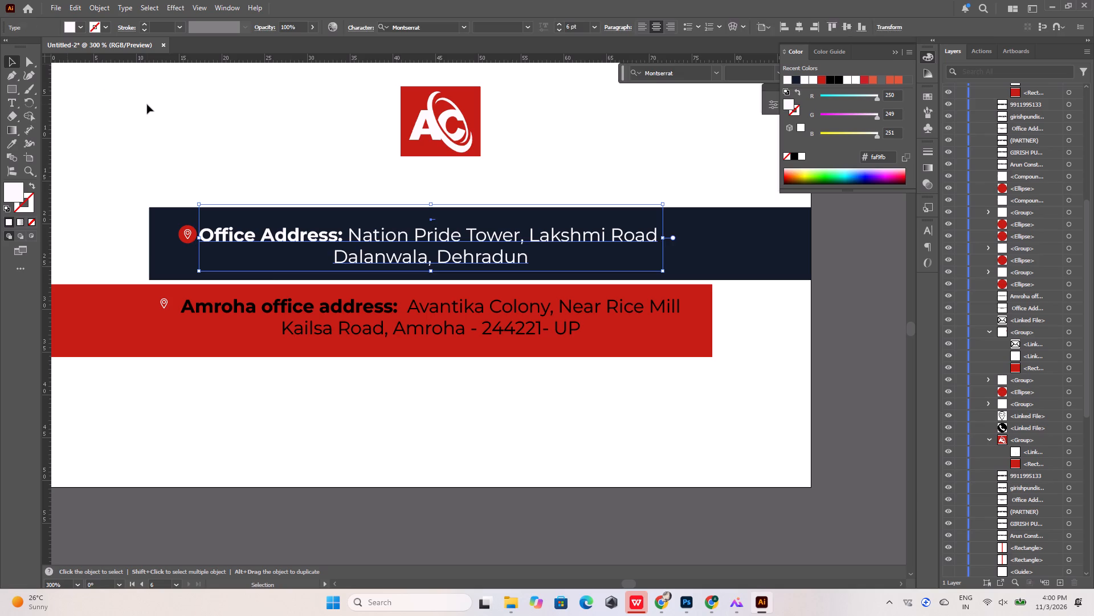
{"action": "left_click", "coordinate": [147, 104]}
Change all of the Amroha office address text to the same near-white (faf9fb).
{"action": "triple_click", "coordinate": [322, 306]}
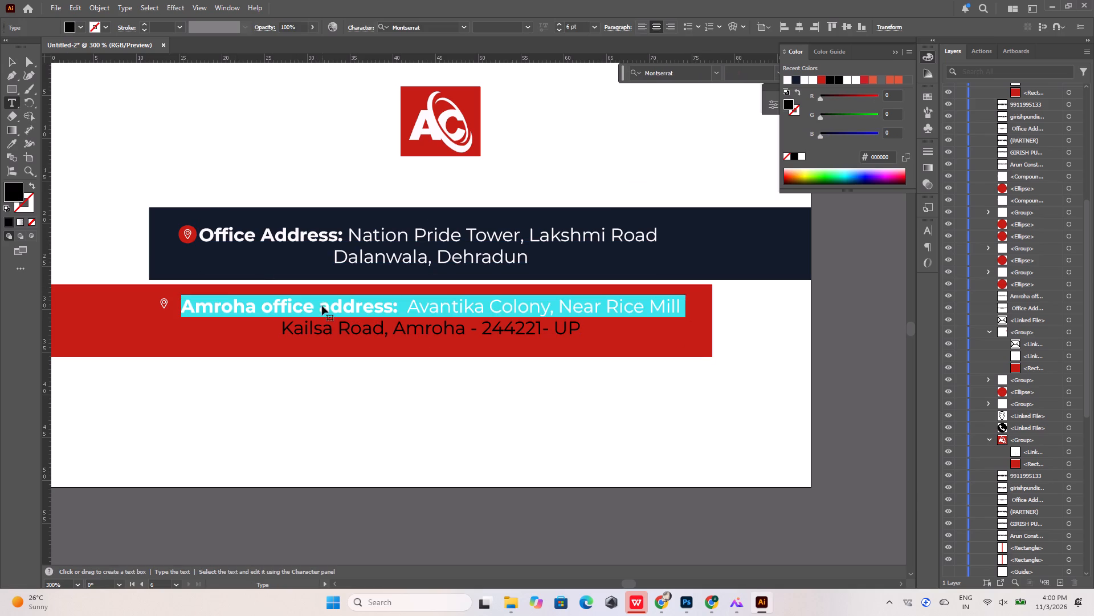
{"action": "key", "text": "ctrl+a"}
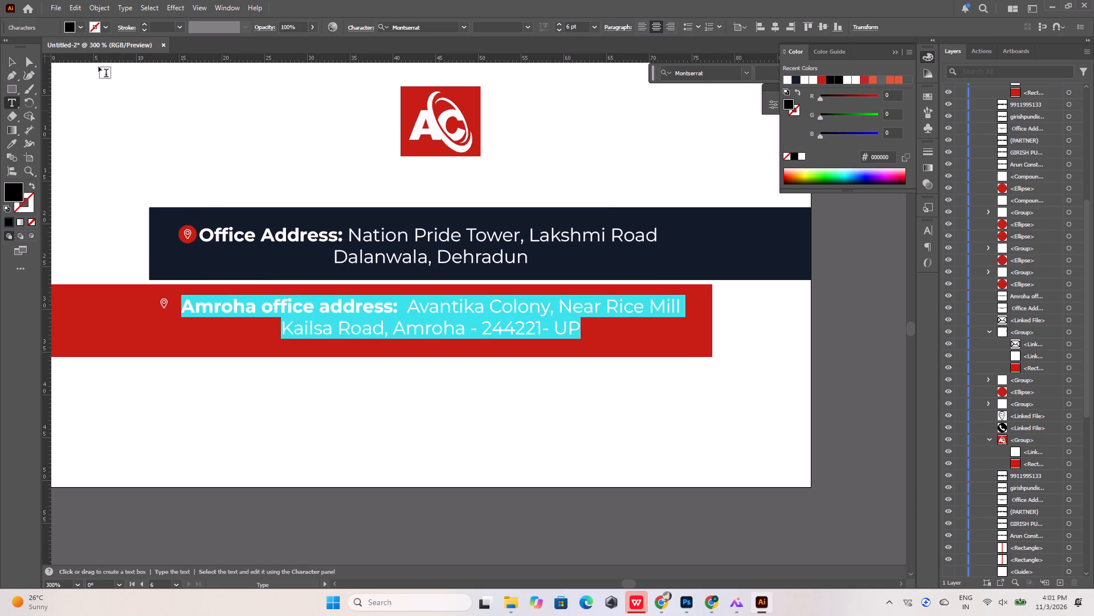
{"action": "left_click", "coordinate": [81, 27]}
{"action": "left_click", "coordinate": [7, 83]}
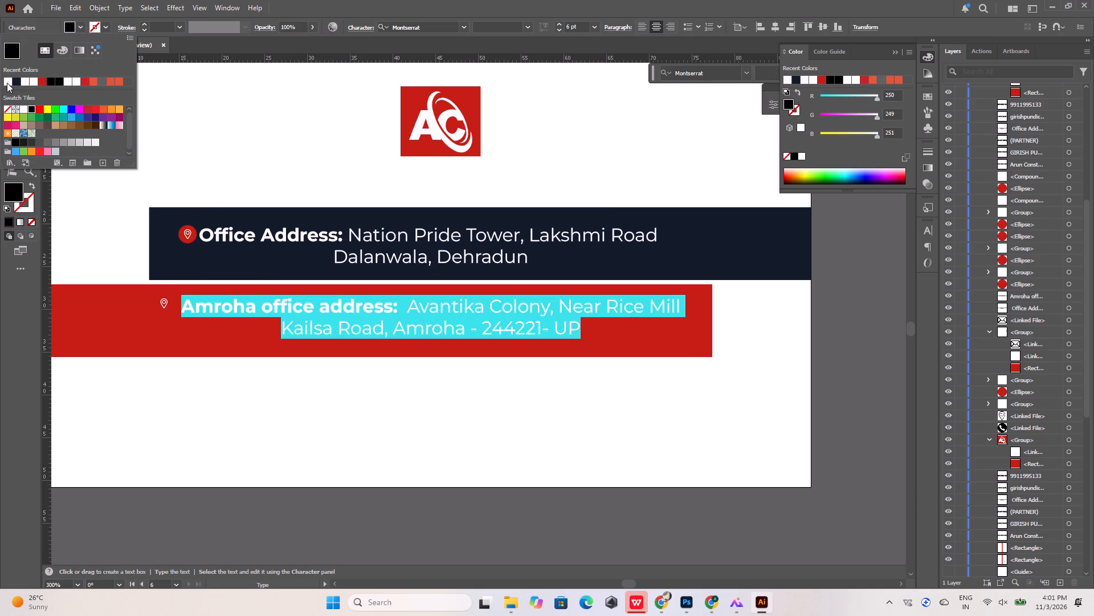
{"action": "left_click", "coordinate": [207, 104]}
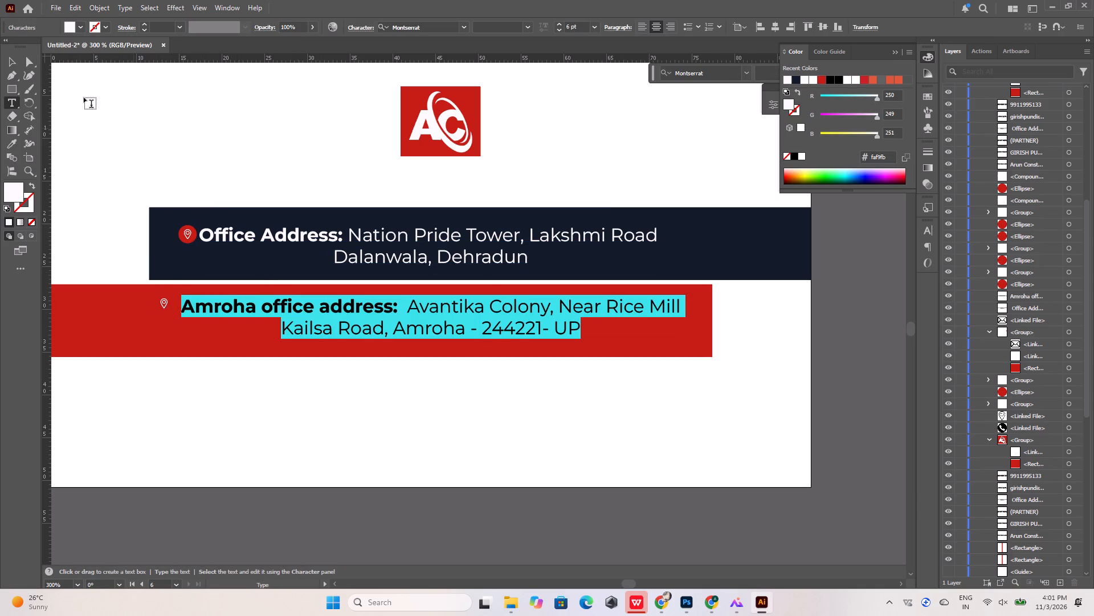
{"action": "left_click", "coordinate": [9, 59]}
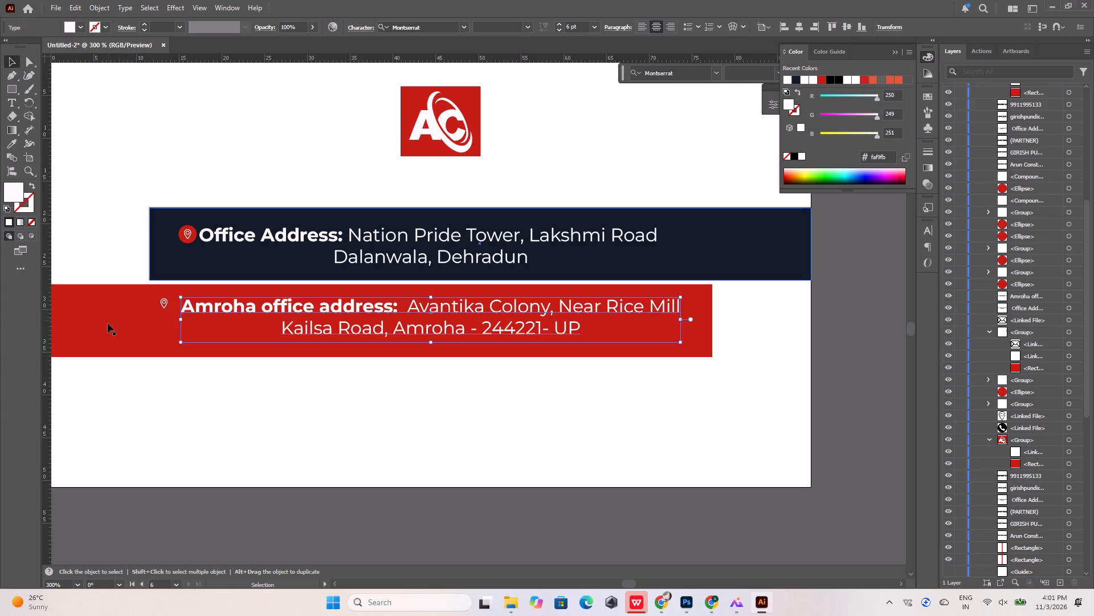
Recolour the red band behind the Amroha office address with the navy (131b2c) sampled from the band above.
{"action": "left_click", "coordinate": [105, 325]}
{"action": "left_click", "coordinate": [11, 144]}
{"action": "left_click", "coordinate": [778, 248]}
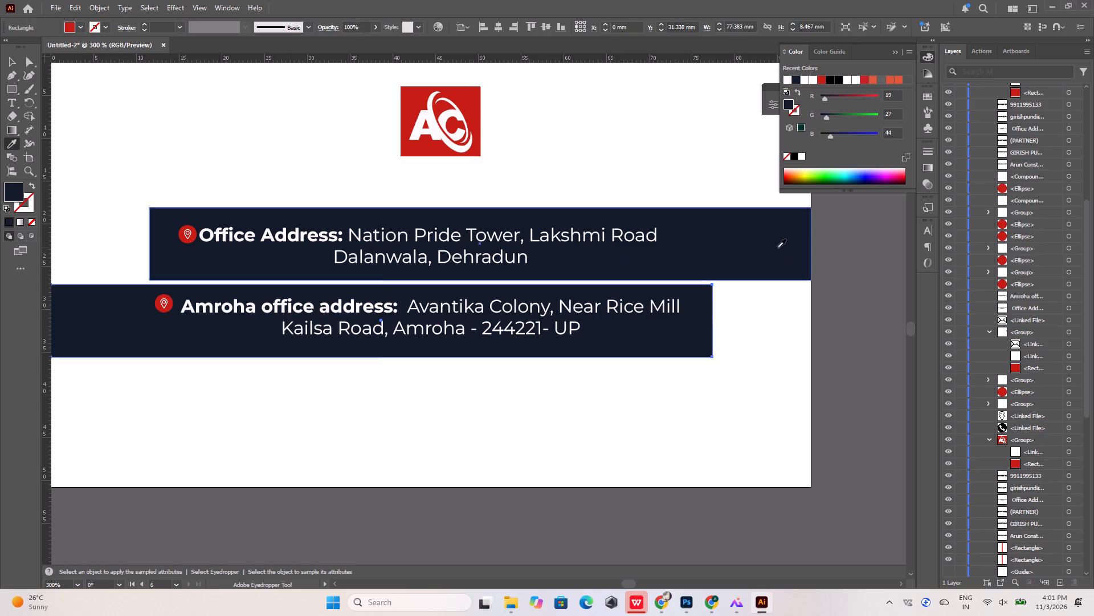
{"action": "left_click", "coordinate": [9, 63]}
{"action": "left_click", "coordinate": [290, 130]}
Move the Office Address pin icon together with its red circle left, away from the text, to about X 14.04 mm.
{"action": "scroll", "coordinate": [394, 275], "scroll_direction": "down", "scroll_amount": 3, "text": "alt"}
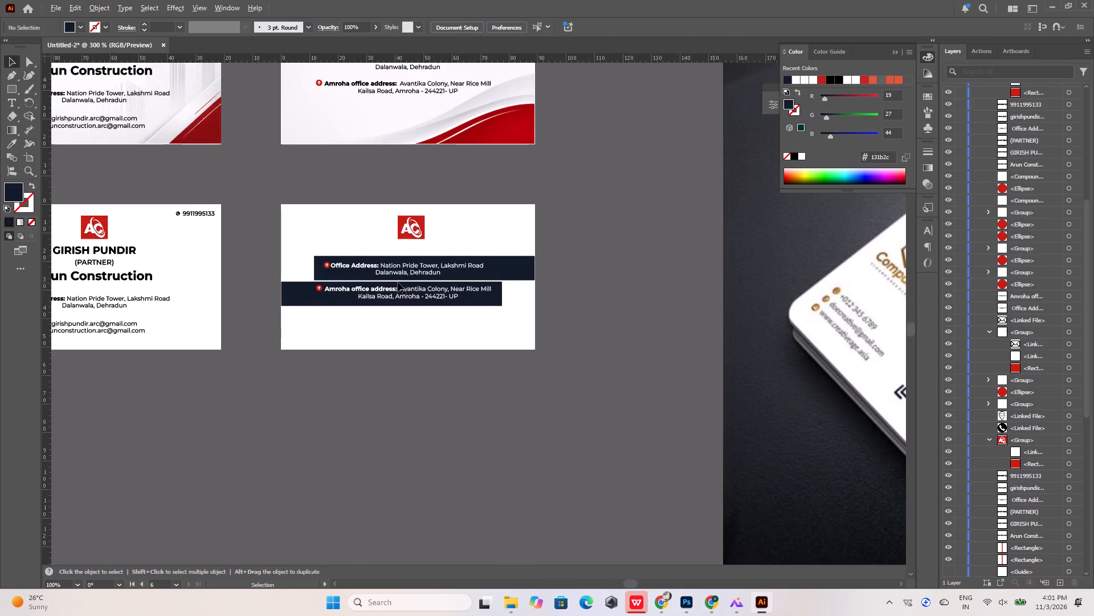
{"action": "scroll", "coordinate": [388, 277], "scroll_direction": "up", "scroll_amount": 3, "text": "alt"}
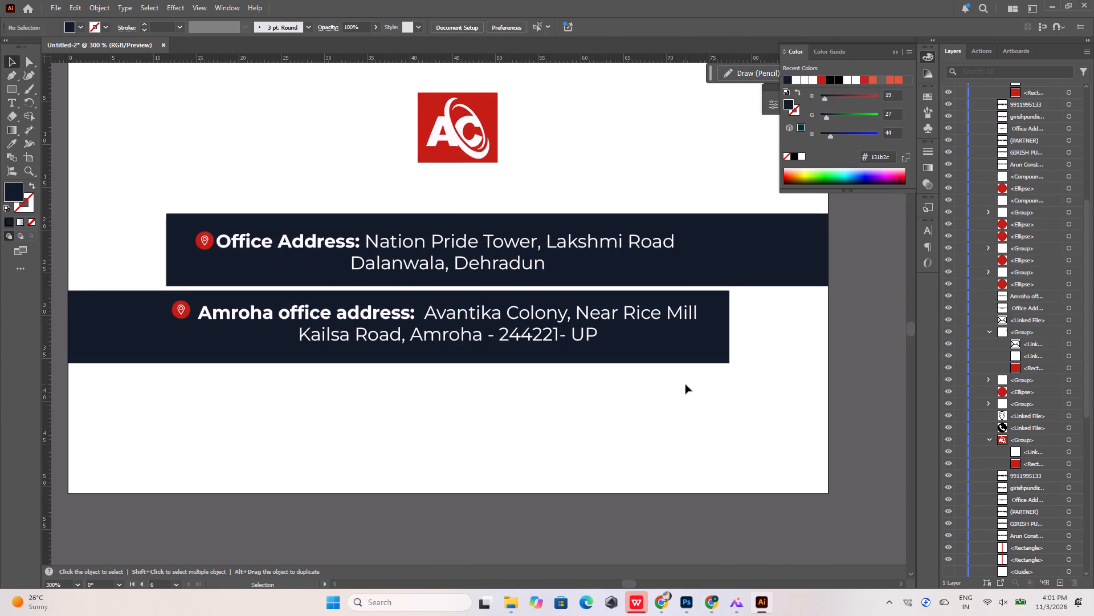
{"action": "scroll", "coordinate": [197, 240], "scroll_direction": "up", "scroll_amount": 5, "text": "alt"}
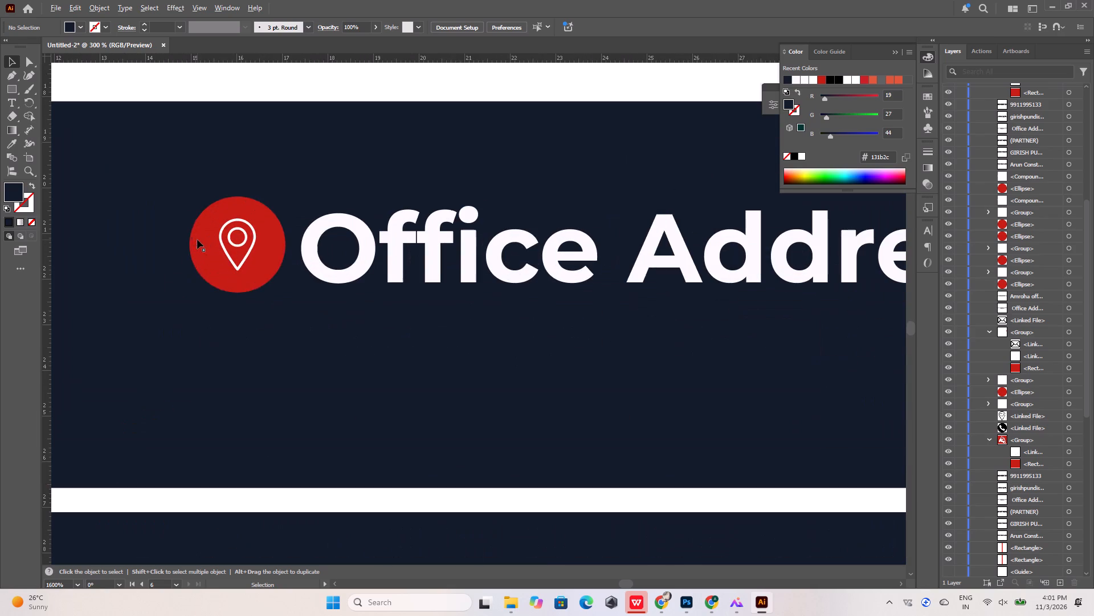
{"action": "left_click", "coordinate": [242, 238]}
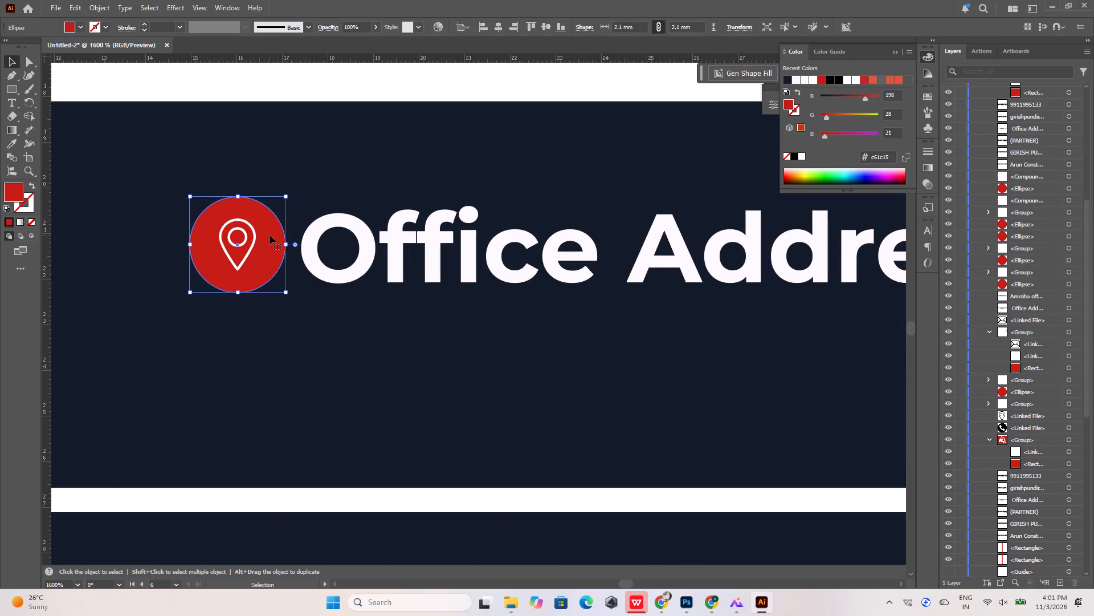
{"action": "left_click_drag", "start_coordinate": [270, 235], "coordinate": [212, 236]}
{"action": "key", "text": "ctrl+z"}
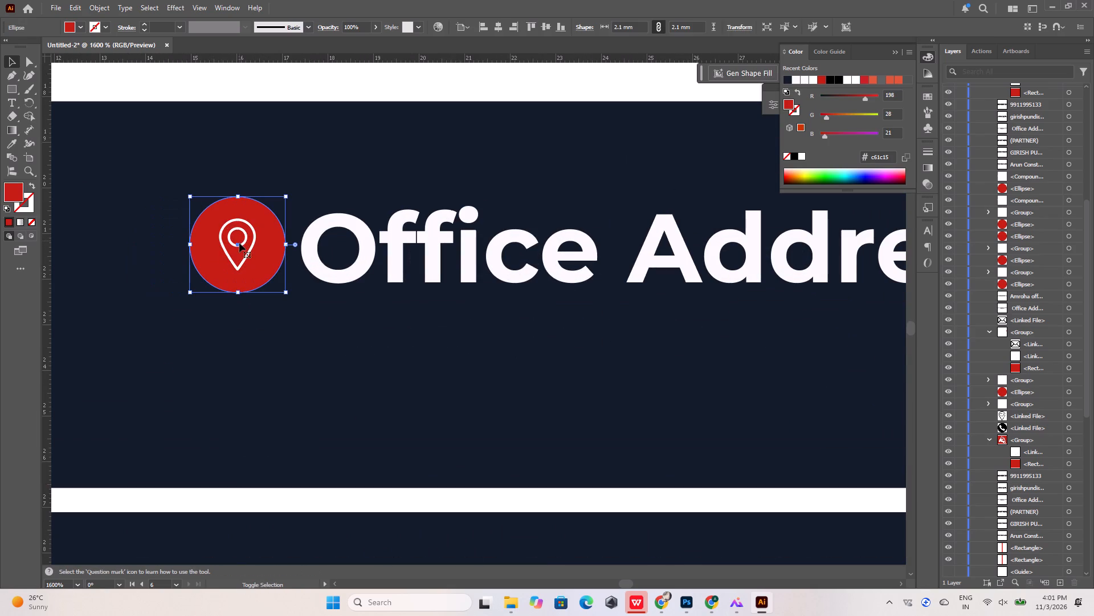
{"action": "left_click", "coordinate": [239, 246], "text": "shift"}
{"action": "left_click", "coordinate": [244, 240], "text": "shift"}
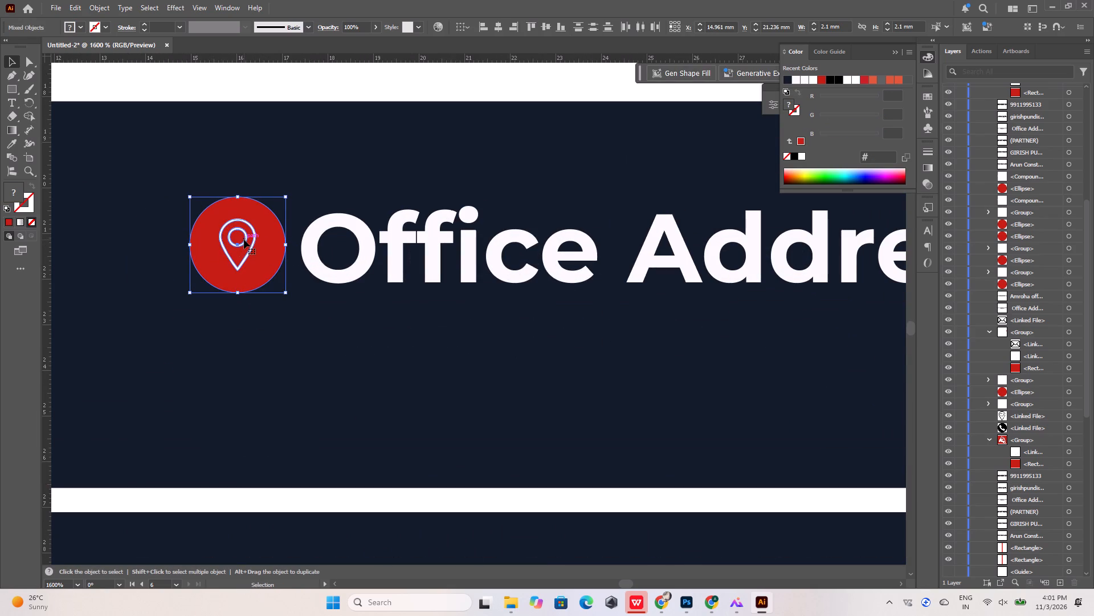
{"action": "key", "text": "shift+Left"}
{"action": "key", "text": "shift+Left"}
{"action": "key", "text": "shift+Left"}
{"action": "key", "text": "shift+Left"}
{"action": "key", "text": "shift+Left"}
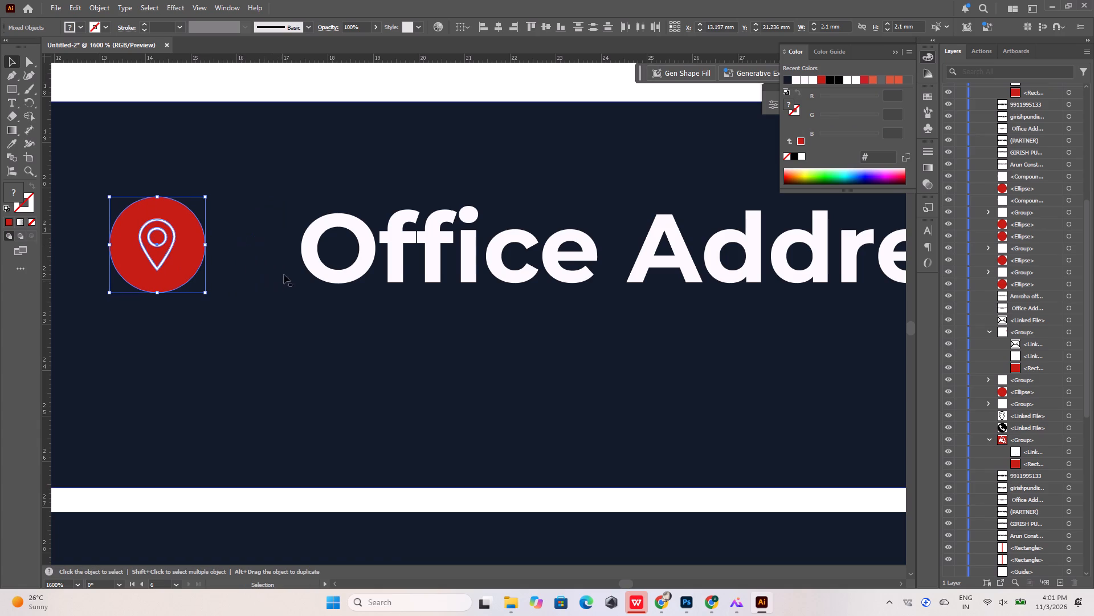
{"action": "scroll", "coordinate": [293, 265], "scroll_direction": "down", "scroll_amount": 5, "text": "alt"}
{"action": "scroll", "coordinate": [268, 306], "scroll_direction": "up", "scroll_amount": 2, "text": "alt"}
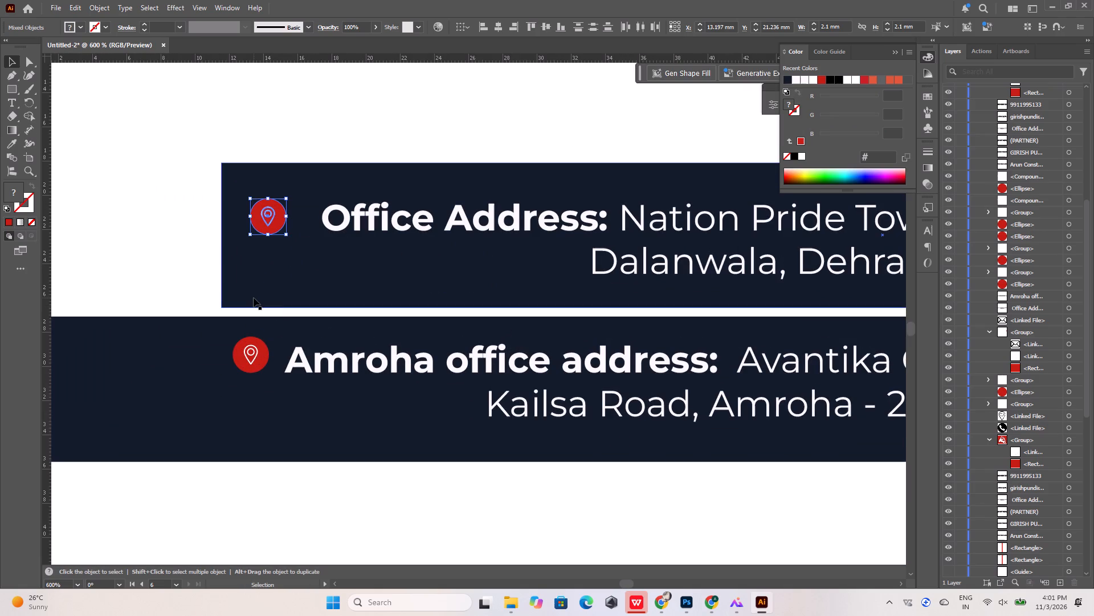
{"action": "key", "text": "Right"}
{"action": "key", "text": "Right"}
{"action": "key", "text": "Right"}
{"action": "key", "text": "Right"}
{"action": "key", "text": "Right"}
{"action": "key", "text": "Right"}
{"action": "key", "text": "Right"}
{"action": "key", "text": "Right"}
{"action": "key", "text": "Right"}
{"action": "key", "text": "Right"}
{"action": "key", "text": "Right"}
{"action": "key", "text": "Right"}
{"action": "key", "text": "Right"}
{"action": "key", "text": "Right"}
{"action": "key", "text": "Right"}
{"action": "key", "text": "Right"}
{"action": "key", "text": "Right"}
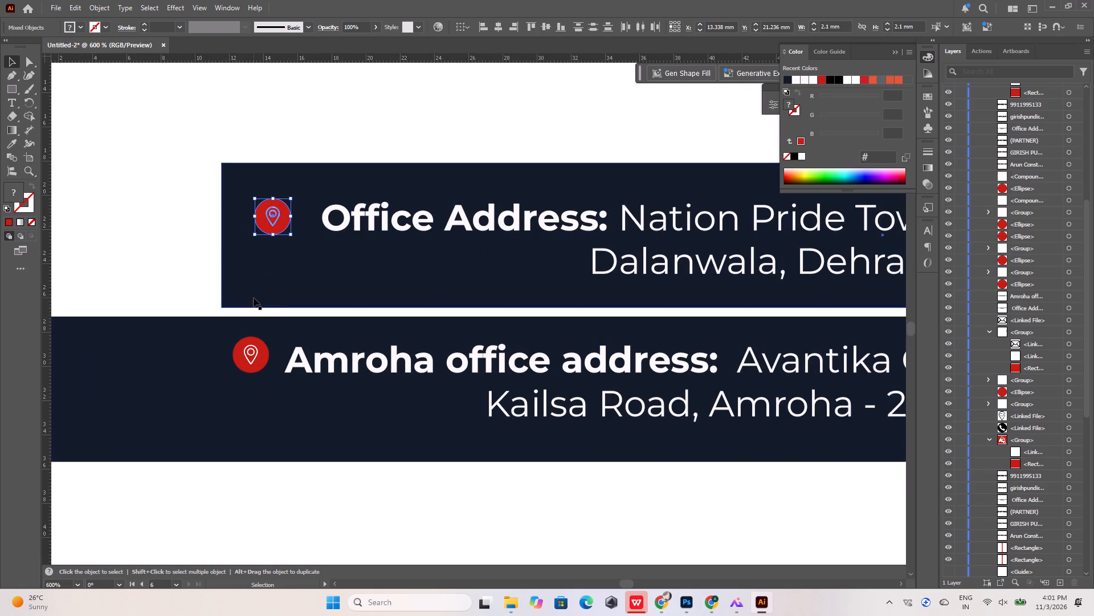
{"action": "key", "text": "Right"}
{"action": "key", "text": "Right"}
{"action": "key", "text": "Right"}
{"action": "key", "text": "Right"}
{"action": "key", "text": "Right"}
{"action": "key", "text": "Right"}
{"action": "key", "text": "Right"}
{"action": "key", "text": "Right"}
{"action": "key", "text": "Right"}
{"action": "key", "text": "Right"}
{"action": "key", "text": "Right"}
{"action": "key", "text": "Right"}
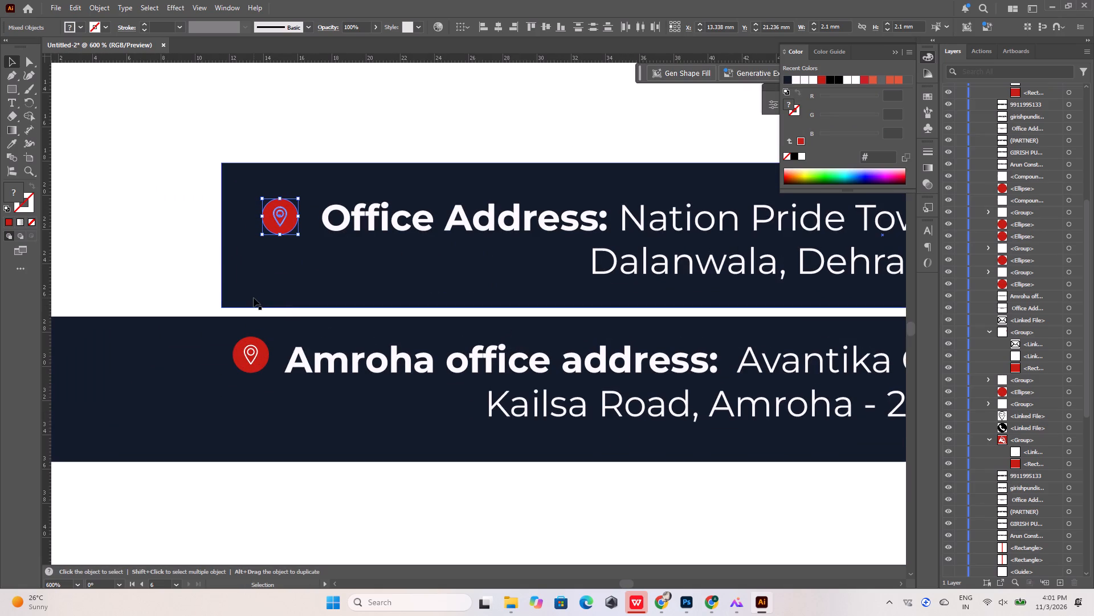
{"action": "key", "text": "Right"}
{"action": "key", "text": "Right"}
{"action": "key", "text": "Right"}
Move the Amroha office address pin icon with its red circle slightly left, to about X 11.74 mm.
{"action": "left_click", "coordinate": [254, 355]}
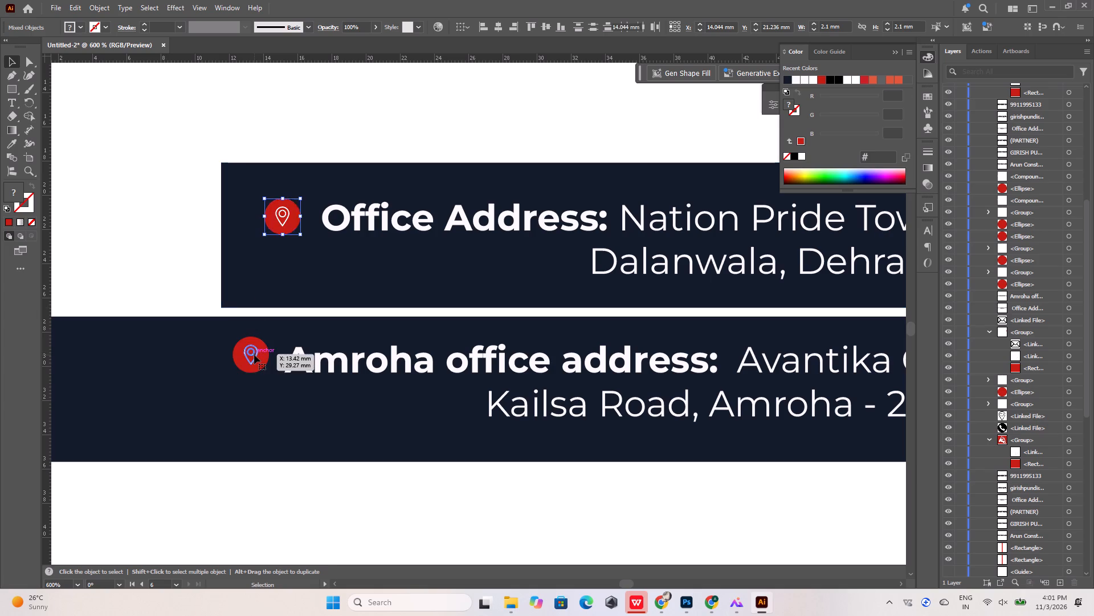
{"action": "scroll", "coordinate": [254, 358], "scroll_direction": "up", "scroll_amount": 5, "text": "alt"}
{"action": "left_click", "coordinate": [308, 348], "text": "shift"}
{"action": "scroll", "coordinate": [303, 347], "scroll_direction": "down", "scroll_amount": 4, "text": "alt"}
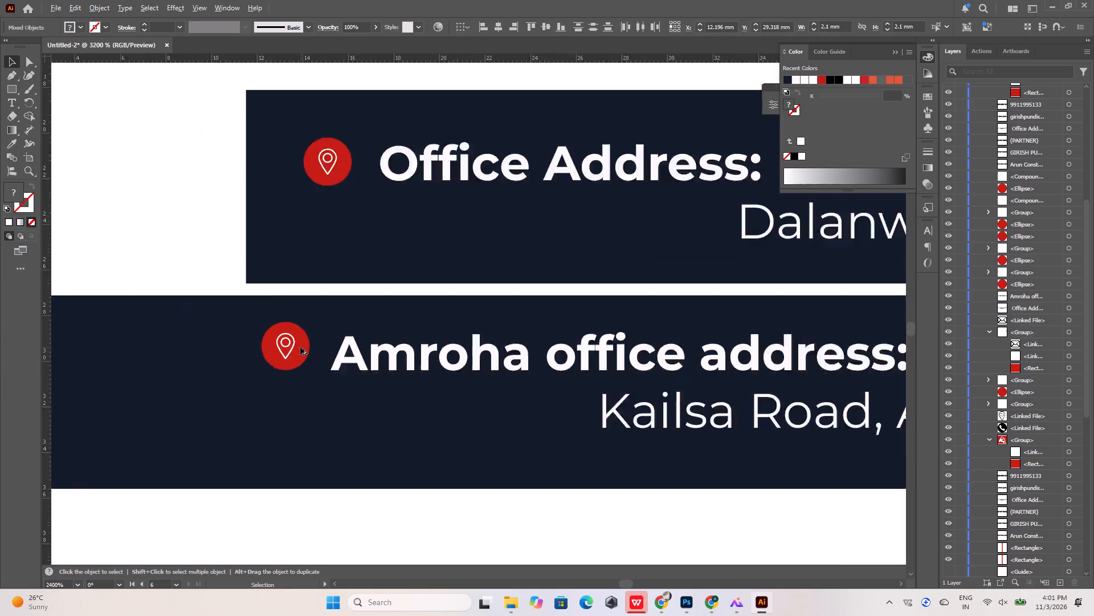
{"action": "scroll", "coordinate": [300, 347], "scroll_direction": "down", "scroll_amount": 1, "text": "alt"}
{"action": "key", "text": "shift+Left"}
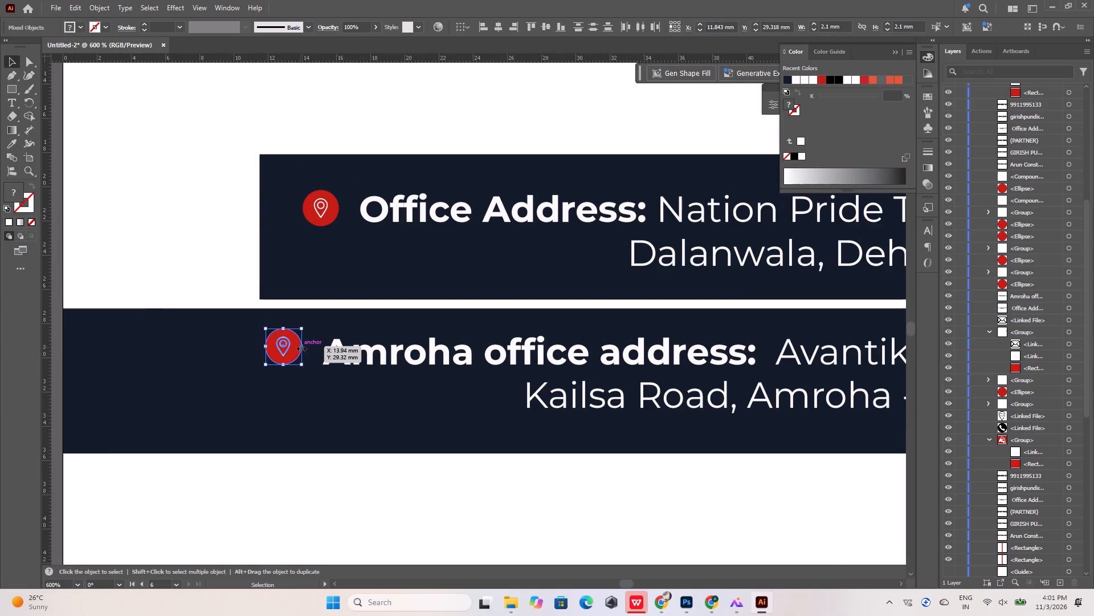
{"action": "key", "text": "Left"}
{"action": "key", "text": "Left"}
{"action": "key", "text": "Left"}
Shorten the Office Address band from its left end, to about 76.3 mm wide and 8.35 mm high.
{"action": "left_click", "coordinate": [304, 275]}
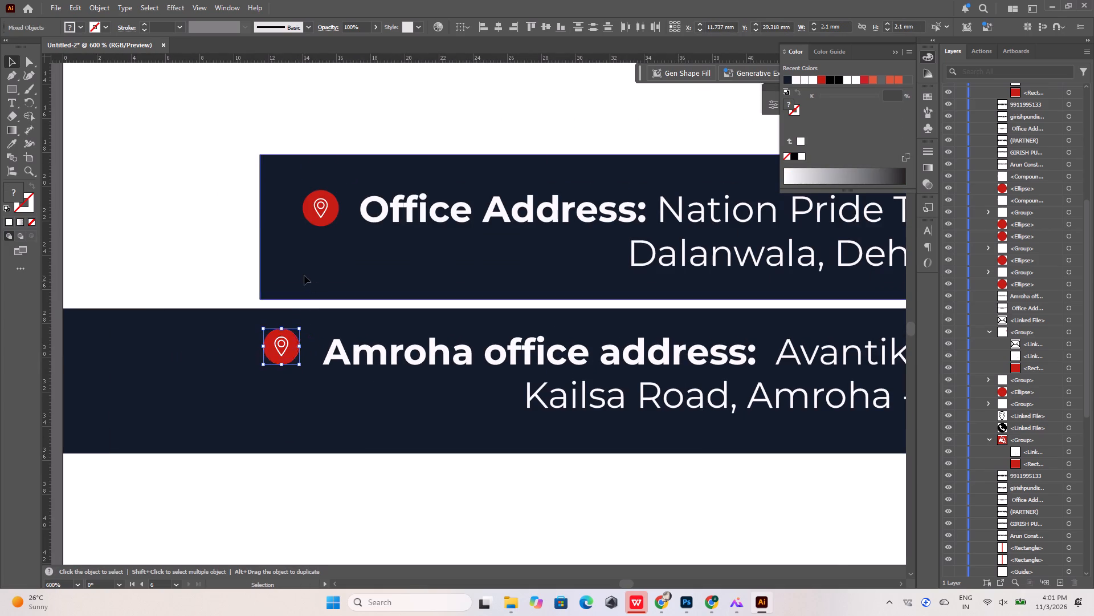
{"action": "left_click_drag", "start_coordinate": [260, 226], "coordinate": [270, 227], "text": "shift"}
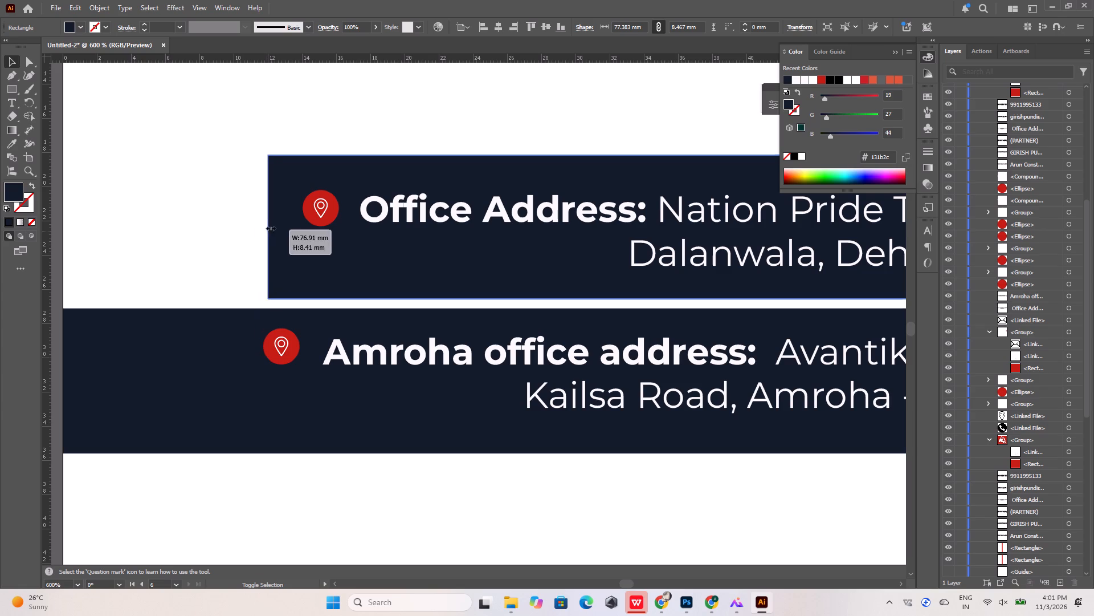
{"action": "left_click_drag", "start_coordinate": [270, 227], "coordinate": [277, 227], "text": "shift"}
Round the corners of both navy address bands, giving the Amroha band a radius of about 1.66 mm.
{"action": "scroll", "coordinate": [258, 312], "scroll_direction": "down", "scroll_amount": 3}
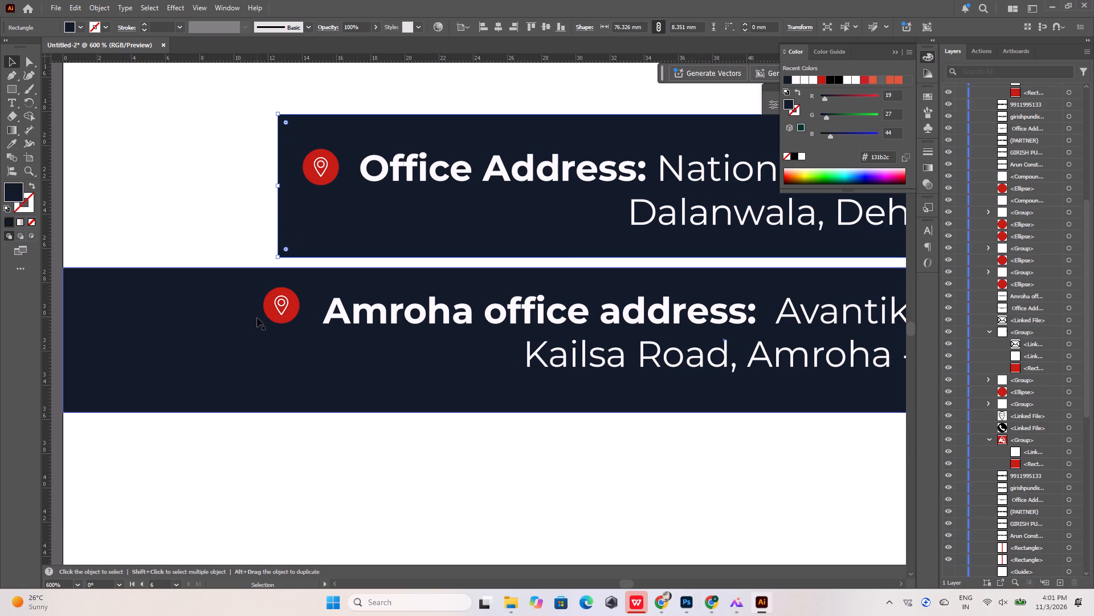
{"action": "scroll", "coordinate": [214, 358], "scroll_direction": "down", "scroll_amount": 4, "text": "alt"}
{"action": "scroll", "coordinate": [442, 345], "scroll_direction": "up", "scroll_amount": 4, "text": "alt"}
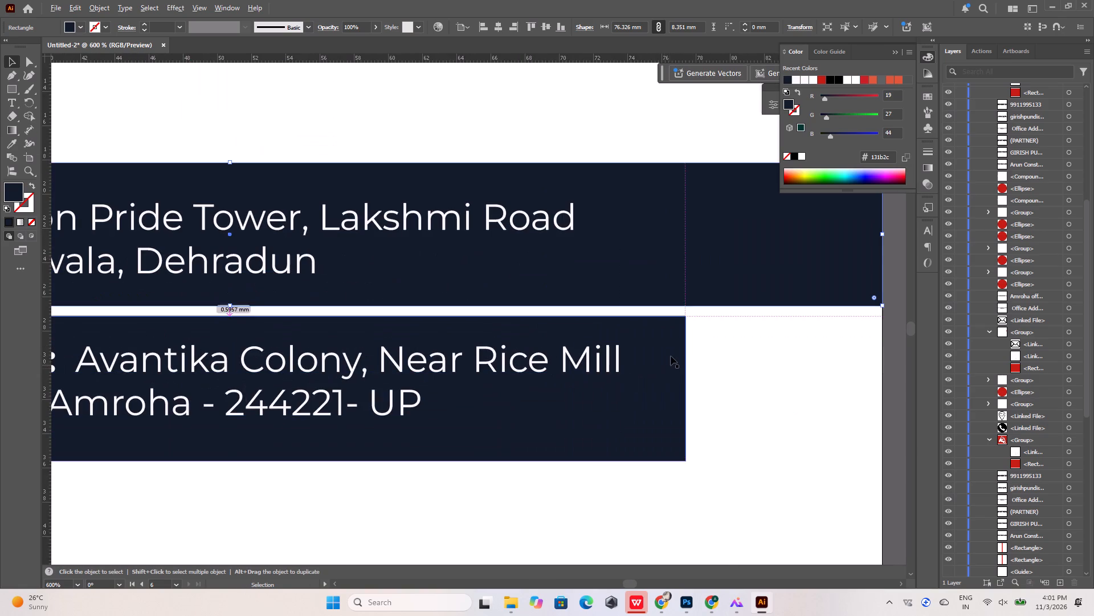
{"action": "scroll", "coordinate": [654, 339], "scroll_direction": "down", "scroll_amount": 3, "text": "alt"}
{"action": "scroll", "coordinate": [318, 298], "scroll_direction": "up", "scroll_amount": 3, "text": "alt"}
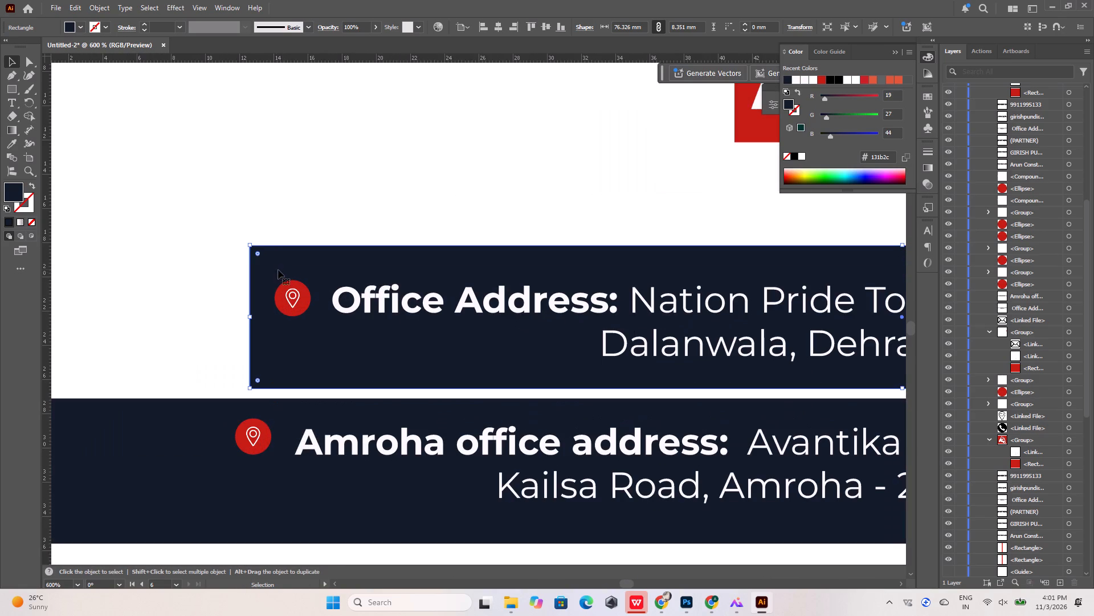
{"action": "left_click_drag", "start_coordinate": [258, 254], "coordinate": [275, 277]}
{"action": "scroll", "coordinate": [275, 277], "scroll_direction": "down", "scroll_amount": 4, "text": "alt"}
{"action": "scroll", "coordinate": [557, 336], "scroll_direction": "up", "scroll_amount": 2, "text": "alt"}
{"action": "left_click", "coordinate": [517, 295]}
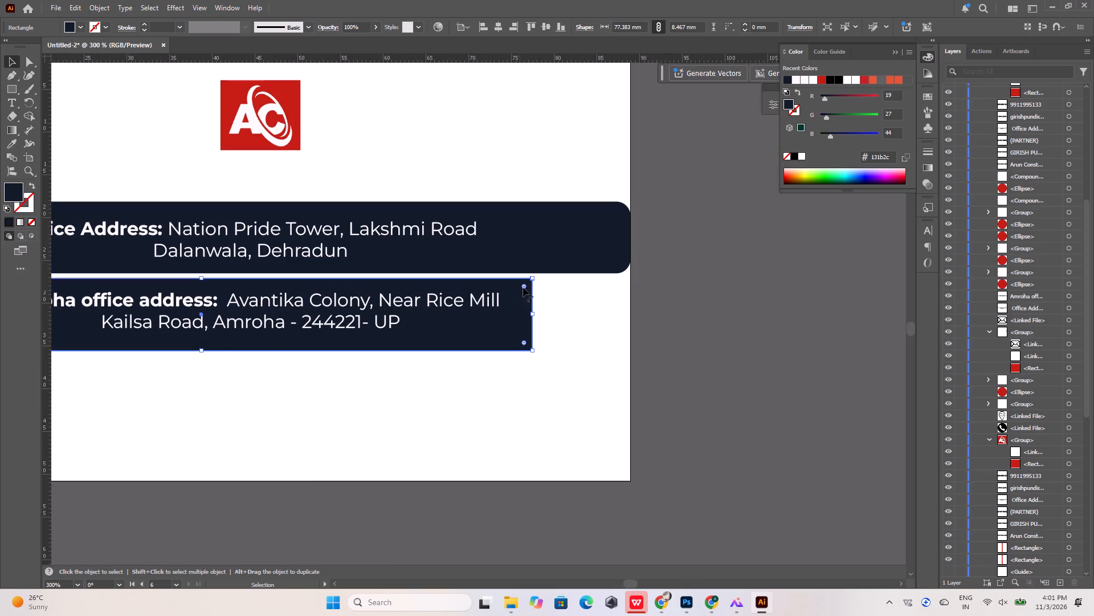
{"action": "left_click_drag", "start_coordinate": [524, 286], "coordinate": [520, 295]}
Move the Amroha band with its text and pin icon straight down, widening the gap below the Office Address band.
{"action": "scroll", "coordinate": [532, 300], "scroll_direction": "down", "scroll_amount": 2, "text": "alt"}
{"action": "left_click_drag", "start_coordinate": [551, 306], "coordinate": [227, 305]}
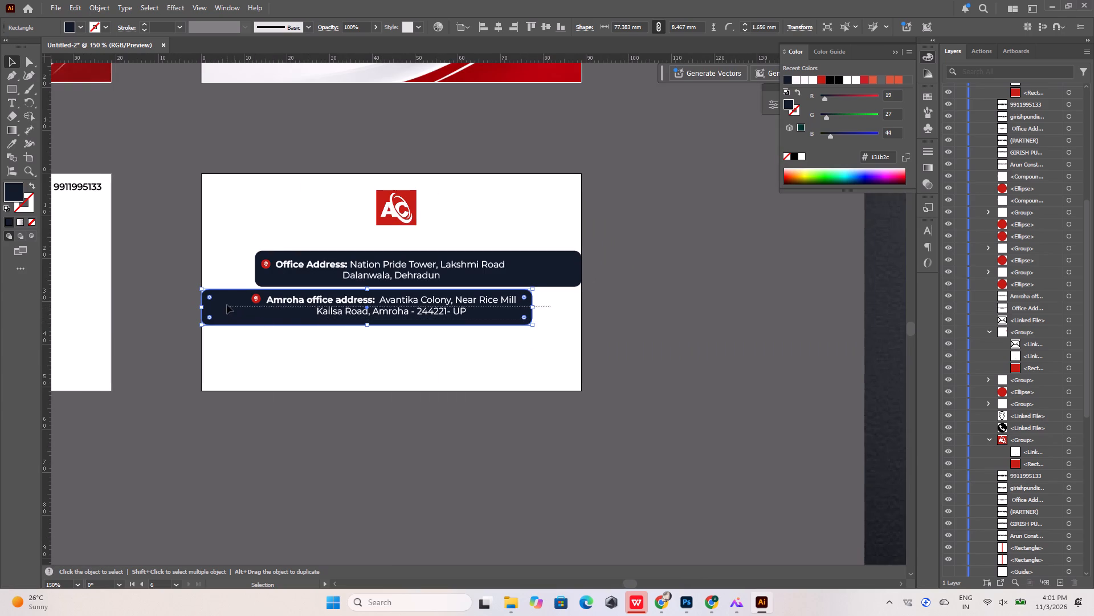
{"action": "left_click_drag", "start_coordinate": [227, 305], "coordinate": [224, 290]}
{"action": "scroll", "coordinate": [258, 316], "scroll_direction": "up", "scroll_amount": 2, "text": "alt"}
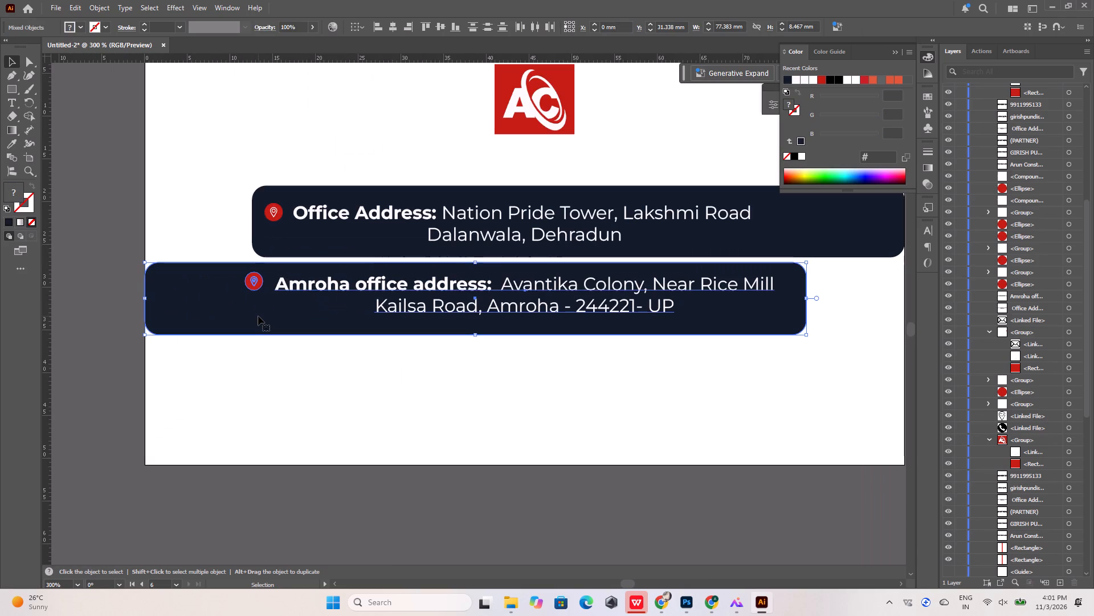
{"action": "key", "text": "shift+Down"}
{"action": "key", "text": "shift+Down"}
{"action": "key", "text": "shift+Down"}
{"action": "key", "text": "shift+Down"}
{"action": "key", "text": "shift+Down"}
{"action": "key", "text": "shift+Down"}
{"action": "key", "text": "shift+Down"}
{"action": "key", "text": "shift+Down"}
{"action": "key", "text": "shift+Down"}
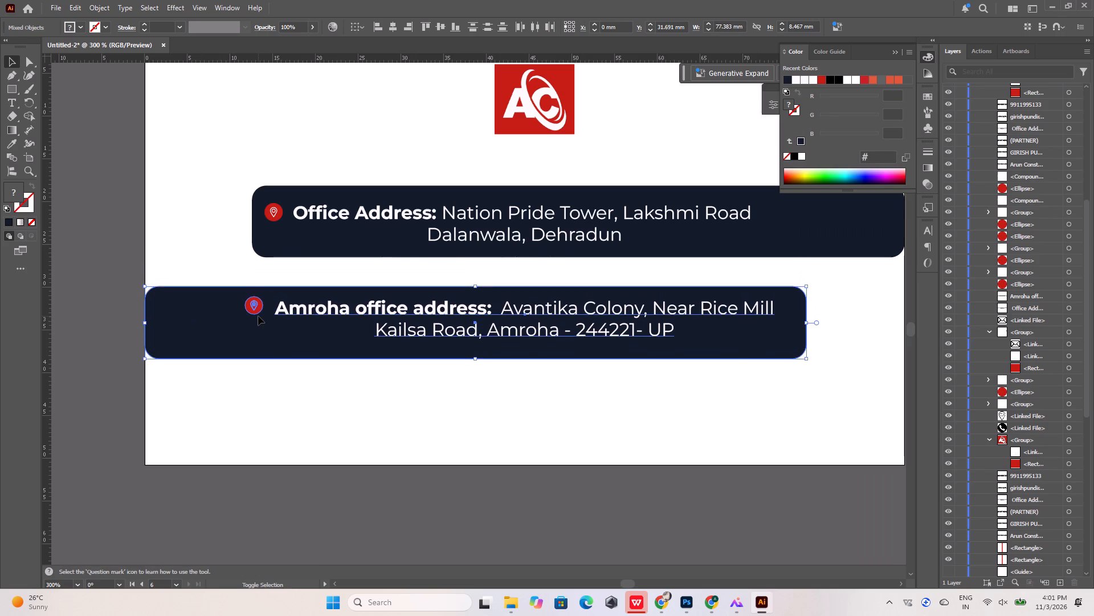
Nudge the Amroha address band with its text and pin icon a little further down.
{"action": "key", "text": "shift+Down"}
{"action": "left_click", "coordinate": [220, 259]}
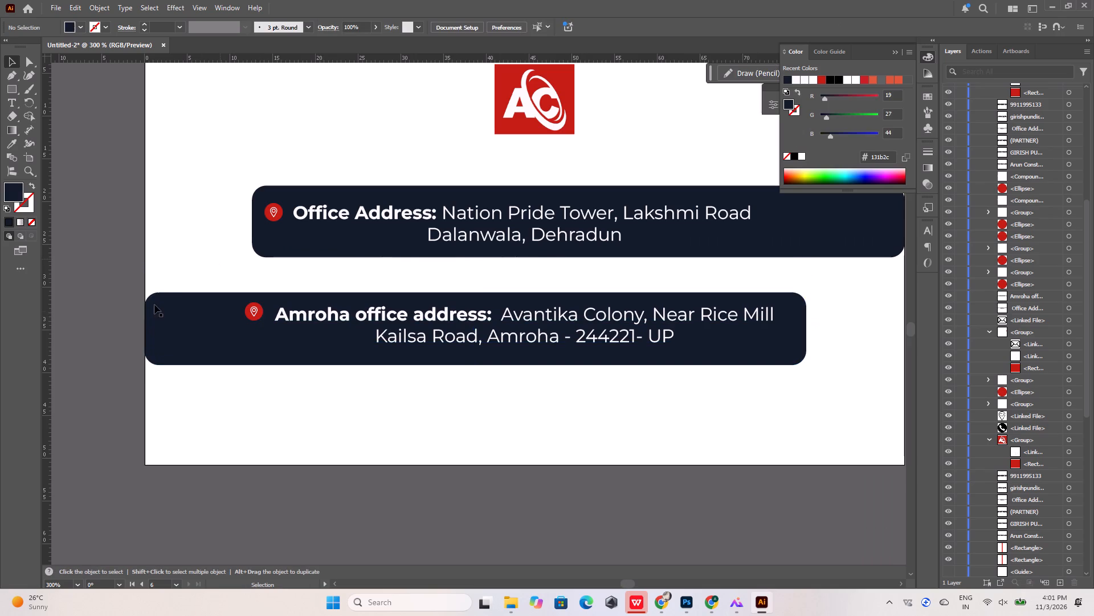
Square off the two left corners of the Amroha band to a 0 mm radius, keeping its right corners rounded.
{"action": "left_click", "coordinate": [154, 306]}
{"action": "scroll", "coordinate": [154, 311], "scroll_direction": "up", "scroll_amount": 3, "text": "alt"}
{"action": "left_click", "coordinate": [164, 301]}
{"action": "left_click", "coordinate": [168, 300]}
{"action": "left_click_drag", "start_coordinate": [168, 300], "coordinate": [101, 226]}
{"action": "double_click", "coordinate": [169, 418]}
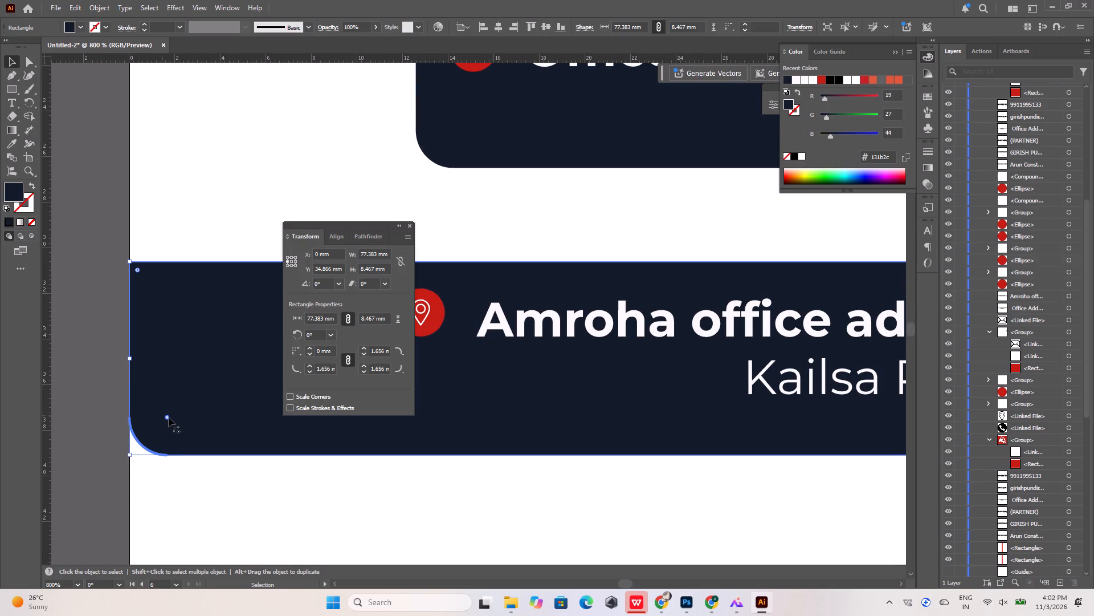
{"action": "left_click_drag", "start_coordinate": [169, 418], "coordinate": [101, 482]}
{"action": "left_click", "coordinate": [208, 227]}
{"action": "scroll", "coordinate": [105, 295], "scroll_direction": "down", "scroll_amount": 6, "text": "alt"}
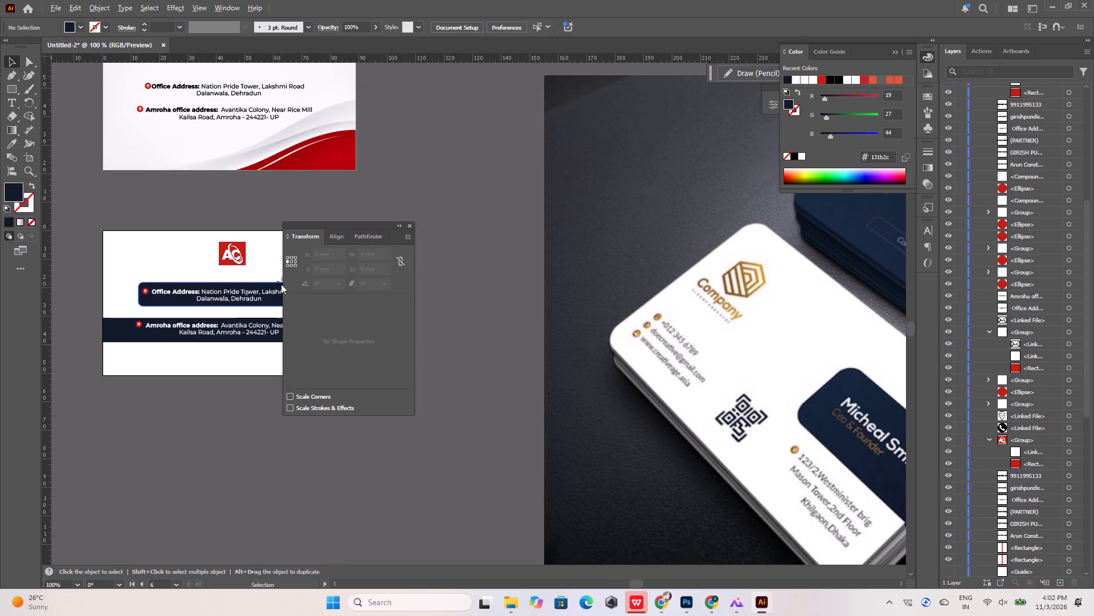
{"action": "scroll", "coordinate": [281, 284], "scroll_direction": "up", "scroll_amount": 1, "text": "alt"}
{"action": "left_click", "coordinate": [410, 225]}
Square off the two right corners of the Office Address band, where it meets the card's edge.
{"action": "scroll", "coordinate": [319, 290], "scroll_direction": "up", "scroll_amount": 4, "text": "alt"}
{"action": "left_click", "coordinate": [407, 278]}
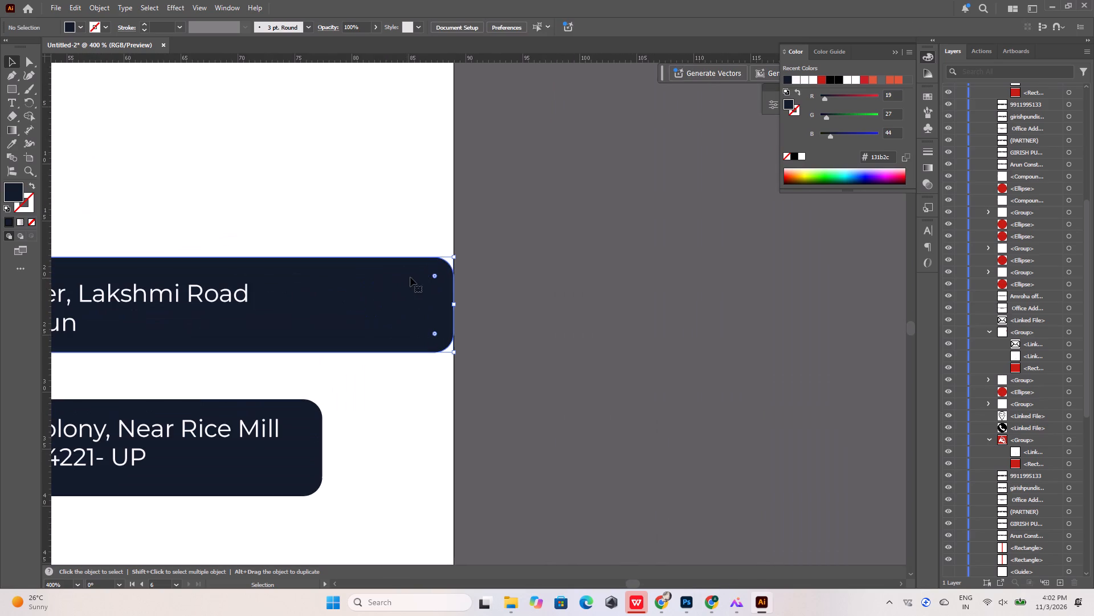
{"action": "left_click", "coordinate": [433, 276]}
{"action": "left_click_drag", "start_coordinate": [434, 276], "coordinate": [483, 232]}
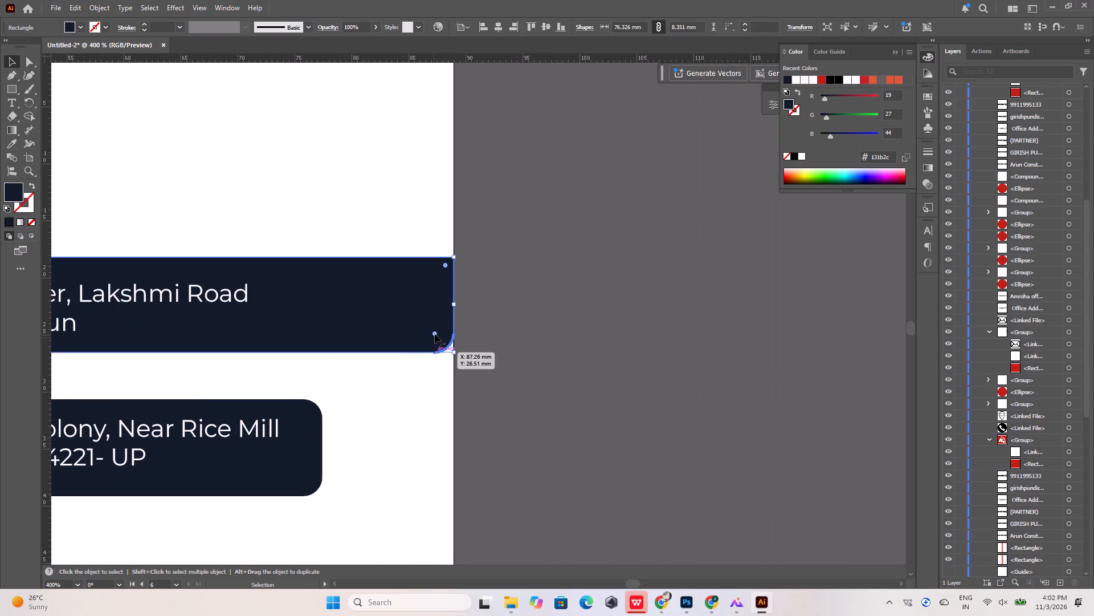
{"action": "left_click", "coordinate": [435, 333]}
{"action": "left_click_drag", "start_coordinate": [435, 333], "coordinate": [476, 376]}
{"action": "left_click", "coordinate": [525, 334]}
Examine the back card's two address bands close up and in relation to the neighbouring artboards.
{"action": "scroll", "coordinate": [521, 296], "scroll_direction": "down", "scroll_amount": 4, "text": "alt"}
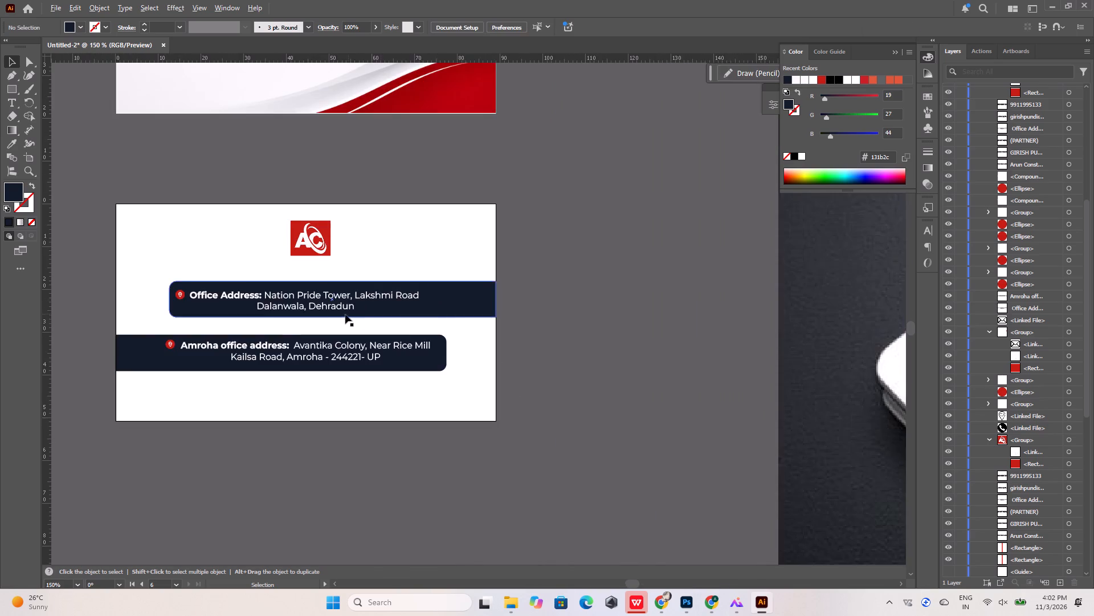
{"action": "scroll", "coordinate": [330, 315], "scroll_direction": "up", "scroll_amount": 2, "text": "alt"}
{"action": "scroll", "coordinate": [342, 313], "scroll_direction": "down", "scroll_amount": 2, "text": "alt"}
{"action": "scroll", "coordinate": [172, 294], "scroll_direction": "up", "scroll_amount": 2, "text": "alt"}
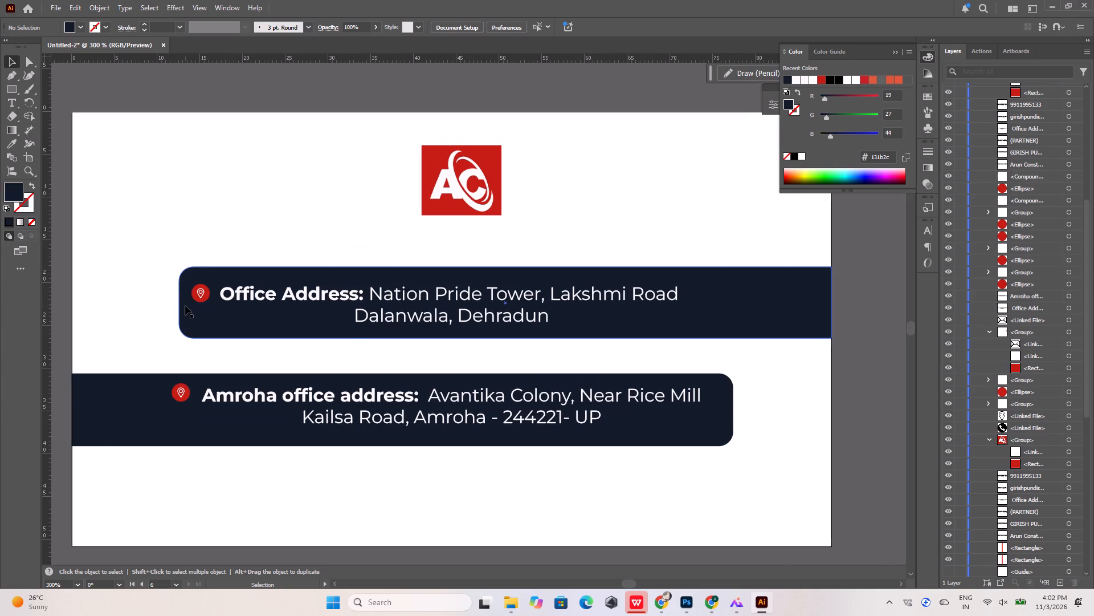
{"action": "scroll", "coordinate": [185, 306], "scroll_direction": "down", "scroll_amount": 2, "text": "alt"}
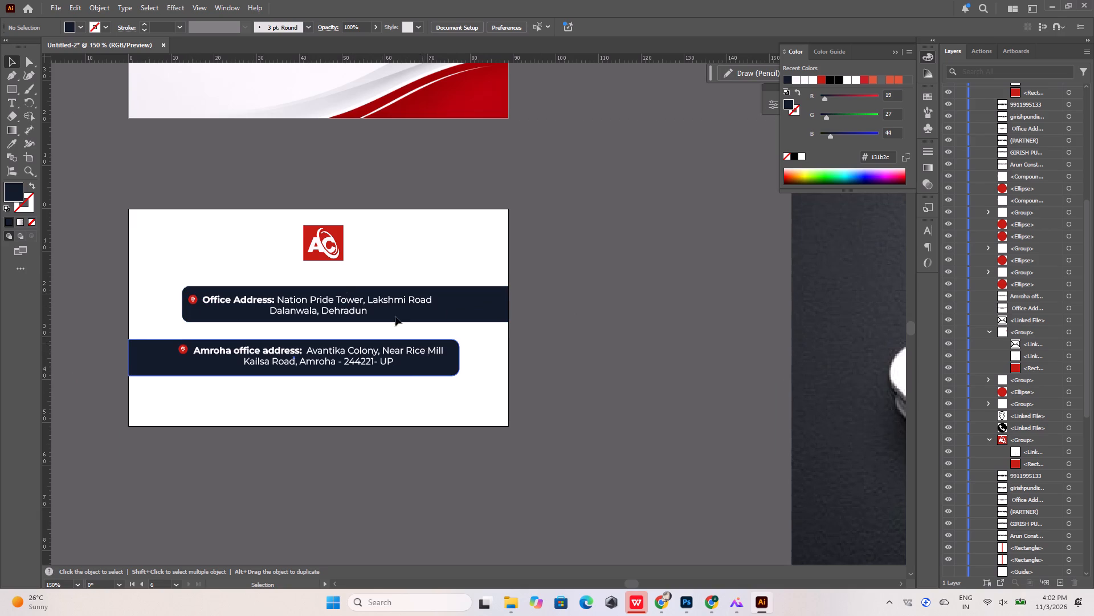
{"action": "scroll", "coordinate": [370, 294], "scroll_direction": "down", "scroll_amount": 5, "text": "alt"}
{"action": "scroll", "coordinate": [260, 317], "scroll_direction": "up", "scroll_amount": 4, "text": "alt"}
Draw a dark navy rectangle of about 89.45 x 50.8 mm covering the whole contact-details card.
{"action": "left_click", "coordinate": [357, 248]}
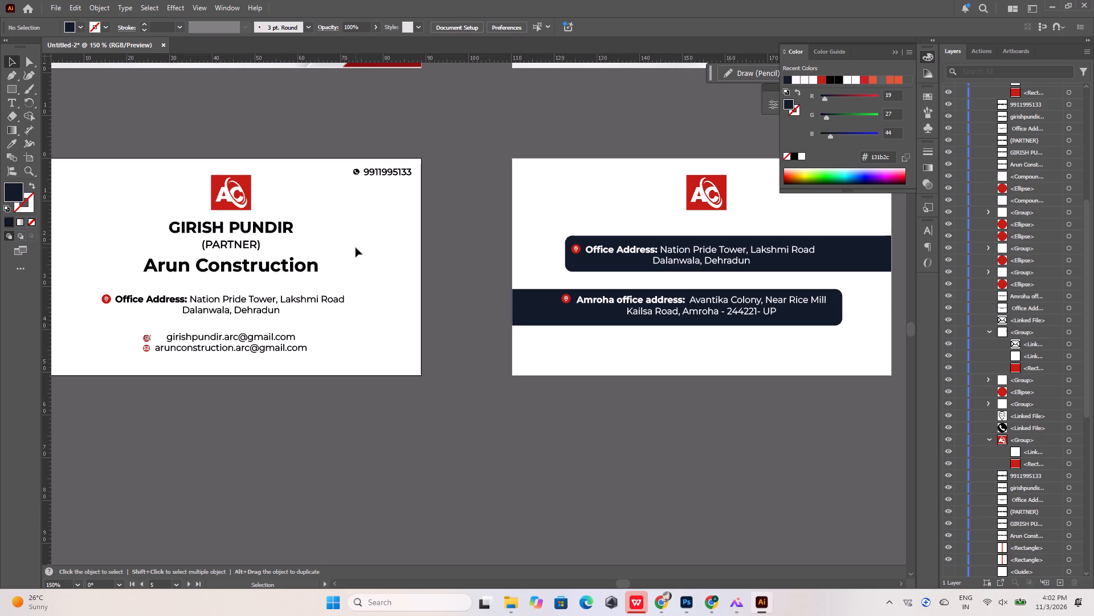
{"action": "left_click", "coordinate": [356, 248]}
{"action": "left_click", "coordinate": [14, 86]}
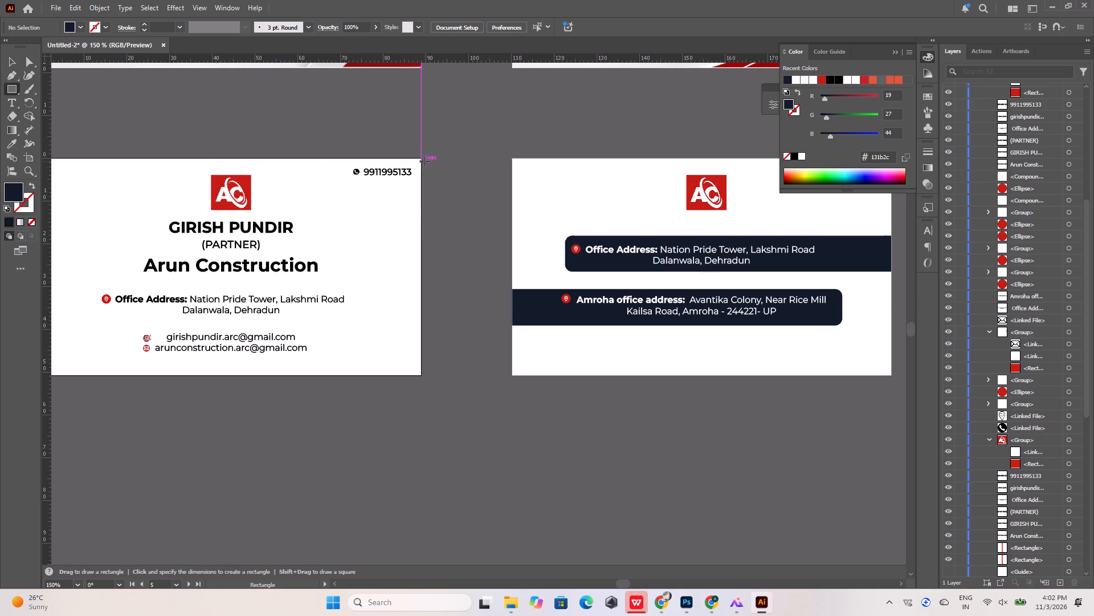
{"action": "left_click_drag", "start_coordinate": [422, 159], "coordinate": [19, 374]}
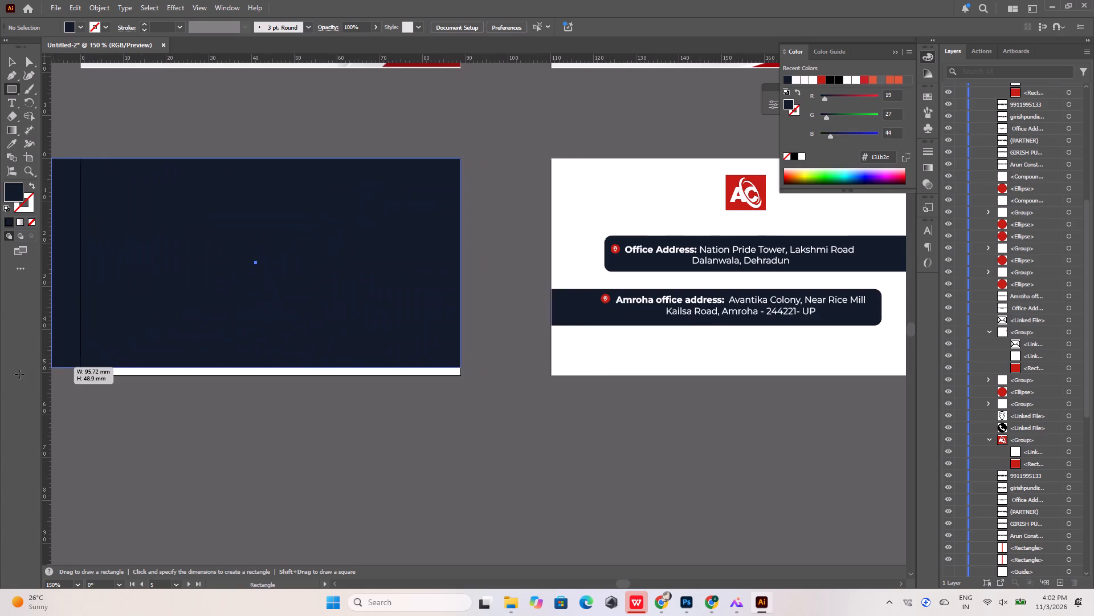
{"action": "left_click_drag", "start_coordinate": [19, 374], "coordinate": [163, 375]}
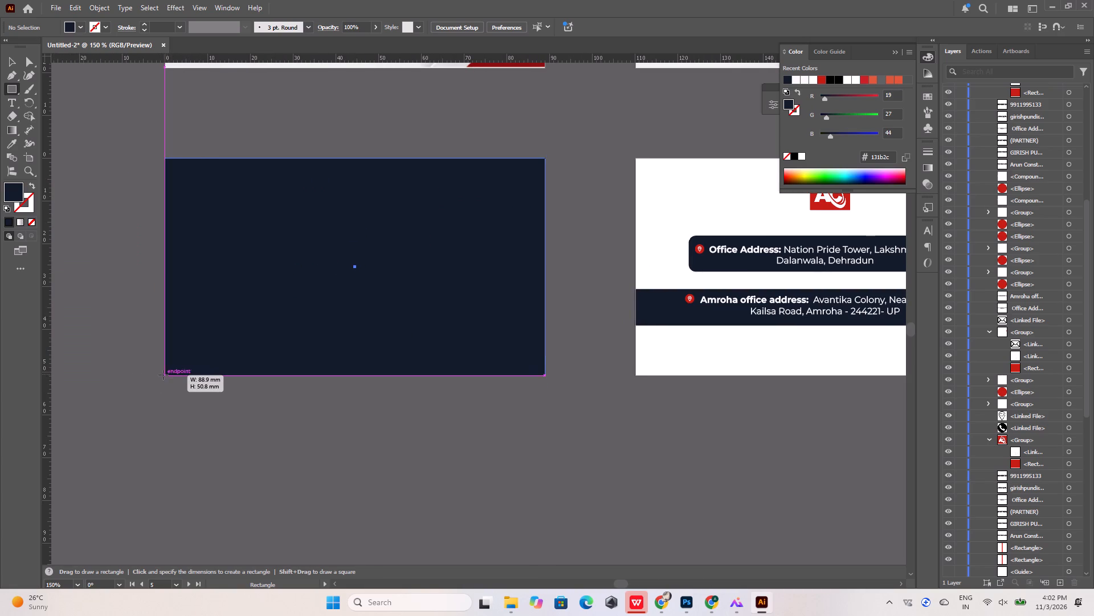
{"action": "left_click_drag", "start_coordinate": [163, 375], "coordinate": [162, 376]}
Send the navy rectangle to the back, behind the card's logo, text and icons.
{"action": "right_click", "coordinate": [223, 284]}
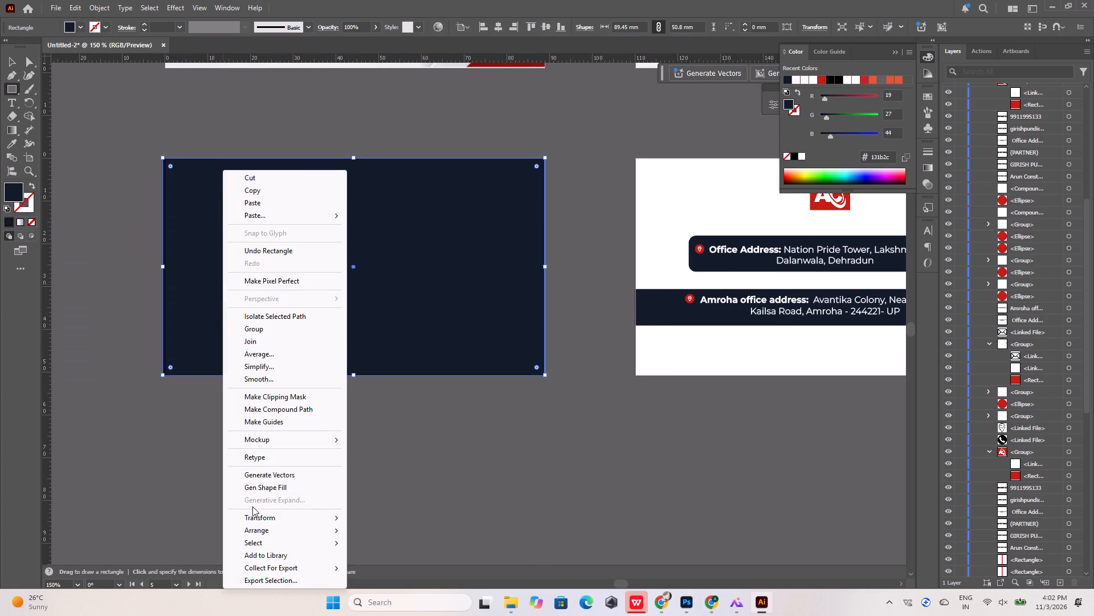
{"action": "left_click", "coordinate": [255, 529]}
{"action": "left_click", "coordinate": [403, 569]}
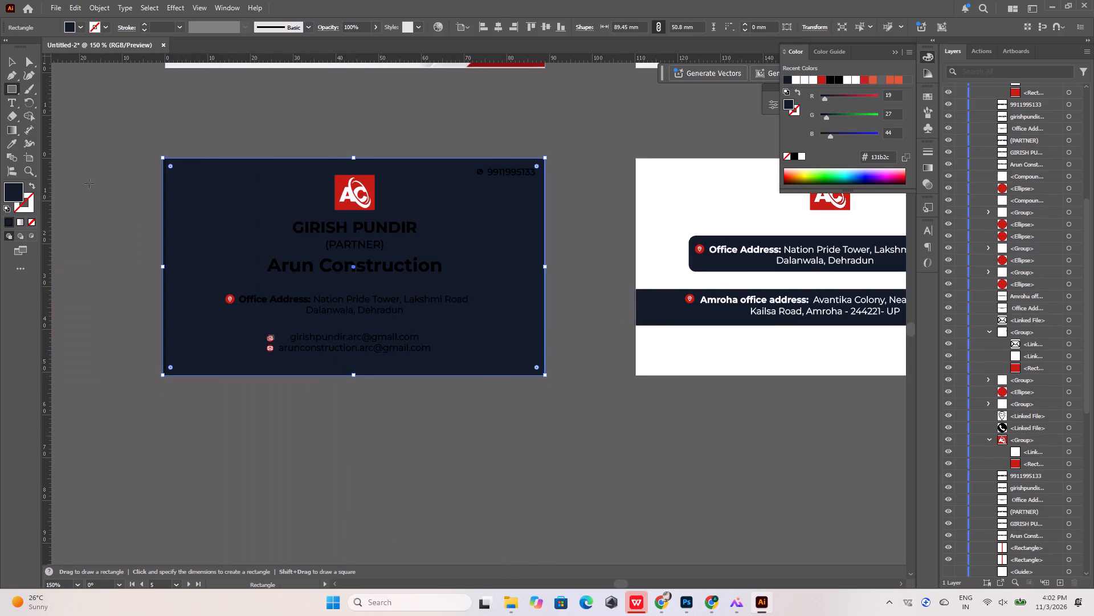
{"action": "left_click", "coordinate": [15, 60]}
{"action": "left_click", "coordinate": [223, 91]}
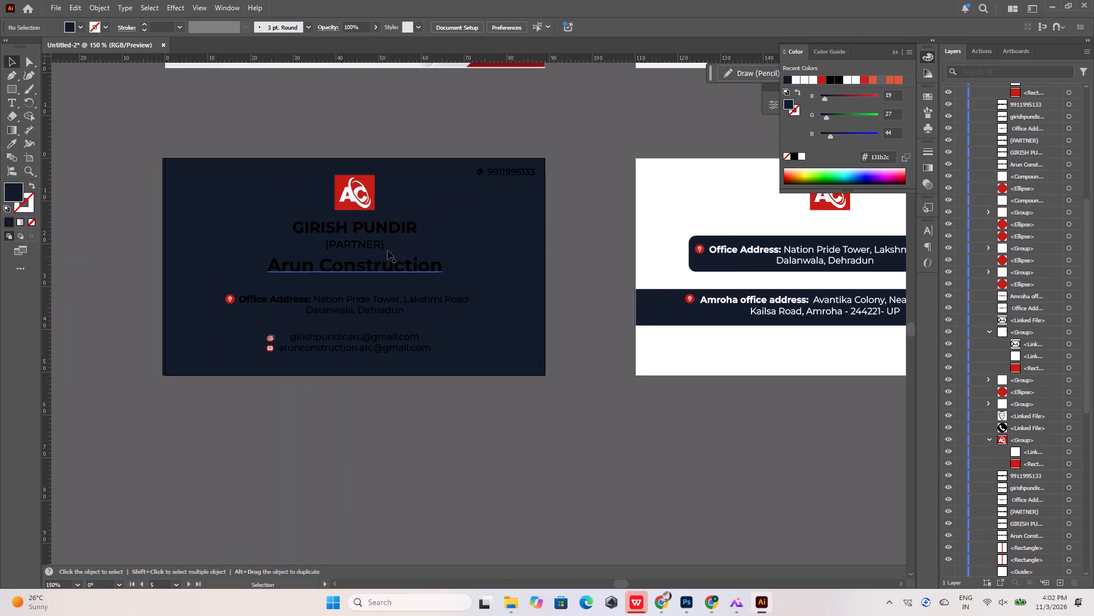
Recolour the partner's name line on the navy card to off-white #fbfbfd.
{"action": "scroll", "coordinate": [369, 230], "scroll_direction": "up", "scroll_amount": 3, "text": "alt"}
{"action": "double_click", "coordinate": [369, 230]}
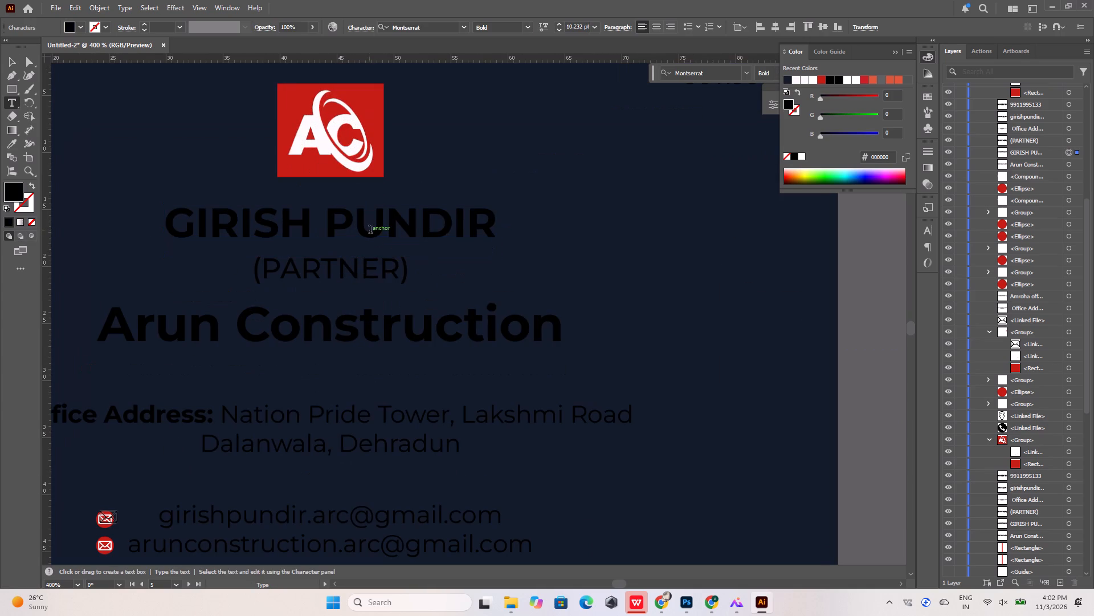
{"action": "key", "text": "ctrl+a"}
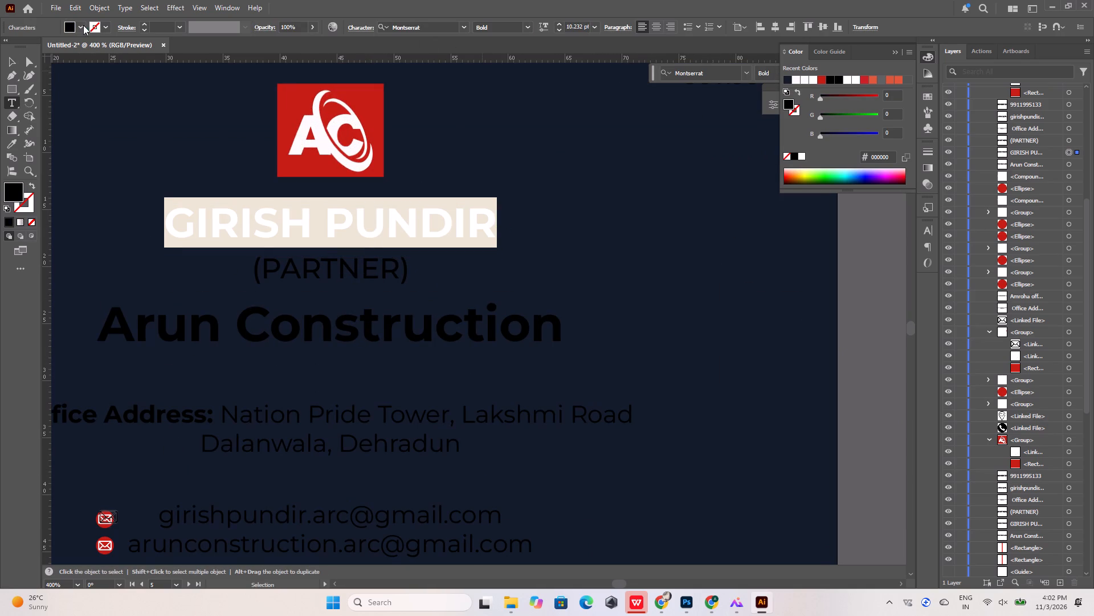
{"action": "left_click", "coordinate": [79, 25]}
{"action": "left_click", "coordinate": [22, 82]}
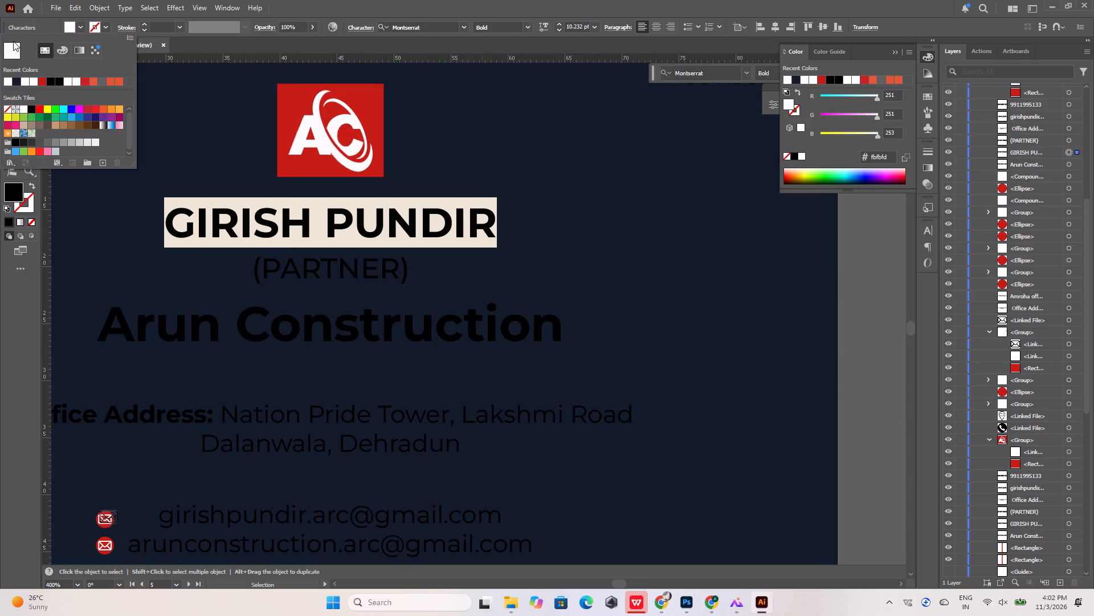
{"action": "left_click", "coordinate": [232, 87]}
{"action": "left_click", "coordinate": [7, 60]}
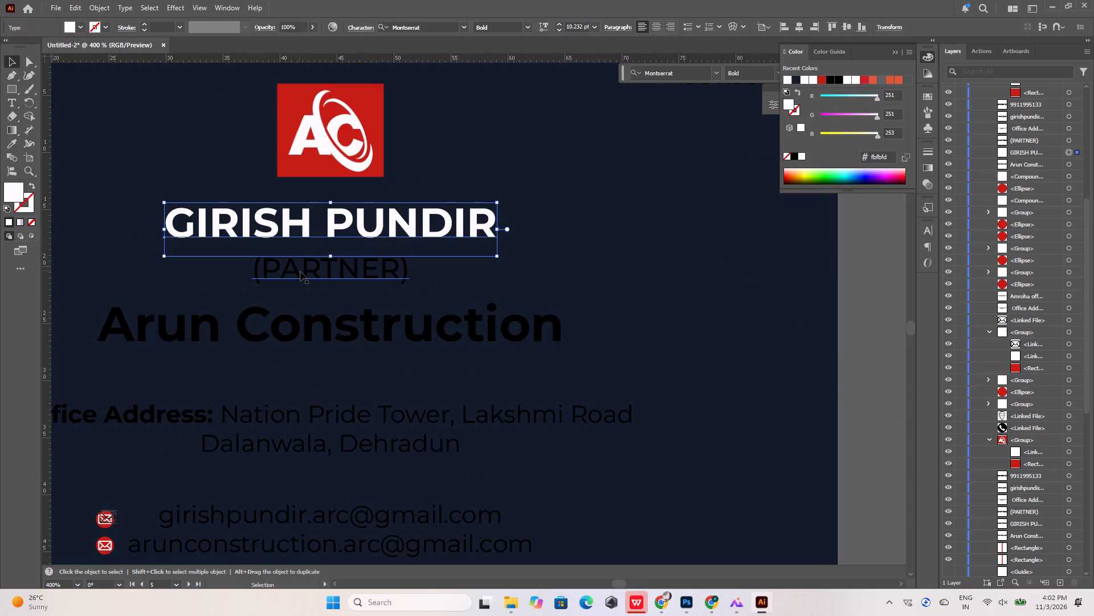
Recolour the (PARTNER) line to off-white, RGB 250, 249, 251.
{"action": "double_click", "coordinate": [300, 271]}
{"action": "key", "text": "ctrl+a"}
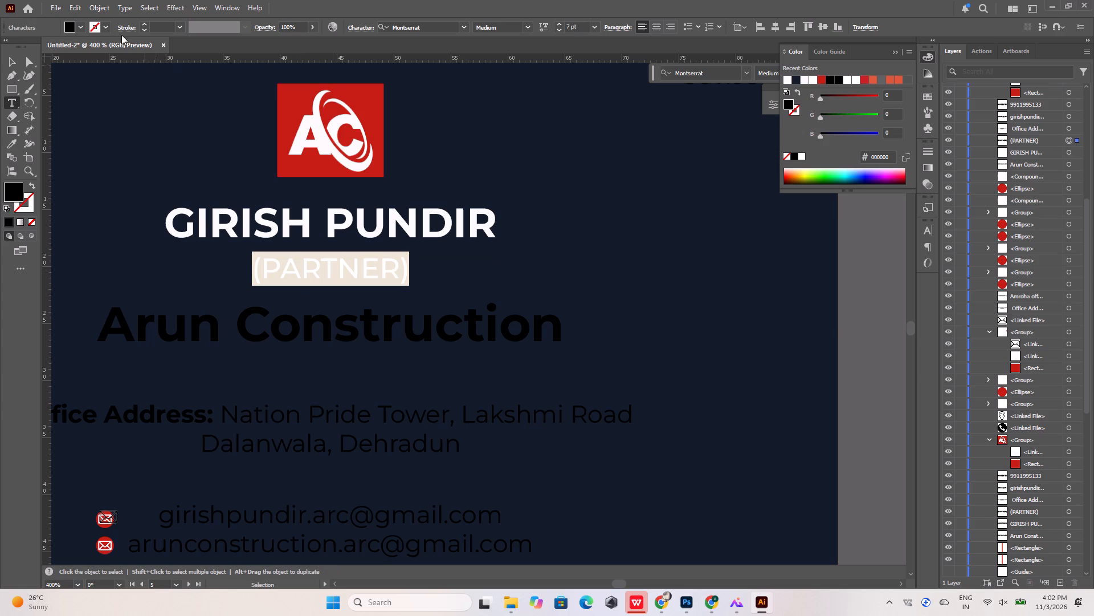
{"action": "left_click", "coordinate": [81, 26]}
{"action": "left_click", "coordinate": [27, 80]}
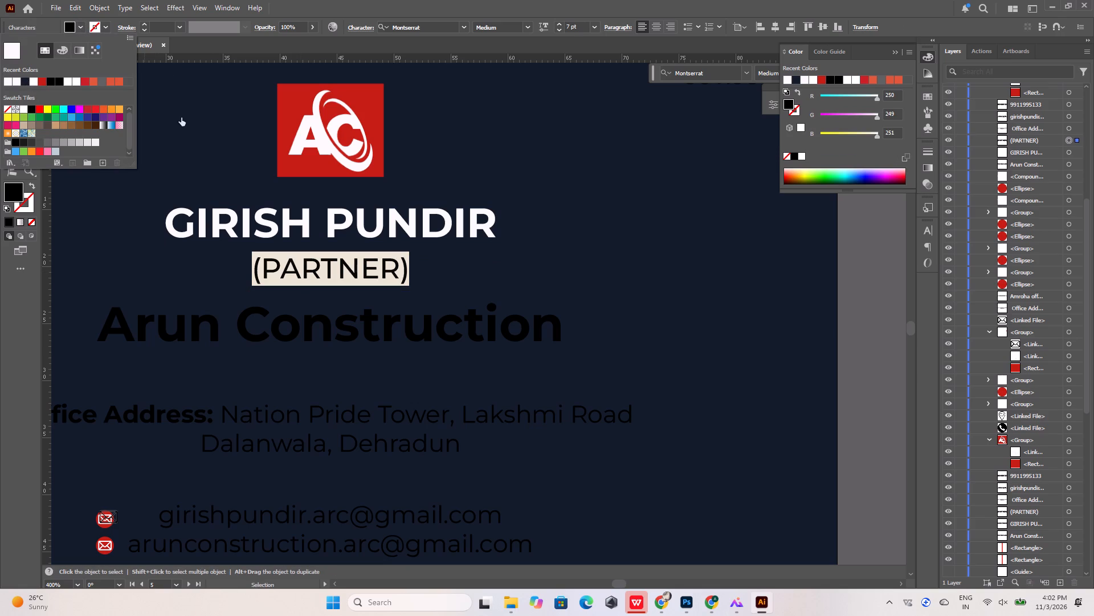
{"action": "left_click", "coordinate": [213, 107]}
{"action": "left_click", "coordinate": [10, 67]}
Recolour the Arun Construction company name to off-white #faf9fb.
{"action": "double_click", "coordinate": [293, 325]}
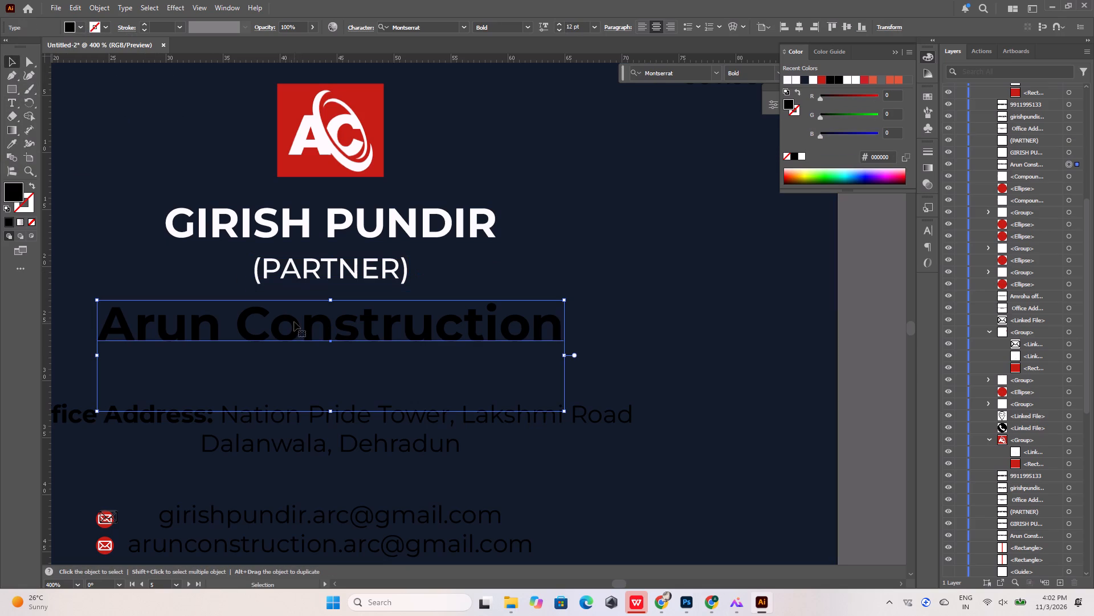
{"action": "double_click", "coordinate": [294, 324]}
{"action": "key", "text": "ctrl+a"}
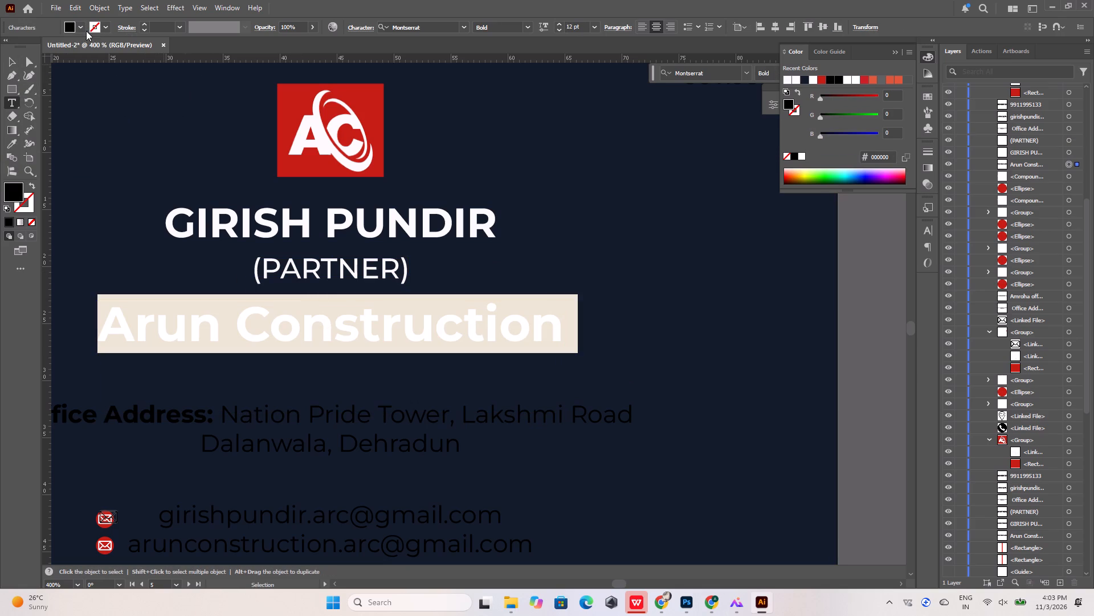
{"action": "left_click", "coordinate": [80, 27]}
{"action": "left_click", "coordinate": [9, 81]}
{"action": "left_click", "coordinate": [182, 141]}
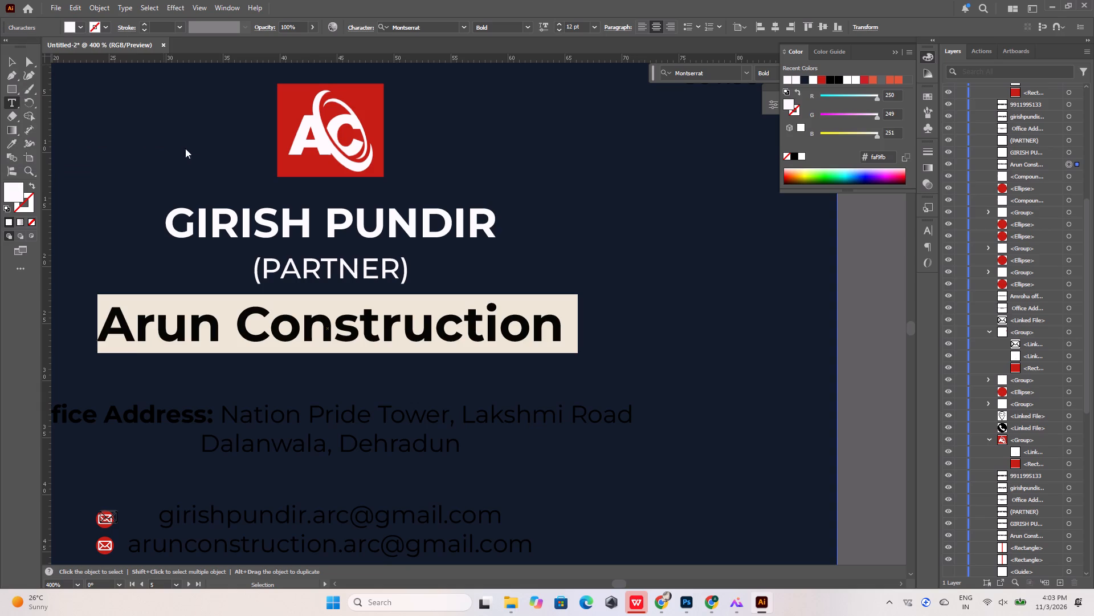
Recolour the whole Office Address text block on the navy card to off-white #faf9fb.
{"action": "left_click", "coordinate": [324, 412]}
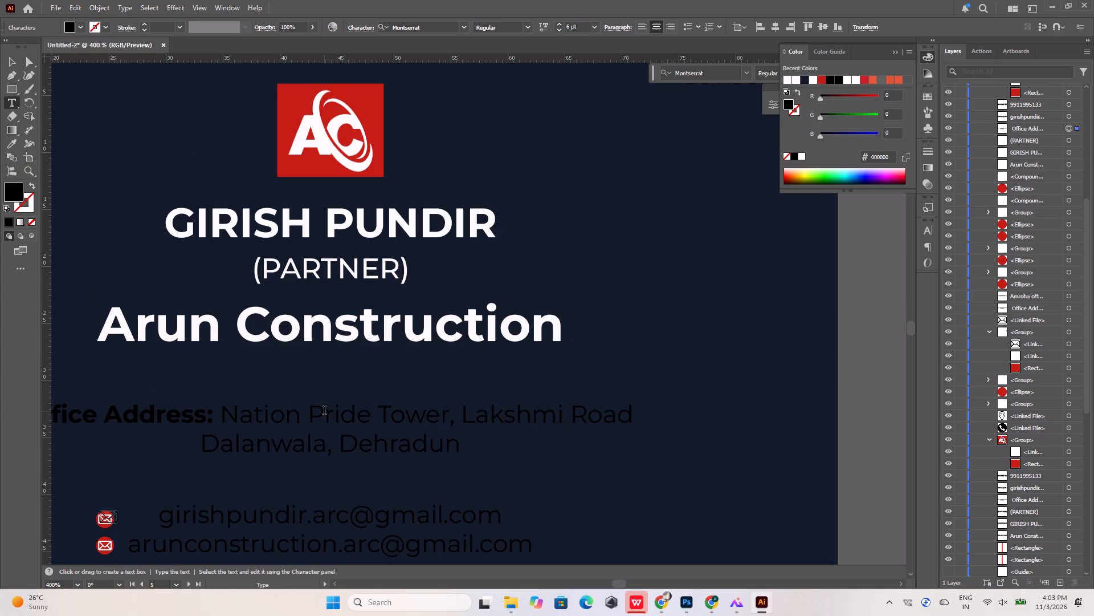
{"action": "key", "text": "ctrl+a"}
{"action": "left_click", "coordinate": [78, 27]}
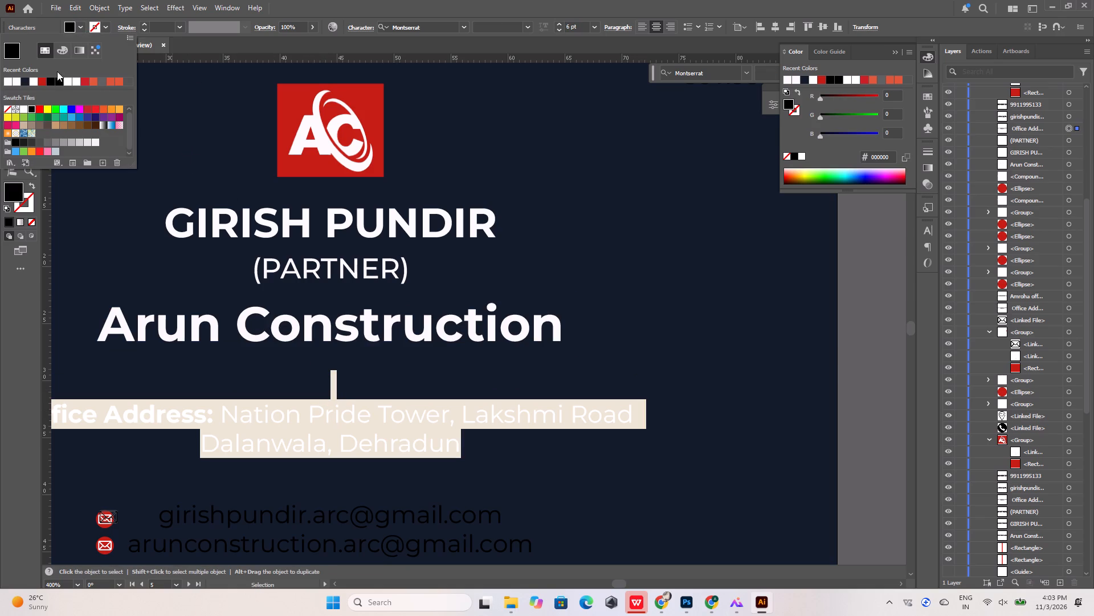
{"action": "left_click", "coordinate": [8, 80]}
{"action": "scroll", "coordinate": [291, 196], "scroll_direction": "down", "scroll_amount": 4, "text": "alt"}
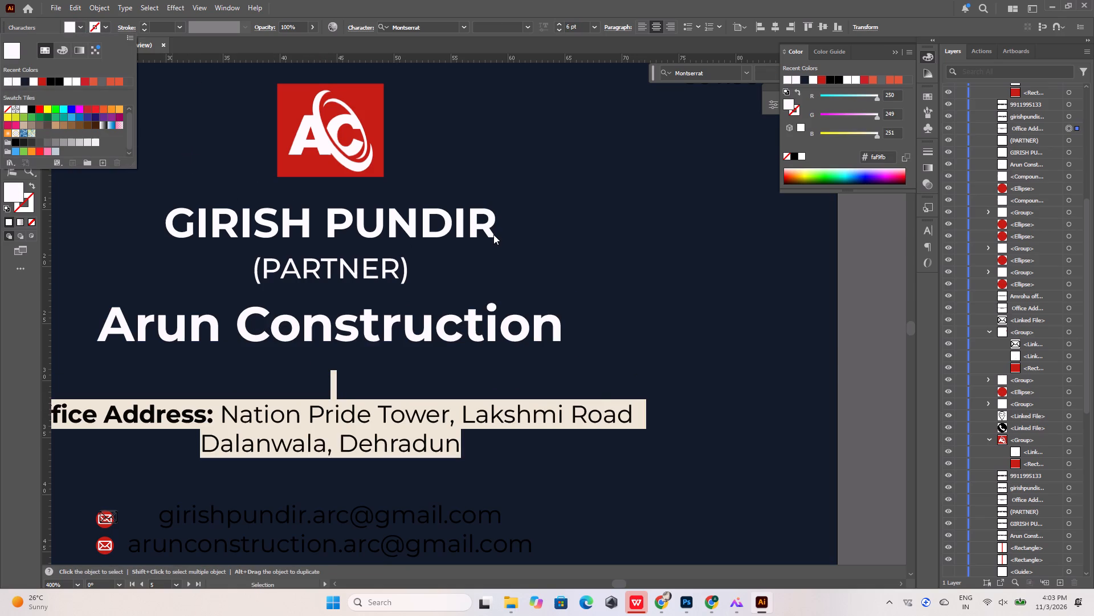
{"action": "left_click", "coordinate": [493, 234]}
{"action": "scroll", "coordinate": [505, 235], "scroll_direction": "down", "scroll_amount": 3, "text": "alt"}
{"action": "scroll", "coordinate": [434, 314], "scroll_direction": "up", "scroll_amount": 1, "text": "alt"}
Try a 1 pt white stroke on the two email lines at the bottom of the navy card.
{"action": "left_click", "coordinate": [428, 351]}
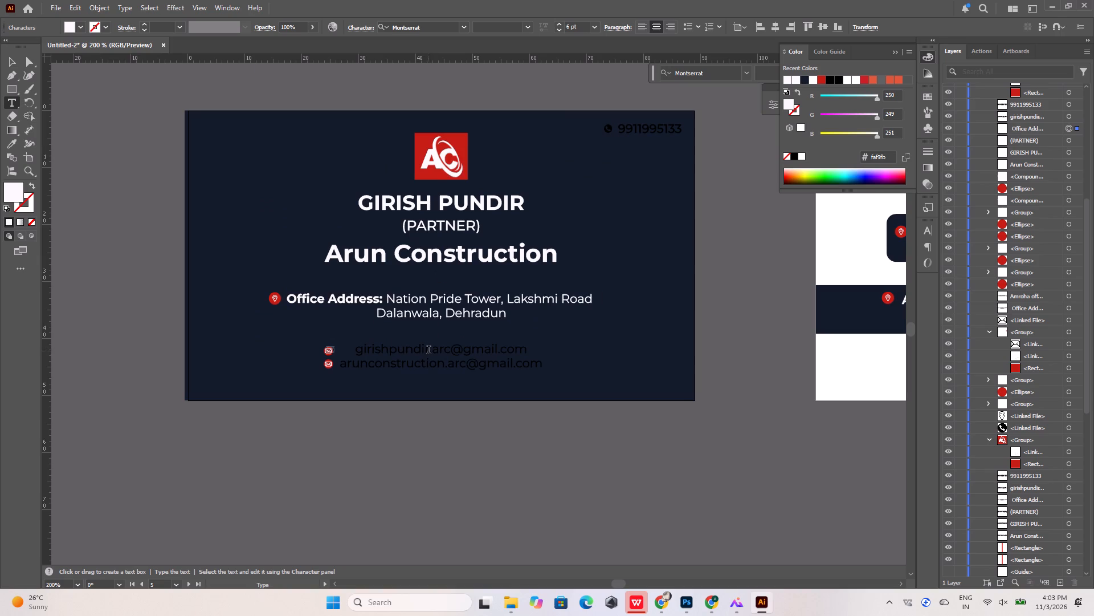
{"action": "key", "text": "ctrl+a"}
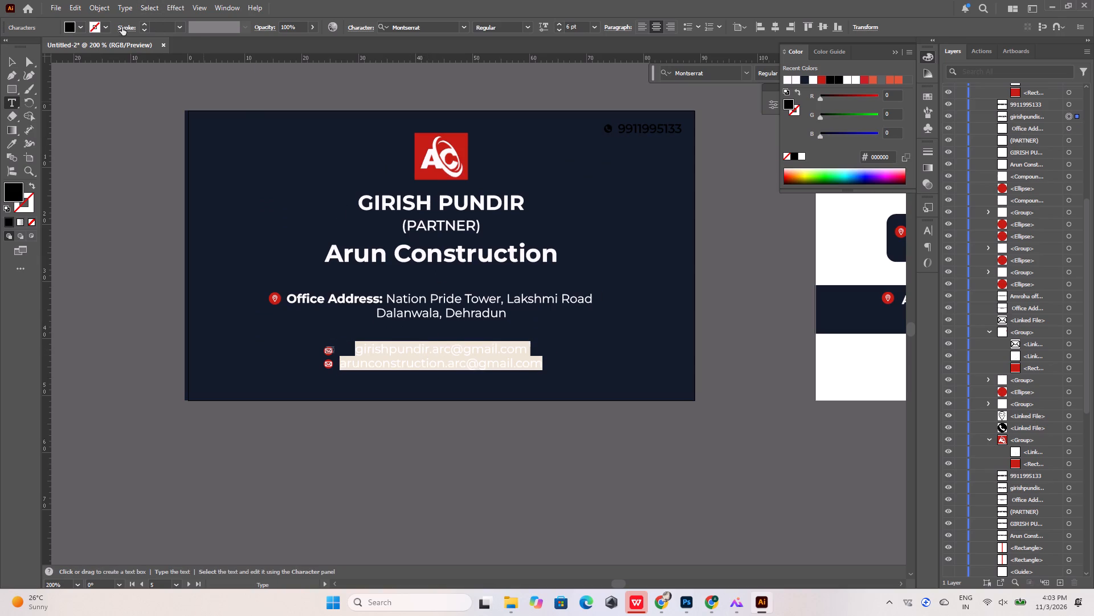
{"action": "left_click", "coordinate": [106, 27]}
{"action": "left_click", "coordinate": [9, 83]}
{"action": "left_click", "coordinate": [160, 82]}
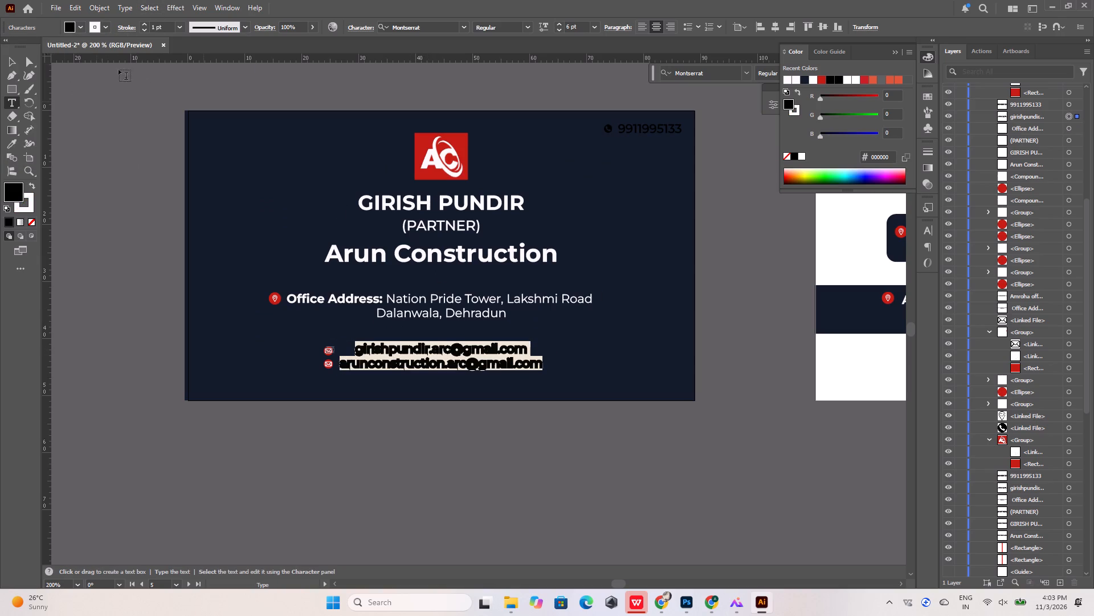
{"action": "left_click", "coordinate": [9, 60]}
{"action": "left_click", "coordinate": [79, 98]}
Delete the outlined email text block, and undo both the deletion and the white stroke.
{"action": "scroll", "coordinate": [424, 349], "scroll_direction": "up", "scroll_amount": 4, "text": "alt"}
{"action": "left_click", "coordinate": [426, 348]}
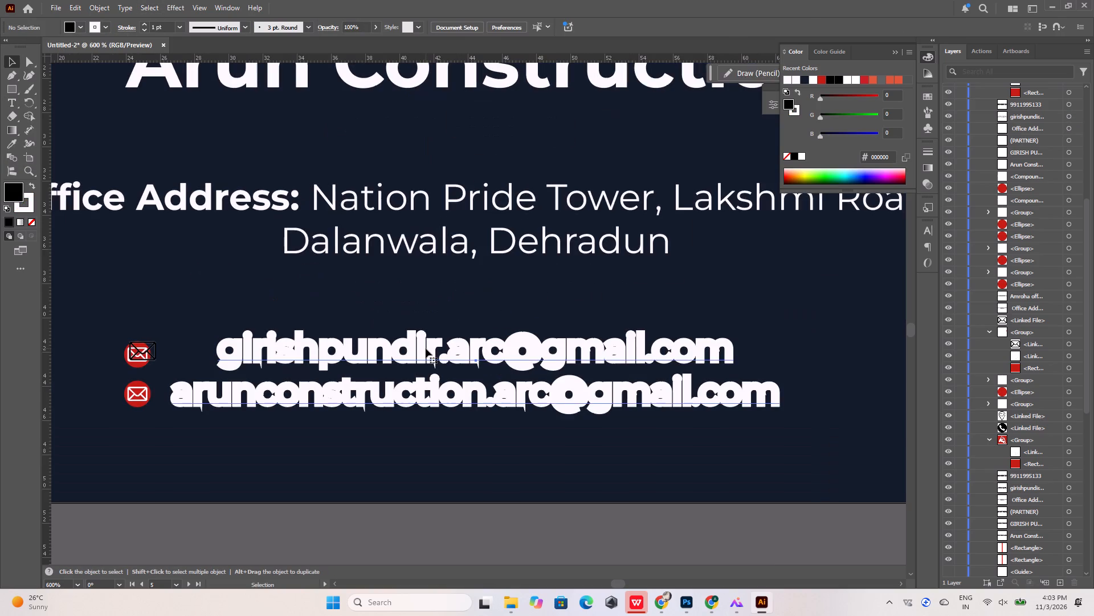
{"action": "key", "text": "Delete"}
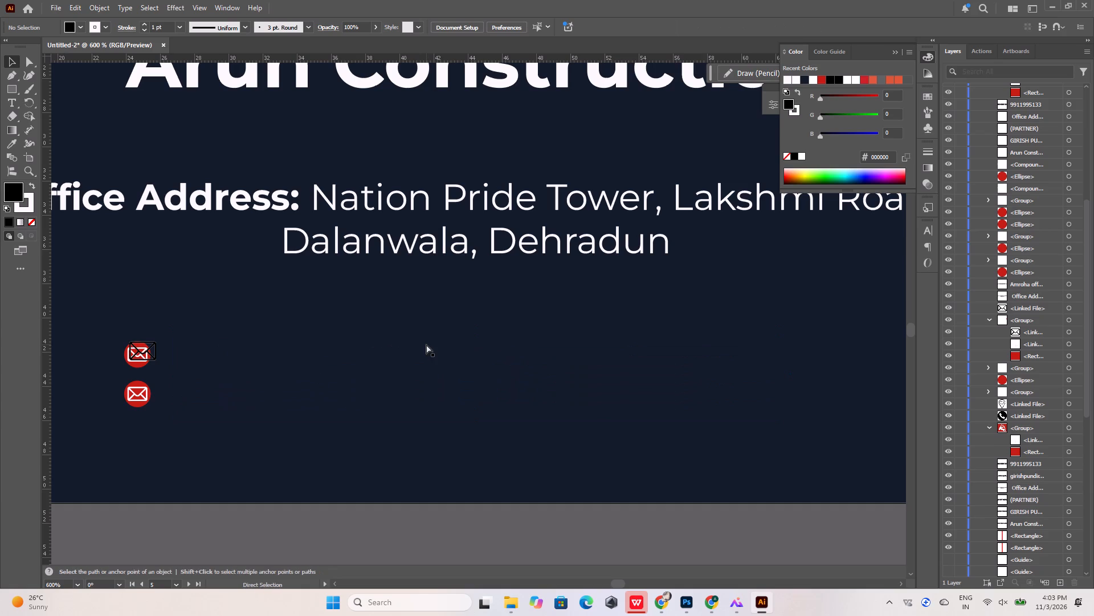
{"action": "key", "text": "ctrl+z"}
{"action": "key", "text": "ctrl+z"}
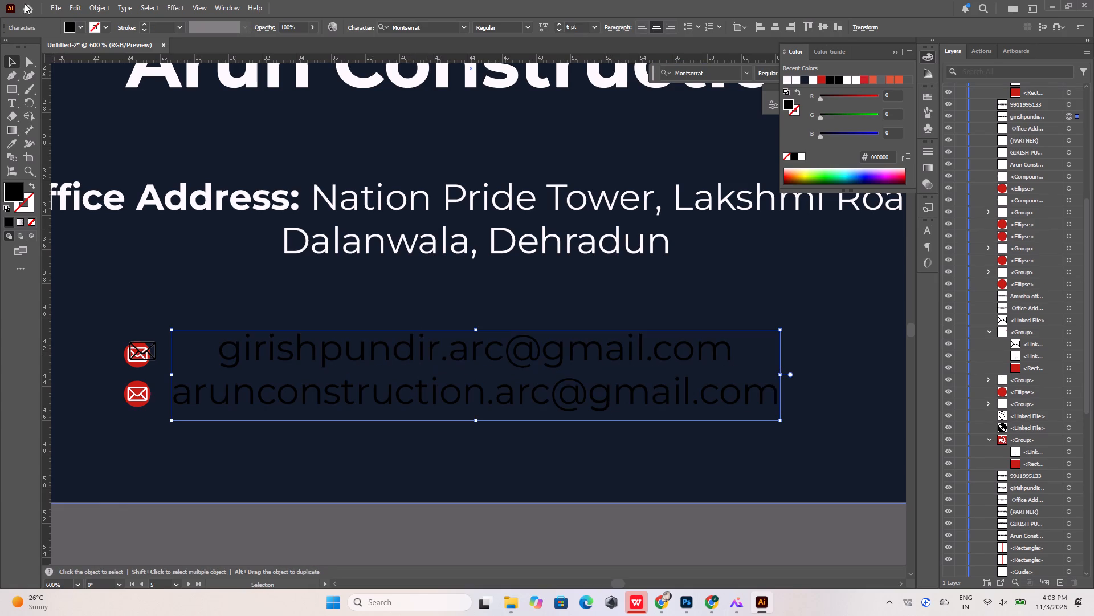
Recolour both email lines at the bottom of the navy card to white.
{"action": "left_click", "coordinate": [80, 29]}
{"action": "left_click", "coordinate": [32, 83]}
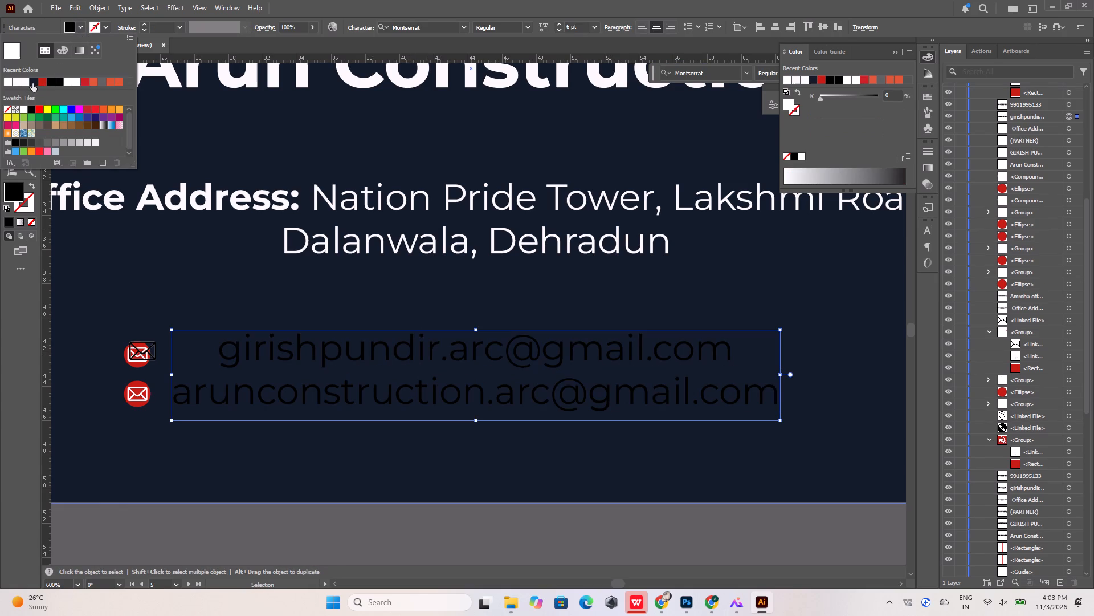
{"action": "left_click", "coordinate": [157, 133]}
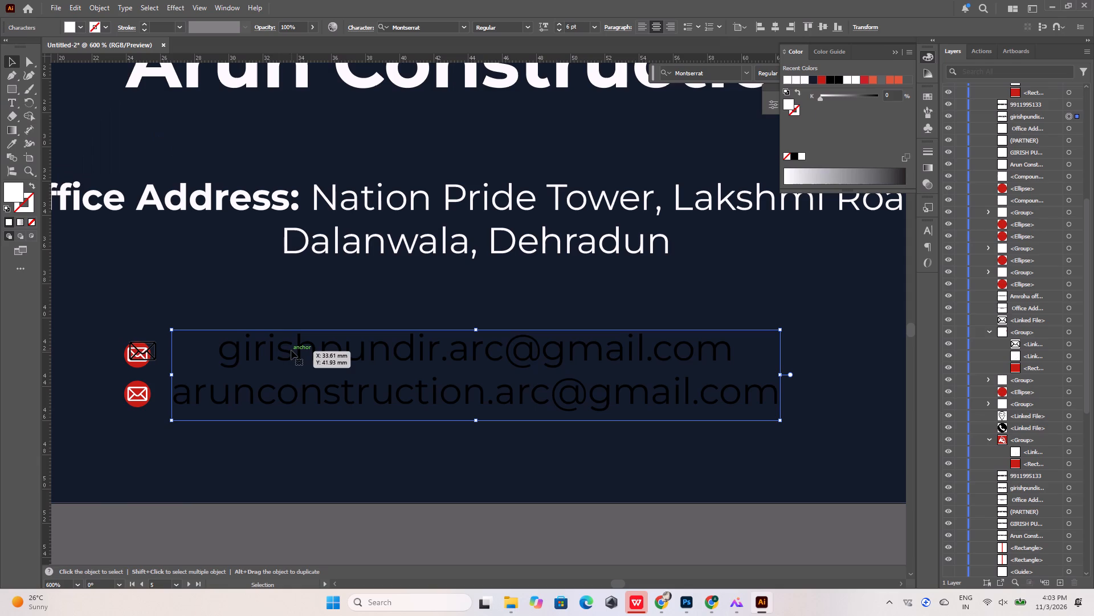
{"action": "double_click", "coordinate": [292, 350]}
{"action": "key", "text": "ctrl+a"}
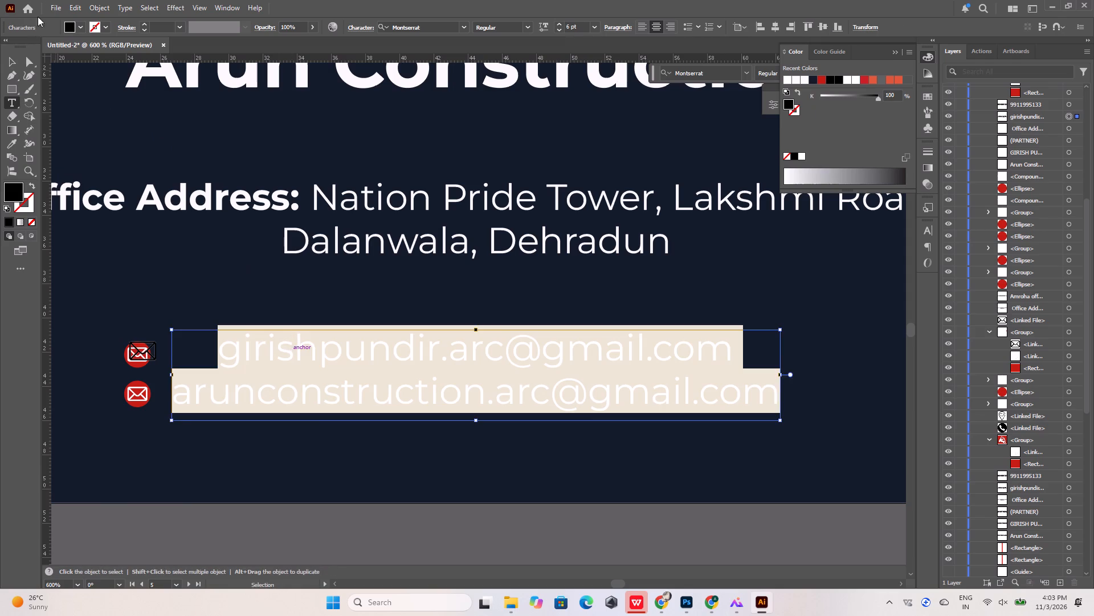
{"action": "left_click", "coordinate": [79, 25]}
{"action": "left_click", "coordinate": [9, 83]}
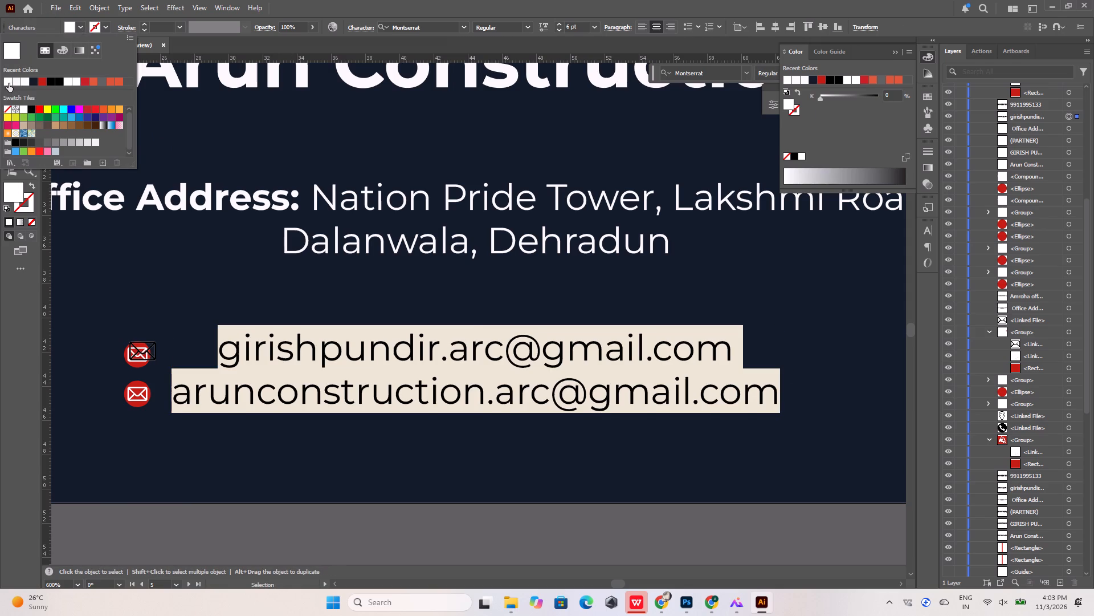
{"action": "left_click", "coordinate": [168, 149]}
{"action": "left_click", "coordinate": [7, 63]}
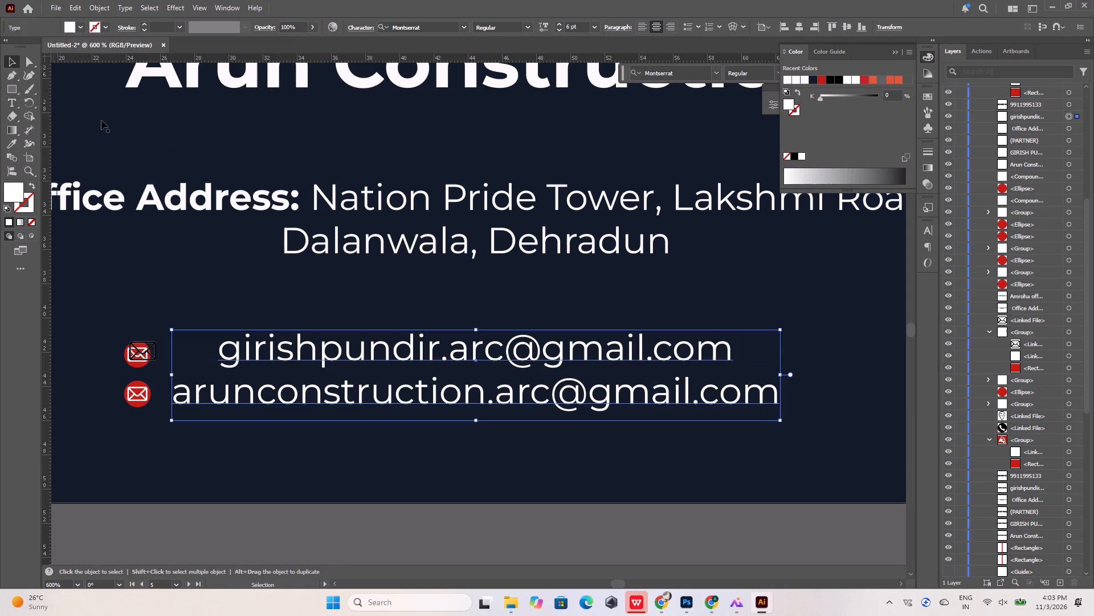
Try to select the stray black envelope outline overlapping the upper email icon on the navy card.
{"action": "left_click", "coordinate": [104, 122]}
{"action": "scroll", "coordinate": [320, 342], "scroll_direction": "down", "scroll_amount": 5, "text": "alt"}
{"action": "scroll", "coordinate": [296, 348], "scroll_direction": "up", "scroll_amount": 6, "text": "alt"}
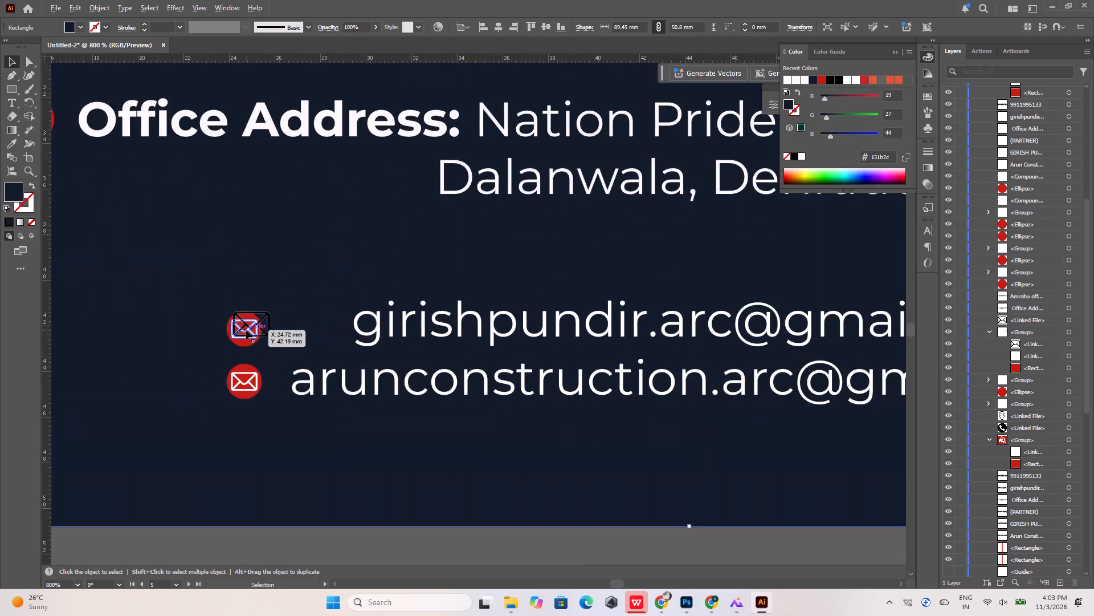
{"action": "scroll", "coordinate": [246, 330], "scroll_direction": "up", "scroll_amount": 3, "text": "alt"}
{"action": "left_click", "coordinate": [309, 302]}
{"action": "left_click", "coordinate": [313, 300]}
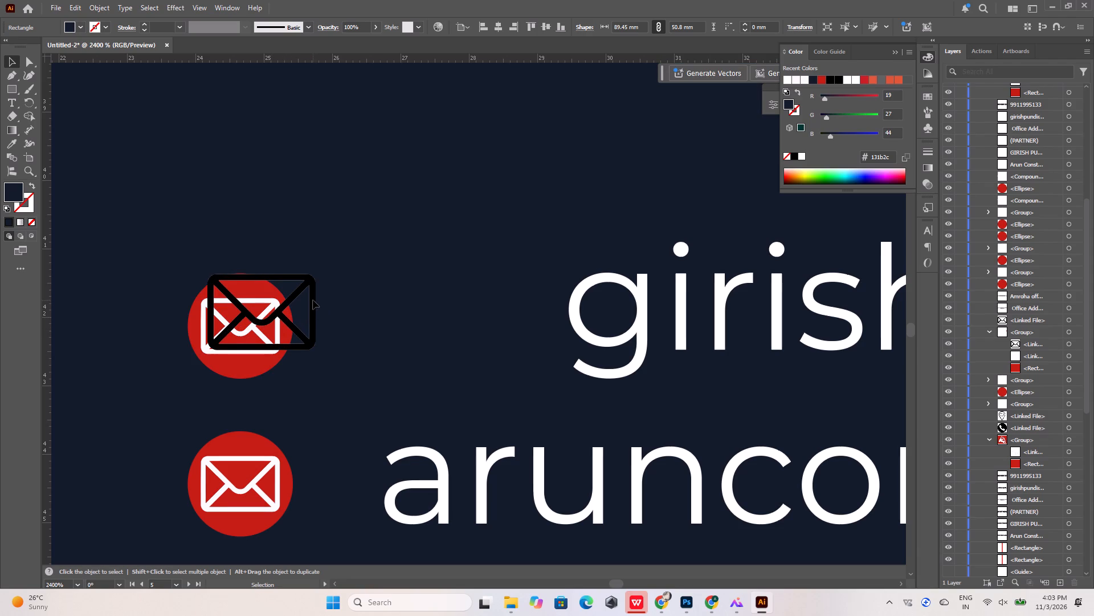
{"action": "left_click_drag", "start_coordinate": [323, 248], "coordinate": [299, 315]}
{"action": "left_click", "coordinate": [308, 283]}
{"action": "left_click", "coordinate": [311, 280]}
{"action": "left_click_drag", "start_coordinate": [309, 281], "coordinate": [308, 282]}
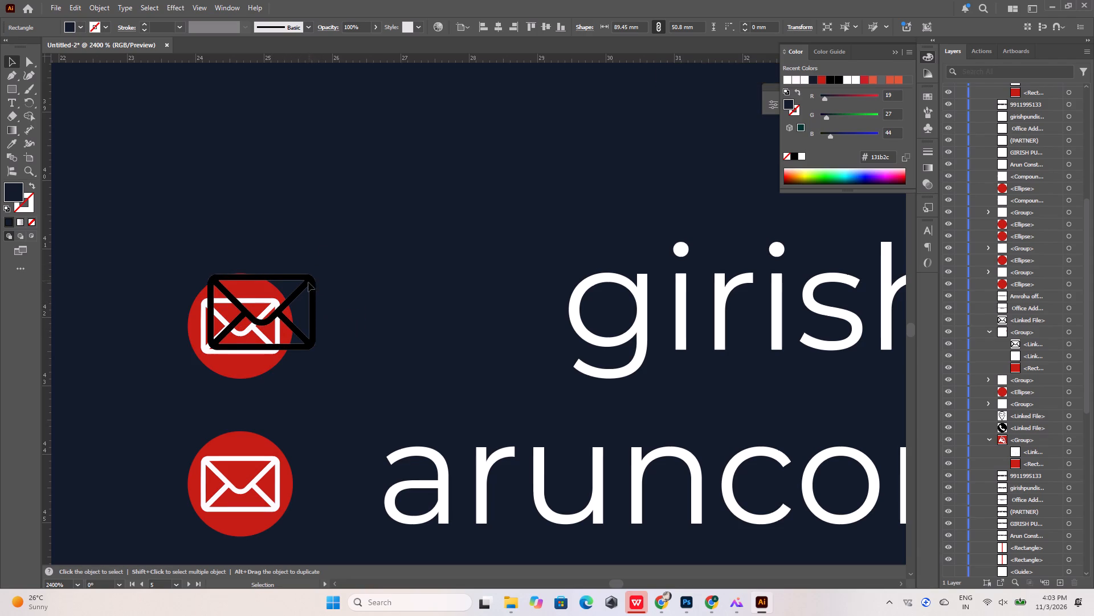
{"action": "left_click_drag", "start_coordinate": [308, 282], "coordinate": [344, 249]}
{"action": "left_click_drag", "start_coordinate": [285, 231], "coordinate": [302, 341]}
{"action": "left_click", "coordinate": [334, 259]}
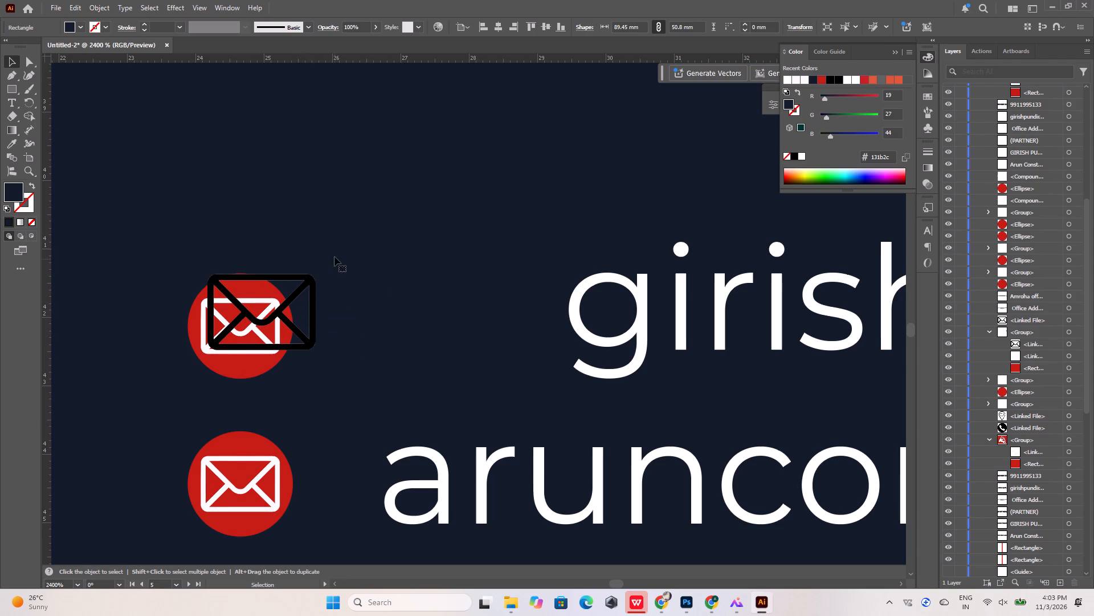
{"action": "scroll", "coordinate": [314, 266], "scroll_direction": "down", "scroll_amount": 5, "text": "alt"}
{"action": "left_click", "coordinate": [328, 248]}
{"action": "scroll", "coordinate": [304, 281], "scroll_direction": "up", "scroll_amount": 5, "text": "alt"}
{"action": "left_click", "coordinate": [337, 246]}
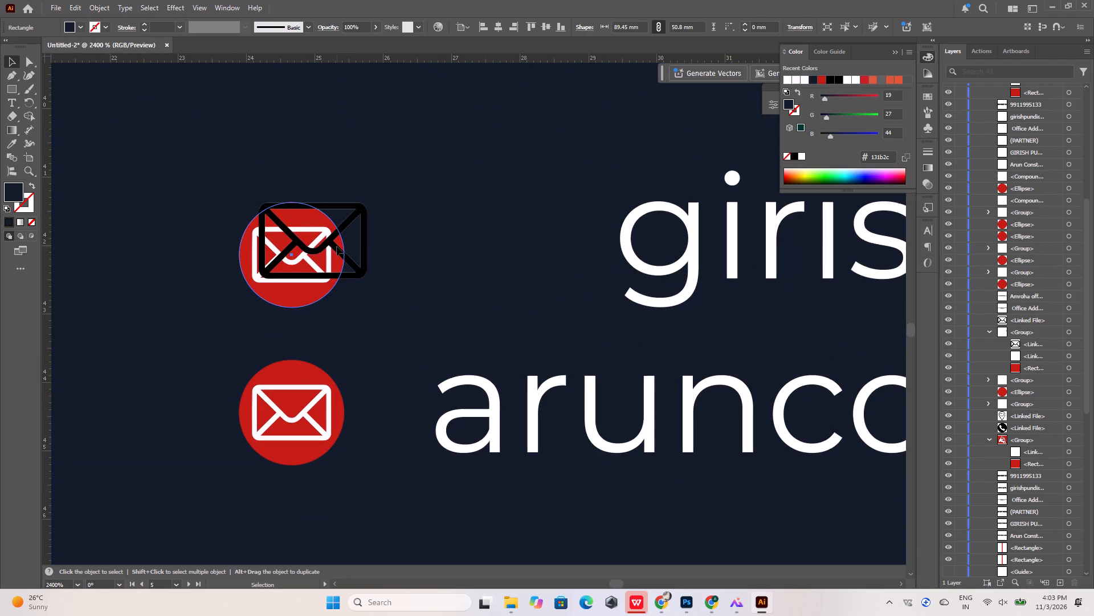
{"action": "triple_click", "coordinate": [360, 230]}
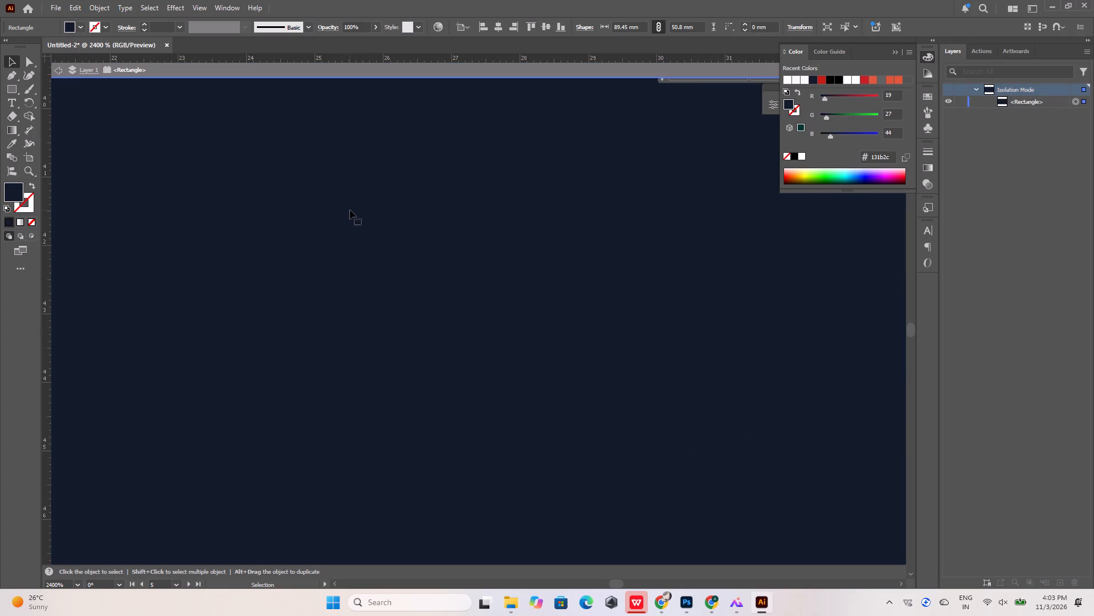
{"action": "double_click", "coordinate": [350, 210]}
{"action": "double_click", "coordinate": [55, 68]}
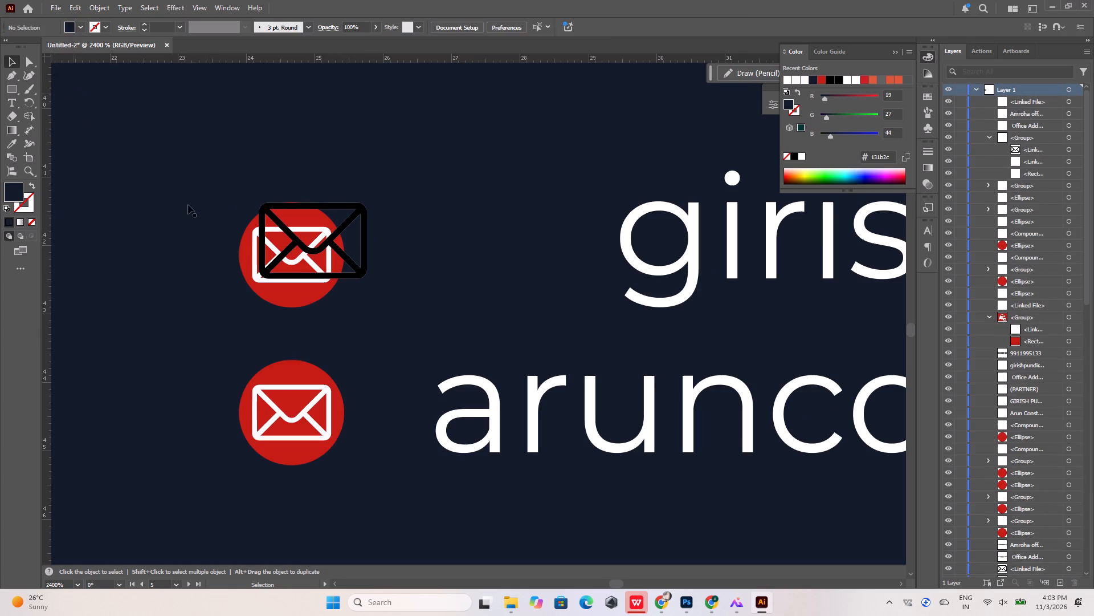
Examine the lower layer entries, toggling the locked linked files' visibility, to find the stray black envelope outline.
{"action": "scroll", "coordinate": [989, 424], "scroll_direction": "down", "scroll_amount": 10}
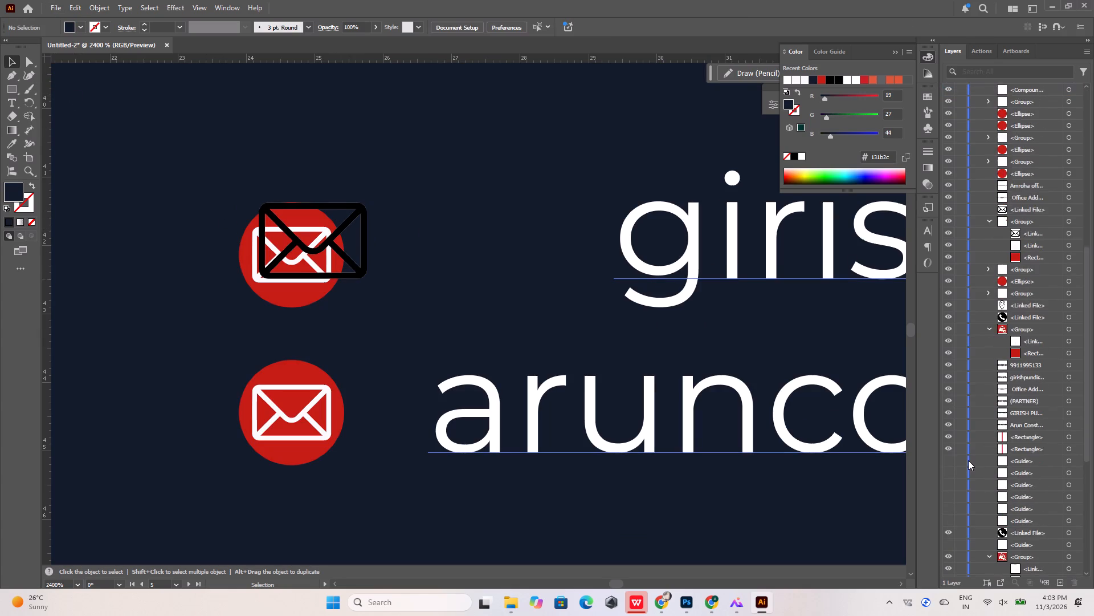
{"action": "scroll", "coordinate": [968, 460], "scroll_direction": "down", "scroll_amount": 9}
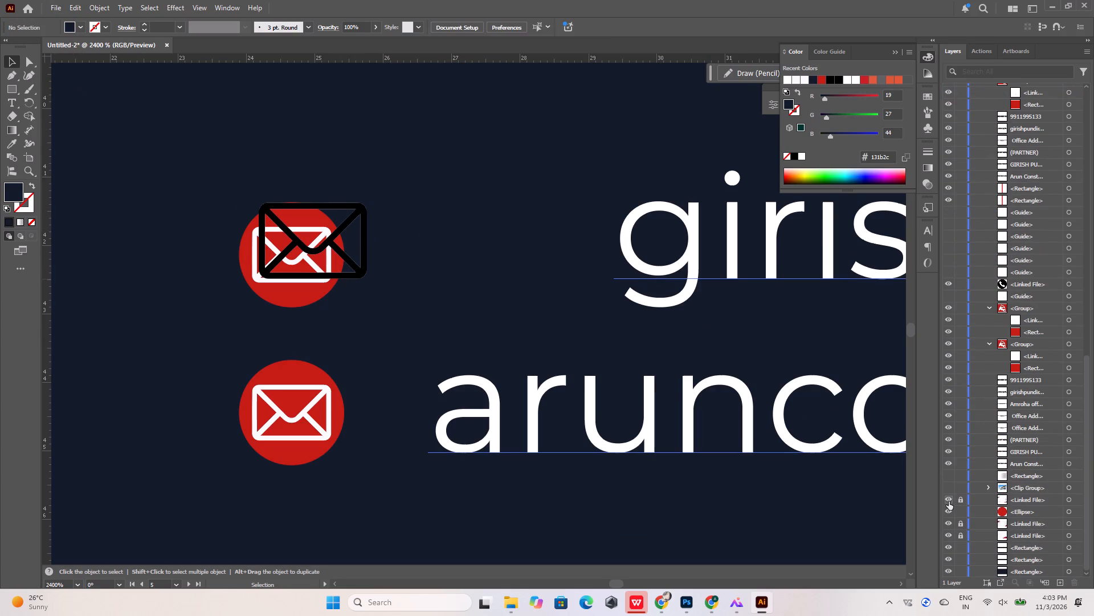
{"action": "left_click", "coordinate": [949, 501]}
{"action": "left_click", "coordinate": [949, 501]}
{"action": "double_click", "coordinate": [948, 521]}
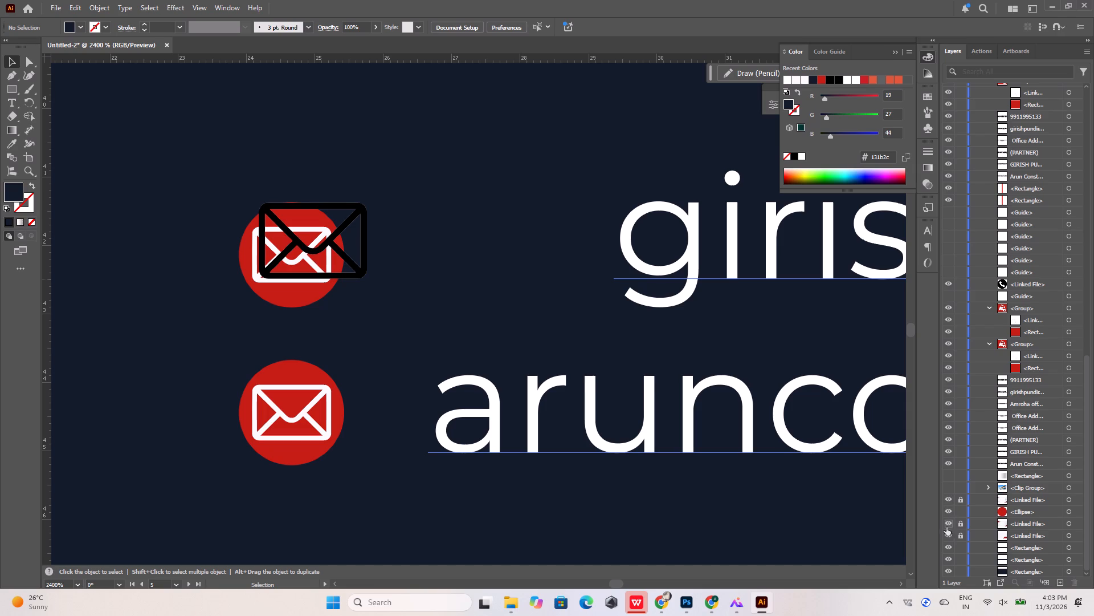
{"action": "double_click", "coordinate": [946, 535]}
{"action": "scroll", "coordinate": [946, 529], "scroll_direction": "down", "scroll_amount": 9}
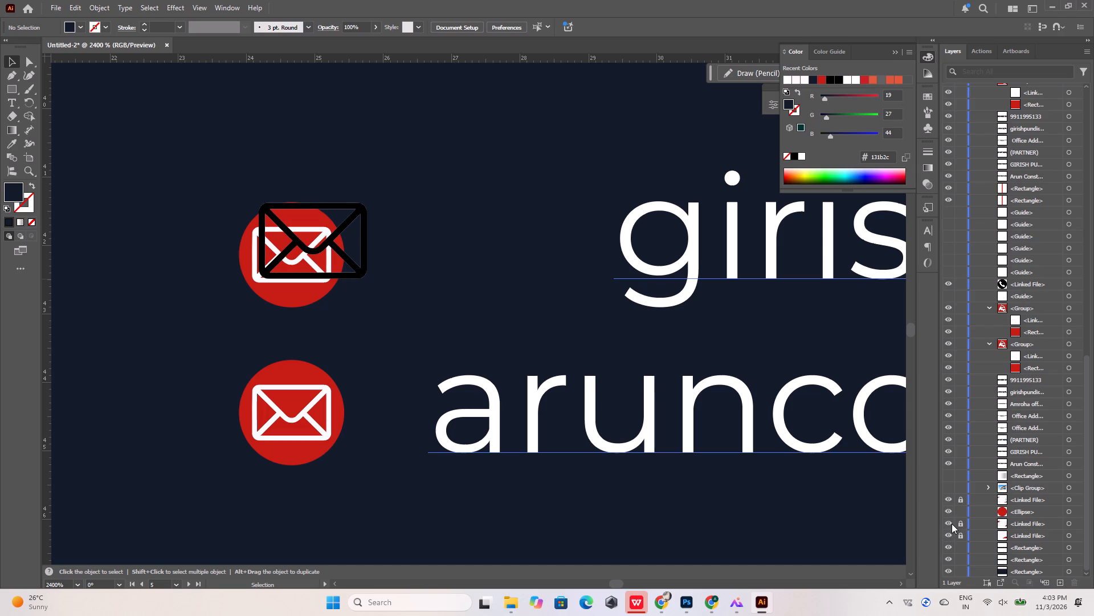
{"action": "left_click", "coordinate": [948, 536]}
{"action": "left_click", "coordinate": [948, 536]}
{"action": "scroll", "coordinate": [986, 424], "scroll_direction": "down", "scroll_amount": 5}
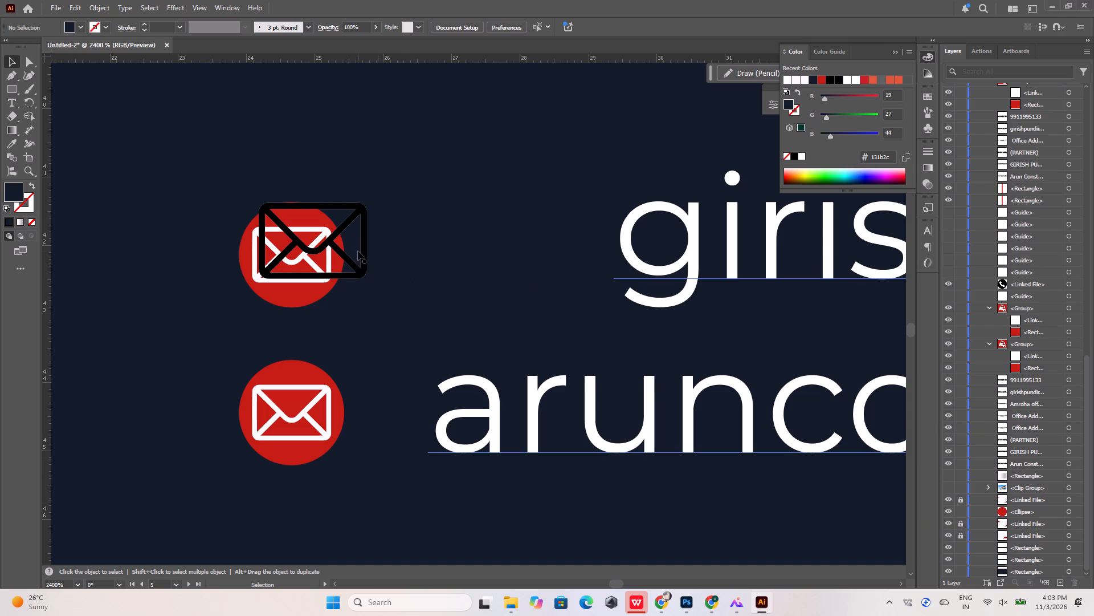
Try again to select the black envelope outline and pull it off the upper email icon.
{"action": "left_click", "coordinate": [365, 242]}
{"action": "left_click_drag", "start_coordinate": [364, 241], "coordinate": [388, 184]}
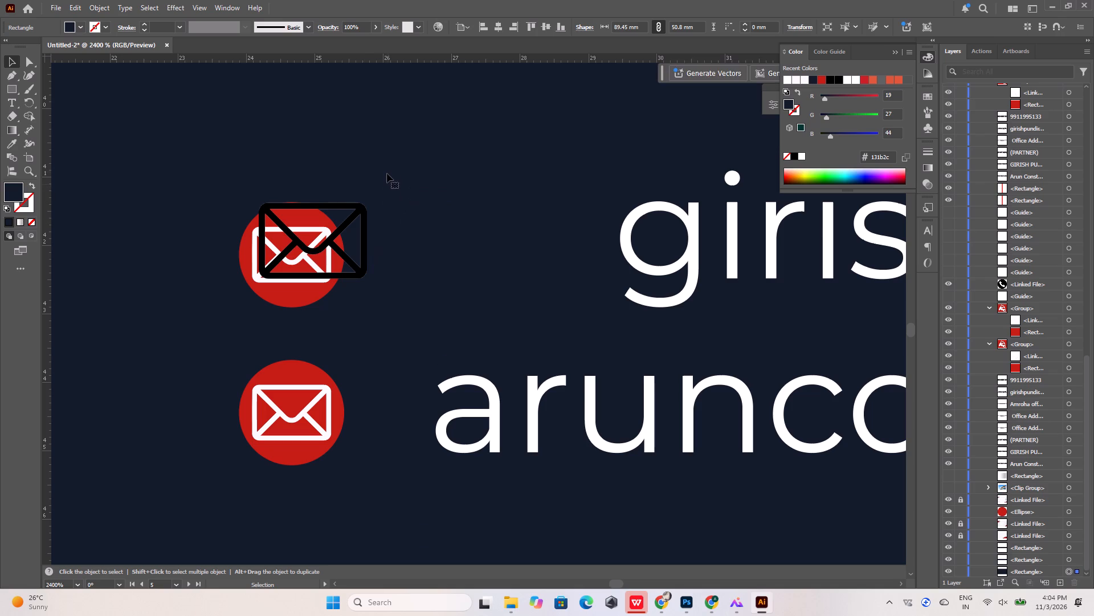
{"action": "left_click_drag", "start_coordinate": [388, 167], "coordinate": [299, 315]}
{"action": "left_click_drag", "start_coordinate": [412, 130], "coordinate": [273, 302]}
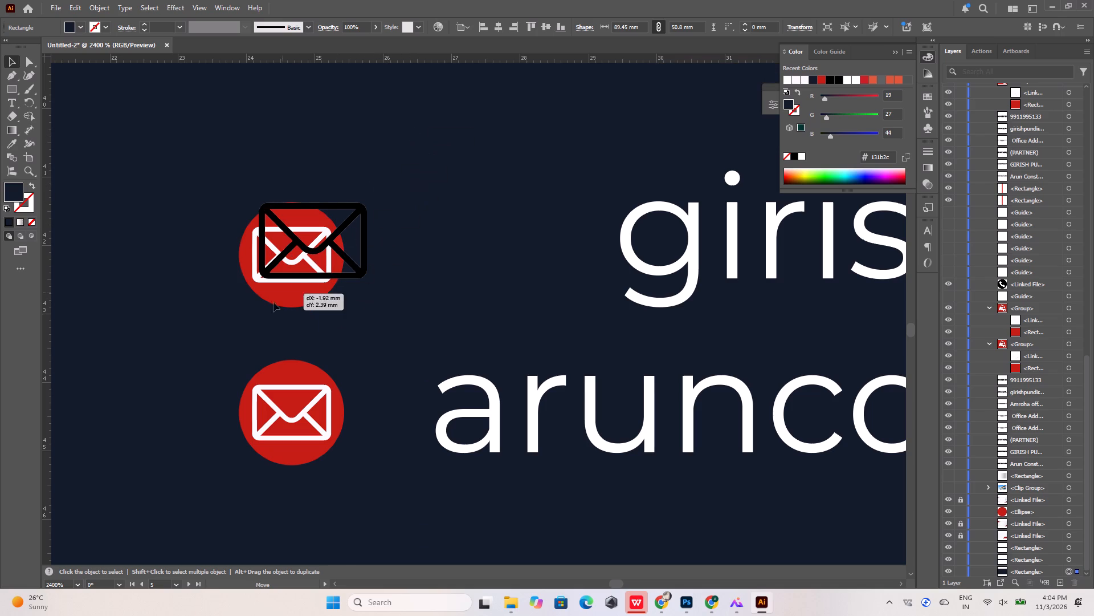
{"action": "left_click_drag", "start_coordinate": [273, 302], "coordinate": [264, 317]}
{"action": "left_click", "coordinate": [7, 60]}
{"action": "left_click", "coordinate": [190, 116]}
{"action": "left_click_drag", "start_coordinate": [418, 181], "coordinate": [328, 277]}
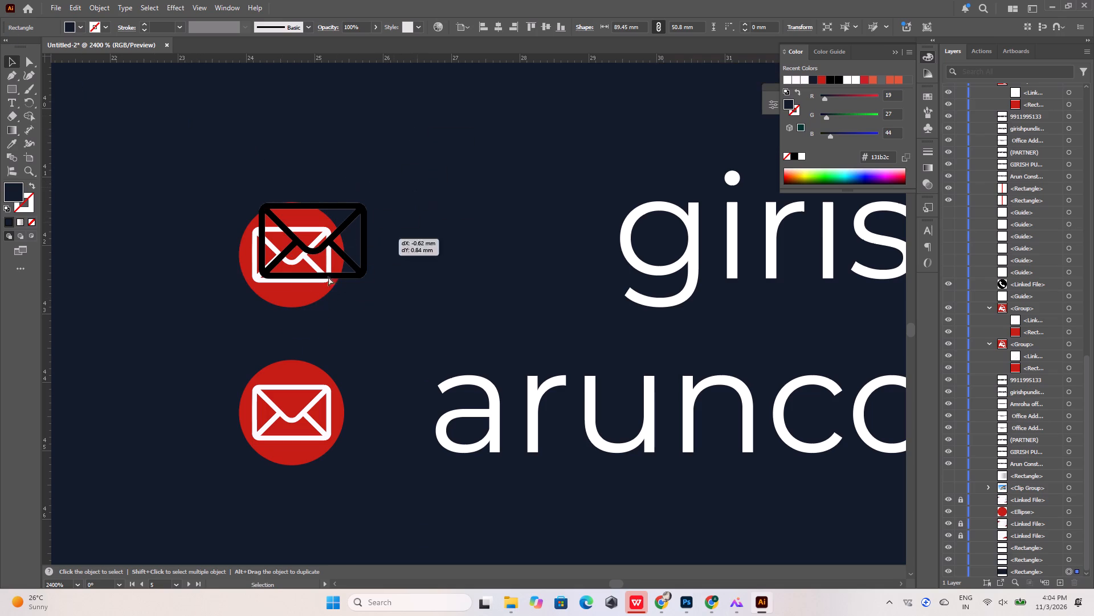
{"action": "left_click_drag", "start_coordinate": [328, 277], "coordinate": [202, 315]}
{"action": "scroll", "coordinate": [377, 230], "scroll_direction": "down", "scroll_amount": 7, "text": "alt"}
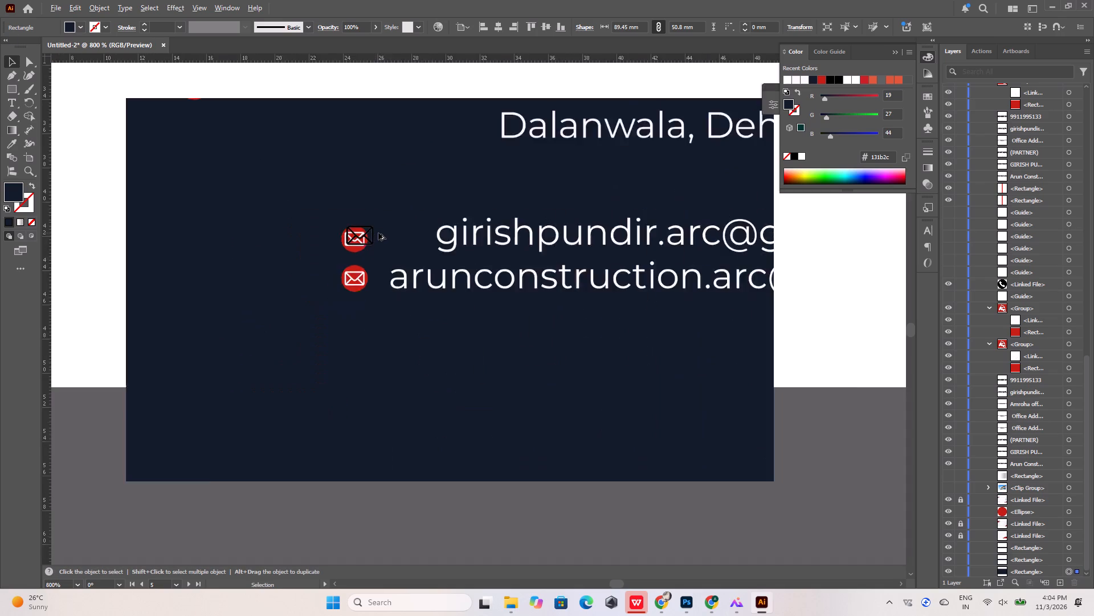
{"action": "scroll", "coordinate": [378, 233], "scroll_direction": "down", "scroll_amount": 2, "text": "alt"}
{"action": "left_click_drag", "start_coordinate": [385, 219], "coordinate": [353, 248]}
Undo the last background move and realign the displaced navy rectangle with the card artboard's edges.
{"action": "key", "text": "ctrl+z"}
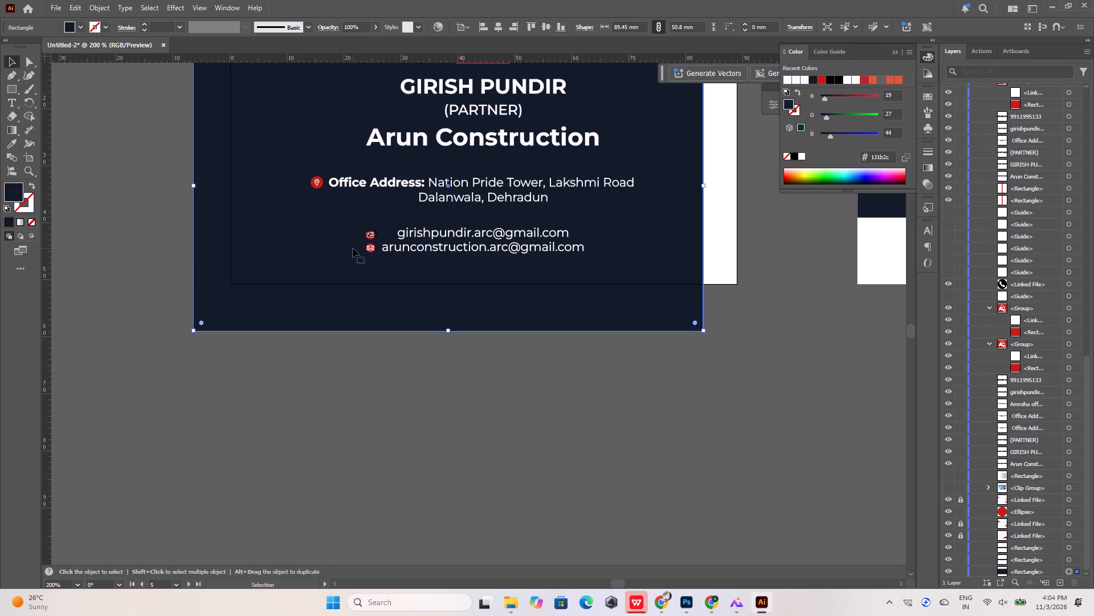
{"action": "left_click_drag", "start_coordinate": [292, 249], "coordinate": [327, 206]}
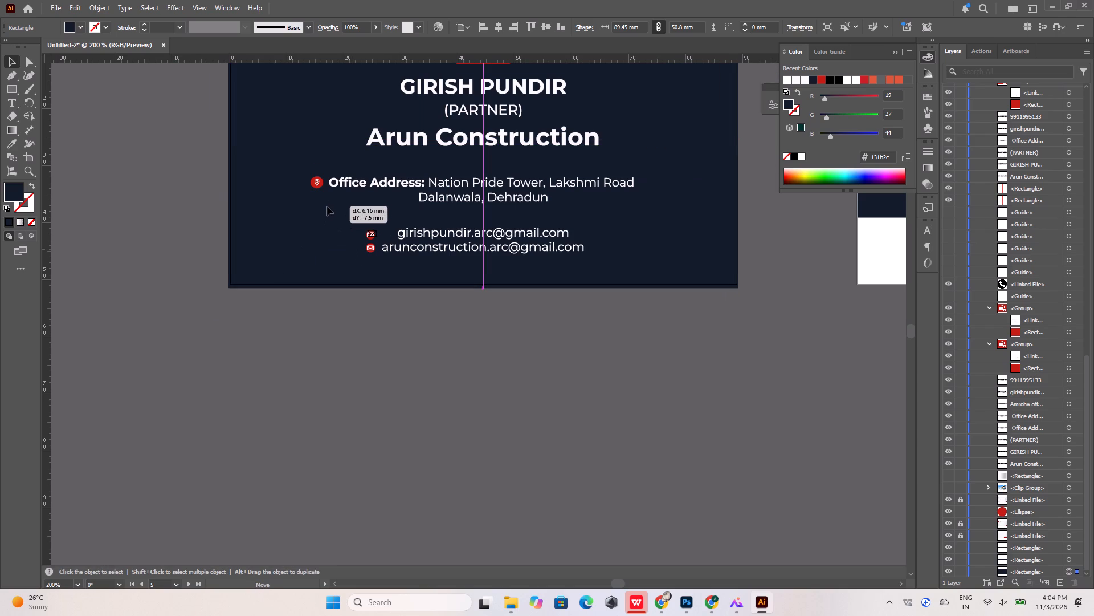
{"action": "left_click_drag", "start_coordinate": [327, 206], "coordinate": [328, 205]}
{"action": "scroll", "coordinate": [717, 294], "scroll_direction": "up", "scroll_amount": 9, "text": "alt"}
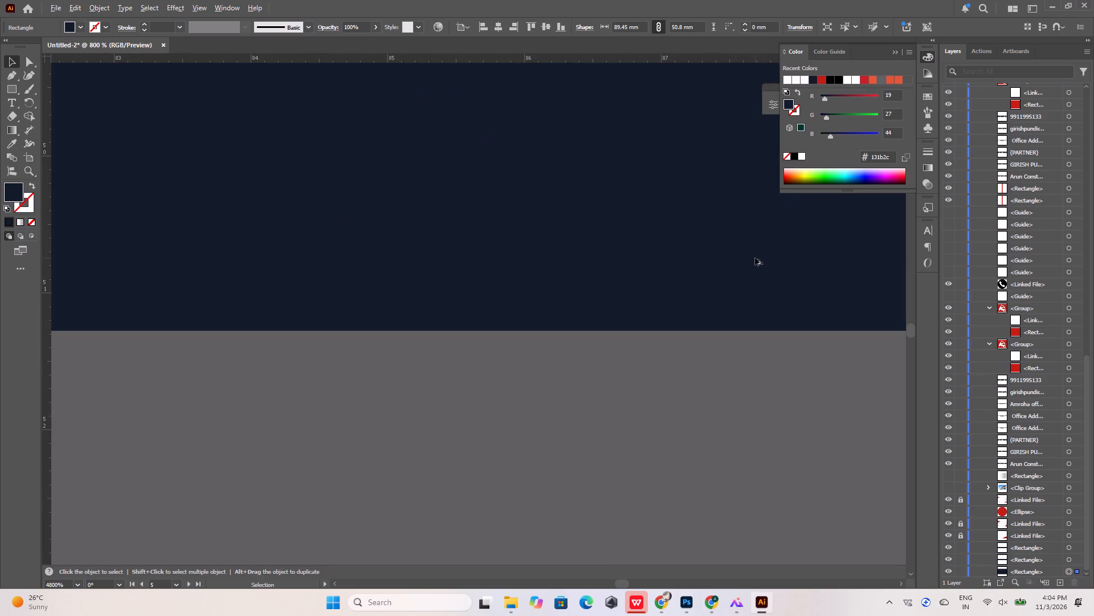
{"action": "scroll", "coordinate": [499, 290], "scroll_direction": "down", "scroll_amount": 13, "text": "alt"}
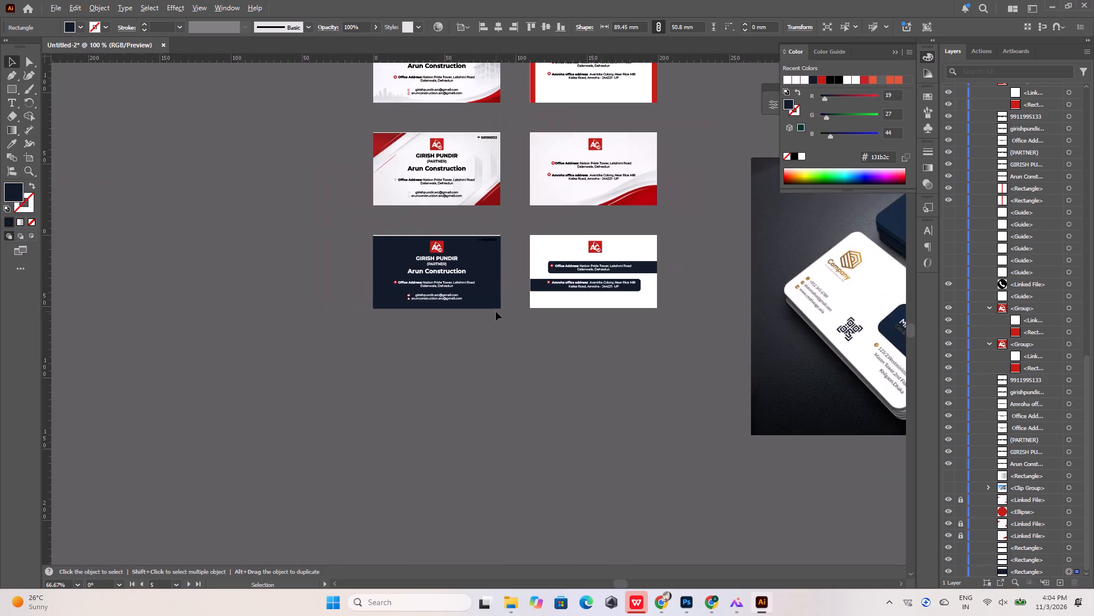
{"action": "scroll", "coordinate": [491, 256], "scroll_direction": "up", "scroll_amount": 5, "text": "alt"}
{"action": "scroll", "coordinate": [560, 96], "scroll_direction": "up", "scroll_amount": 5, "text": "alt"}
{"action": "left_click_drag", "start_coordinate": [560, 114], "coordinate": [544, 81]}
{"action": "scroll", "coordinate": [536, 160], "scroll_direction": "down", "scroll_amount": 5, "text": "alt"}
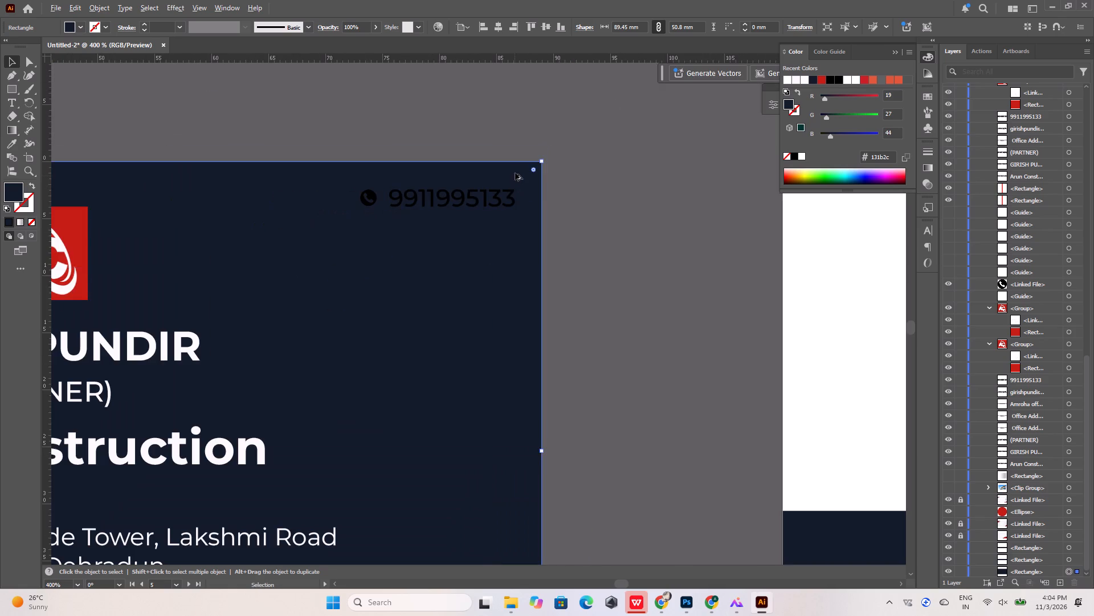
Recolour the phone number at the navy card's upper corner to off-white #fbfbfd.
{"action": "scroll", "coordinate": [517, 171], "scroll_direction": "up", "scroll_amount": 4, "text": "alt"}
{"action": "double_click", "coordinate": [443, 270]}
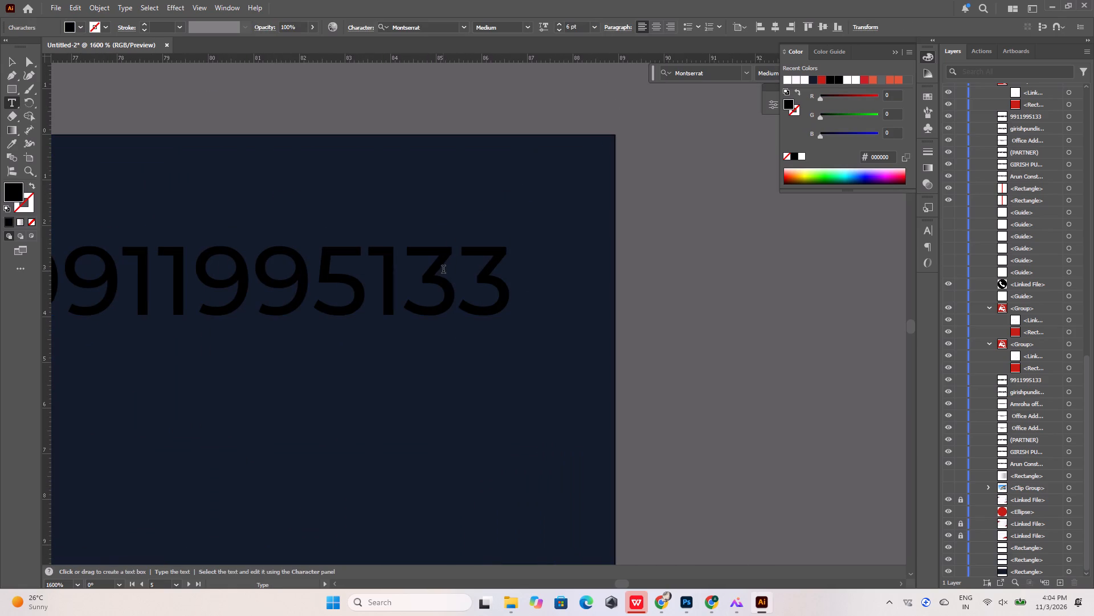
{"action": "key", "text": "ctrl+a"}
{"action": "left_click", "coordinate": [80, 27]}
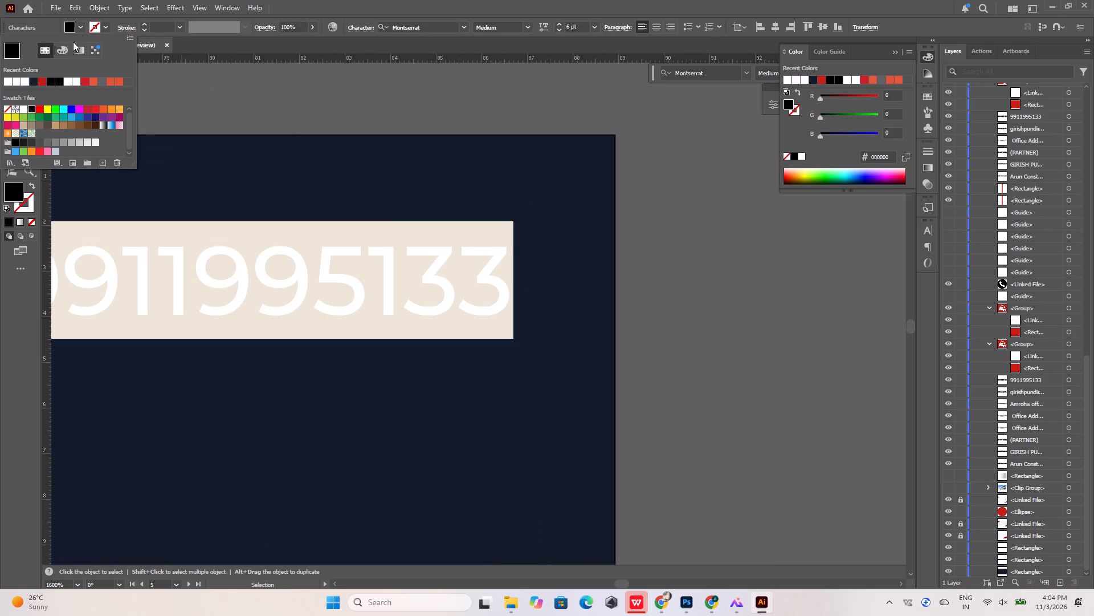
{"action": "left_click", "coordinate": [24, 83]}
{"action": "left_click", "coordinate": [185, 87]}
Image-trace the black phone icon beside the phone number with the default preset and expand the tracing.
{"action": "scroll", "coordinate": [355, 183], "scroll_direction": "down", "scroll_amount": 4, "text": "alt"}
{"action": "scroll", "coordinate": [261, 214], "scroll_direction": "up", "scroll_amount": 2, "text": "alt"}
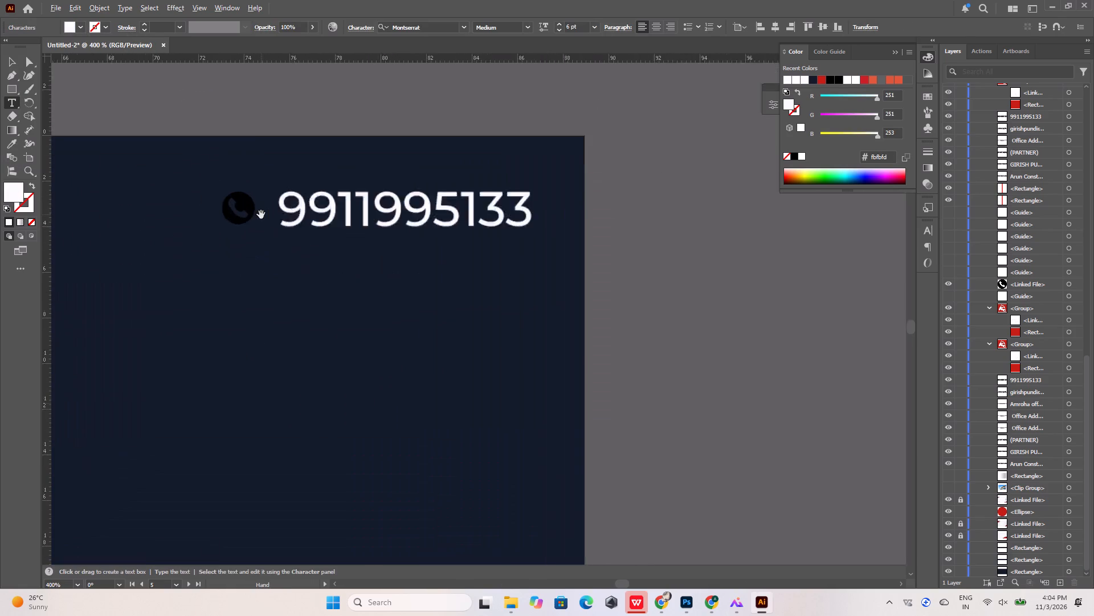
{"action": "scroll", "coordinate": [261, 214], "scroll_direction": "up", "scroll_amount": 2, "text": "alt"}
{"action": "left_click", "coordinate": [231, 201]}
{"action": "left_click", "coordinate": [9, 63]}
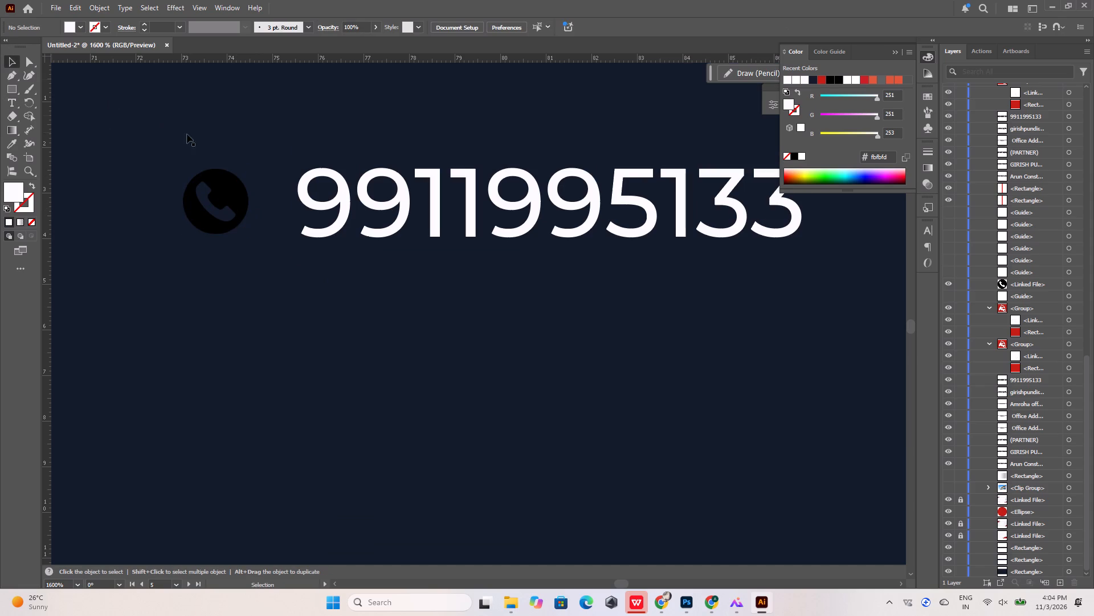
{"action": "left_click", "coordinate": [235, 191]}
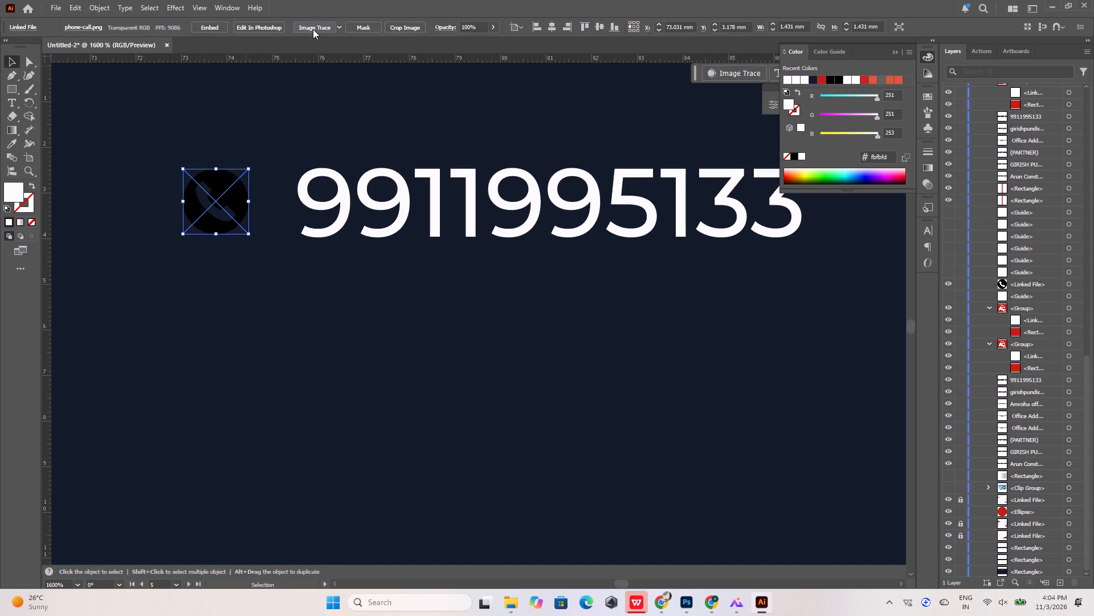
{"action": "left_click", "coordinate": [313, 29]}
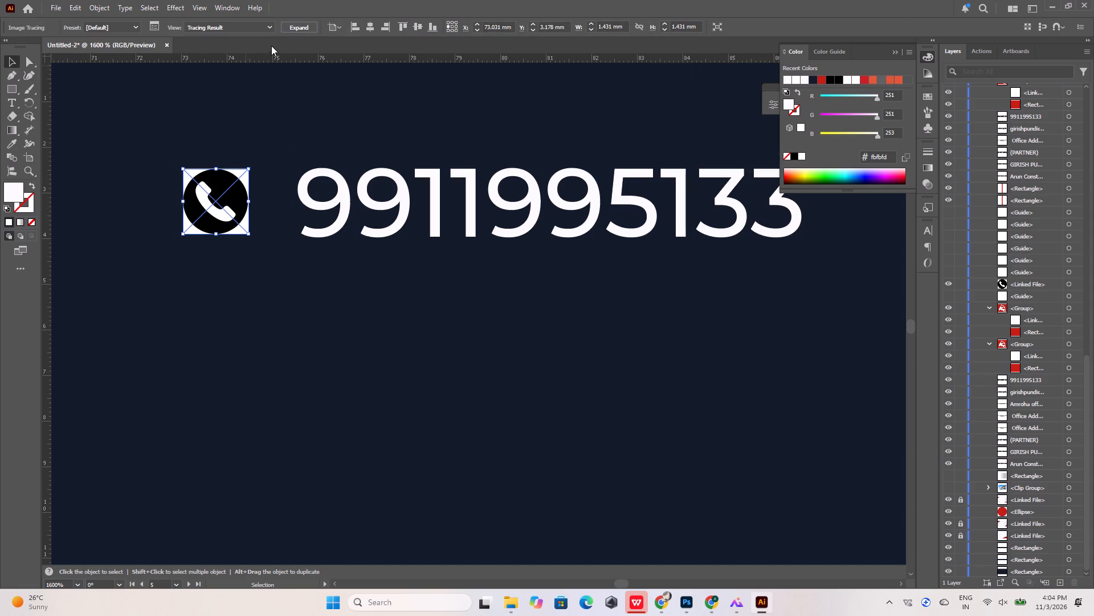
{"action": "left_click", "coordinate": [299, 29]}
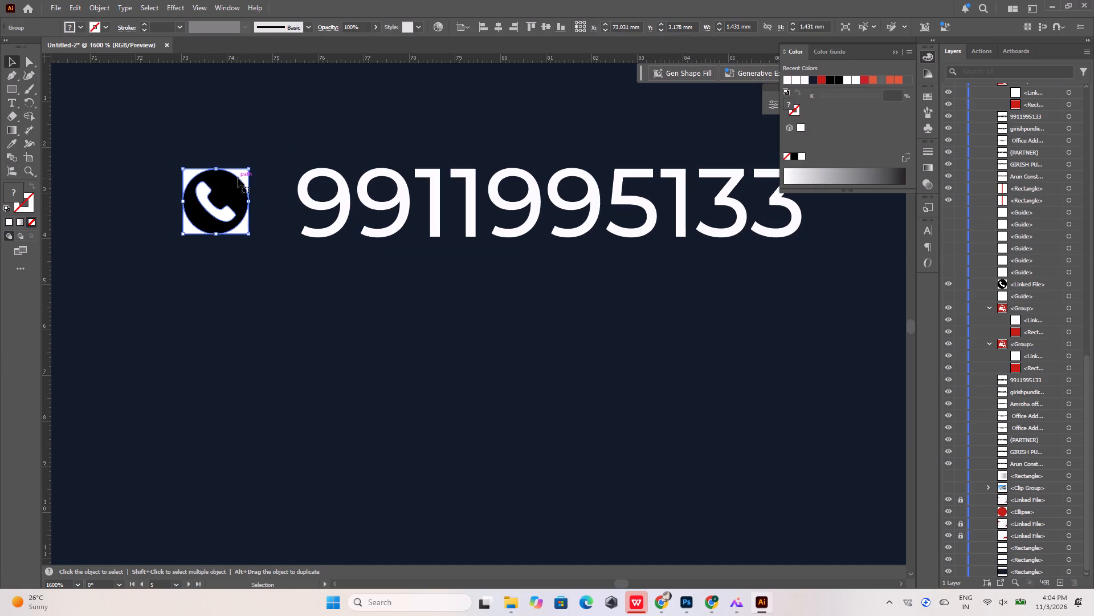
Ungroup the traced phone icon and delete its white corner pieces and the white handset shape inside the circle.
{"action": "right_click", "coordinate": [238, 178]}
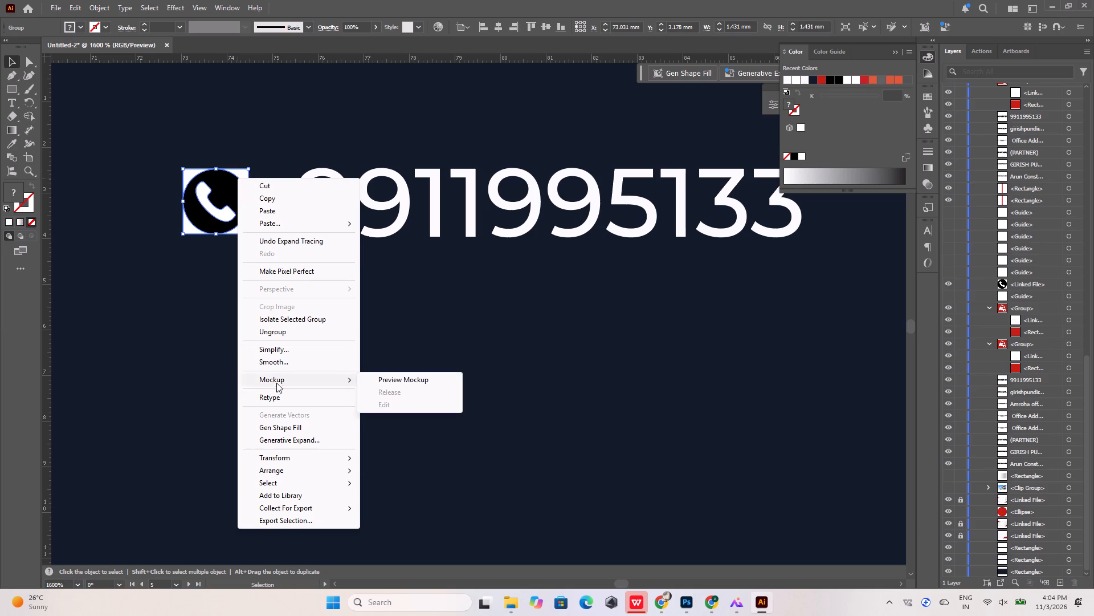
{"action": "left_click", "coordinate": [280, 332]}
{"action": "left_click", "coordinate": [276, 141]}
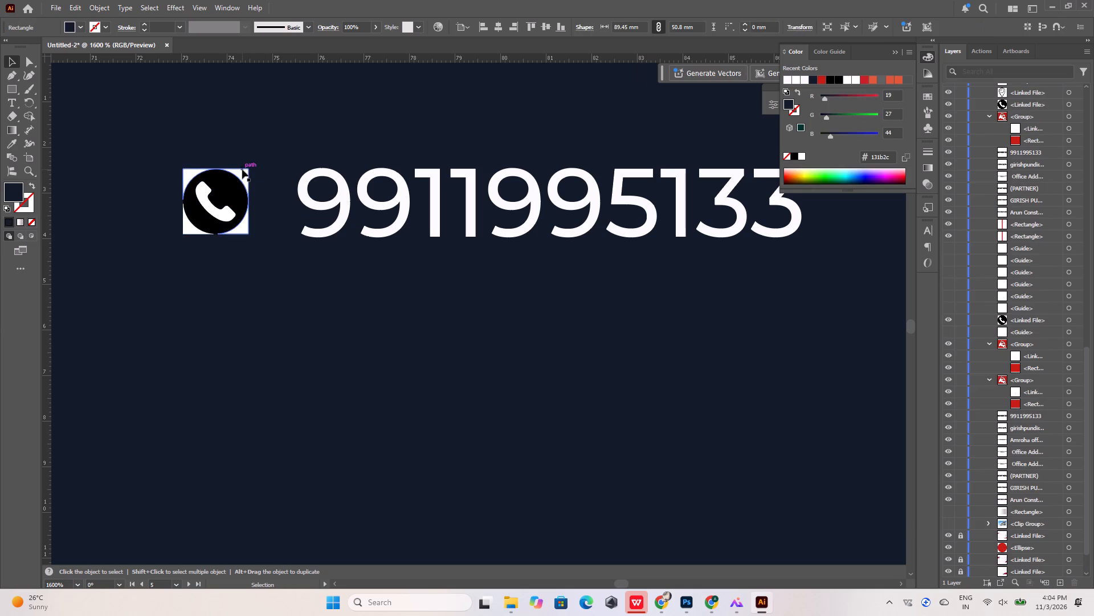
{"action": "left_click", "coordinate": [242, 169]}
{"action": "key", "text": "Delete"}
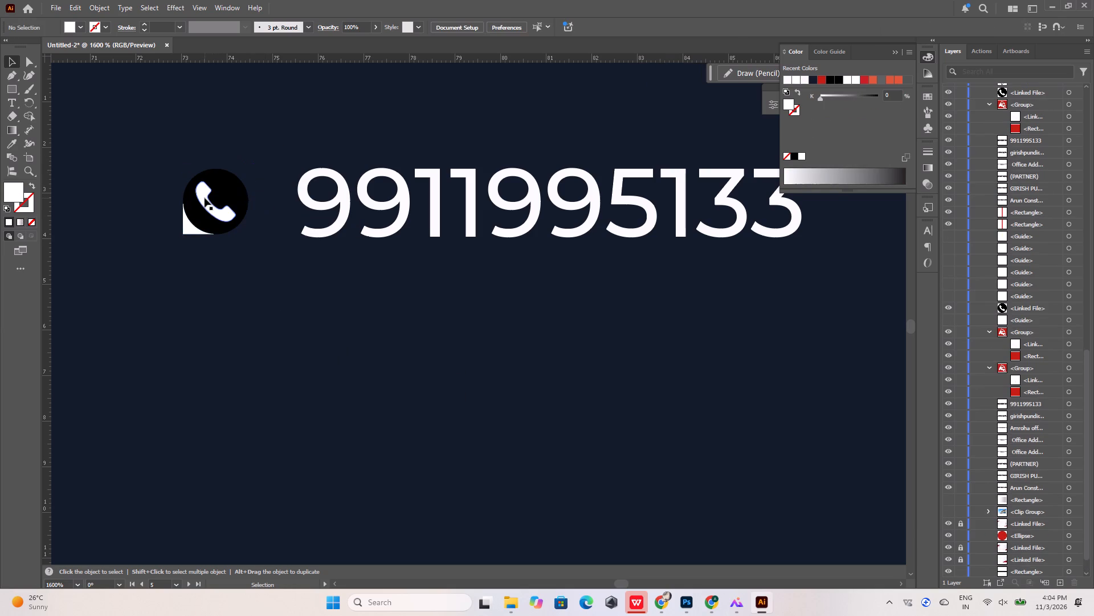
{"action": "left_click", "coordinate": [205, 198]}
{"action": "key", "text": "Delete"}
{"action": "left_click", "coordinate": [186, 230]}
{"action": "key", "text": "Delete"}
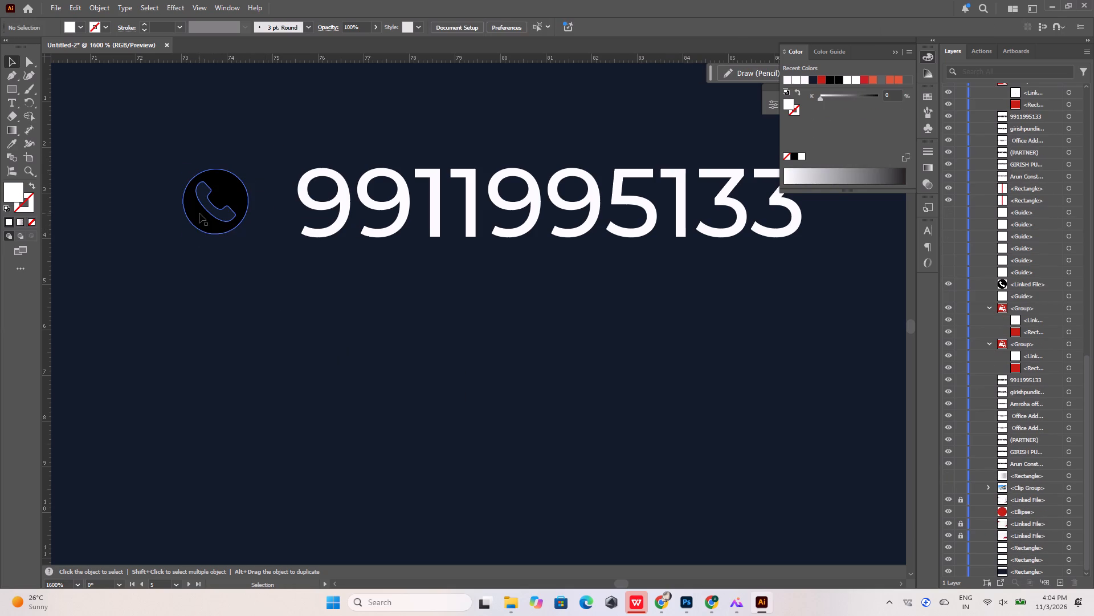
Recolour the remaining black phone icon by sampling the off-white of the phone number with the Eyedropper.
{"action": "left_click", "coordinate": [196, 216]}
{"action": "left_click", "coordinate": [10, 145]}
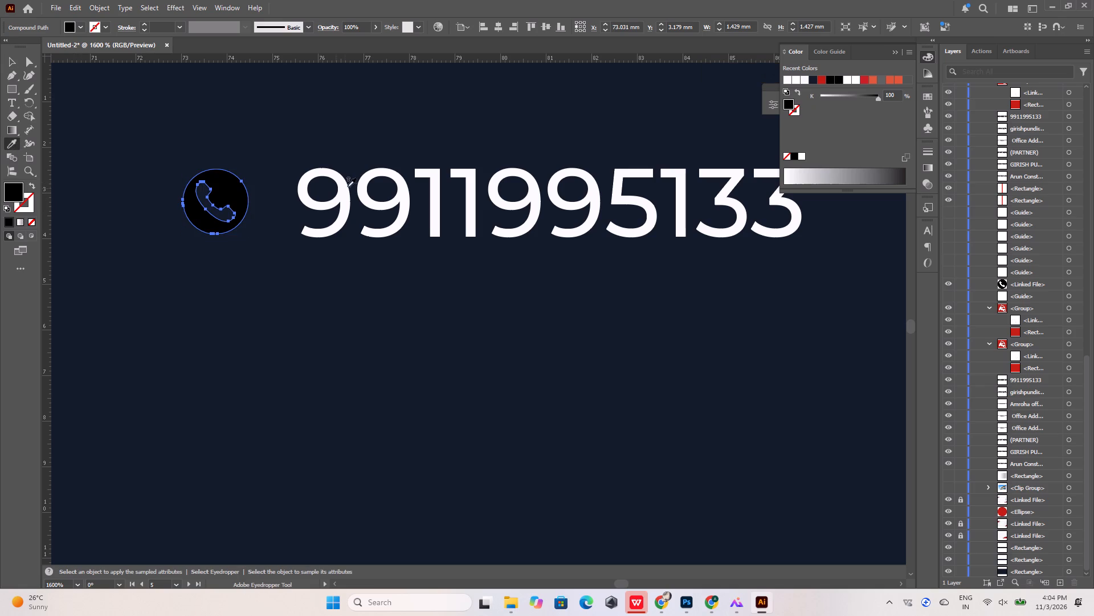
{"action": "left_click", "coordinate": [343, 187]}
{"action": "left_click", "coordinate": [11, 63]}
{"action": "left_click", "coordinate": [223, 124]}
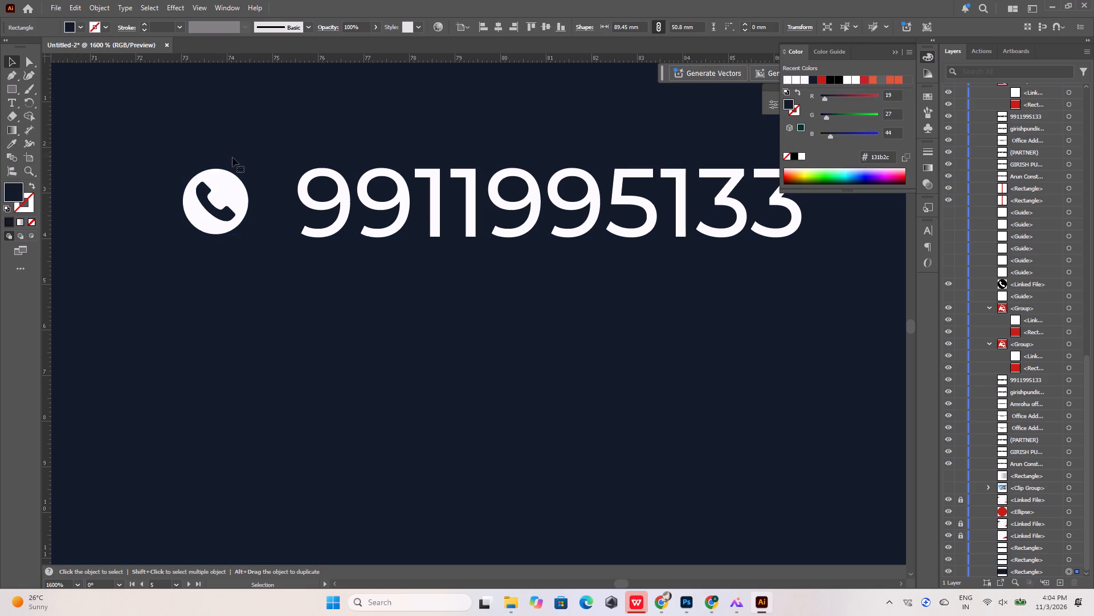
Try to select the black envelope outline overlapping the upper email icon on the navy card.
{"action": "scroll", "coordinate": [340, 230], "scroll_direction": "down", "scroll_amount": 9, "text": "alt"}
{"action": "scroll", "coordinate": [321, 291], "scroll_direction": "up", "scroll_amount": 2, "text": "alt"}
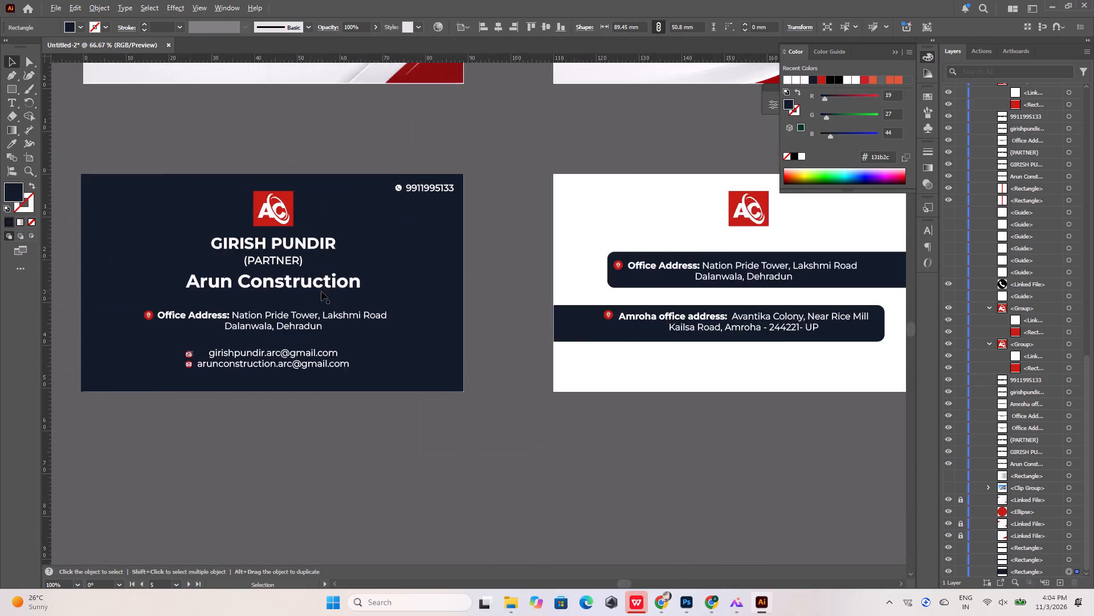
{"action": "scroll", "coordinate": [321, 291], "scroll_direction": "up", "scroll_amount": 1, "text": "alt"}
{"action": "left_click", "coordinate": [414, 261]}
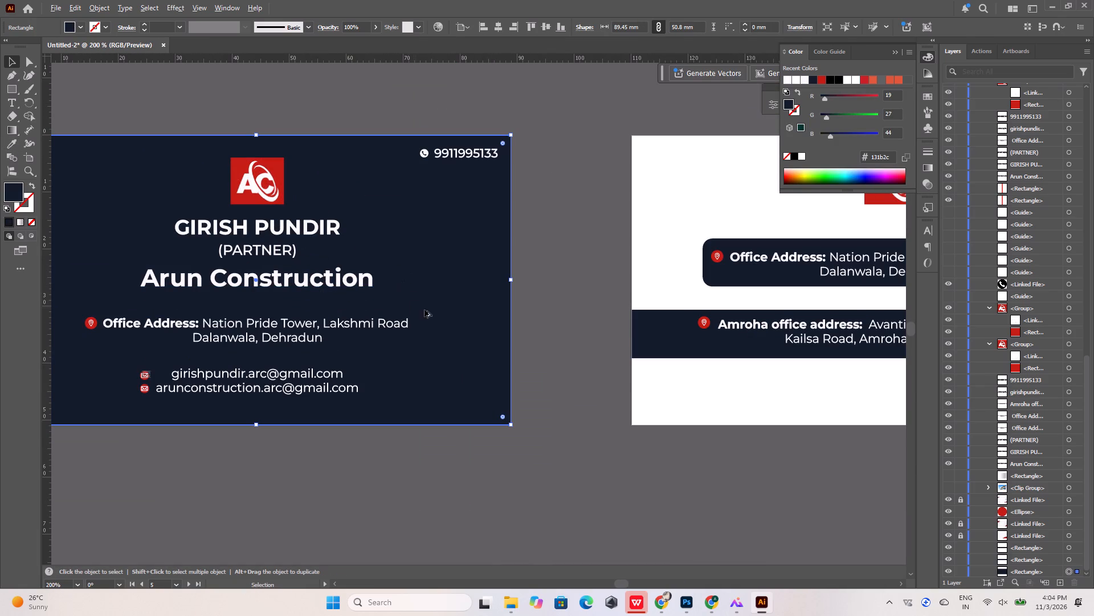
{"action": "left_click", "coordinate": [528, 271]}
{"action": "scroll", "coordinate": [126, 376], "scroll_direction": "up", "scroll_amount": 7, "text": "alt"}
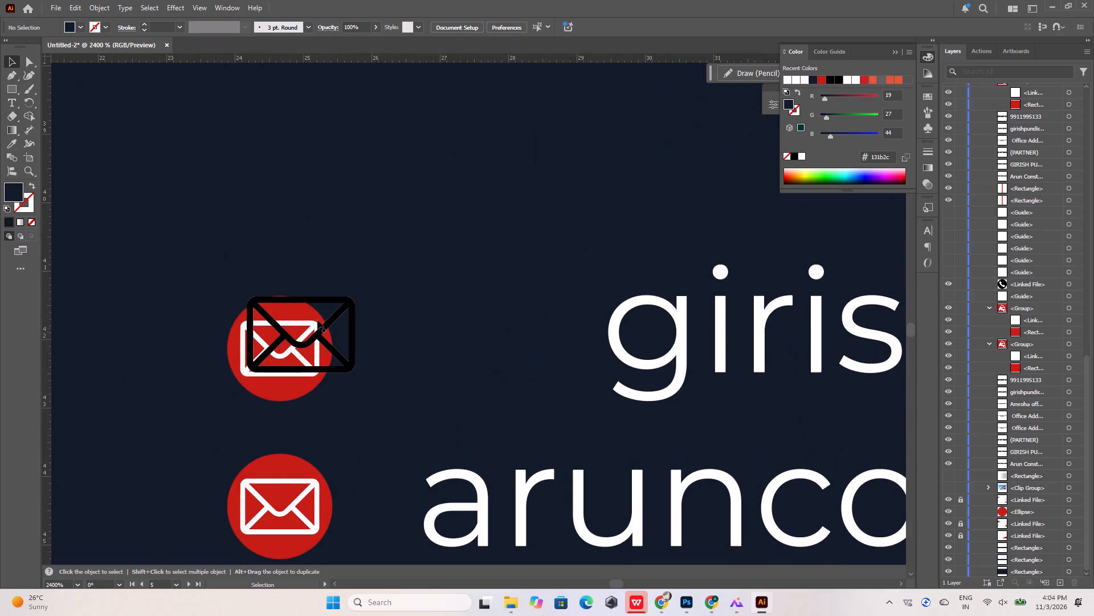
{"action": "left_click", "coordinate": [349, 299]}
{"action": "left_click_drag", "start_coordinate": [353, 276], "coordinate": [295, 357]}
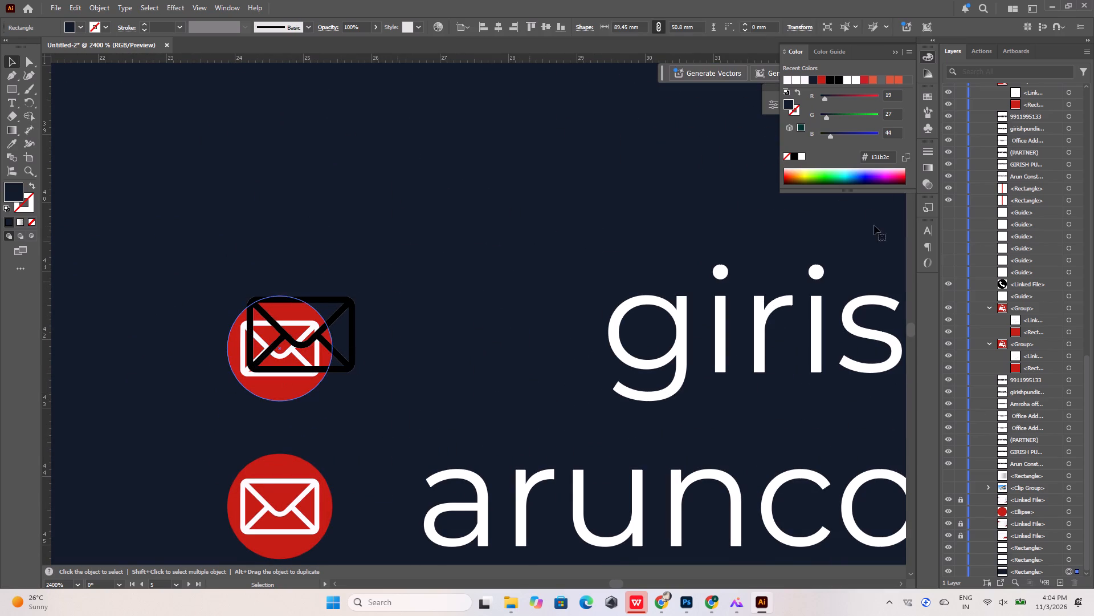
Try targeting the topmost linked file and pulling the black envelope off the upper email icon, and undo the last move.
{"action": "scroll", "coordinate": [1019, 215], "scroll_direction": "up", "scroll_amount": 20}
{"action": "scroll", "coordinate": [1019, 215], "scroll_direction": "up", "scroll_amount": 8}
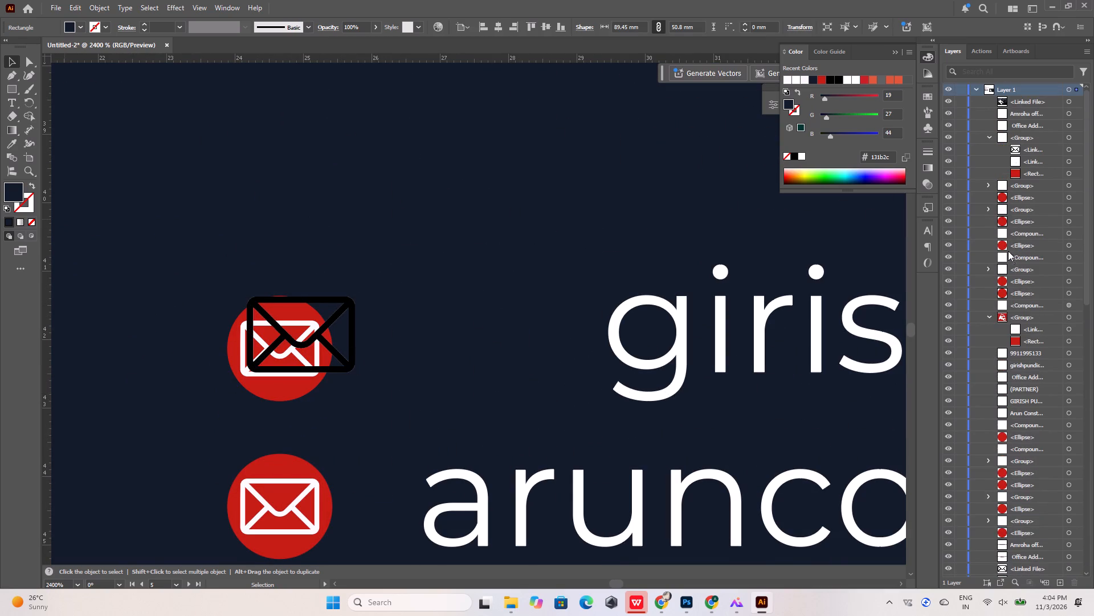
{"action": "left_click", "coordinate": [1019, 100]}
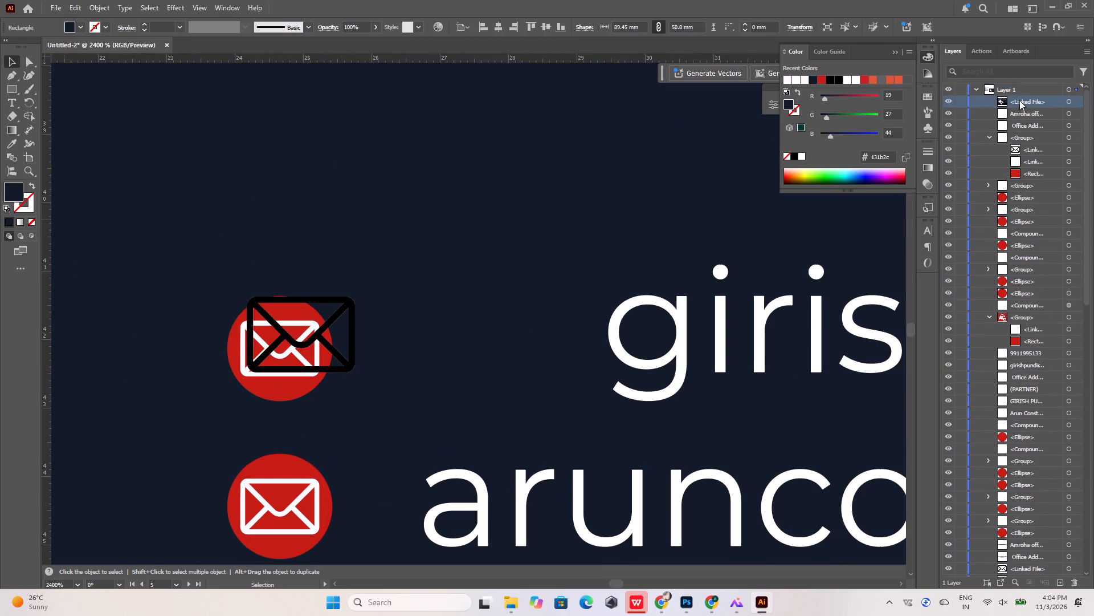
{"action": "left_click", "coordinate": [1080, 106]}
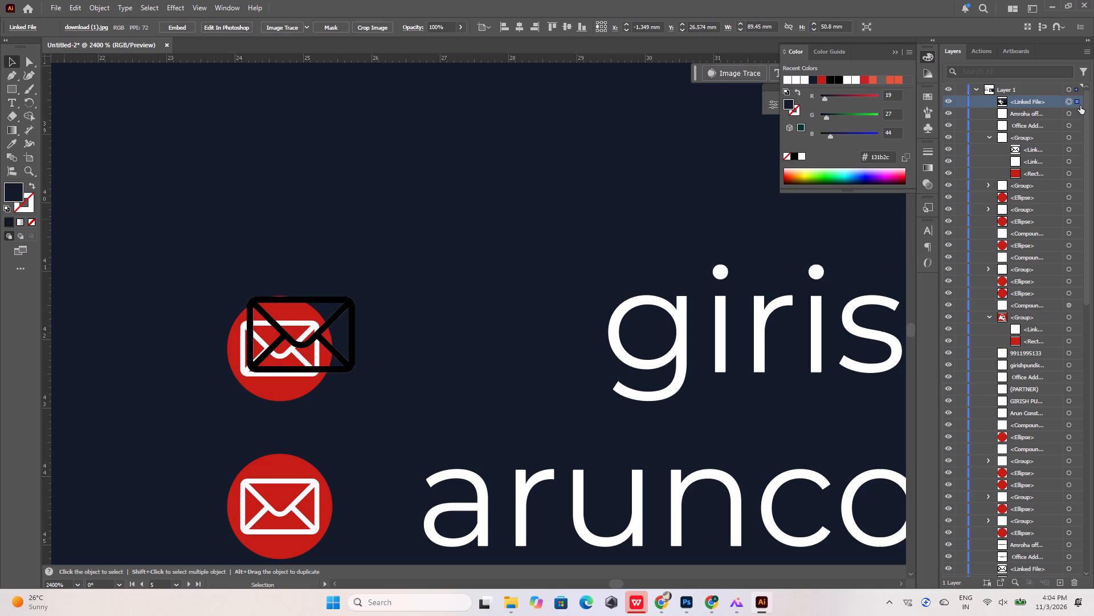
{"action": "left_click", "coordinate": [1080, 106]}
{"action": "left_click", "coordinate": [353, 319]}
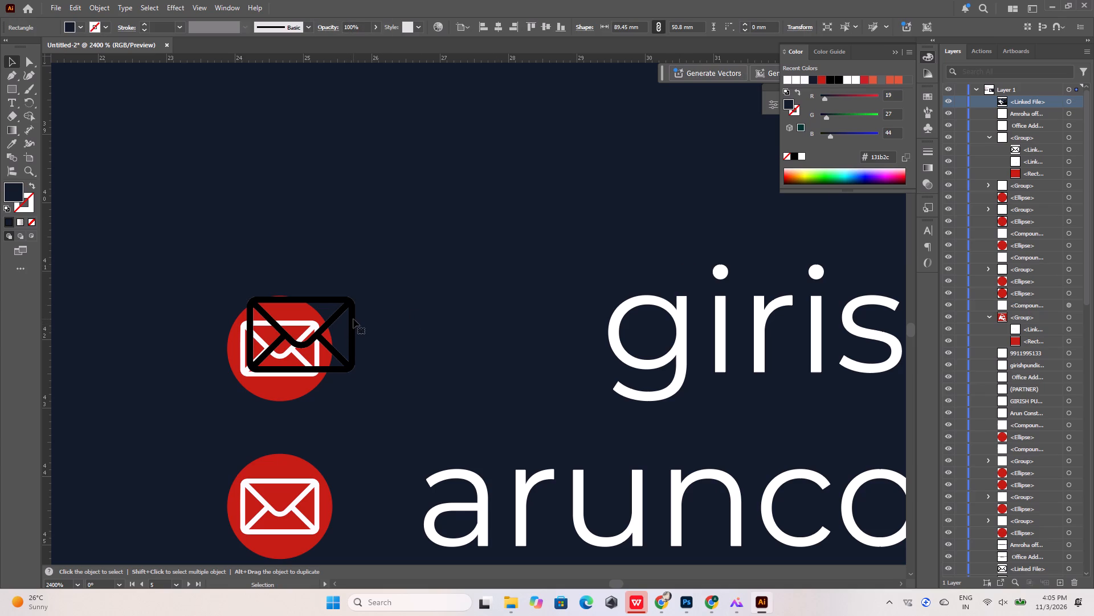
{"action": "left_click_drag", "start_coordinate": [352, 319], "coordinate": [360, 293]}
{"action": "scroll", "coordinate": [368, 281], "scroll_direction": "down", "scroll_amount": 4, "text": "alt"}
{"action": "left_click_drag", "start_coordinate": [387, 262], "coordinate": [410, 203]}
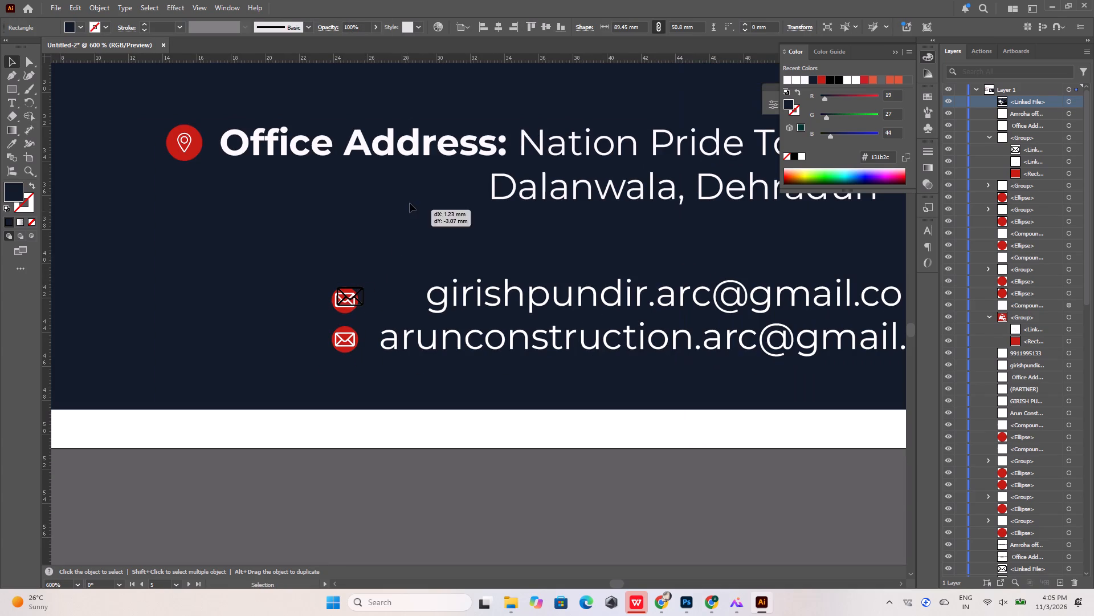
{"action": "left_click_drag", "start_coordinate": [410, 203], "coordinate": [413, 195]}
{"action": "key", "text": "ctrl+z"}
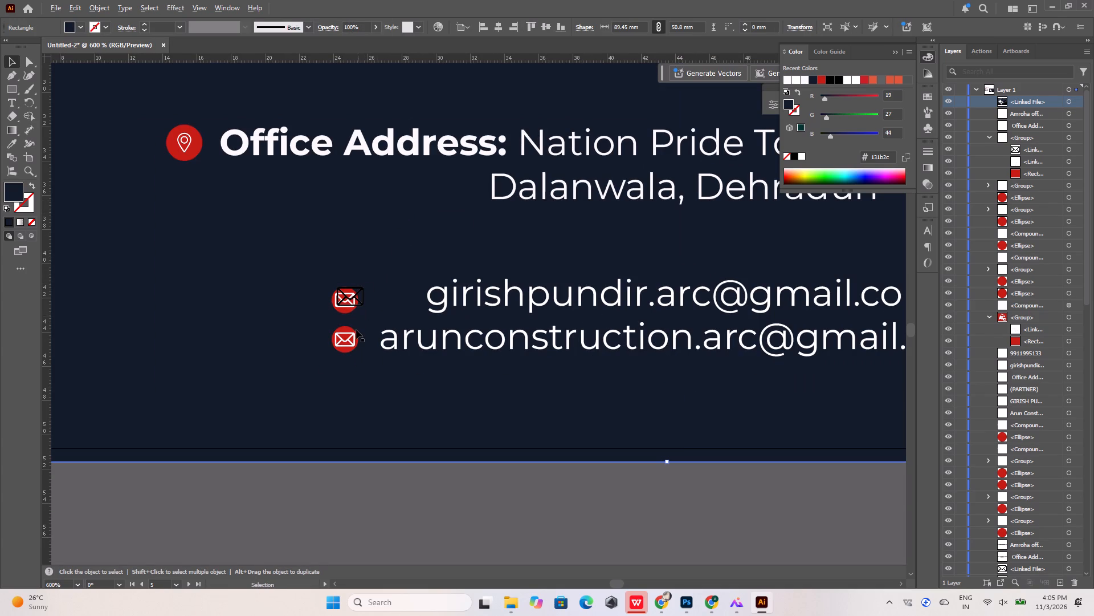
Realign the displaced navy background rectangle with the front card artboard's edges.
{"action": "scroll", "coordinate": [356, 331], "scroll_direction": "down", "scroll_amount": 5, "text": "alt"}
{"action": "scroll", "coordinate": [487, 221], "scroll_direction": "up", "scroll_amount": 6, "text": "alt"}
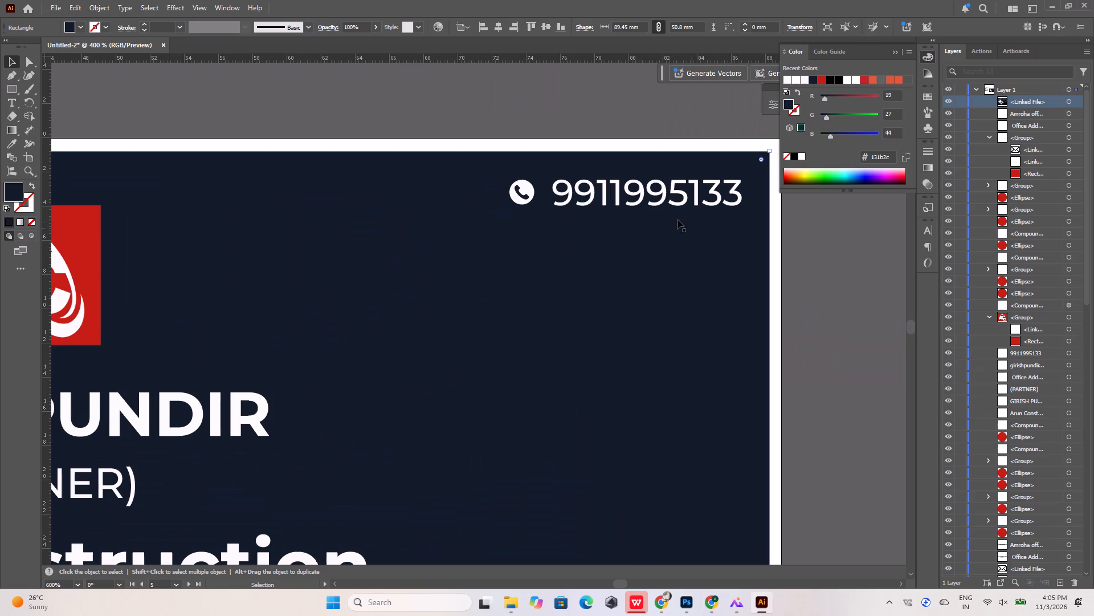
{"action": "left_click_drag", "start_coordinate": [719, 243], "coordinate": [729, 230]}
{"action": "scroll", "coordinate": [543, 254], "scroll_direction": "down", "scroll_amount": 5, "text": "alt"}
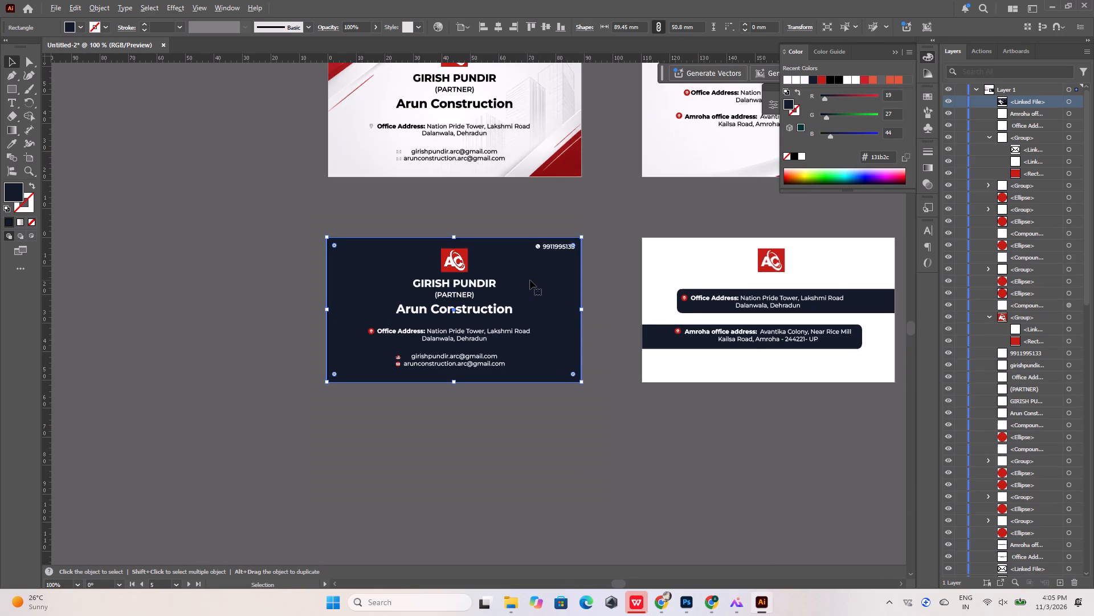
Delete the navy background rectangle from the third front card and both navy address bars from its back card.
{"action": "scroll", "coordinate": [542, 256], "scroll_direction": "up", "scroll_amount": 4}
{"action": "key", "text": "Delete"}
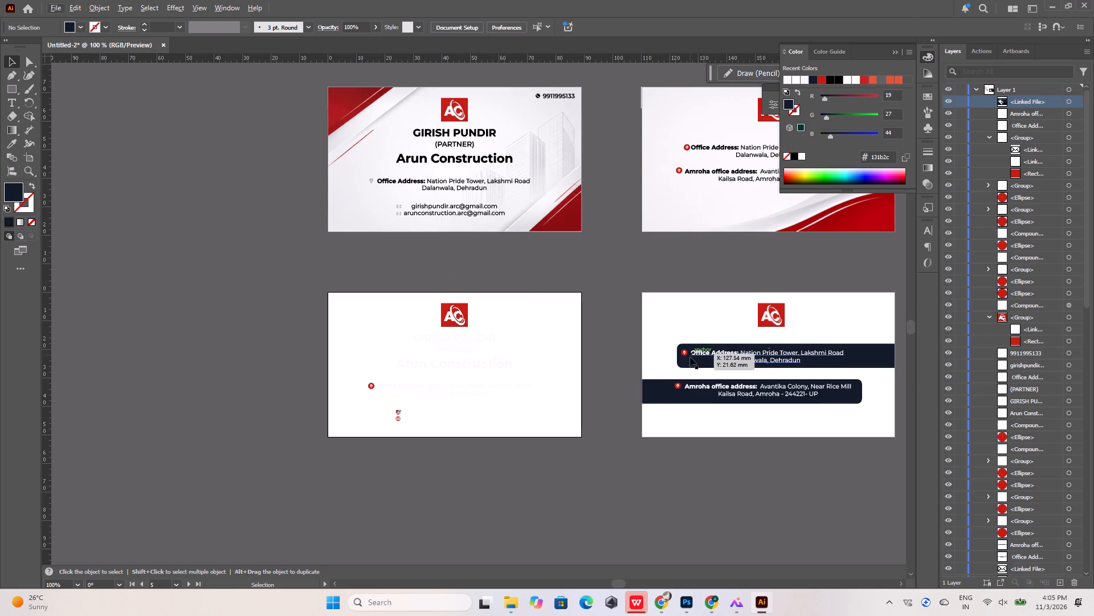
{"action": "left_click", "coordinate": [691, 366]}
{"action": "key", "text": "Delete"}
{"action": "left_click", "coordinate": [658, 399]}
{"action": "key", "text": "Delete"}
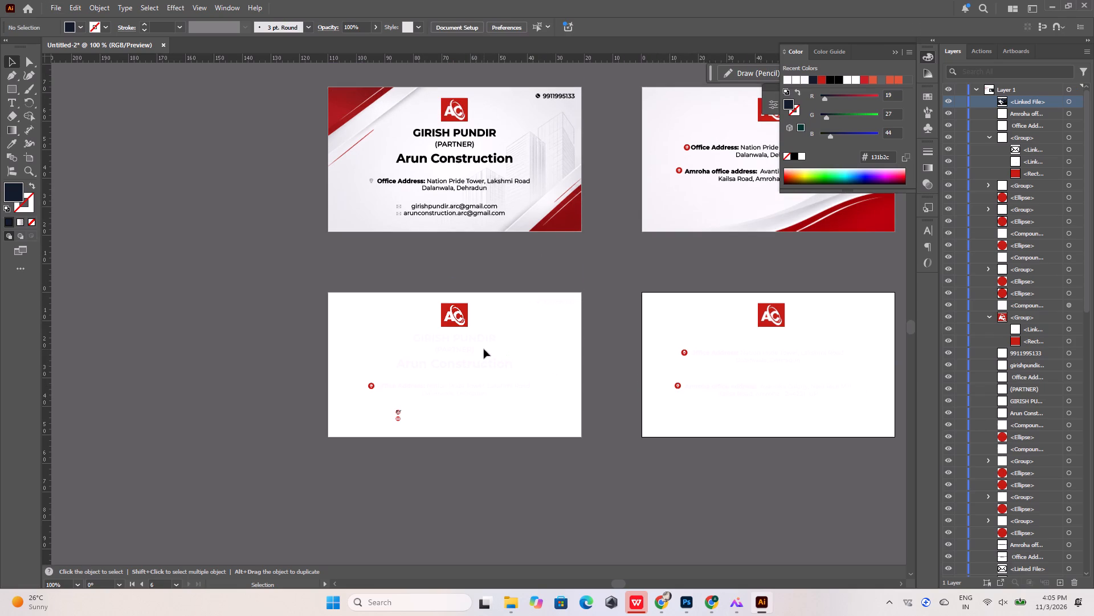
Undo the navy redesign of the third card pair, back to the plain white front and red address bars with black text.
{"action": "key", "text": "ctrl+z"}
{"action": "key", "text": "ctrl+z"}
{"action": "key", "text": "ctrl+z"}
{"action": "key", "text": "ctrl+z"}
{"action": "key", "text": "ctrl+z"}
{"action": "key", "text": "ctrl+z"}
{"action": "key", "text": "ctrl+z"}
{"action": "key", "text": "ctrl+z"}
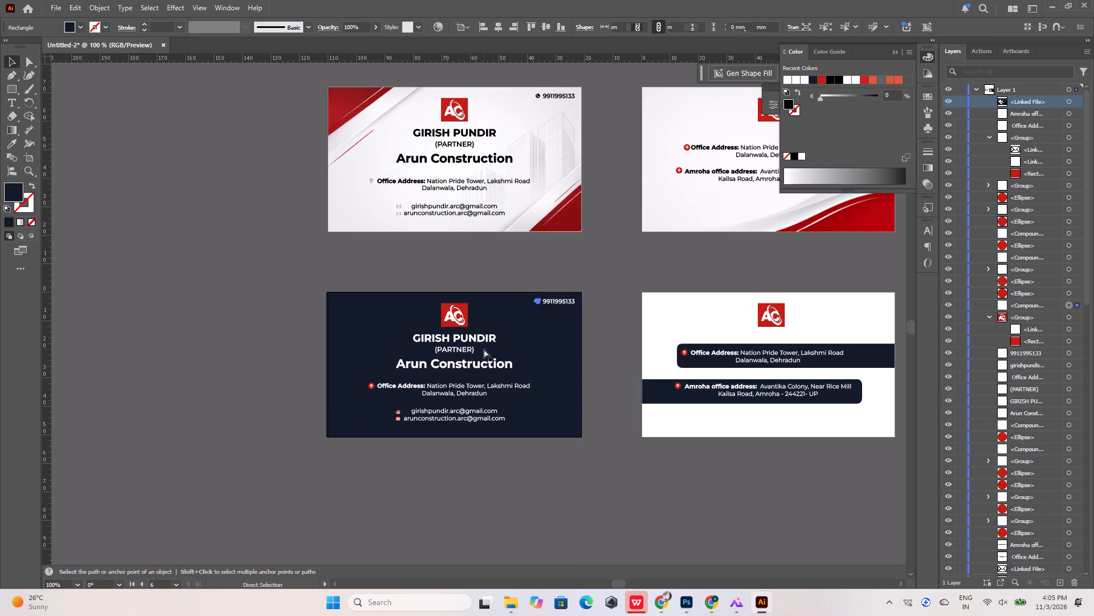
{"action": "key", "text": "ctrl+z"}
{"action": "key", "text": "ctrl+z"}
{"action": "key", "text": "ctrl+z"}
{"action": "key", "text": "ctrl+z"}
{"action": "key", "text": "ctrl+z"}
{"action": "key", "text": "ctrl+z"}
{"action": "key", "text": "ctrl+z"}
{"action": "key", "text": "ctrl+z"}
{"action": "key", "text": "ctrl+z"}
{"action": "key", "text": "ctrl+z"}
{"action": "key", "text": "ctrl+z"}
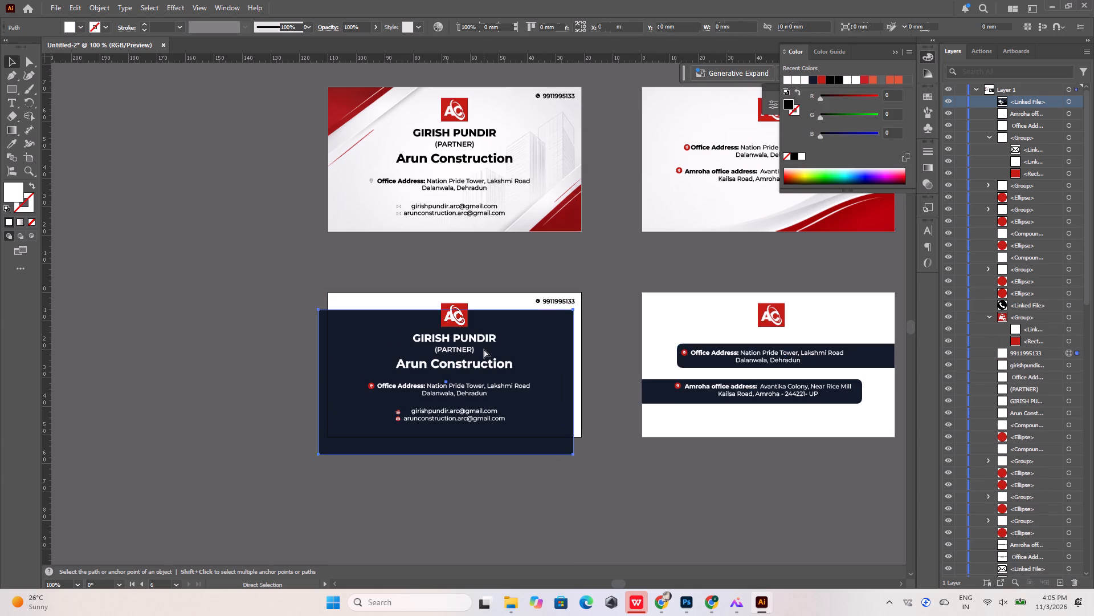
{"action": "key", "text": "ctrl+z"}
{"action": "key", "text": "ctrl+z"}
{"action": "key", "text": "ctrl+z"}
{"action": "key", "text": "ctrl+z"}
{"action": "key", "text": "ctrl+z"}
{"action": "key", "text": "ctrl+z"}
{"action": "key", "text": "ctrl+z"}
{"action": "key", "text": "ctrl+z"}
{"action": "key", "text": "ctrl+z"}
{"action": "key", "text": "ctrl+z"}
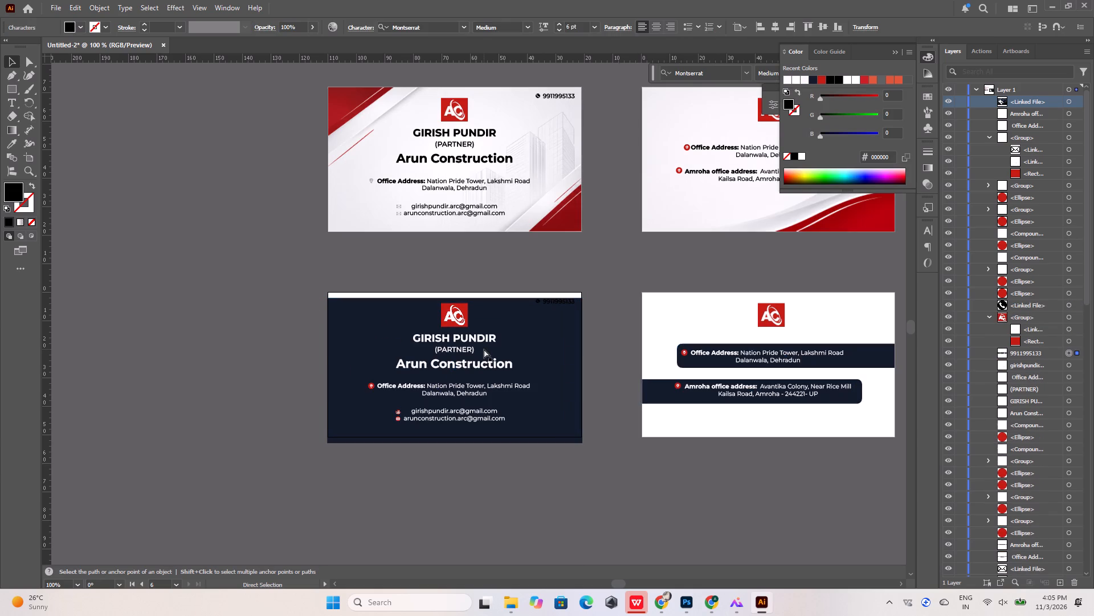
{"action": "key", "text": "ctrl+z"}
{"action": "key", "text": "ctrl+z"}
{"action": "key", "text": "ctrl+z"}
{"action": "key", "text": "ctrl+z"}
{"action": "key", "text": "ctrl+z"}
{"action": "key", "text": "ctrl+z"}
{"action": "key", "text": "ctrl+z"}
{"action": "key", "text": "ctrl+z"}
{"action": "key", "text": "ctrl+z"}
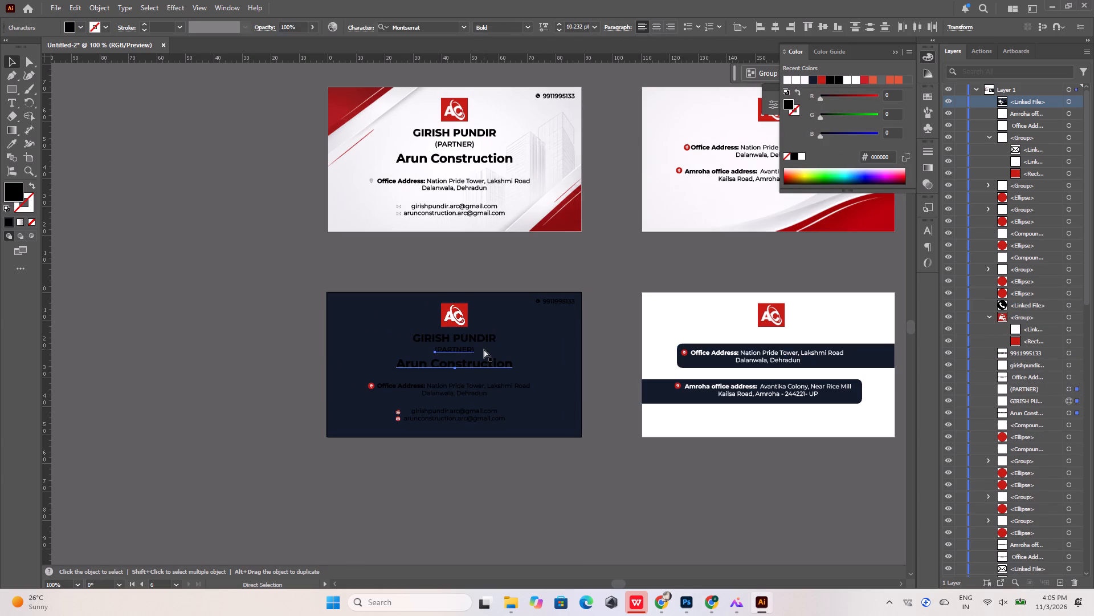
{"action": "key", "text": "ctrl+z"}
{"action": "key", "text": "ctrl+z"}
{"action": "key", "text": "ctrl+z"}
{"action": "key", "text": "ctrl+z"}
{"action": "key", "text": "ctrl+z"}
{"action": "key", "text": "ctrl+z"}
{"action": "key", "text": "ctrl+z"}
{"action": "key", "text": "ctrl+z"}
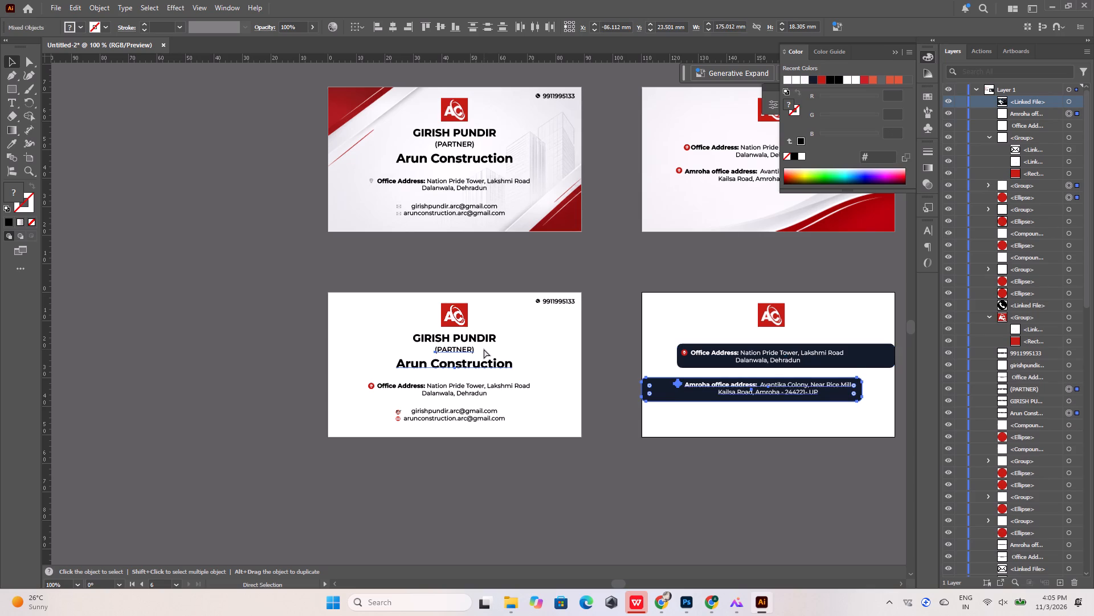
{"action": "key", "text": "ctrl+z"}
{"action": "key", "text": "ctrl+z"}
{"action": "key", "text": "ctrl+z"}
{"action": "key", "text": "ctrl+z"}
{"action": "key", "text": "ctrl+z"}
{"action": "key", "text": "ctrl+z"}
{"action": "key", "text": "ctrl+z"}
{"action": "key", "text": "ctrl+z"}
{"action": "key", "text": "ctrl+z"}
{"action": "key", "text": "ctrl+z"}
{"action": "key", "text": "ctrl+z"}
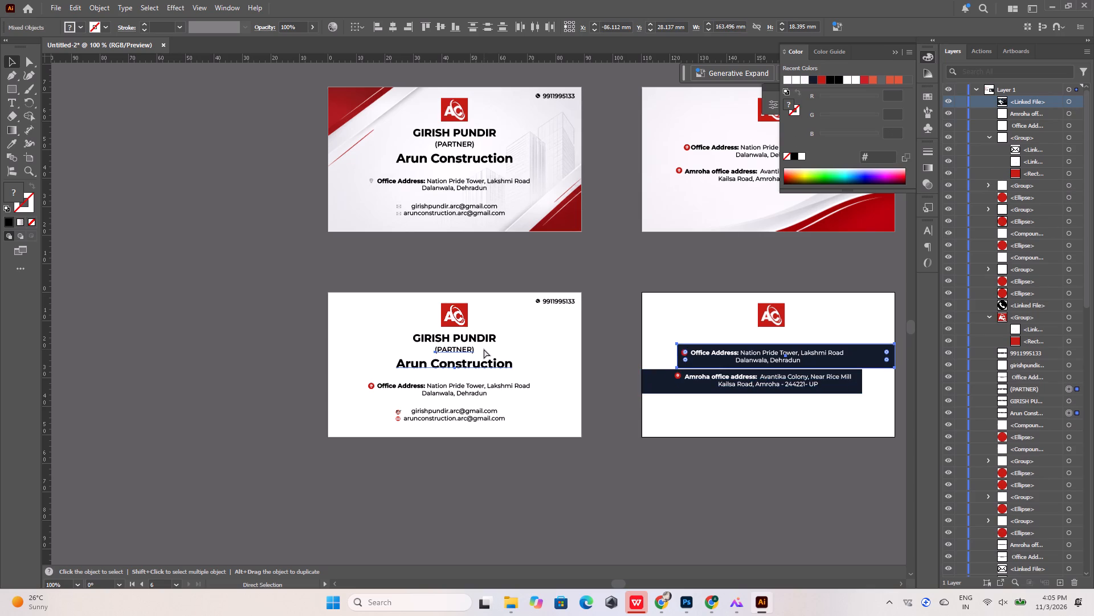
{"action": "key", "text": "ctrl+z"}
{"action": "key", "text": "ctrl+z"}
{"action": "key", "text": "ctrl+z"}
{"action": "key", "text": "ctrl+z"}
{"action": "key", "text": "ctrl+z"}
{"action": "key", "text": "ctrl+z"}
{"action": "key", "text": "ctrl+z"}
{"action": "key", "text": "ctrl+z"}
{"action": "key", "text": "ctrl+z"}
{"action": "key", "text": "ctrl+z"}
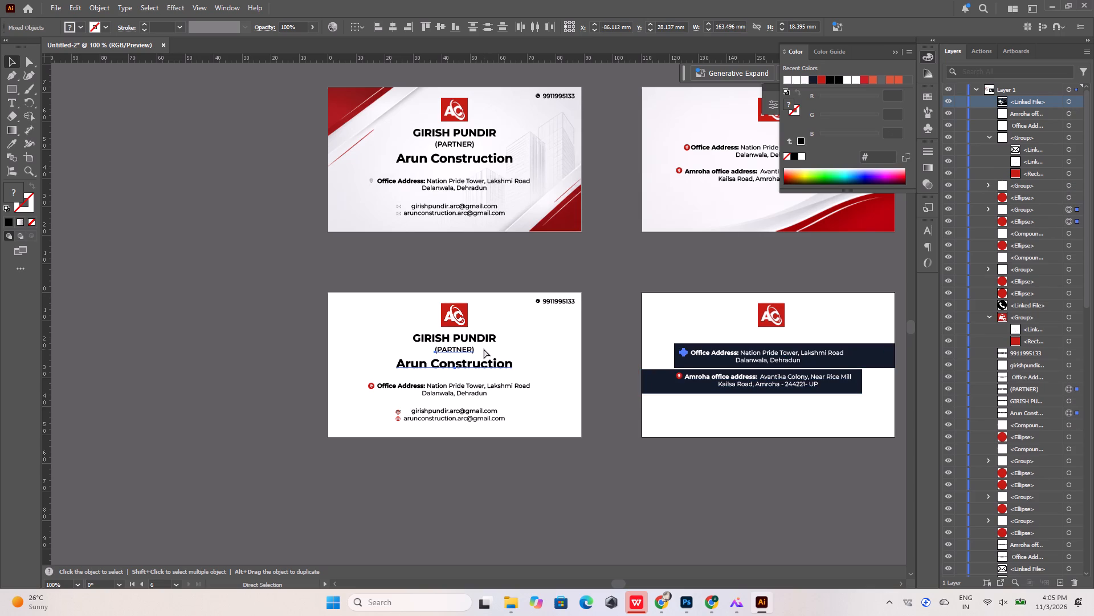
{"action": "key", "text": "ctrl+z"}
{"action": "key", "text": "ctrl+z"}
{"action": "key", "text": "ctrl+z"}
{"action": "key", "text": "ctrl+z"}
{"action": "key", "text": "ctrl+z"}
{"action": "key", "text": "ctrl+z"}
{"action": "key", "text": "ctrl+z"}
{"action": "key", "text": "ctrl+z"}
{"action": "key", "text": "ctrl+z"}
{"action": "key", "text": "ctrl+z"}
{"action": "key", "text": "ctrl+z"}
{"action": "key", "text": "ctrl+z"}
{"action": "key", "text": "ctrl+z"}
{"action": "key", "text": "ctrl+z"}
{"action": "key", "text": "ctrl+z"}
{"action": "key", "text": "ctrl+z"}
{"action": "key", "text": "ctrl+z"}
{"action": "key", "text": "ctrl+z"}
{"action": "key", "text": "ctrl+z"}
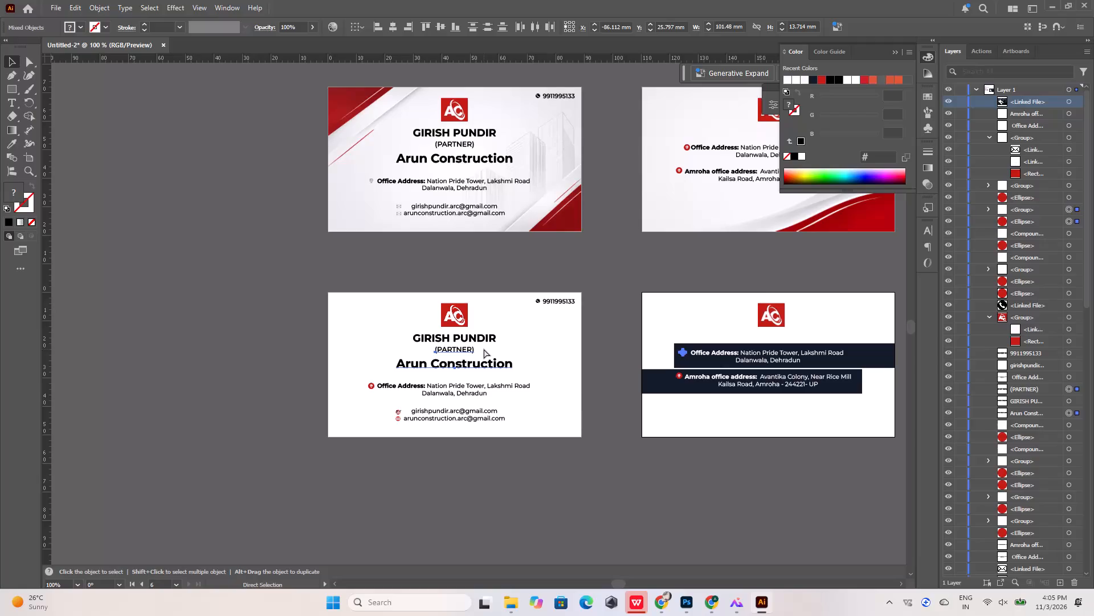
{"action": "key", "text": "ctrl+z"}
{"action": "key", "text": "ctrl+z"}
{"action": "key", "text": "ctrl+z"}
{"action": "key", "text": "ctrl+z"}
{"action": "key", "text": "ctrl+z"}
{"action": "key", "text": "ctrl+z"}
{"action": "key", "text": "ctrl+z"}
{"action": "key", "text": "ctrl+z"}
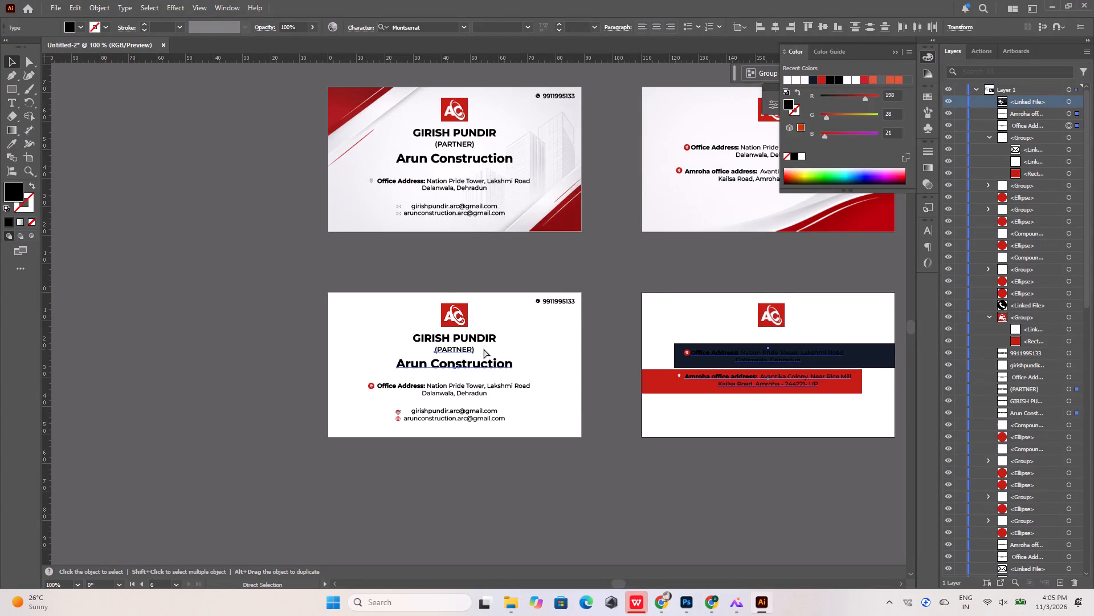
{"action": "key", "text": "ctrl+z"}
{"action": "key", "text": "ctrl+z"}
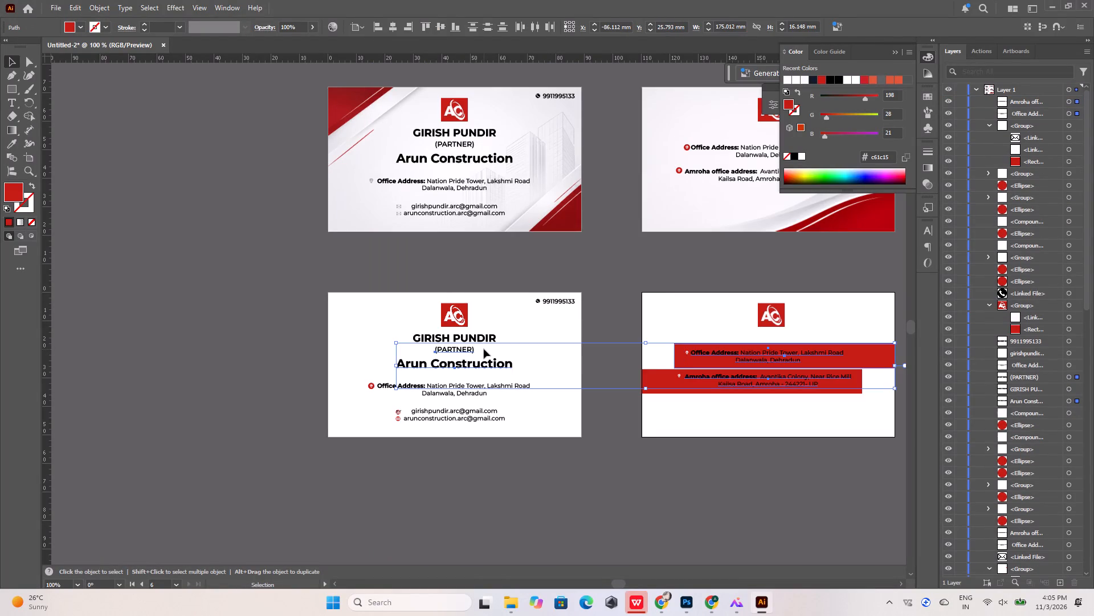
Delete the selected artwork with the upper red address bar, plus the lower red bar, from the third card's back.
{"action": "scroll", "coordinate": [326, 240], "scroll_direction": "down", "scroll_amount": 3, "text": "alt"}
{"action": "scroll", "coordinate": [475, 272], "scroll_direction": "up", "scroll_amount": 5, "text": "alt"}
{"action": "left_click", "coordinate": [651, 298]}
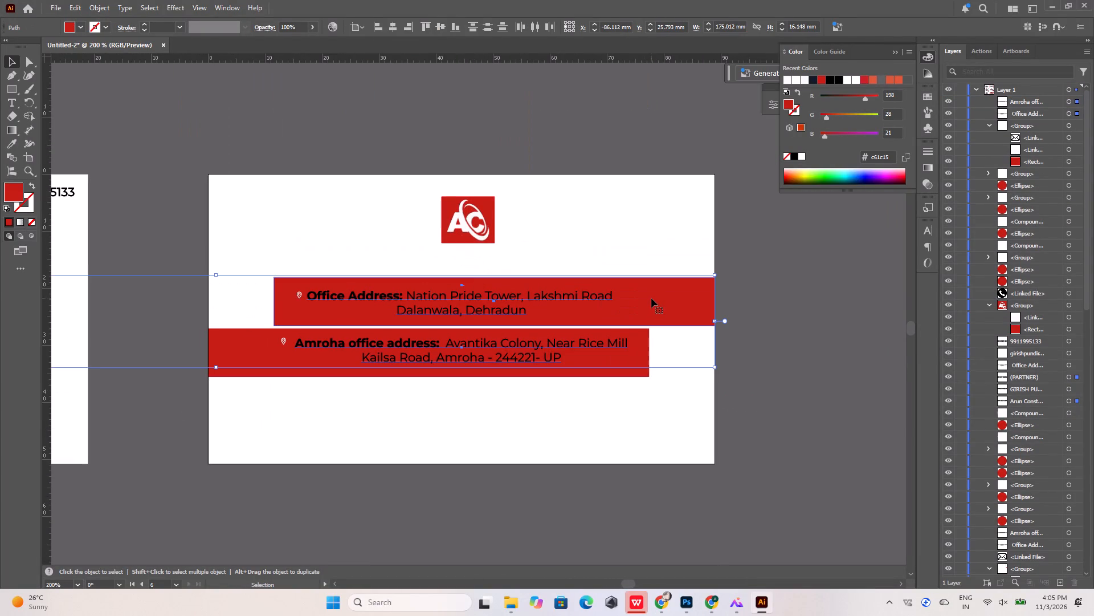
{"action": "key", "text": "Delete"}
{"action": "left_click", "coordinate": [628, 349]}
{"action": "key", "text": "Delete"}
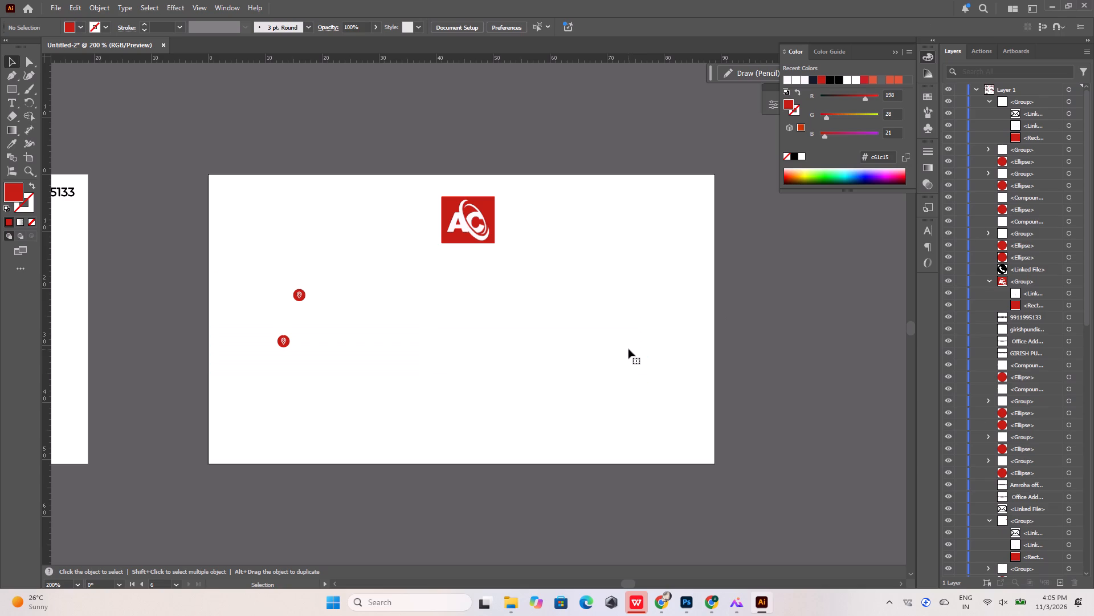
Restore the last deleted red address bar, select the artwork spanning the third card pair, and delete it from both cards.
{"action": "scroll", "coordinate": [504, 297], "scroll_direction": "down", "scroll_amount": 4, "text": "alt"}
{"action": "scroll", "coordinate": [254, 309], "scroll_direction": "up", "scroll_amount": 2, "text": "alt"}
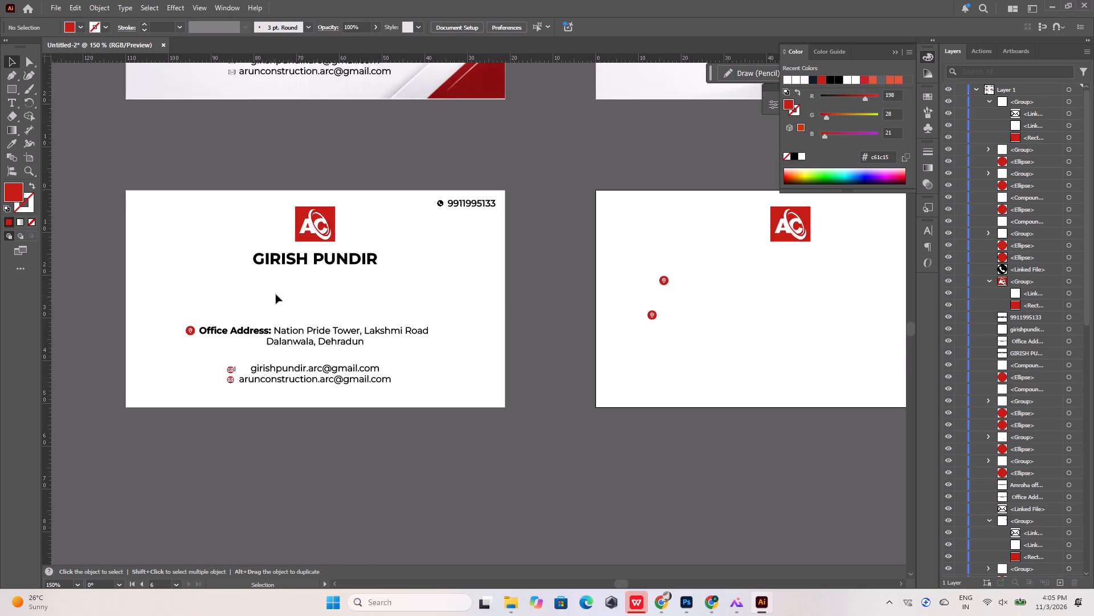
{"action": "key", "text": "ctrl+z"}
{"action": "left_click", "coordinate": [281, 294]}
{"action": "left_click", "coordinate": [300, 262]}
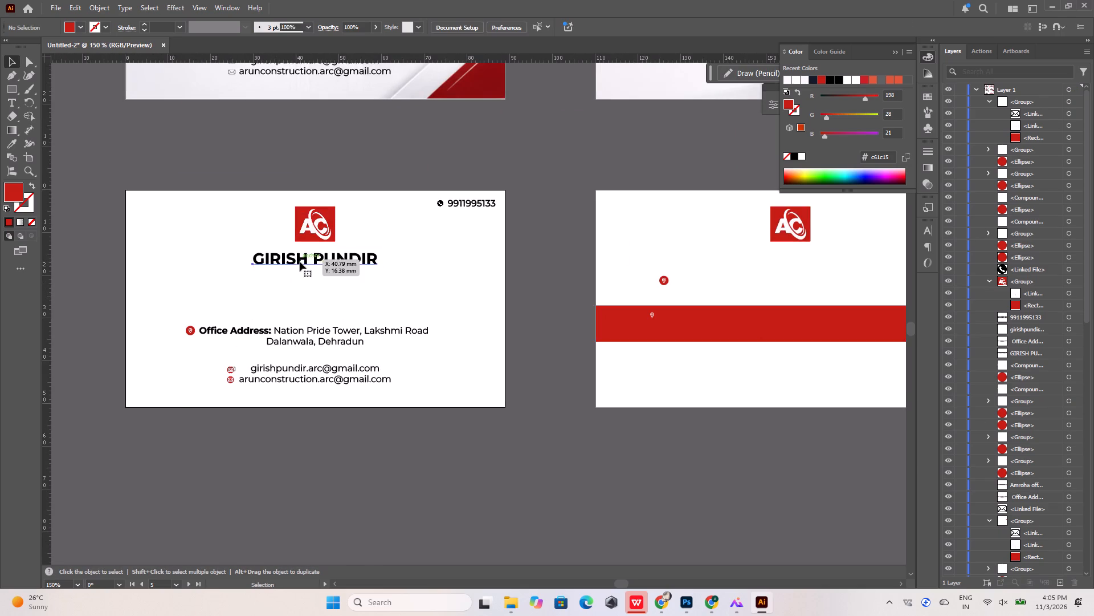
{"action": "scroll", "coordinate": [299, 267], "scroll_direction": "down", "scroll_amount": 4, "text": "alt"}
{"action": "scroll", "coordinate": [294, 270], "scroll_direction": "up", "scroll_amount": 3, "text": "alt"}
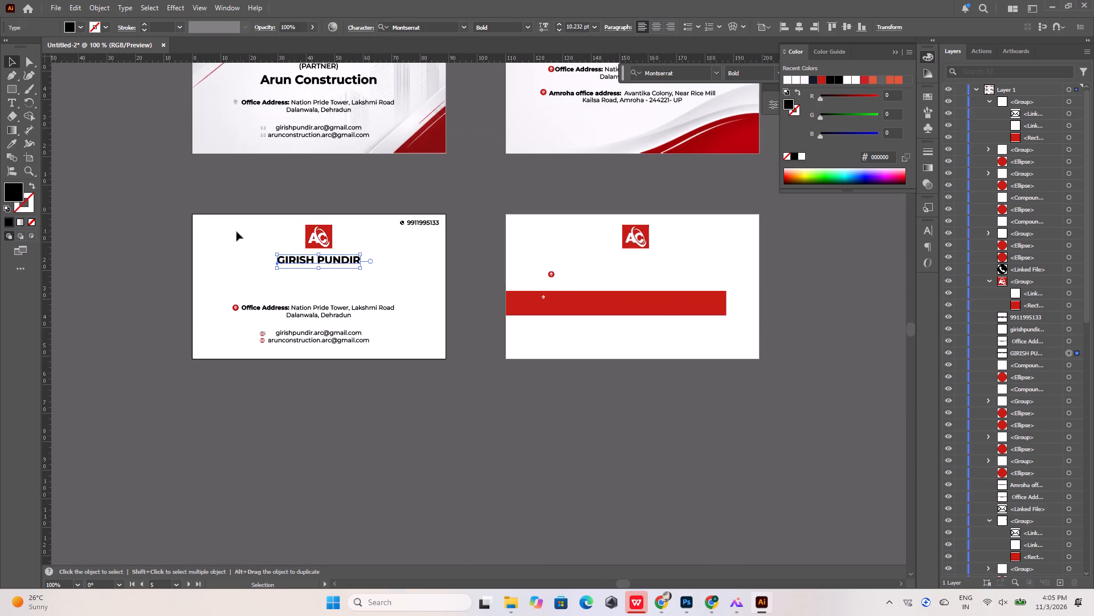
{"action": "left_click_drag", "start_coordinate": [236, 226], "coordinate": [442, 334]}
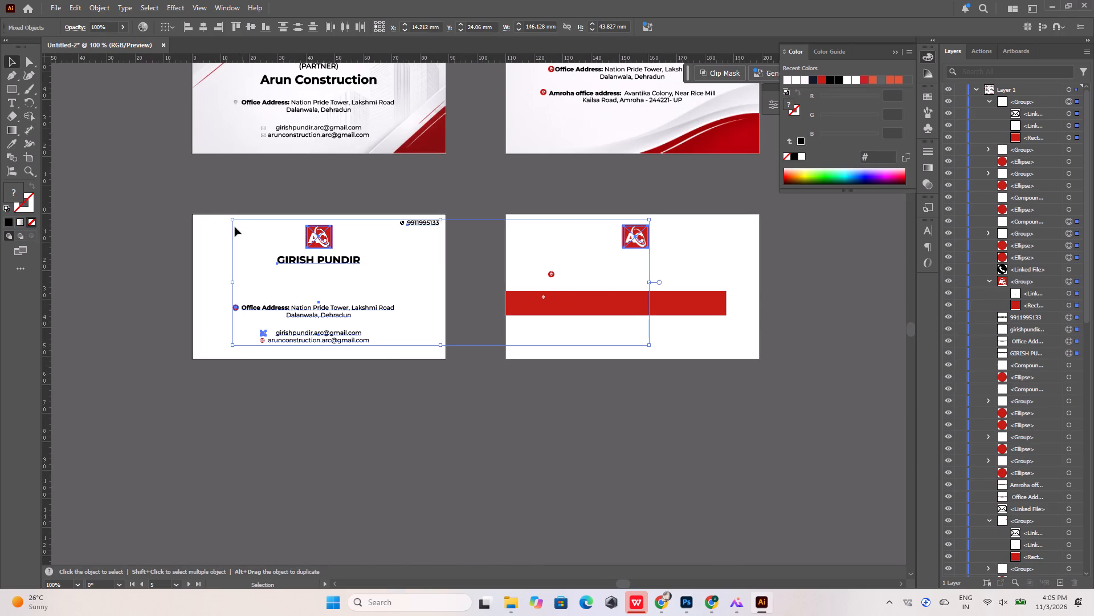
{"action": "left_click_drag", "start_coordinate": [209, 216], "coordinate": [707, 337]}
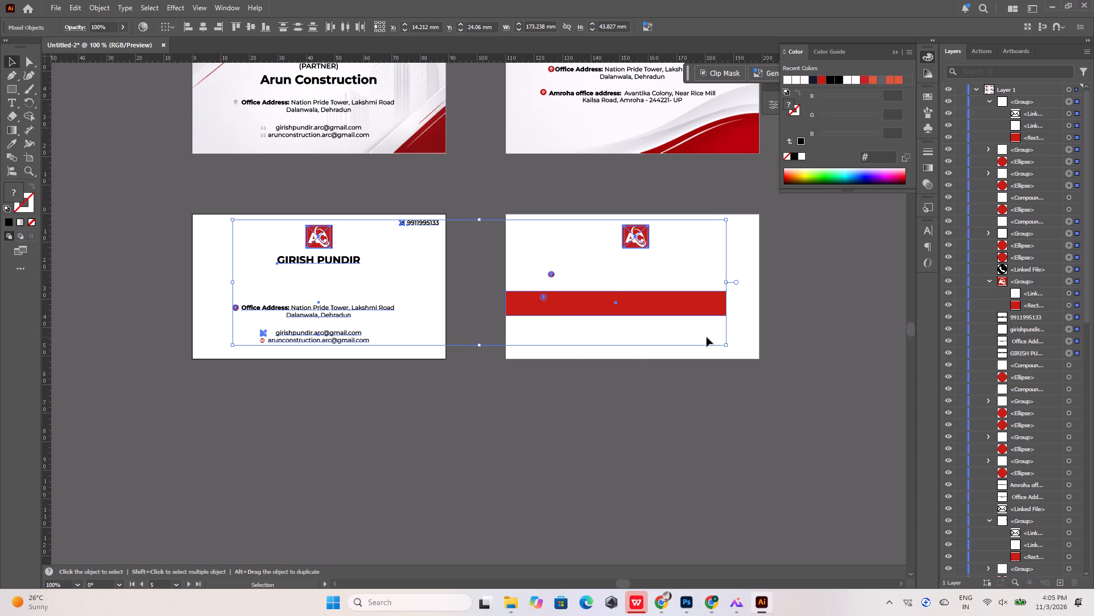
{"action": "key", "text": "Delete"}
Copy the logos, text and icons from the second card pair and paste them in place on the third pair.
{"action": "left_click", "coordinate": [423, 121]}
{"action": "scroll", "coordinate": [425, 236], "scroll_direction": "down", "scroll_amount": 4, "text": "alt"}
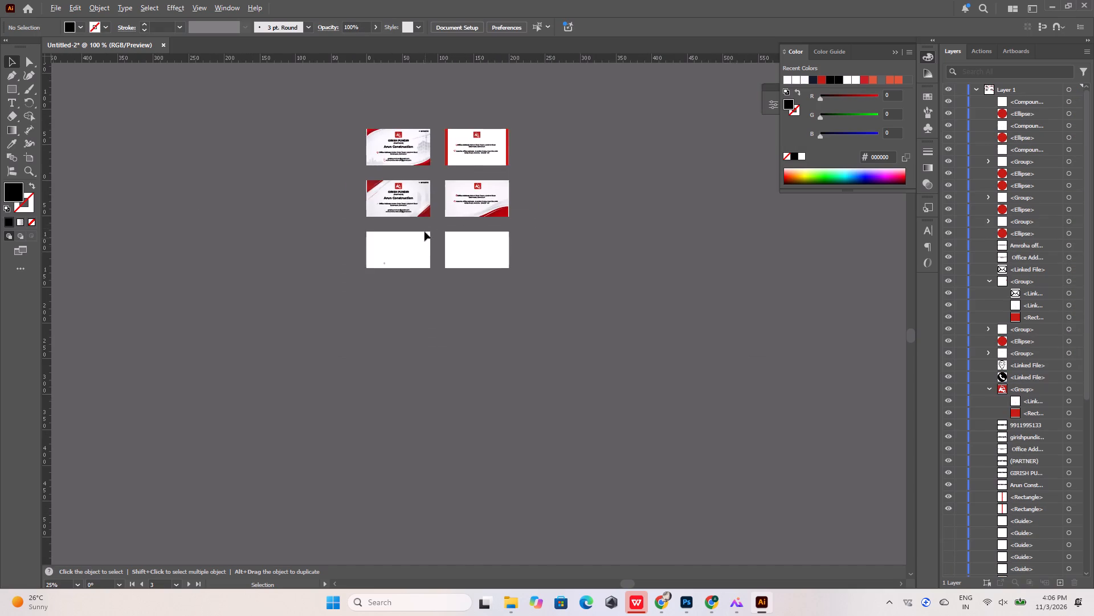
{"action": "scroll", "coordinate": [423, 209], "scroll_direction": "up", "scroll_amount": 4}
{"action": "left_click_drag", "start_coordinate": [362, 232], "coordinate": [374, 253]}
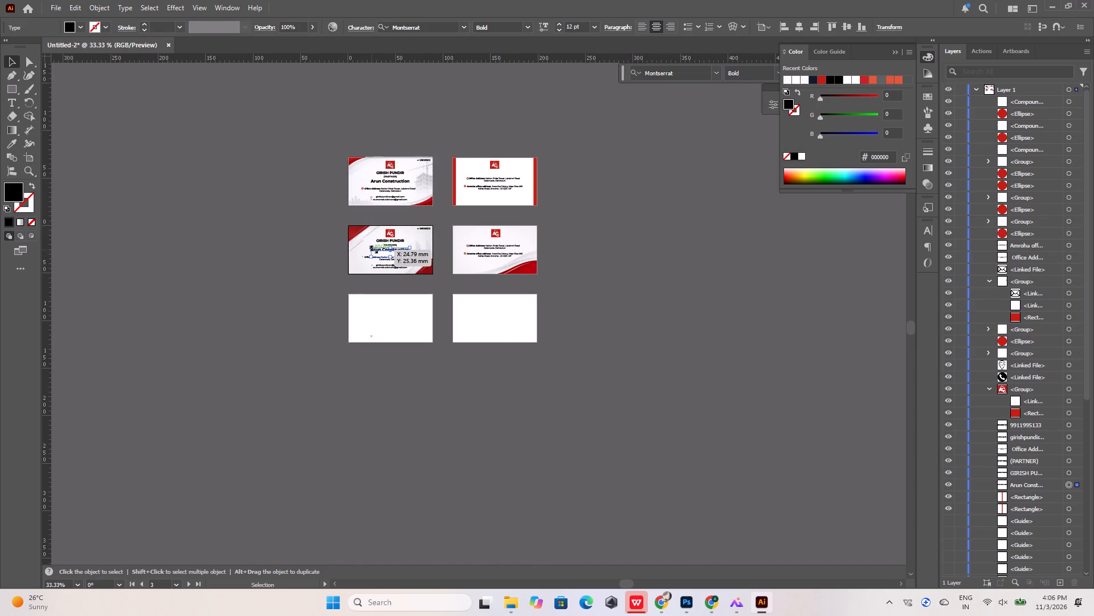
{"action": "scroll", "coordinate": [371, 247], "scroll_direction": "up", "scroll_amount": 3, "text": "alt"}
{"action": "left_click_drag", "start_coordinate": [349, 184], "coordinate": [832, 309]}
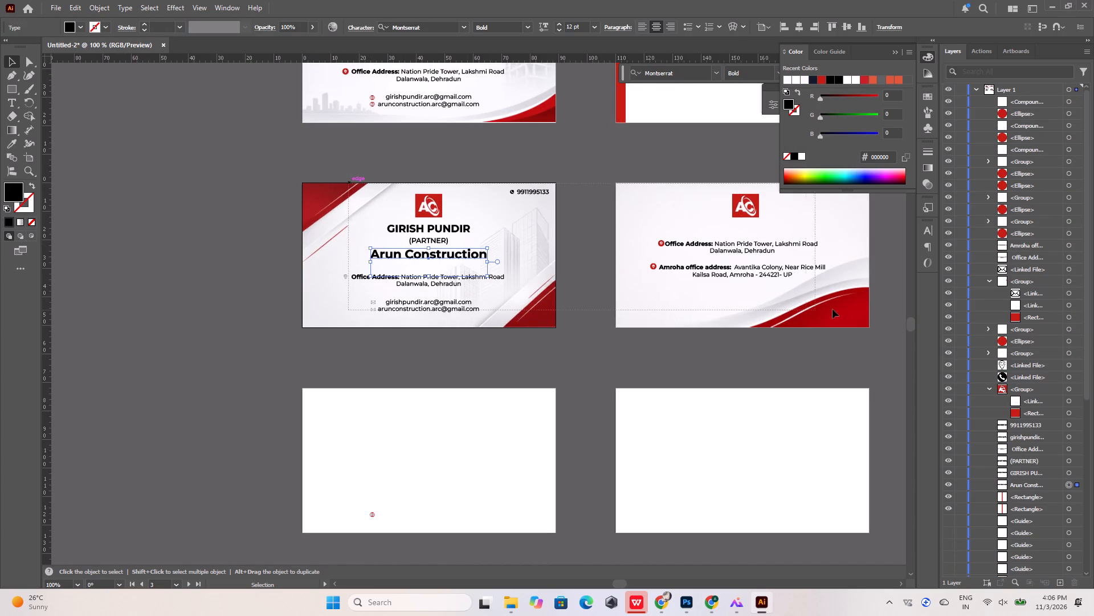
{"action": "left_click_drag", "start_coordinate": [832, 309], "coordinate": [848, 309]}
{"action": "key", "text": "ctrl+c"}
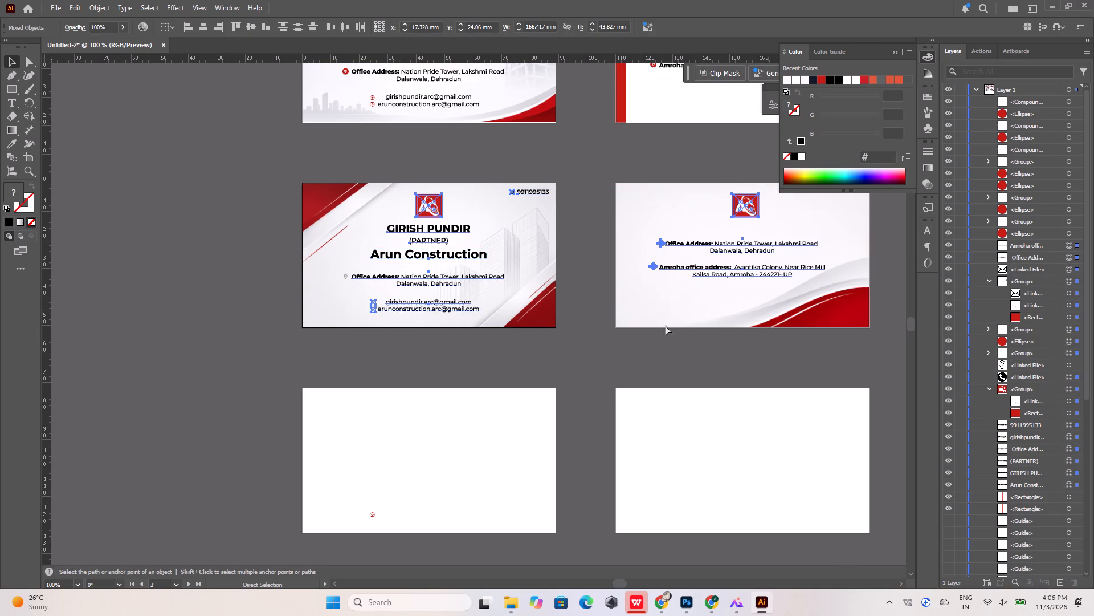
{"action": "left_click", "coordinate": [384, 440]}
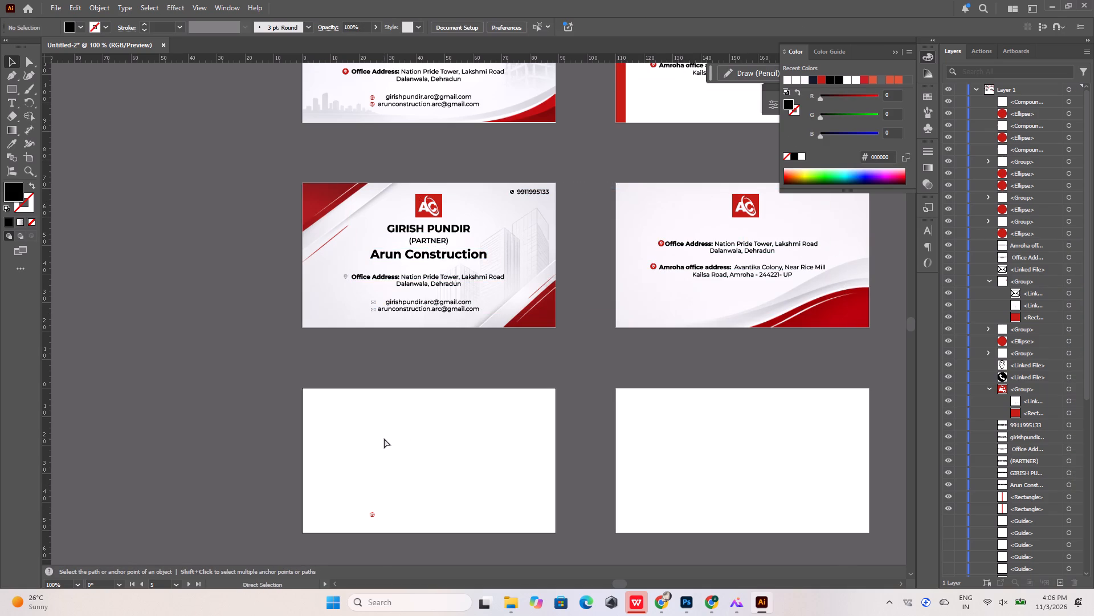
{"action": "key", "text": "ctrl+shift+v"}
{"action": "left_click", "coordinate": [459, 362]}
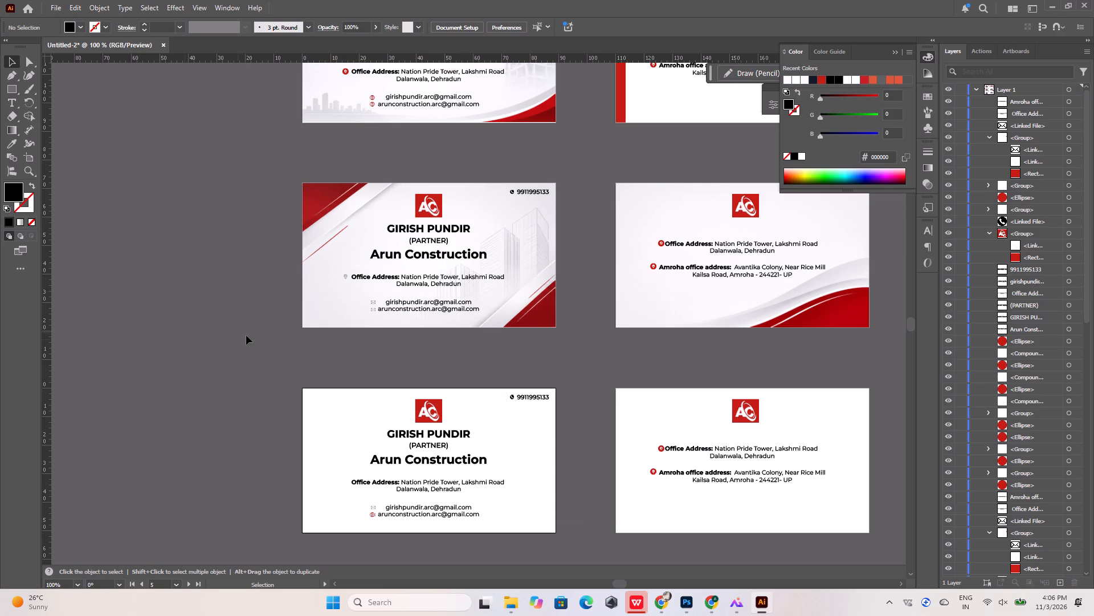
{"action": "key", "text": "Print"}
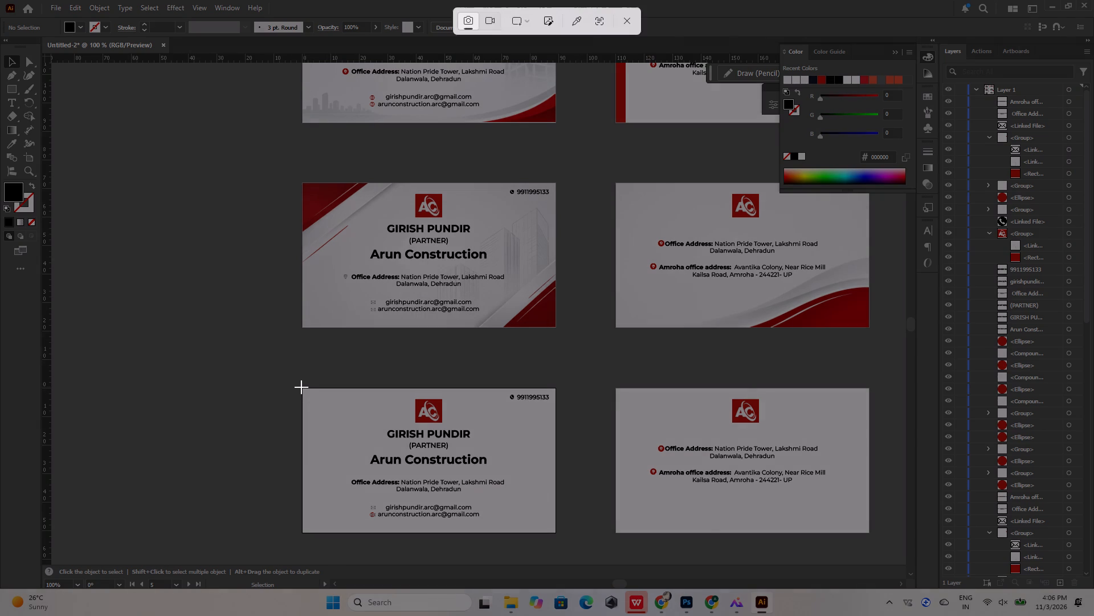
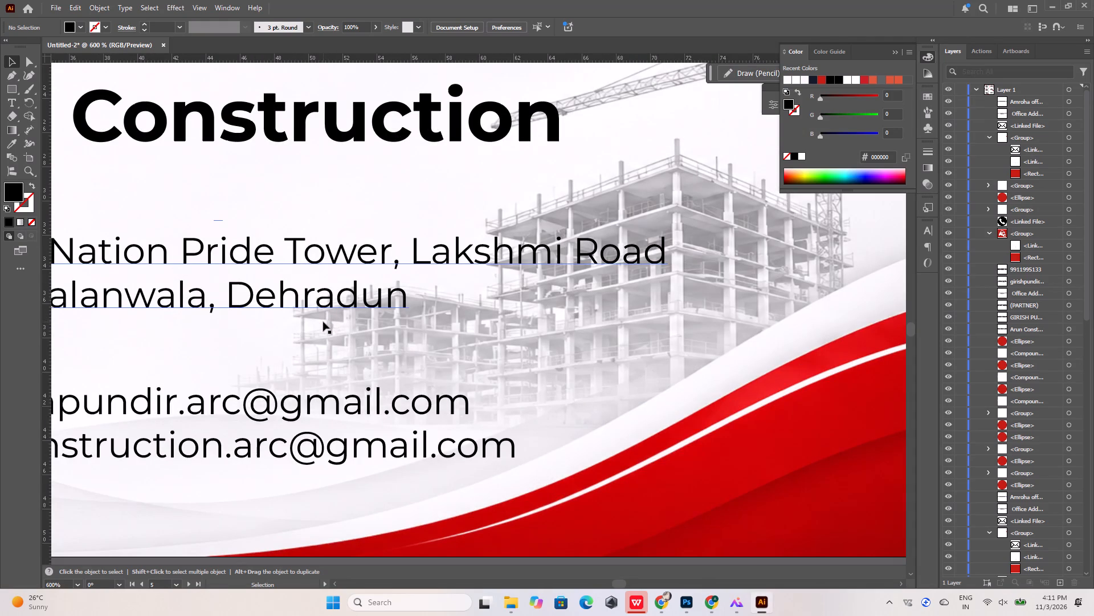
{"action": "scroll", "coordinate": [323, 322], "scroll_direction": "down", "scroll_amount": 2}
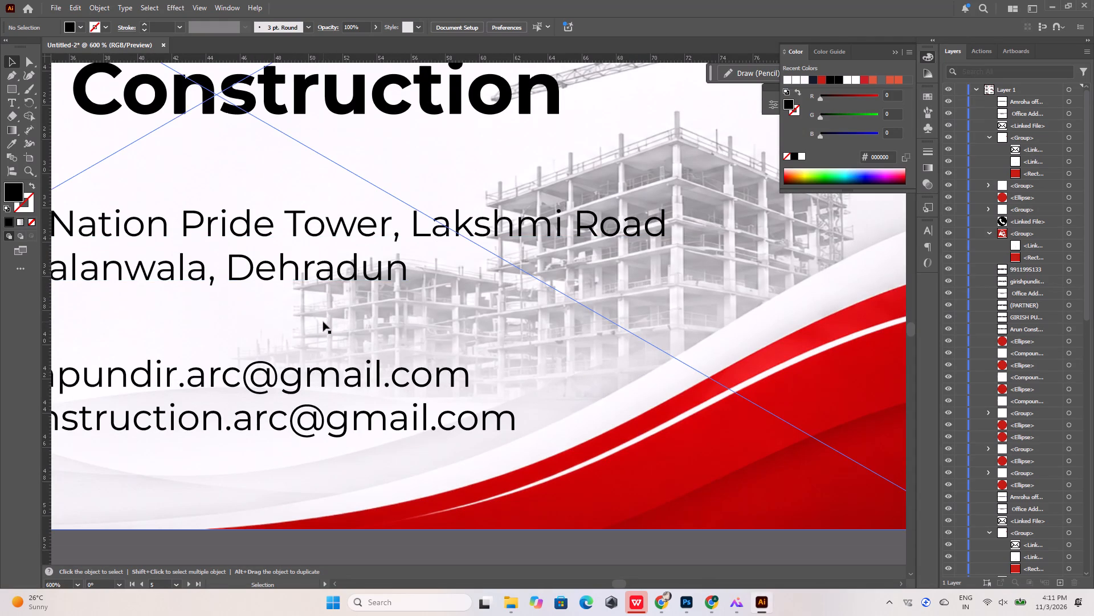
{"action": "scroll", "coordinate": [328, 333], "scroll_direction": "down", "scroll_amount": 4, "text": "alt"}
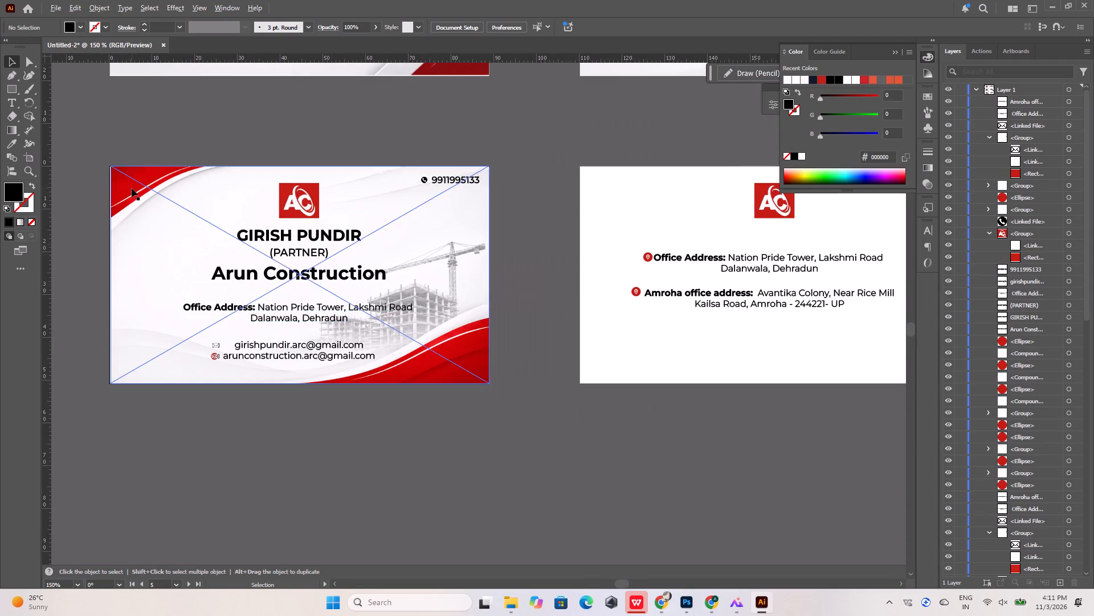
{"action": "scroll", "coordinate": [132, 188], "scroll_direction": "up", "scroll_amount": 4, "text": "alt"}
{"action": "scroll", "coordinate": [262, 225], "scroll_direction": "down", "scroll_amount": 2, "text": "alt"}
{"action": "scroll", "coordinate": [161, 182], "scroll_direction": "up", "scroll_amount": 4, "text": "alt"}
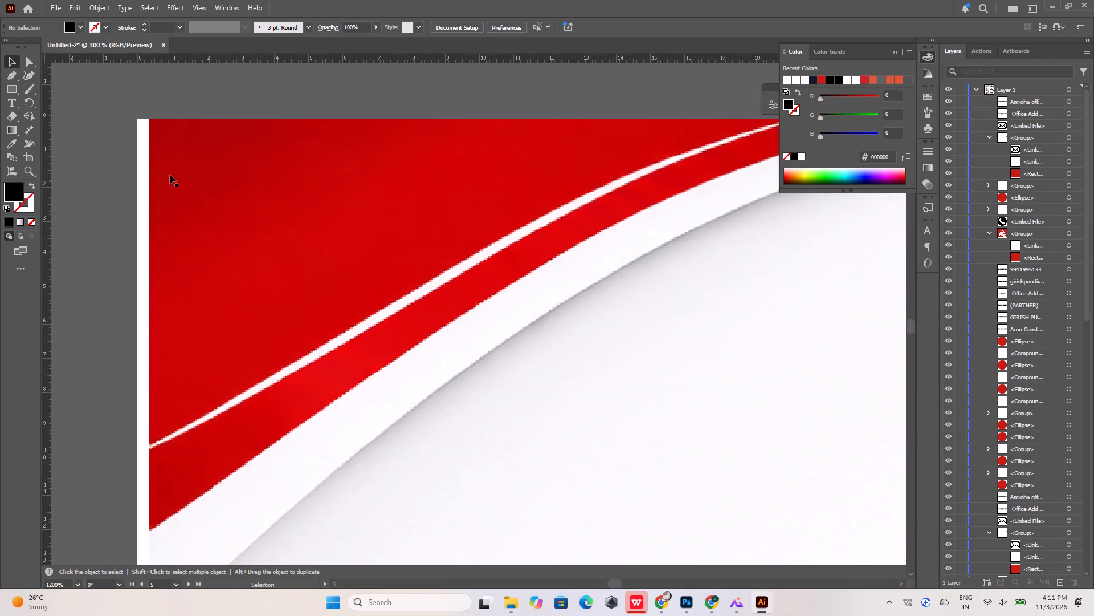
{"action": "left_click", "coordinate": [152, 122]}
{"action": "left_click_drag", "start_coordinate": [152, 119], "coordinate": [144, 120]}
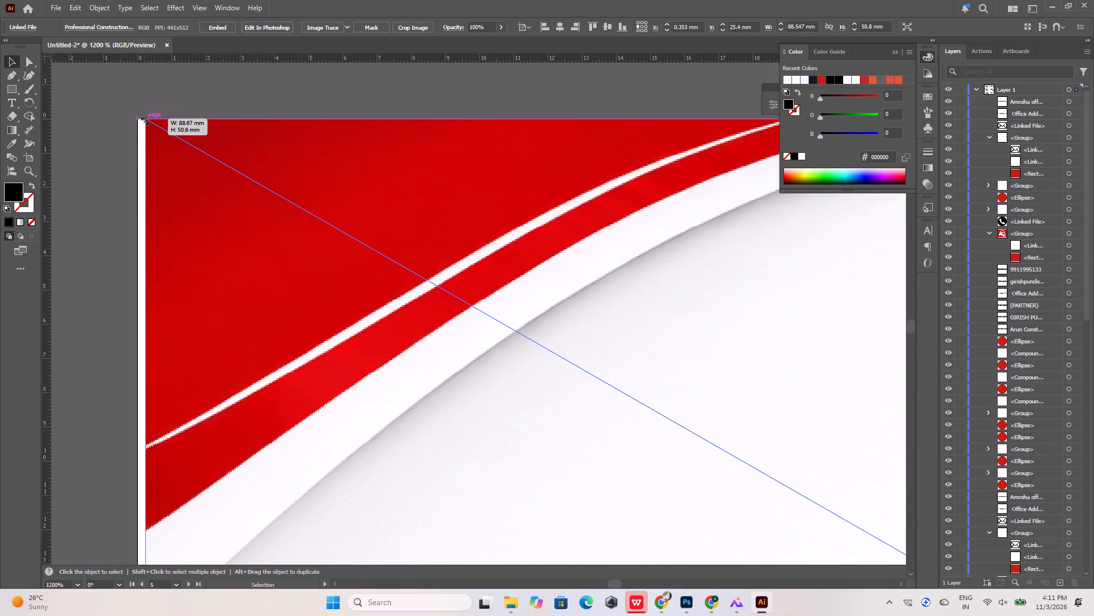
{"action": "left_click_drag", "start_coordinate": [144, 120], "coordinate": [137, 116]}
{"action": "scroll", "coordinate": [177, 189], "scroll_direction": "down", "scroll_amount": 8, "text": "alt"}
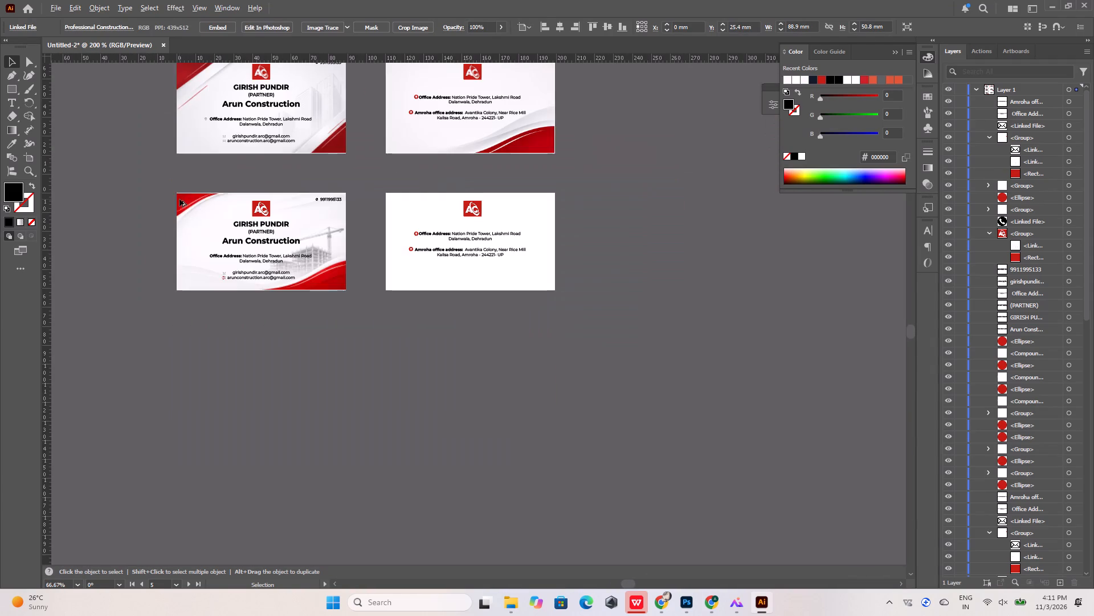
{"action": "left_click", "coordinate": [277, 155]}
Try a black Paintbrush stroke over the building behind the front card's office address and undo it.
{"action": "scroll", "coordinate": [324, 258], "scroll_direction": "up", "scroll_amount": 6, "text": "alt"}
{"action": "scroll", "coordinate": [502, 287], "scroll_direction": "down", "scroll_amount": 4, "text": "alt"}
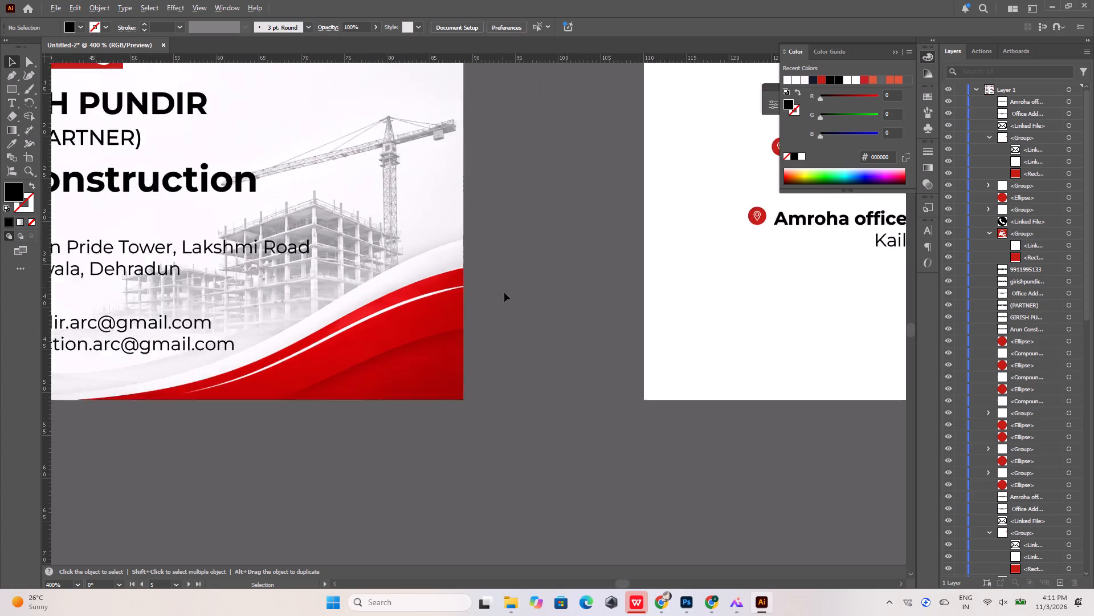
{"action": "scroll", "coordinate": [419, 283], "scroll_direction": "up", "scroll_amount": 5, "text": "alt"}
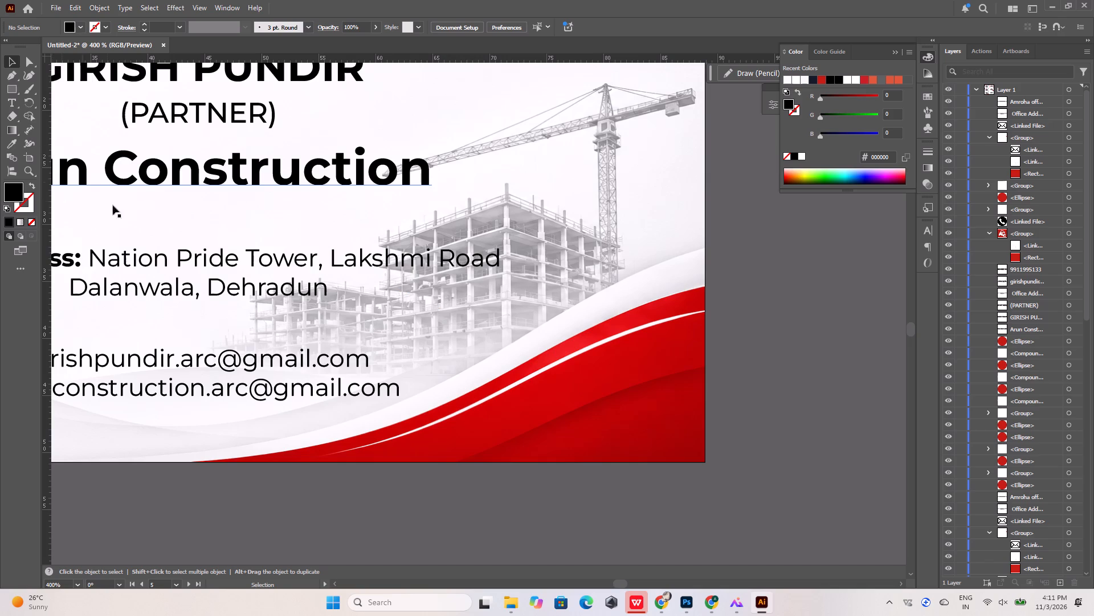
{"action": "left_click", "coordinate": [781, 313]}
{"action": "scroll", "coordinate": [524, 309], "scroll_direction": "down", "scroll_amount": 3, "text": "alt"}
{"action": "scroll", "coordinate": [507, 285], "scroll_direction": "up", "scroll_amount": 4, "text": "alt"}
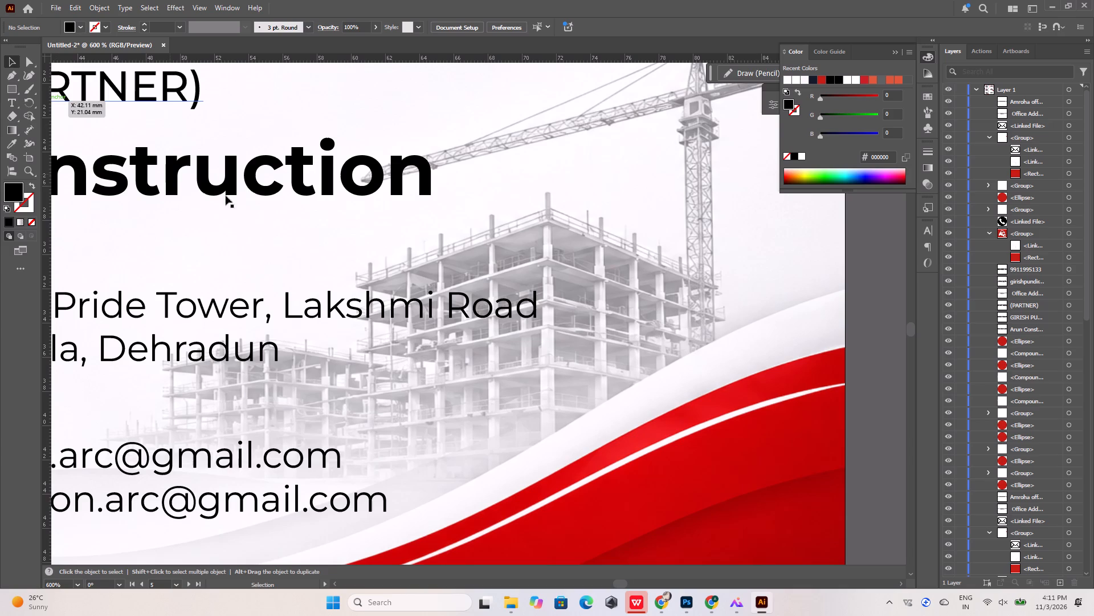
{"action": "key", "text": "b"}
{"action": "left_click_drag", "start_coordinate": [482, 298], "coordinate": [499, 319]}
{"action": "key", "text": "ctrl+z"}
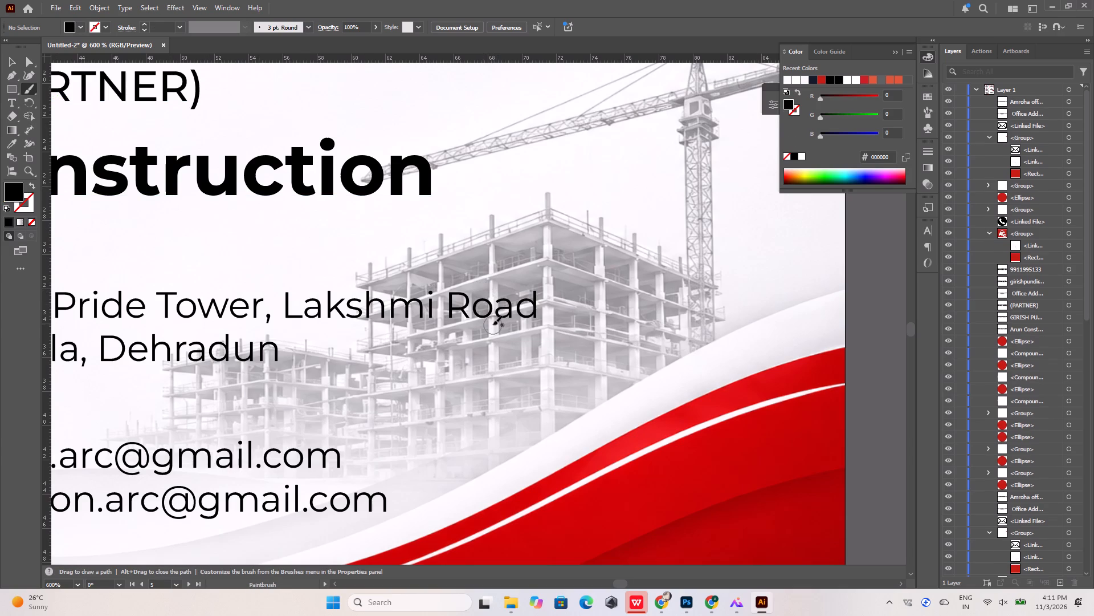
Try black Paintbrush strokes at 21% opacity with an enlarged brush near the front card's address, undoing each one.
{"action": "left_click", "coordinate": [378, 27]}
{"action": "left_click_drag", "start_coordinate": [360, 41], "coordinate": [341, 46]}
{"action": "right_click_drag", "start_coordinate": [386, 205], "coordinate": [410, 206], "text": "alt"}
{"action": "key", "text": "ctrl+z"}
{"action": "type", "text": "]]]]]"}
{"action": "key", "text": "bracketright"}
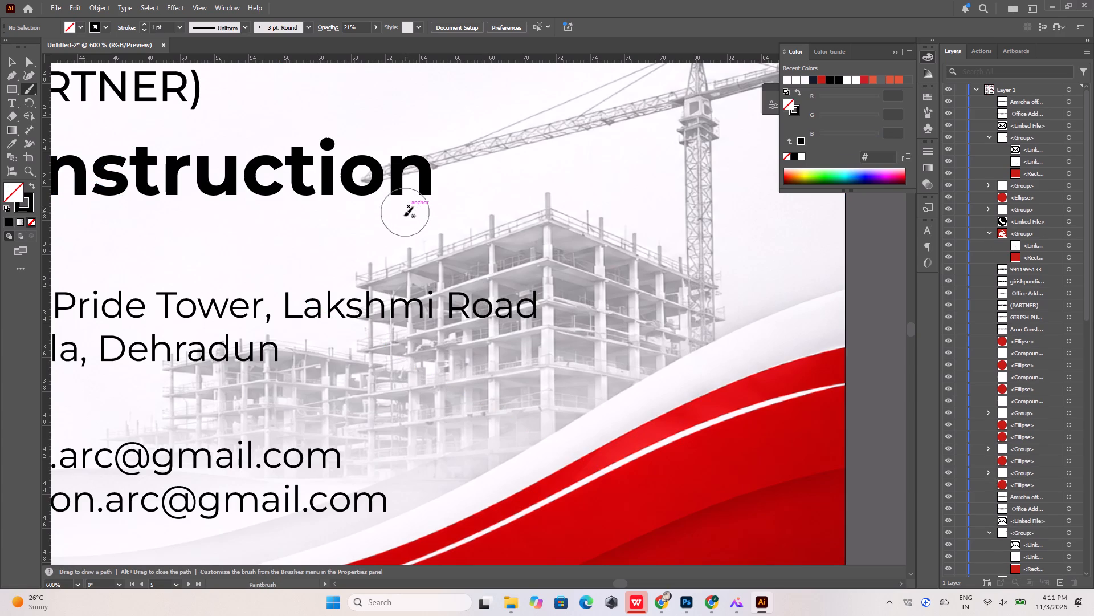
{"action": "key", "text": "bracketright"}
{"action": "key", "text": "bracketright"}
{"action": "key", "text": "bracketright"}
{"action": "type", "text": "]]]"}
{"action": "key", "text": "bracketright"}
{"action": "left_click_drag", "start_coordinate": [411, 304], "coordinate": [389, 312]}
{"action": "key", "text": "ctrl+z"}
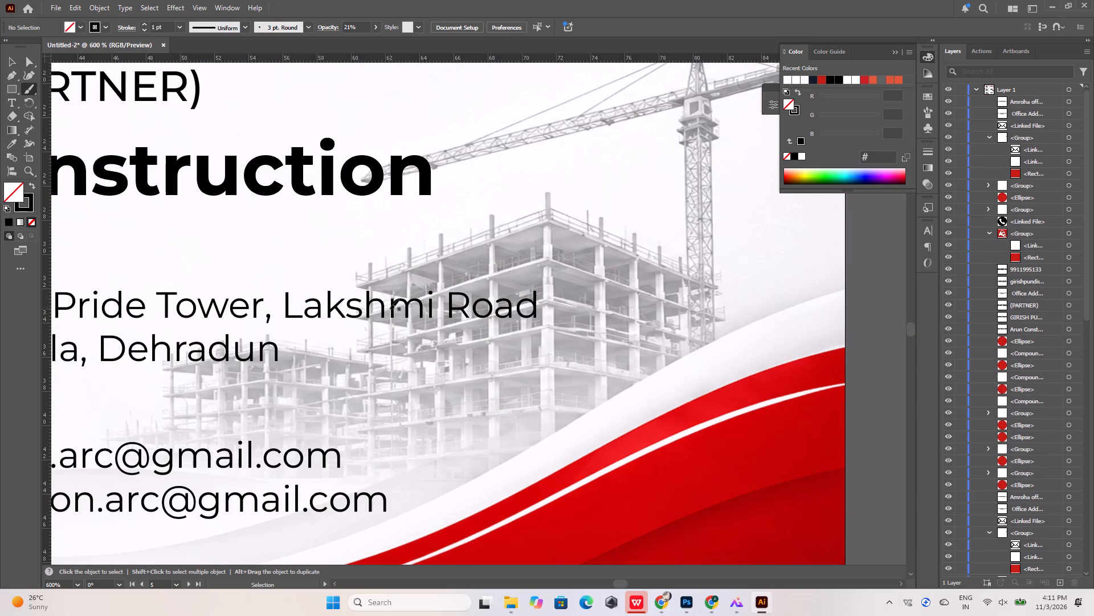
Set the stroke to none and the fill colour to white.
{"action": "left_click", "coordinate": [29, 203]}
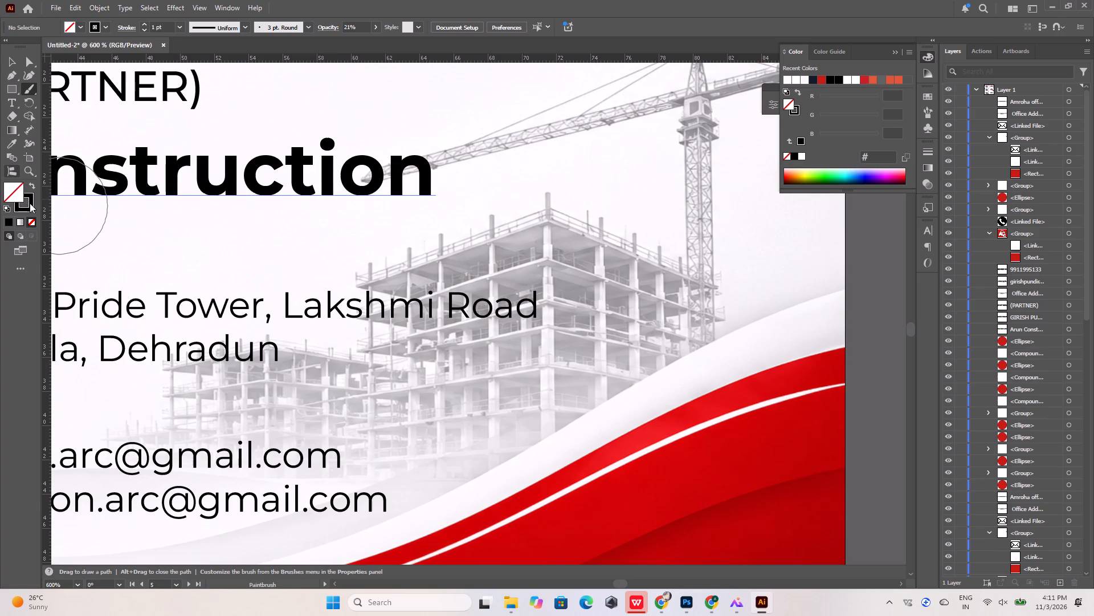
{"action": "left_click", "coordinate": [34, 222]}
{"action": "left_click", "coordinate": [6, 185]}
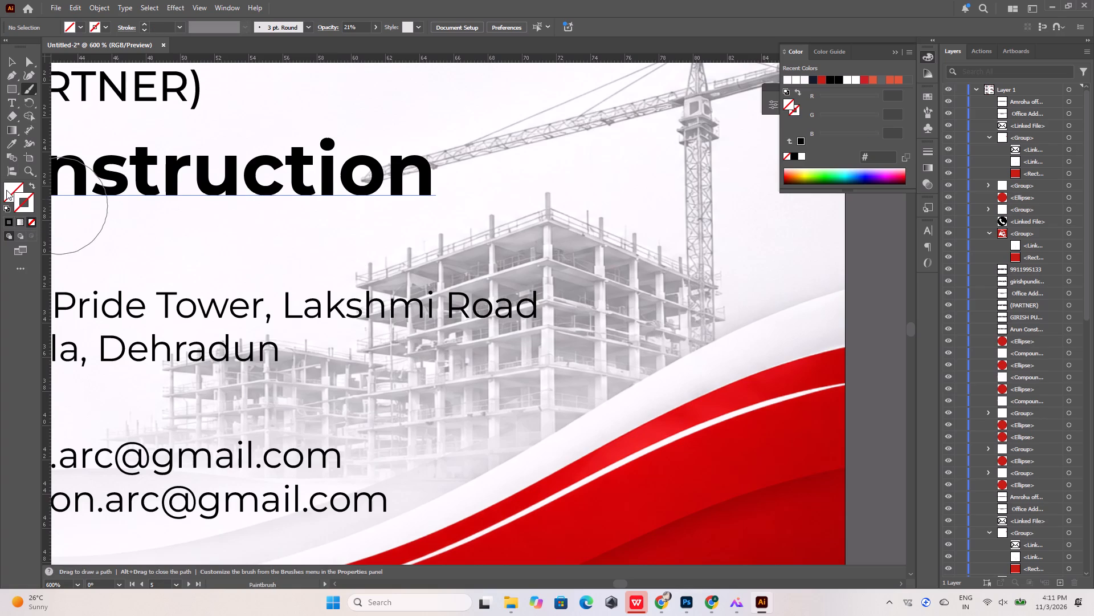
{"action": "left_click", "coordinate": [6, 191]}
{"action": "double_click", "coordinate": [6, 191]}
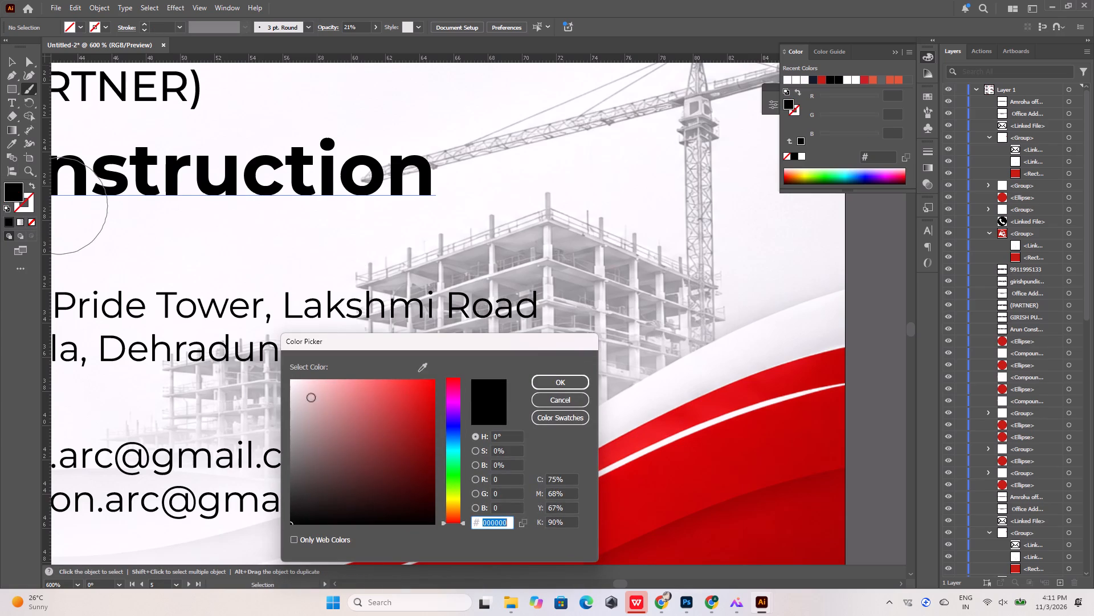
{"action": "left_click_drag", "start_coordinate": [325, 414], "coordinate": [280, 363]}
{"action": "left_click", "coordinate": [548, 381]}
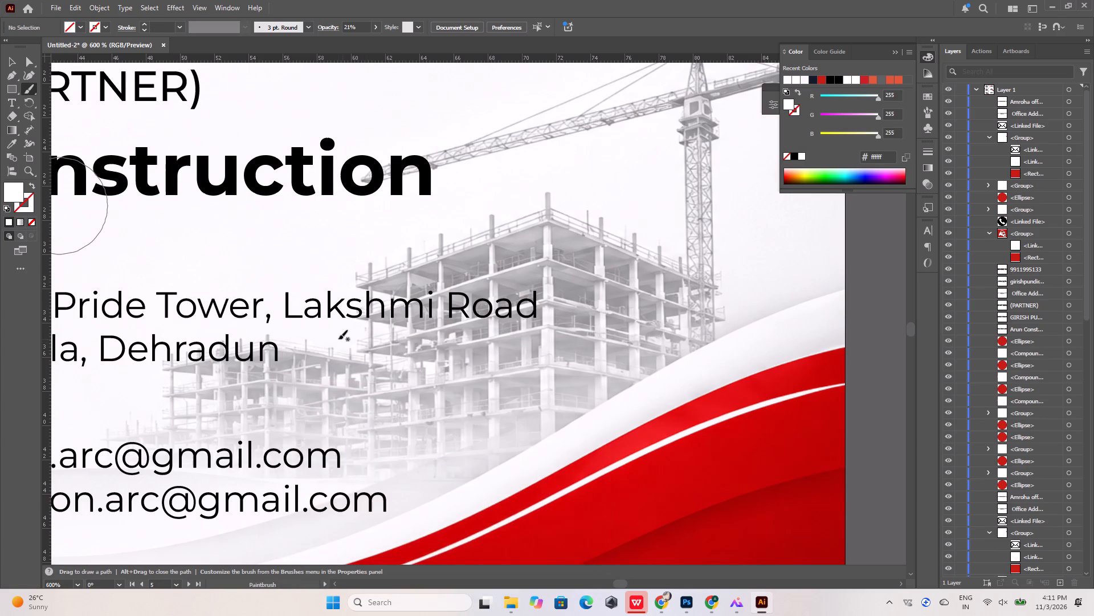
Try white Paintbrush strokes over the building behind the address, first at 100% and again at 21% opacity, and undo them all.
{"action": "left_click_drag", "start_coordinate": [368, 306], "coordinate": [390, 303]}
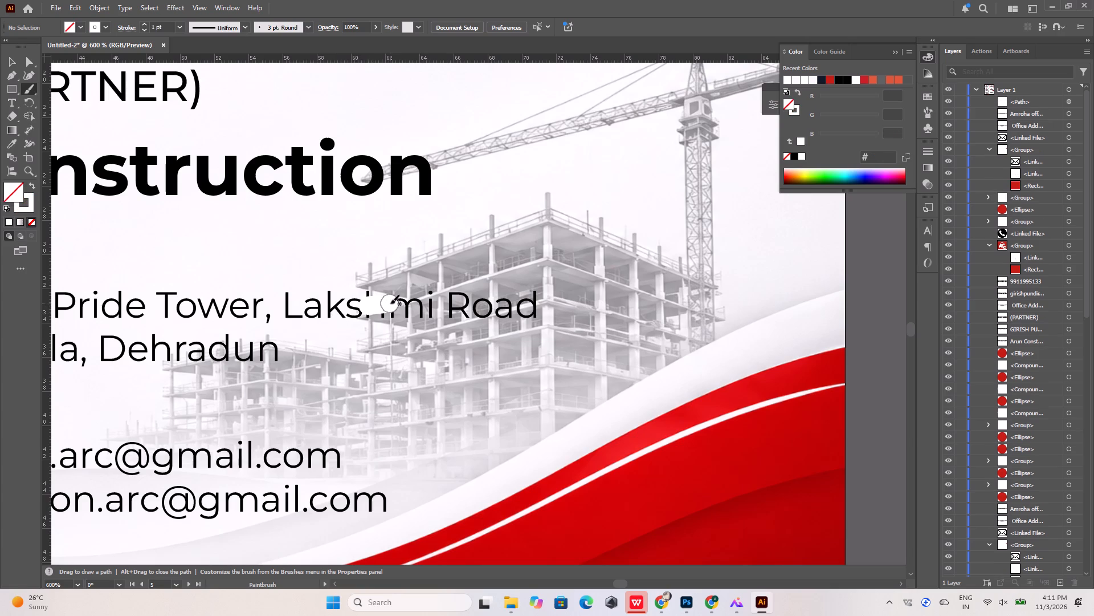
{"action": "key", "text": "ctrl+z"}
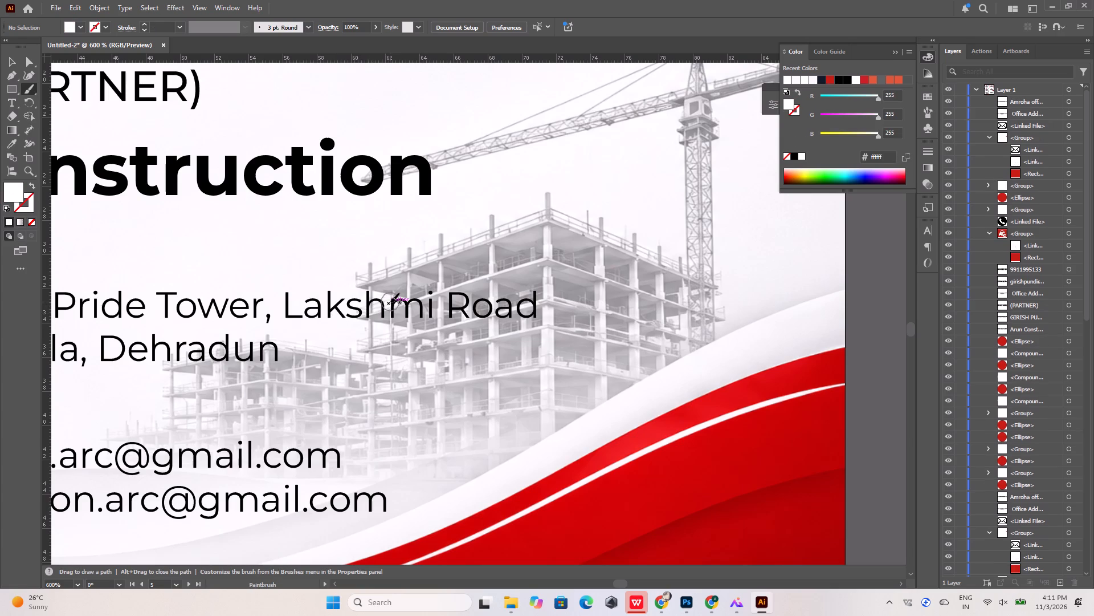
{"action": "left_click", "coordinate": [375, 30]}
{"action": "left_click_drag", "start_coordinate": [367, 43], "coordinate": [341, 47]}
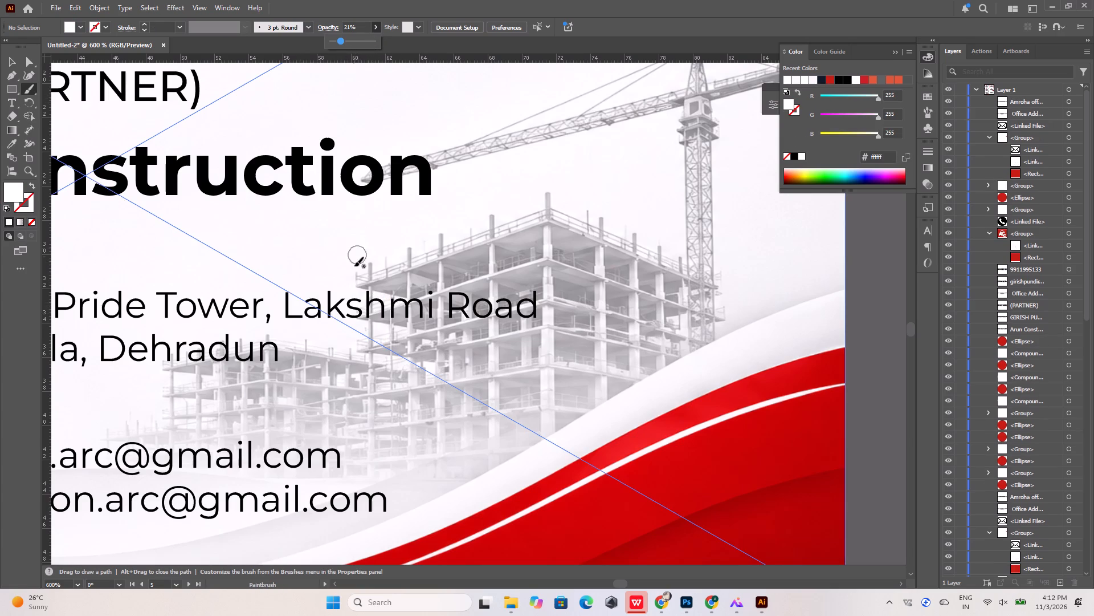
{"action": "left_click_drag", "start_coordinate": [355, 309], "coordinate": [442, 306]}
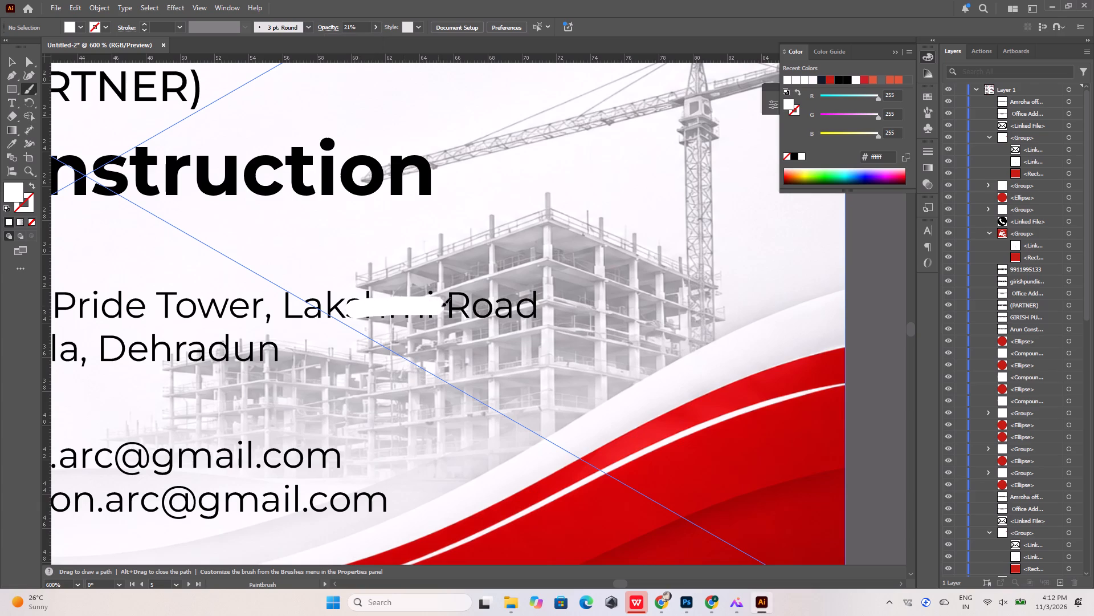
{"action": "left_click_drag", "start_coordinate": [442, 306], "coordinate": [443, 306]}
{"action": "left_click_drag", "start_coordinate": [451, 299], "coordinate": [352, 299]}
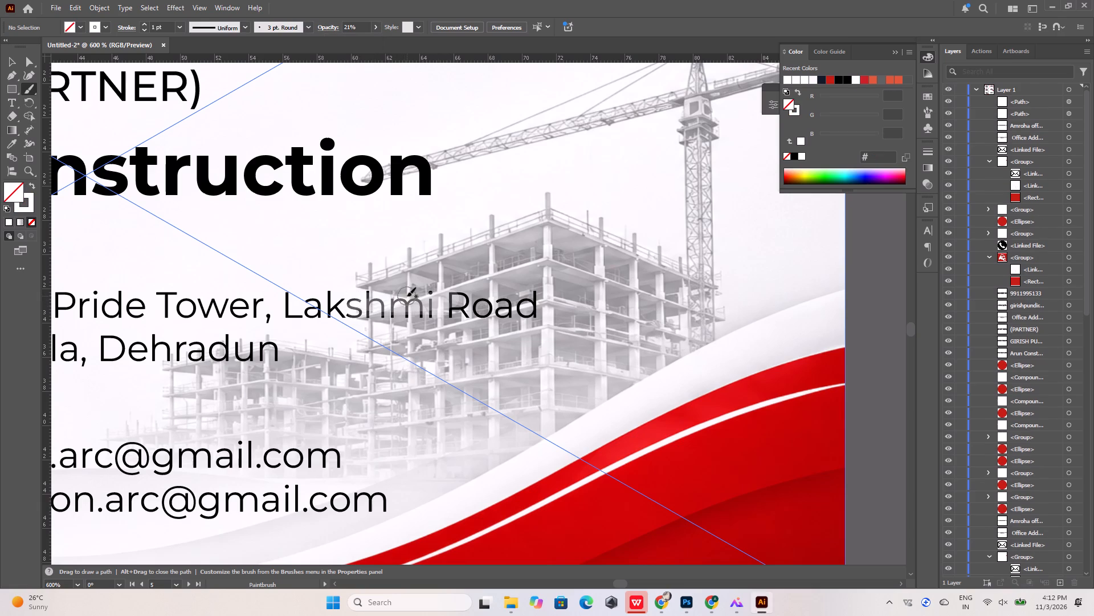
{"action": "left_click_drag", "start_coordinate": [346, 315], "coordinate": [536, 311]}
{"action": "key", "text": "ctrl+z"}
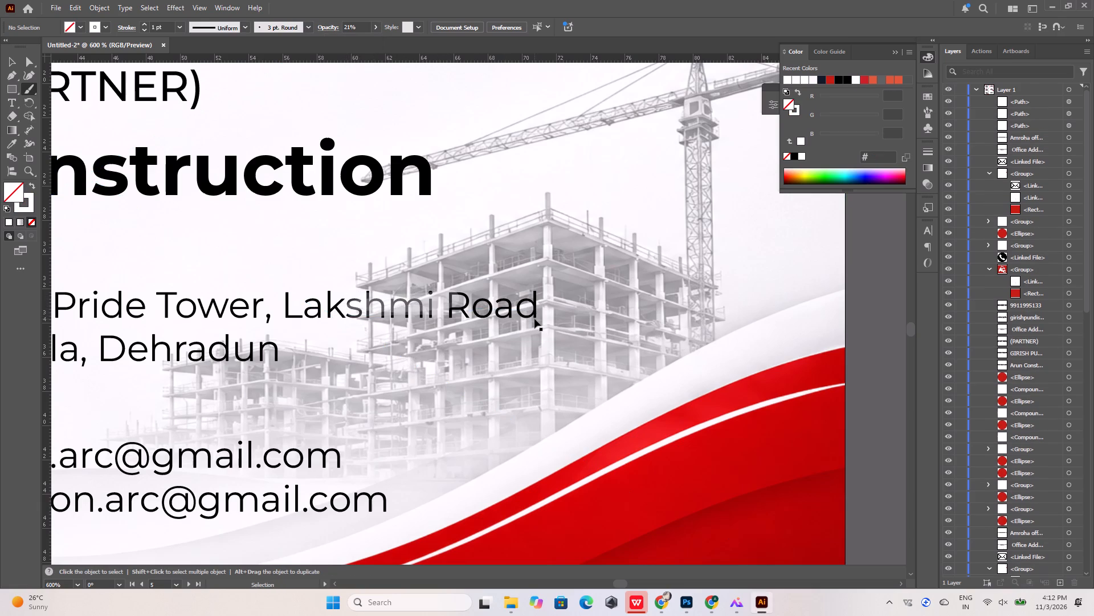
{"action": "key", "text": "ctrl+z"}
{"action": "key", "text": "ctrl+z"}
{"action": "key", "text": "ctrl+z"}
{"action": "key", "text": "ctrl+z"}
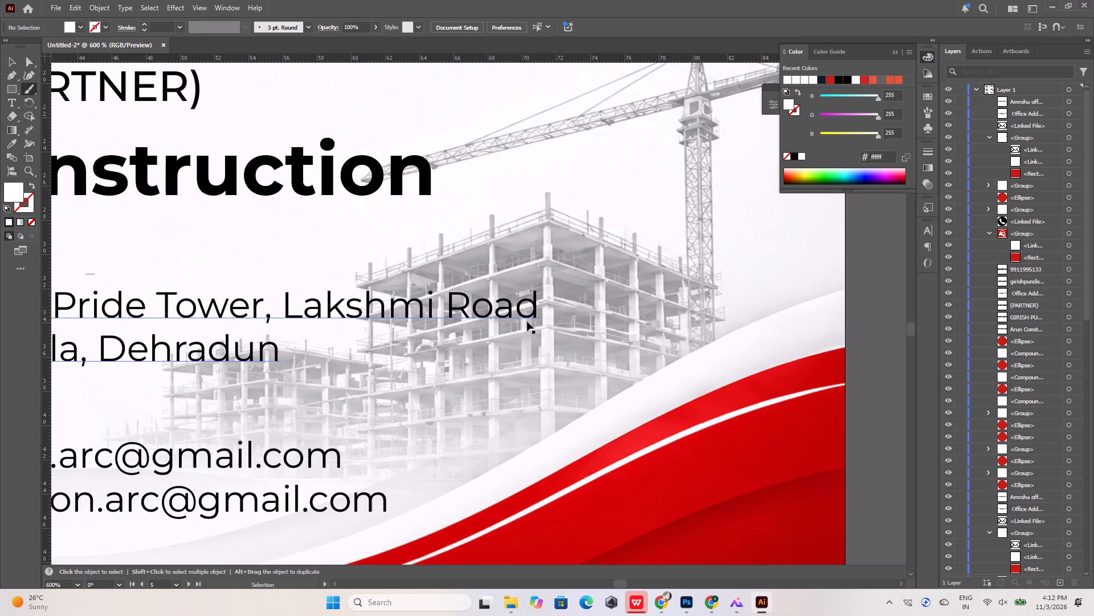
Select the front card's construction background image and add a new layer to the document.
{"action": "left_click", "coordinate": [15, 58]}
{"action": "left_click", "coordinate": [447, 220]}
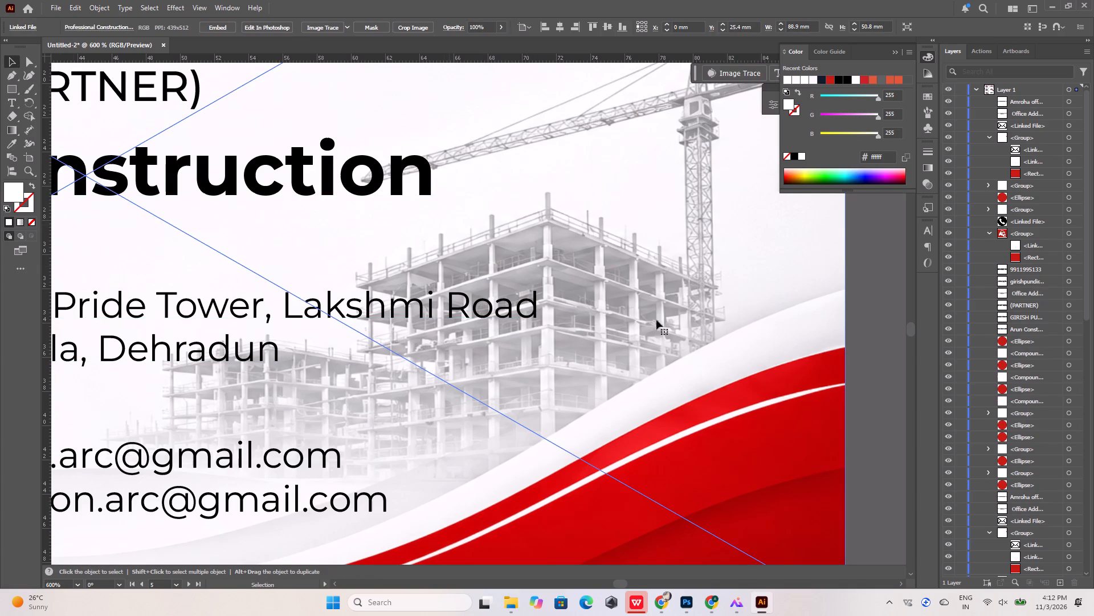
{"action": "scroll", "coordinate": [989, 461], "scroll_direction": "down", "scroll_amount": 20}
{"action": "scroll", "coordinate": [989, 461], "scroll_direction": "down", "scroll_amount": 3}
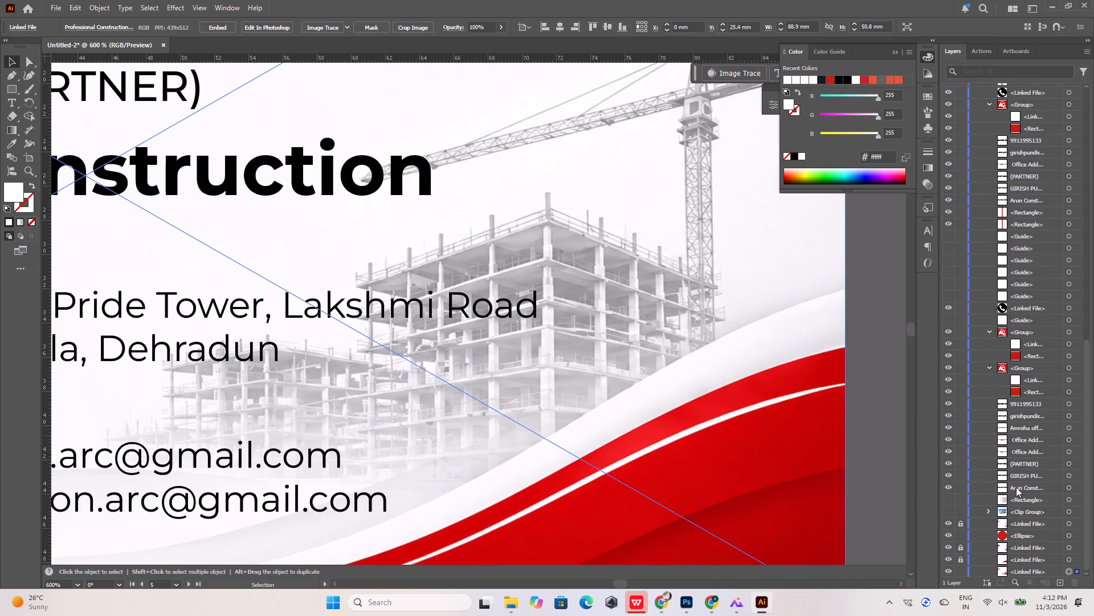
{"action": "left_click", "coordinate": [1060, 585]}
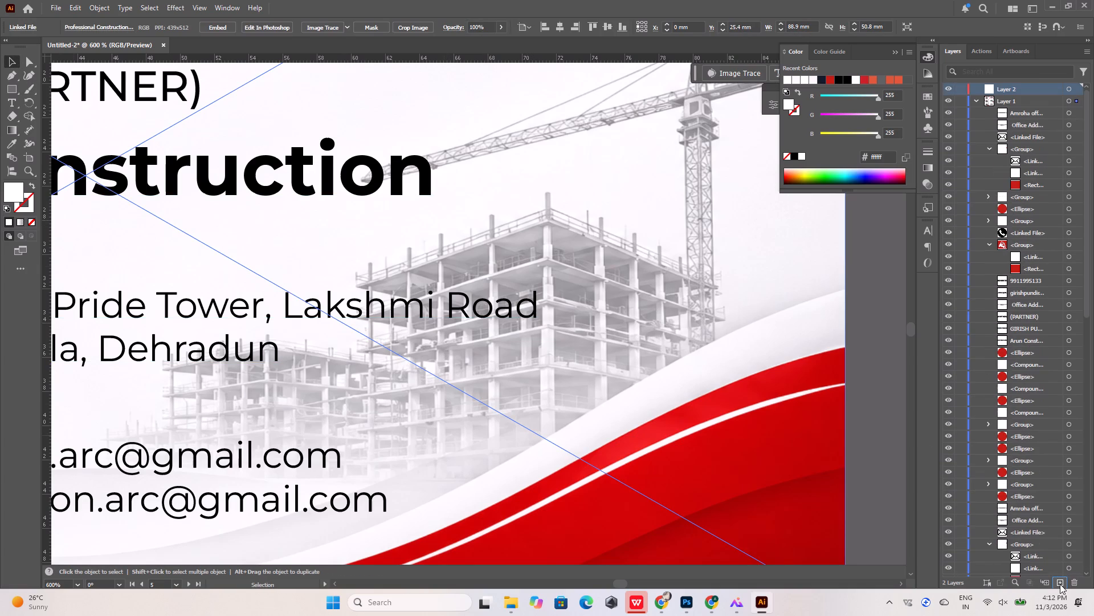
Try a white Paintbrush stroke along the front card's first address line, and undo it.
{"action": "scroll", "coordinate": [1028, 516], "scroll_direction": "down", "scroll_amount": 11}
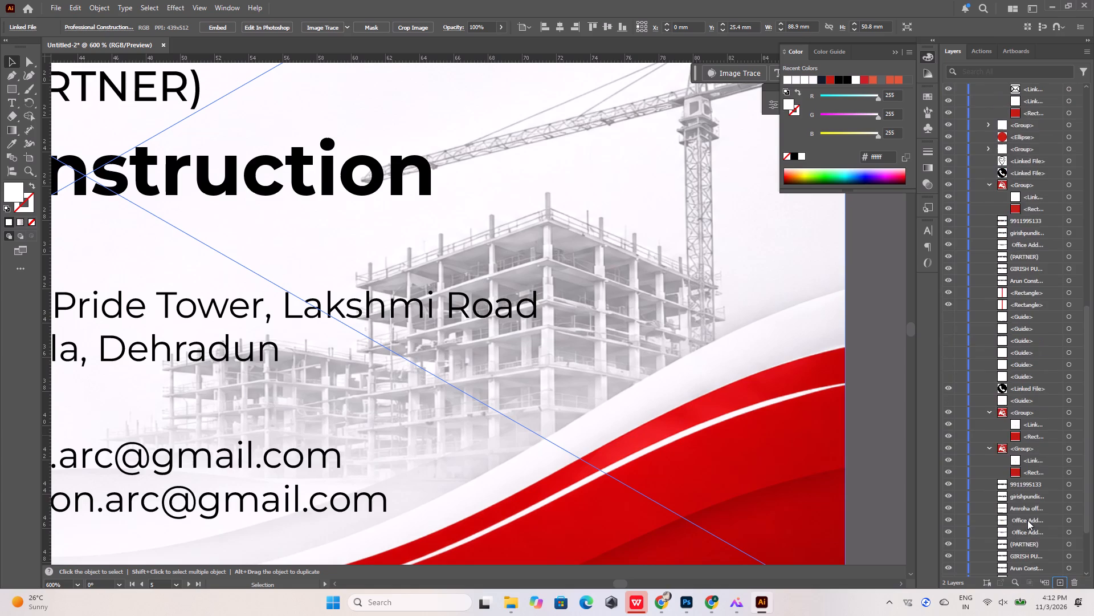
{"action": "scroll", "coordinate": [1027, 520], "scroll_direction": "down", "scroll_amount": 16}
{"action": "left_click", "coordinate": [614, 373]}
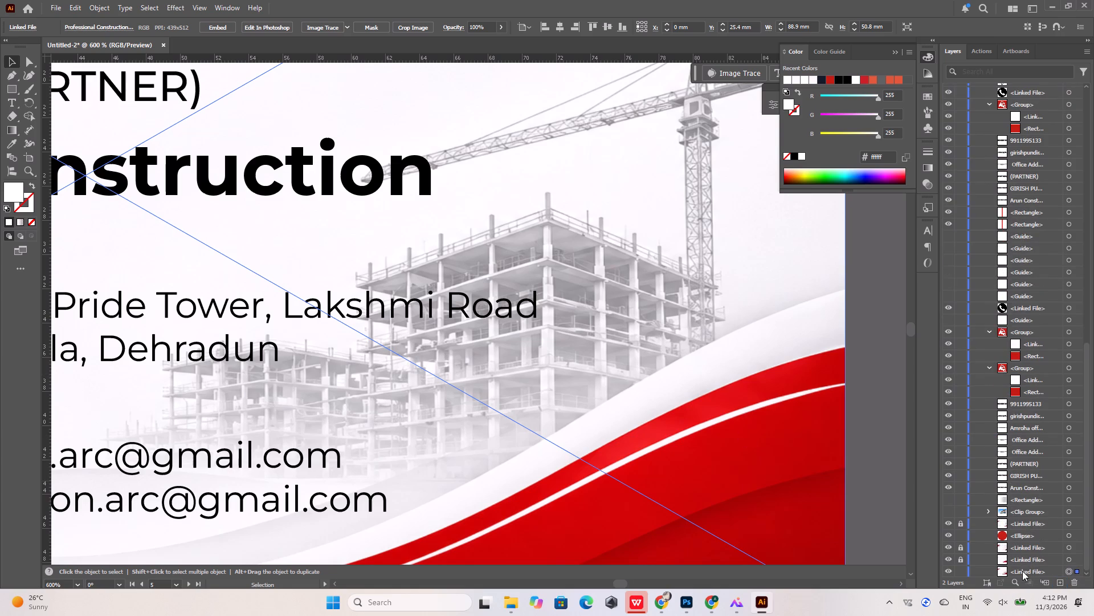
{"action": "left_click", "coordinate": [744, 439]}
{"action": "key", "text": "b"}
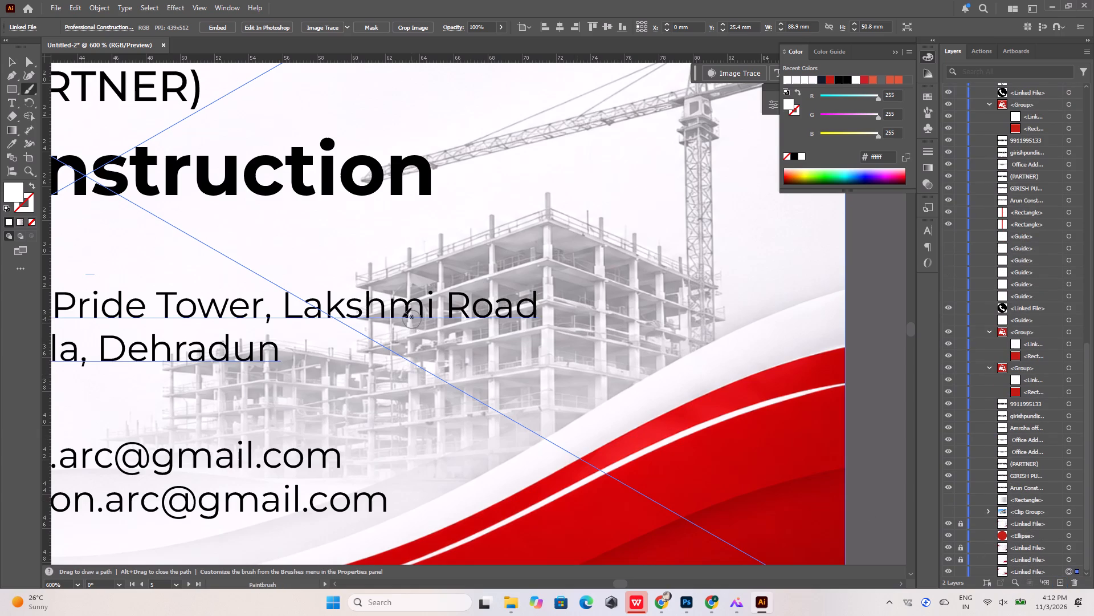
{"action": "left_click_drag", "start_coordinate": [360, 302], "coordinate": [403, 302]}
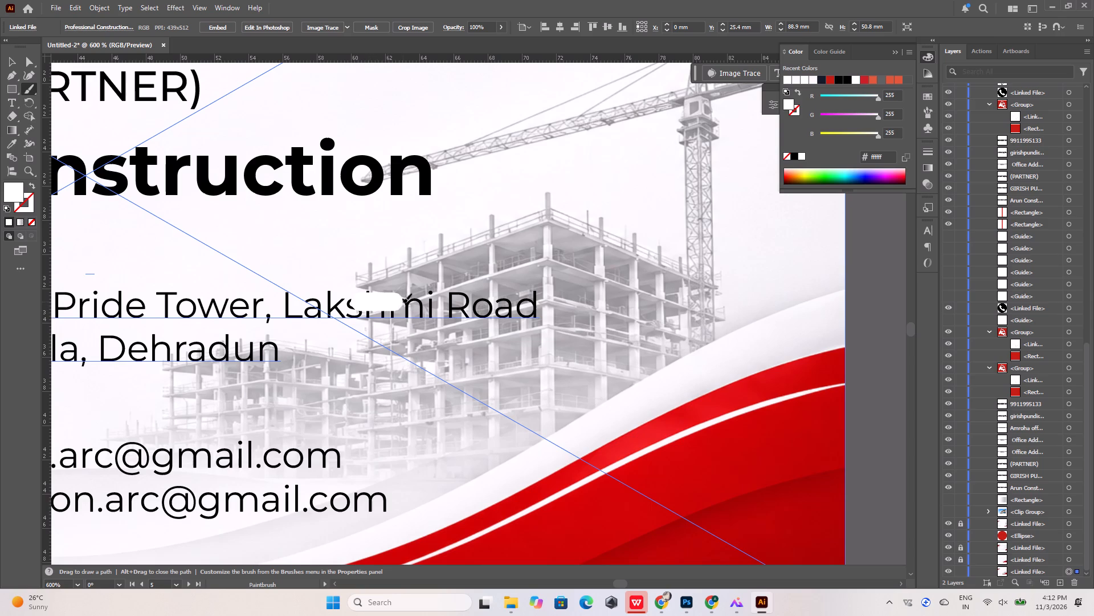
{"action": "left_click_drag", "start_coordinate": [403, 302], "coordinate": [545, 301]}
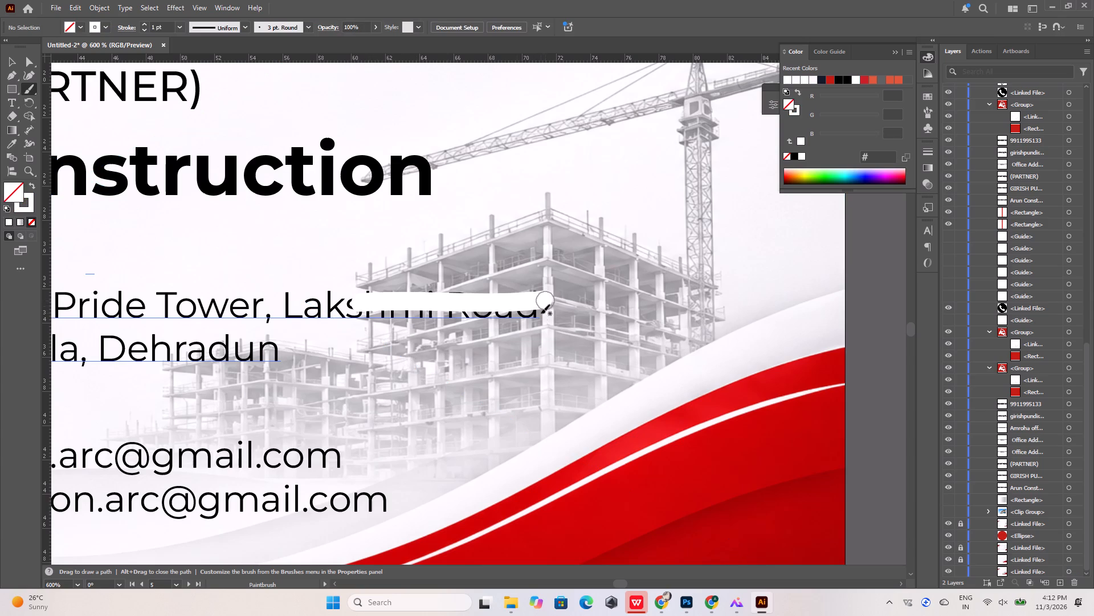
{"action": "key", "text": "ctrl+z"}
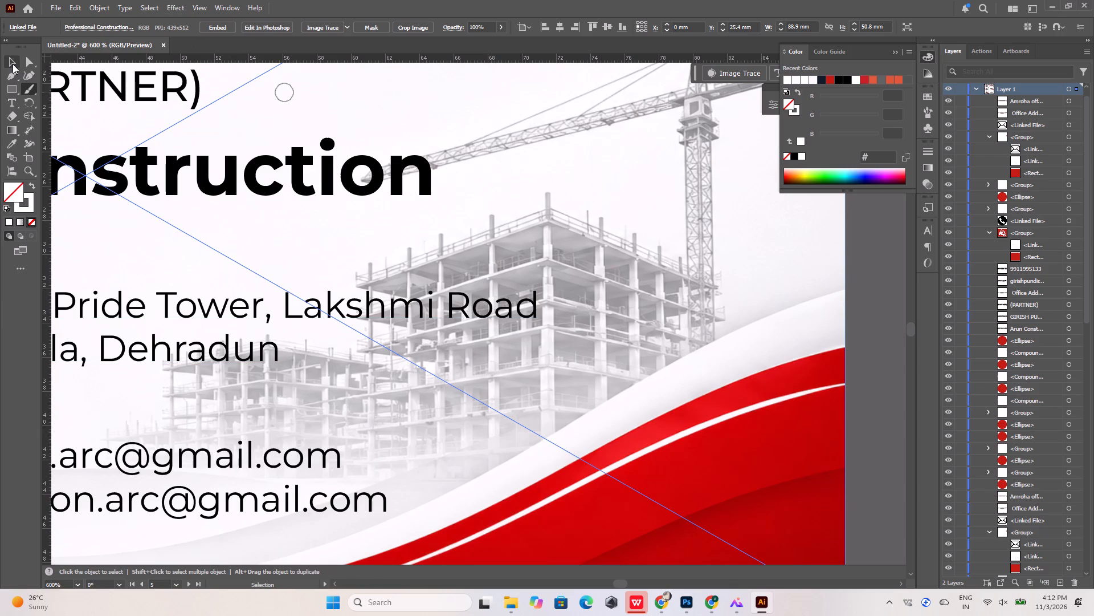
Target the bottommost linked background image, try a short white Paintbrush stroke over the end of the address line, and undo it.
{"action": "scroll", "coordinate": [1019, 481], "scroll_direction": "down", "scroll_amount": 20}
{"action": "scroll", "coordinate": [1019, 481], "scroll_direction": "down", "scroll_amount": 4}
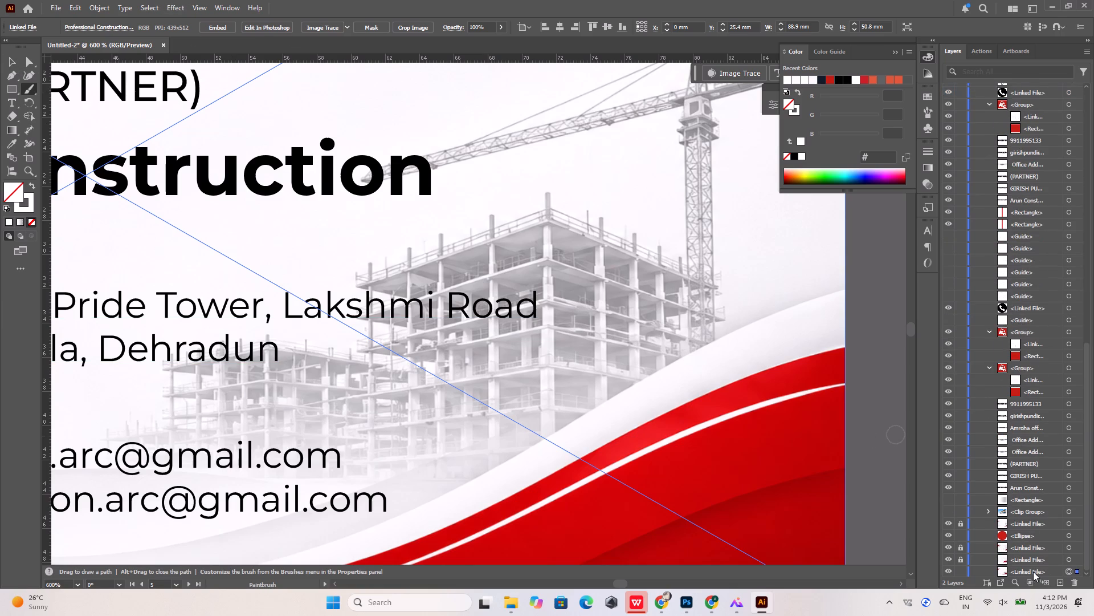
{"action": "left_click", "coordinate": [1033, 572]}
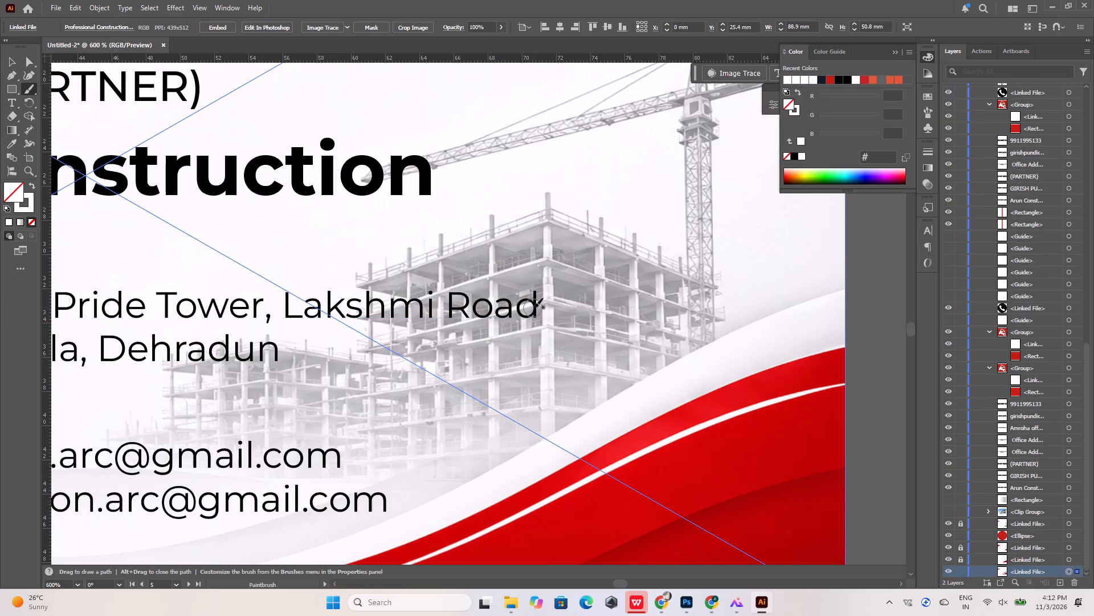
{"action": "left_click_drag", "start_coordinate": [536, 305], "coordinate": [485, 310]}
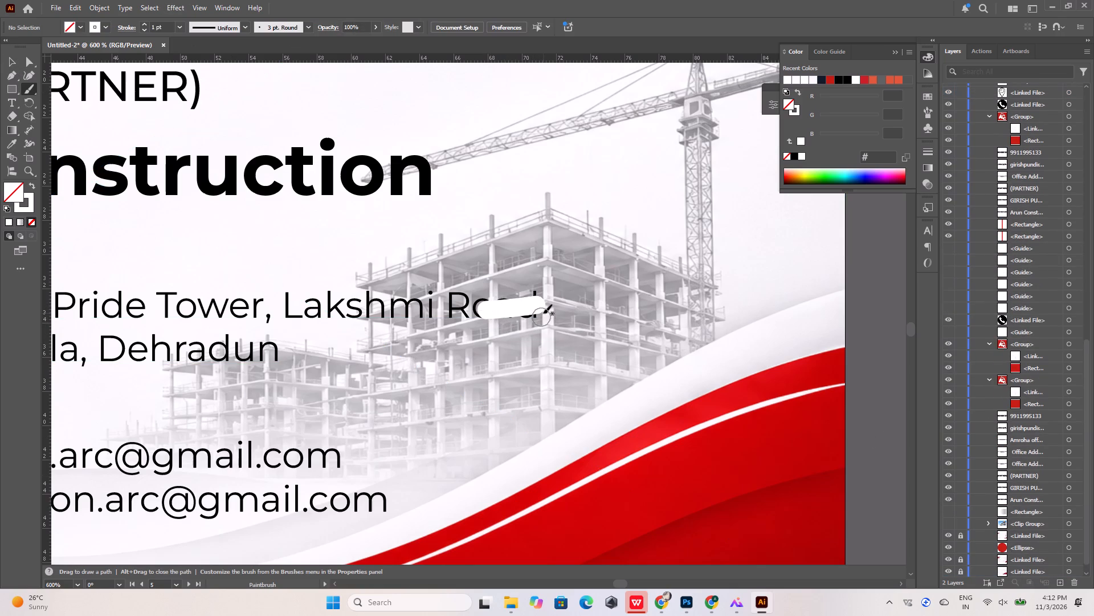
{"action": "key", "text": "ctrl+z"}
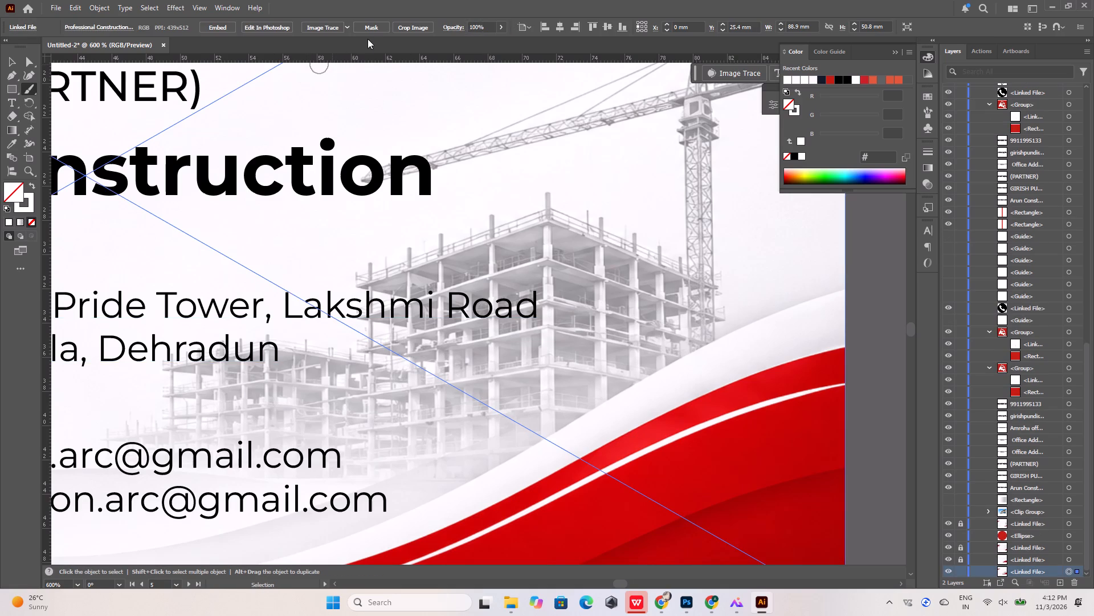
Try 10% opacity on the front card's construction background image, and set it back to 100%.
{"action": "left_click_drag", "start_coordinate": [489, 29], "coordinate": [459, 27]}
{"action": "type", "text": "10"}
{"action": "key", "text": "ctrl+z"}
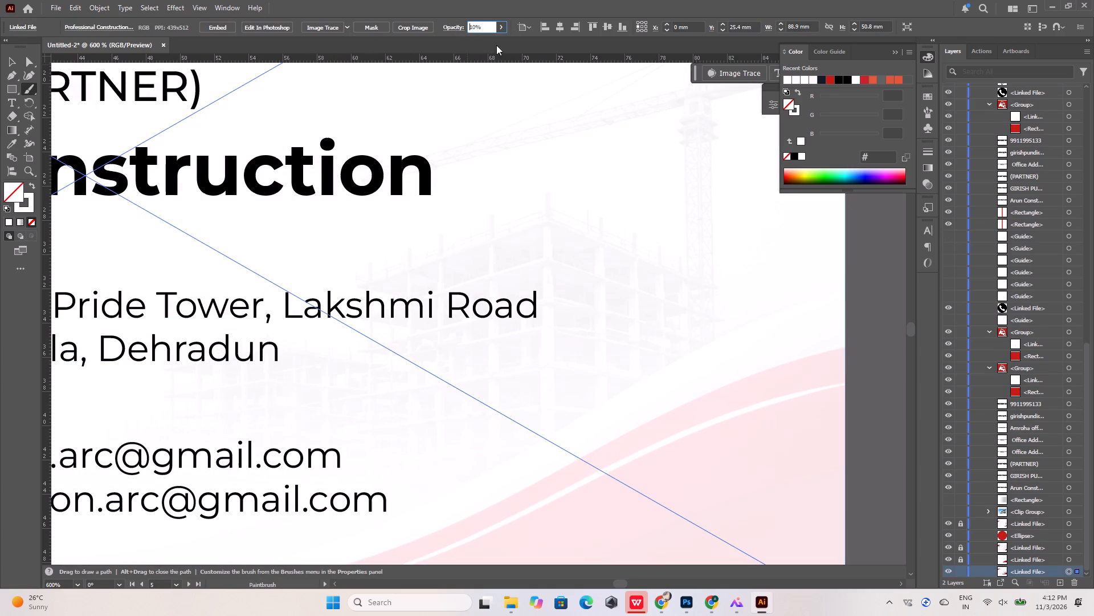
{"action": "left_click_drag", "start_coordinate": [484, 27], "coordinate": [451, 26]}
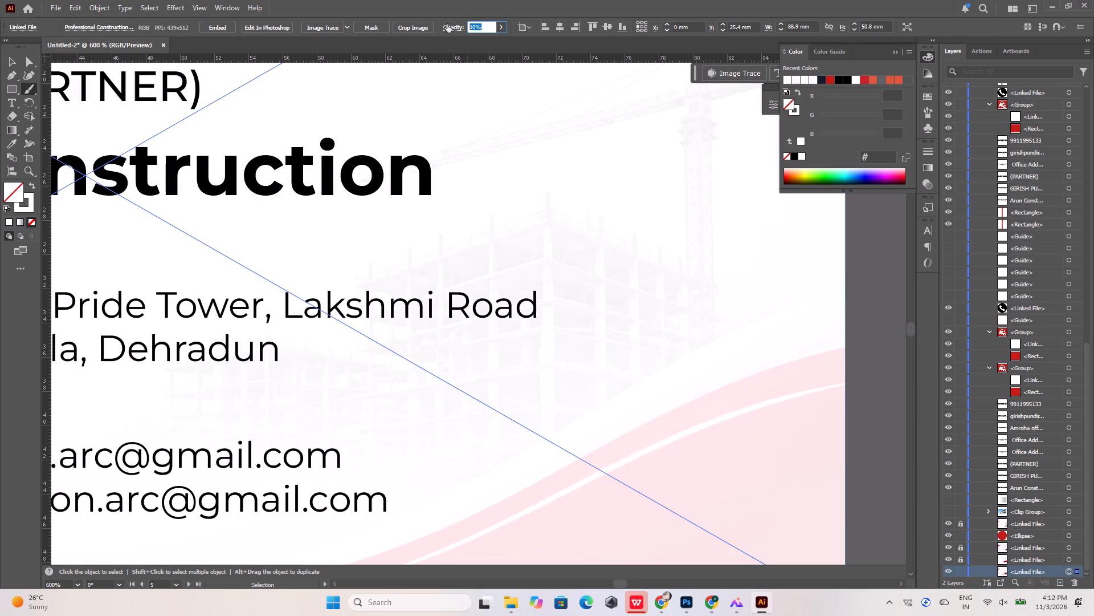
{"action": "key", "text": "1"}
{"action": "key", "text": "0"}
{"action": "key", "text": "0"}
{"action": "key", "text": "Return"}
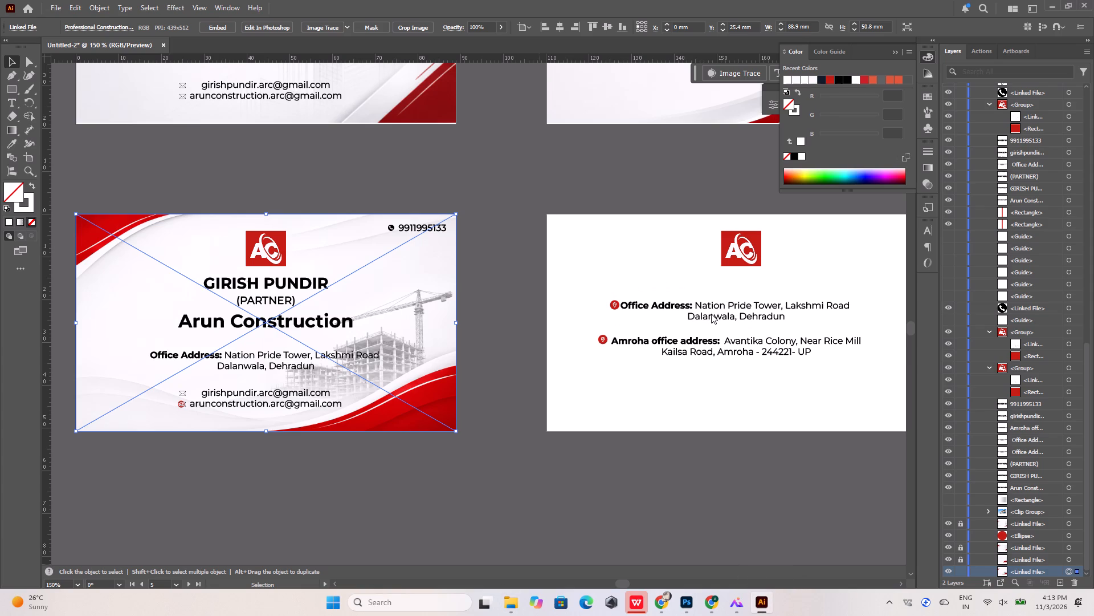
{"action": "scroll", "coordinate": [462, 329], "scroll_direction": "down", "scroll_amount": 4, "text": "alt"}
{"action": "left_click_drag", "start_coordinate": [483, 244], "coordinate": [702, 394]}
{"action": "scroll", "coordinate": [512, 323], "scroll_direction": "down", "scroll_amount": 1, "text": "alt"}
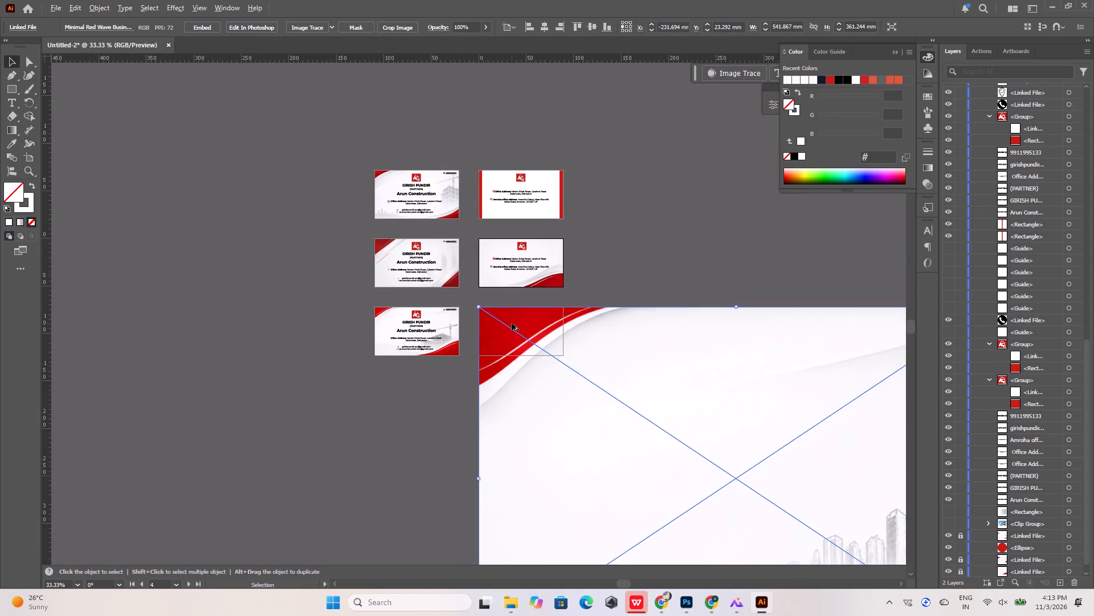
Scale the placed background down to 76.2 × 50.8 mm and stretch it to the back card's 88.9 mm width.
{"action": "scroll", "coordinate": [512, 323], "scroll_direction": "down", "scroll_amount": 1, "text": "alt"}
{"action": "left_click_drag", "start_coordinate": [756, 488], "coordinate": [534, 341], "text": "shift"}
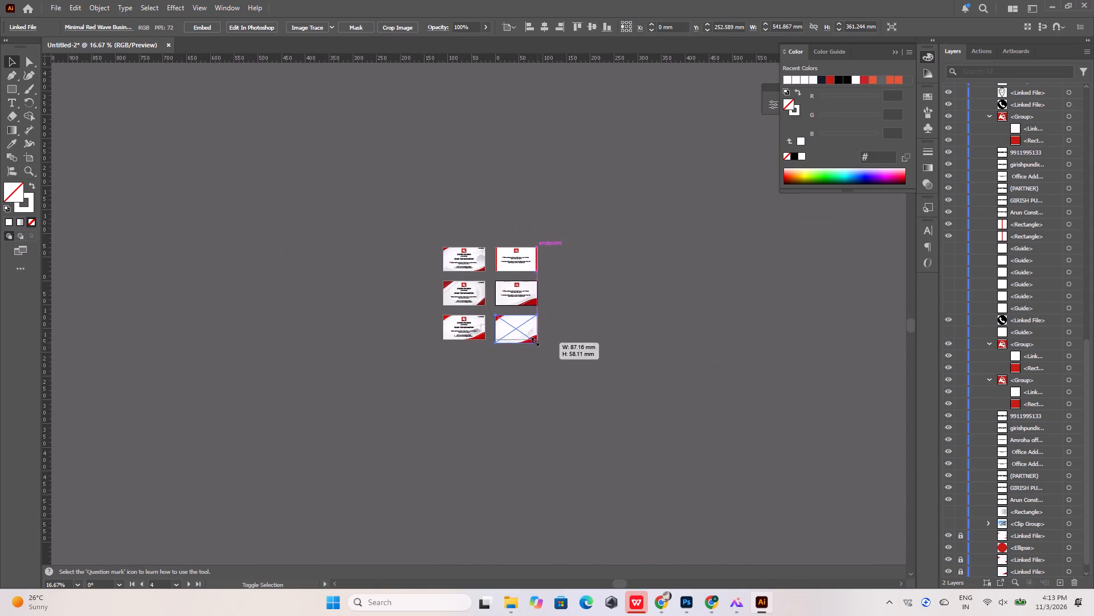
{"action": "left_click_drag", "start_coordinate": [534, 341], "coordinate": [533, 340], "text": "shift"}
{"action": "scroll", "coordinate": [533, 340], "scroll_direction": "up", "scroll_amount": 12, "text": "alt"}
{"action": "left_click", "coordinate": [475, 271]}
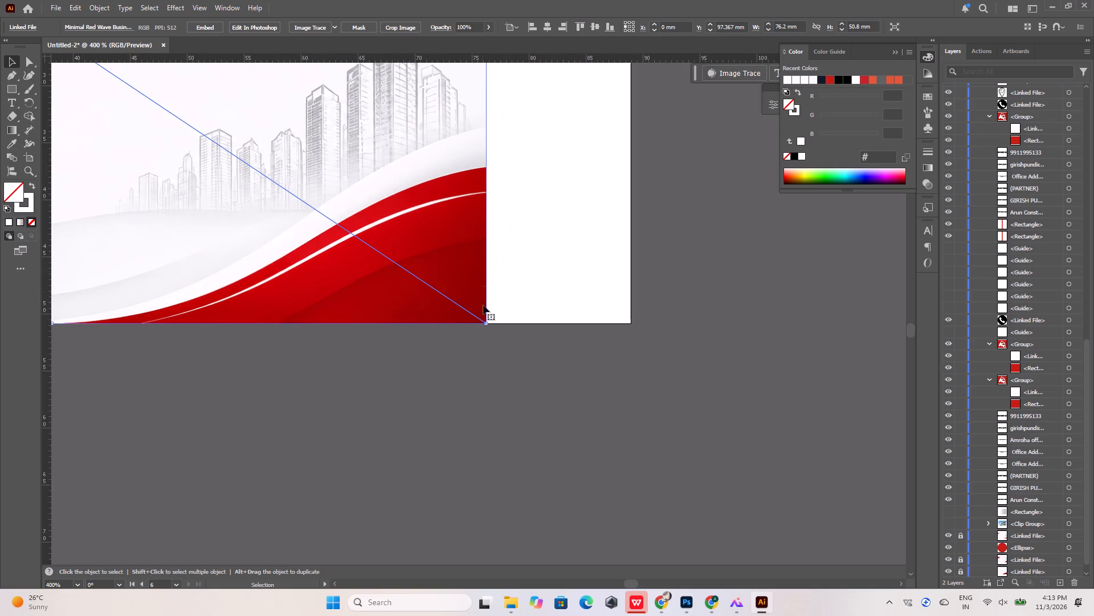
{"action": "left_click_drag", "start_coordinate": [487, 321], "coordinate": [631, 326]}
{"action": "scroll", "coordinate": [620, 367], "scroll_direction": "down", "scroll_amount": 4, "text": "alt"}
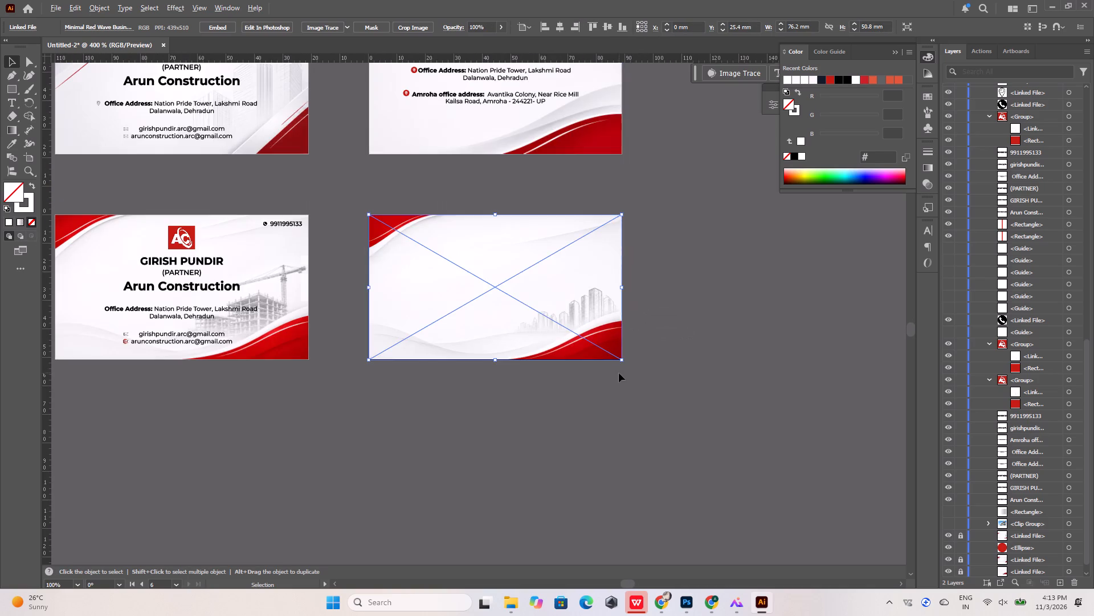
Send the skyline background behind the back card's logo and addresses.
{"action": "scroll", "coordinate": [401, 214], "scroll_direction": "up", "scroll_amount": 3, "text": "alt"}
{"action": "right_click", "coordinate": [436, 251]}
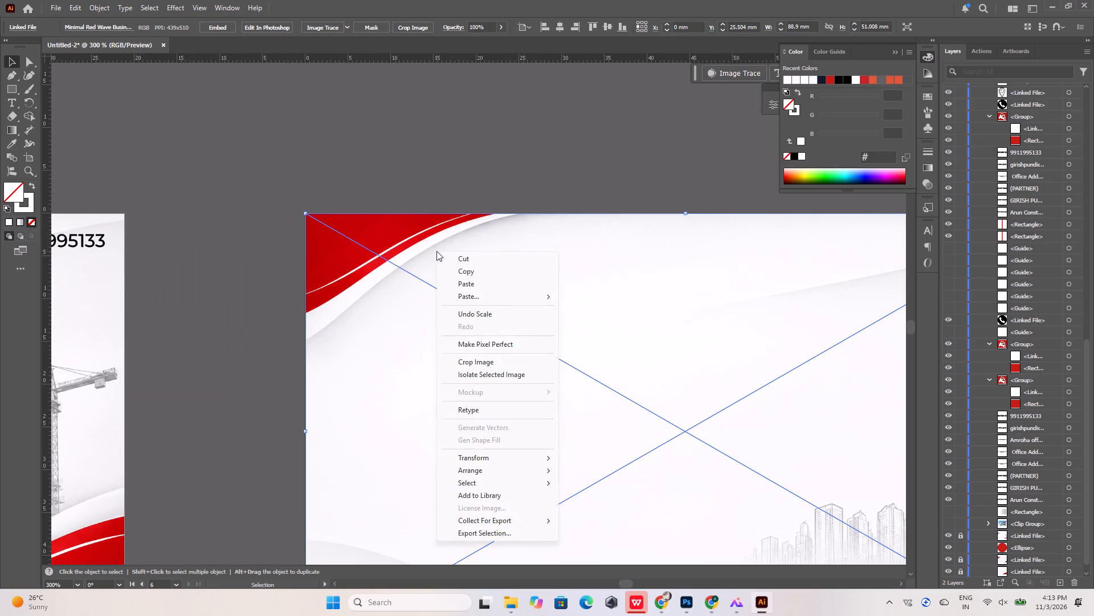
{"action": "left_click", "coordinate": [501, 473]}
{"action": "left_click", "coordinate": [592, 505]}
{"action": "left_click", "coordinate": [455, 150]}
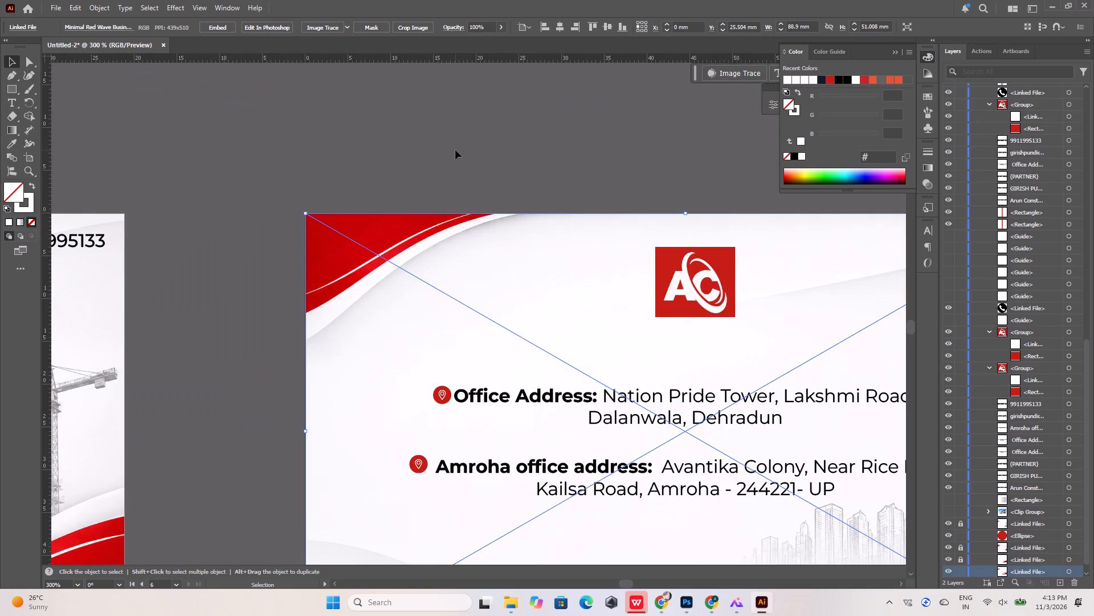
Examine the front card's background and text, and compare it with the updated back card.
{"action": "scroll", "coordinate": [438, 294], "scroll_direction": "down", "scroll_amount": 3, "text": "alt"}
{"action": "left_click", "coordinate": [775, 306]}
{"action": "scroll", "coordinate": [220, 370], "scroll_direction": "up", "scroll_amount": 3, "text": "alt"}
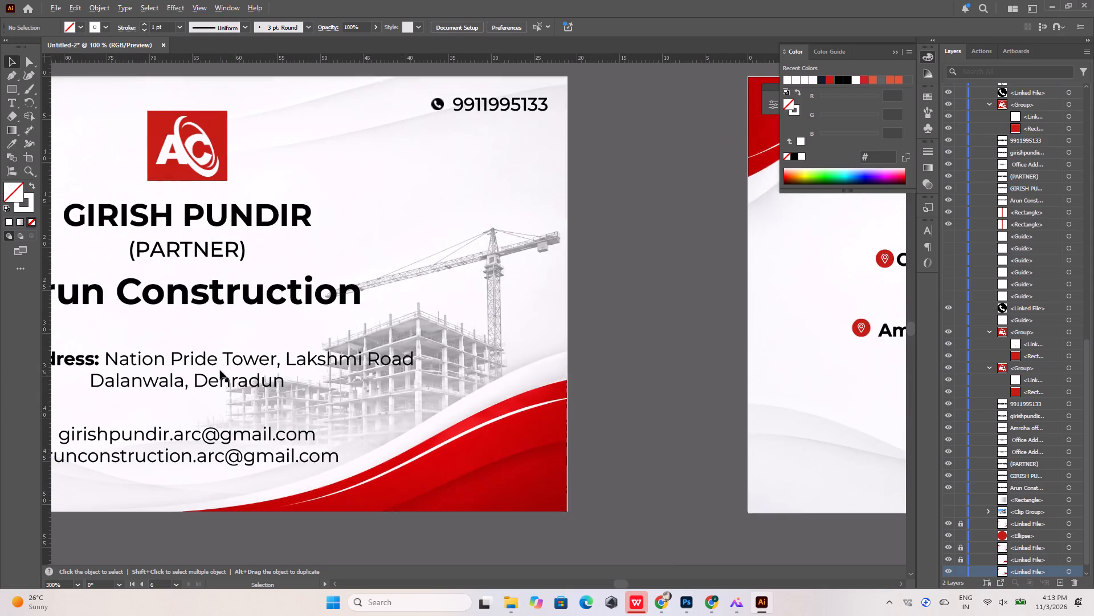
{"action": "scroll", "coordinate": [620, 371], "scroll_direction": "down", "scroll_amount": 3, "text": "alt"}
{"action": "scroll", "coordinate": [525, 375], "scroll_direction": "up", "scroll_amount": 2, "text": "alt"}
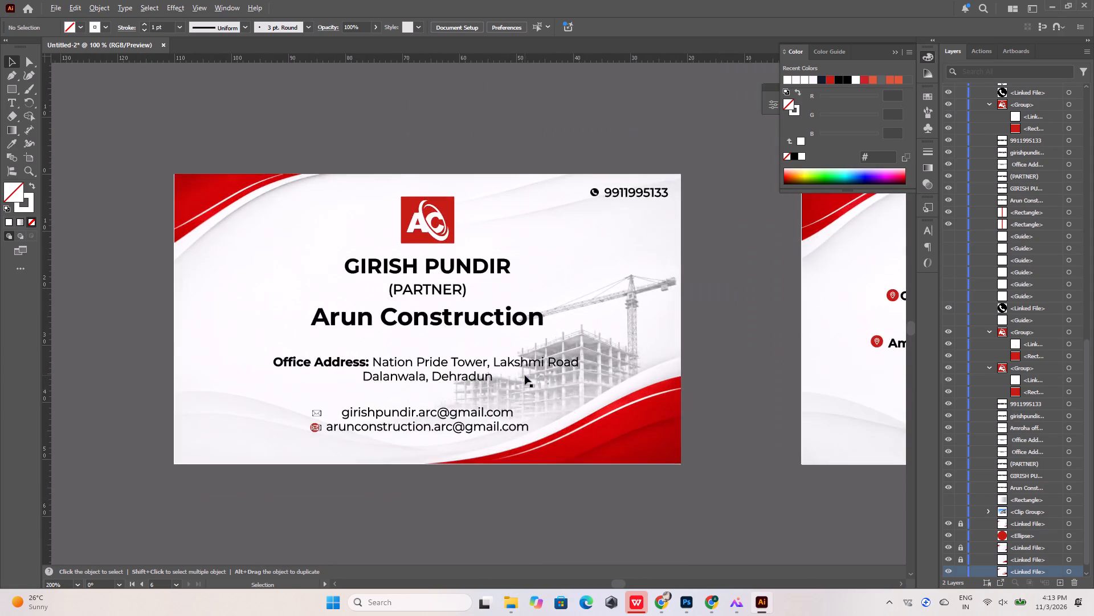
{"action": "scroll", "coordinate": [525, 375], "scroll_direction": "up", "scroll_amount": 1, "text": "alt"}
{"action": "scroll", "coordinate": [525, 375], "scroll_direction": "down", "scroll_amount": 4, "text": "alt"}
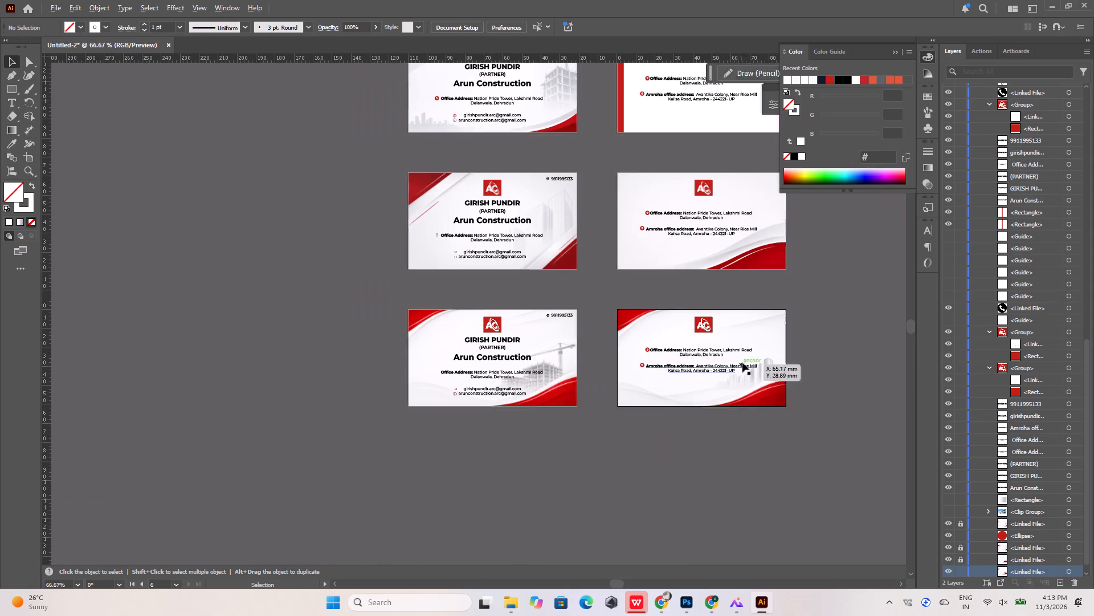
Shorten the back card's skyline background to about 50.8 mm high so its lower edge meets the card edge.
{"action": "scroll", "coordinate": [742, 363], "scroll_direction": "up", "scroll_amount": 2, "text": "alt"}
{"action": "scroll", "coordinate": [812, 403], "scroll_direction": "up", "scroll_amount": 3, "text": "alt"}
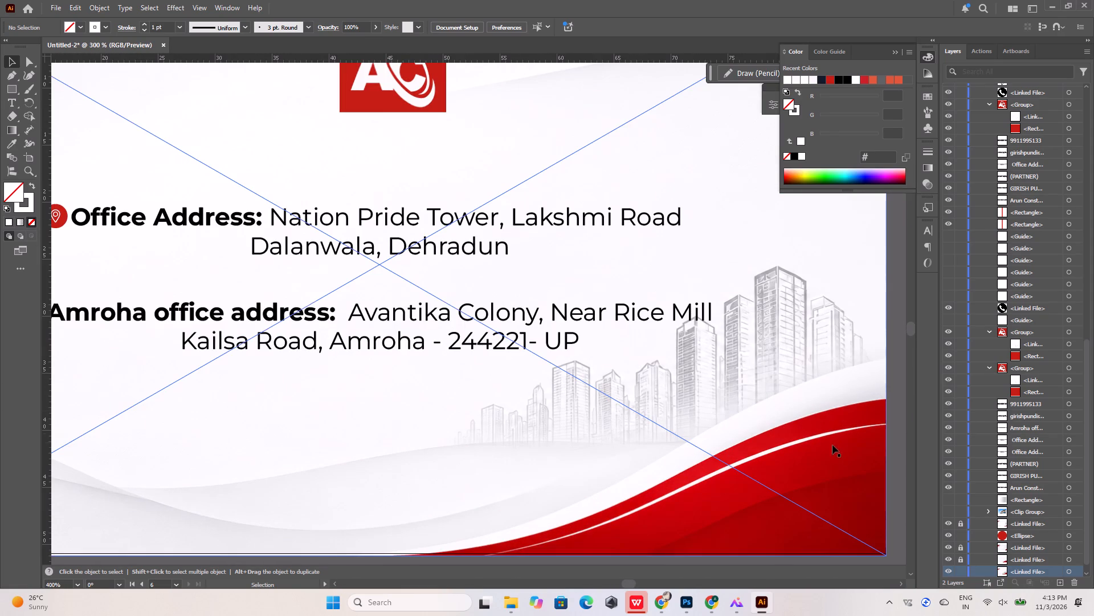
{"action": "scroll", "coordinate": [777, 469], "scroll_direction": "down", "scroll_amount": 5, "text": "alt"}
{"action": "scroll", "coordinate": [777, 475], "scroll_direction": "up", "scroll_amount": 5, "text": "alt"}
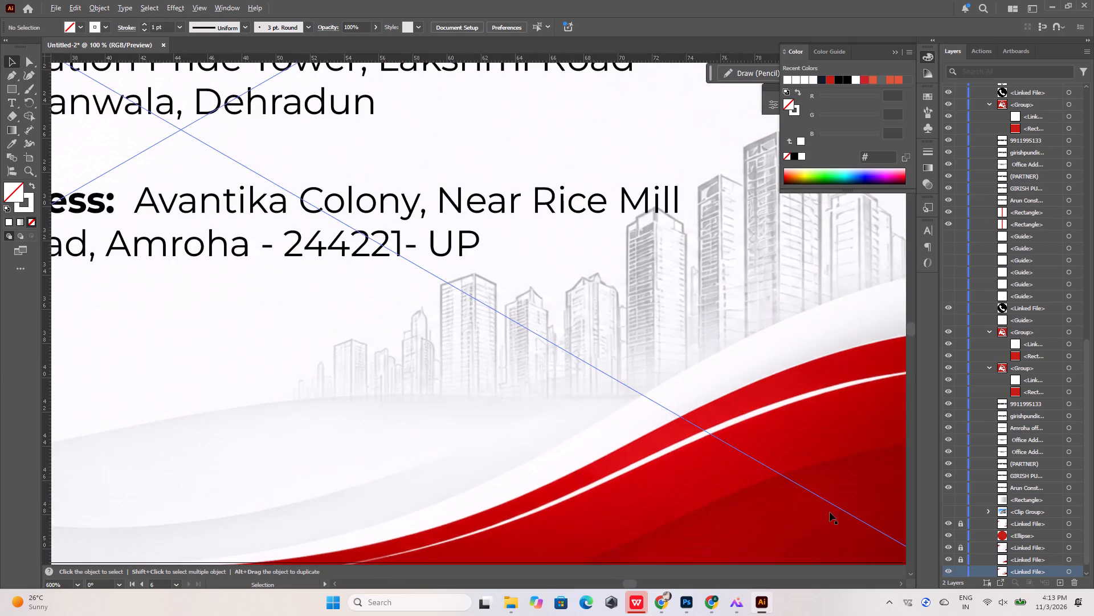
{"action": "scroll", "coordinate": [826, 525], "scroll_direction": "up", "scroll_amount": 4, "text": "alt"}
{"action": "scroll", "coordinate": [475, 374], "scroll_direction": "down", "scroll_amount": 18}
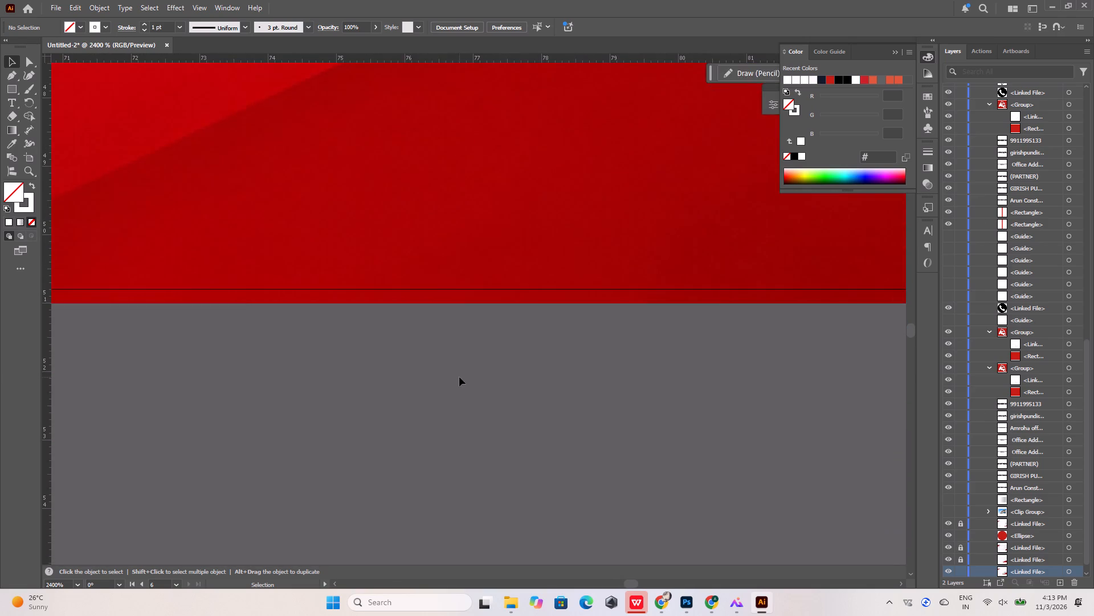
{"action": "scroll", "coordinate": [459, 377], "scroll_direction": "down", "scroll_amount": 4}
{"action": "scroll", "coordinate": [602, 359], "scroll_direction": "up", "scroll_amount": 9, "text": "alt"}
{"action": "left_click", "coordinate": [547, 364]}
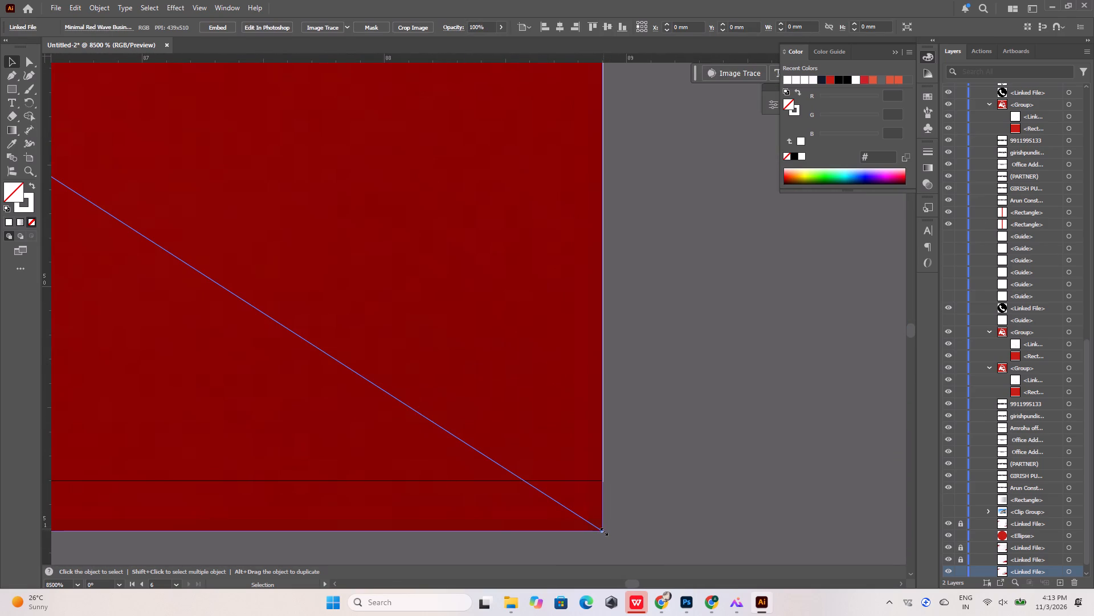
{"action": "left_click_drag", "start_coordinate": [601, 532], "coordinate": [602, 480]}
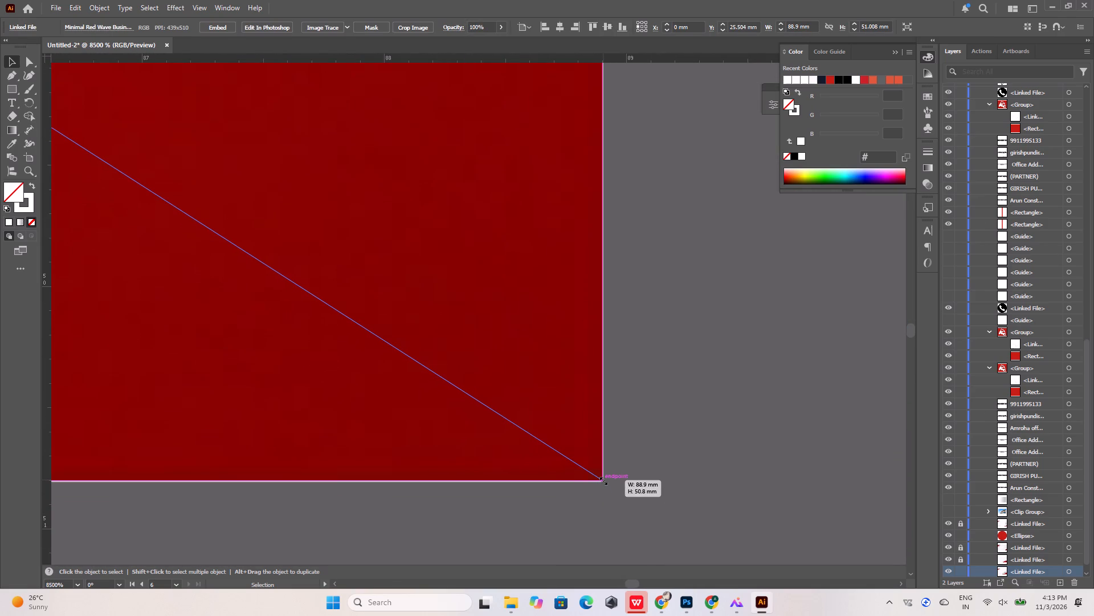
{"action": "left_click_drag", "start_coordinate": [602, 480], "coordinate": [603, 484]}
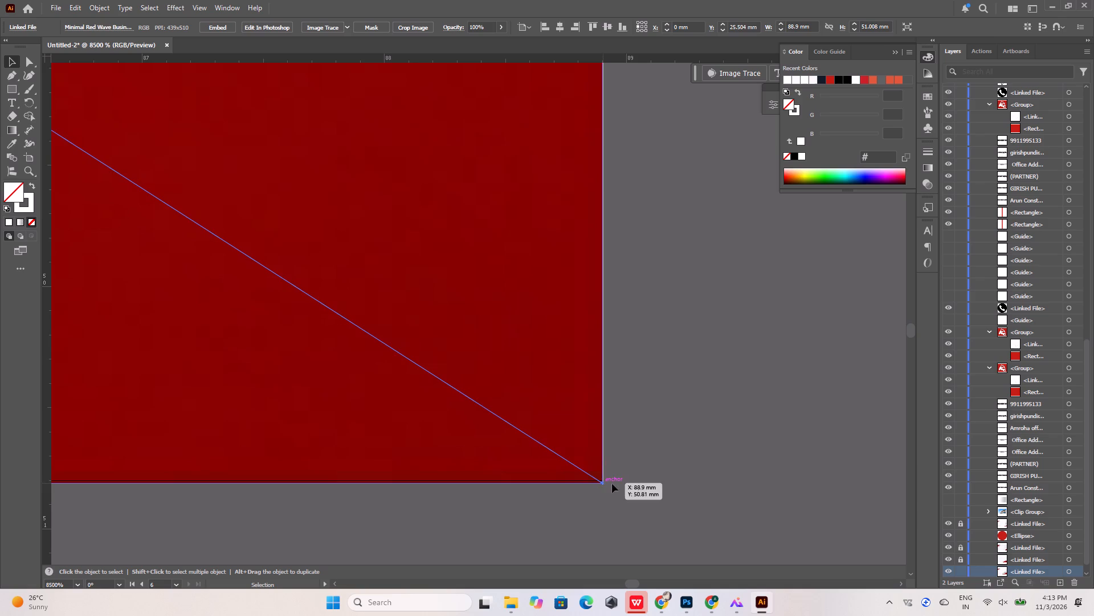
Examine the corners and edges of the back card's skyline background against the card boundary.
{"action": "left_click", "coordinate": [643, 472]}
{"action": "scroll", "coordinate": [643, 472], "scroll_direction": "down", "scroll_amount": 15, "text": "alt"}
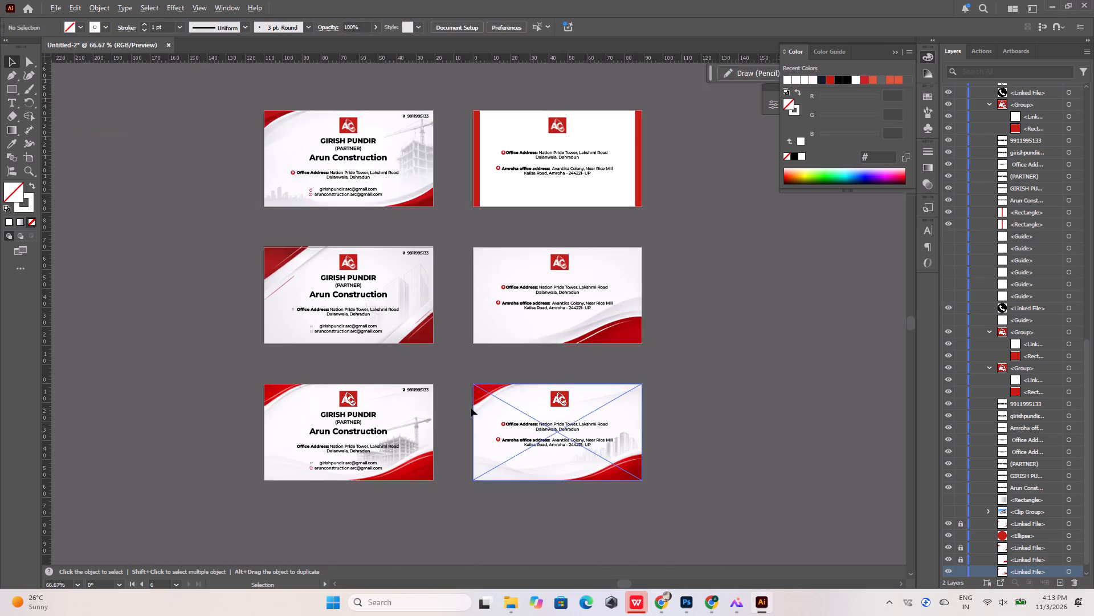
{"action": "scroll", "coordinate": [471, 407], "scroll_direction": "up", "scroll_amount": 5, "text": "alt"}
{"action": "scroll", "coordinate": [465, 285], "scroll_direction": "up", "scroll_amount": 7, "text": "alt"}
{"action": "left_click", "coordinate": [495, 285]}
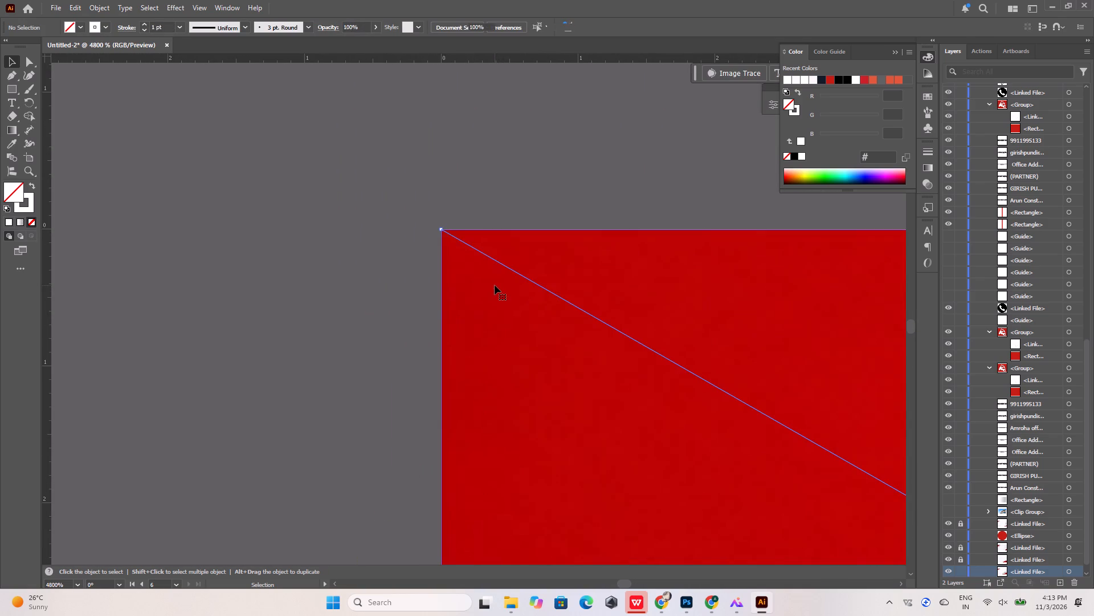
{"action": "scroll", "coordinate": [476, 270], "scroll_direction": "down", "scroll_amount": 13, "text": "alt"}
{"action": "left_click", "coordinate": [456, 243]}
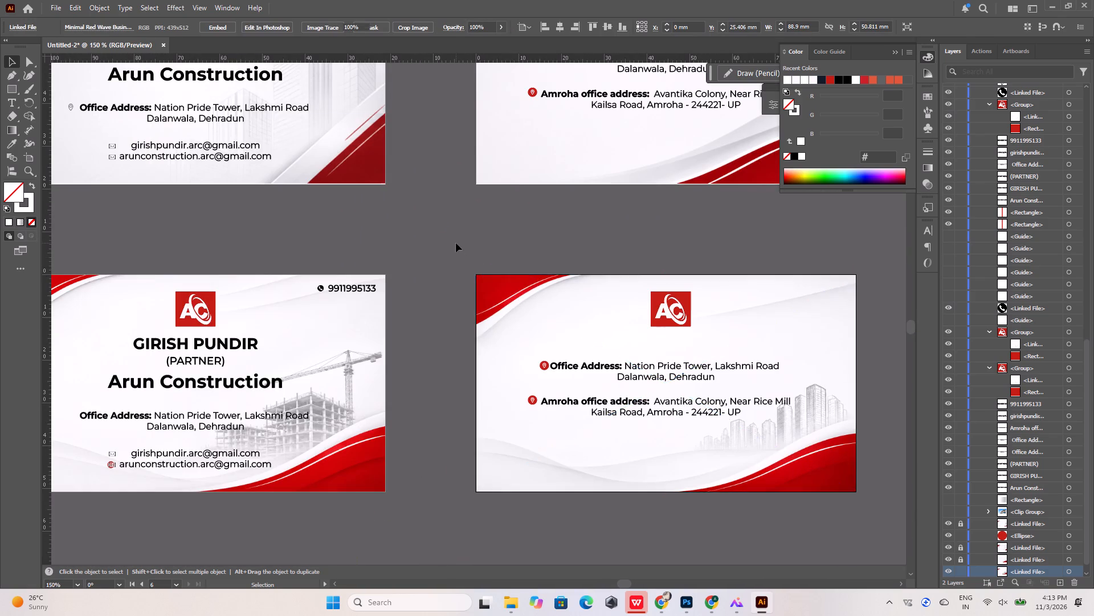
{"action": "scroll", "coordinate": [456, 247], "scroll_direction": "down", "scroll_amount": 2, "text": "alt"}
Draw a rectangle about 16.8 × 2.6 mm over the end of the front address's first line, where it overlaps the building.
{"action": "scroll", "coordinate": [370, 319], "scroll_direction": "up", "scroll_amount": 4, "text": "alt"}
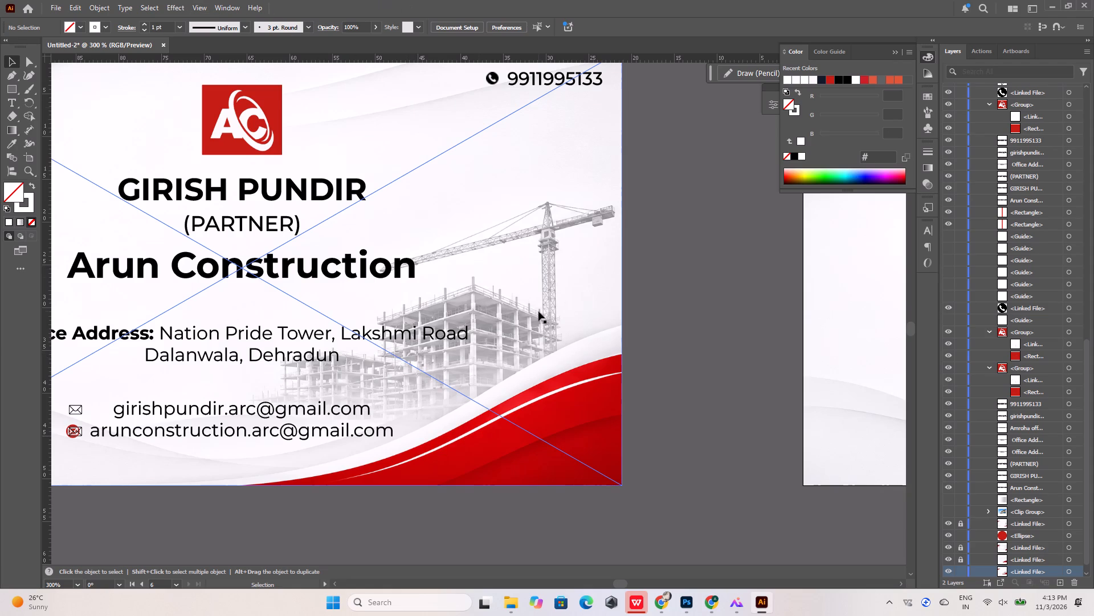
{"action": "scroll", "coordinate": [431, 319], "scroll_direction": "up", "scroll_amount": 2, "text": "alt"}
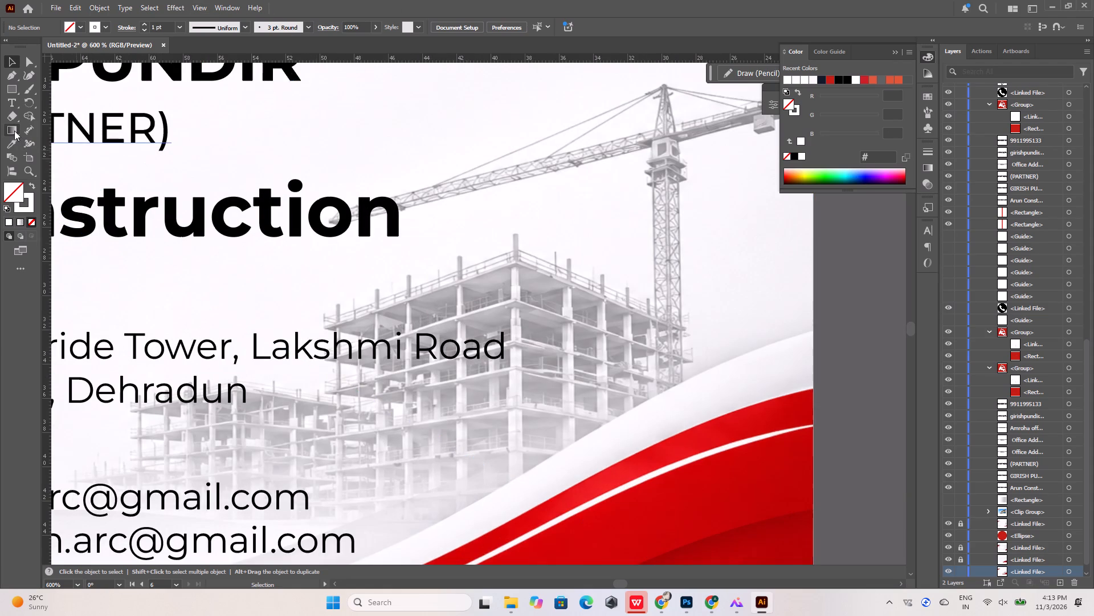
{"action": "left_click", "coordinate": [15, 94]}
{"action": "left_click_drag", "start_coordinate": [532, 323], "coordinate": [228, 378]}
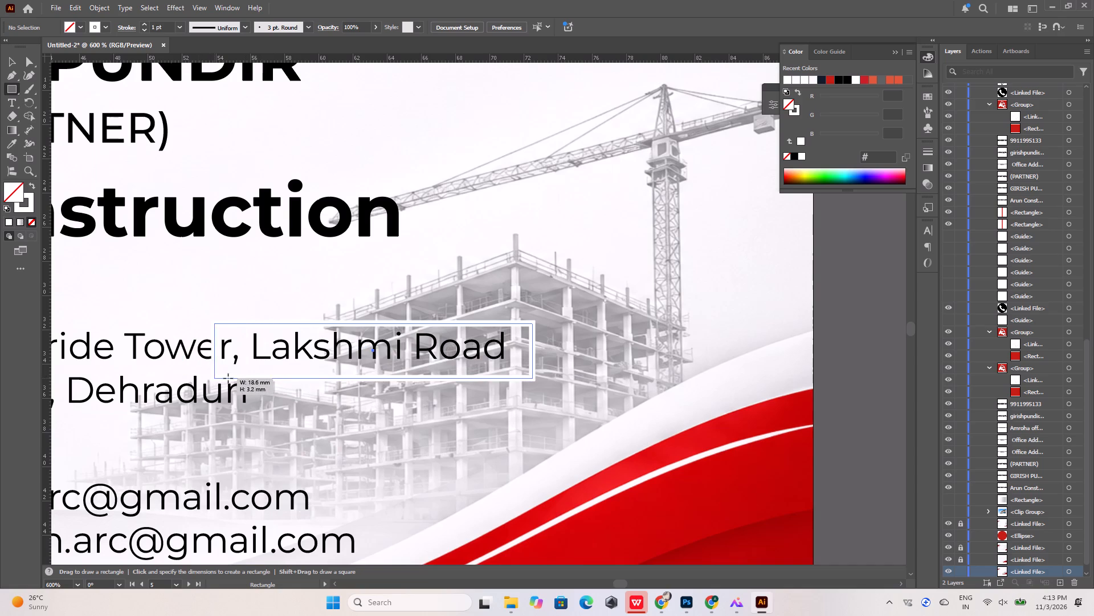
{"action": "left_click_drag", "start_coordinate": [228, 378], "coordinate": [246, 367]}
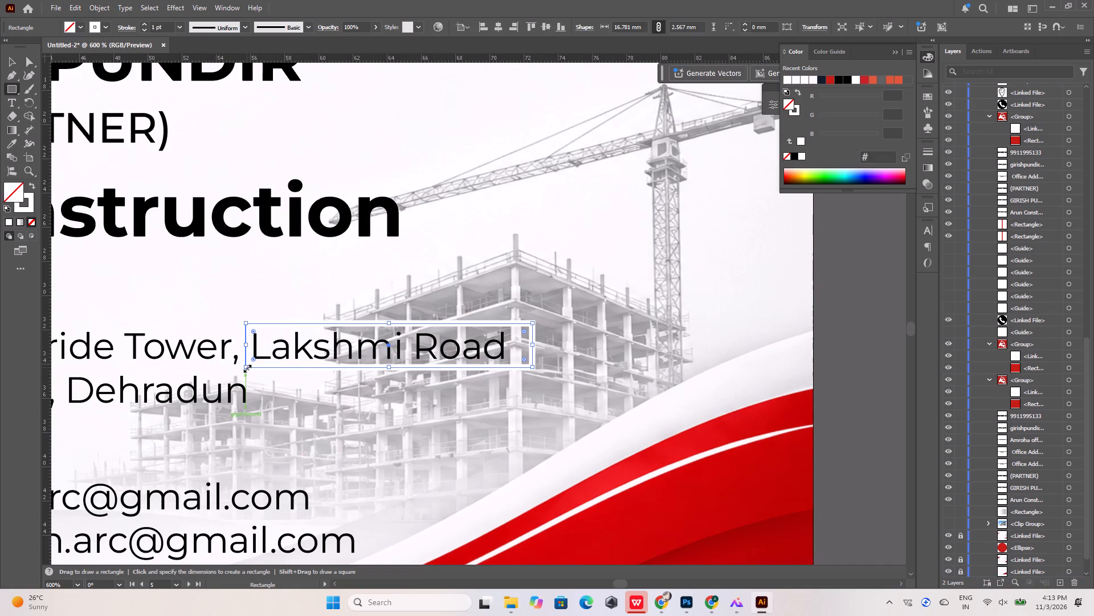
Remove the rectangle's stroke and fill it with white (ffffff).
{"action": "left_click", "coordinate": [29, 208]}
{"action": "left_click", "coordinate": [36, 224]}
{"action": "left_click", "coordinate": [14, 188]}
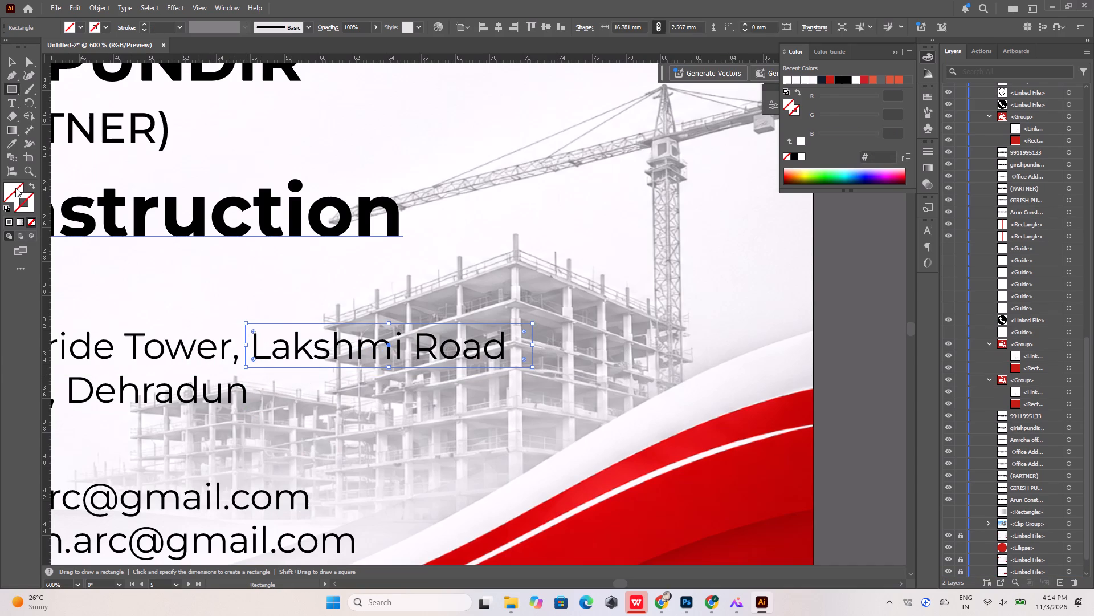
{"action": "double_click", "coordinate": [15, 188]}
{"action": "left_click_drag", "start_coordinate": [365, 422], "coordinate": [264, 355]}
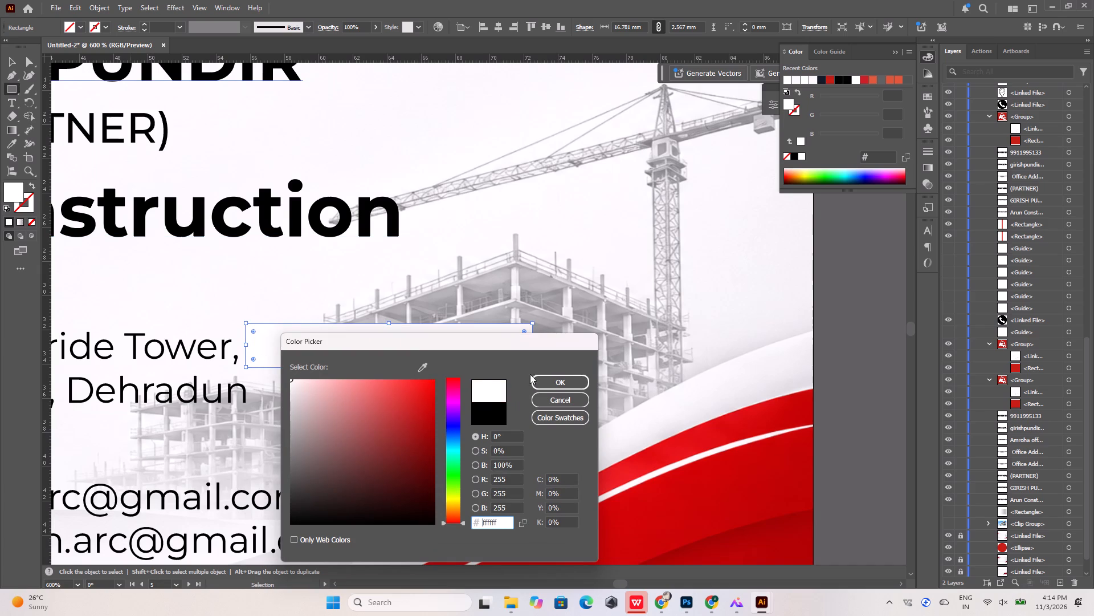
{"action": "left_click", "coordinate": [550, 378]}
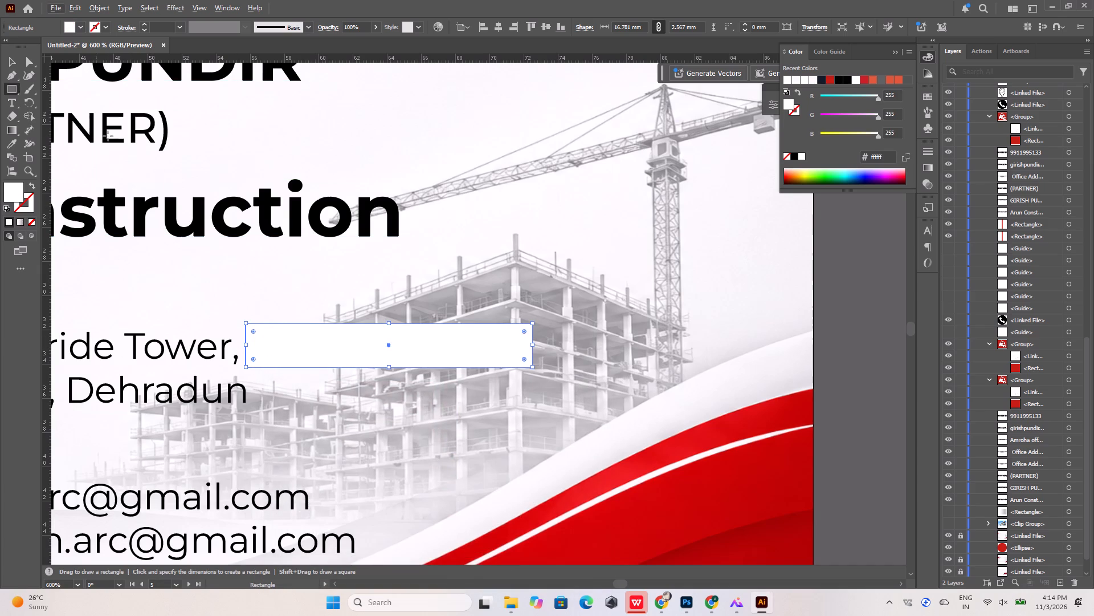
Bring the front card's office address text in front of the white rectangle.
{"action": "left_click", "coordinate": [7, 57]}
{"action": "left_click", "coordinate": [143, 347]}
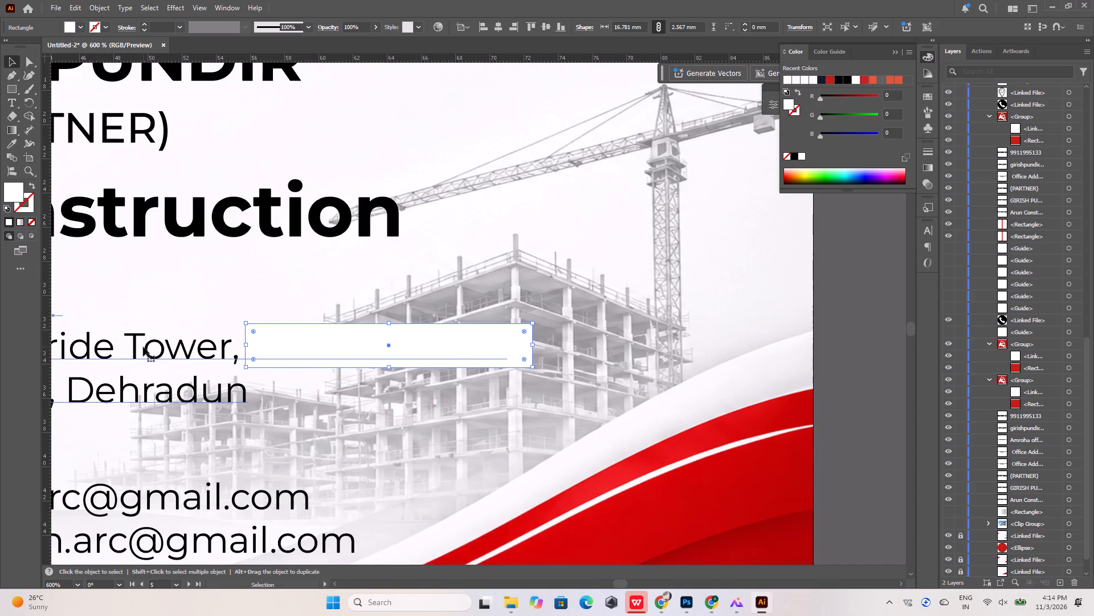
{"action": "right_click", "coordinate": [143, 347]}
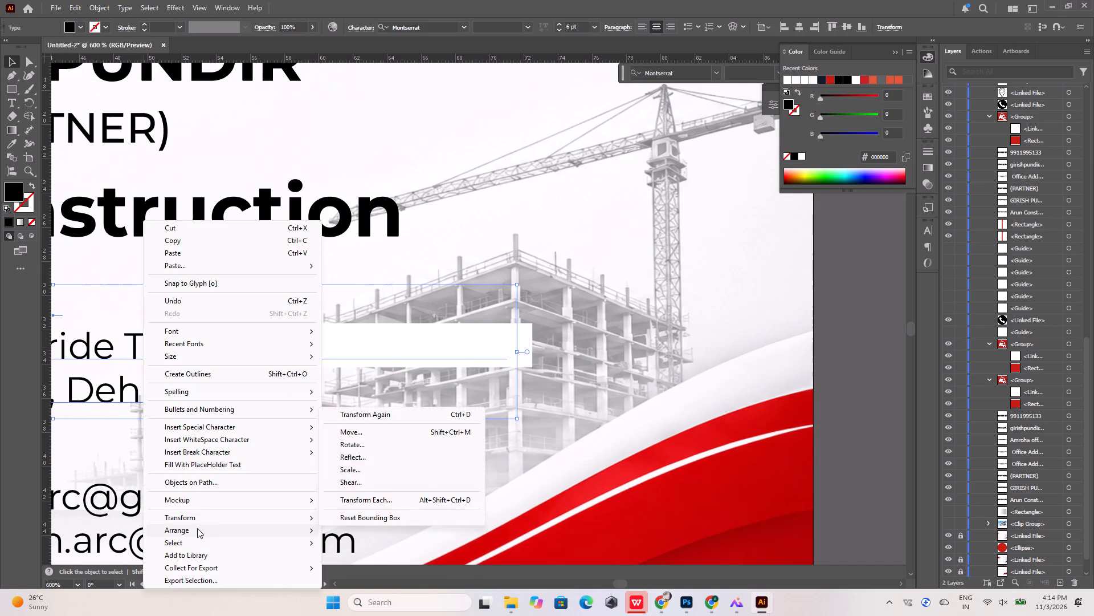
{"action": "left_click", "coordinate": [197, 530]}
{"action": "left_click", "coordinate": [350, 532]}
{"action": "left_click", "coordinate": [456, 253]}
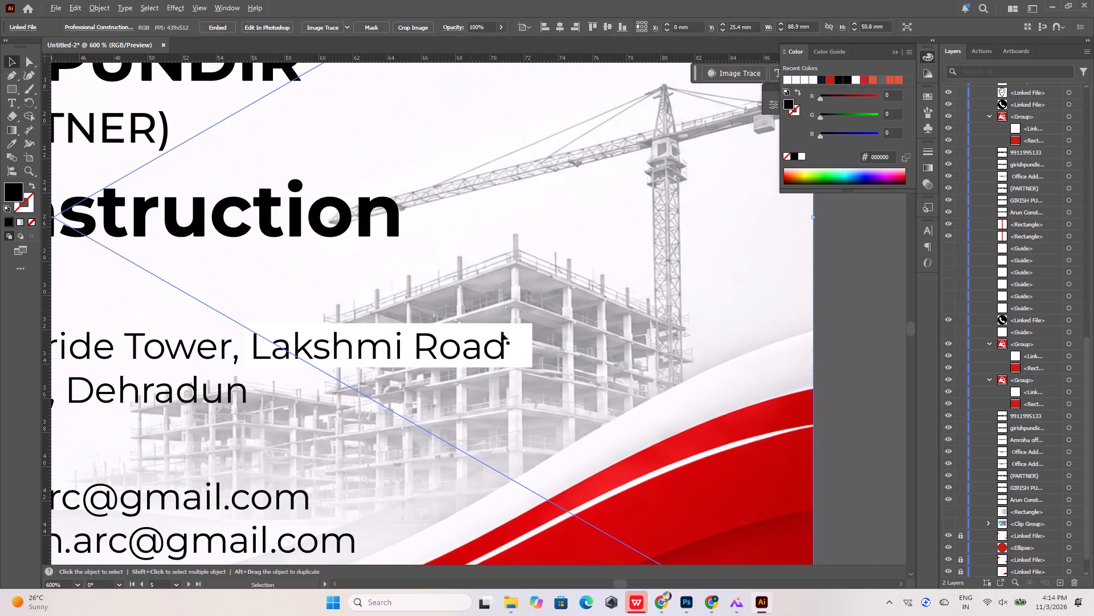
Shift the white rectangle about 0.9 mm left so its end sits closer to the address line's last word.
{"action": "scroll", "coordinate": [511, 347], "scroll_direction": "up", "scroll_amount": 2, "text": "alt"}
{"action": "left_click", "coordinate": [530, 334]}
{"action": "left_click_drag", "start_coordinate": [530, 334], "coordinate": [500, 335]}
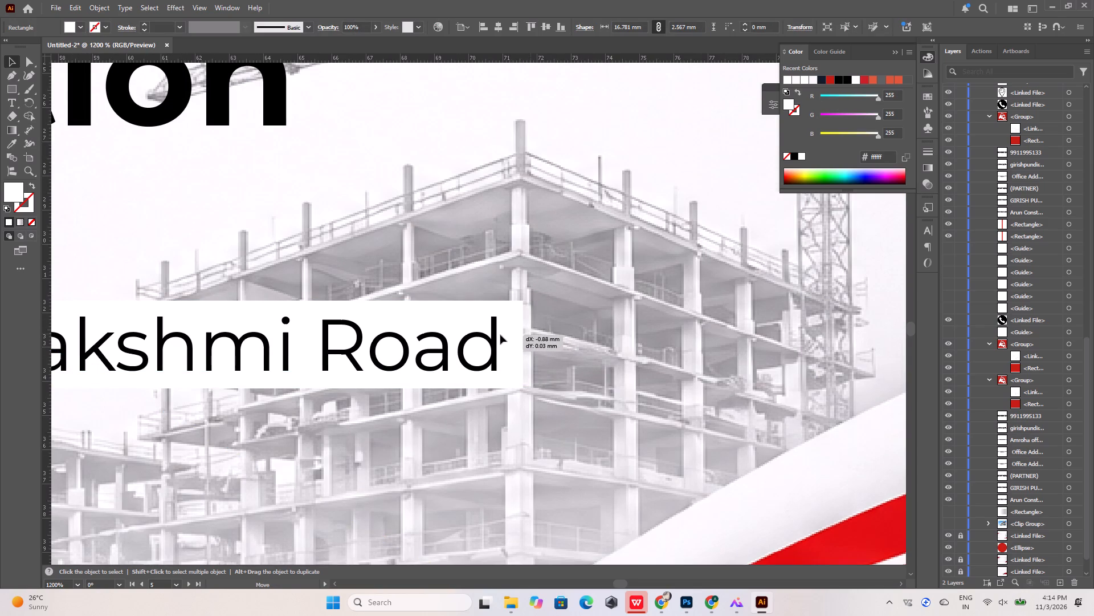
{"action": "left_click_drag", "start_coordinate": [500, 335], "coordinate": [497, 335]}
{"action": "scroll", "coordinate": [519, 348], "scroll_direction": "down", "scroll_amount": 3, "text": "alt"}
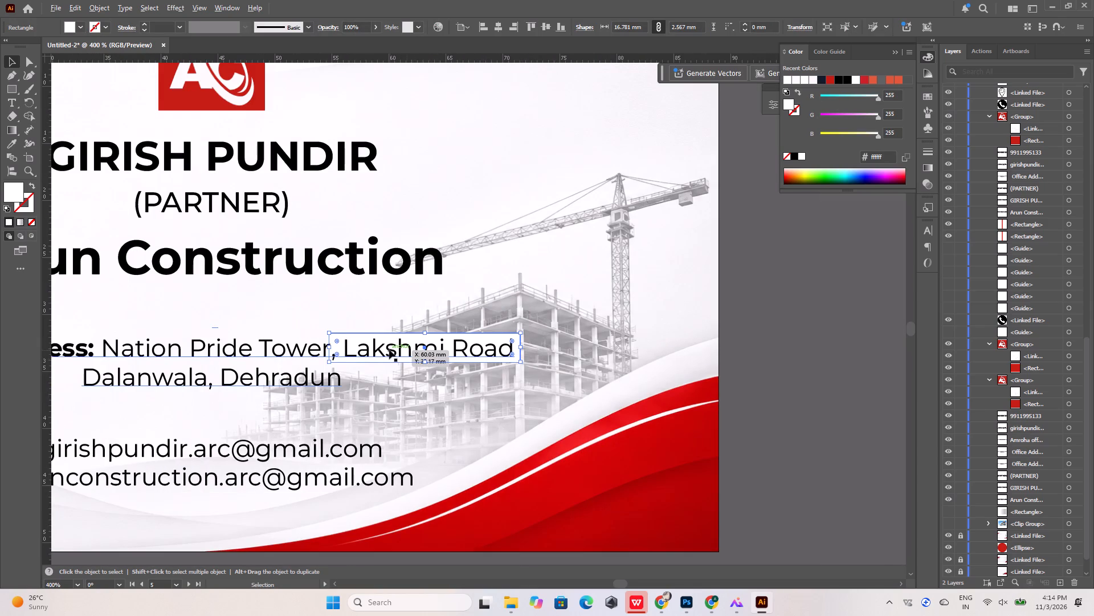
Reduce the white rectangle's opacity to 76% so the building shows faintly behind the address.
{"action": "scroll", "coordinate": [389, 350], "scroll_direction": "up", "scroll_amount": 2, "text": "alt"}
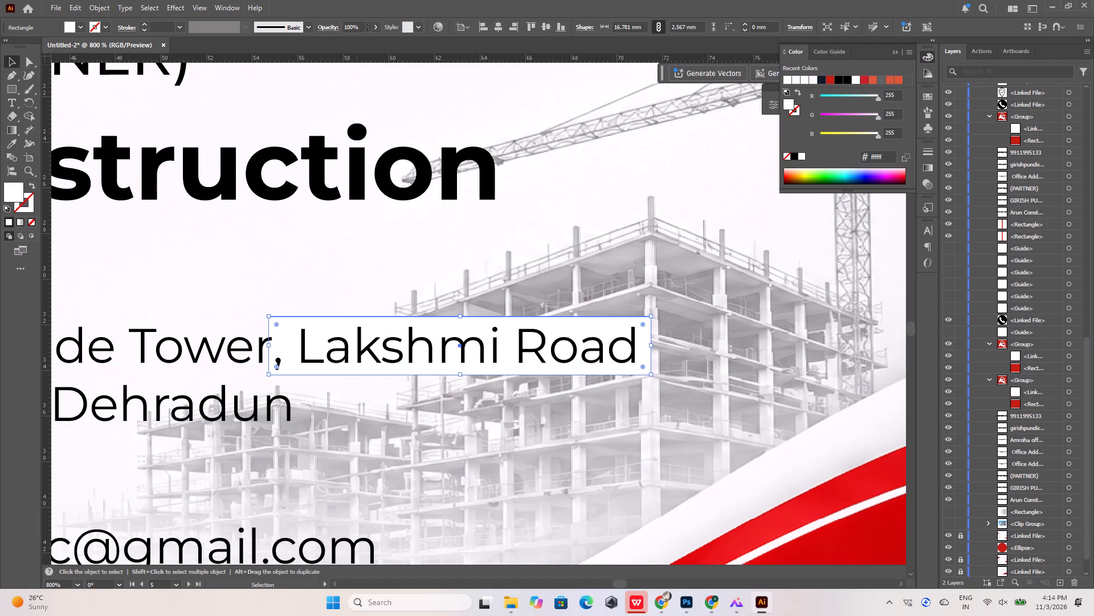
{"action": "left_click_drag", "start_coordinate": [364, 28], "coordinate": [340, 31]}
{"action": "scroll", "coordinate": [350, 29], "scroll_direction": "down", "scroll_amount": 14}
{"action": "scroll", "coordinate": [352, 26], "scroll_direction": "down", "scroll_amount": 11}
{"action": "left_click", "coordinate": [347, 270]}
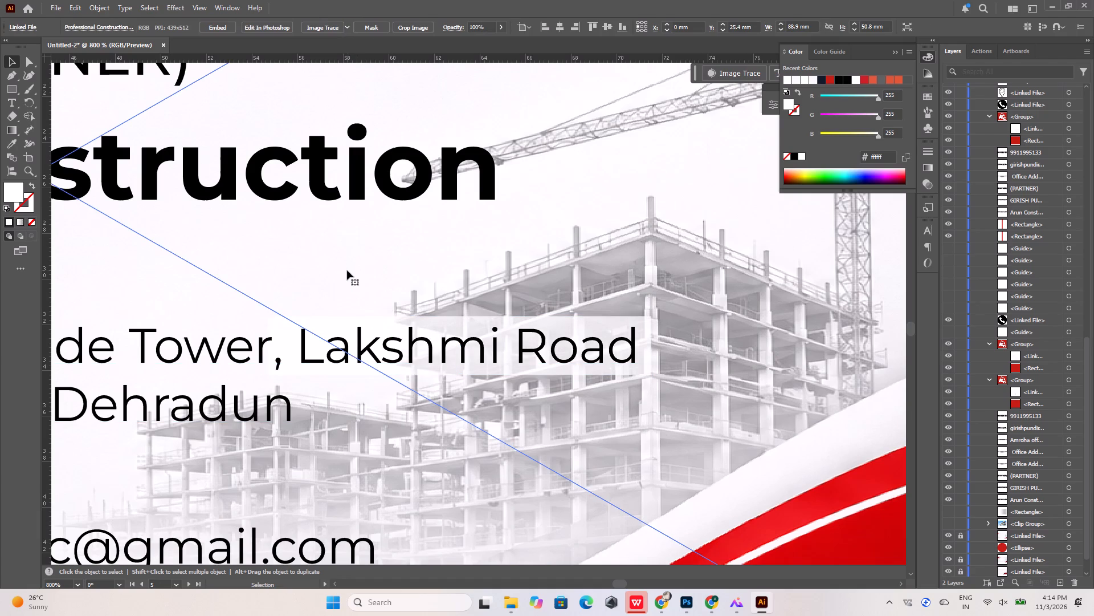
{"action": "left_click", "coordinate": [347, 270]}
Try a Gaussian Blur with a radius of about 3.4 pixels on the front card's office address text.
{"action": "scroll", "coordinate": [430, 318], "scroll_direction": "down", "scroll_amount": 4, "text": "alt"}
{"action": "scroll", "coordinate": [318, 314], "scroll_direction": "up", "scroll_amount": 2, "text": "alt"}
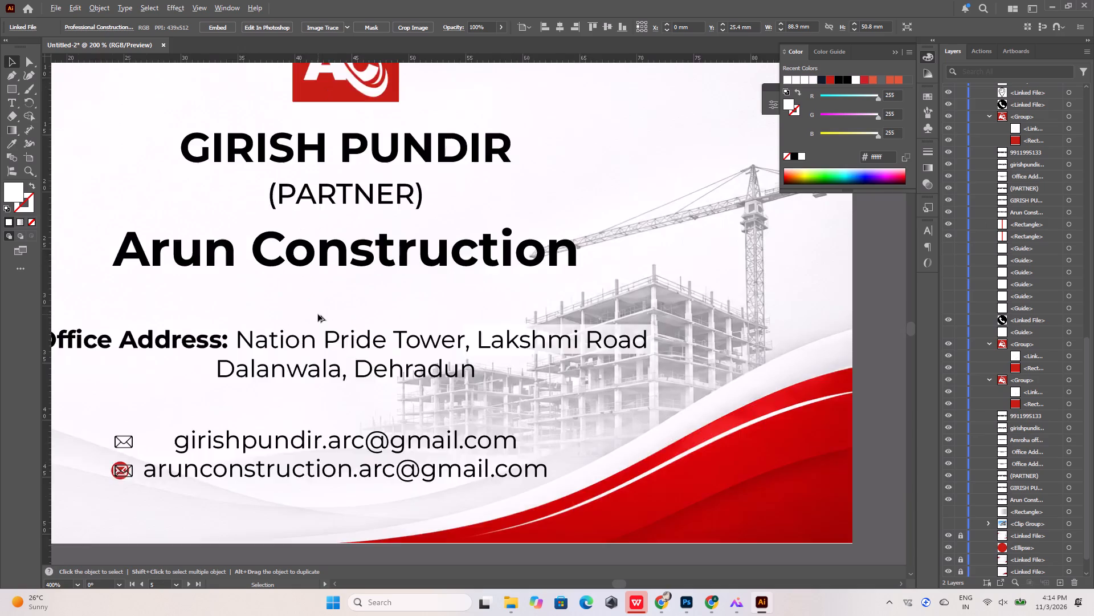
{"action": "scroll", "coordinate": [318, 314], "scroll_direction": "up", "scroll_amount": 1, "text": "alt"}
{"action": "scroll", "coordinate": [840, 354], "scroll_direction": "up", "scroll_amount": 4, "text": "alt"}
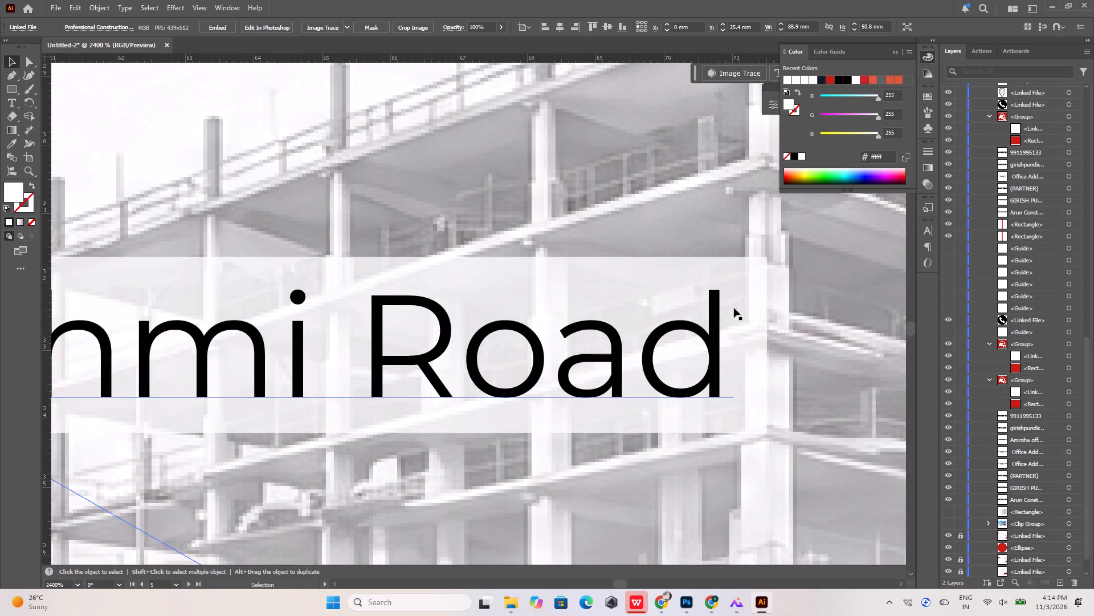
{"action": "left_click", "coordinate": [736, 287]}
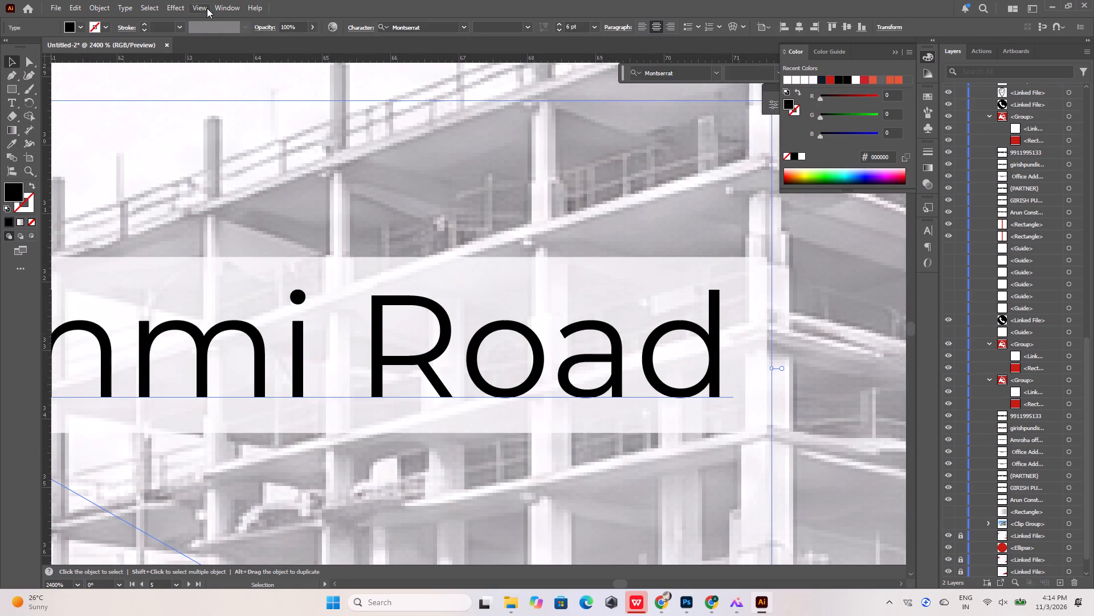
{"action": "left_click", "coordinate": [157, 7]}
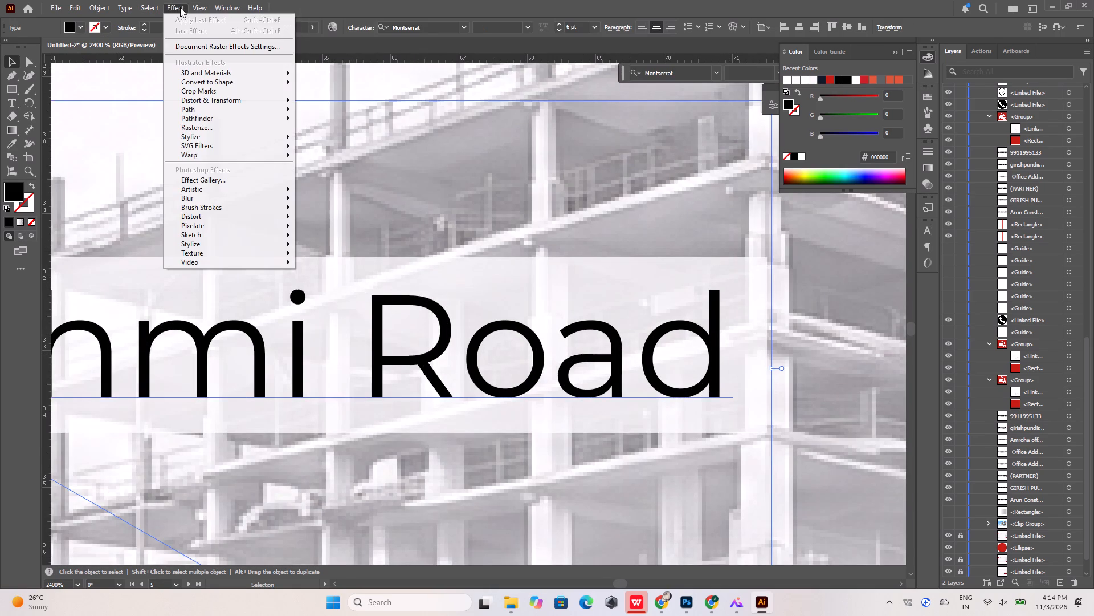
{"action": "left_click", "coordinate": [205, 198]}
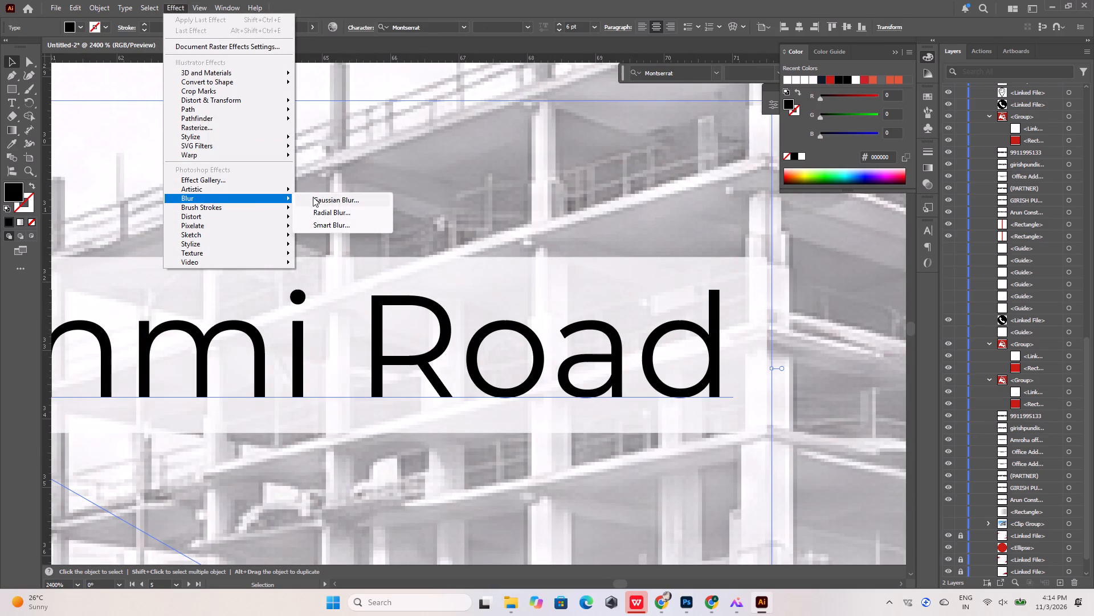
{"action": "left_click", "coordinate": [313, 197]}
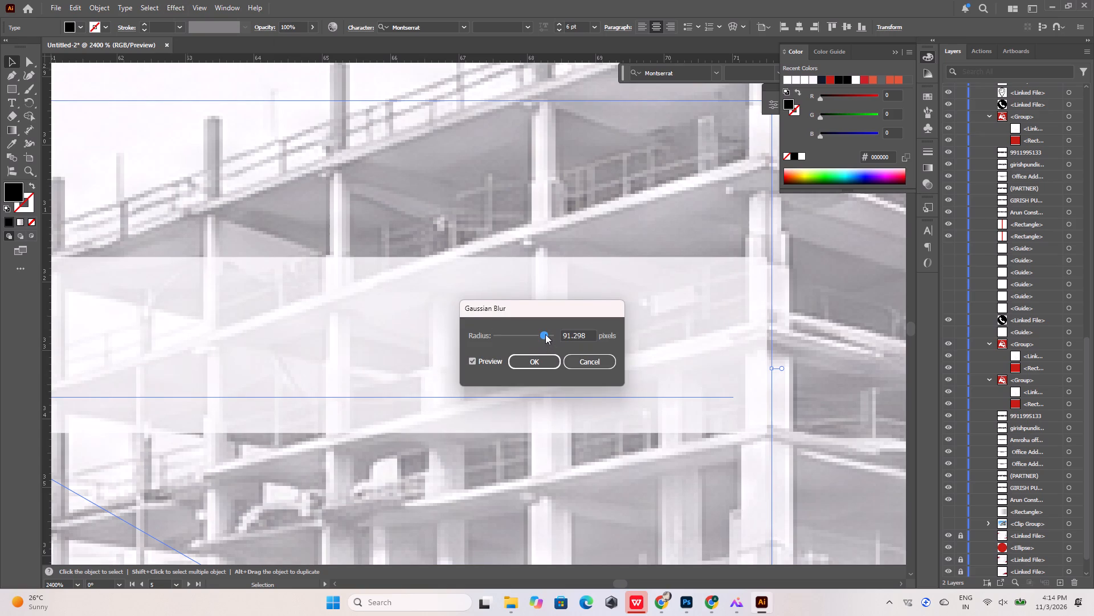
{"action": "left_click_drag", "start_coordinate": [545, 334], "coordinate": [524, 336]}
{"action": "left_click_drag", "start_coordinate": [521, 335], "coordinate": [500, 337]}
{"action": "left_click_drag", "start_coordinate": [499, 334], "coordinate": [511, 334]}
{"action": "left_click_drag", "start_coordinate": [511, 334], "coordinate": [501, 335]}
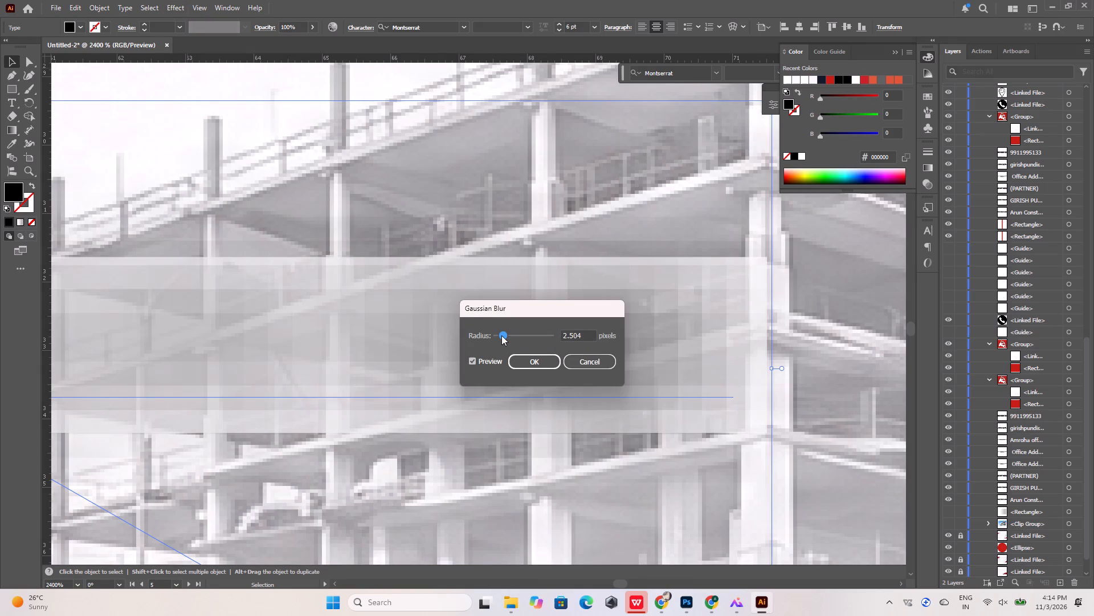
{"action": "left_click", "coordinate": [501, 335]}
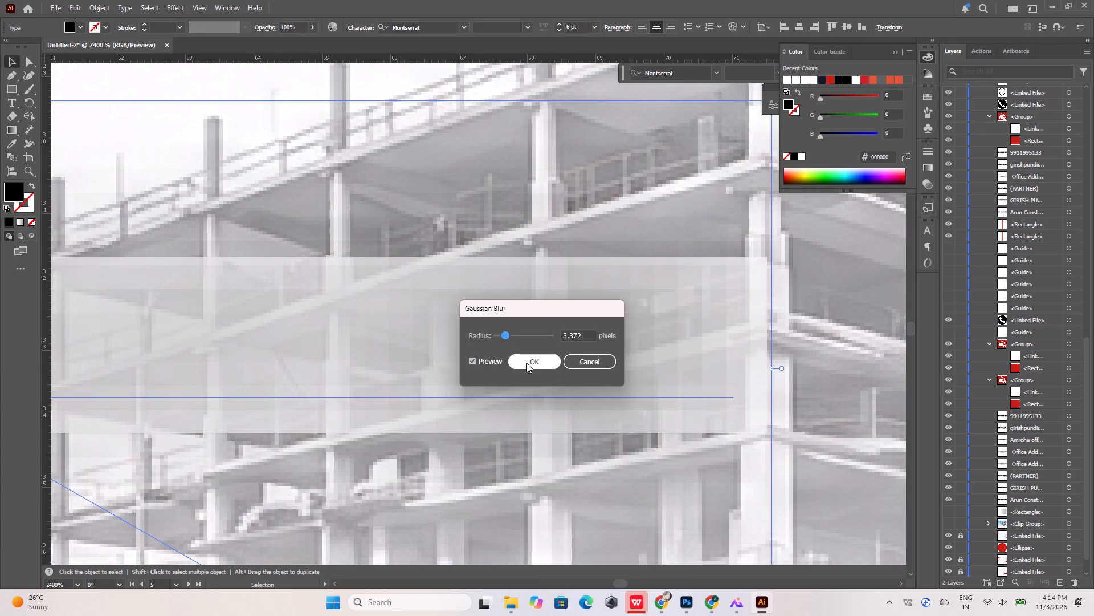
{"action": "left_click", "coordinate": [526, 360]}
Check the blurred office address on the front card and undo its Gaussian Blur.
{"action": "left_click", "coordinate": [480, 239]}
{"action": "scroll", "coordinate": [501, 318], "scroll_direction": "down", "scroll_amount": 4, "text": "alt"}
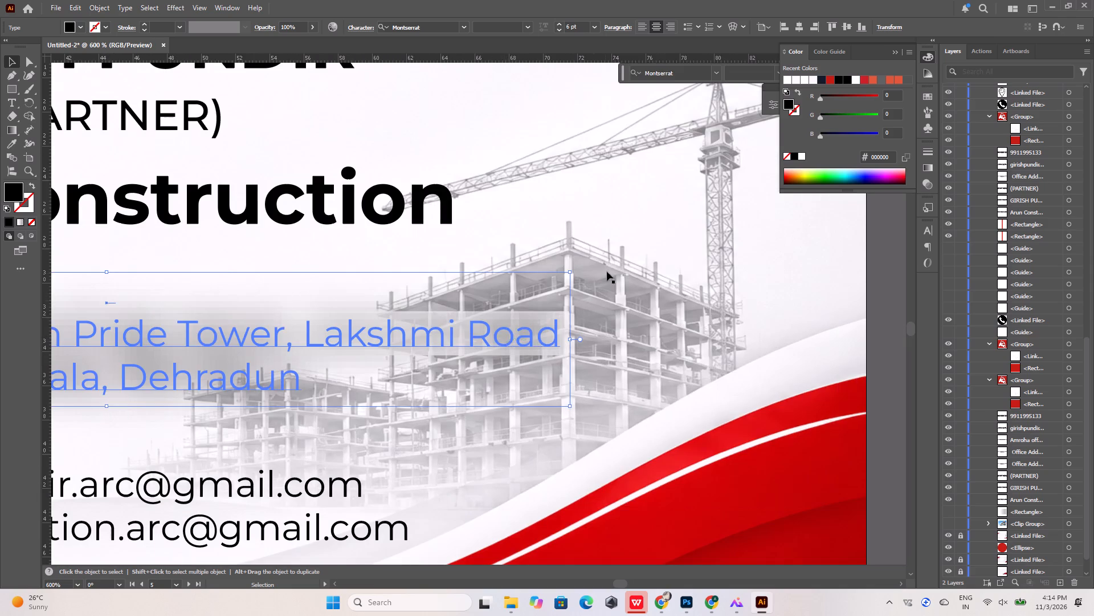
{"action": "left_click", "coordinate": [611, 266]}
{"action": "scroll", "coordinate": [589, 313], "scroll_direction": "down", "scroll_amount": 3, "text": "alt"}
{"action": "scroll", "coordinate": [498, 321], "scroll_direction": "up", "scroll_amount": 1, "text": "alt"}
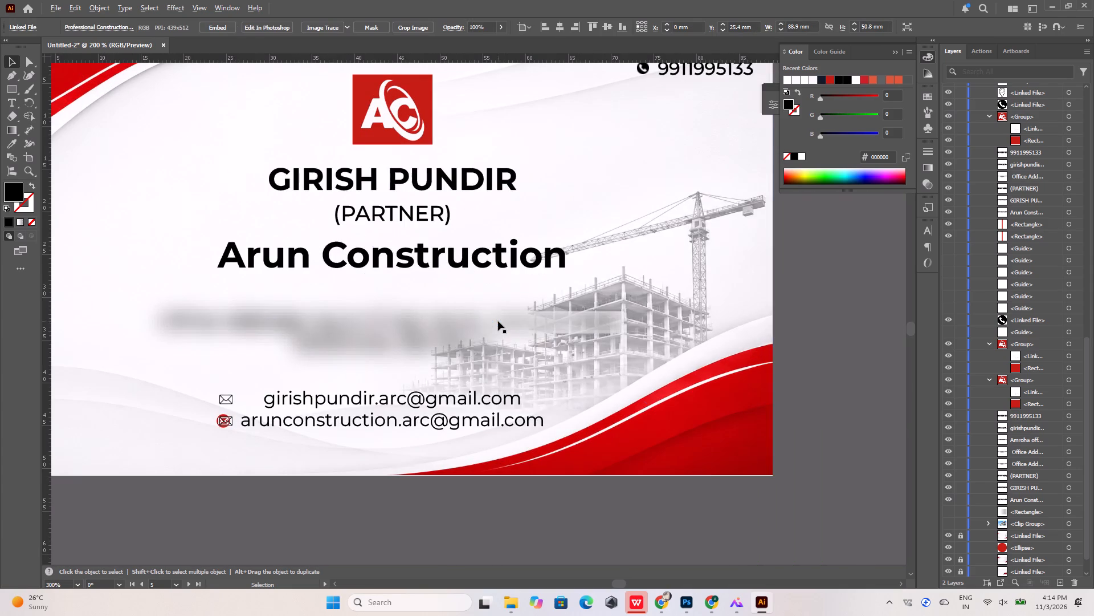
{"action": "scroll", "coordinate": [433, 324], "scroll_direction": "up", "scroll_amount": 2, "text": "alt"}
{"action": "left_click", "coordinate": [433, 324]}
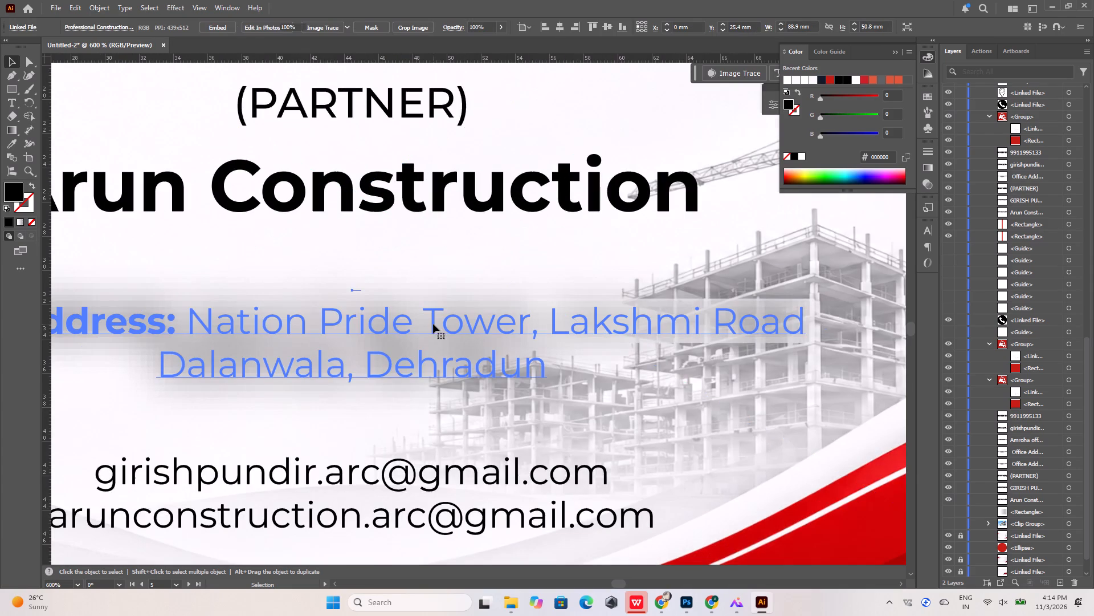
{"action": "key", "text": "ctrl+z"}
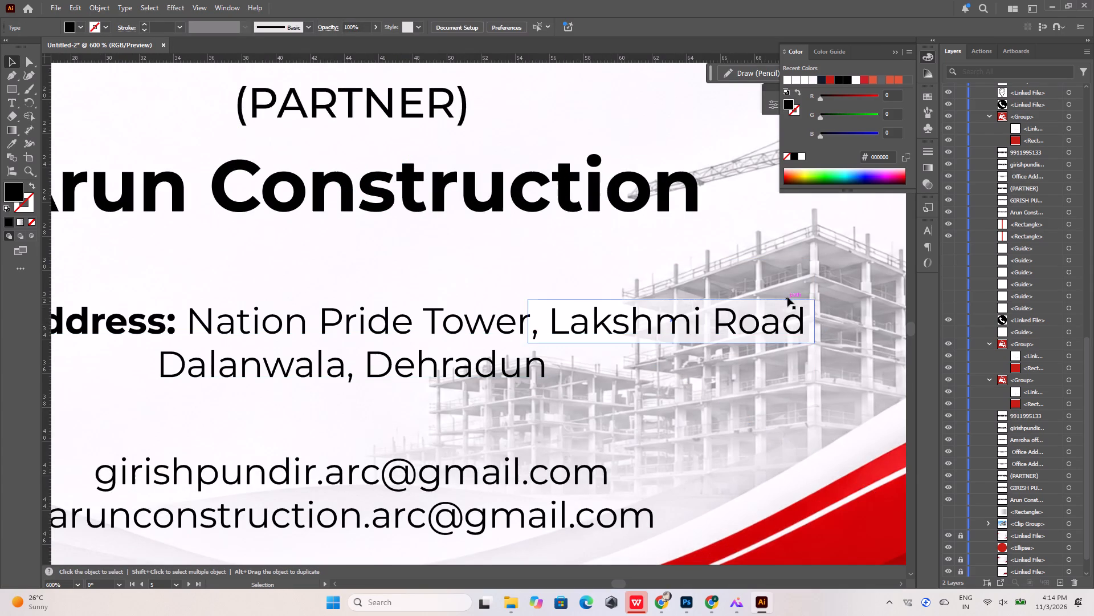
Apply a Gaussian Blur with a radius of about 6.8 pixels to the white rectangle behind "Lakshmi Road".
{"action": "left_click", "coordinate": [801, 298]}
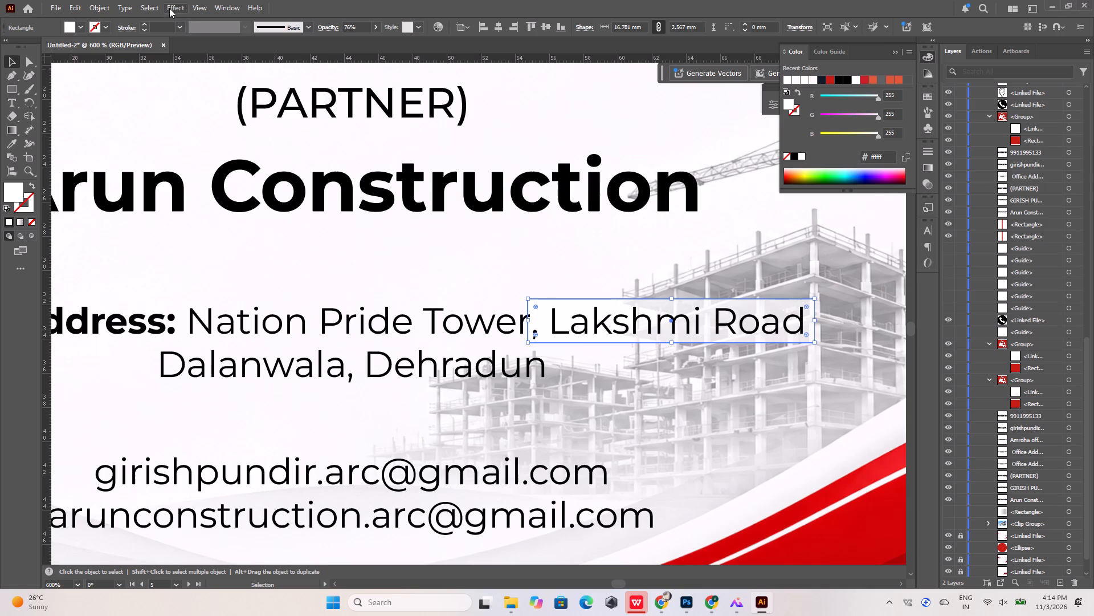
{"action": "left_click", "coordinate": [169, 7]}
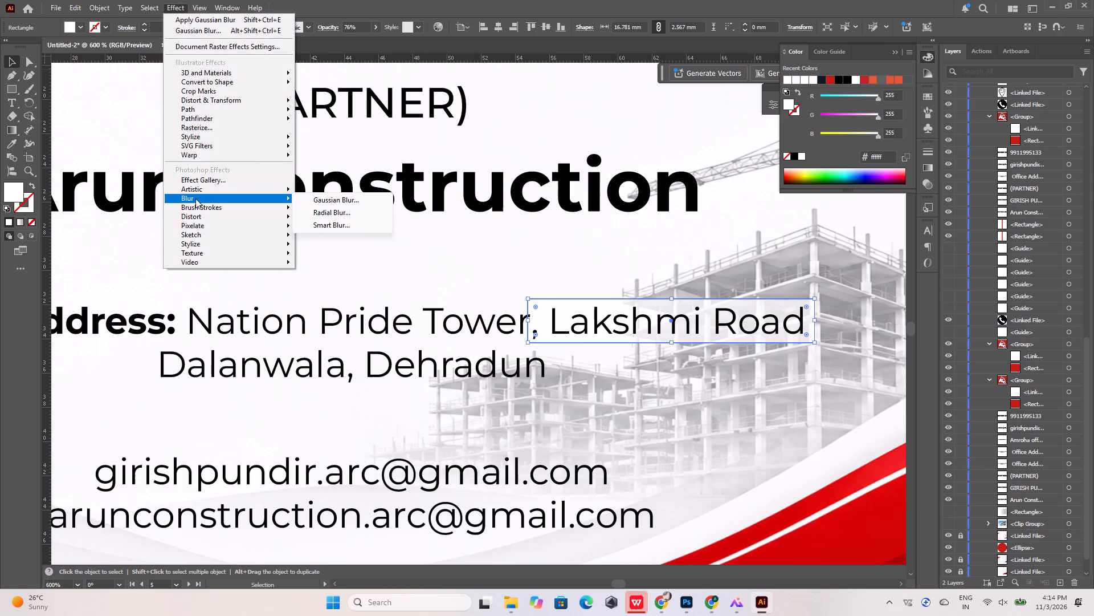
{"action": "left_click", "coordinate": [195, 198]}
{"action": "left_click", "coordinate": [320, 201]}
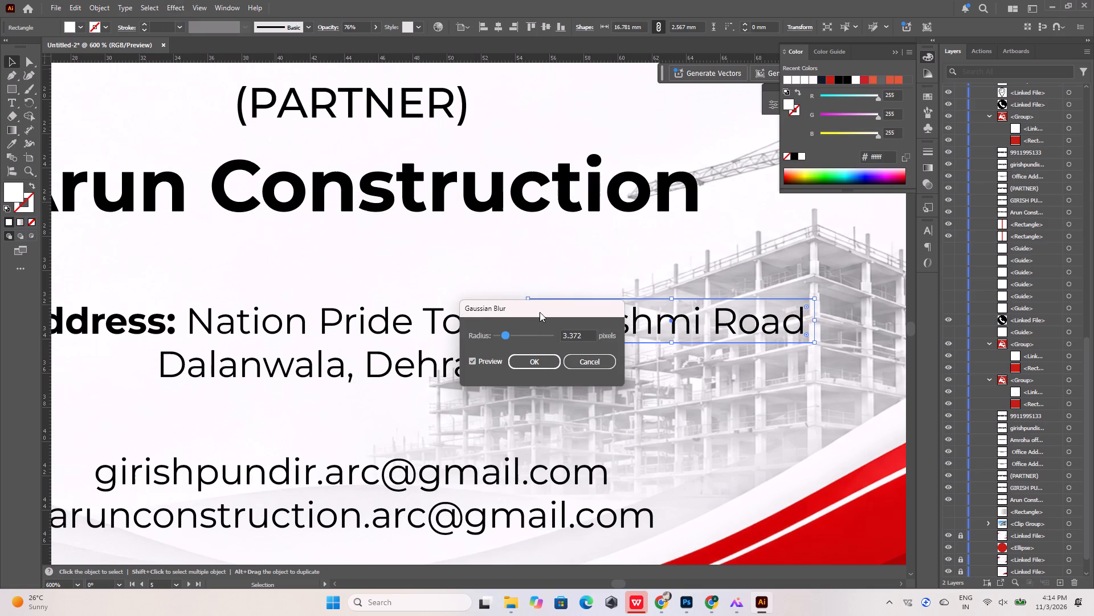
{"action": "left_click_drag", "start_coordinate": [540, 311], "coordinate": [390, 238]}
{"action": "scroll", "coordinate": [682, 321], "scroll_direction": "up", "scroll_amount": 2, "text": "alt"}
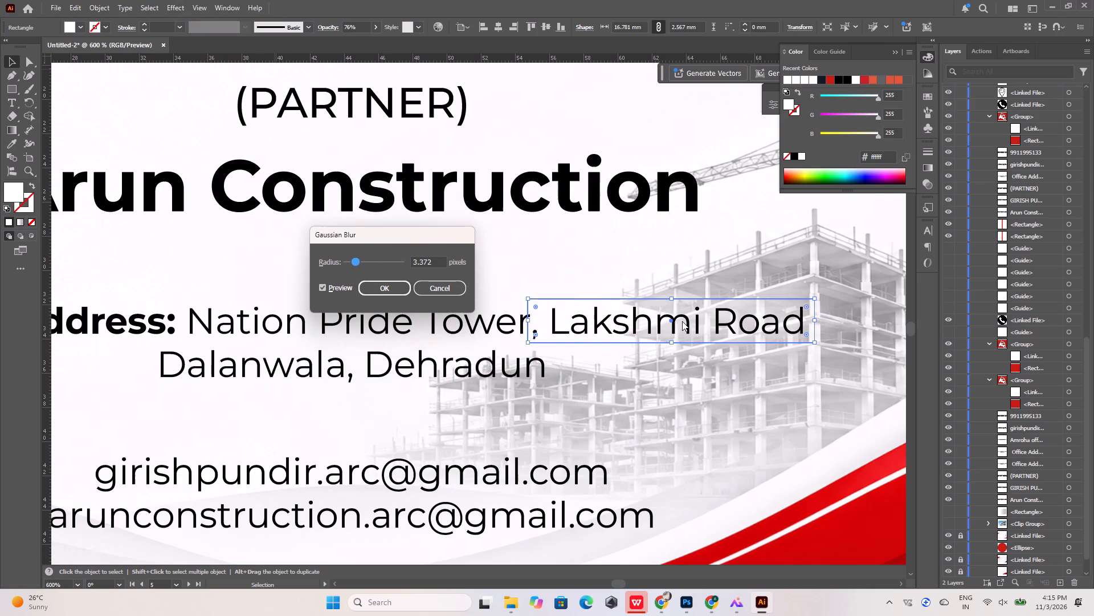
{"action": "left_click", "coordinate": [354, 261]}
{"action": "left_click", "coordinate": [358, 261]}
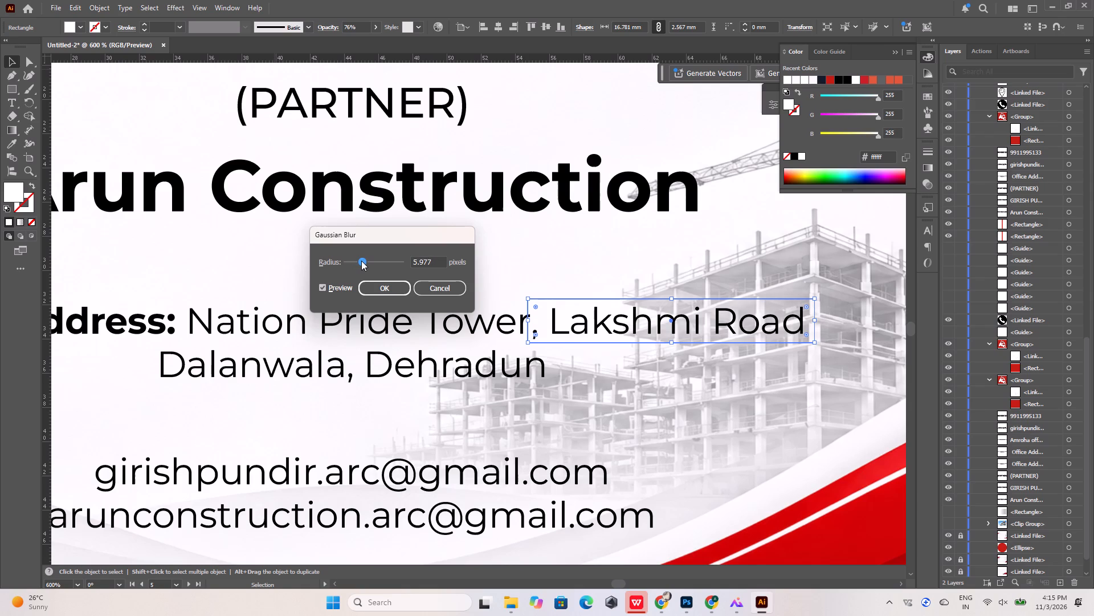
{"action": "left_click", "coordinate": [361, 261]}
{"action": "left_click_drag", "start_coordinate": [364, 261], "coordinate": [369, 261]}
{"action": "left_click_drag", "start_coordinate": [369, 261], "coordinate": [379, 261]}
{"action": "left_click_drag", "start_coordinate": [379, 261], "coordinate": [373, 262]}
{"action": "left_click_drag", "start_coordinate": [373, 262], "coordinate": [386, 262]}
{"action": "left_click_drag", "start_coordinate": [386, 262], "coordinate": [401, 263]}
{"action": "left_click_drag", "start_coordinate": [401, 263], "coordinate": [411, 265]}
{"action": "left_click_drag", "start_coordinate": [399, 261], "coordinate": [374, 263]}
{"action": "left_click_drag", "start_coordinate": [373, 263], "coordinate": [358, 266]}
{"action": "left_click_drag", "start_coordinate": [358, 264], "coordinate": [348, 268]}
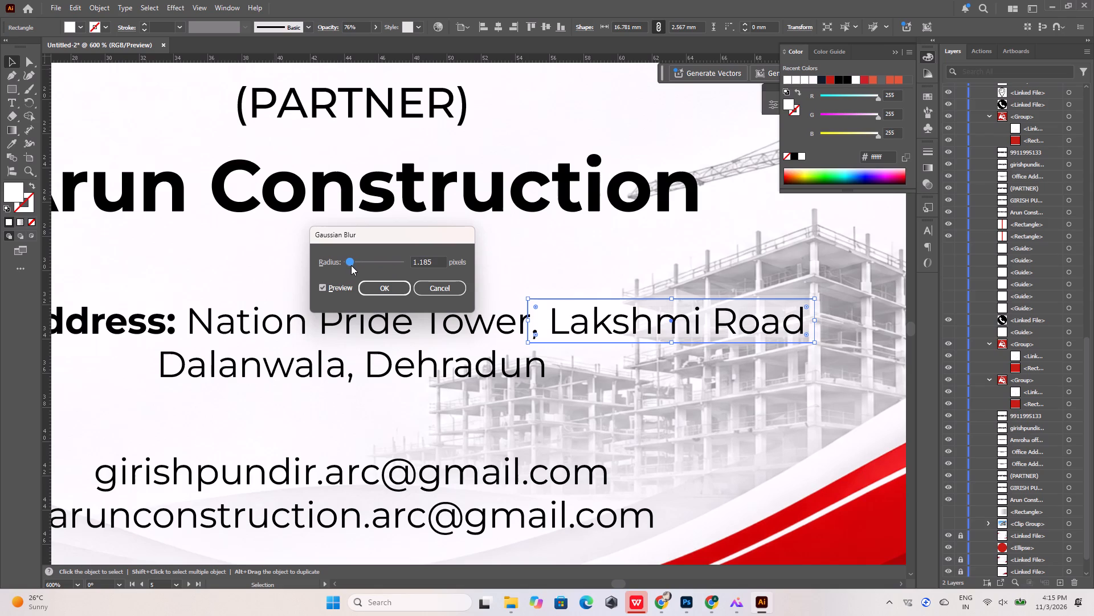
{"action": "left_click_drag", "start_coordinate": [351, 263], "coordinate": [358, 264]}
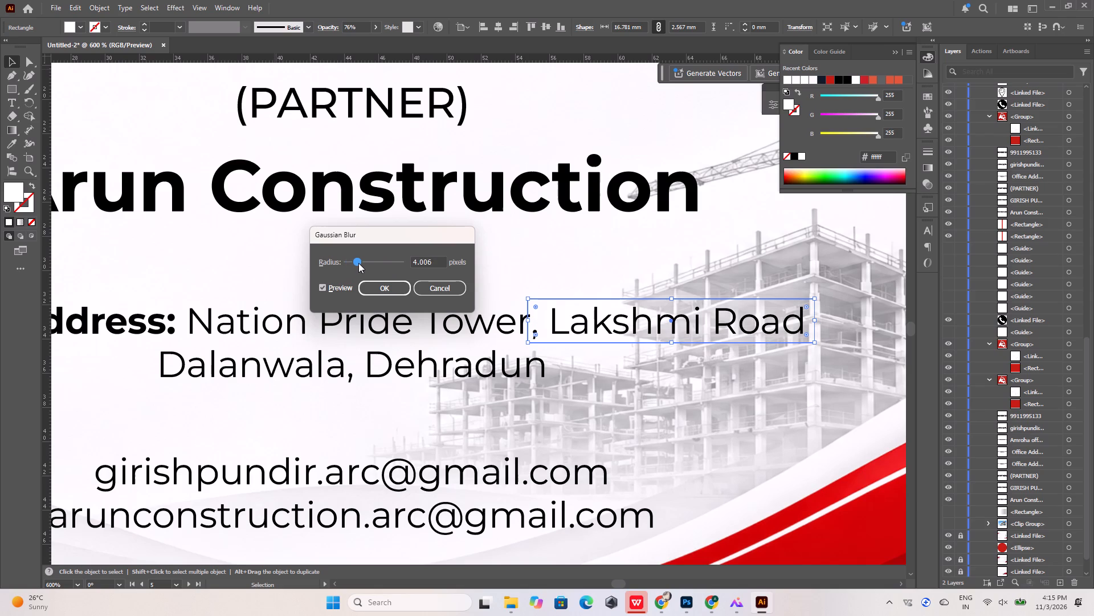
{"action": "left_click", "coordinate": [358, 263]}
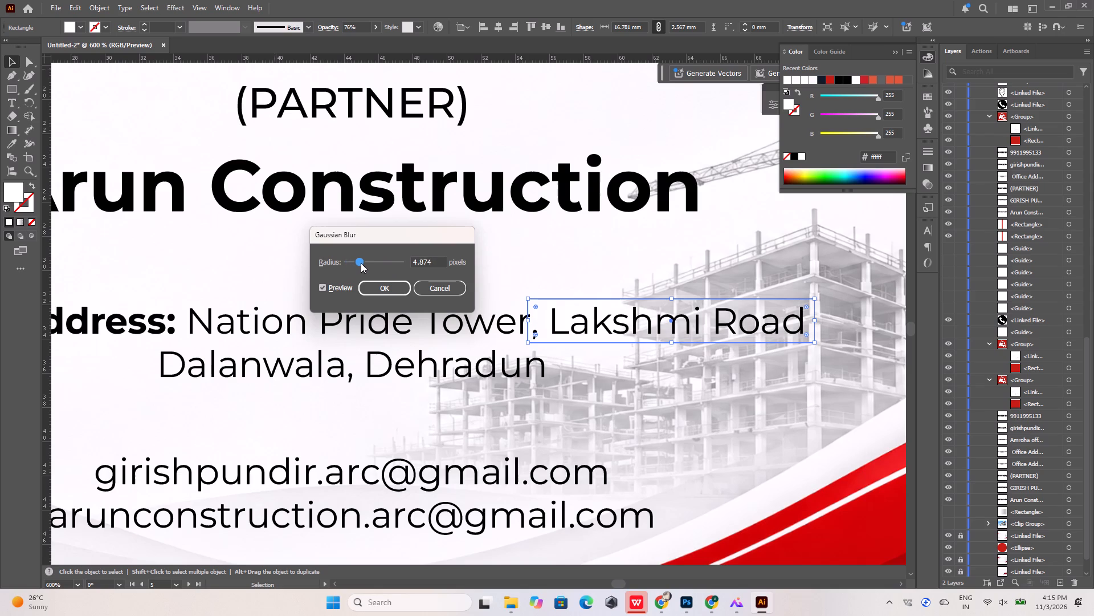
{"action": "left_click", "coordinate": [361, 263]}
{"action": "left_click", "coordinate": [364, 262]}
{"action": "left_click", "coordinate": [383, 286]}
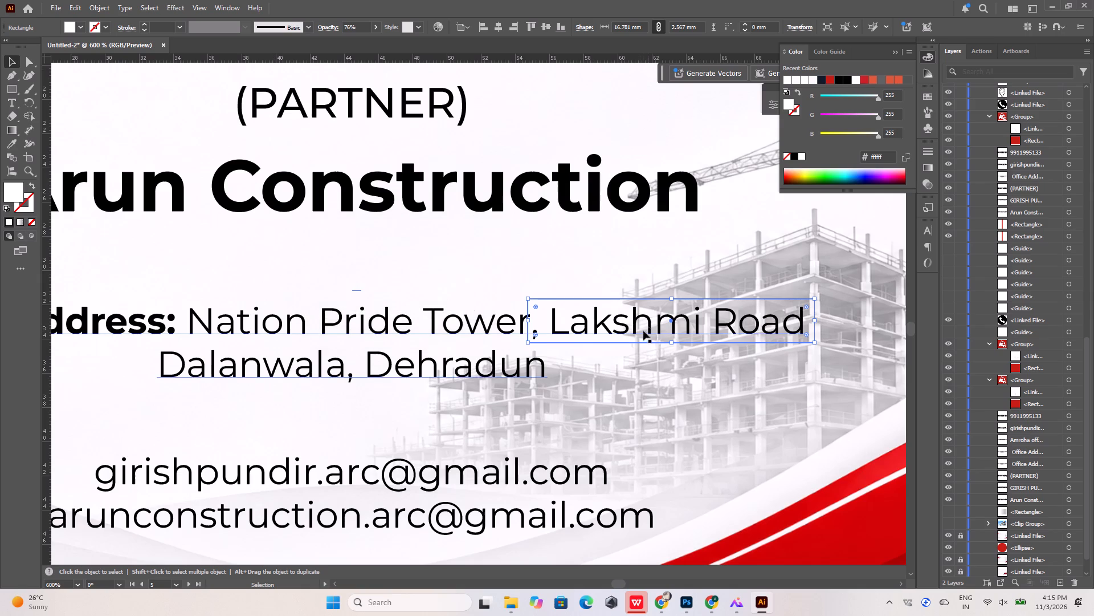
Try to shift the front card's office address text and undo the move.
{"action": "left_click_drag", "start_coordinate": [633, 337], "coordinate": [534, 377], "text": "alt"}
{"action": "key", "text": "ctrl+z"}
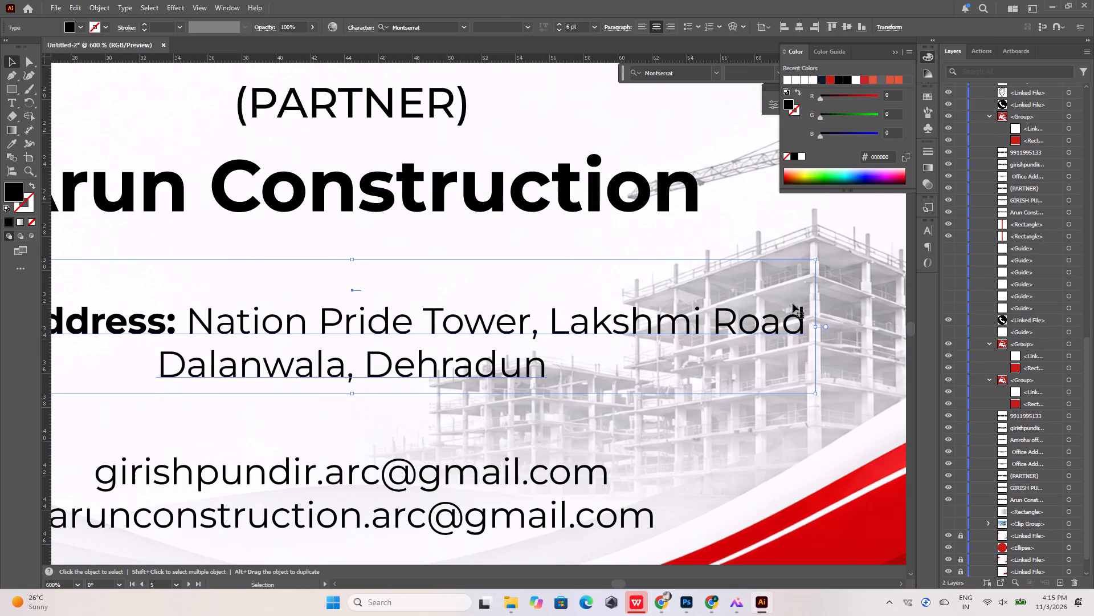
Duplicate the white rectangle and place the copy behind "Dehradun" on the second address line.
{"action": "left_click", "coordinate": [783, 303]}
{"action": "left_click_drag", "start_coordinate": [783, 303], "coordinate": [607, 355], "text": "alt"}
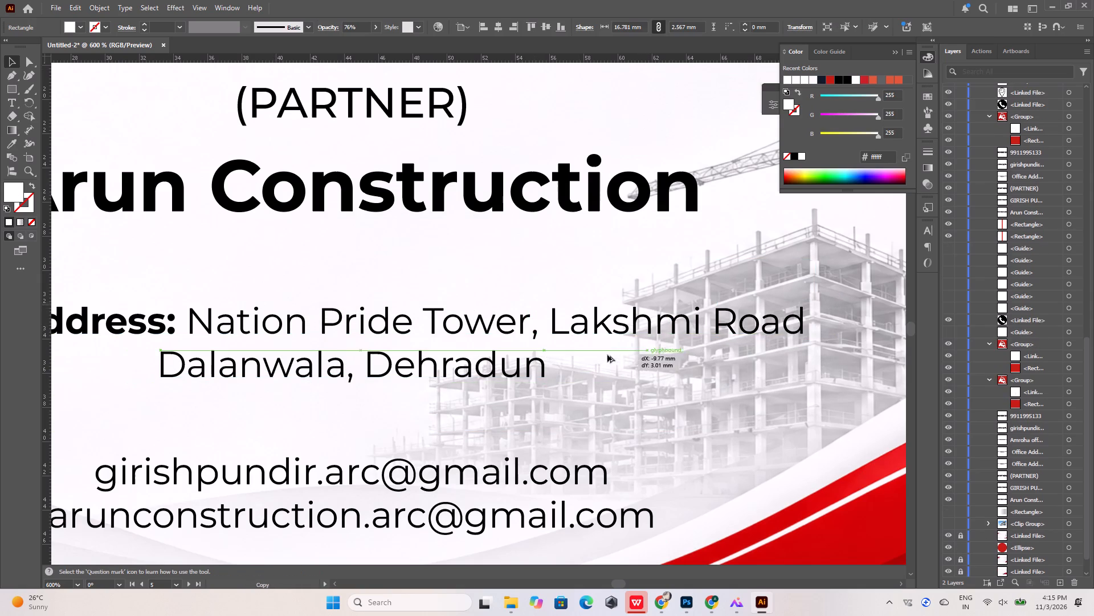
{"action": "left_click_drag", "start_coordinate": [607, 355], "coordinate": [558, 359], "text": "alt"}
{"action": "left_click_drag", "start_coordinate": [558, 359], "coordinate": [553, 351]}
{"action": "left_click", "coordinate": [558, 275]}
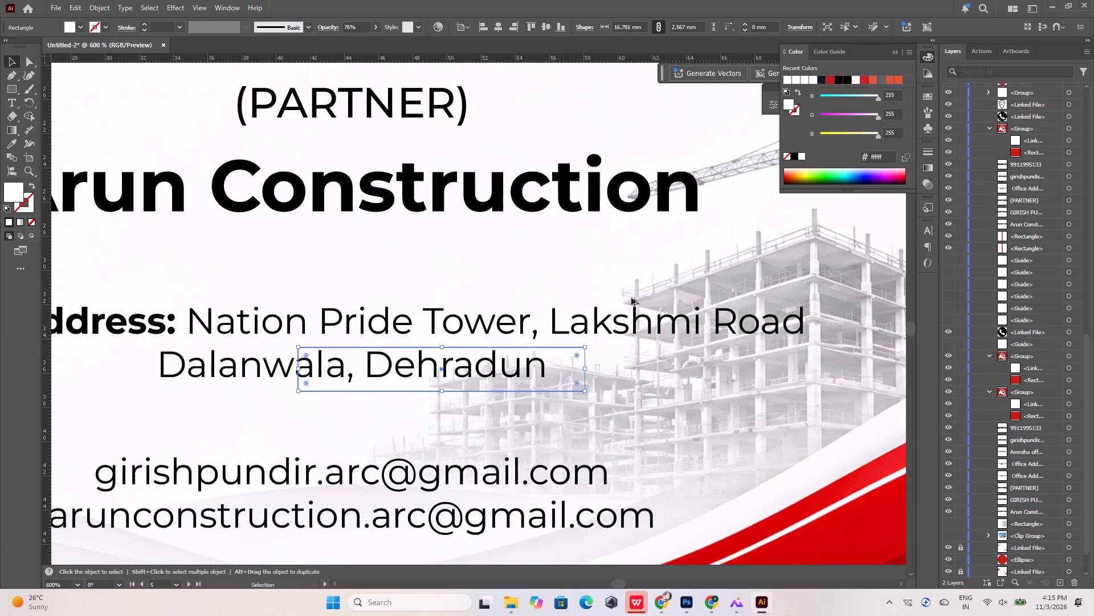
Examine the front card at full view and close up to judge the address legibility over the building.
{"action": "scroll", "coordinate": [744, 370], "scroll_direction": "down", "scroll_amount": 3, "text": "alt"}
{"action": "left_click", "coordinate": [258, 138]}
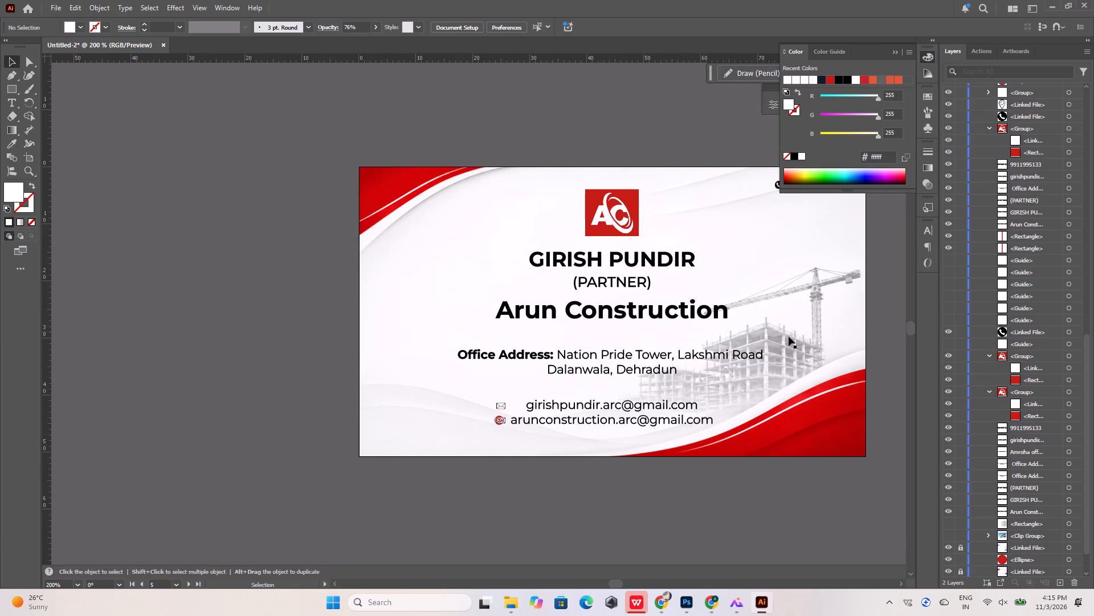
{"action": "scroll", "coordinate": [789, 337], "scroll_direction": "up", "scroll_amount": 1, "text": "alt"}
{"action": "scroll", "coordinate": [521, 312], "scroll_direction": "down", "scroll_amount": 2, "text": "alt"}
{"action": "scroll", "coordinate": [620, 347], "scroll_direction": "up", "scroll_amount": 4, "text": "alt"}
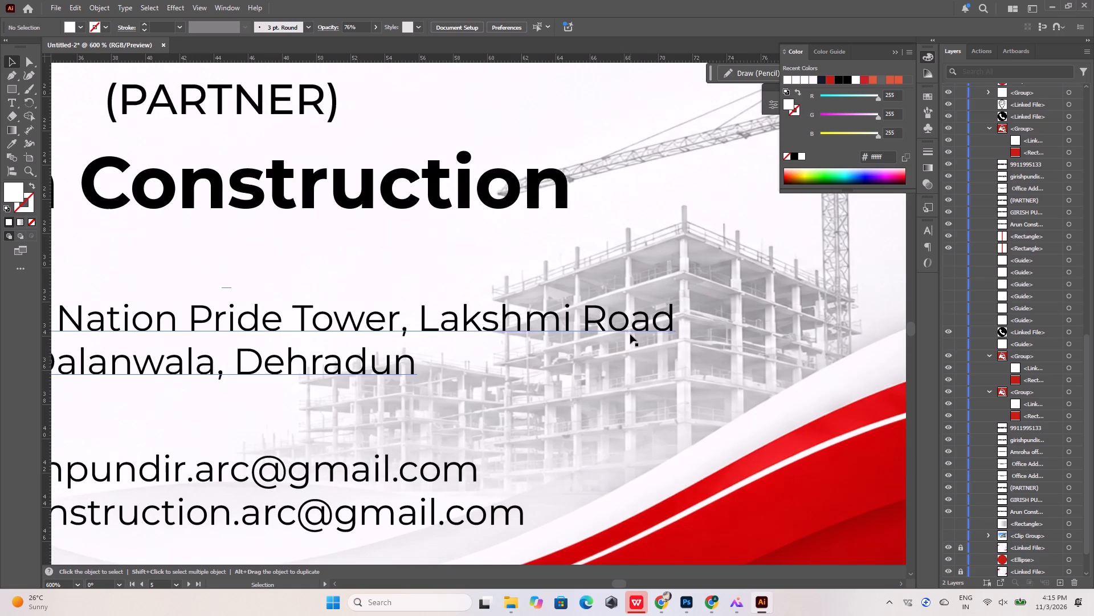
{"action": "scroll", "coordinate": [632, 337], "scroll_direction": "down", "scroll_amount": 3, "text": "alt"}
{"action": "left_click", "coordinate": [626, 114]}
{"action": "scroll", "coordinate": [634, 333], "scroll_direction": "up", "scroll_amount": 5, "text": "alt"}
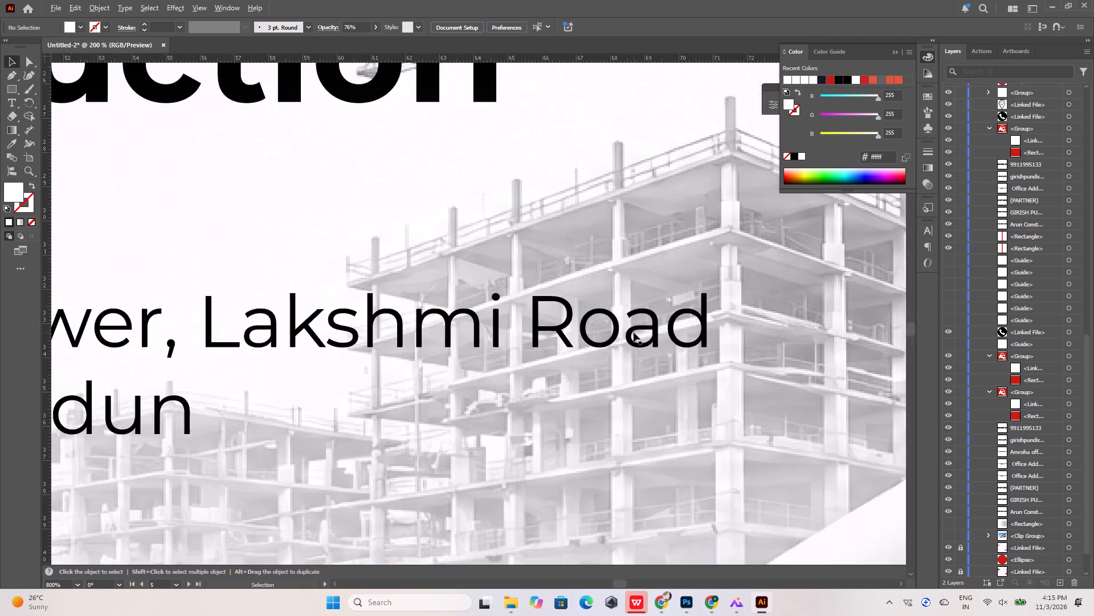
{"action": "scroll", "coordinate": [634, 335], "scroll_direction": "down", "scroll_amount": 5, "text": "alt"}
{"action": "left_click", "coordinate": [613, 117]}
{"action": "scroll", "coordinate": [632, 321], "scroll_direction": "up", "scroll_amount": 4, "text": "alt"}
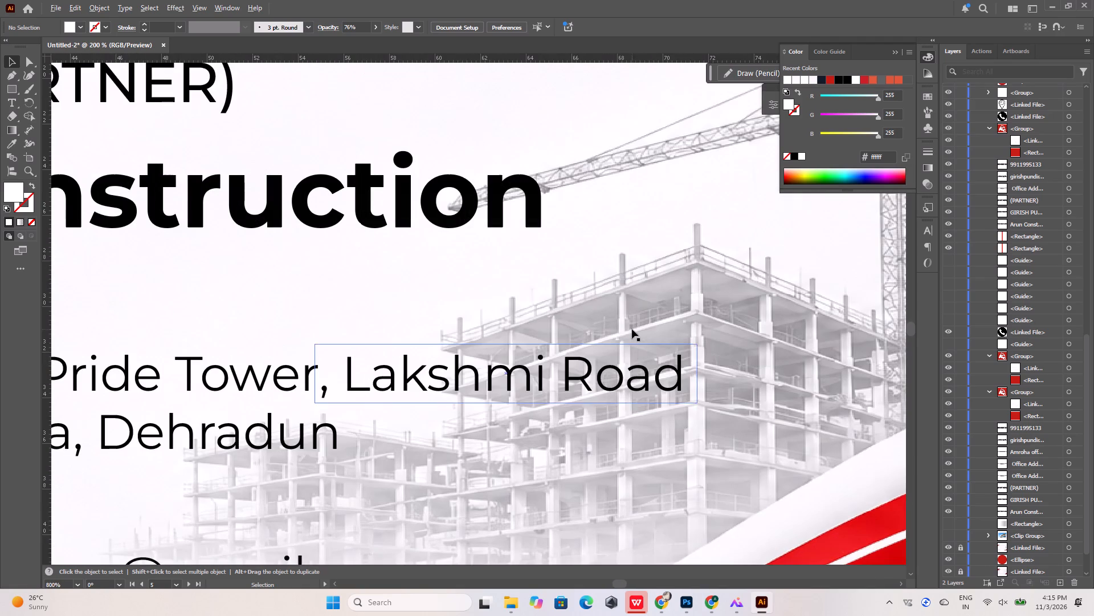
Apply another Gaussian Blur to the white rectangle behind "Lakshmi Road" with a radius of 0.1 pixels.
{"action": "left_click", "coordinate": [653, 356]}
{"action": "left_click", "coordinate": [652, 349]}
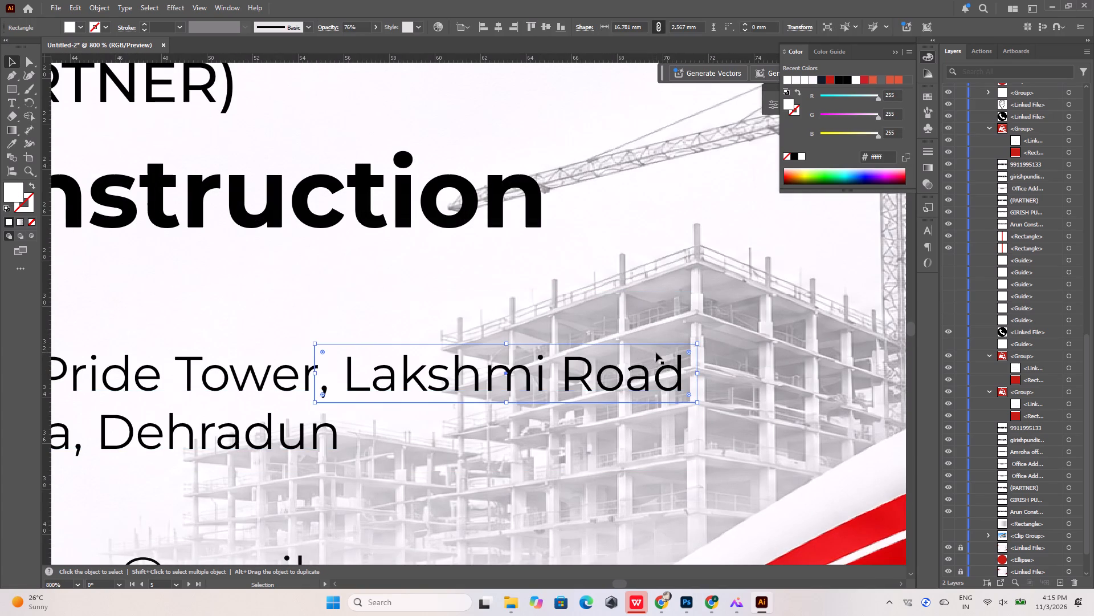
{"action": "left_click", "coordinate": [177, 6]}
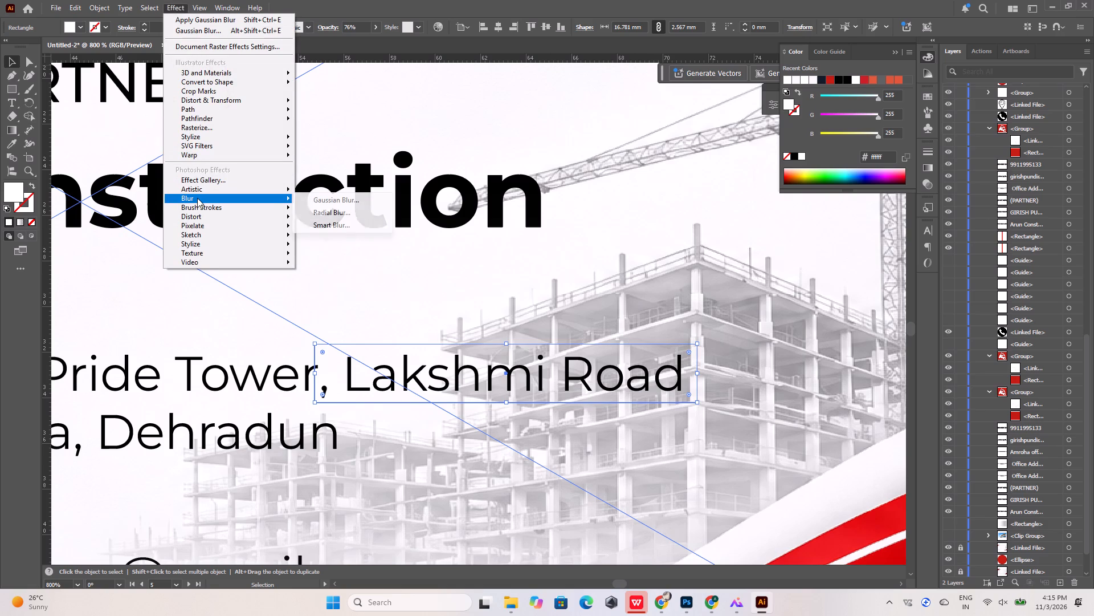
{"action": "left_click", "coordinate": [323, 198]}
{"action": "left_click_drag", "start_coordinate": [365, 262], "coordinate": [372, 262]}
{"action": "left_click_drag", "start_coordinate": [372, 262], "coordinate": [377, 262]}
{"action": "left_click_drag", "start_coordinate": [375, 262], "coordinate": [356, 265]}
{"action": "left_click_drag", "start_coordinate": [356, 263], "coordinate": [349, 264]}
{"action": "left_click", "coordinate": [349, 262]}
{"action": "left_click_drag", "start_coordinate": [346, 262], "coordinate": [340, 264]}
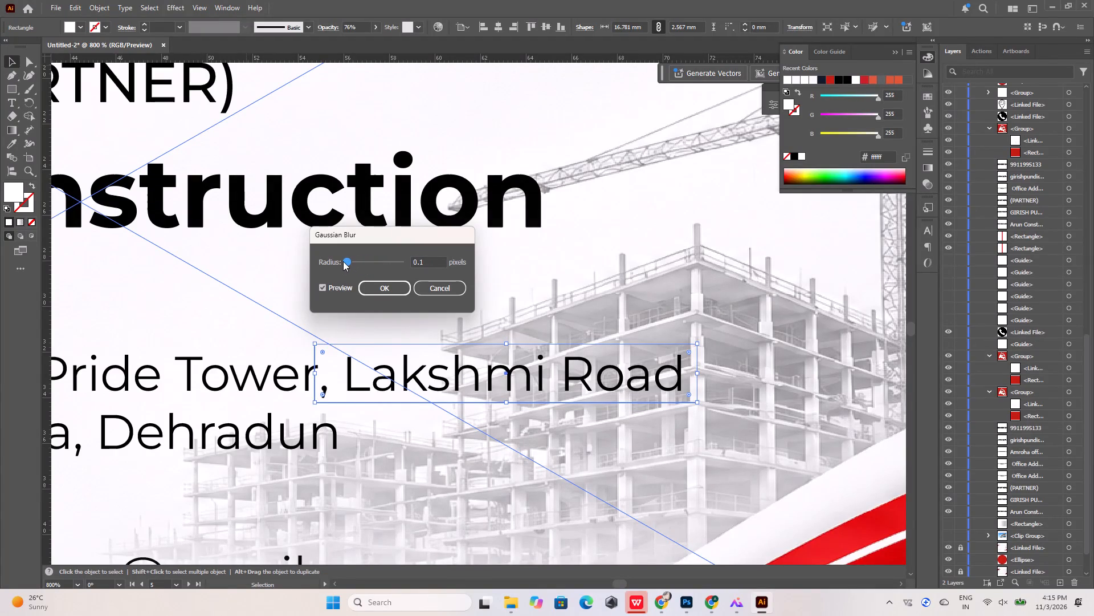
{"action": "left_click_drag", "start_coordinate": [346, 260], "coordinate": [365, 261]}
{"action": "left_click_drag", "start_coordinate": [365, 261], "coordinate": [391, 262]}
{"action": "left_click_drag", "start_coordinate": [391, 262], "coordinate": [391, 262]}
{"action": "left_click_drag", "start_coordinate": [388, 261], "coordinate": [331, 269]}
{"action": "left_click", "coordinate": [391, 290]}
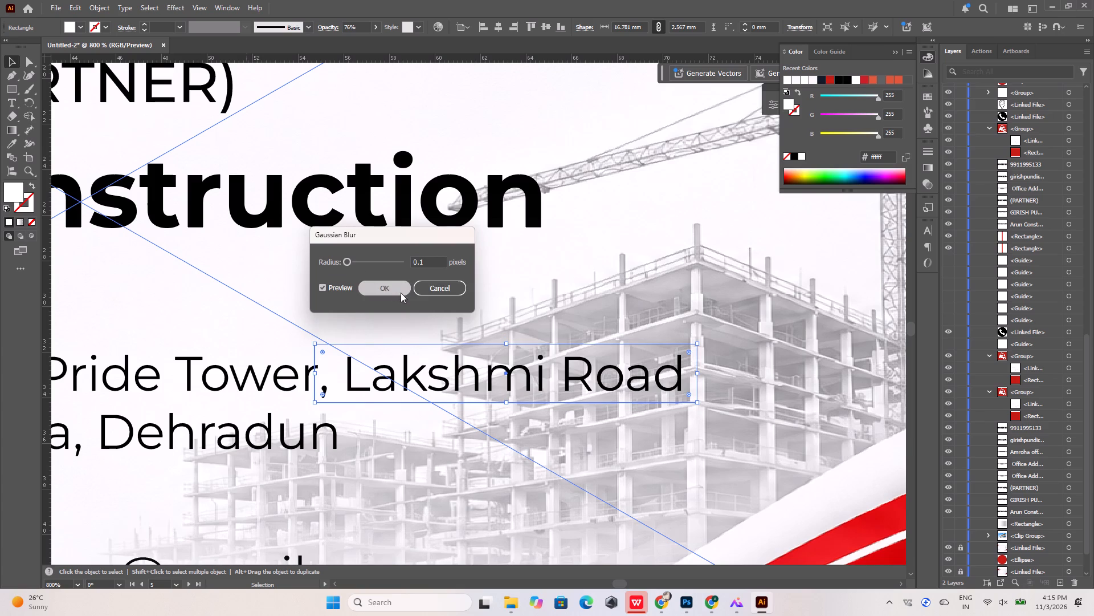
{"action": "left_click", "coordinate": [507, 318]}
{"action": "scroll", "coordinate": [509, 318], "scroll_direction": "down", "scroll_amount": 4, "text": "alt"}
{"action": "left_click", "coordinate": [517, 139]}
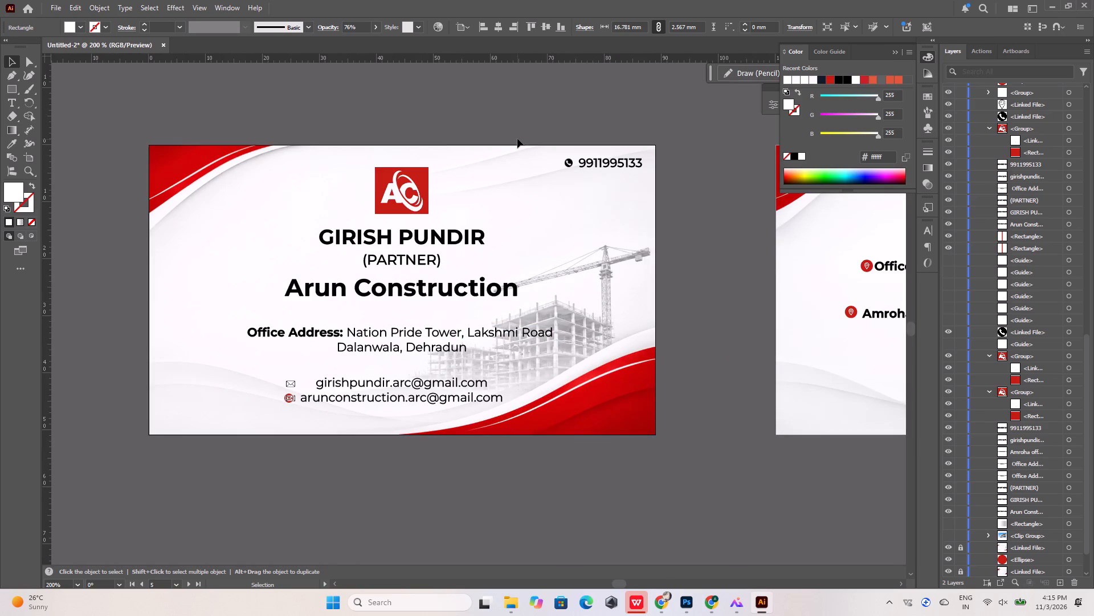
Raise the opacity of the white rectangle behind "Lakshmi Road" to 100%.
{"action": "scroll", "coordinate": [543, 317], "scroll_direction": "up", "scroll_amount": 3, "text": "alt"}
{"action": "left_click", "coordinate": [537, 346]}
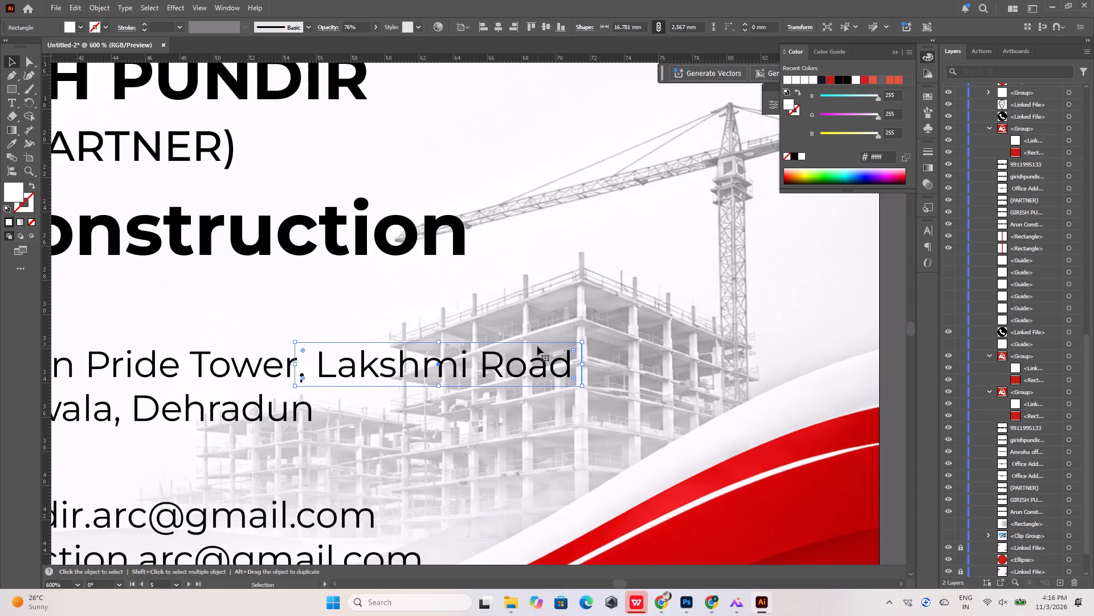
{"action": "left_click_drag", "start_coordinate": [364, 25], "coordinate": [329, 25]}
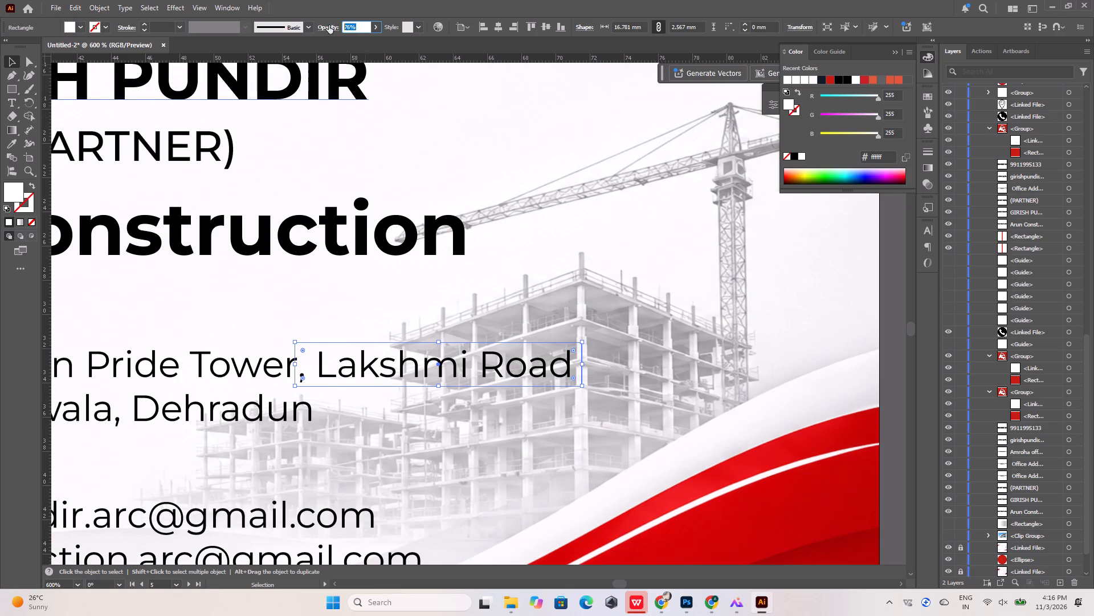
{"action": "scroll", "coordinate": [344, 23], "scroll_direction": "up", "scroll_amount": 20}
{"action": "scroll", "coordinate": [344, 23], "scroll_direction": "up", "scroll_amount": 2}
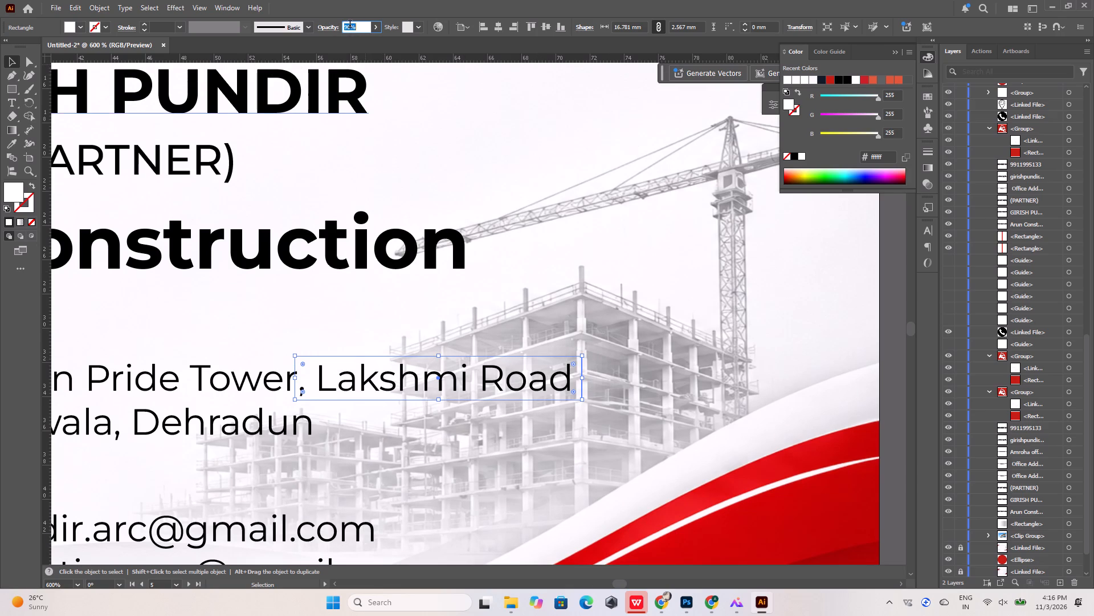
{"action": "scroll", "coordinate": [350, 25], "scroll_direction": "up", "scroll_amount": 7}
{"action": "left_click", "coordinate": [479, 195]}
{"action": "scroll", "coordinate": [580, 296], "scroll_direction": "down", "scroll_amount": 3, "text": "alt"}
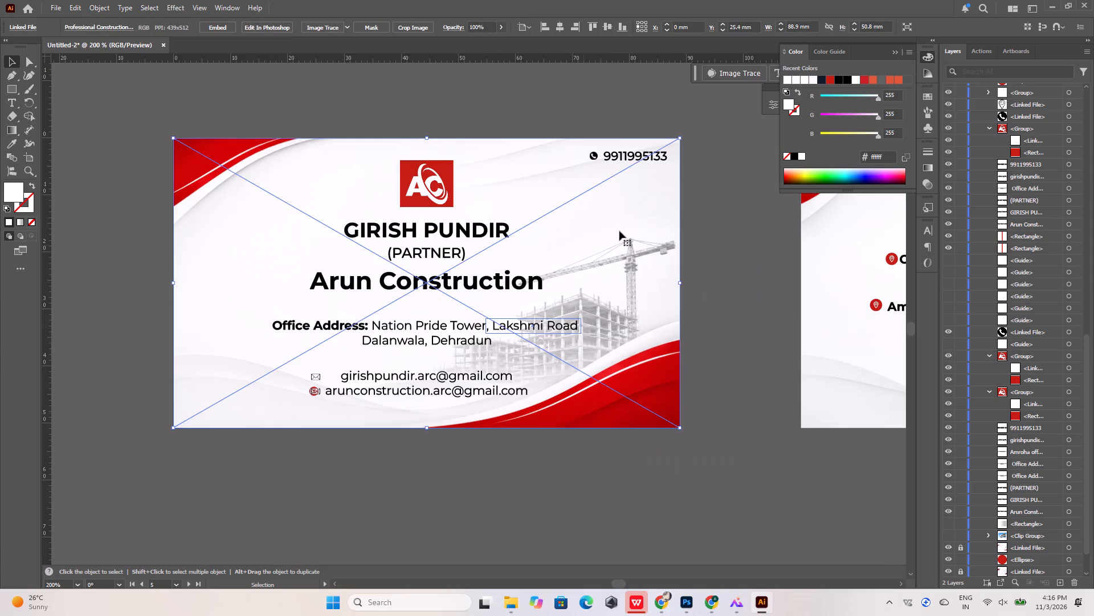
{"action": "left_click", "coordinate": [709, 200]}
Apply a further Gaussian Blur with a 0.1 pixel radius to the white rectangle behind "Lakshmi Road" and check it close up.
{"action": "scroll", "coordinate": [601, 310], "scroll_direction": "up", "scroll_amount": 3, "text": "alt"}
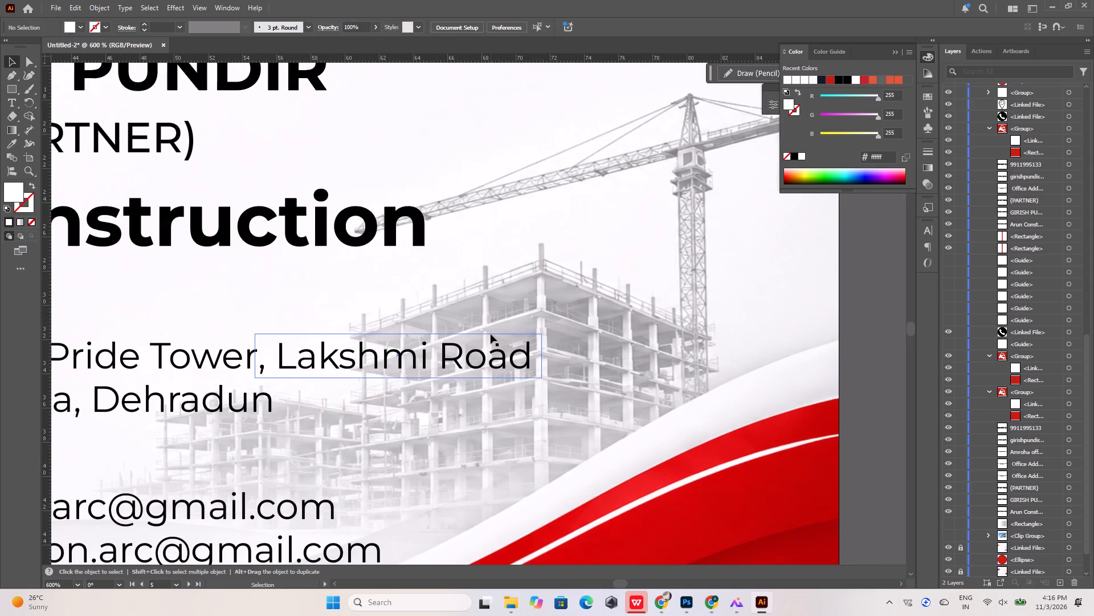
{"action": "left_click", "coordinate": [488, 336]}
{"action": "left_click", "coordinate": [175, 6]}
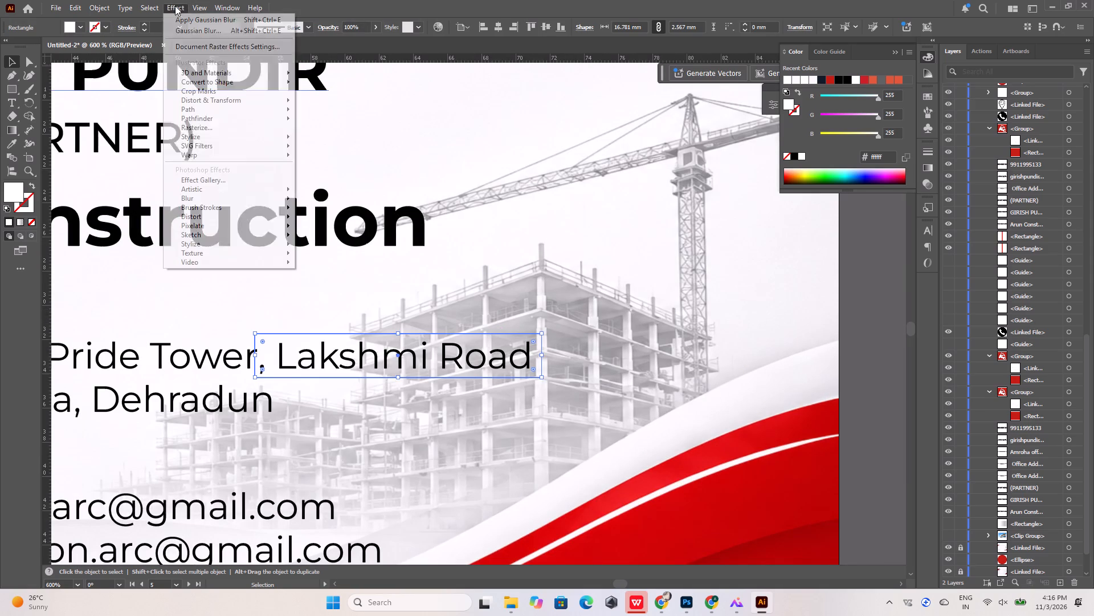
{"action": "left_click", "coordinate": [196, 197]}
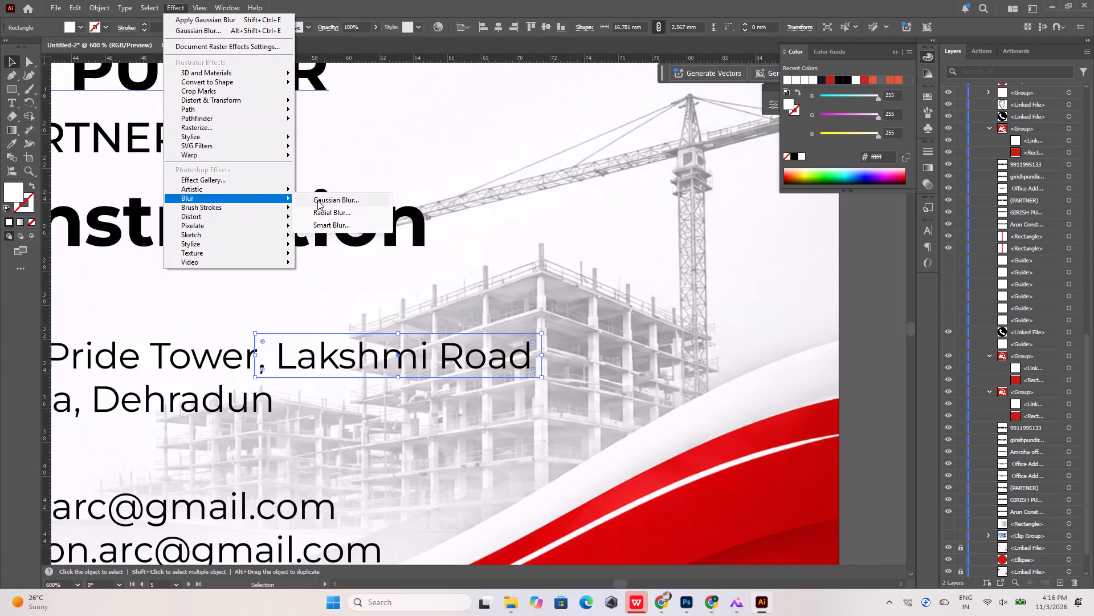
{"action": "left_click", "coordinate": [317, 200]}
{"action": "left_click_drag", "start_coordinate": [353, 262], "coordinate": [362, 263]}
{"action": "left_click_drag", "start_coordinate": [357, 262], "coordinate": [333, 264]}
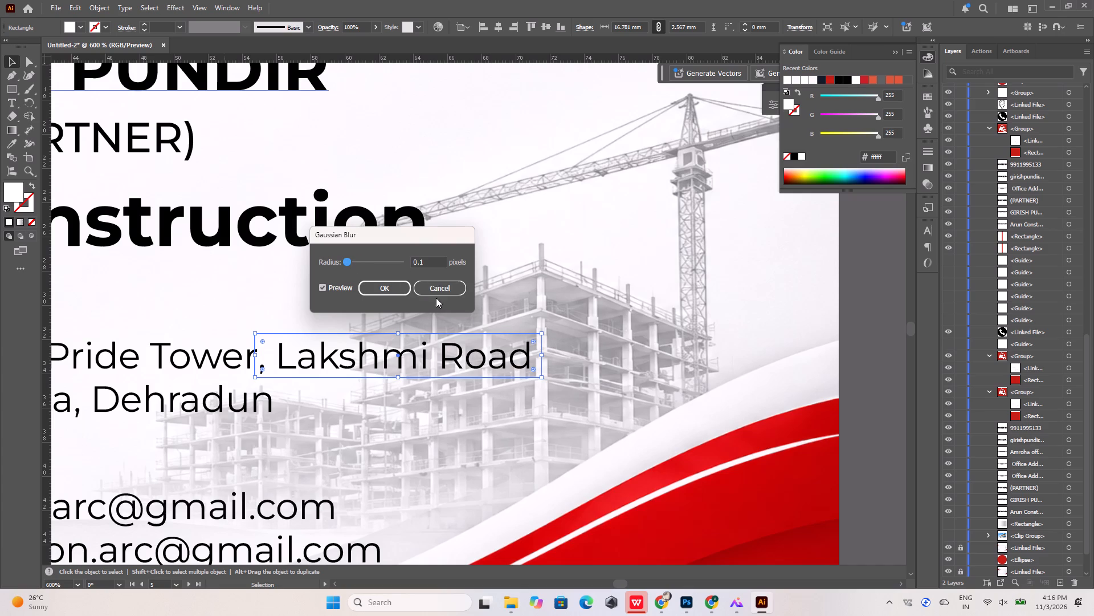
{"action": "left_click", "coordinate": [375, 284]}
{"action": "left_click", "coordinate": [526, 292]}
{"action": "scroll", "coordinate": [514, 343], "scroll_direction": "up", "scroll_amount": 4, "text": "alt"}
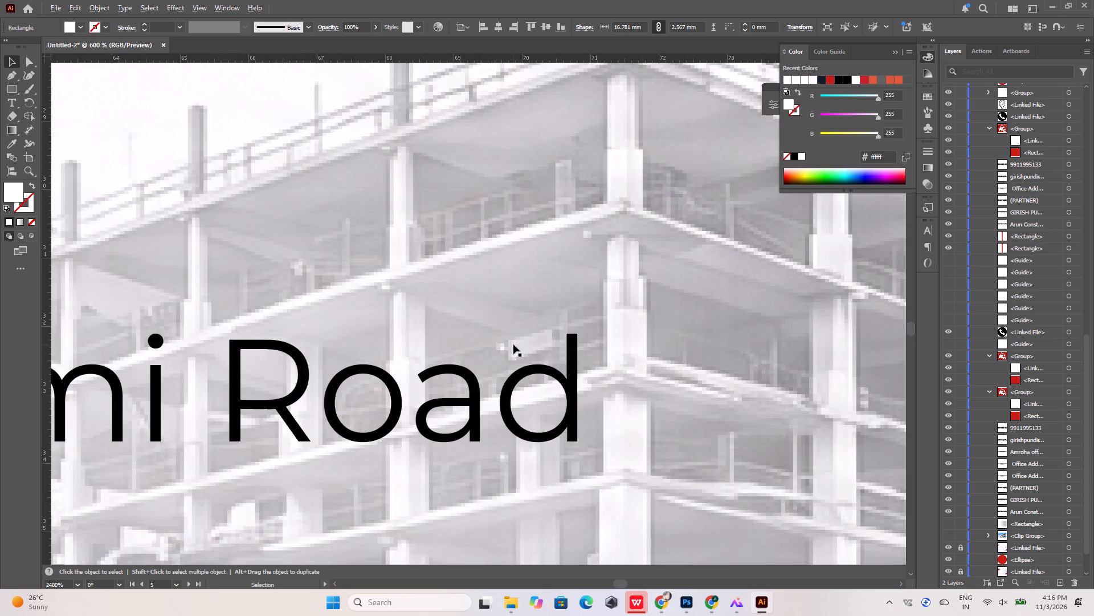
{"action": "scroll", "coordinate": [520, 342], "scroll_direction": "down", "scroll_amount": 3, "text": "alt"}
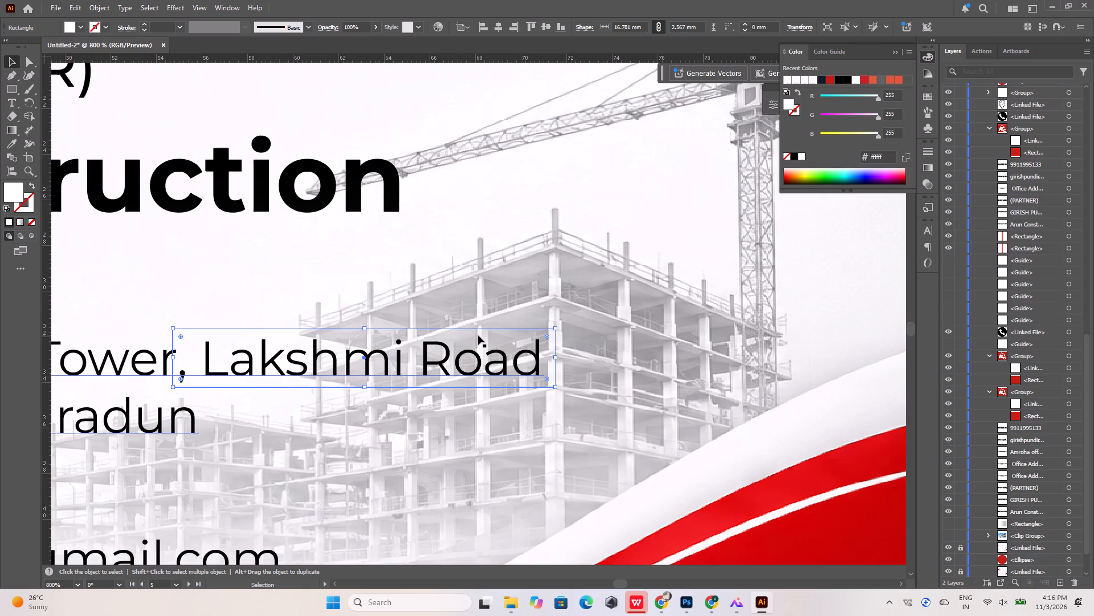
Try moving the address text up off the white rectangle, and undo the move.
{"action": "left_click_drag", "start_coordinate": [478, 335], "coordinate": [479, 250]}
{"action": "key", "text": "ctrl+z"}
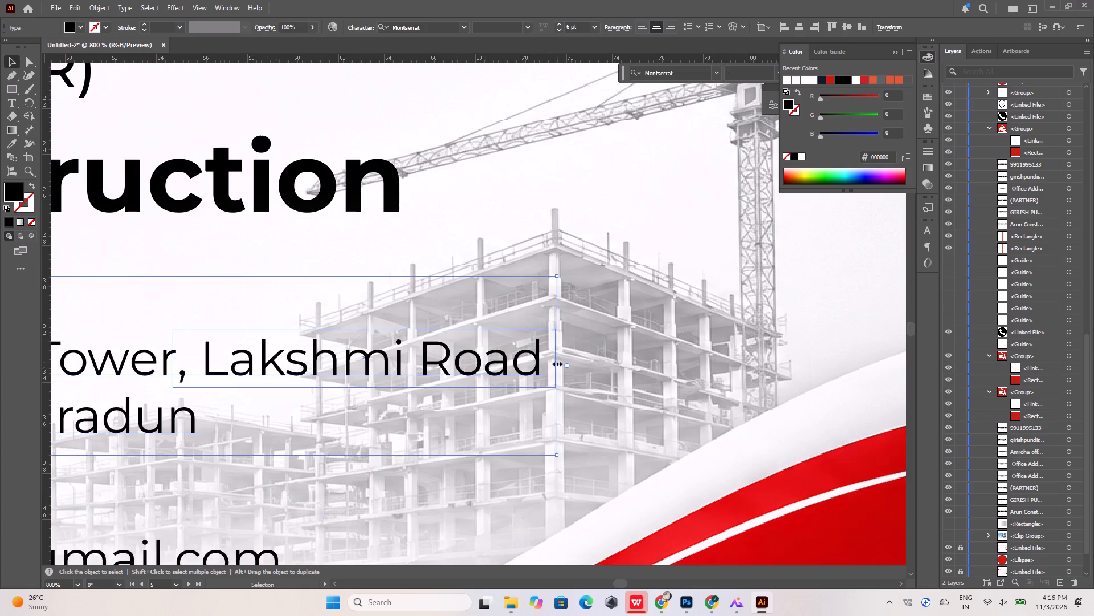
Delete the blurred white rectangle behind "Lakshmi Road" on the front card.
{"action": "left_click", "coordinate": [606, 344]}
{"action": "scroll", "coordinate": [578, 338], "scroll_direction": "down", "scroll_amount": 5, "text": "alt"}
{"action": "left_click", "coordinate": [677, 282]}
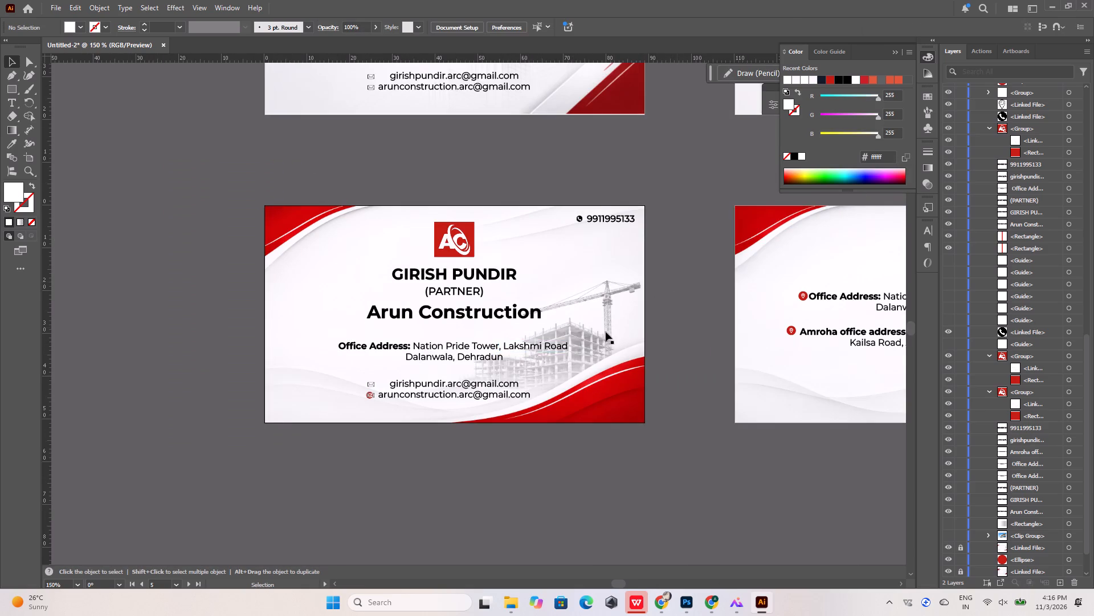
{"action": "scroll", "coordinate": [589, 346], "scroll_direction": "up", "scroll_amount": 2, "text": "alt"}
{"action": "left_click", "coordinate": [738, 320]}
{"action": "scroll", "coordinate": [558, 354], "scroll_direction": "up", "scroll_amount": 3, "text": "alt"}
{"action": "left_click", "coordinate": [534, 333]}
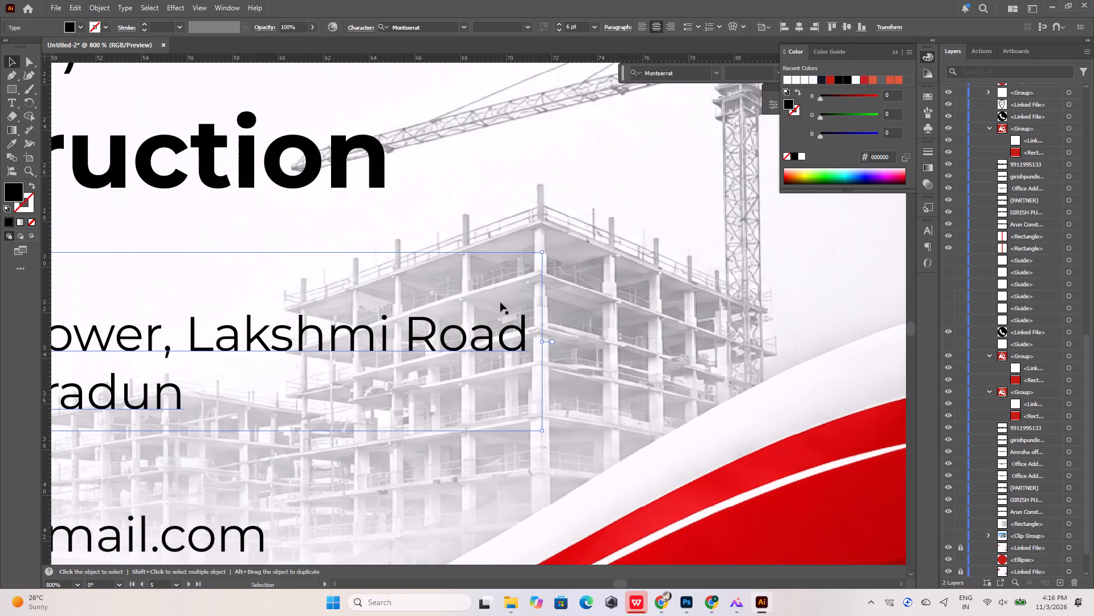
{"action": "left_click", "coordinate": [499, 304]}
{"action": "key", "text": "Delete"}
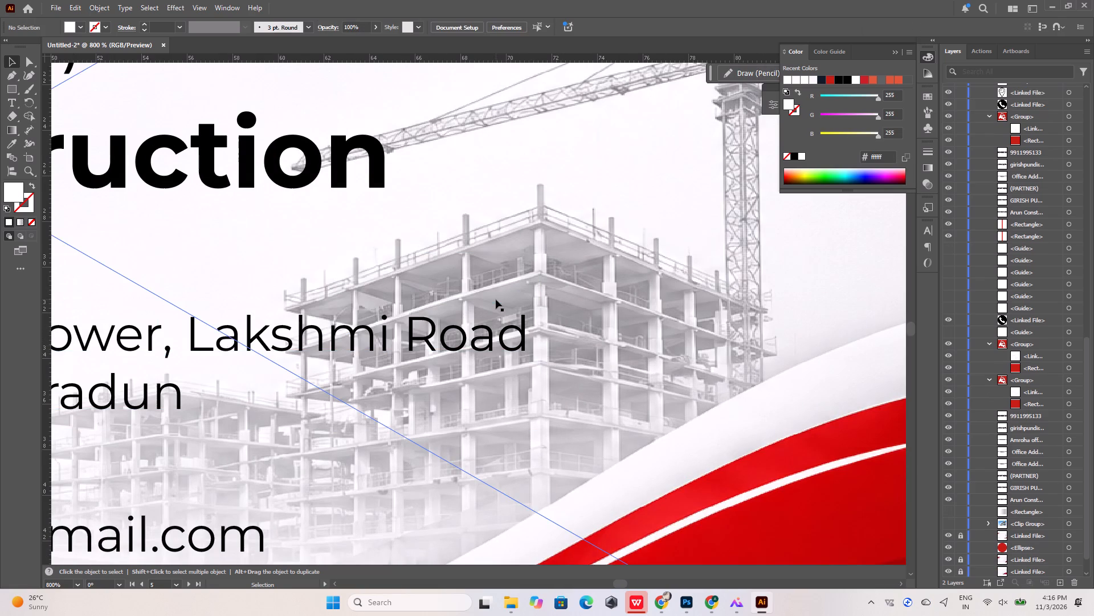
{"action": "left_click", "coordinate": [9, 91]}
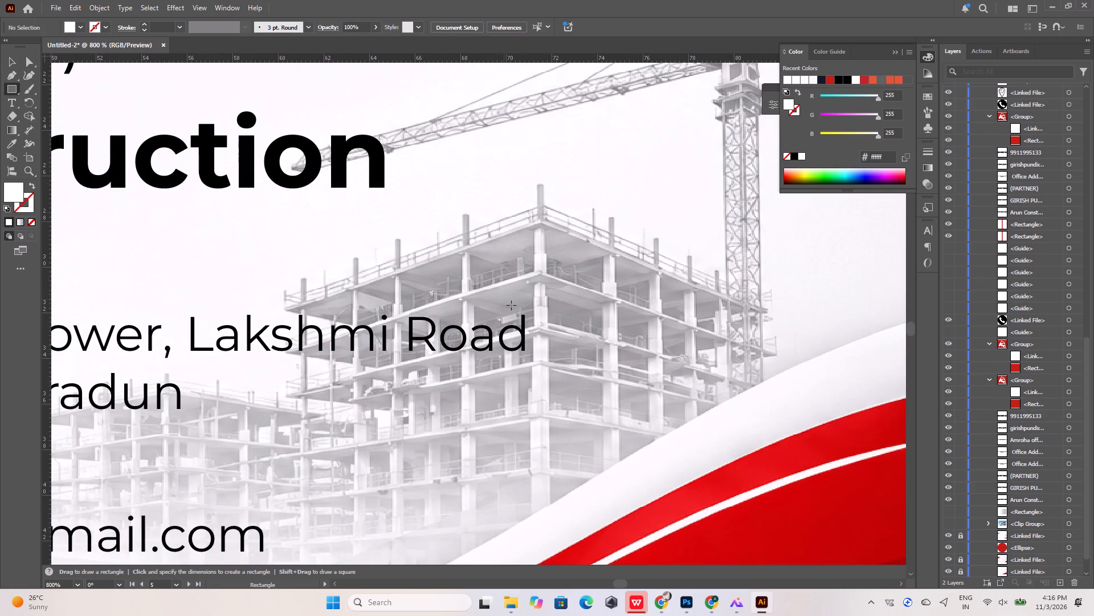
{"action": "left_click_drag", "start_coordinate": [542, 309], "coordinate": [180, 360]}
{"action": "left_click", "coordinate": [13, 62]}
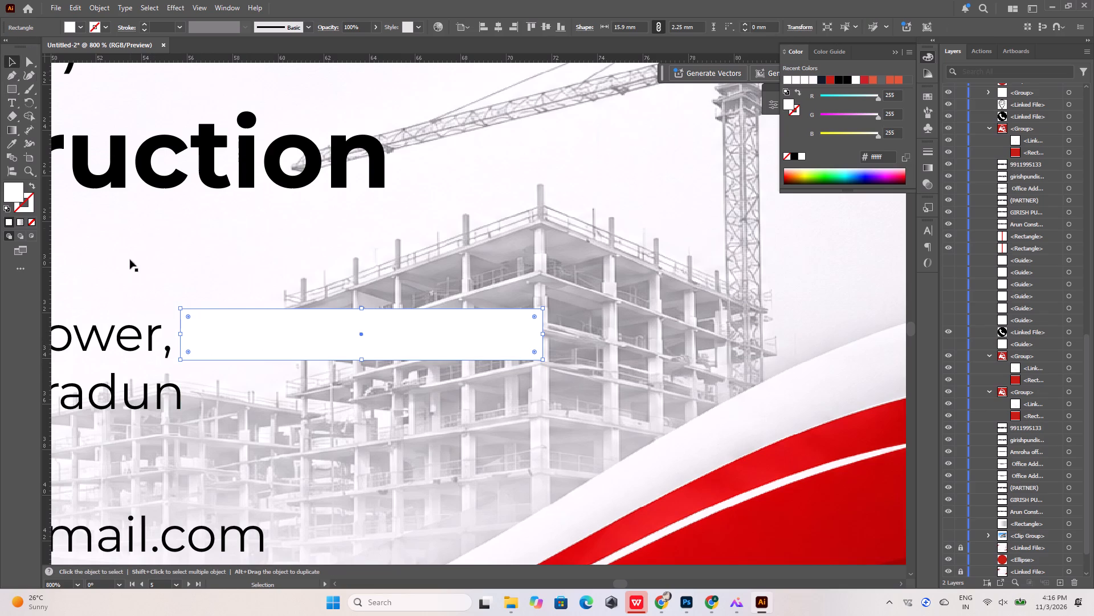
Bring the front office address text to the front, above the new white rectangle.
{"action": "left_click", "coordinate": [148, 332]}
{"action": "right_click", "coordinate": [148, 331]}
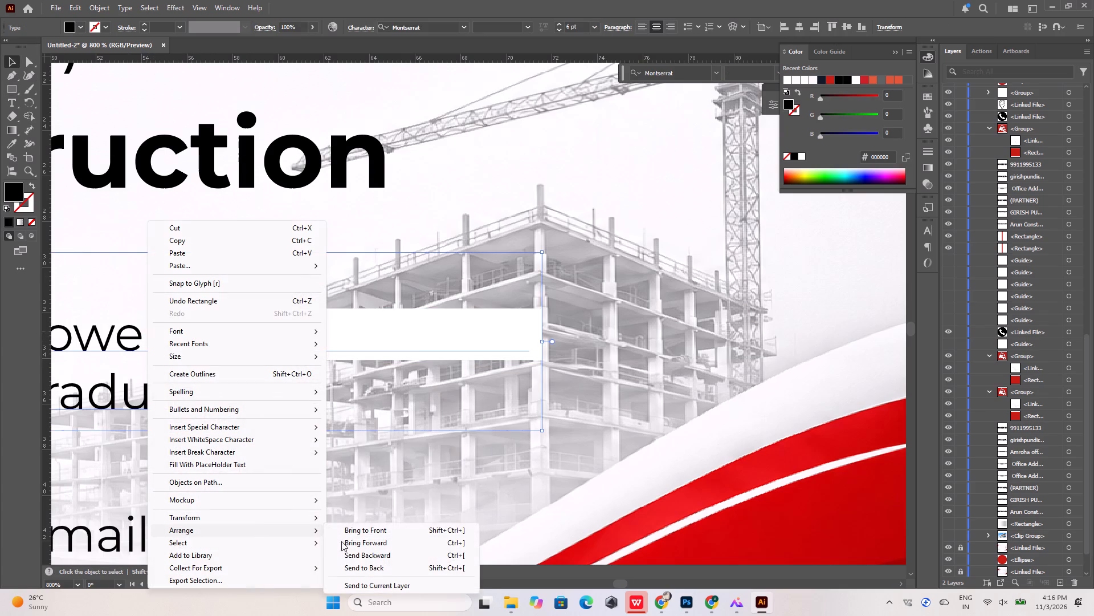
{"action": "left_click", "coordinate": [348, 532]}
{"action": "left_click", "coordinate": [618, 270]}
{"action": "key", "text": "x"}
{"action": "key", "text": "x"}
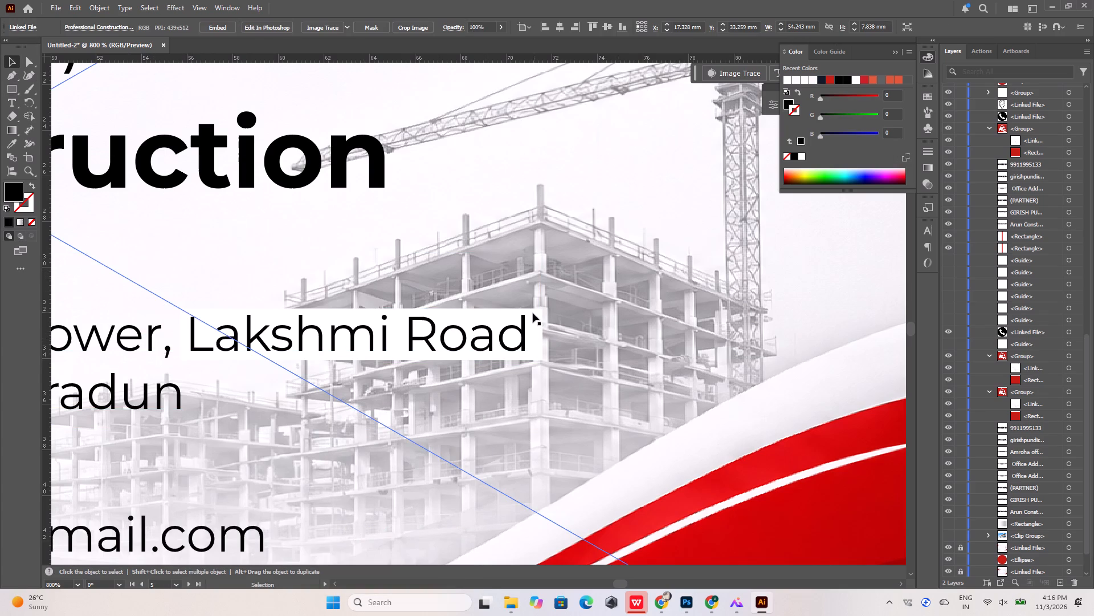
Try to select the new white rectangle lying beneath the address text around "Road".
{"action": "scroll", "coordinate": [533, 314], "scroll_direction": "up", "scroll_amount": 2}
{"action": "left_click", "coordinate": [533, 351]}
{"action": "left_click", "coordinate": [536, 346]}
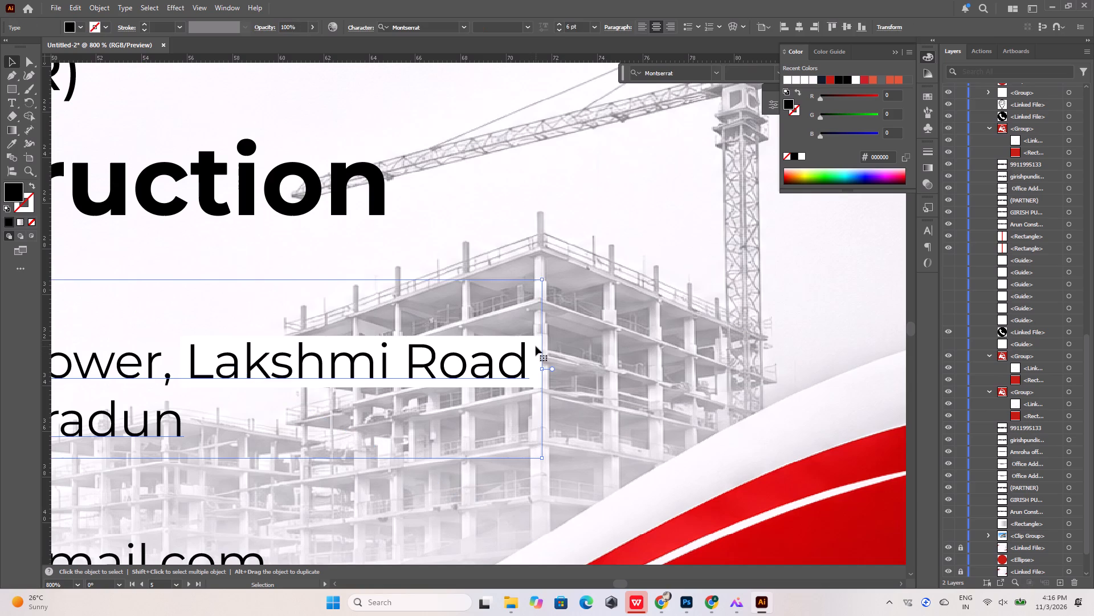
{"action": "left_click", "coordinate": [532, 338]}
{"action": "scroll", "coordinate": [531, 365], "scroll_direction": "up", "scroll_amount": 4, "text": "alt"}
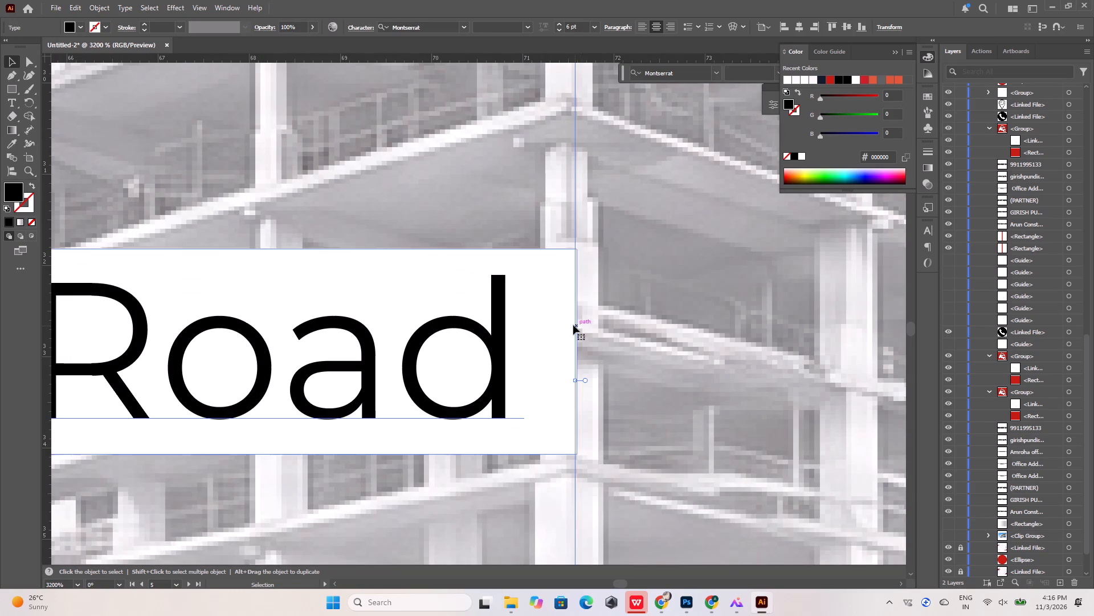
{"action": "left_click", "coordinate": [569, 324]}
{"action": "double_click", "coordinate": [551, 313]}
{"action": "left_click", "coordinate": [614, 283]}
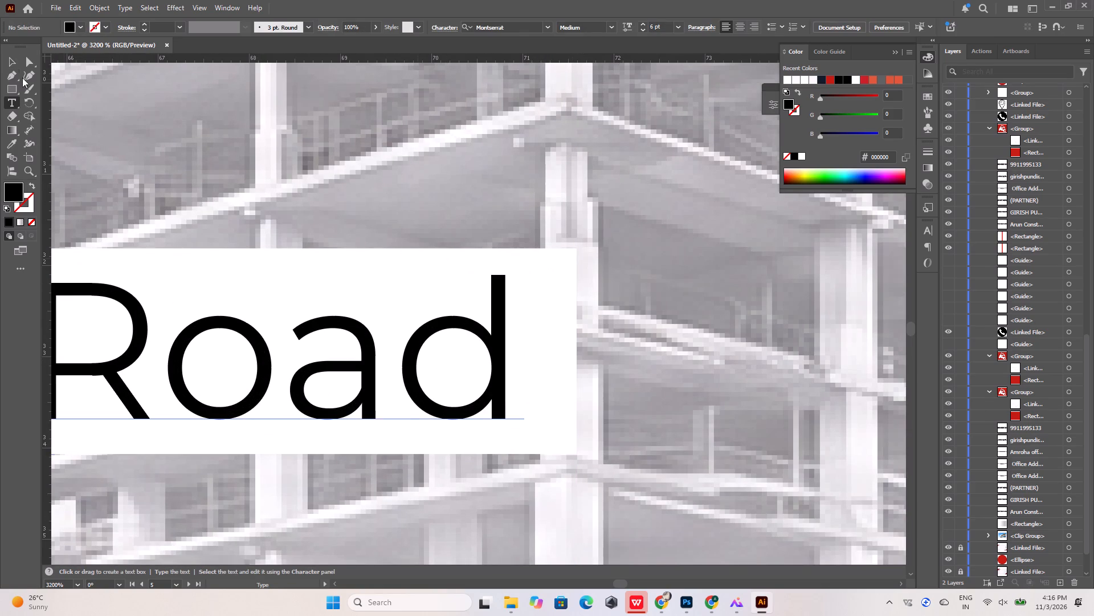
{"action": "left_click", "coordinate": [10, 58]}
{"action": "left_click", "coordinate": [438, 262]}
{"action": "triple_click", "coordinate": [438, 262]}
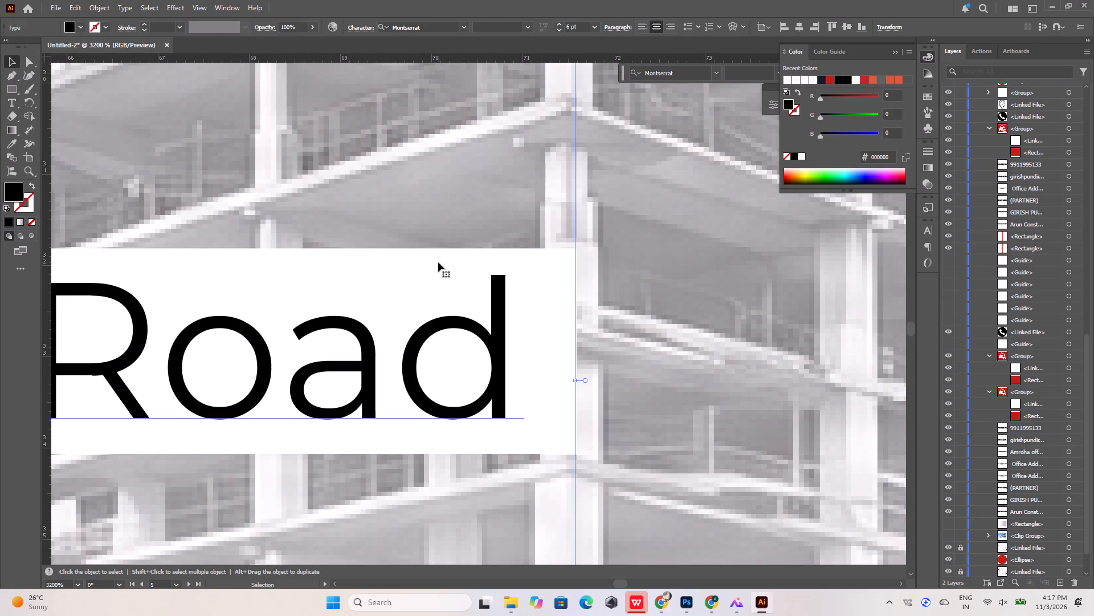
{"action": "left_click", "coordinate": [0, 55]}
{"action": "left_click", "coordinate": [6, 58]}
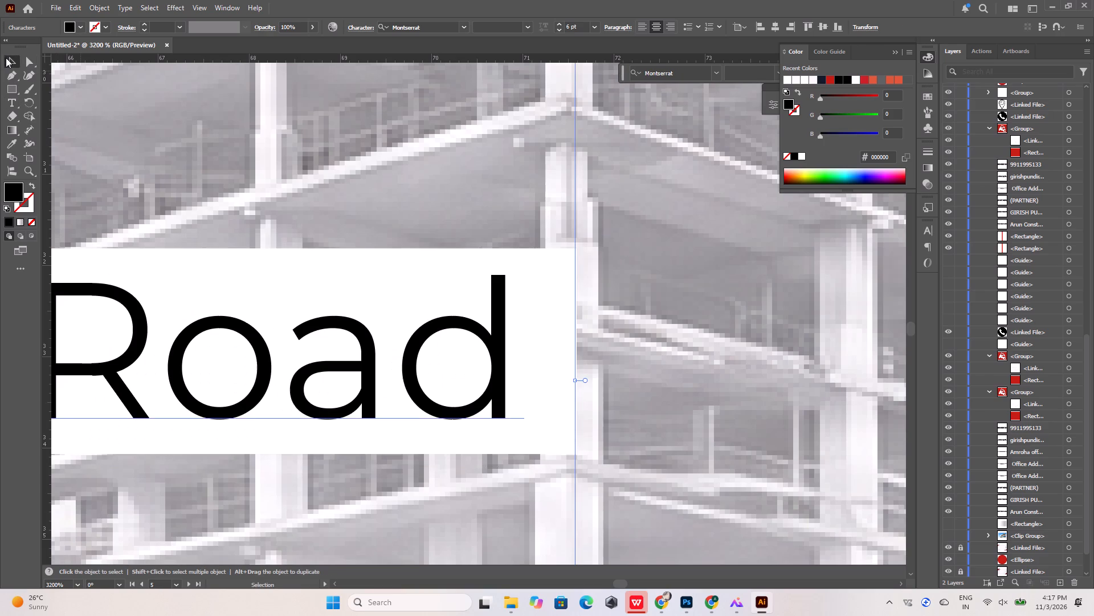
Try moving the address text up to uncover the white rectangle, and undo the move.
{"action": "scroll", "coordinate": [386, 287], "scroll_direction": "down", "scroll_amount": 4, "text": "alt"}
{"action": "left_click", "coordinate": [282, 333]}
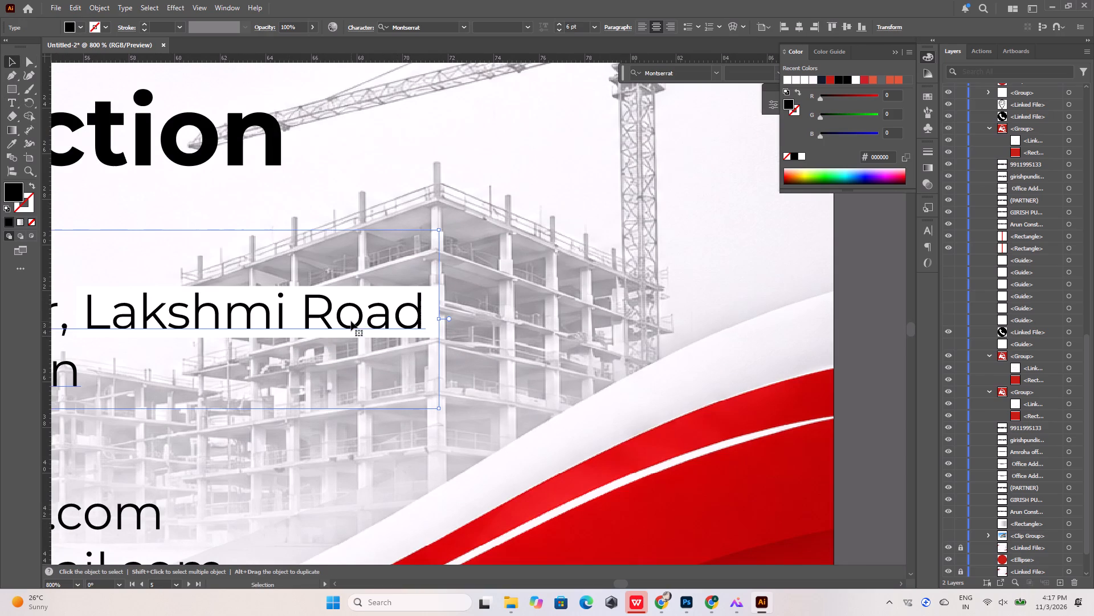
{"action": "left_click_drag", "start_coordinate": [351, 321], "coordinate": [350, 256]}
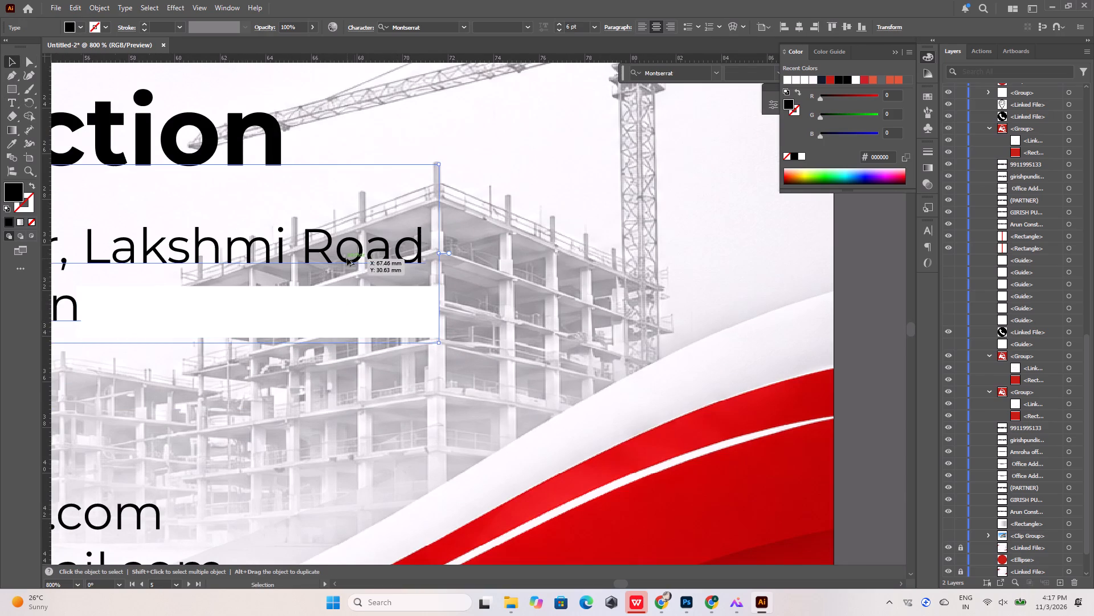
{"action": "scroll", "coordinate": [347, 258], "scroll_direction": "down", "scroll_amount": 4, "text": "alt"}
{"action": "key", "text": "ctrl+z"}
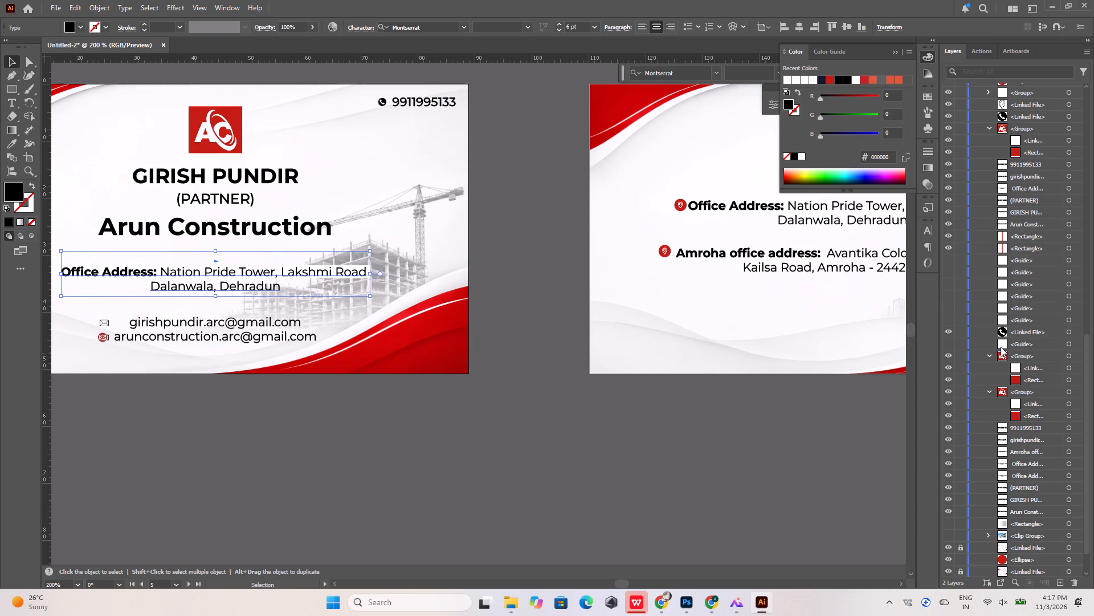
Hide the front card's office address text object to expose the white rectangle.
{"action": "scroll", "coordinate": [1030, 414], "scroll_direction": "down", "scroll_amount": 12}
{"action": "scroll", "coordinate": [1037, 488], "scroll_direction": "up", "scroll_amount": 18}
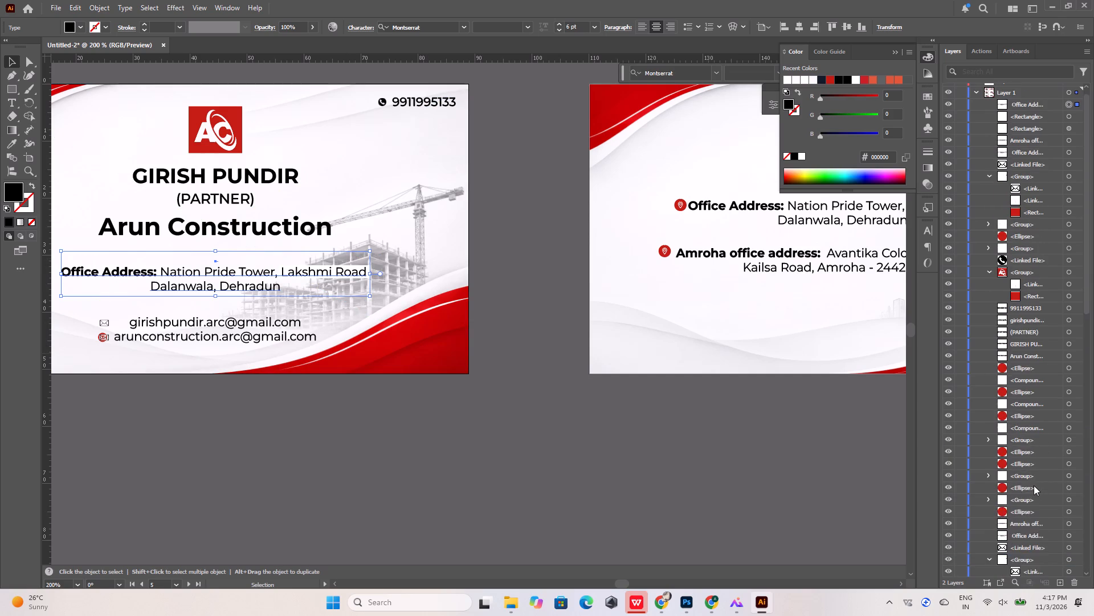
{"action": "scroll", "coordinate": [1034, 485], "scroll_direction": "up", "scroll_amount": 3}
{"action": "left_click", "coordinate": [951, 113]}
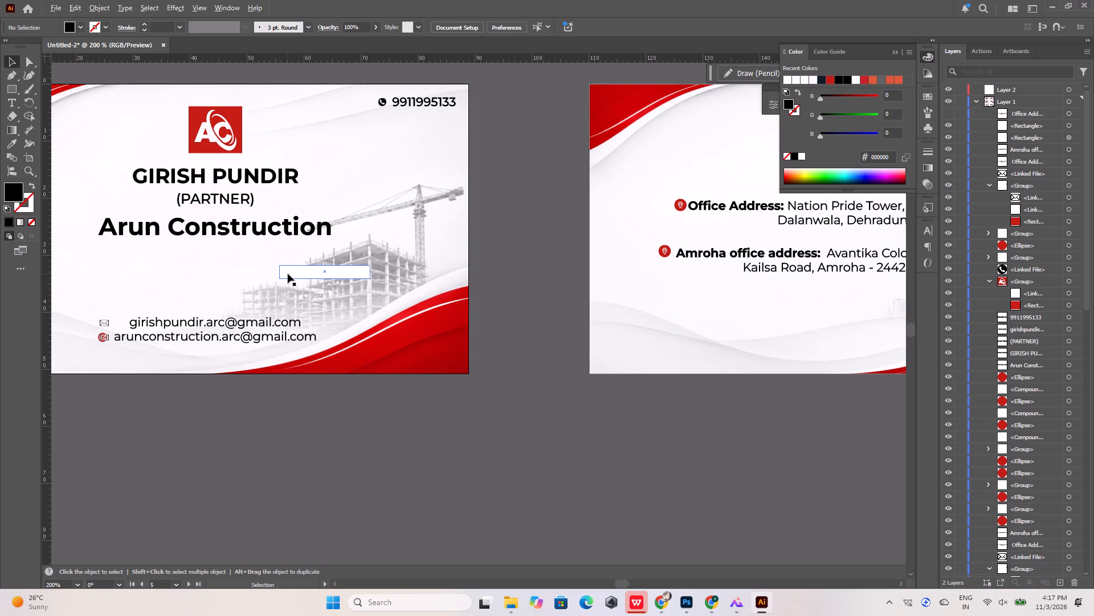
Reduce the opacity of the new white rectangle until the building shows faintly through it.
{"action": "scroll", "coordinate": [288, 274], "scroll_direction": "up", "scroll_amount": 5, "text": "alt"}
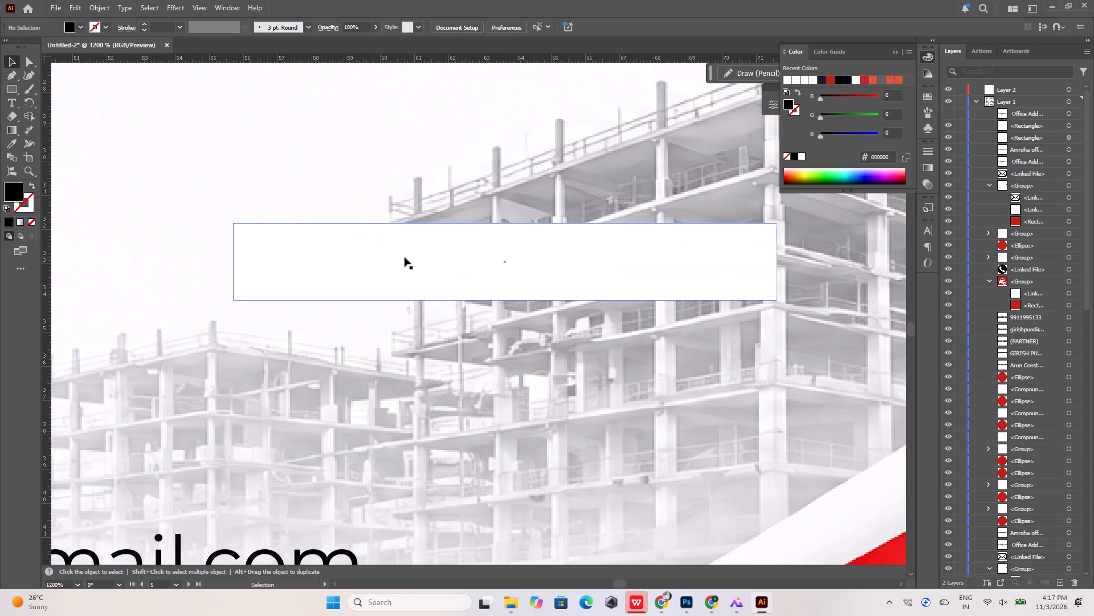
{"action": "left_click", "coordinate": [405, 257]}
{"action": "left_click_drag", "start_coordinate": [358, 27], "coordinate": [346, 27]}
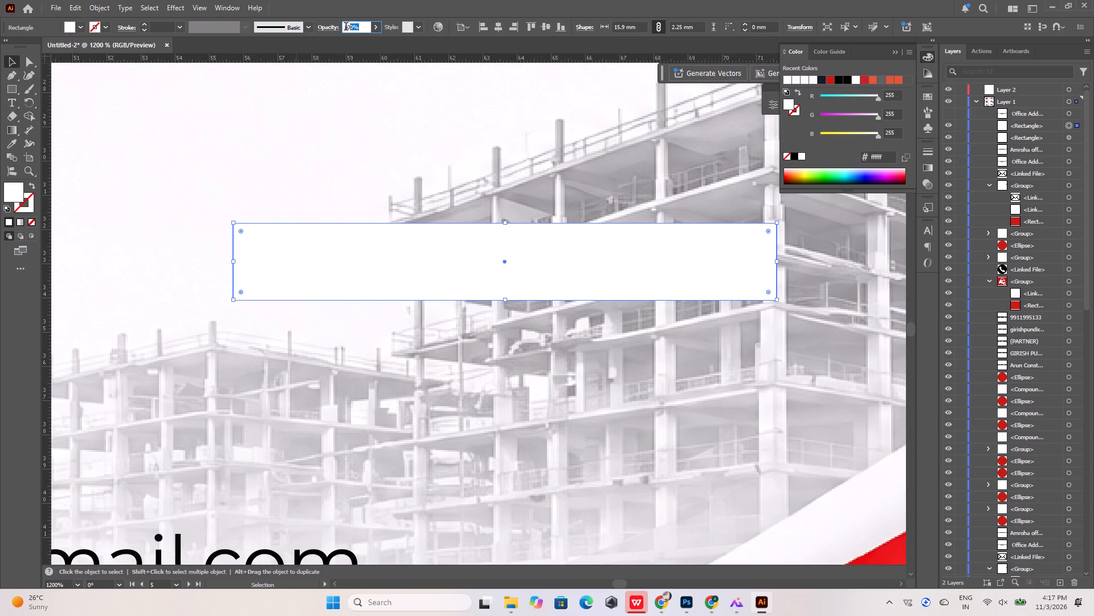
{"action": "left_click_drag", "start_coordinate": [346, 27], "coordinate": [337, 26]}
{"action": "scroll", "coordinate": [347, 27], "scroll_direction": "down", "scroll_amount": 20}
{"action": "scroll", "coordinate": [350, 29], "scroll_direction": "up", "scroll_amount": 16}
{"action": "scroll", "coordinate": [350, 29], "scroll_direction": "down", "scroll_amount": 18}
{"action": "scroll", "coordinate": [350, 26], "scroll_direction": "down", "scroll_amount": 9}
Round the corners of the translucent white rectangle and review both cards at full view.
{"action": "left_click_drag", "start_coordinate": [769, 230], "coordinate": [753, 239]}
{"action": "left_click", "coordinate": [448, 152]}
{"action": "left_click", "coordinate": [462, 150]}
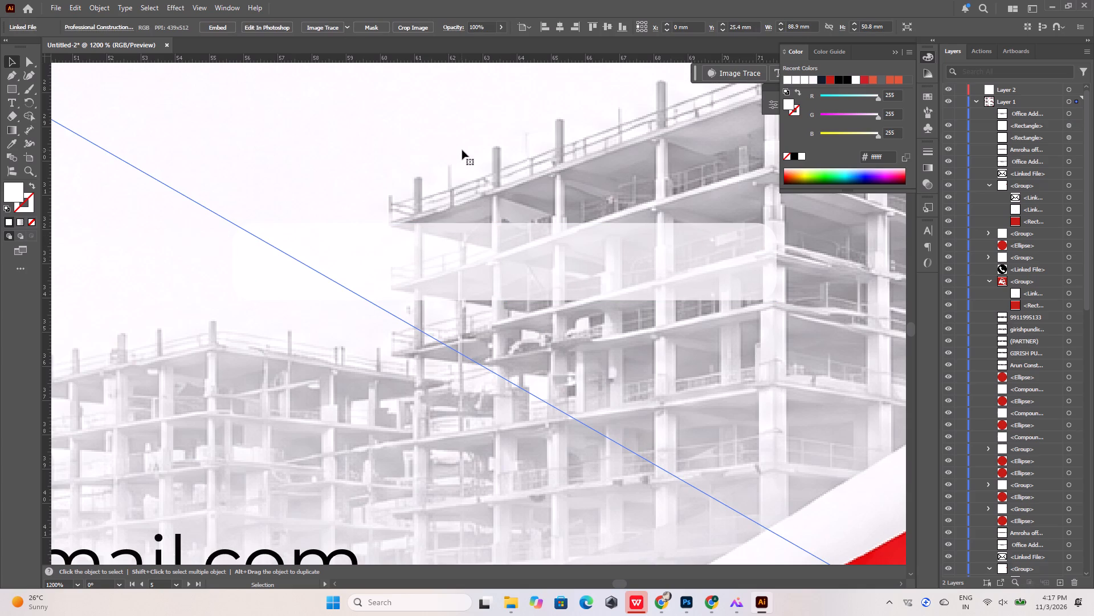
{"action": "scroll", "coordinate": [491, 222], "scroll_direction": "down", "scroll_amount": 7, "text": "alt"}
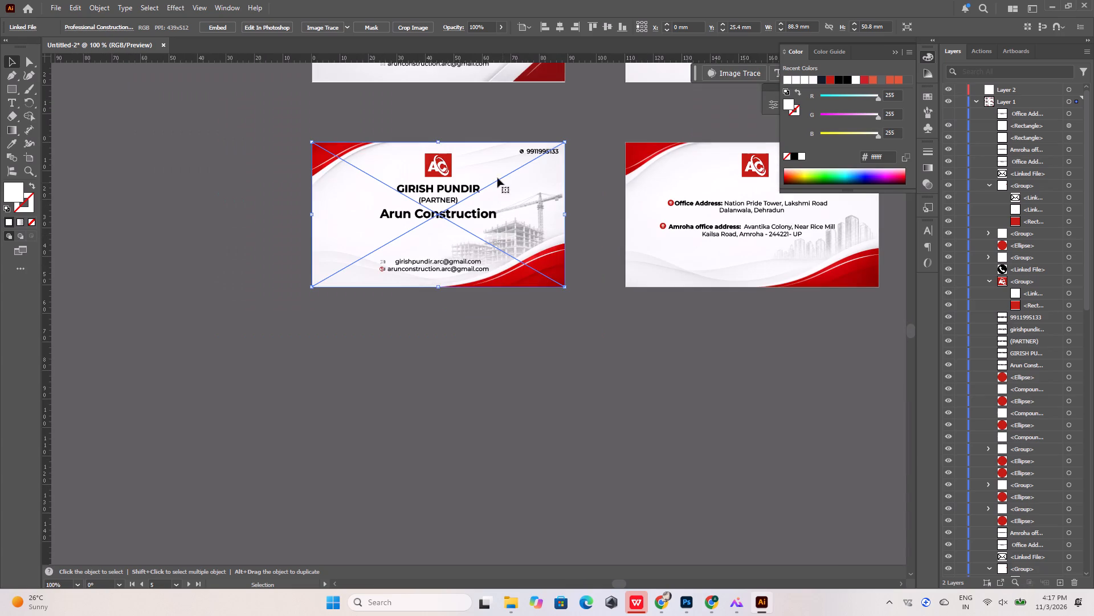
Switch to Photoshop and open the settings for creating a new document.
{"action": "left_click", "coordinate": [687, 603]}
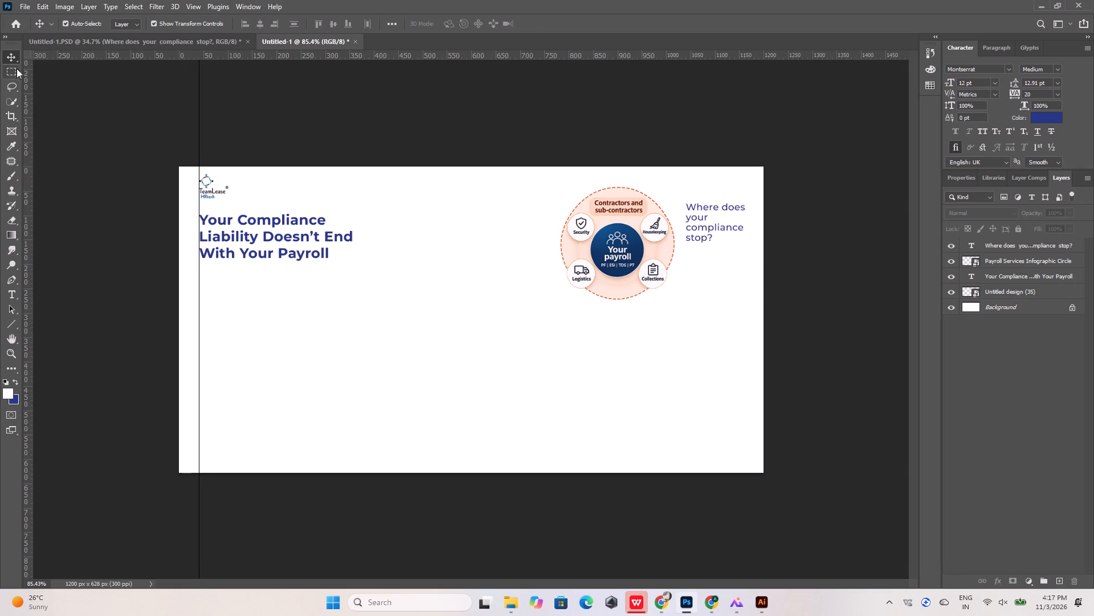
{"action": "left_click", "coordinate": [22, 3]}
{"action": "left_click", "coordinate": [27, 15]}
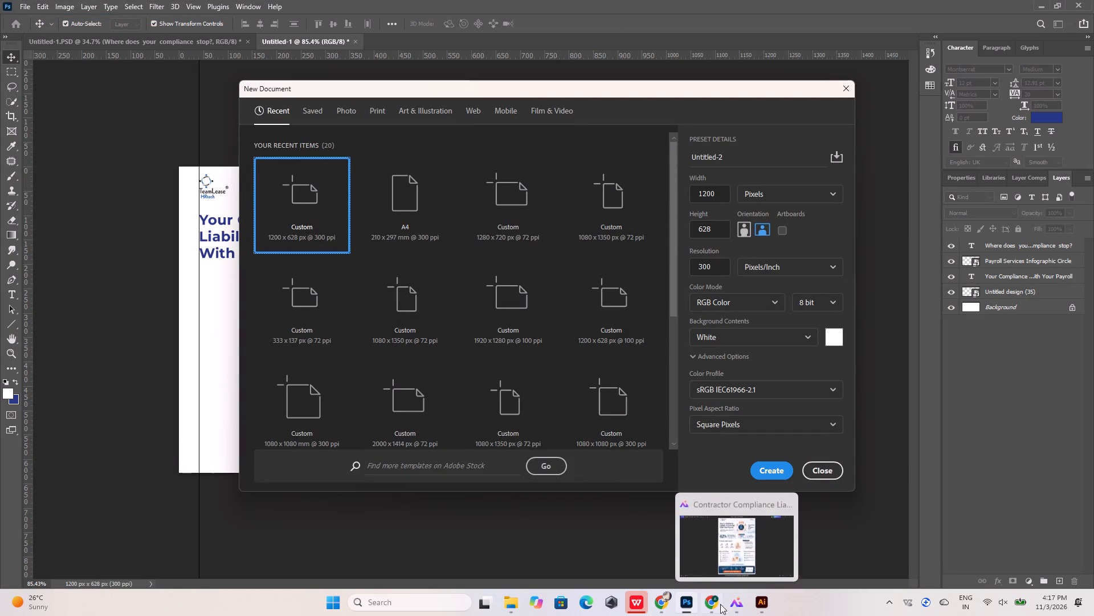
{"action": "left_click", "coordinate": [708, 603]}
{"action": "left_click", "coordinate": [344, 6]}
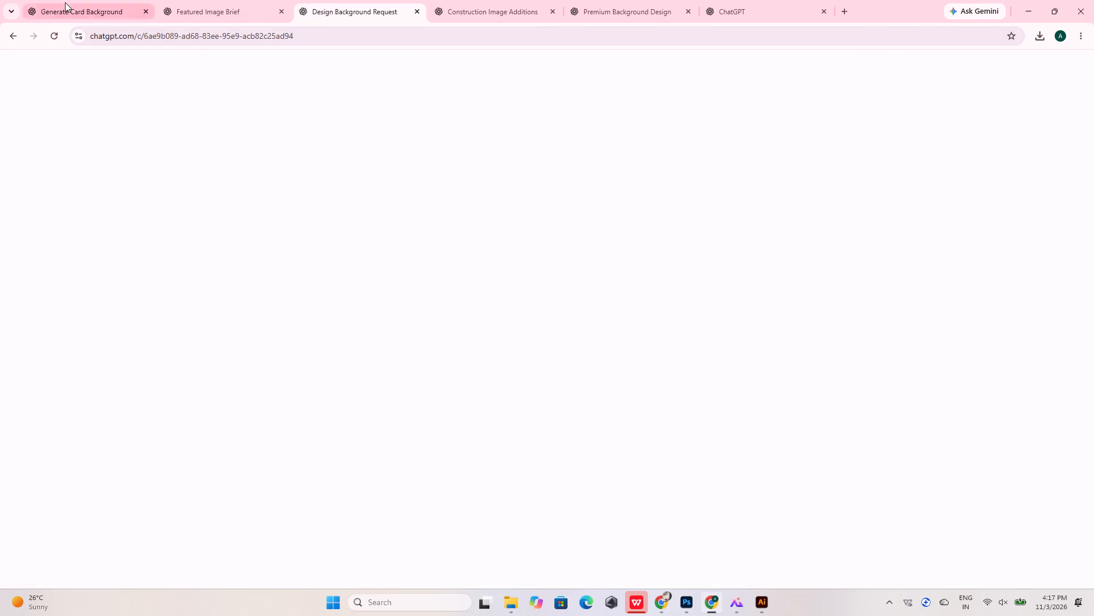
{"action": "left_click", "coordinate": [65, 2]}
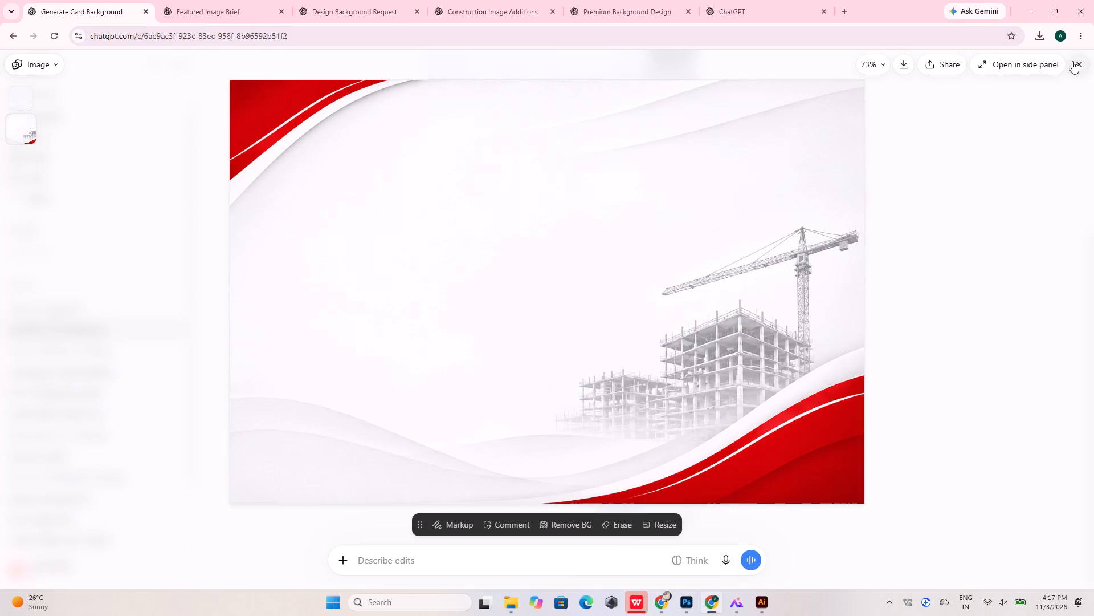
{"action": "left_click", "coordinate": [1077, 63]}
{"action": "scroll", "coordinate": [508, 285], "scroll_direction": "up", "scroll_amount": 10}
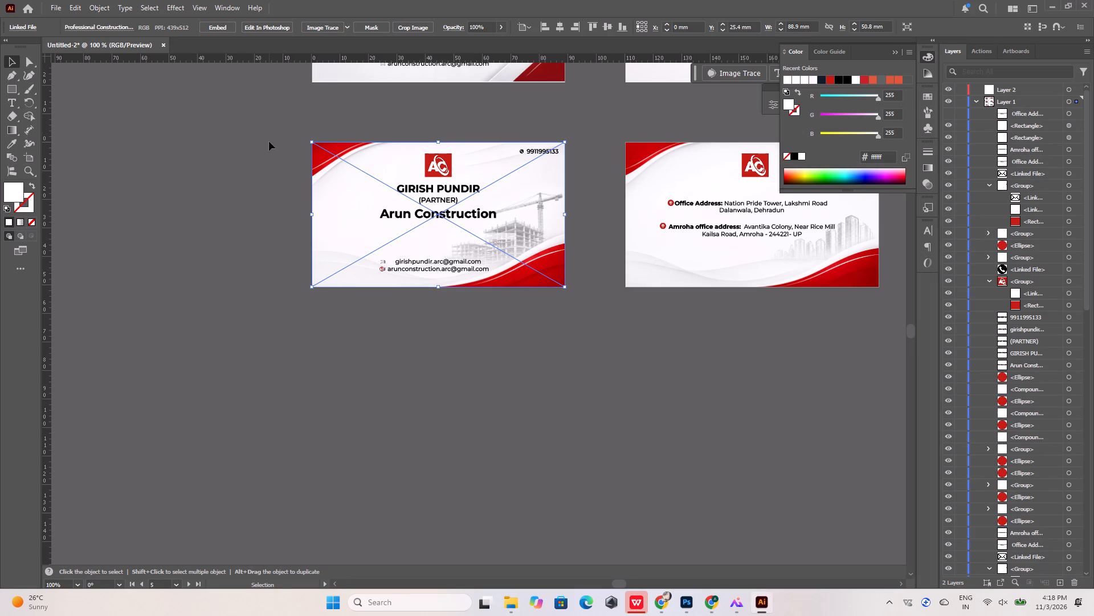
{"action": "key", "text": "shift+o"}
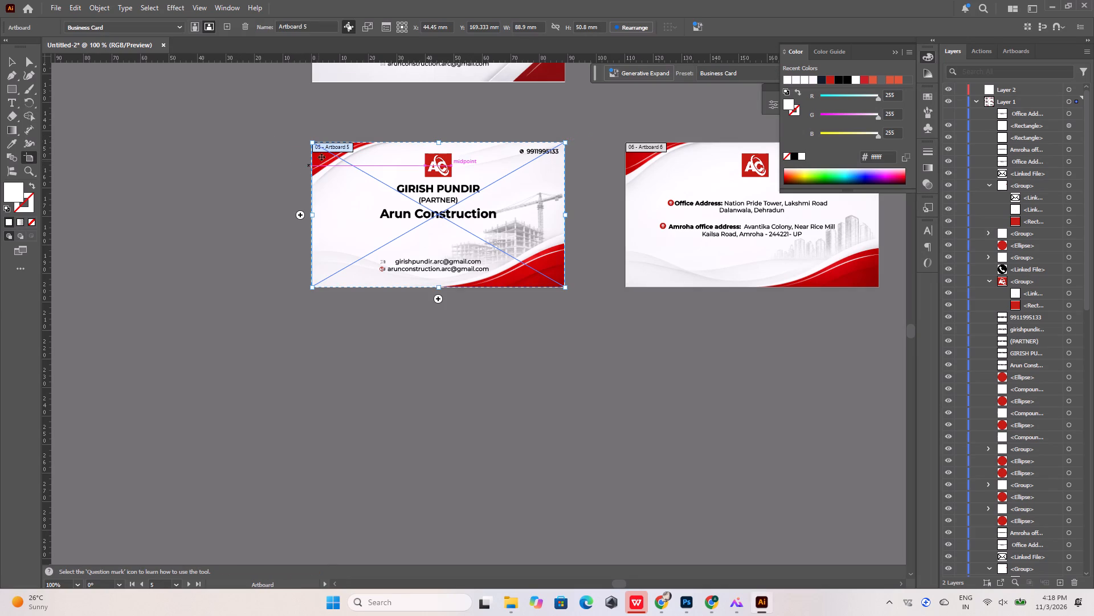
{"action": "left_click", "coordinate": [333, 148]}
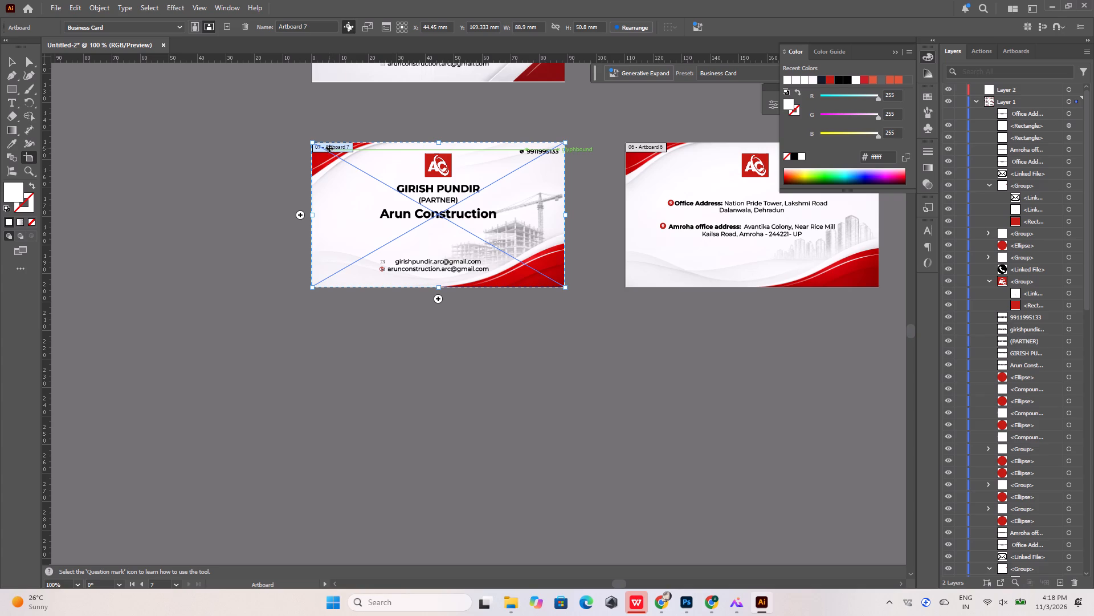
In Photoshop, create a document matching the card artboard, 88.9 mm wide and 50.8 mm high at 300 pixels/inch.
{"action": "left_click", "coordinate": [685, 605]}
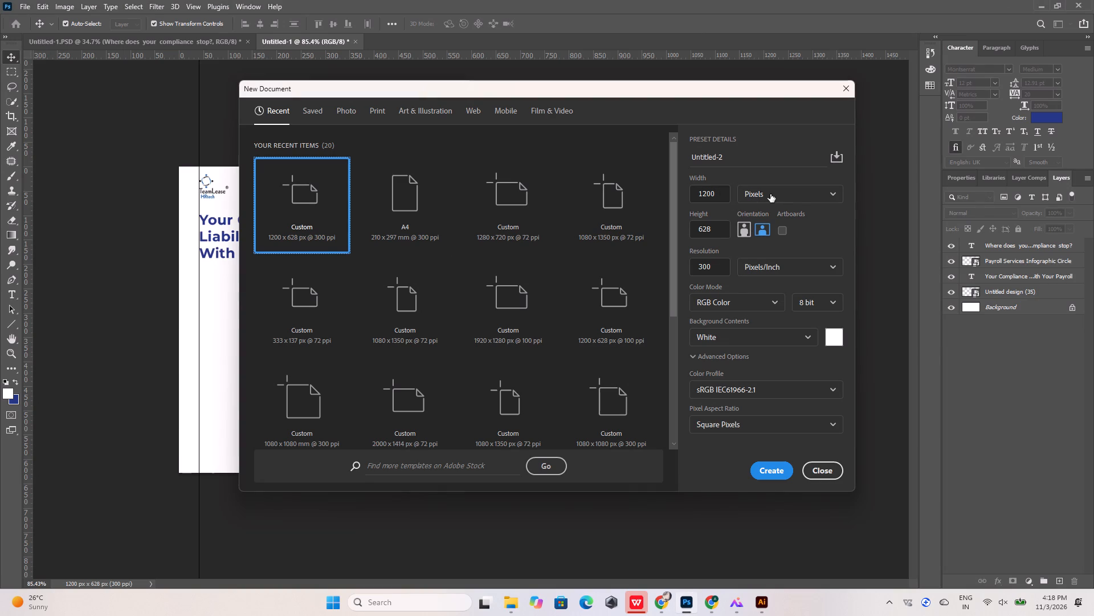
{"action": "left_click", "coordinate": [771, 194]}
{"action": "left_click", "coordinate": [772, 270]}
{"action": "left_click_drag", "start_coordinate": [721, 193], "coordinate": [685, 194]}
{"action": "type", "text": "88.9"}
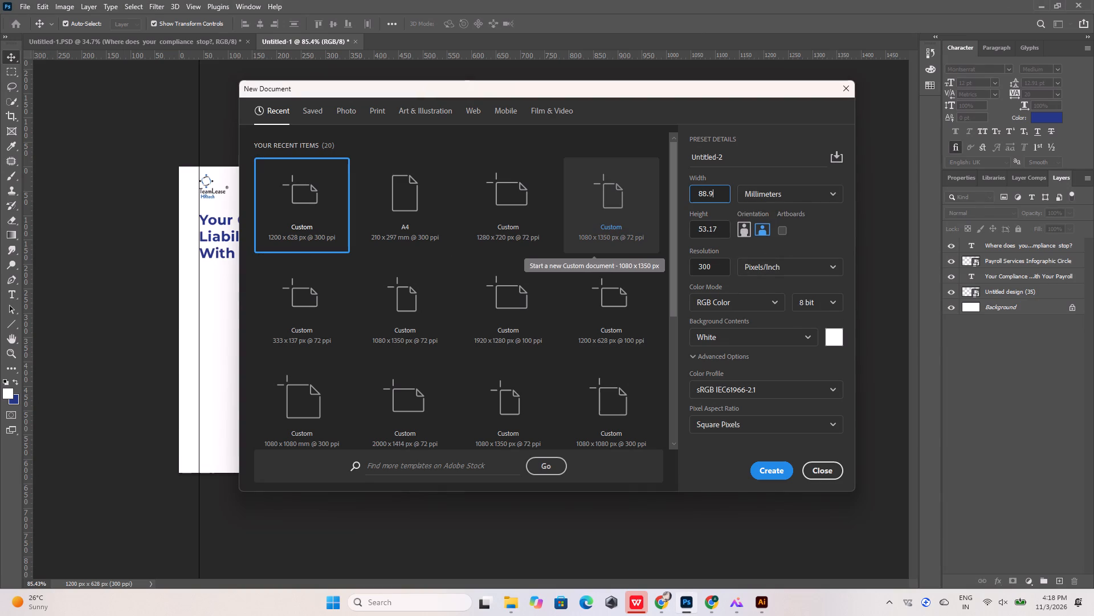
{"action": "left_click", "coordinate": [763, 605]}
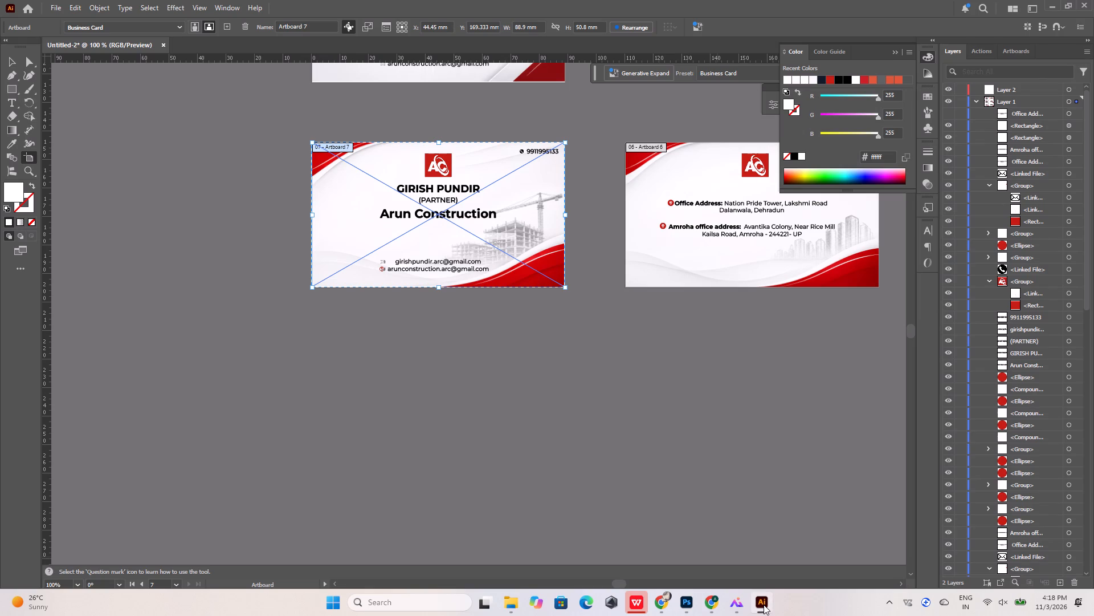
{"action": "left_click", "coordinate": [764, 605]}
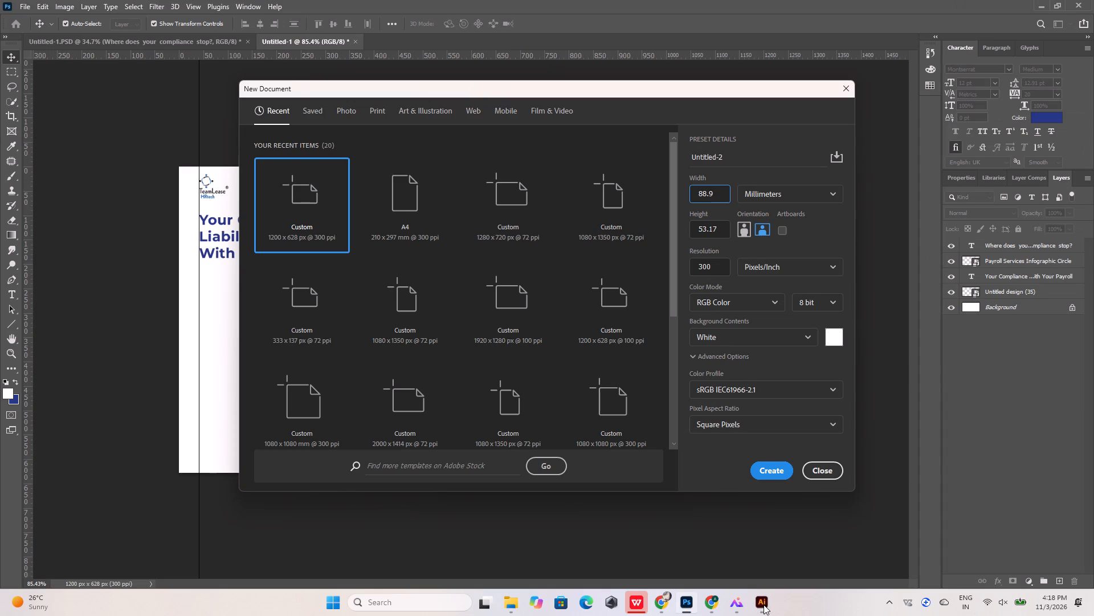
{"action": "left_click", "coordinate": [764, 605]}
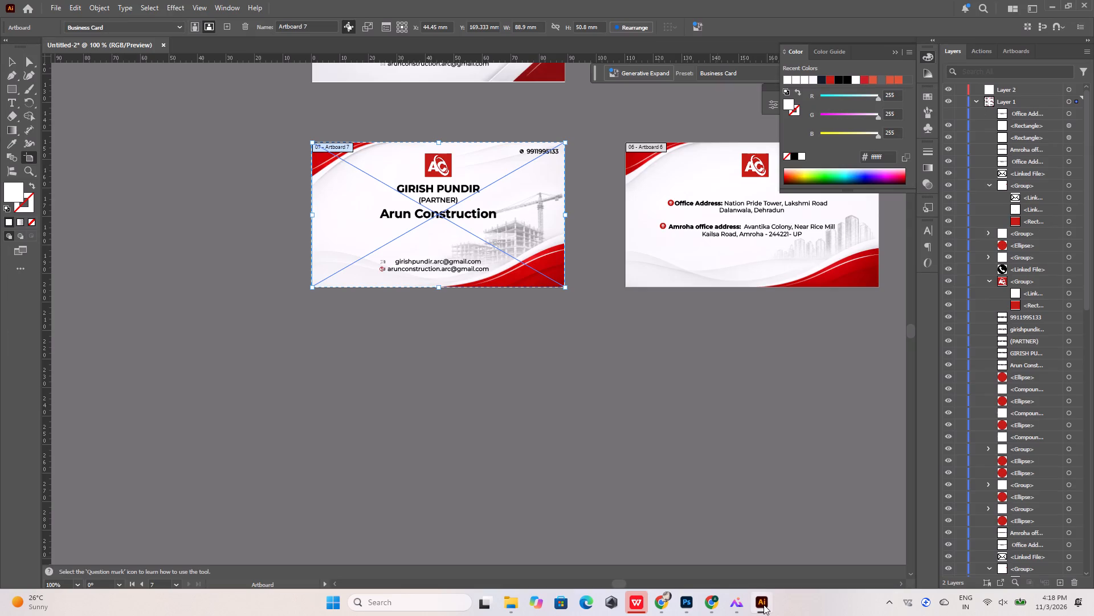
{"action": "left_click", "coordinate": [764, 605]}
{"action": "left_click_drag", "start_coordinate": [720, 228], "coordinate": [671, 226]}
{"action": "left_click", "coordinate": [764, 603]}
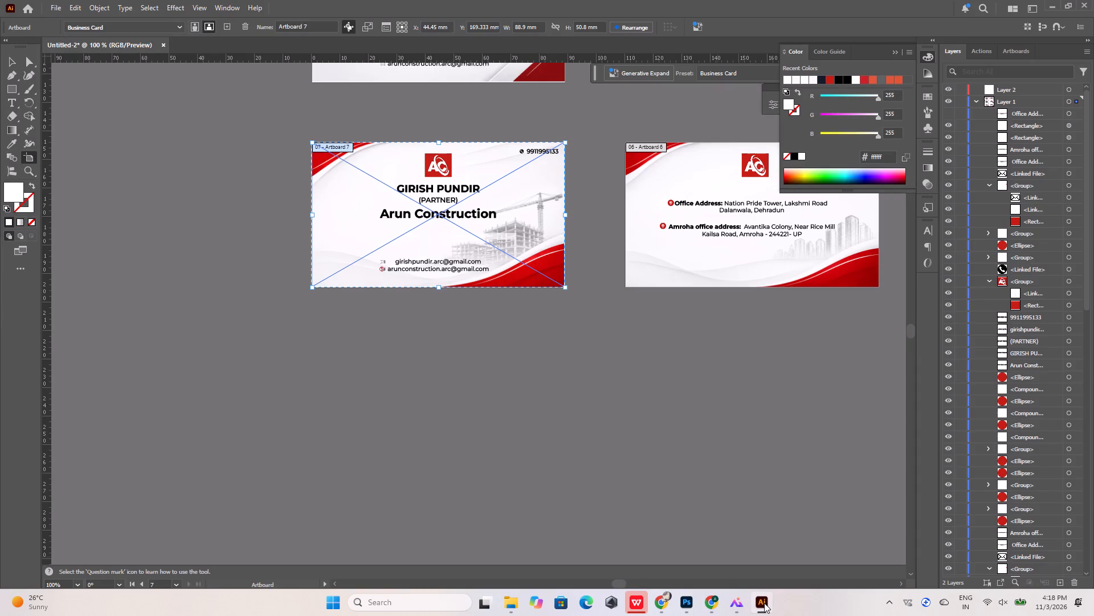
{"action": "left_click", "coordinate": [764, 603]}
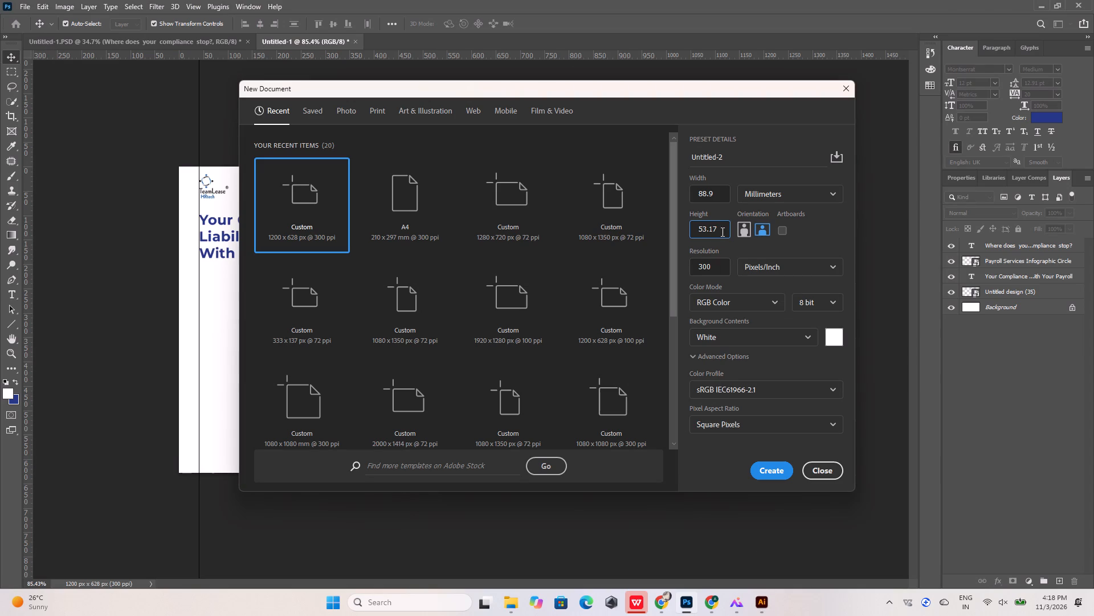
{"action": "left_click_drag", "start_coordinate": [719, 230], "coordinate": [685, 232]}
{"action": "type", "text": "50.8"}
{"action": "key", "text": "Return"}
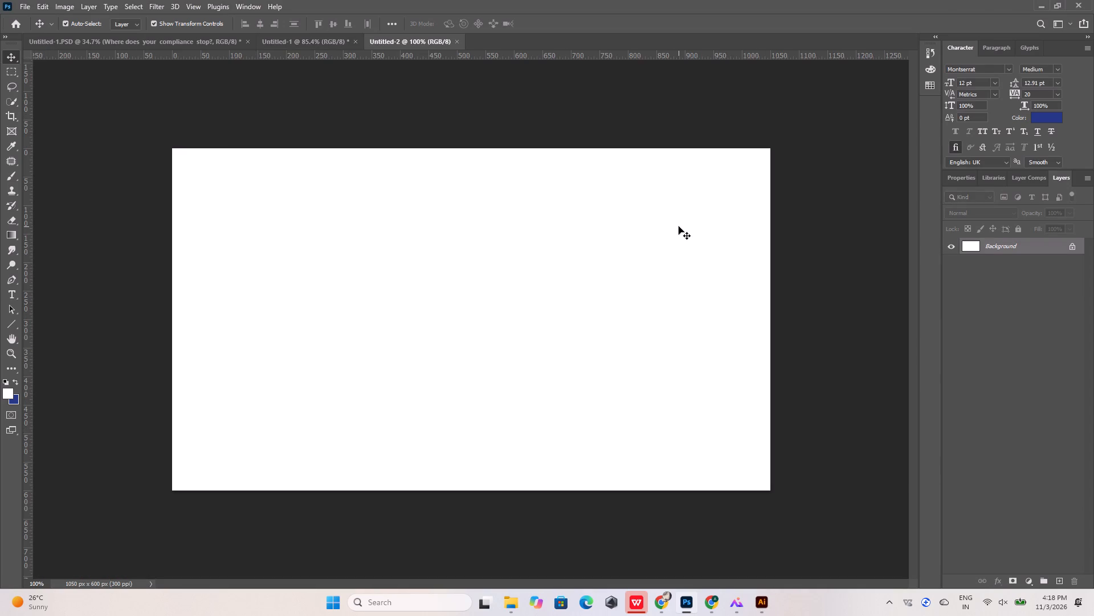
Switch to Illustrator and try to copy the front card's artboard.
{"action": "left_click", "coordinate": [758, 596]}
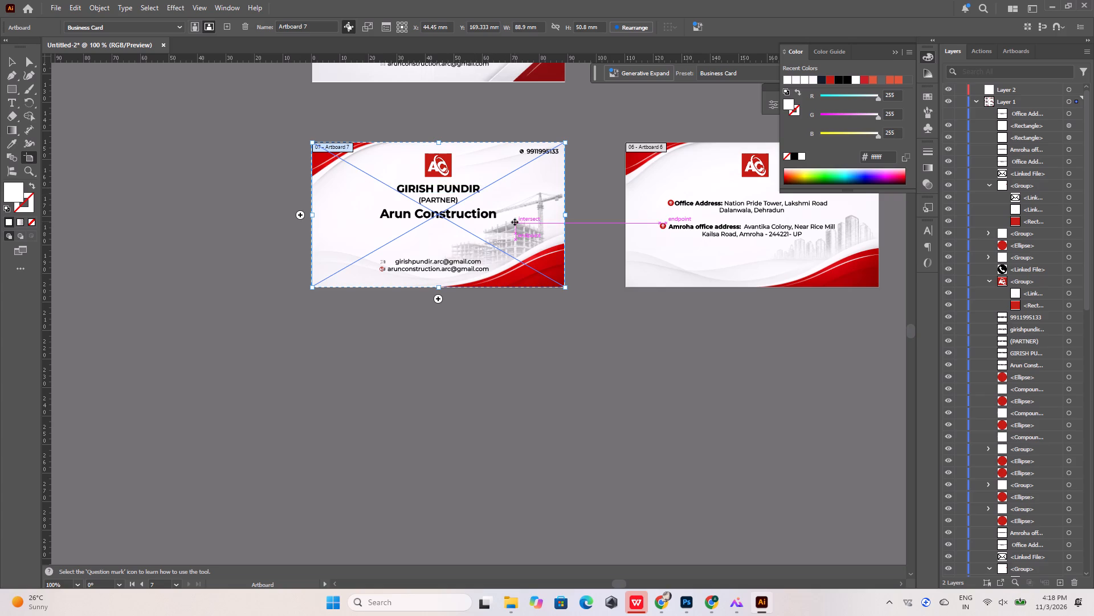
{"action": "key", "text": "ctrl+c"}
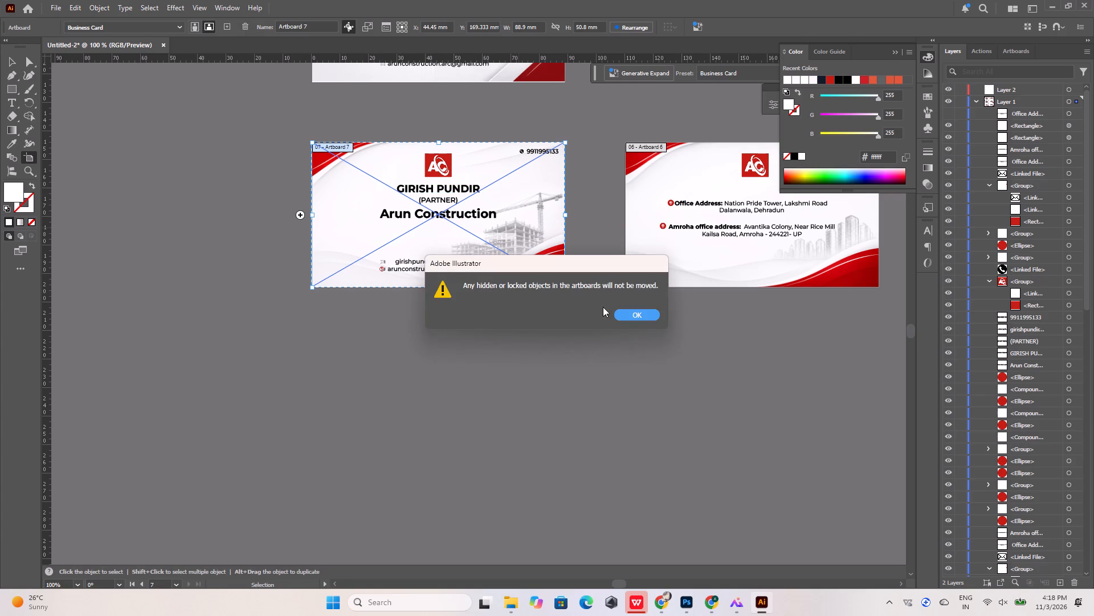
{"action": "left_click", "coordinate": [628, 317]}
Place the Professional Construction Waves image from the Downloads folder into the new Photoshop document.
{"action": "left_click", "coordinate": [512, 605]}
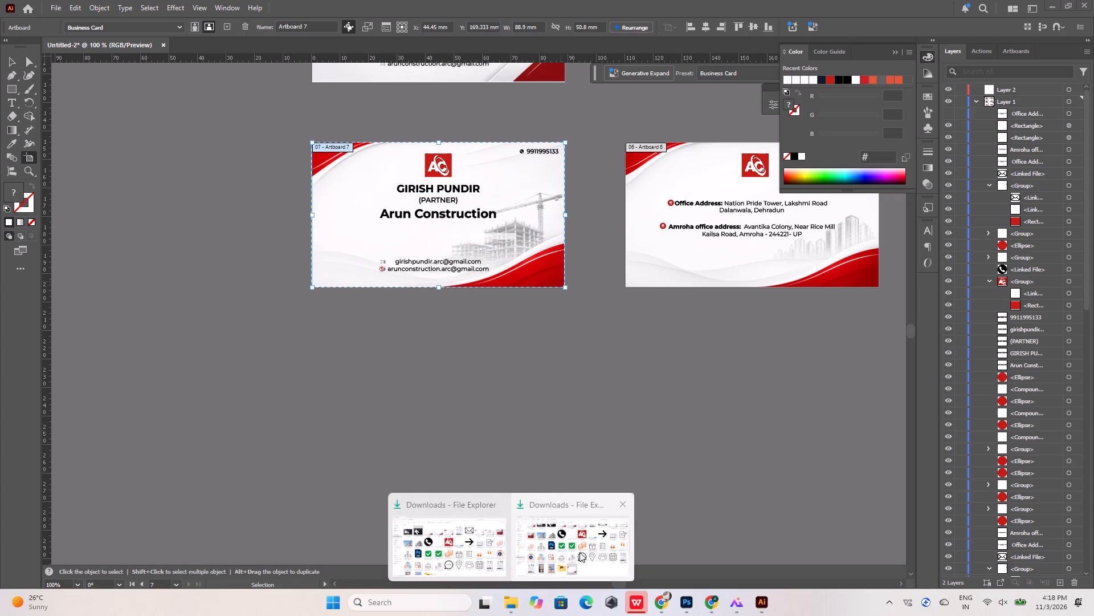
{"action": "left_click", "coordinate": [579, 552]}
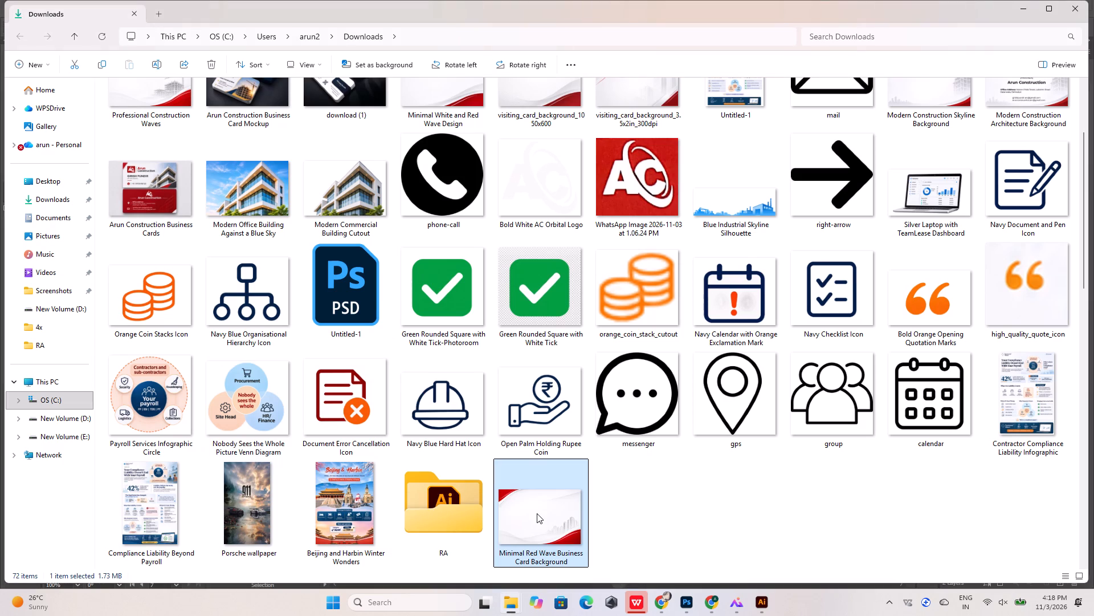
{"action": "left_click", "coordinate": [44, 202]}
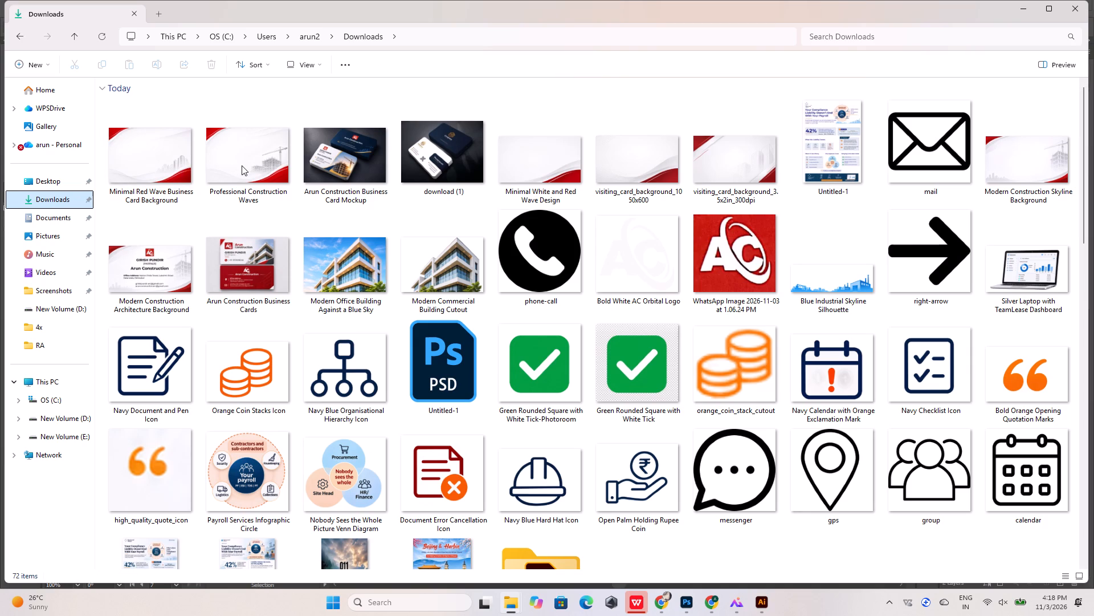
{"action": "left_click", "coordinate": [242, 165]}
{"action": "left_click_drag", "start_coordinate": [258, 165], "coordinate": [691, 598]}
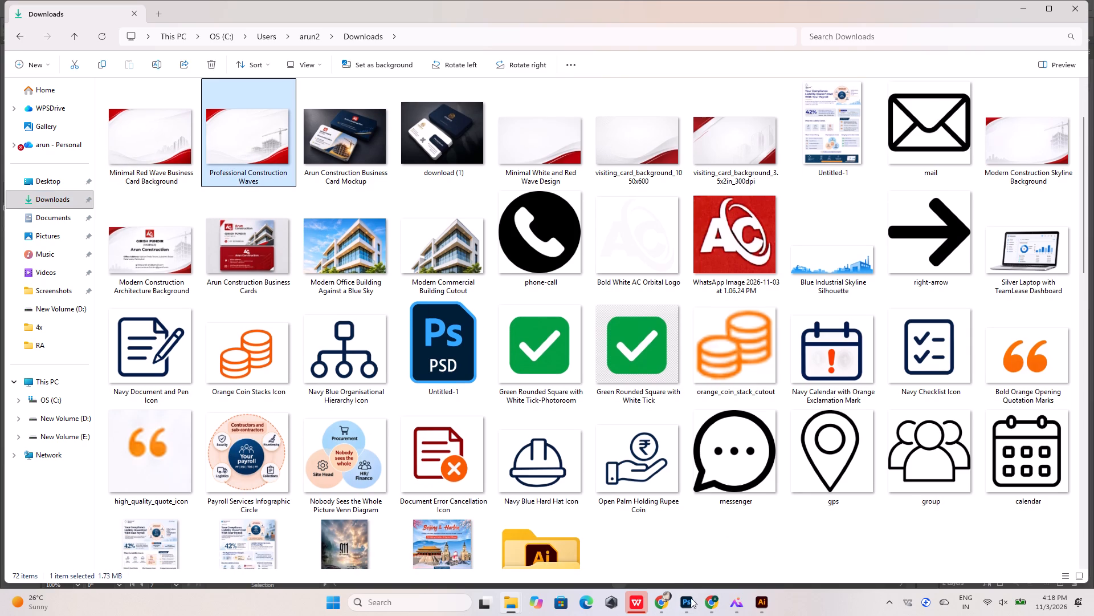
{"action": "left_click_drag", "start_coordinate": [691, 598], "coordinate": [450, 257]}
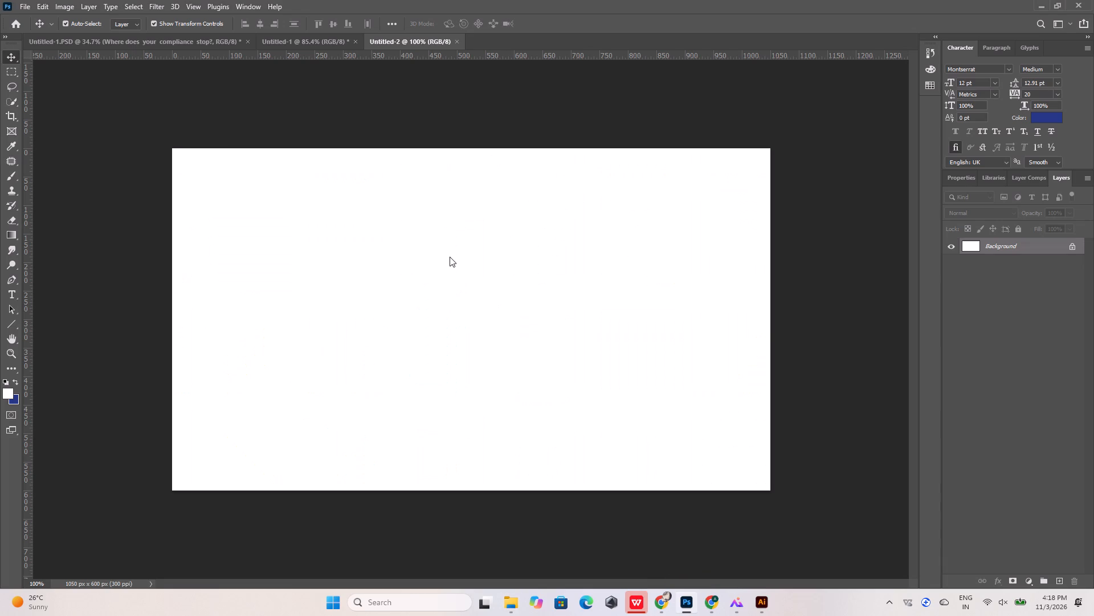
{"action": "left_click", "coordinate": [1080, 246]}
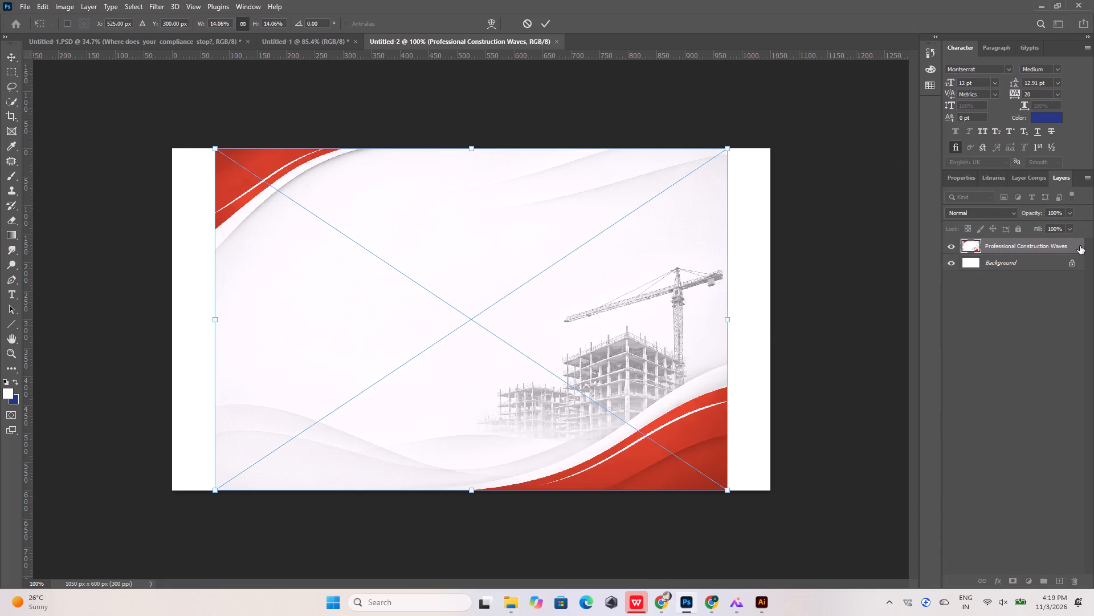
Stretch the placed construction background to fill the whole canvas, at about 16.4% width and 14.1% height.
{"action": "left_click_drag", "start_coordinate": [727, 490], "coordinate": [768, 492]}
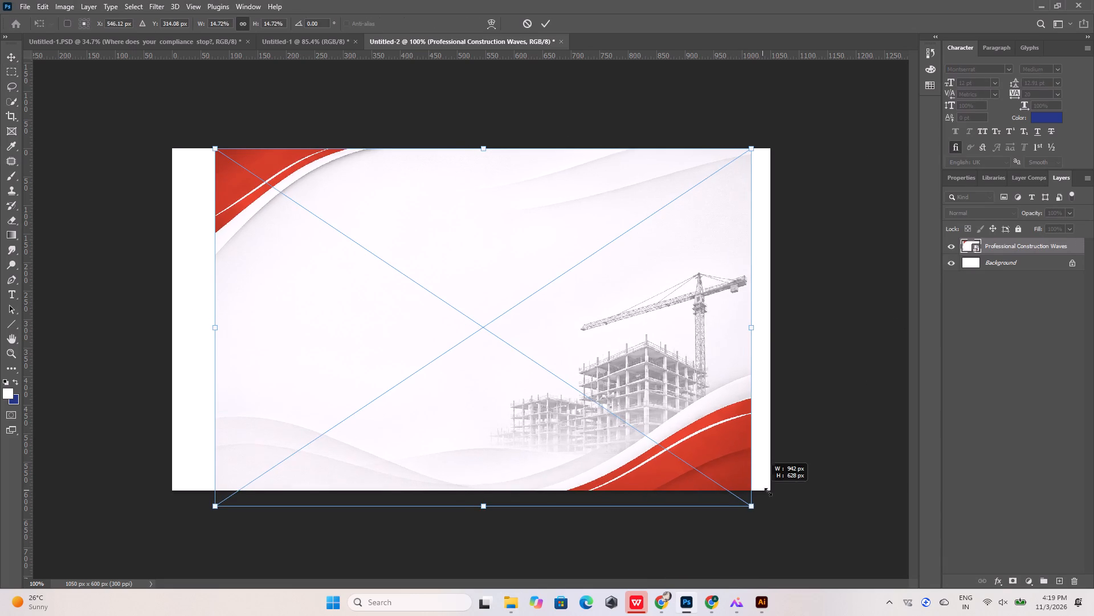
{"action": "left_click_drag", "start_coordinate": [768, 492], "coordinate": [781, 502]}
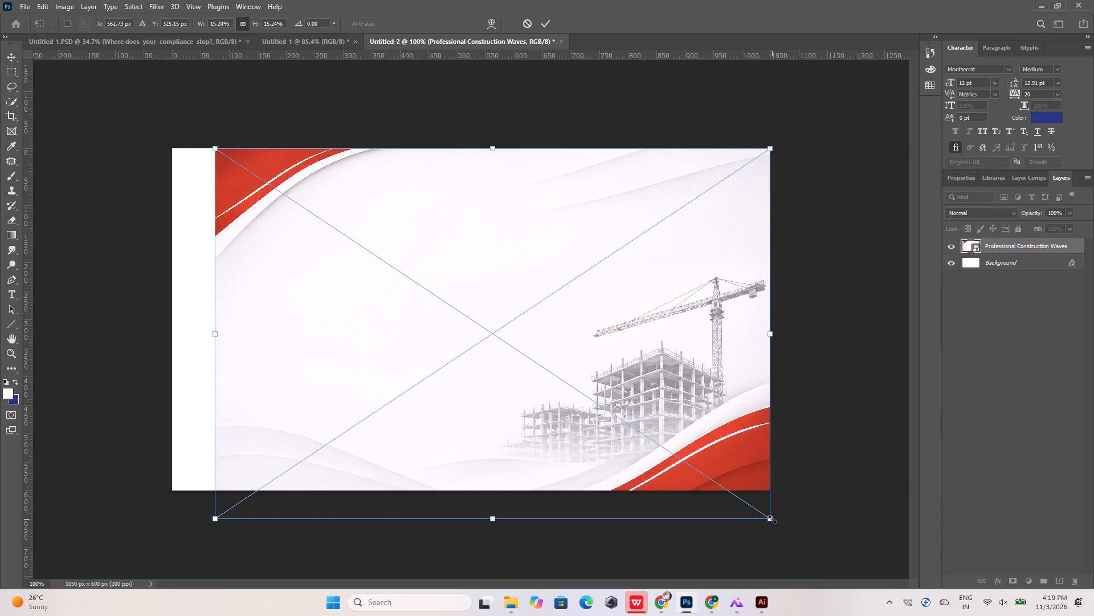
{"action": "left_click_drag", "start_coordinate": [772, 519], "coordinate": [772, 490], "text": "shift"}
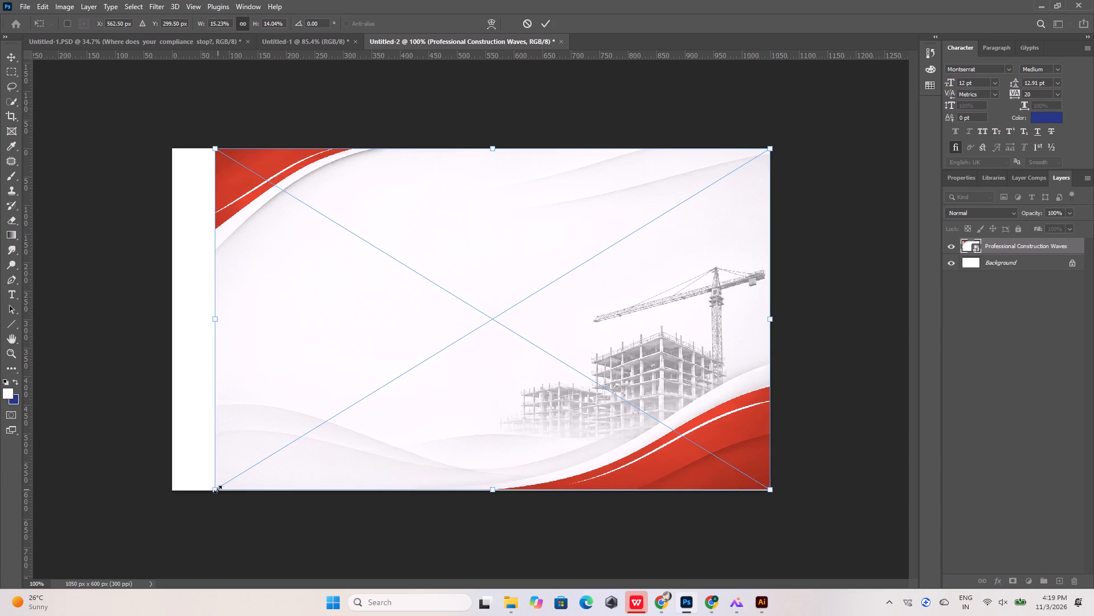
{"action": "left_click_drag", "start_coordinate": [218, 489], "coordinate": [174, 490], "text": "shift"}
{"action": "left_click", "coordinate": [551, 23]}
{"action": "left_click", "coordinate": [561, 58]}
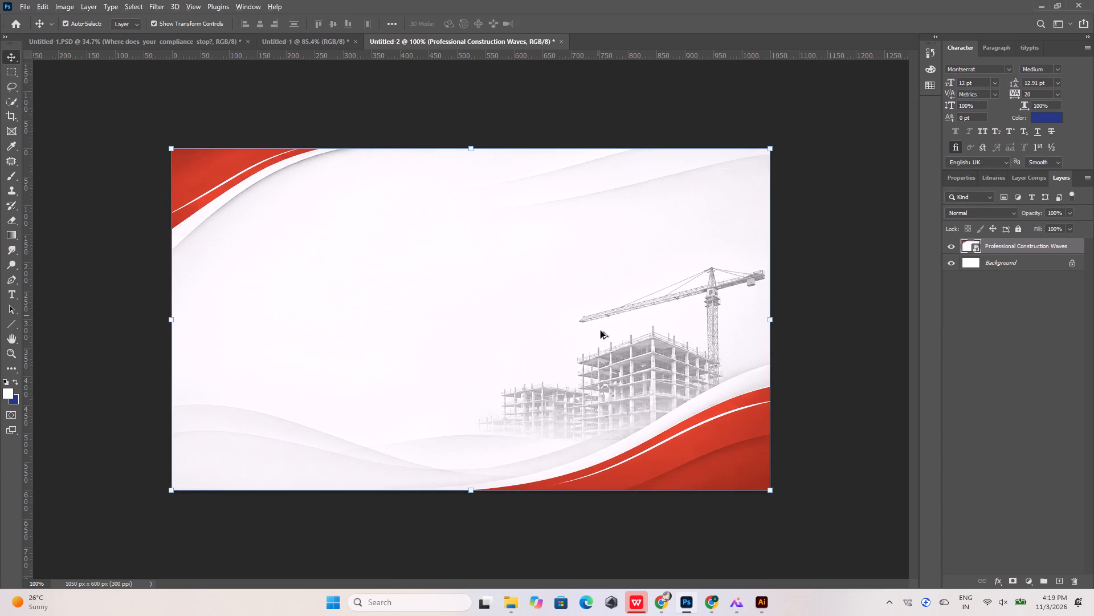
{"action": "scroll", "coordinate": [611, 370], "scroll_direction": "up", "scroll_amount": 3, "text": "alt"}
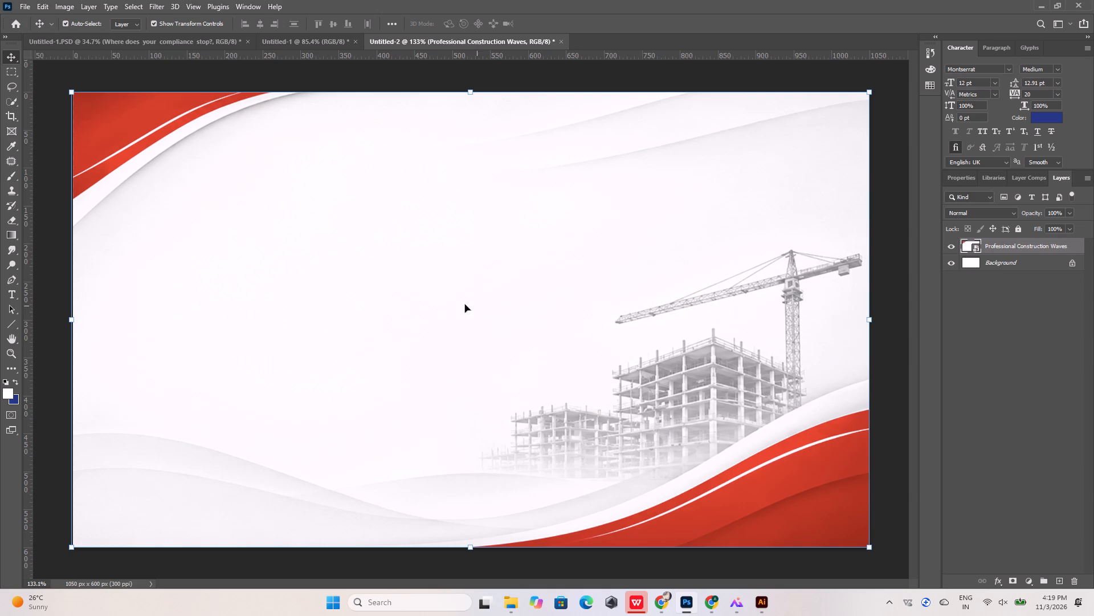
{"action": "left_click", "coordinate": [358, 80]}
{"action": "left_click", "coordinate": [550, 20]}
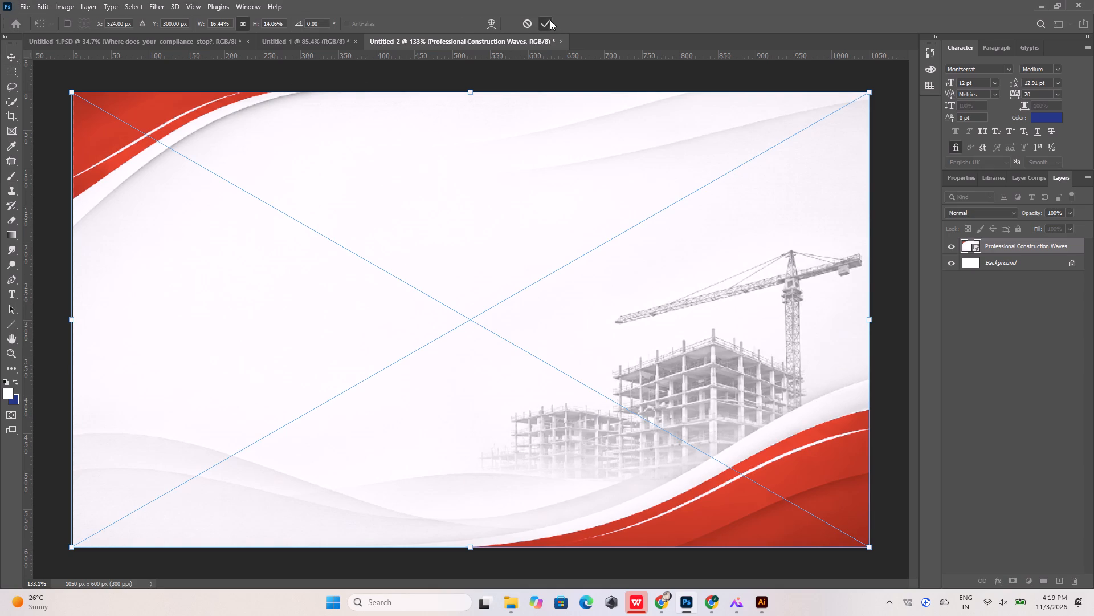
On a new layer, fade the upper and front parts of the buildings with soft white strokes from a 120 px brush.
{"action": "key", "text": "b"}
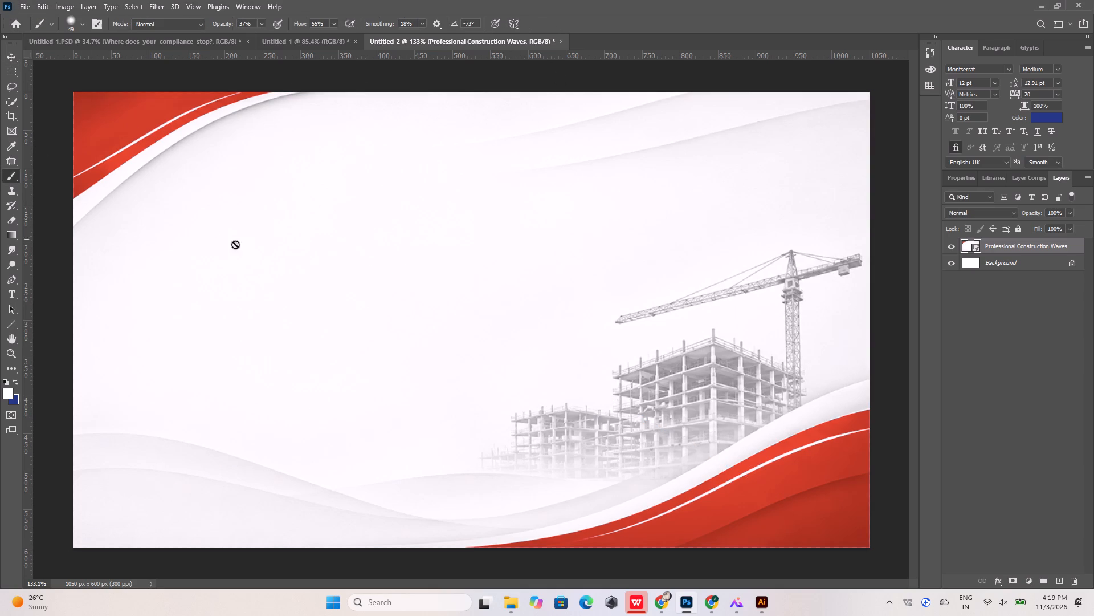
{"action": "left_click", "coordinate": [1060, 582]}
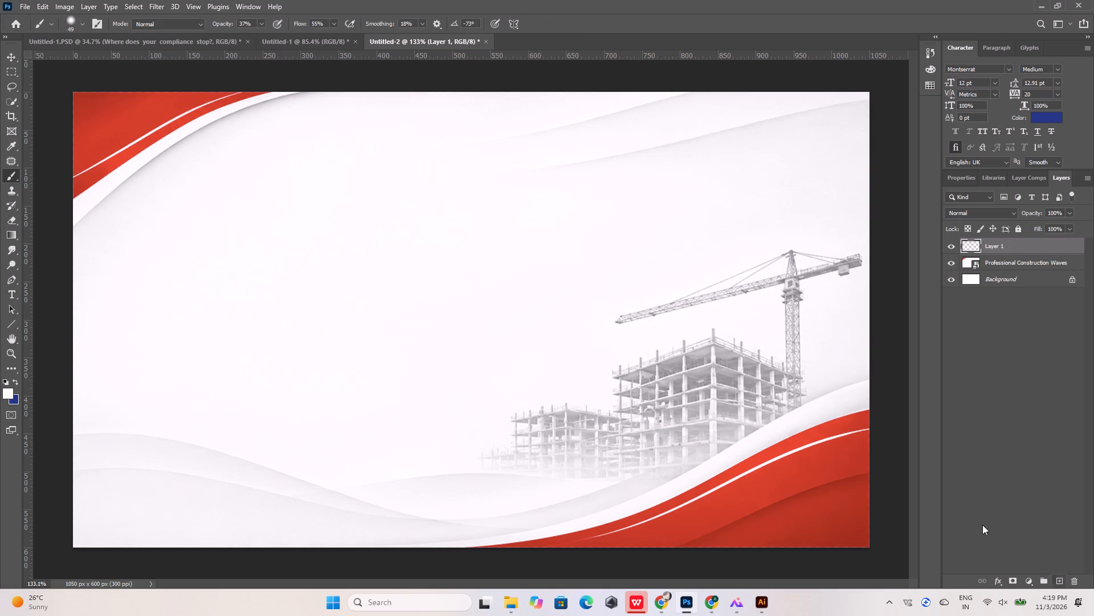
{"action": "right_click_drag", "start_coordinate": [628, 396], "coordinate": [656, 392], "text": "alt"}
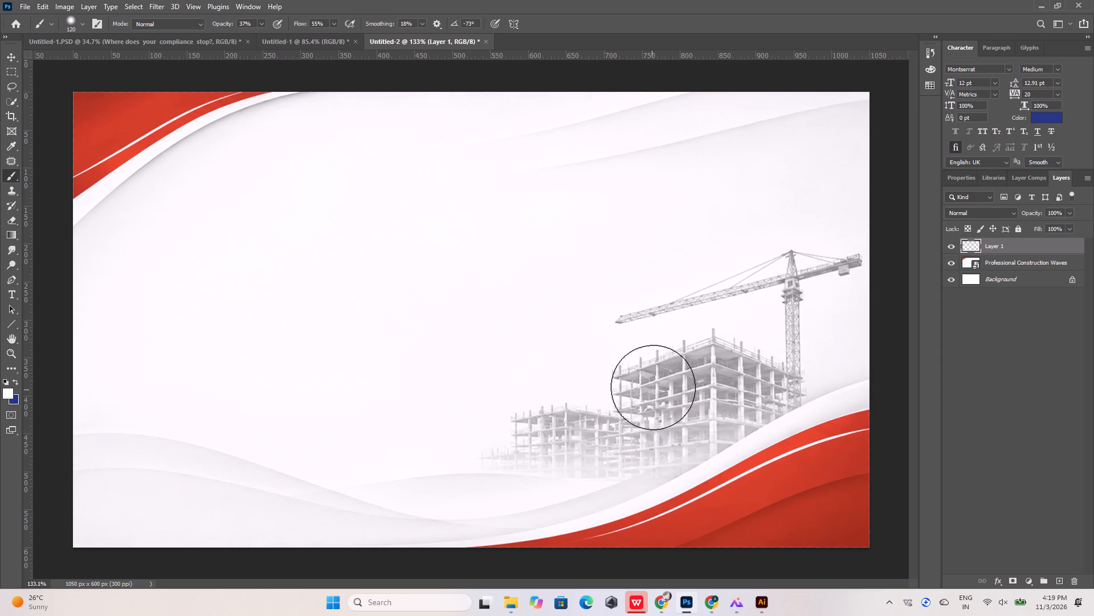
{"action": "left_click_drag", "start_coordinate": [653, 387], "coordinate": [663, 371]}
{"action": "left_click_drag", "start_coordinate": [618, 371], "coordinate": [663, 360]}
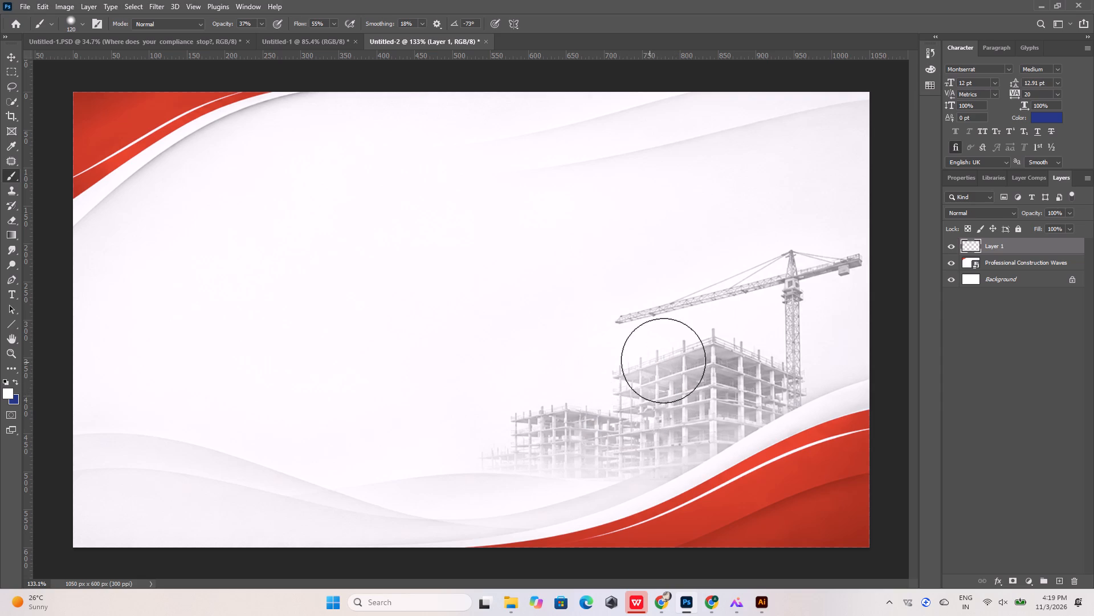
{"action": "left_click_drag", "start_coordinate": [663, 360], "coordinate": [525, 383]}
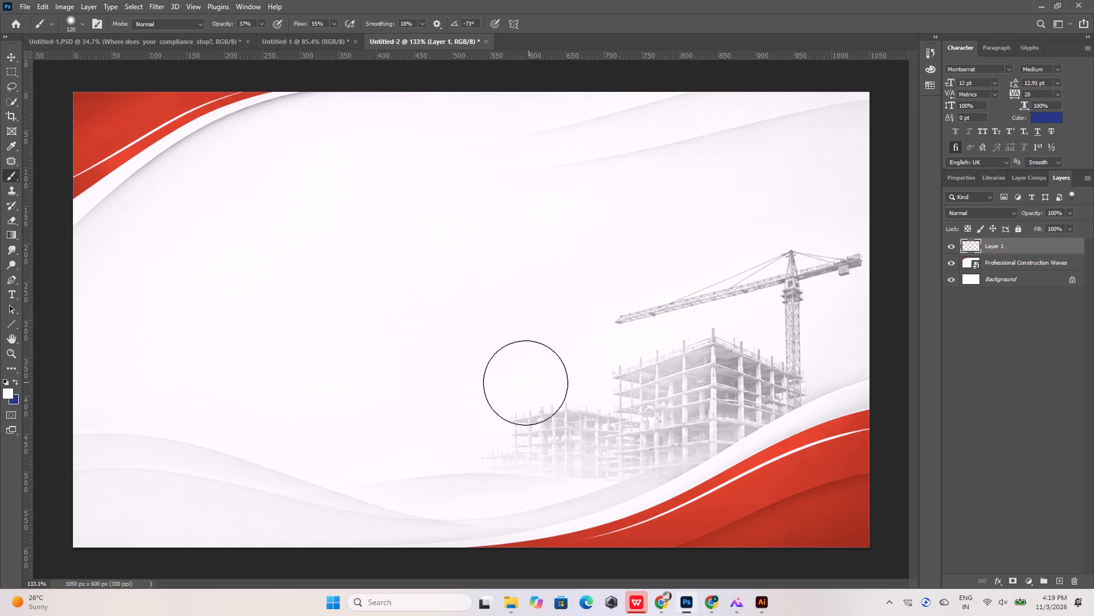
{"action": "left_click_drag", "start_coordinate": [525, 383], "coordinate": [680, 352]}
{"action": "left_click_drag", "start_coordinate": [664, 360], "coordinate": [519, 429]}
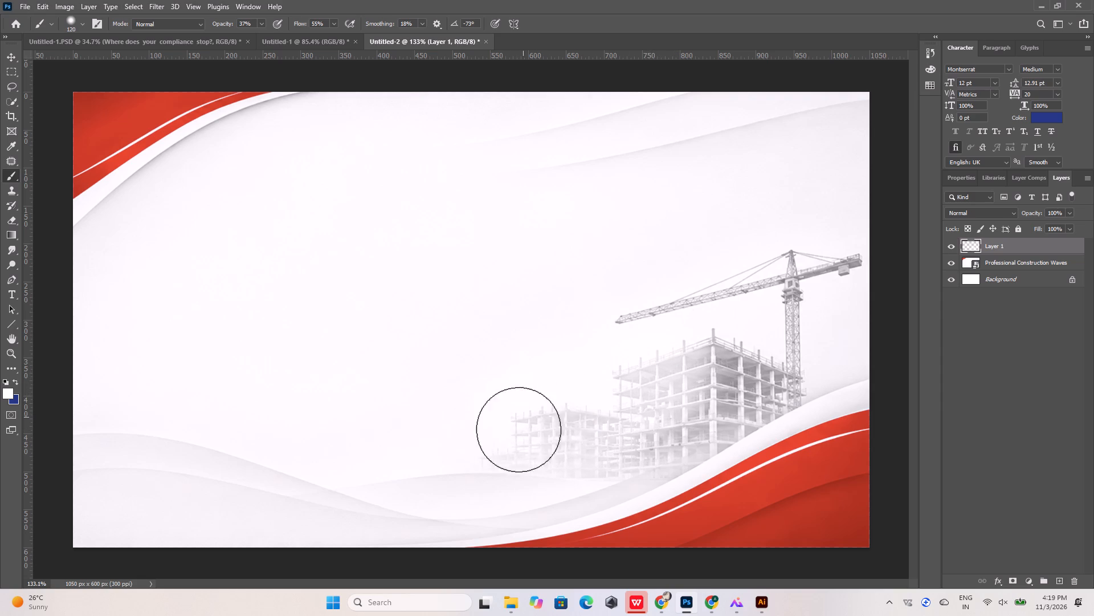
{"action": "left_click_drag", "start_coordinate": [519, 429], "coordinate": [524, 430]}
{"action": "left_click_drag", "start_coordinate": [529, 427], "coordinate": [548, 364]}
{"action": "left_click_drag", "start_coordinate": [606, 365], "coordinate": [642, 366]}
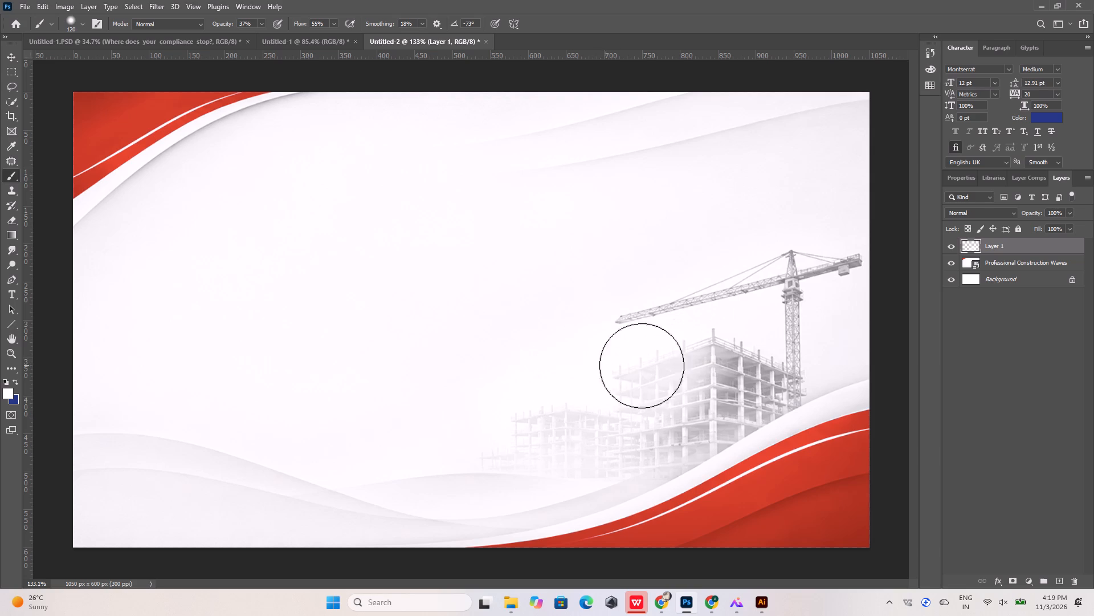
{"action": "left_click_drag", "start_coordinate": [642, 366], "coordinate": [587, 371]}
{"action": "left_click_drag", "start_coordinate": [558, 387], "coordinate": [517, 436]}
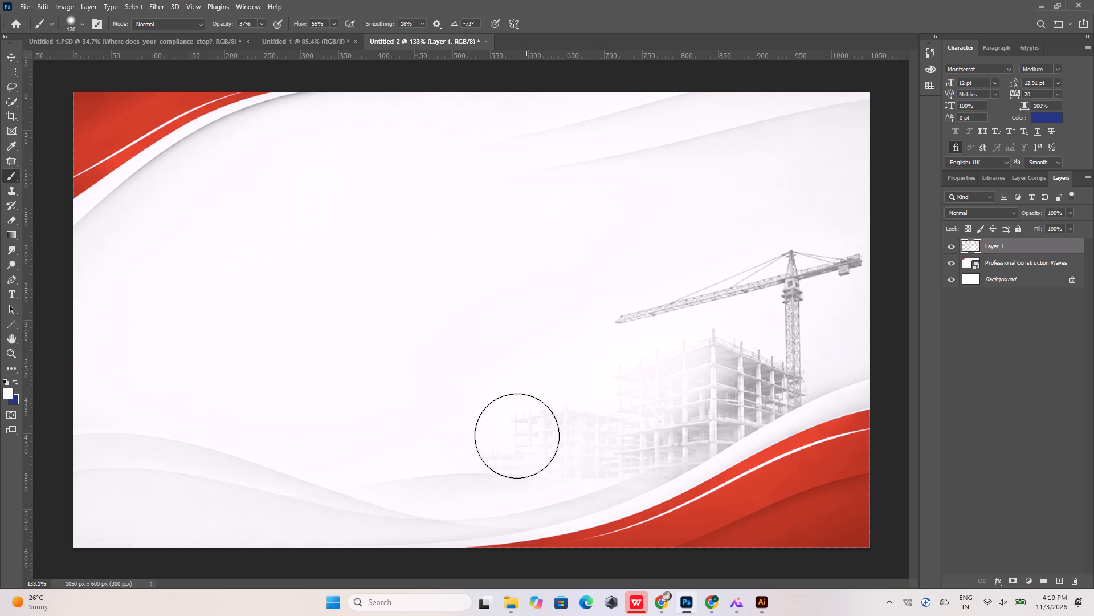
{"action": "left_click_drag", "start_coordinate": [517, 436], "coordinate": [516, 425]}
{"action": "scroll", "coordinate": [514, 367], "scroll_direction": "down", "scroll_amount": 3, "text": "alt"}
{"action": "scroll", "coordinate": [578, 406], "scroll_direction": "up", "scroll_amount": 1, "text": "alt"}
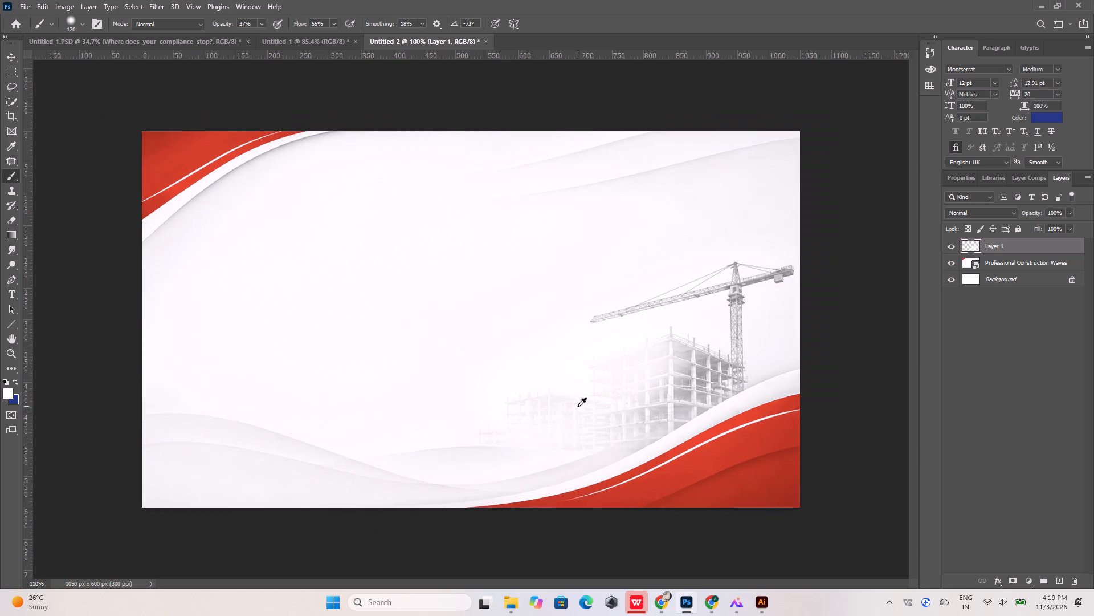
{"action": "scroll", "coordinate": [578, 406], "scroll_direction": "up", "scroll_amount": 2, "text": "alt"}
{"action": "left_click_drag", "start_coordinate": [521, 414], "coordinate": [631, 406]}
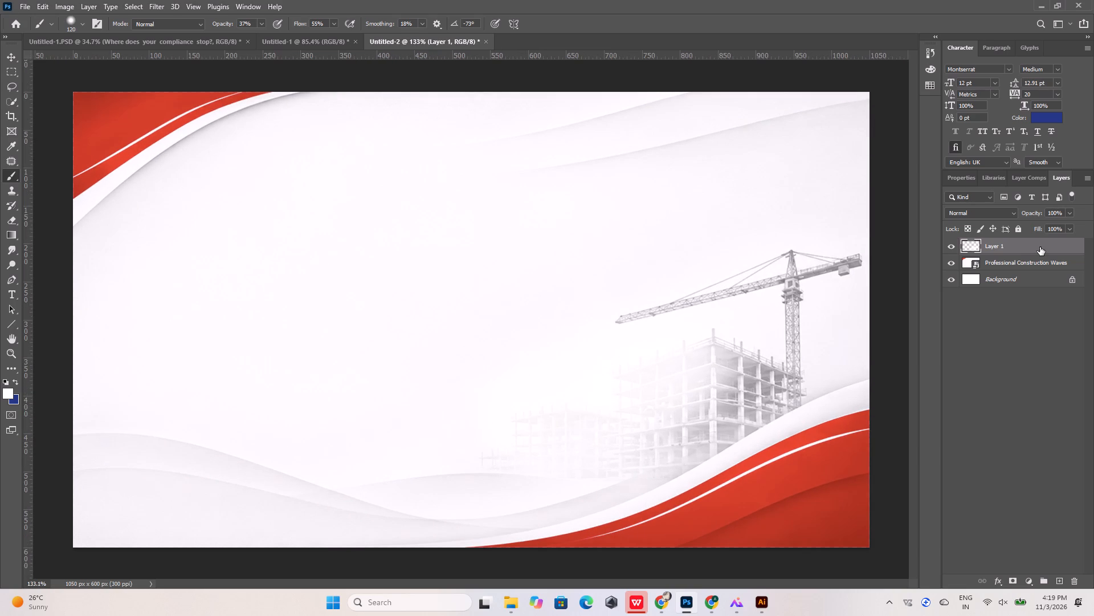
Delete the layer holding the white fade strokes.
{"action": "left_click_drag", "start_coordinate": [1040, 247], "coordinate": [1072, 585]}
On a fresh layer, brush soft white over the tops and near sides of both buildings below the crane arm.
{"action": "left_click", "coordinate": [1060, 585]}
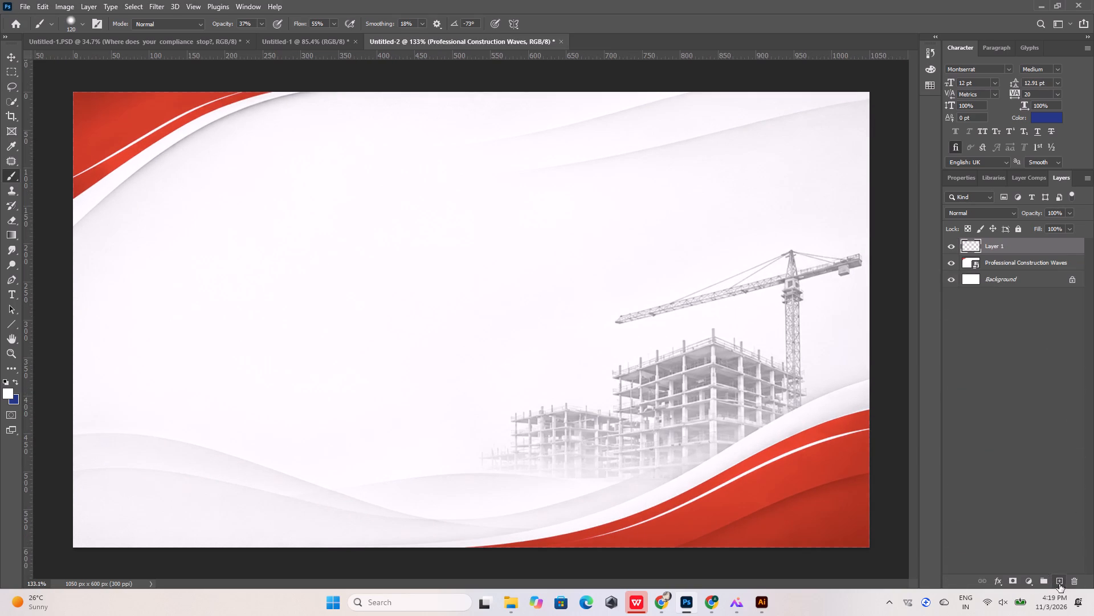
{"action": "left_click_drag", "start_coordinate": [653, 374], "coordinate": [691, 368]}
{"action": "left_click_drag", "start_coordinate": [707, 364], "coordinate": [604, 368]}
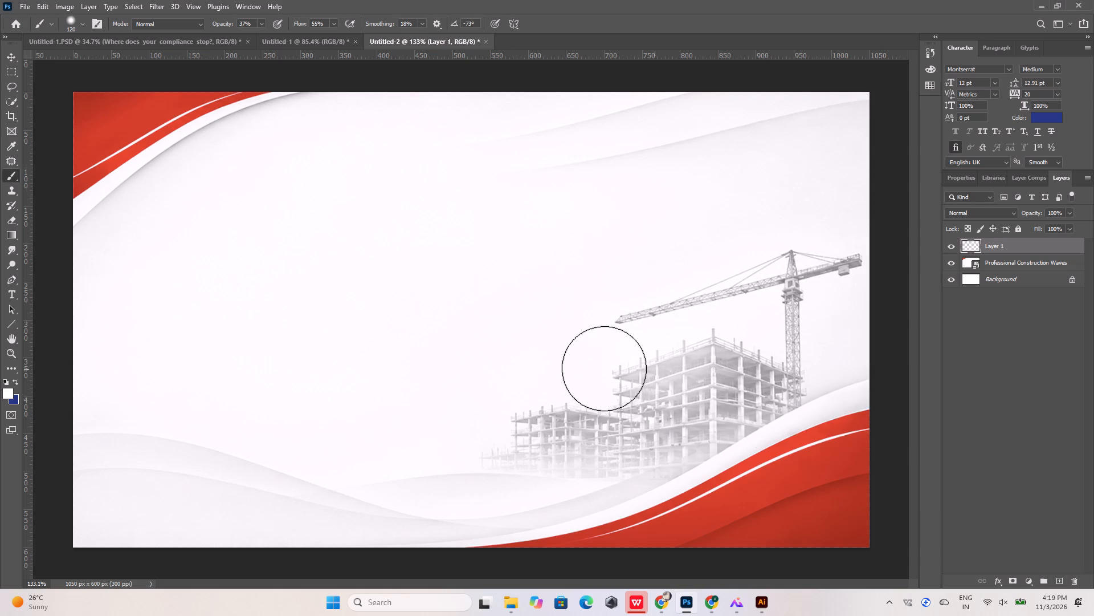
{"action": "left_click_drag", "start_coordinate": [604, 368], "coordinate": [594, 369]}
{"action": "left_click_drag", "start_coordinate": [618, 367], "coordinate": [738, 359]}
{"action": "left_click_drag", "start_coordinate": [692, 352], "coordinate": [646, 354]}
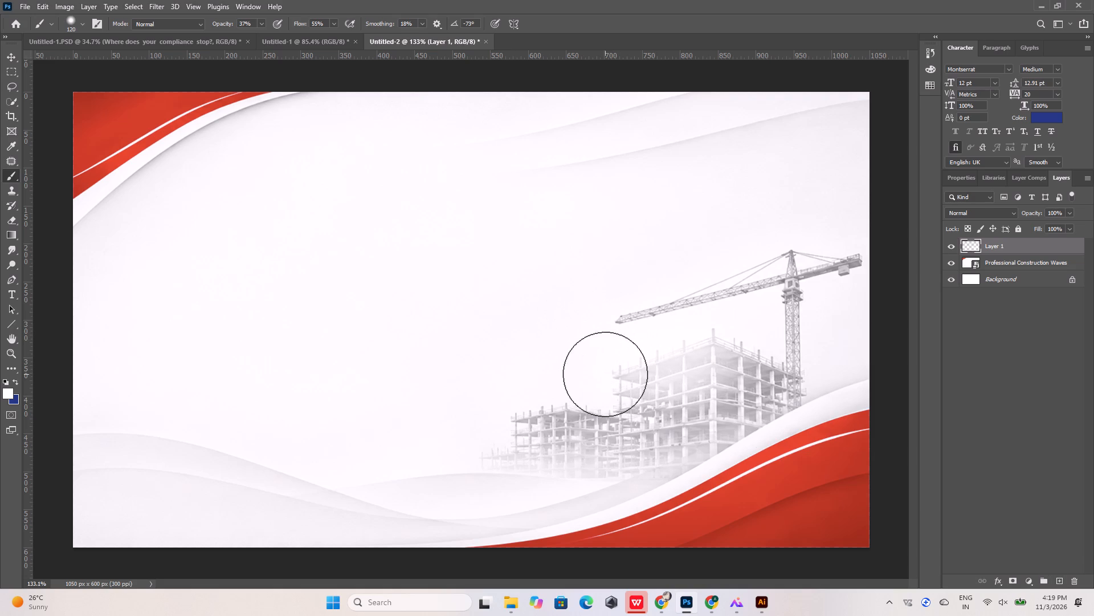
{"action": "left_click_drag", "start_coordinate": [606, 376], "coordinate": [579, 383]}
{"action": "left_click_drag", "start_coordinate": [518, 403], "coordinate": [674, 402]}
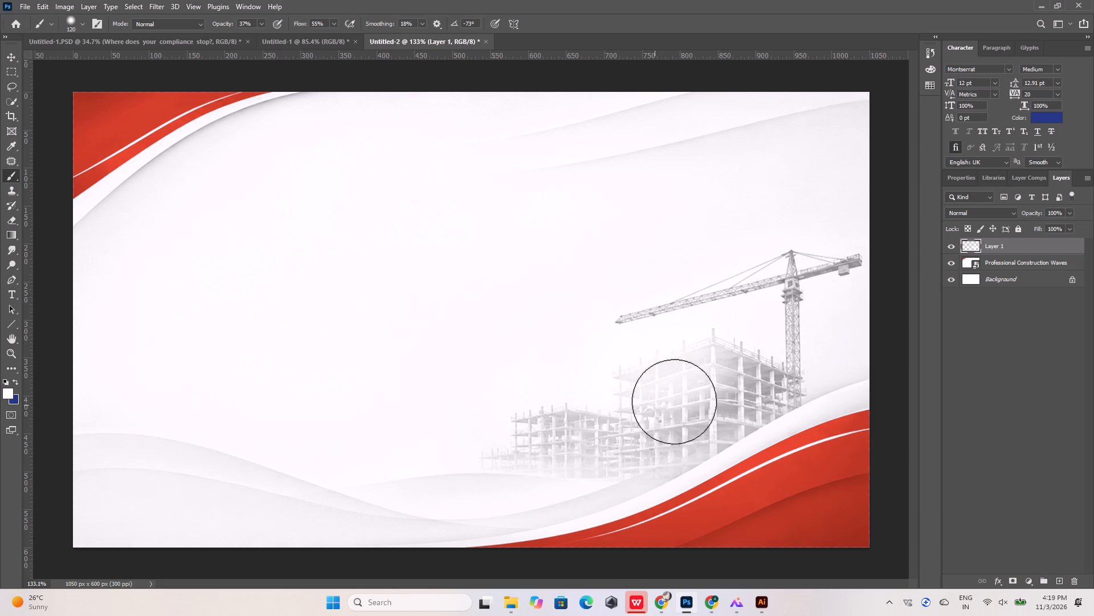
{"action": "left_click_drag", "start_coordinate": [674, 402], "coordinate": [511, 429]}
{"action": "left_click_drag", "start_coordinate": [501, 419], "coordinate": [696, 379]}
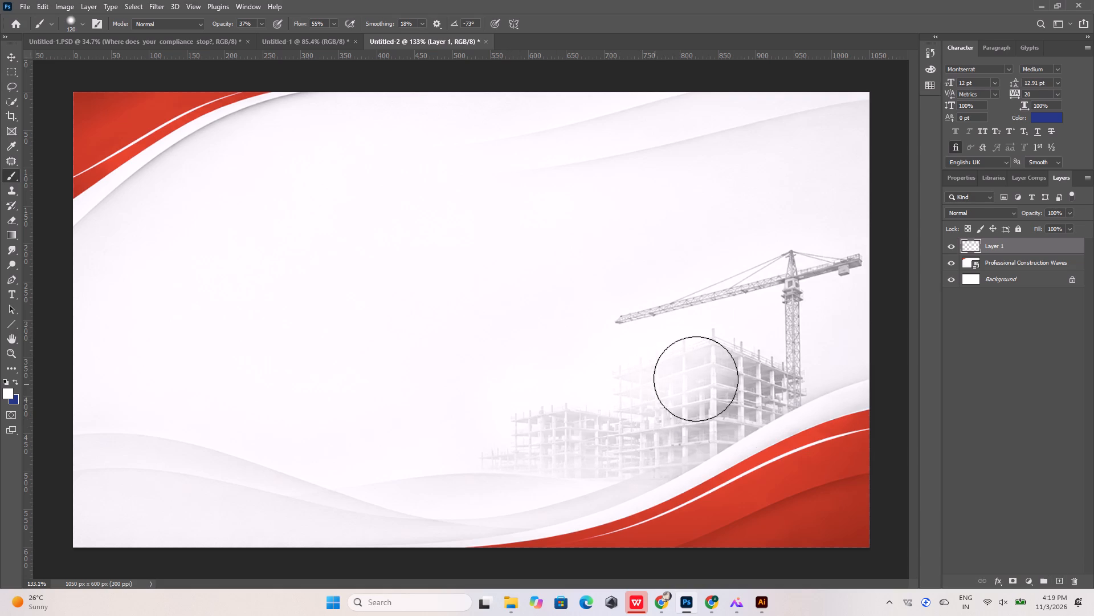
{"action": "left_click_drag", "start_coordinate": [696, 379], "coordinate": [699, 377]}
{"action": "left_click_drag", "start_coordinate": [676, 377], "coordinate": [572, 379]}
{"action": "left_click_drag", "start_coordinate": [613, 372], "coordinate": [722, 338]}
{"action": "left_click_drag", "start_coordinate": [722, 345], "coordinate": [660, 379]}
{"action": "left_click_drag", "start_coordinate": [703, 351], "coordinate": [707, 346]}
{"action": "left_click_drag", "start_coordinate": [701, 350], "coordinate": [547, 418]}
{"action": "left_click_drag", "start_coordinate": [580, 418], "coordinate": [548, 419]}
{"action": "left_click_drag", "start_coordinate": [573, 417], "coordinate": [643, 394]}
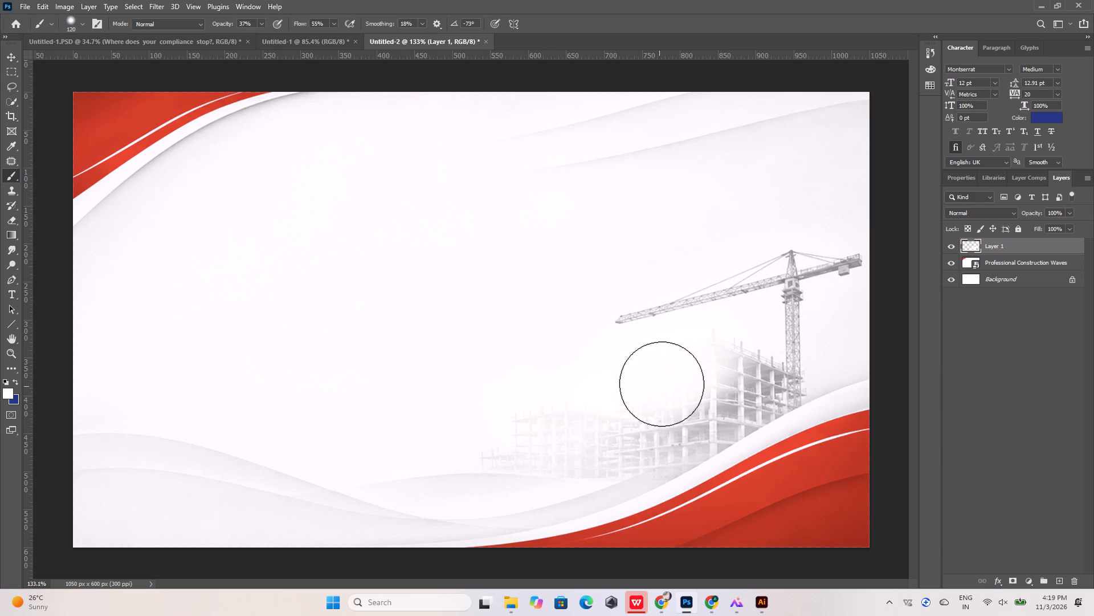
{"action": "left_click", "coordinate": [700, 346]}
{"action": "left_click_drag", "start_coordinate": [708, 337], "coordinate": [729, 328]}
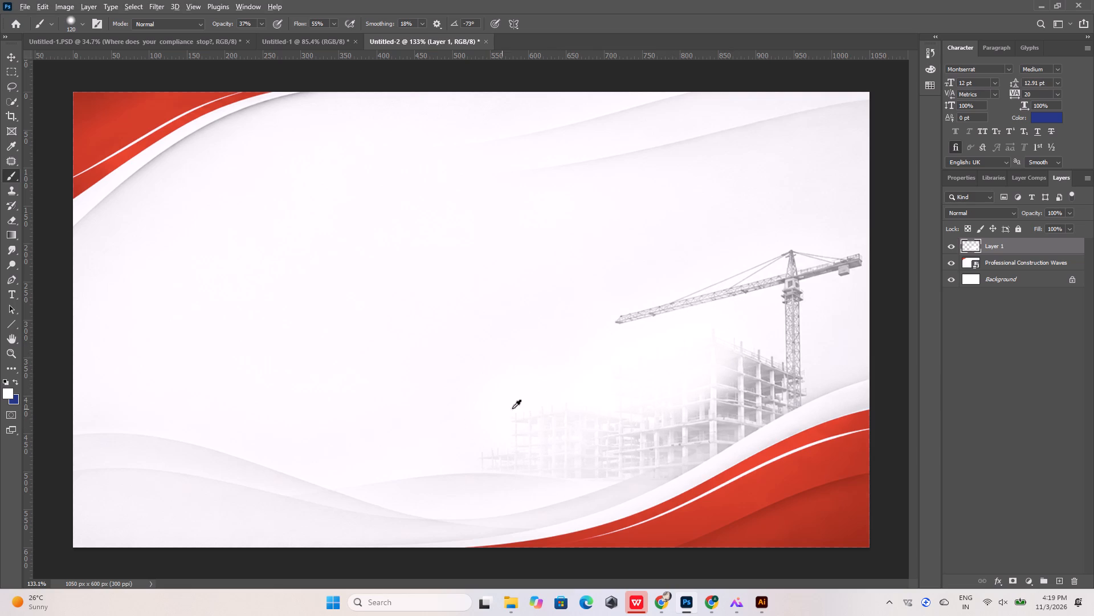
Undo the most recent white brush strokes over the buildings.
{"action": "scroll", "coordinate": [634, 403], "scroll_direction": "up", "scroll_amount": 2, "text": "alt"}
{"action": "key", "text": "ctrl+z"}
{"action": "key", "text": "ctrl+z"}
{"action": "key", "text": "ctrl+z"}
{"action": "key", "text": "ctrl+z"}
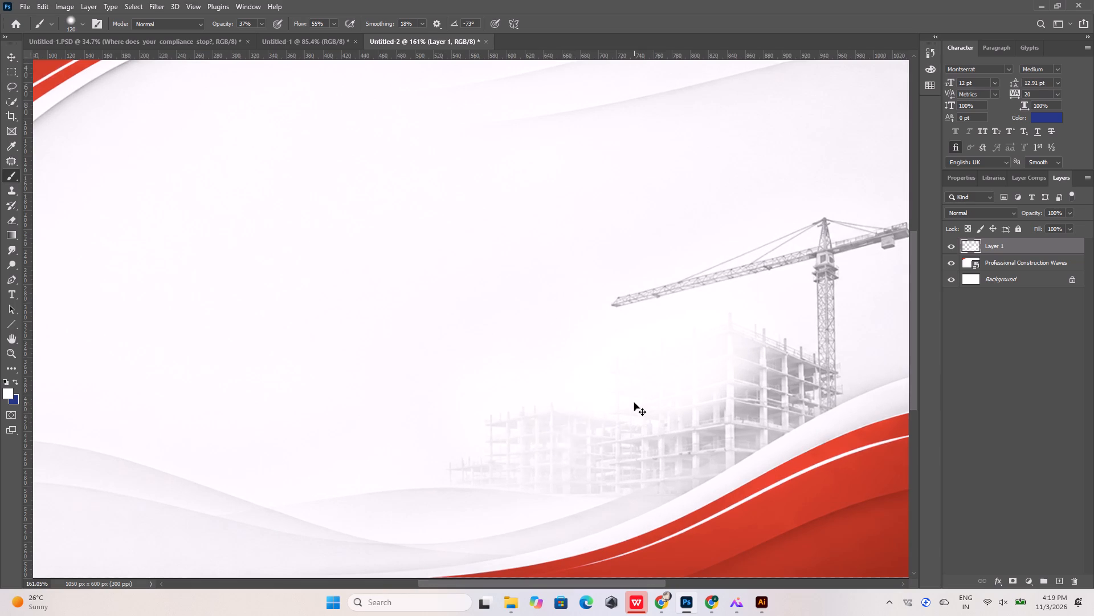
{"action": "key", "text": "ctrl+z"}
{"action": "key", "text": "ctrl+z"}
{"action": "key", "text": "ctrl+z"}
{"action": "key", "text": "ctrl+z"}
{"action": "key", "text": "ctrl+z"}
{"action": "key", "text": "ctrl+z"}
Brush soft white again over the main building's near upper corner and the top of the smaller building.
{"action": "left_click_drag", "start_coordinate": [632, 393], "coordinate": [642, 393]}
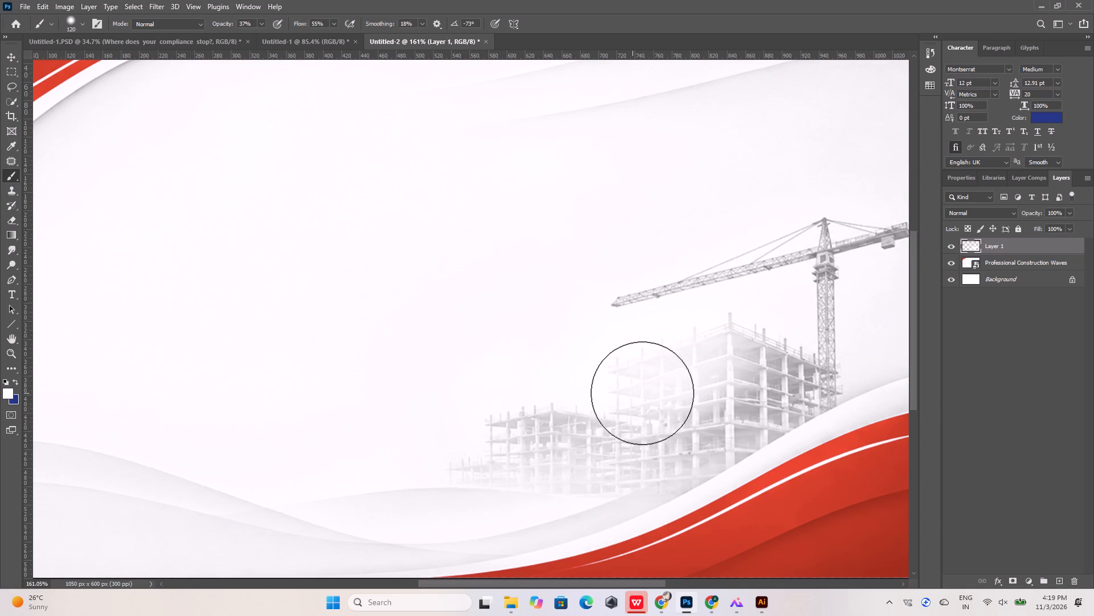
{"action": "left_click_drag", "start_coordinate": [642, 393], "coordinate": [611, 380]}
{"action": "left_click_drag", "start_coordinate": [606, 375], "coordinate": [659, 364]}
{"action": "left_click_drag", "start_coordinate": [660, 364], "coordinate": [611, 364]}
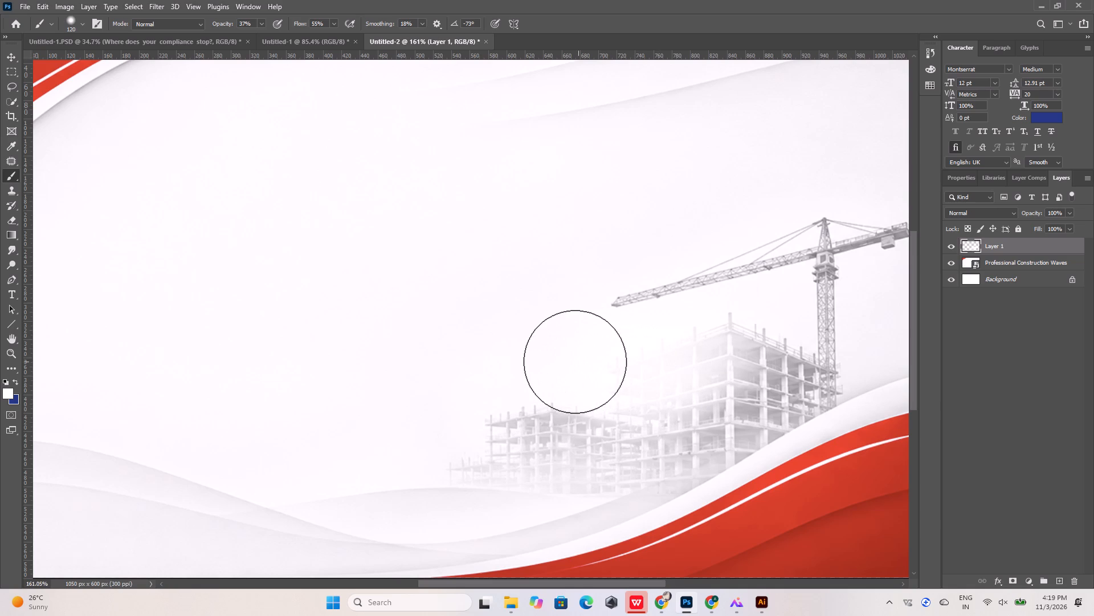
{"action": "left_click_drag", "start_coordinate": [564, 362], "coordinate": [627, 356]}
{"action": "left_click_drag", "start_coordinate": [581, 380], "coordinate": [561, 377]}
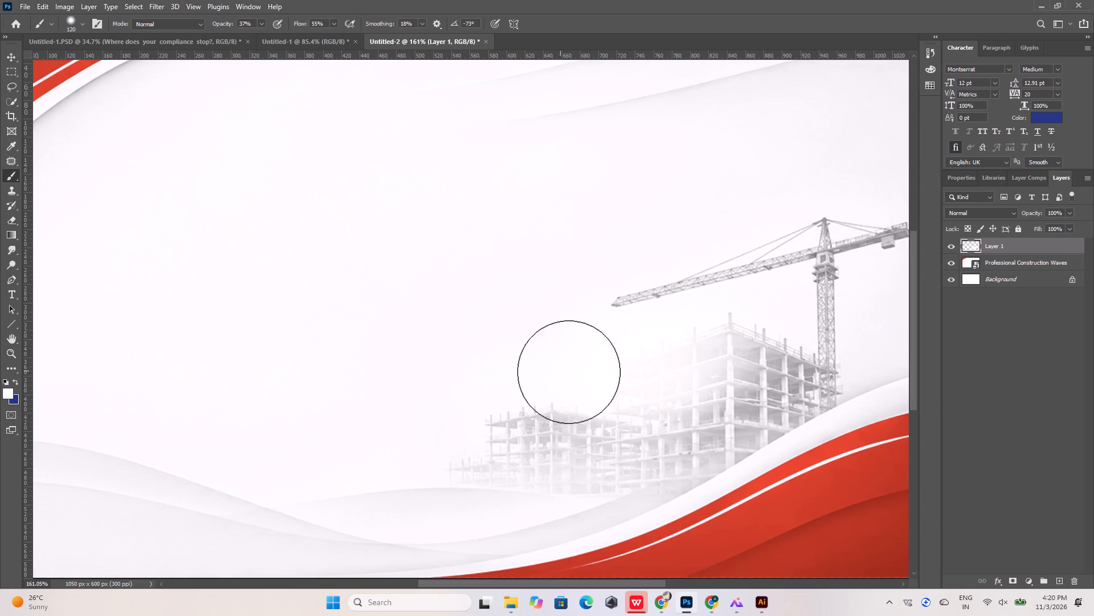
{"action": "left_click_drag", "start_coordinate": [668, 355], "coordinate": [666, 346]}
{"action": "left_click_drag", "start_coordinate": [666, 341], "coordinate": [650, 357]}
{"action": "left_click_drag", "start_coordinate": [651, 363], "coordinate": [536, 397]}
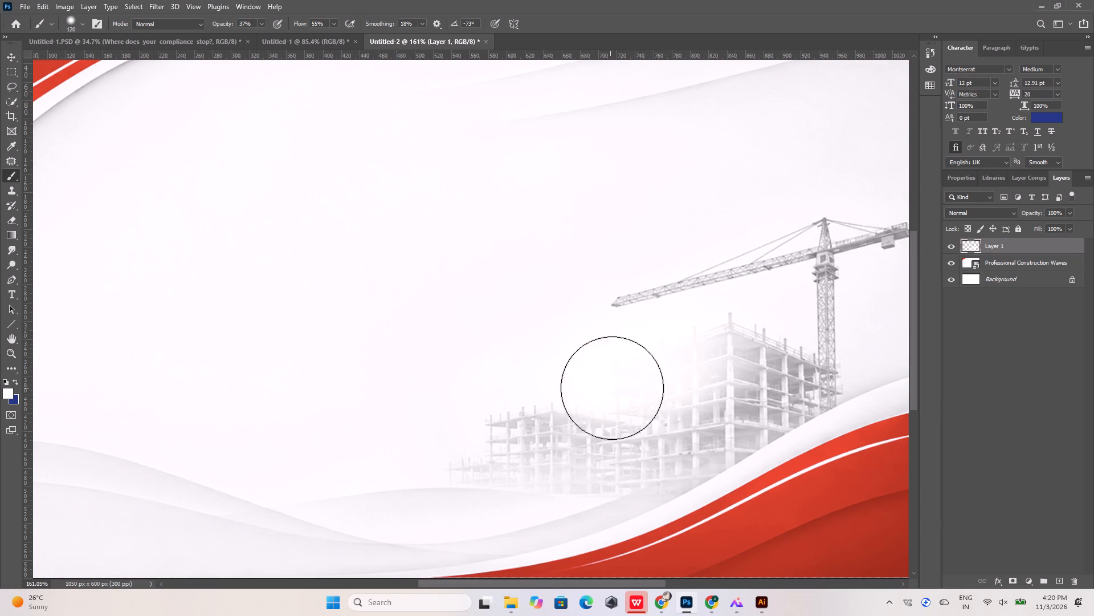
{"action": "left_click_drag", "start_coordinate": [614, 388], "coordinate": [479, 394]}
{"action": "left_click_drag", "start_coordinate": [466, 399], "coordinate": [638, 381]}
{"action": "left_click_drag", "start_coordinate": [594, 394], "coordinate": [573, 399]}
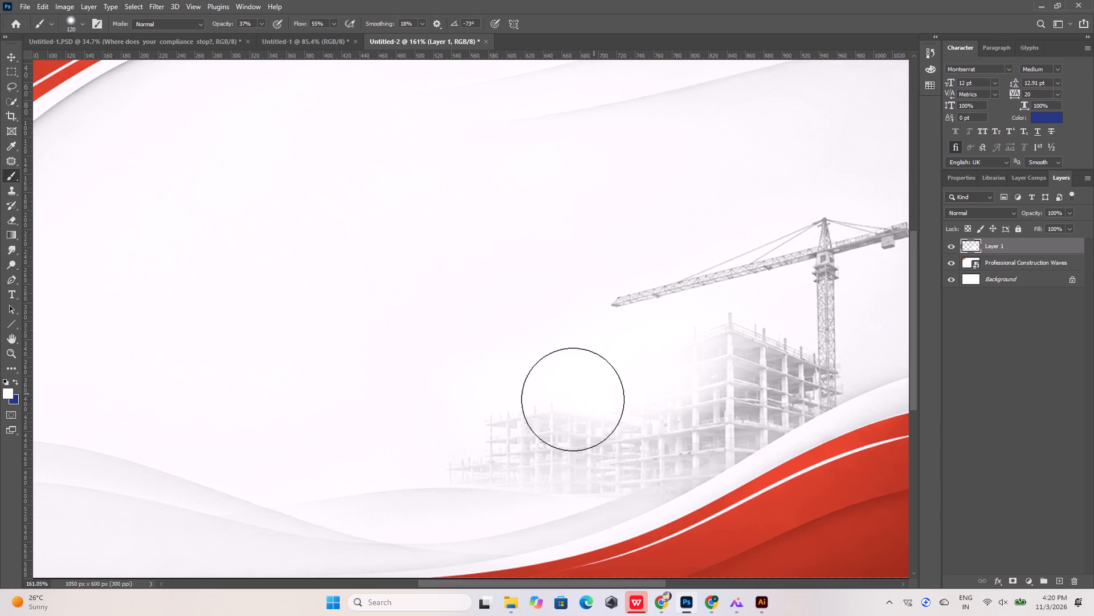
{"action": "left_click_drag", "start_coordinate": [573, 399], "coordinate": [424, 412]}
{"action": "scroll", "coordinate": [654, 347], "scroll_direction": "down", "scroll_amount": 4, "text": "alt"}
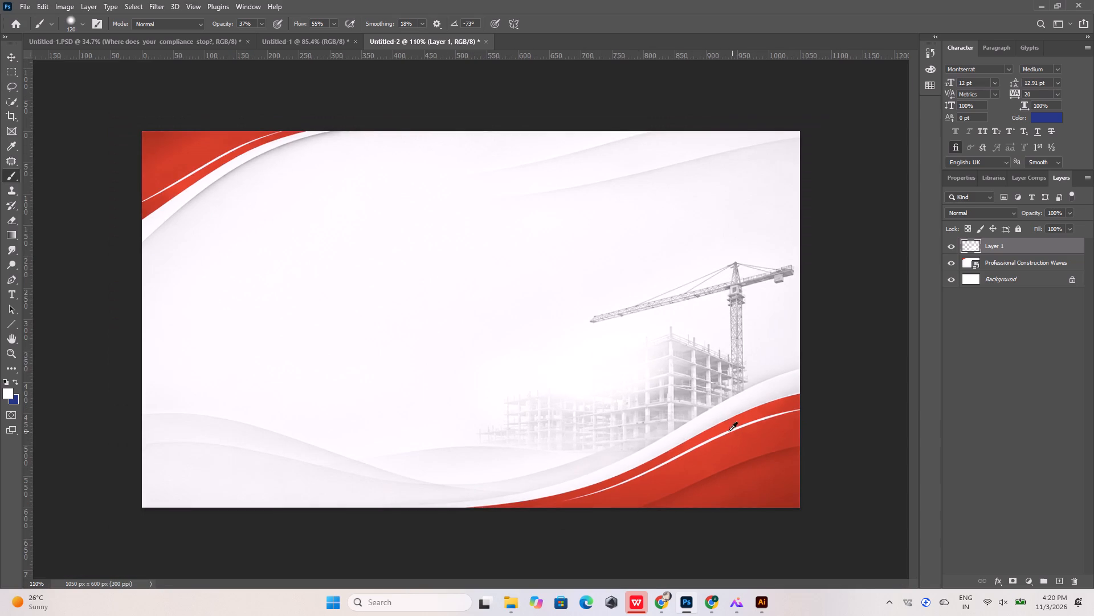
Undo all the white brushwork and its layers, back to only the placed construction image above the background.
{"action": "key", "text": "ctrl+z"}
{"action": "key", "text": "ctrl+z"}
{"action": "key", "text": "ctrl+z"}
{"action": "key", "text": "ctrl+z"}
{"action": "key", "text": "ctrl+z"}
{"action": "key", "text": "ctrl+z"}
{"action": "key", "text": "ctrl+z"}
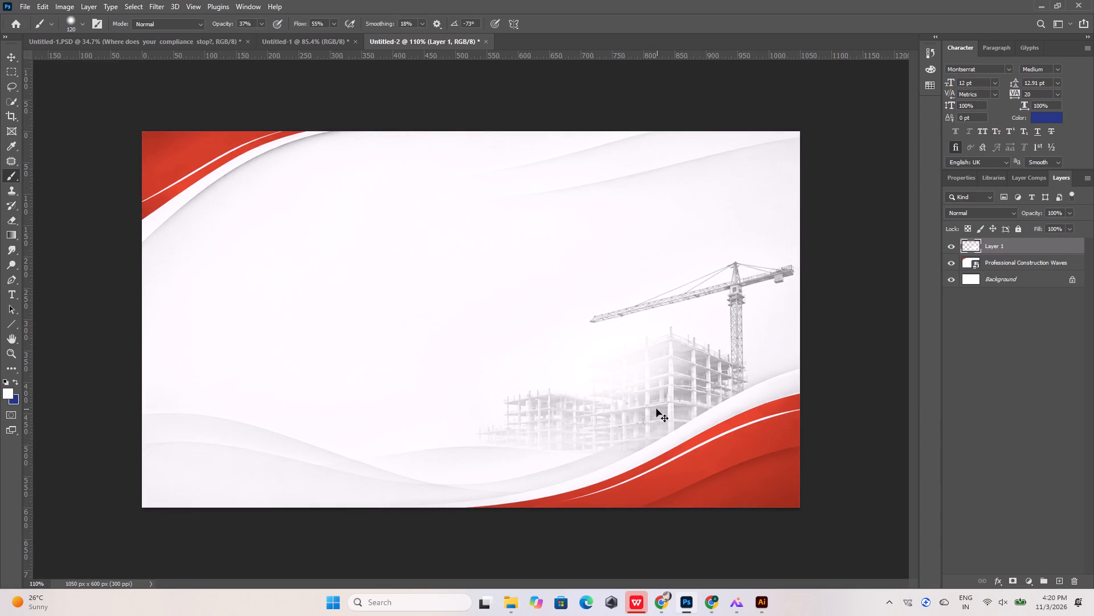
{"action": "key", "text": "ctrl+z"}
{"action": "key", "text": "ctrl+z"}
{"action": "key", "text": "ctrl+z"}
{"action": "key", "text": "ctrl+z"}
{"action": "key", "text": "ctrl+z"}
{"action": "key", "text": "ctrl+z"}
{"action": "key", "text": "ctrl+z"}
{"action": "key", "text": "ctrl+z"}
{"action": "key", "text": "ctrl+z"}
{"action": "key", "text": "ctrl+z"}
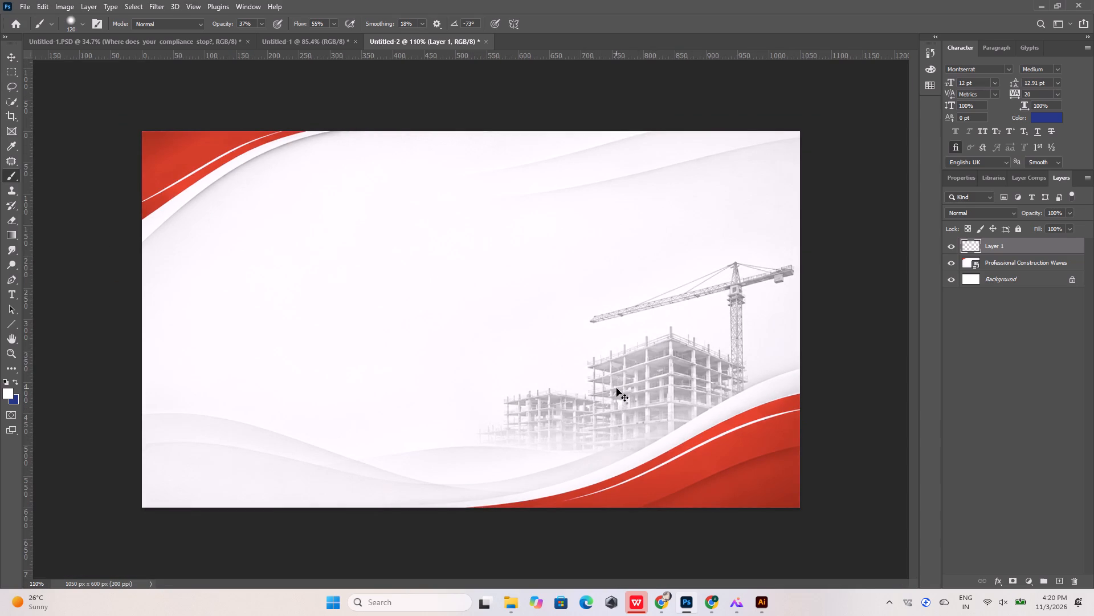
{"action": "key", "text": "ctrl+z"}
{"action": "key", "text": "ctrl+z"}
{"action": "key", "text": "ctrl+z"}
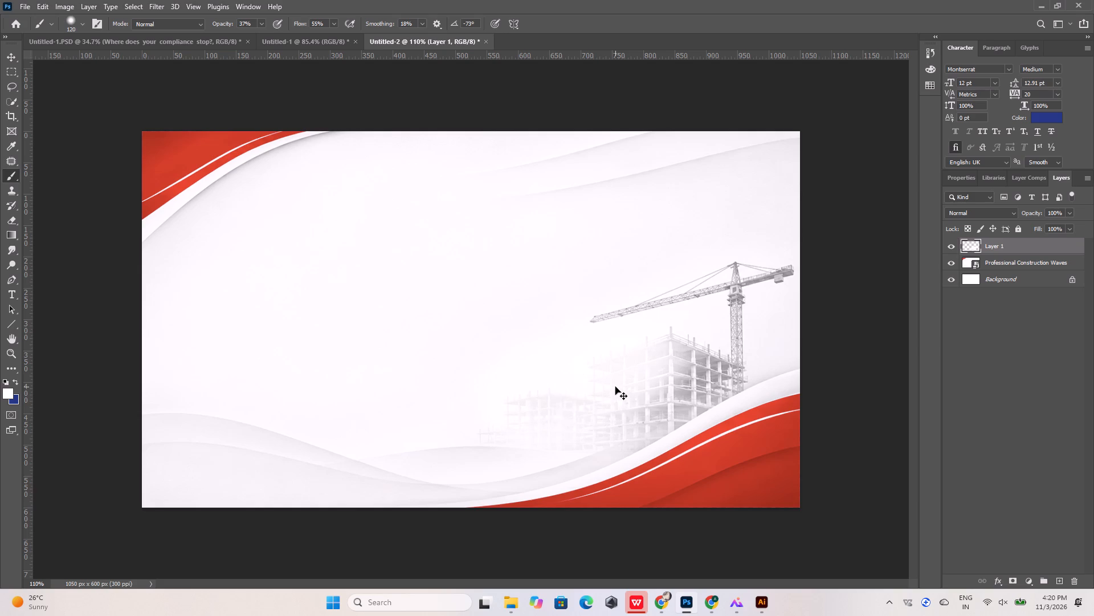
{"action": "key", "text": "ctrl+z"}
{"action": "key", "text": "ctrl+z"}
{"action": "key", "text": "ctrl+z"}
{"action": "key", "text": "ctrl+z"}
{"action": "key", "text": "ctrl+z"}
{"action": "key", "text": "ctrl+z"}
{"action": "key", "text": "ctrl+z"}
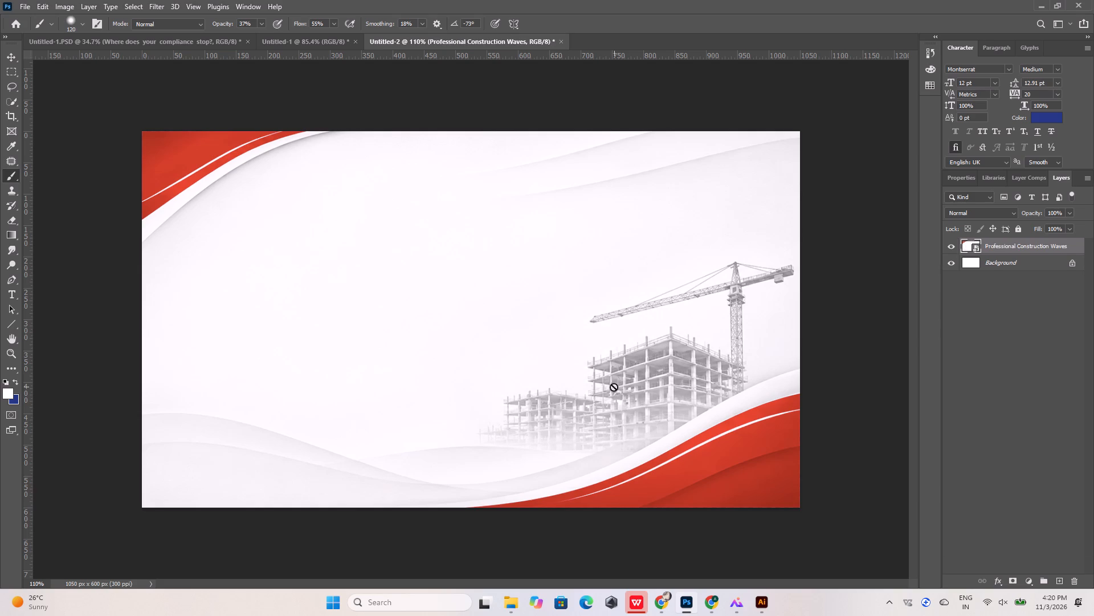
Rasterize the Professional Construction Waves smart object.
{"action": "left_click", "coordinate": [607, 373]}
{"action": "left_click", "coordinate": [546, 233]}
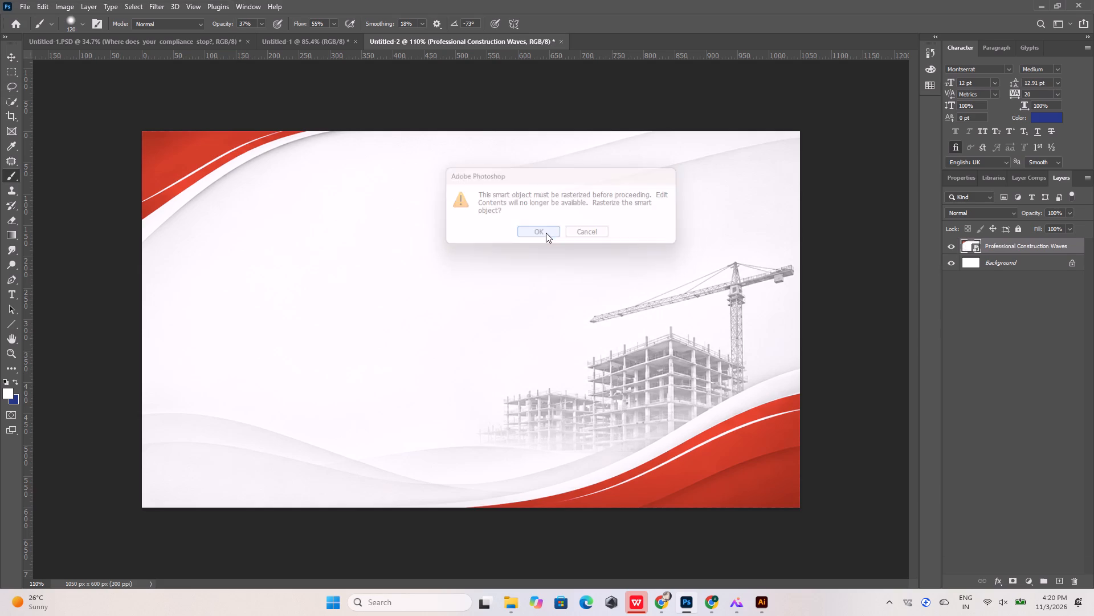
Add a new layer and fade the main building's near upper corner and the smaller building's top with soft white brush strokes.
{"action": "left_click", "coordinate": [1058, 582]}
{"action": "left_click_drag", "start_coordinate": [615, 374], "coordinate": [648, 354]}
{"action": "left_click_drag", "start_coordinate": [648, 351], "coordinate": [556, 353]}
{"action": "left_click_drag", "start_coordinate": [604, 355], "coordinate": [662, 350]}
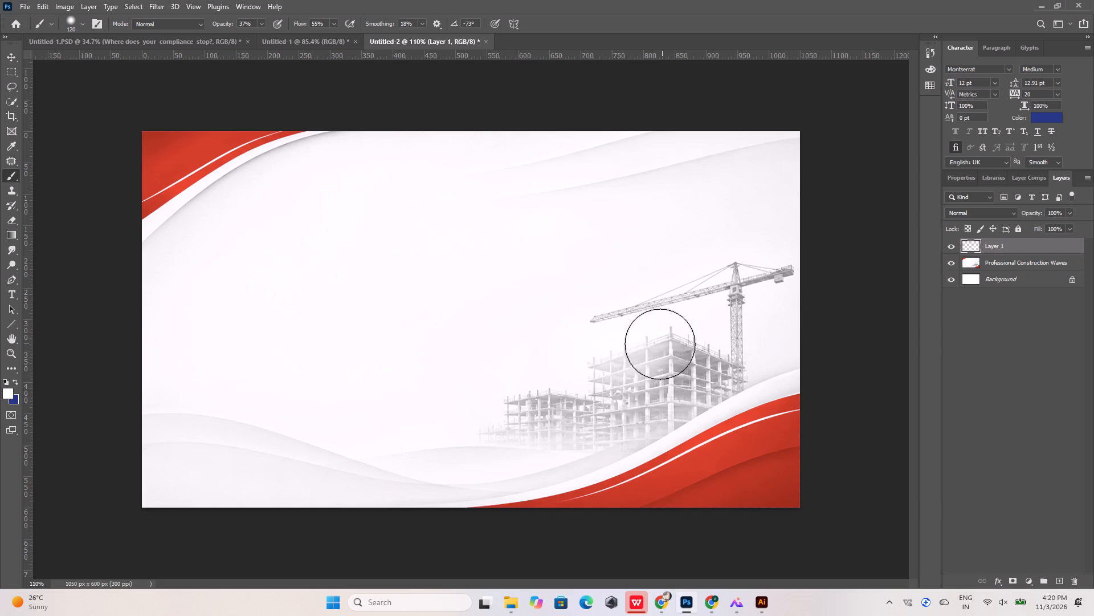
{"action": "left_click_drag", "start_coordinate": [640, 351], "coordinate": [540, 359]}
{"action": "left_click_drag", "start_coordinate": [504, 368], "coordinate": [673, 363]}
{"action": "left_click_drag", "start_coordinate": [640, 371], "coordinate": [438, 389]}
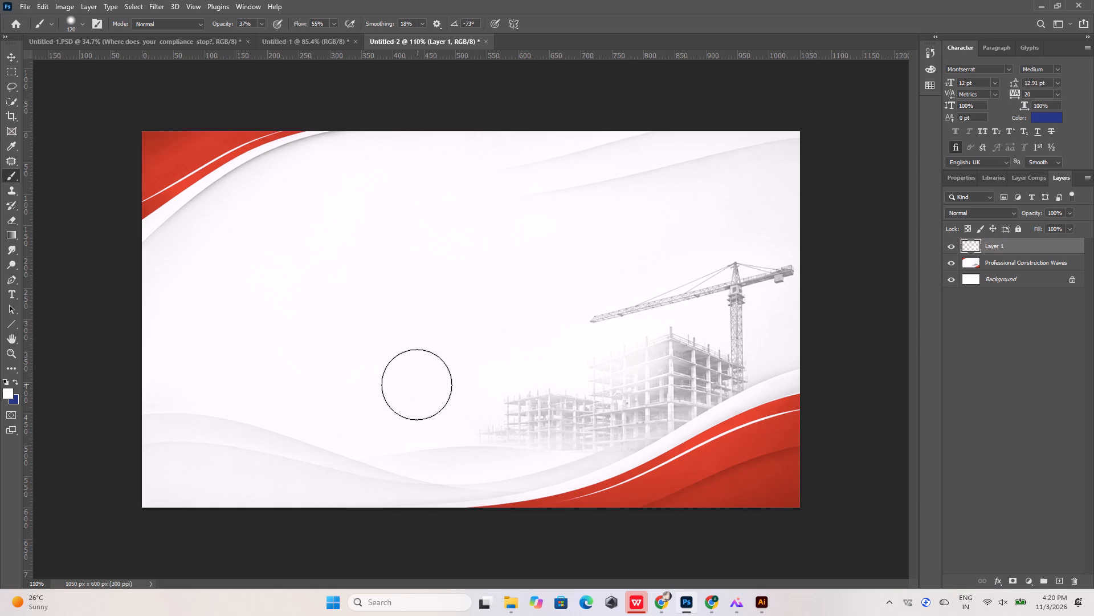
{"action": "left_click_drag", "start_coordinate": [441, 395], "coordinate": [633, 371]}
{"action": "left_click_drag", "start_coordinate": [599, 379], "coordinate": [398, 388]}
{"action": "left_click_drag", "start_coordinate": [540, 369], "coordinate": [676, 324]}
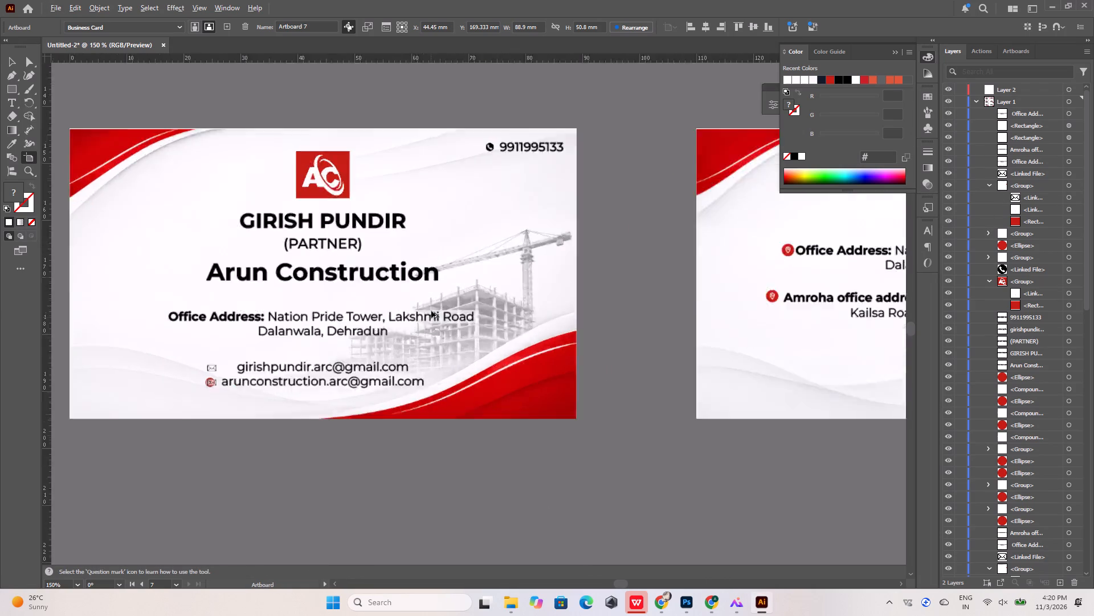
{"action": "scroll", "coordinate": [431, 311], "scroll_direction": "up", "scroll_amount": 2, "text": "alt"}
{"action": "scroll", "coordinate": [492, 320], "scroll_direction": "down", "scroll_amount": 2, "text": "alt"}
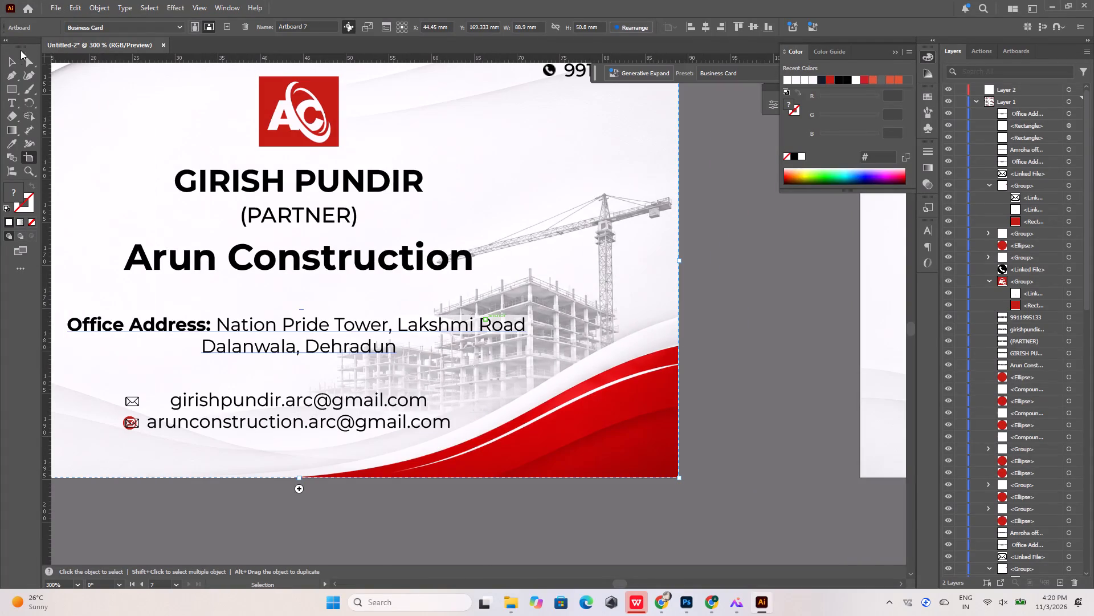
Hide the Office Address text and set the corner radius of the white rectangle behind the first address line's end to 0 mm.
{"action": "left_click", "coordinate": [12, 60]}
{"action": "left_click", "coordinate": [789, 331]}
{"action": "scroll", "coordinate": [498, 314], "scroll_direction": "up", "scroll_amount": 2, "text": "alt"}
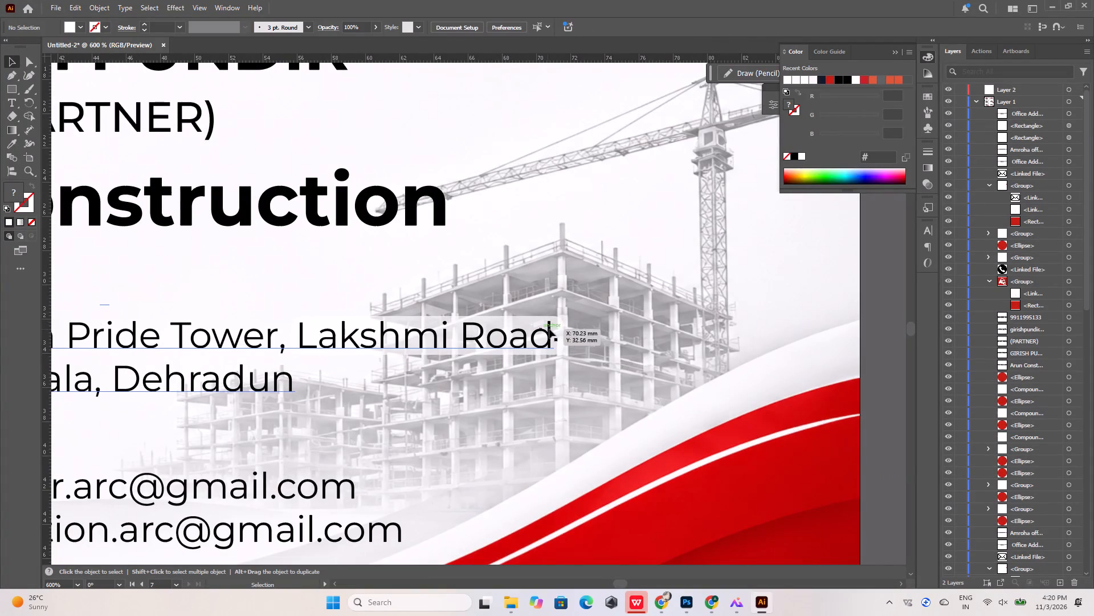
{"action": "left_click", "coordinate": [555, 324]}
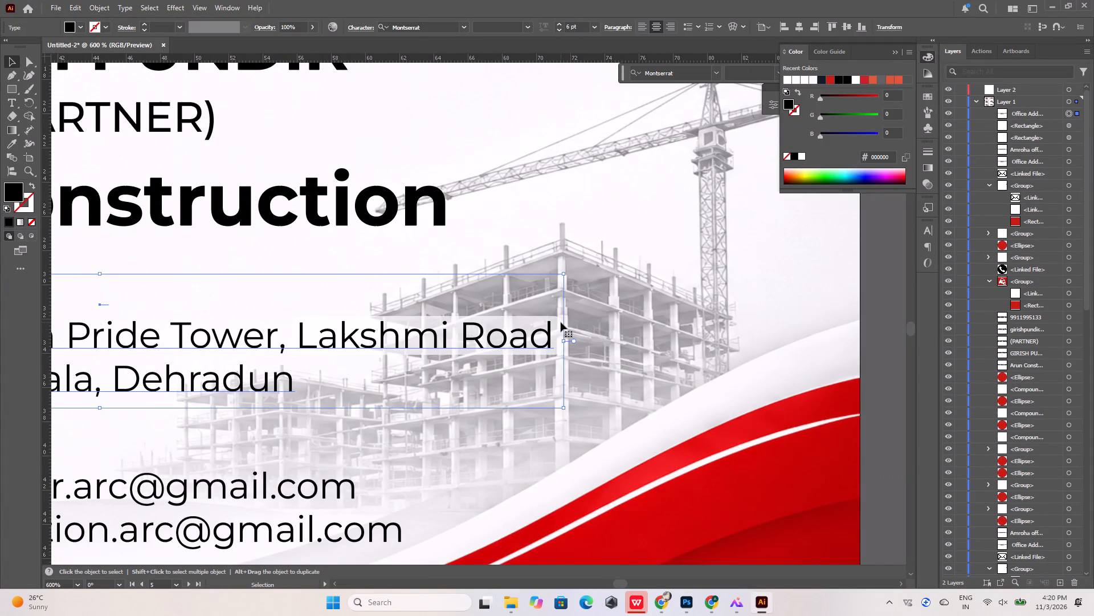
{"action": "left_click", "coordinate": [541, 333]}
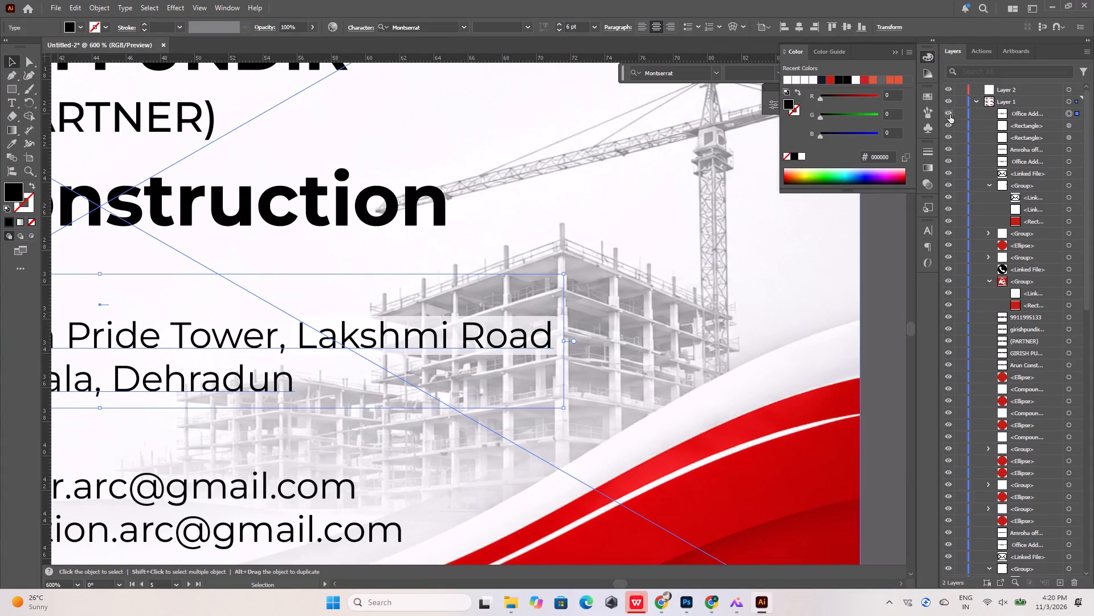
{"action": "left_click", "coordinate": [950, 115]}
{"action": "left_click", "coordinate": [546, 334]}
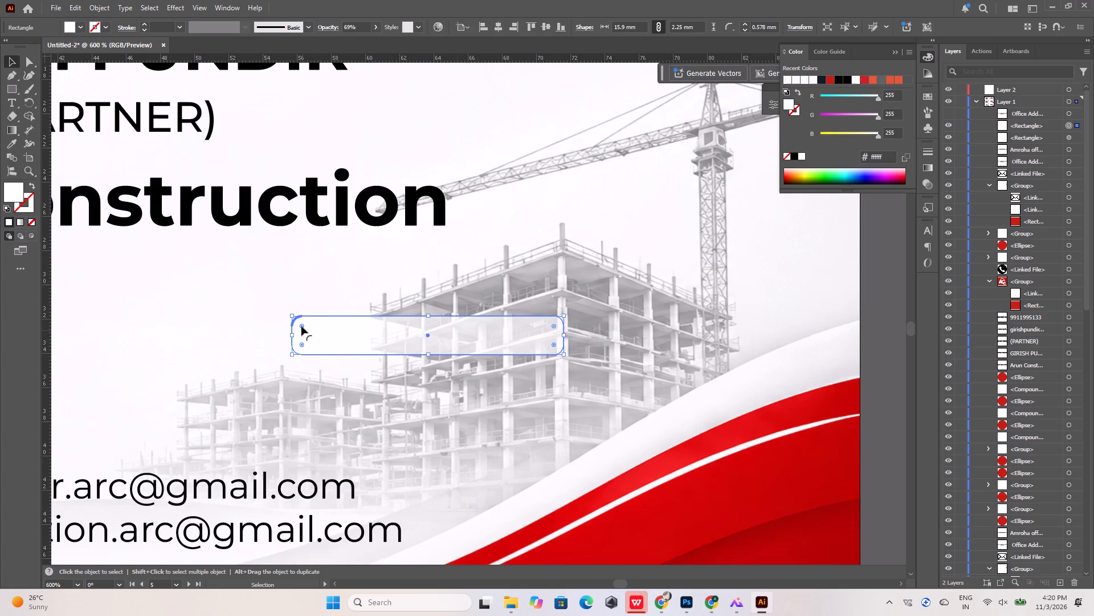
{"action": "left_click_drag", "start_coordinate": [301, 326], "coordinate": [288, 317]}
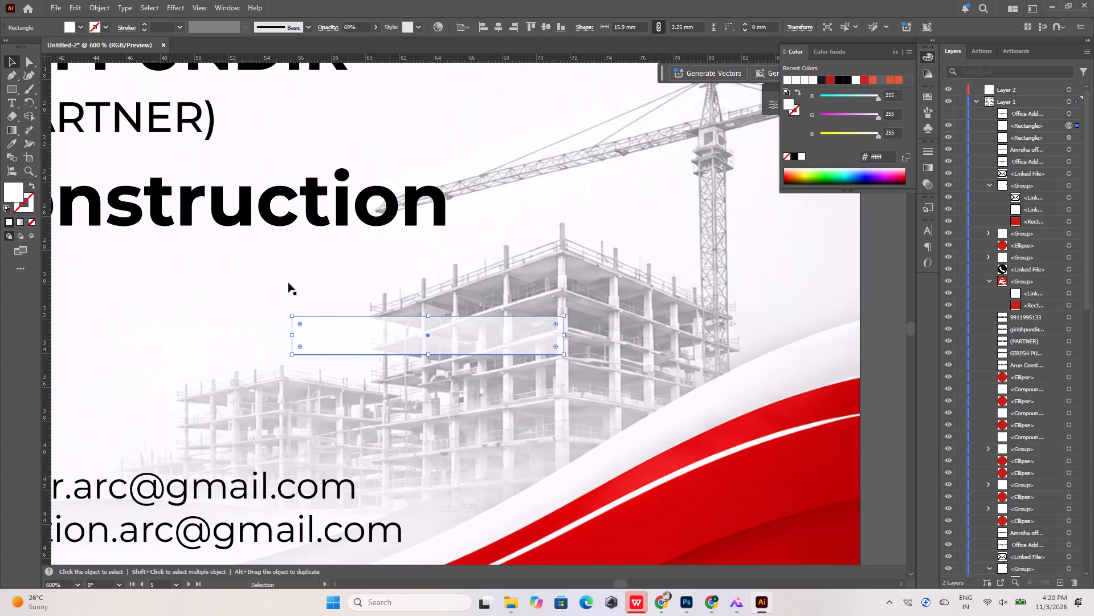
{"action": "left_click", "coordinate": [288, 283]}
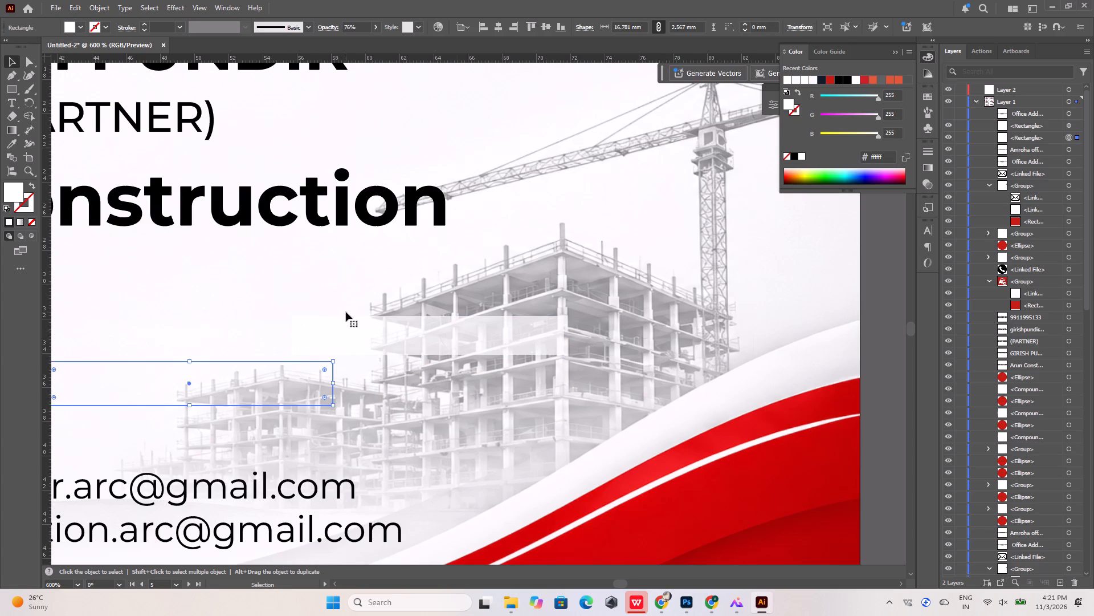
{"action": "left_click", "coordinate": [489, 326]}
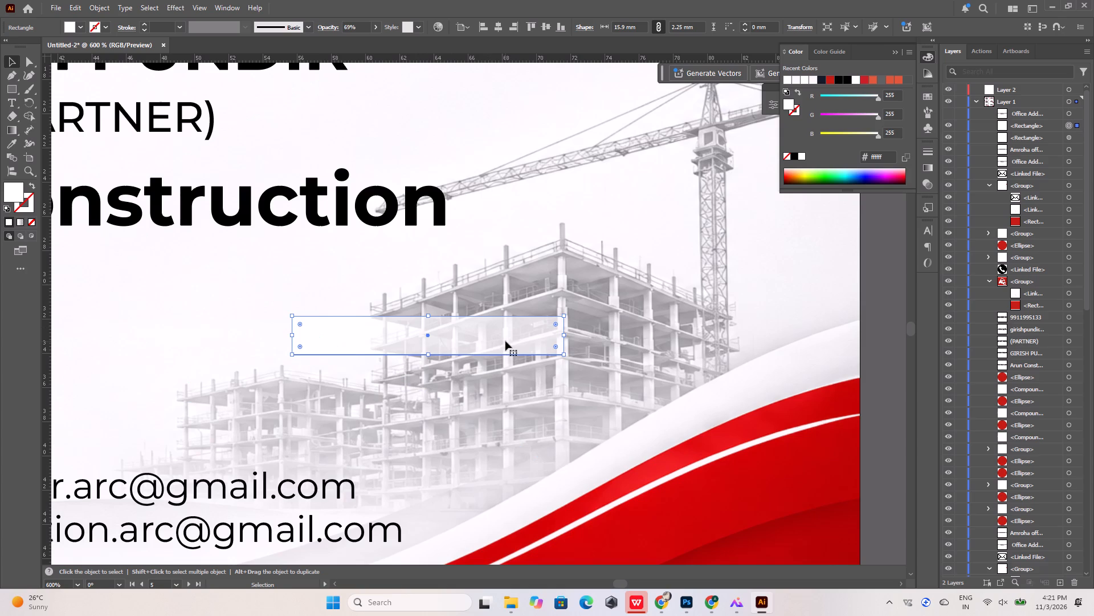
Hide the white rectangle behind the first address line's end and show the Office Address text again.
{"action": "left_click", "coordinate": [946, 113]}
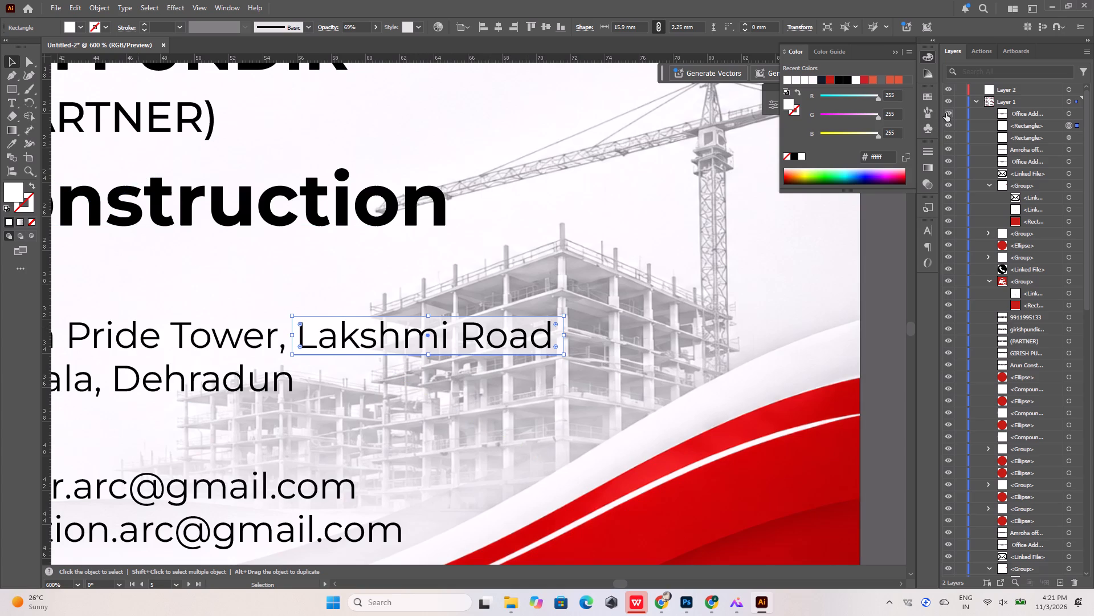
{"action": "left_click", "coordinate": [945, 114]}
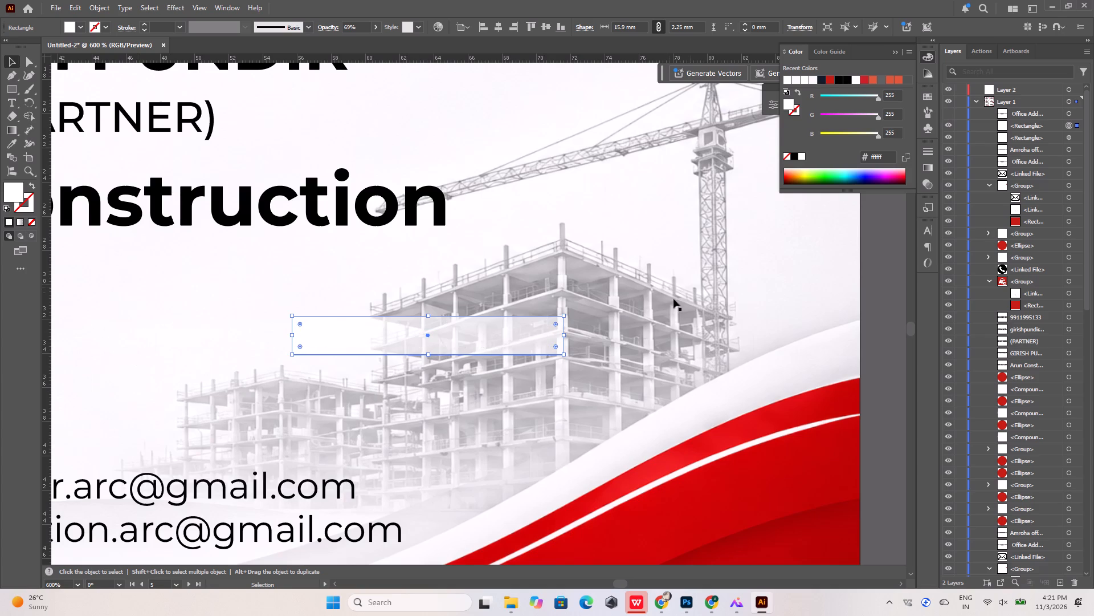
{"action": "left_click", "coordinate": [667, 306]}
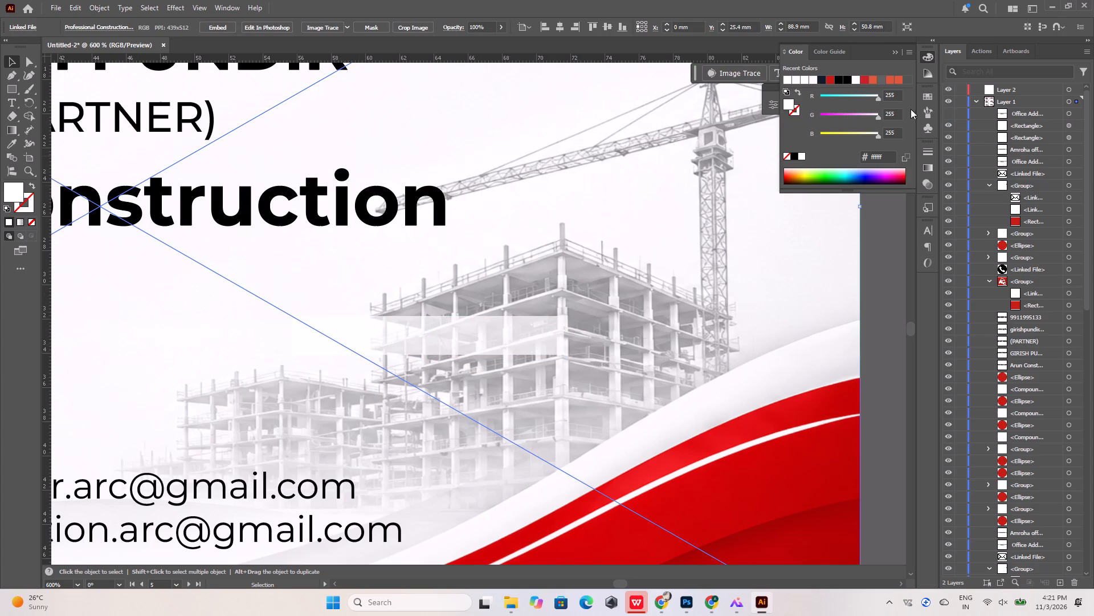
{"action": "left_click", "coordinate": [528, 330]}
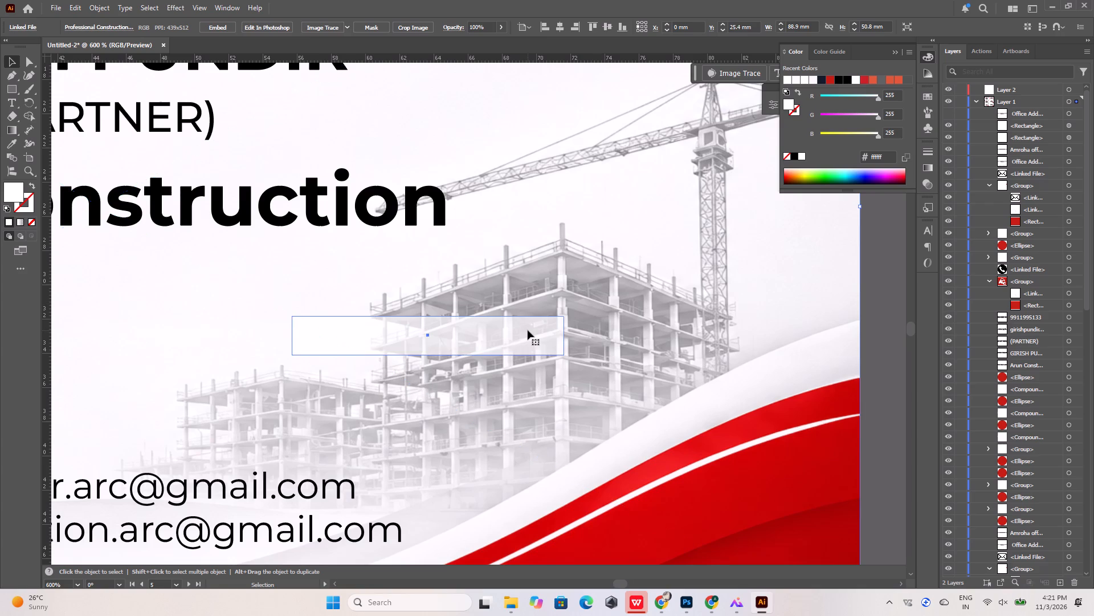
{"action": "left_click", "coordinate": [949, 127]}
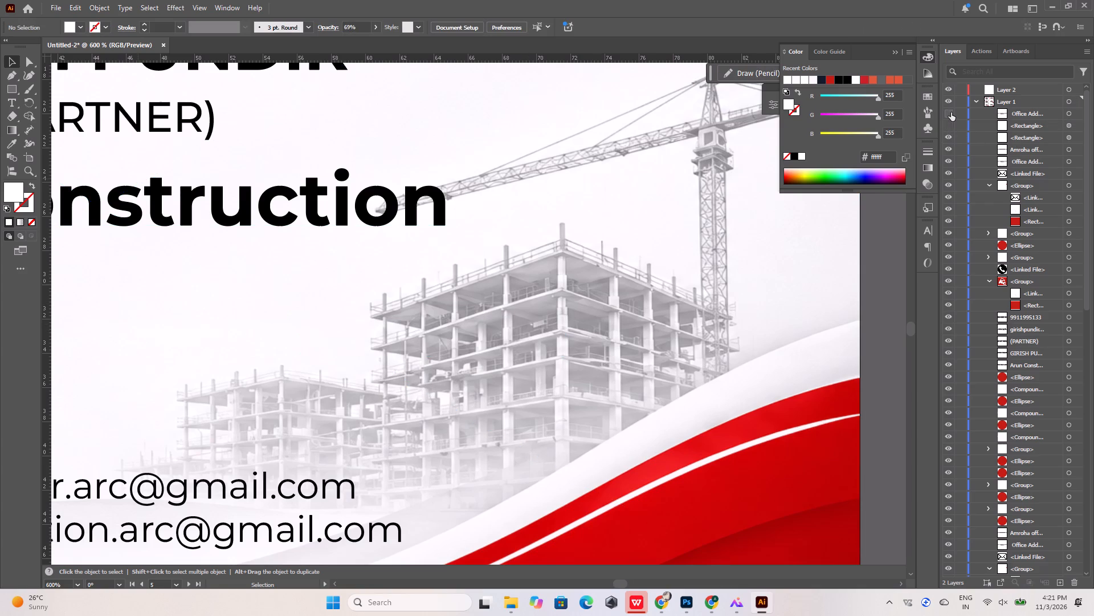
{"action": "left_click", "coordinate": [950, 112]}
{"action": "left_click", "coordinate": [684, 382]}
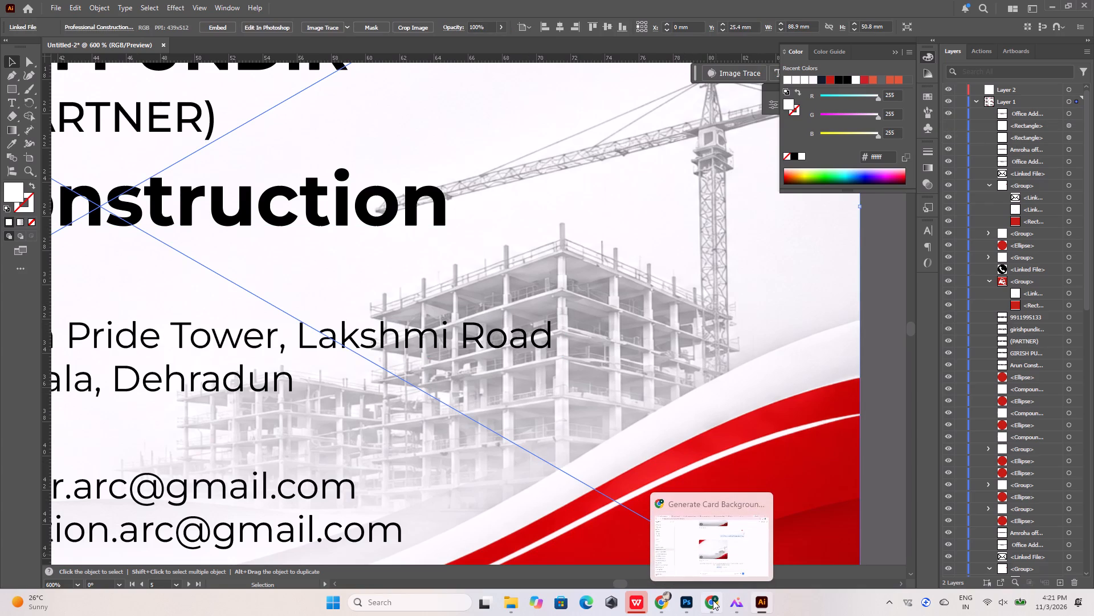
Switch to Photoshop and undo the white brushwork, its layer, the rasterizing and the stretching of the placed construction image.
{"action": "left_click", "coordinate": [713, 600]}
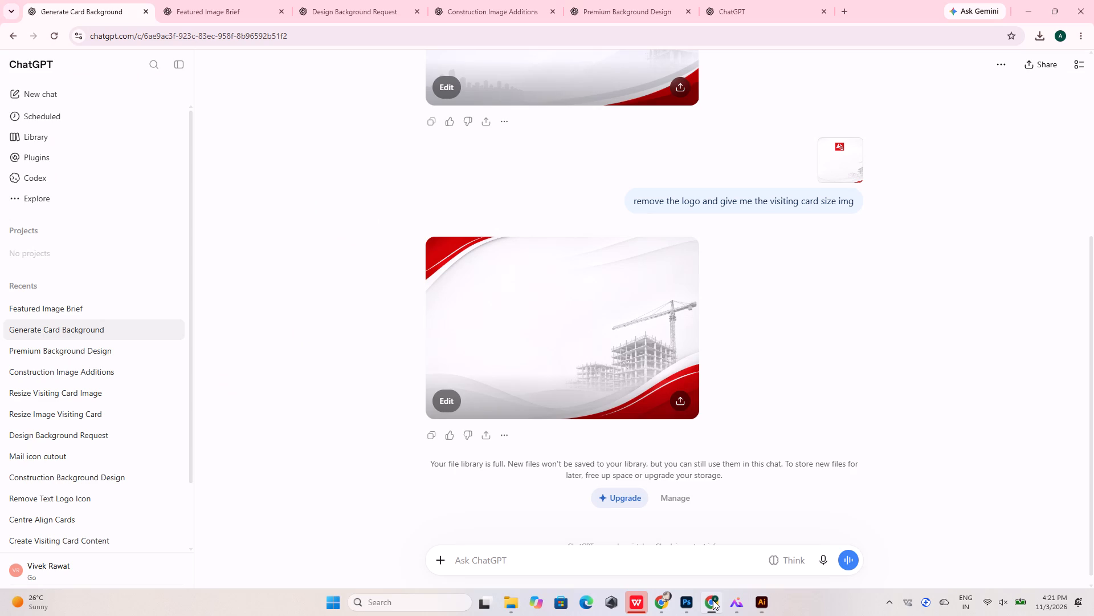
{"action": "left_click", "coordinate": [684, 604]}
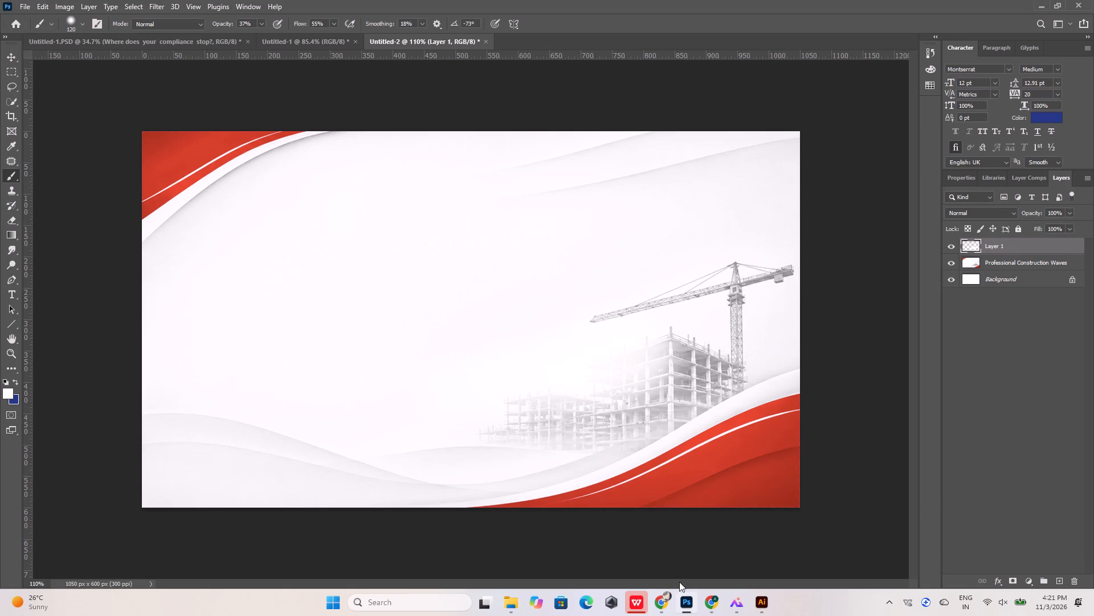
{"action": "key", "text": "ctrl+z"}
{"action": "key", "text": "ctrl+z"}
{"action": "key", "text": "ctrl+z"}
{"action": "key", "text": "ctrl+z"}
{"action": "key", "text": "ctrl+z"}
{"action": "key", "text": "ctrl+z"}
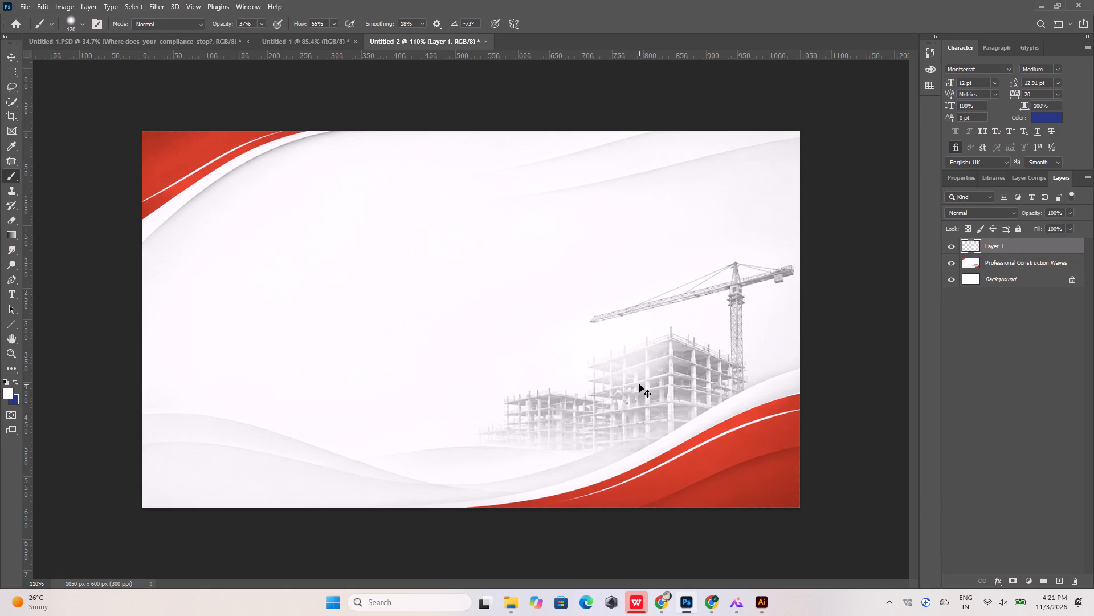
{"action": "key", "text": "ctrl+z"}
{"action": "key", "text": "ctrl+z"}
{"action": "key", "text": "ctrl+z"}
{"action": "key", "text": "ctrl+z"}
{"action": "key", "text": "ctrl+z"}
{"action": "key", "text": "ctrl+z"}
{"action": "key", "text": "ctrl+z"}
Stretch the Professional Construction Waves smart object horizontally to fill the full width of the 1050 × 600 px canvas.
{"action": "scroll", "coordinate": [636, 363], "scroll_direction": "up", "scroll_amount": 4, "text": "alt"}
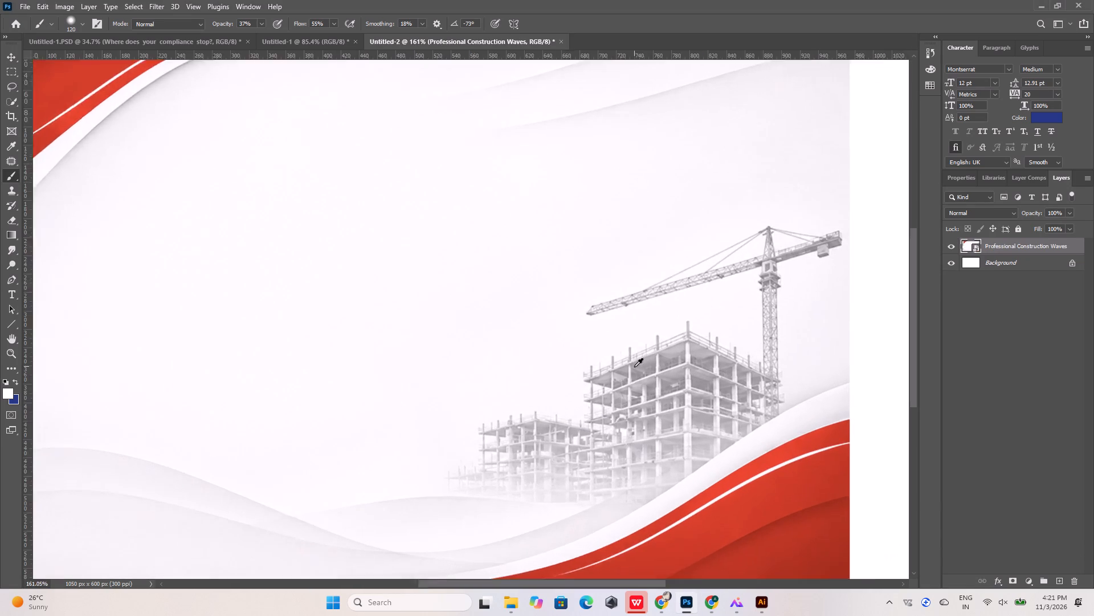
{"action": "scroll", "coordinate": [634, 367], "scroll_direction": "up", "scroll_amount": 1, "text": "alt"}
{"action": "scroll", "coordinate": [609, 387], "scroll_direction": "down", "scroll_amount": 4, "text": "alt"}
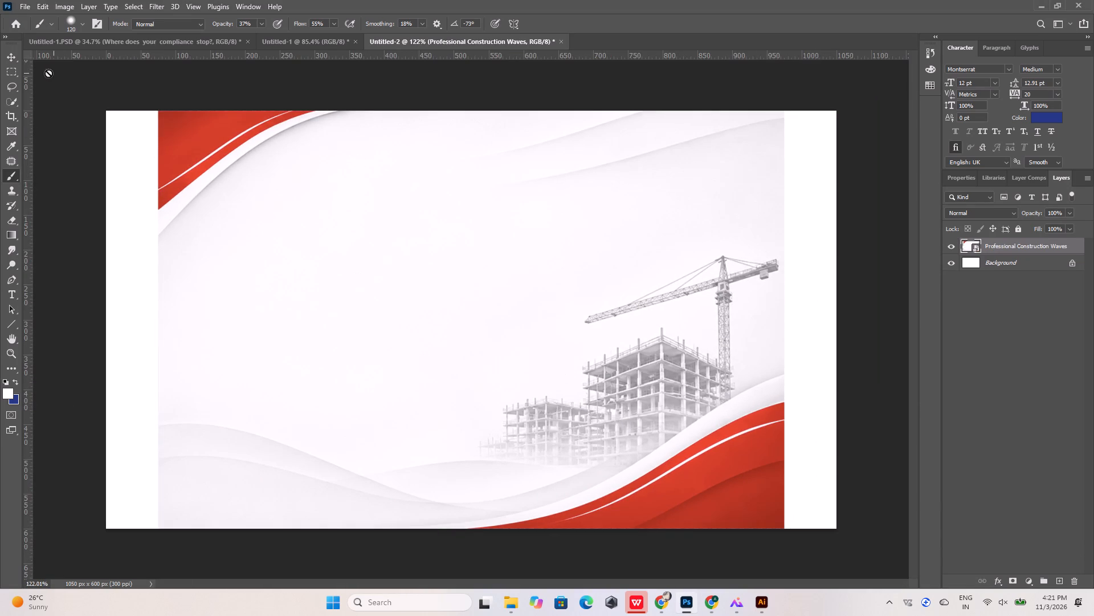
{"action": "left_click", "coordinate": [15, 57]}
{"action": "left_click", "coordinate": [213, 188]}
{"action": "left_click_drag", "start_coordinate": [158, 110], "coordinate": [126, 122], "text": "shift"}
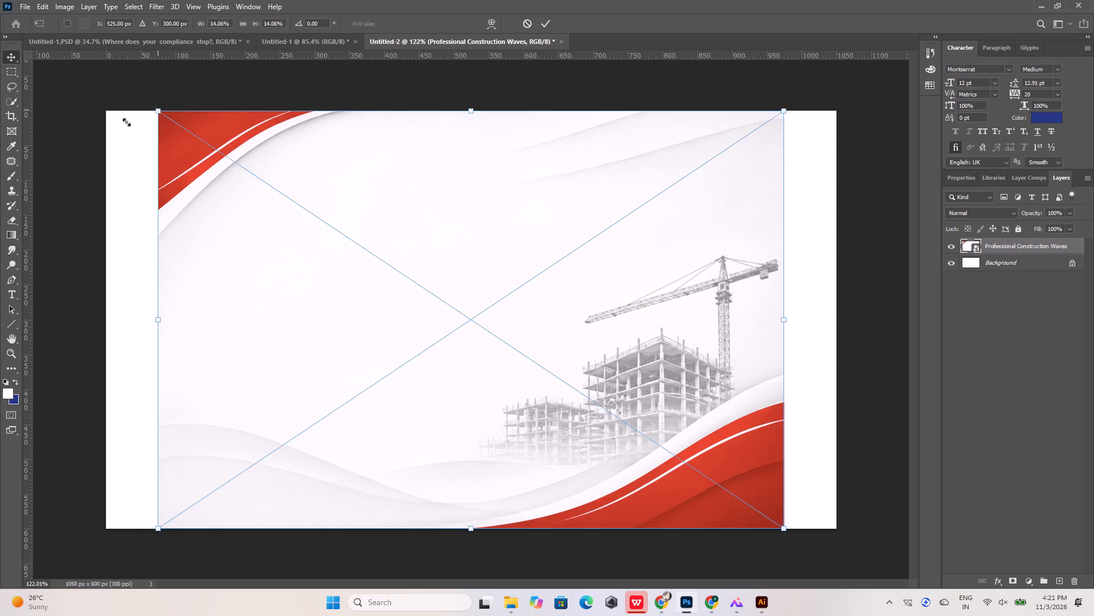
{"action": "left_click_drag", "start_coordinate": [126, 122], "coordinate": [105, 109], "text": "shift"}
{"action": "left_click_drag", "start_coordinate": [783, 107], "coordinate": [817, 109], "text": "shift"}
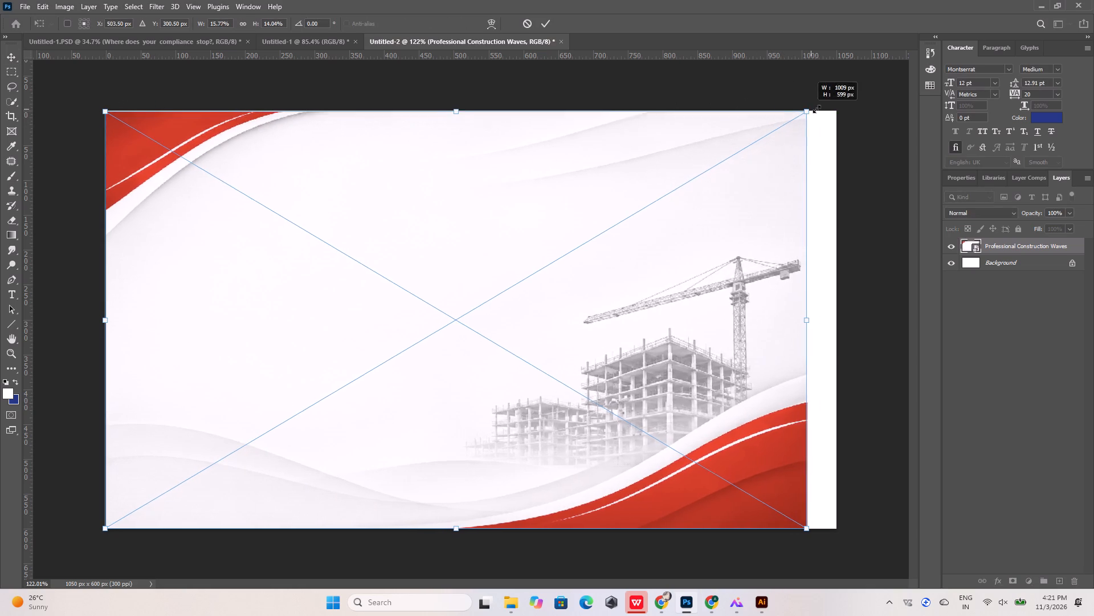
{"action": "left_click_drag", "start_coordinate": [817, 109], "coordinate": [835, 108], "text": "shift"}
{"action": "left_click", "coordinate": [13, 55]}
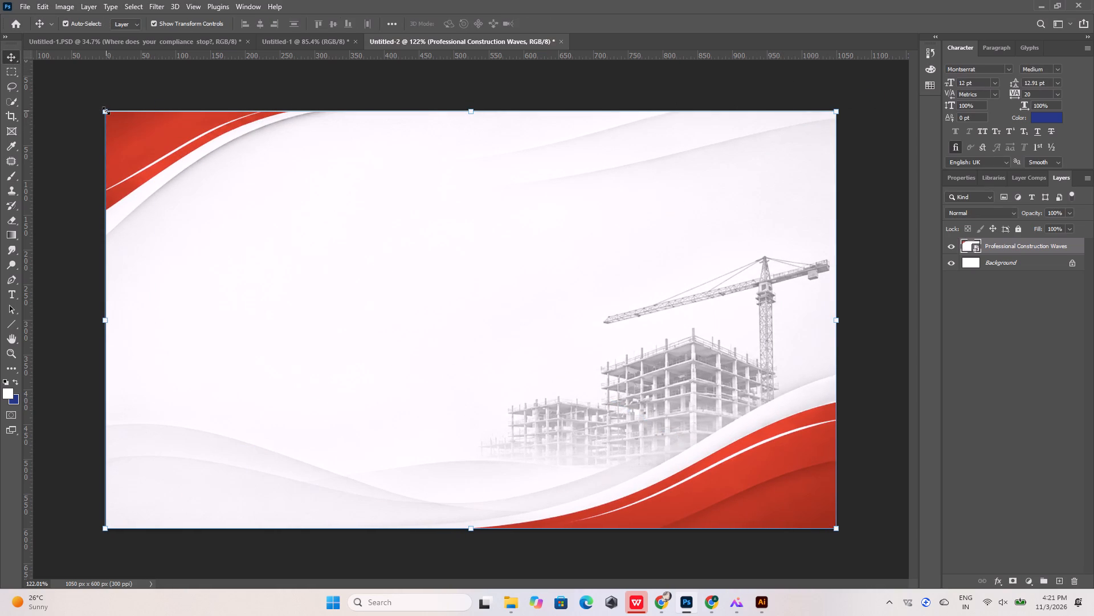
Draw an artboard of about 1054 × 606 px around the construction image with the Artboard tool.
{"action": "key", "text": "shift+o"}
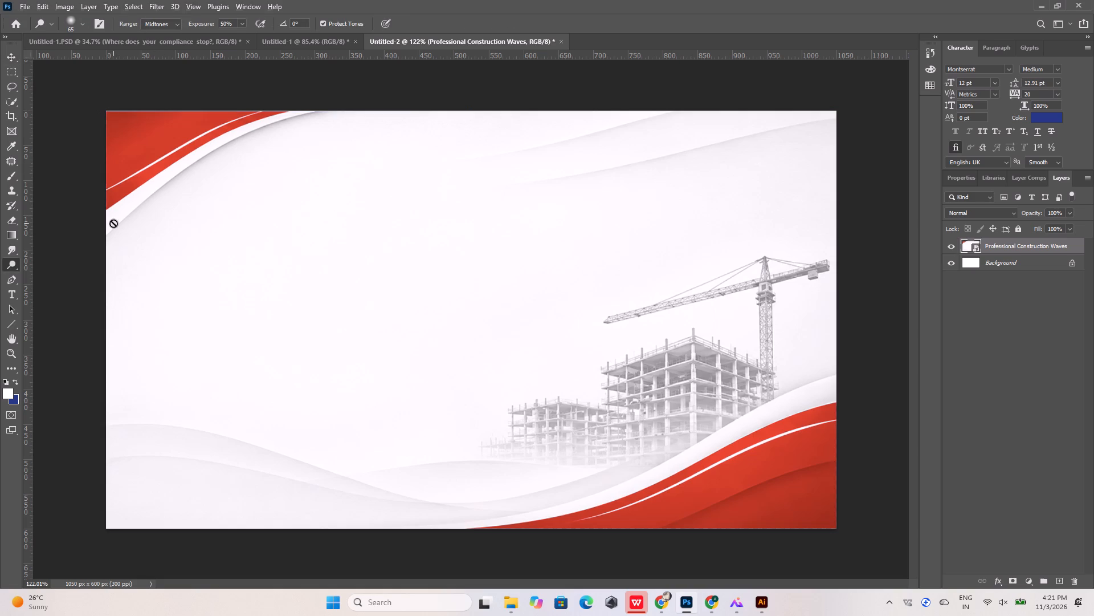
{"action": "scroll", "coordinate": [132, 224], "scroll_direction": "down", "scroll_amount": 5, "text": "alt"}
{"action": "scroll", "coordinate": [419, 291], "scroll_direction": "down", "scroll_amount": 4, "text": "alt"}
{"action": "left_click", "coordinate": [11, 56]}
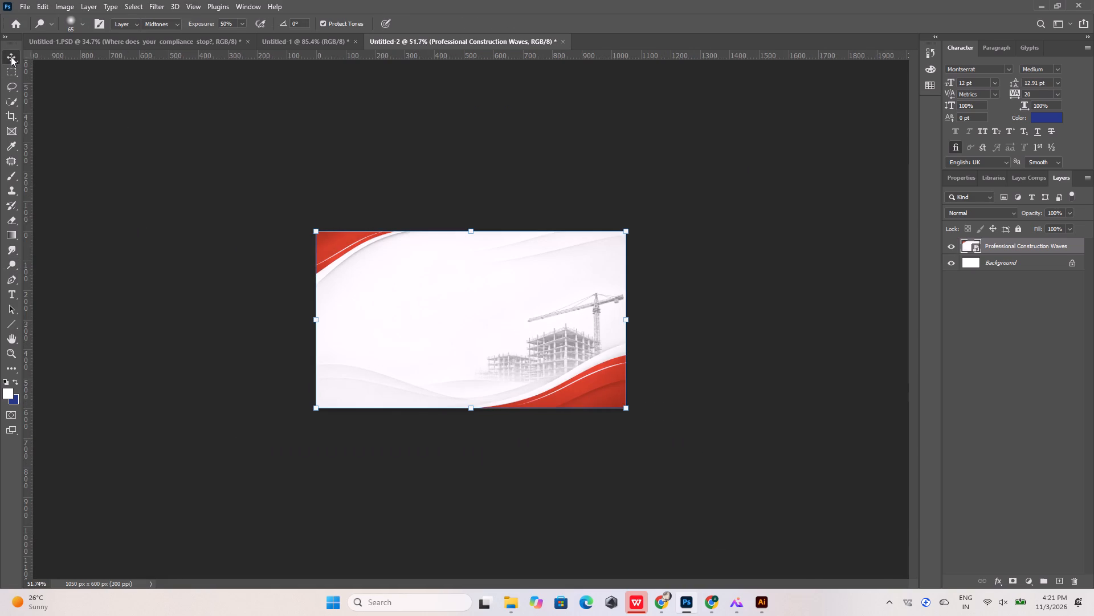
{"action": "left_click_drag", "start_coordinate": [11, 56], "coordinate": [41, 67]}
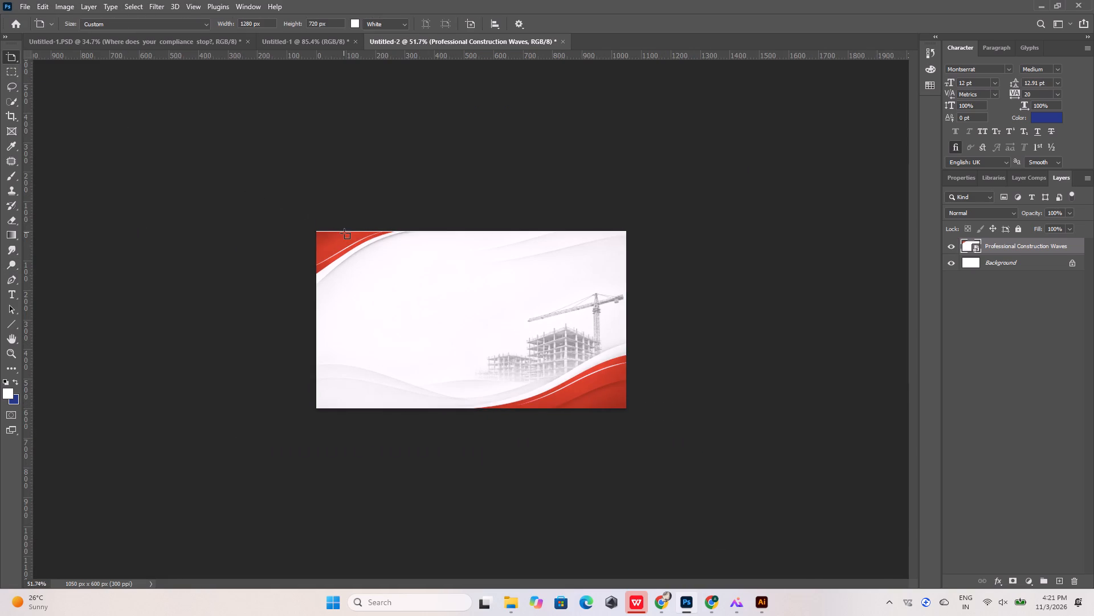
{"action": "left_click", "coordinate": [1070, 244]}
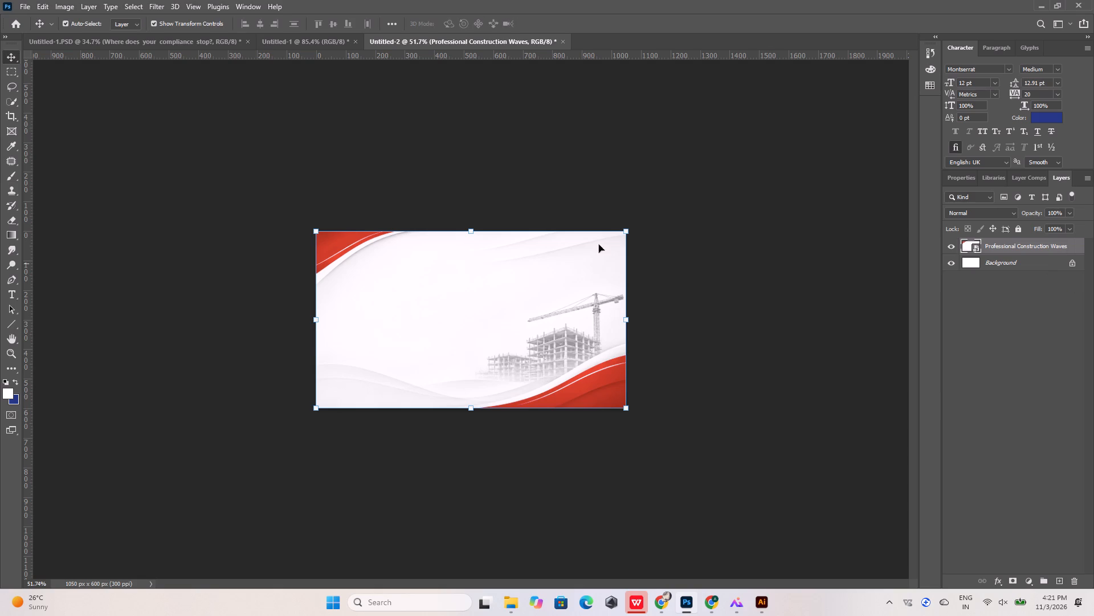
{"action": "left_click_drag", "start_coordinate": [14, 55], "coordinate": [19, 64]}
{"action": "left_click_drag", "start_coordinate": [19, 64], "coordinate": [50, 71]}
{"action": "left_click_drag", "start_coordinate": [316, 229], "coordinate": [627, 408]}
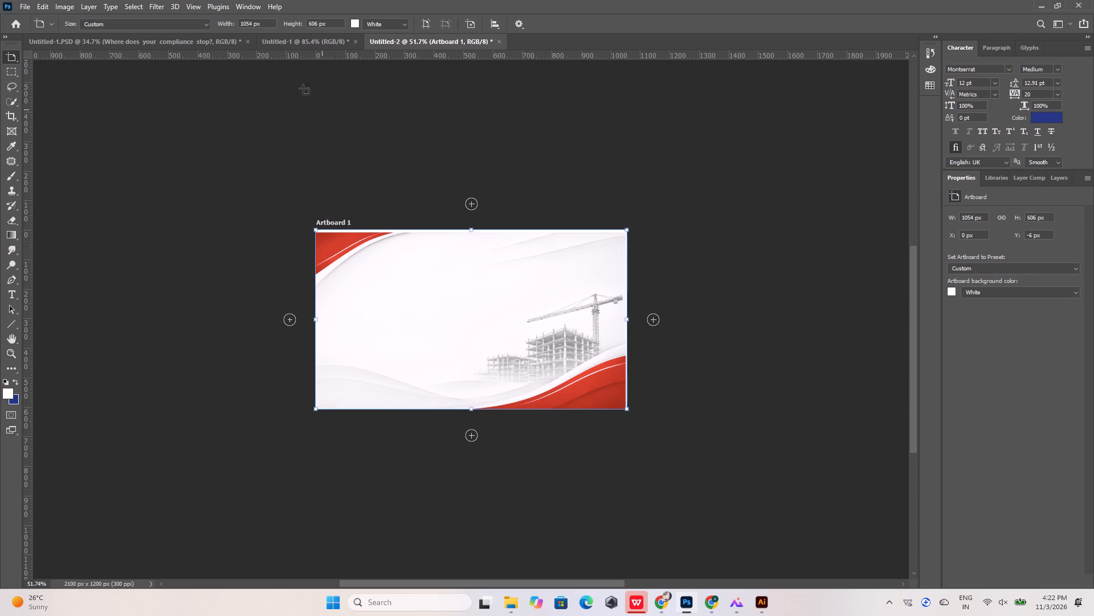
Switch to Illustrator and check the artboard dimensions of the Arun Construction card front with the crane background.
{"action": "left_click_drag", "start_coordinate": [266, 25], "coordinate": [224, 34]}
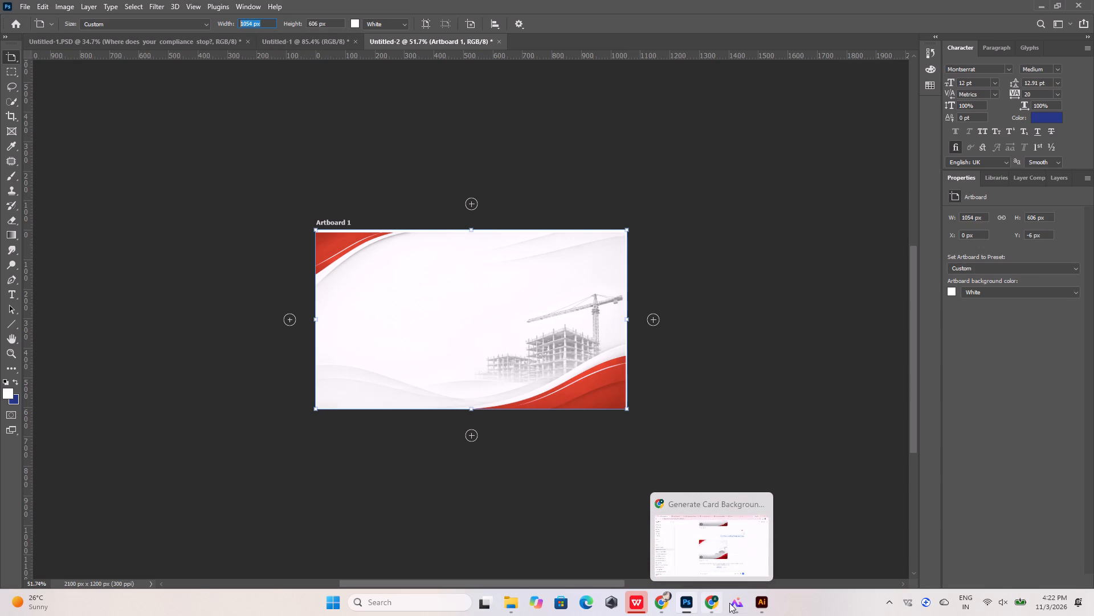
{"action": "left_click", "coordinate": [766, 605]}
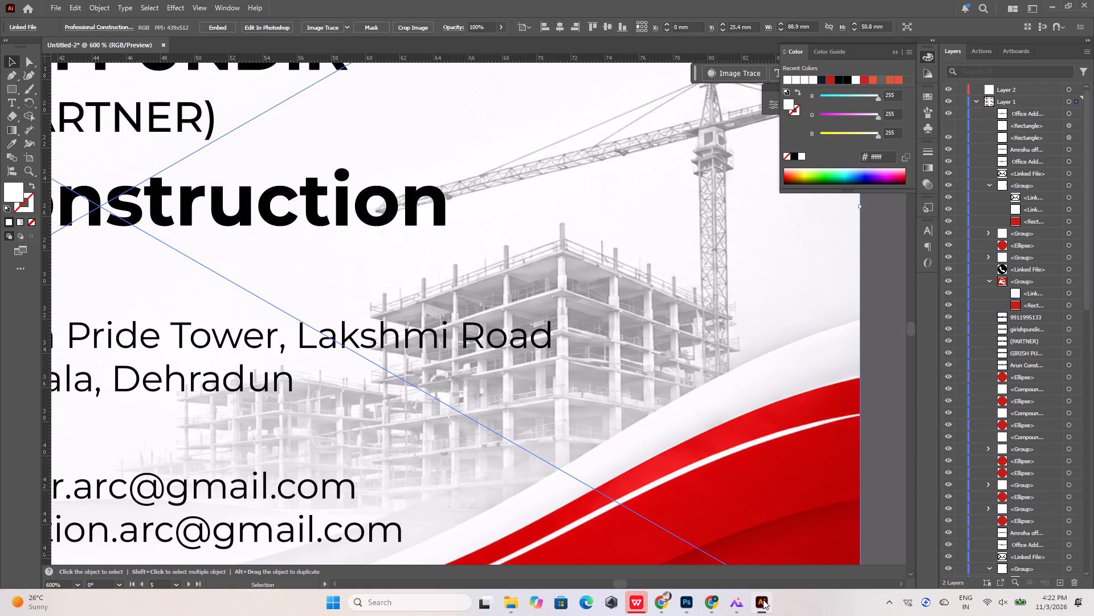
{"action": "scroll", "coordinate": [403, 268], "scroll_direction": "down", "scroll_amount": 10, "text": "alt"}
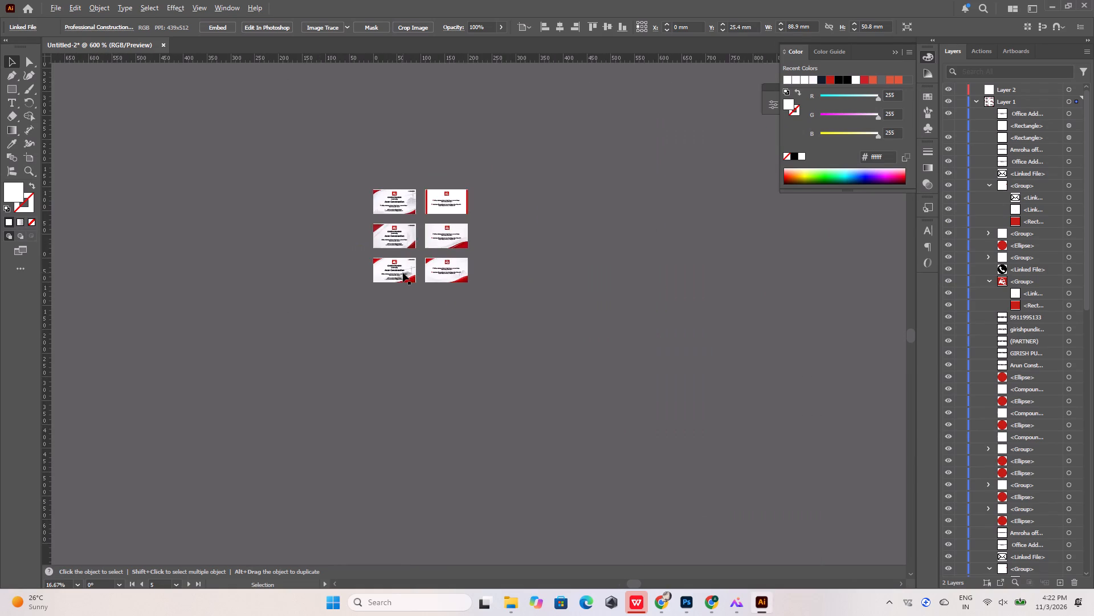
{"action": "scroll", "coordinate": [403, 273], "scroll_direction": "up", "scroll_amount": 4, "text": "alt"}
{"action": "key", "text": "shift+o"}
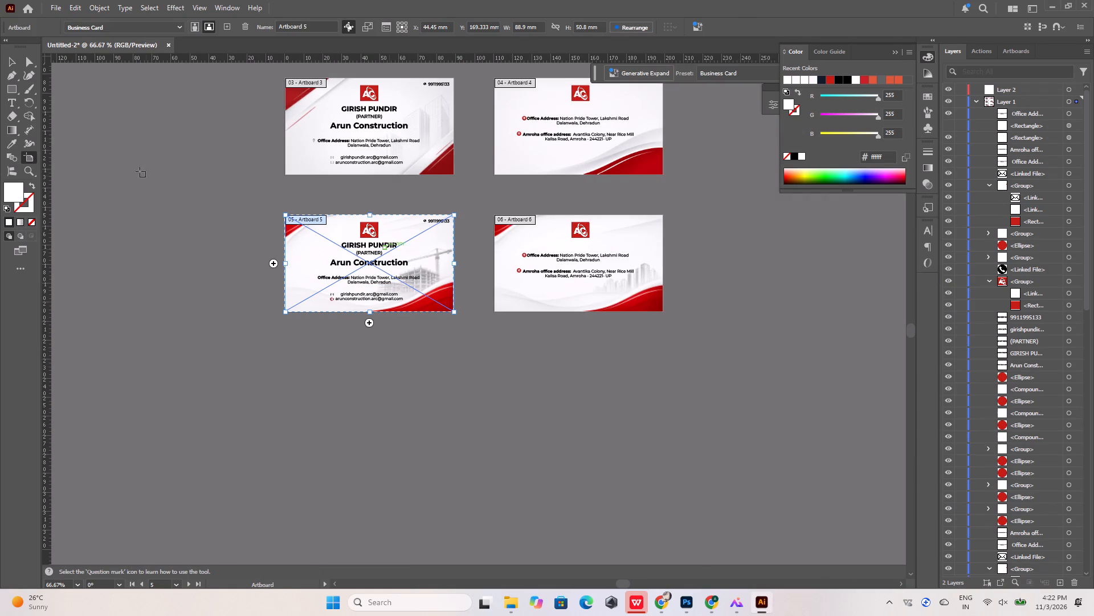
{"action": "left_click", "coordinate": [317, 218]}
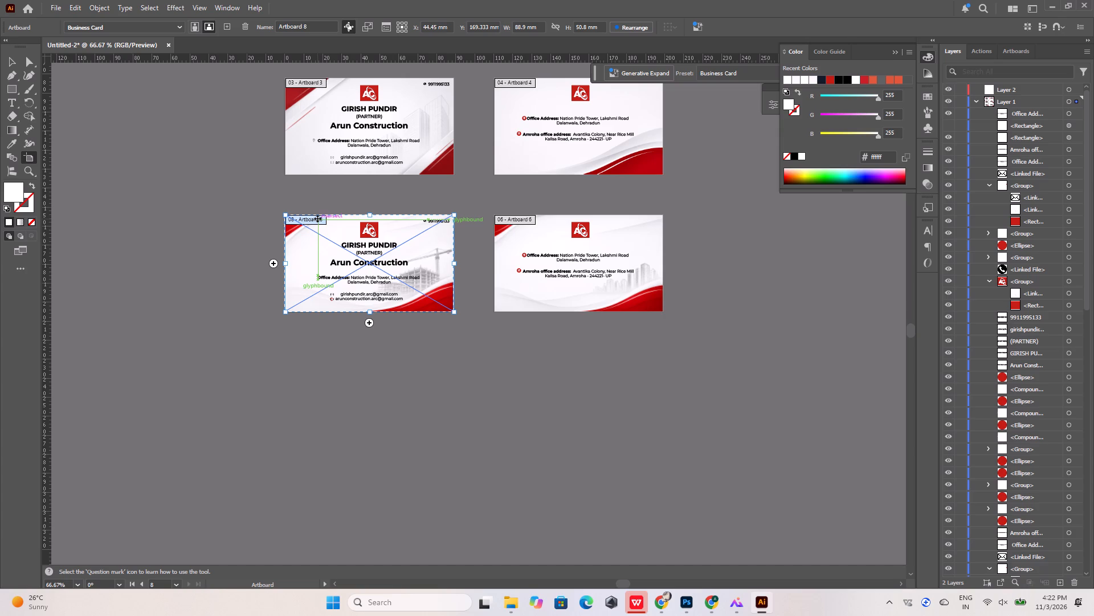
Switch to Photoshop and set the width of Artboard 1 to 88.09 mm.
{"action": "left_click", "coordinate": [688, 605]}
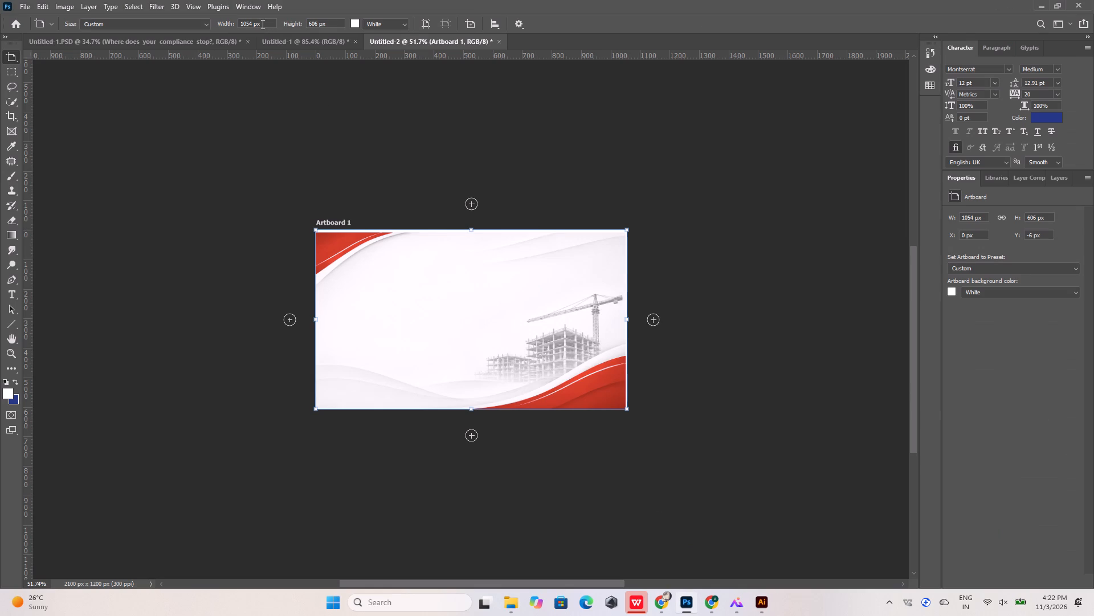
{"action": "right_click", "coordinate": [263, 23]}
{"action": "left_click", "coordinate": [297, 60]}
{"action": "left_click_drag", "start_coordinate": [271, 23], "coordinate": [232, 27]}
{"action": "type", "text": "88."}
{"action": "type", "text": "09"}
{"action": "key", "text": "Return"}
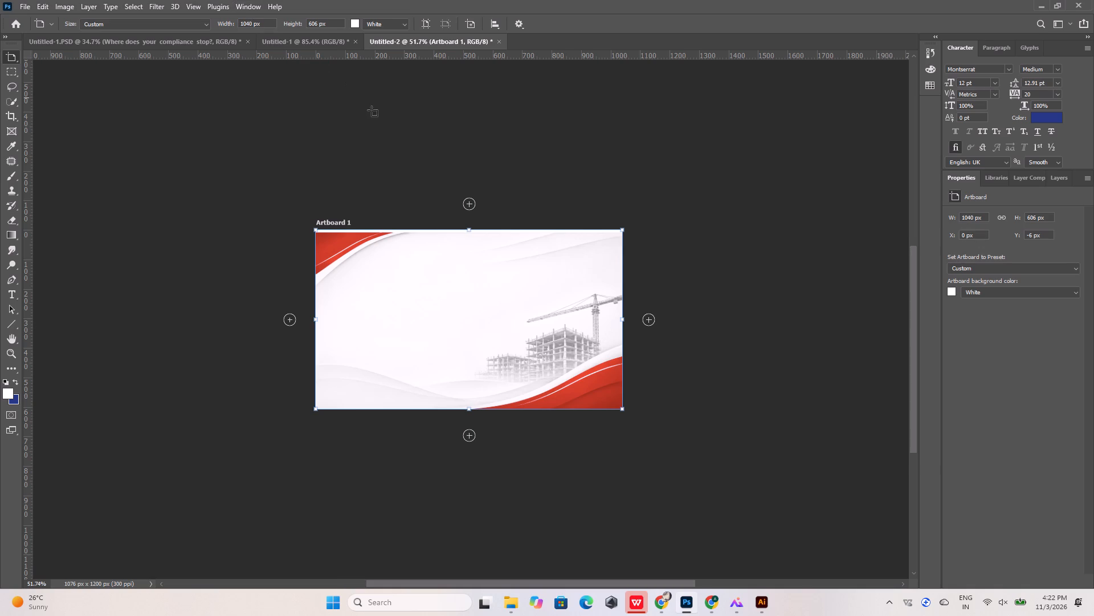
{"action": "right_click", "coordinate": [270, 21]}
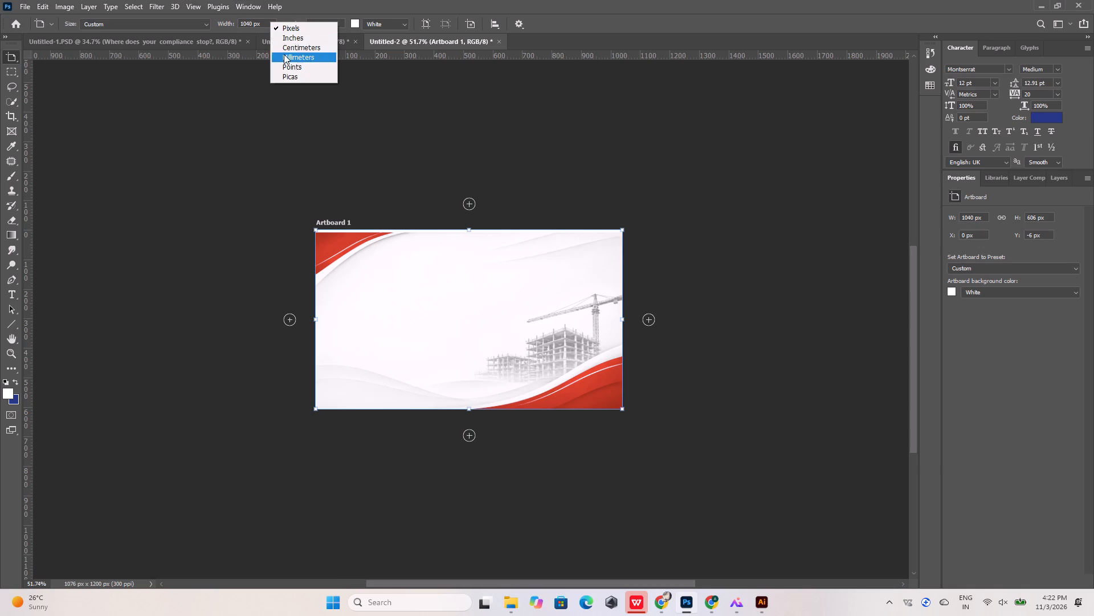
{"action": "left_click", "coordinate": [284, 56]}
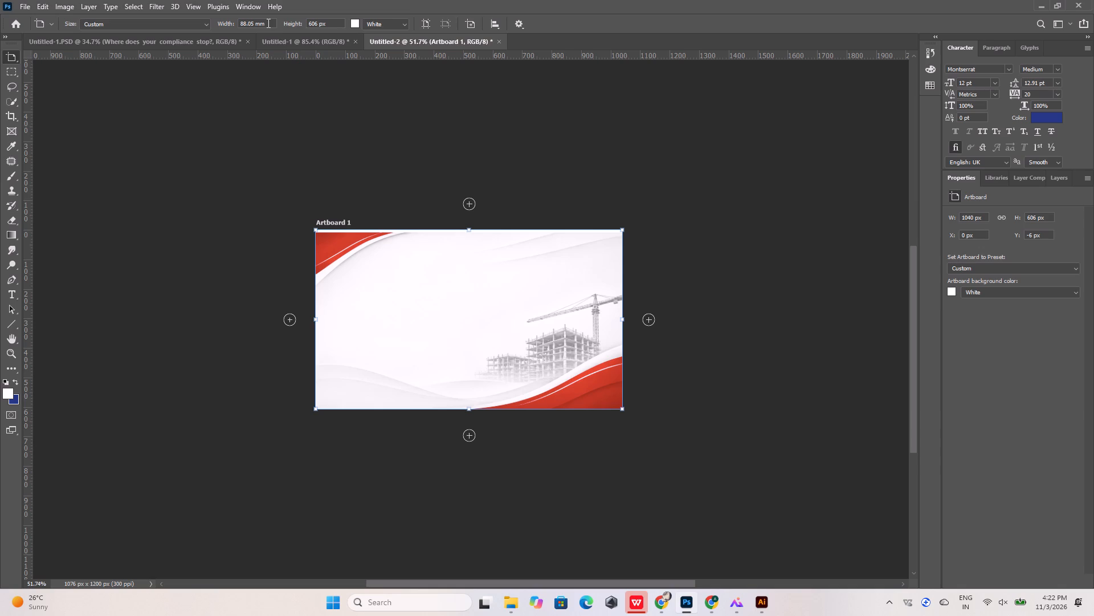
{"action": "left_click", "coordinate": [708, 602]}
{"action": "left_click", "coordinate": [708, 602]}
{"action": "left_click", "coordinate": [762, 602]}
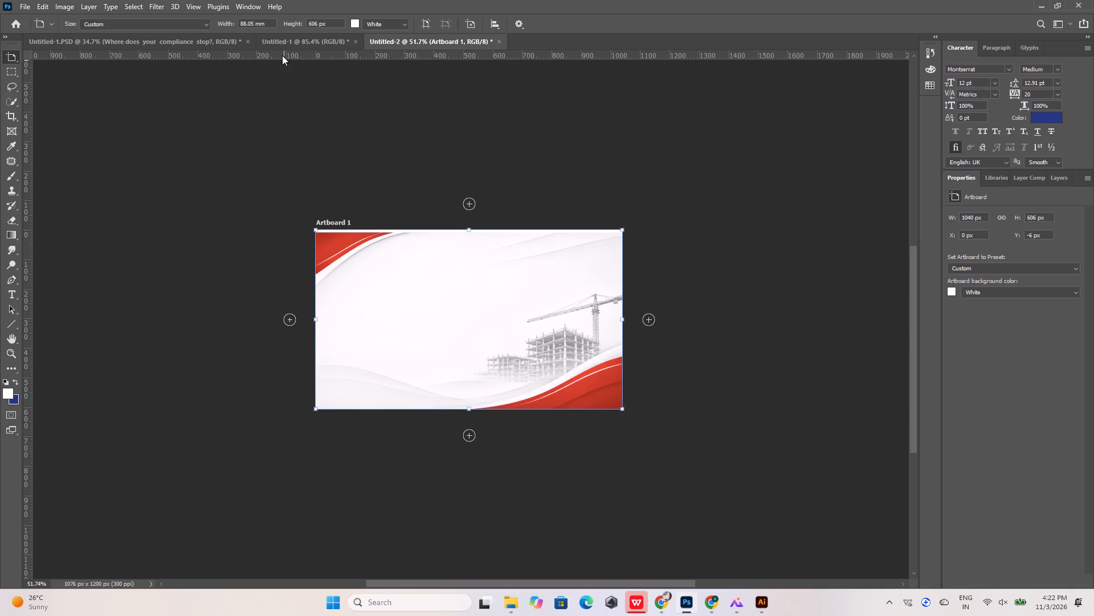
{"action": "left_click_drag", "start_coordinate": [268, 23], "coordinate": [225, 21]}
{"action": "type", "text": "88.9"}
{"action": "key", "text": "Return"}
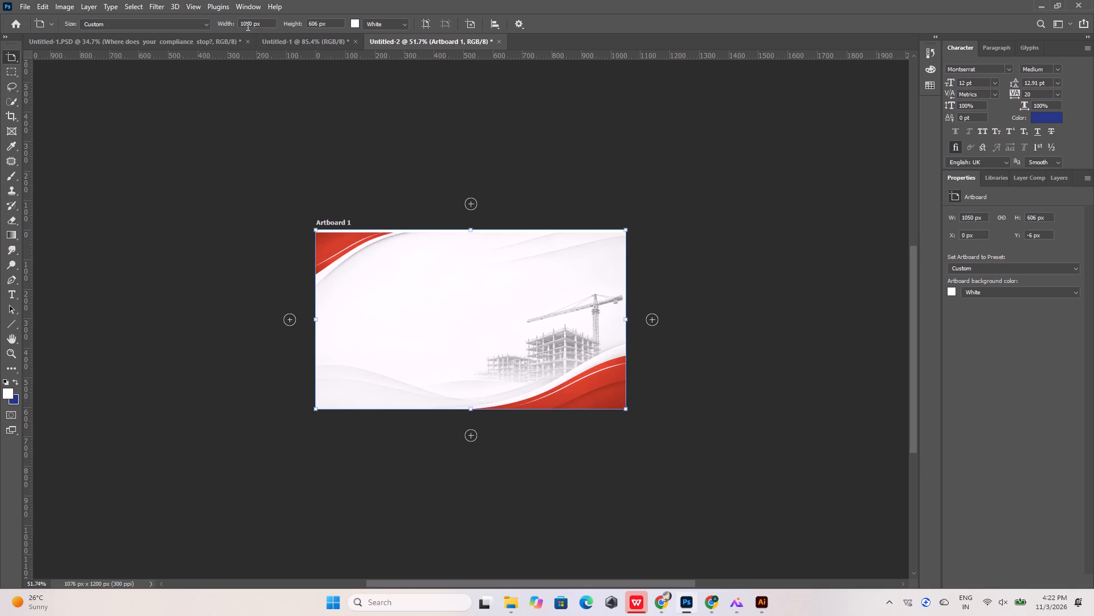
Check the card artboard's height in Illustrator, and set the height of Artboard 1 in Photoshop to 50.8 mm.
{"action": "left_click_drag", "start_coordinate": [326, 22], "coordinate": [285, 21]}
{"action": "left_click", "coordinate": [762, 606]}
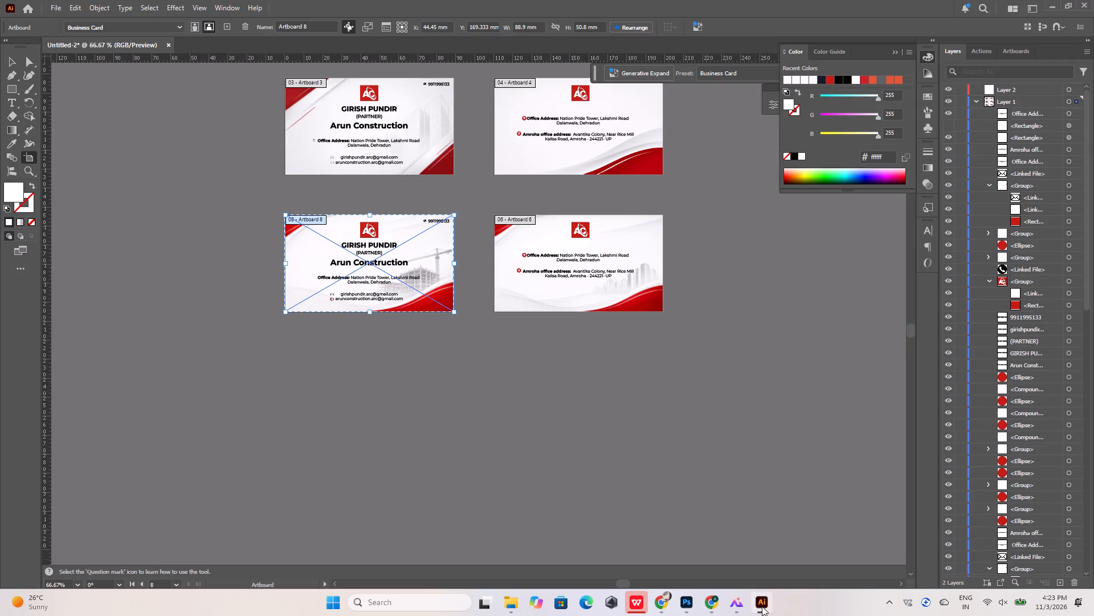
{"action": "left_click", "coordinate": [762, 606]}
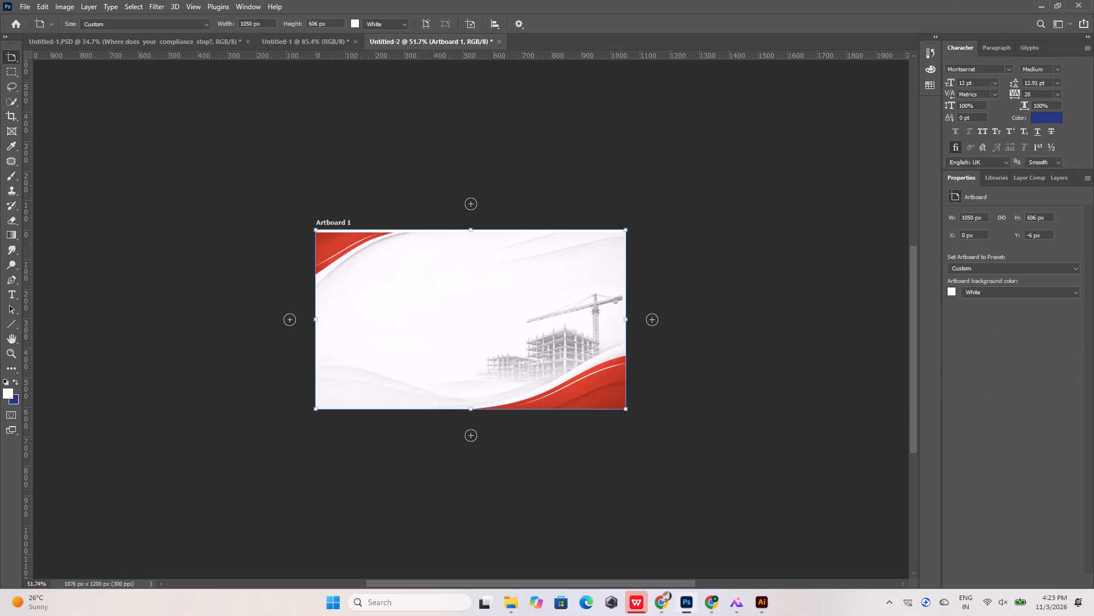
{"action": "right_click", "coordinate": [335, 19]}
{"action": "left_click", "coordinate": [330, 19]}
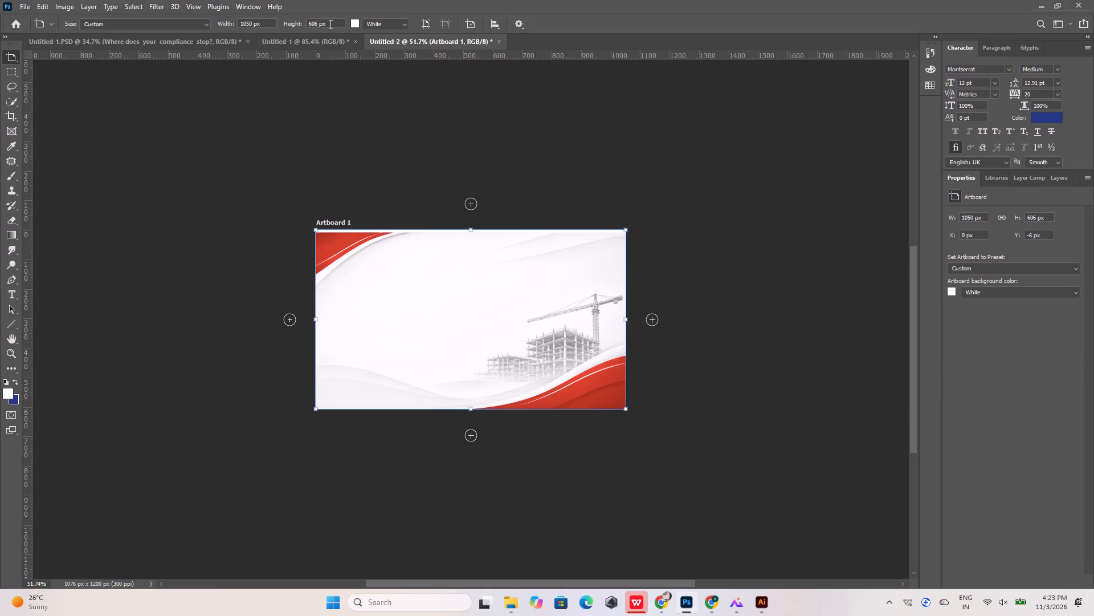
{"action": "left_click", "coordinate": [329, 25]}
{"action": "right_click", "coordinate": [329, 25]}
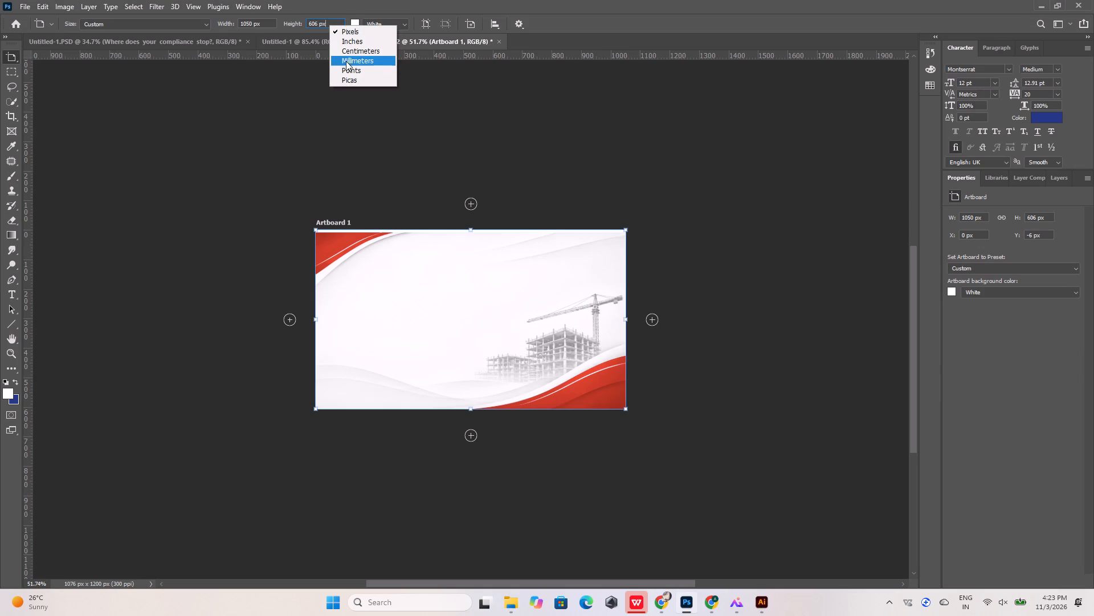
{"action": "left_click", "coordinate": [346, 61]}
{"action": "left_click_drag", "start_coordinate": [332, 21], "coordinate": [300, 26]}
{"action": "type", "text": "50.8"}
{"action": "key", "text": "Return"}
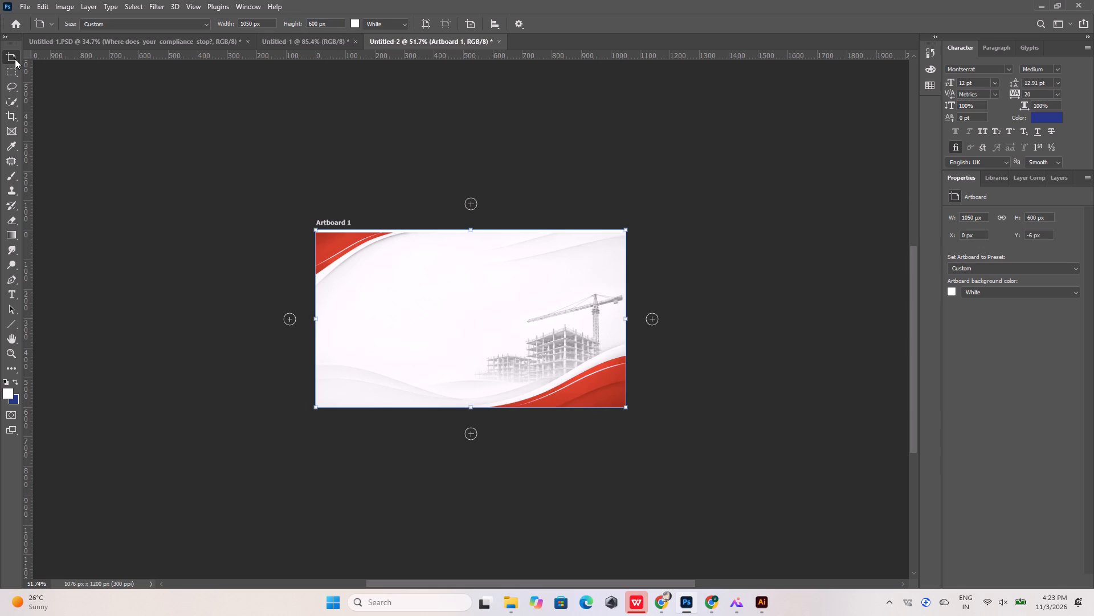
Switch to Illustrator and examine how the address text sits over the buildings on the crane card front, comparing it with the other card designs.
{"action": "left_click", "coordinate": [757, 603]}
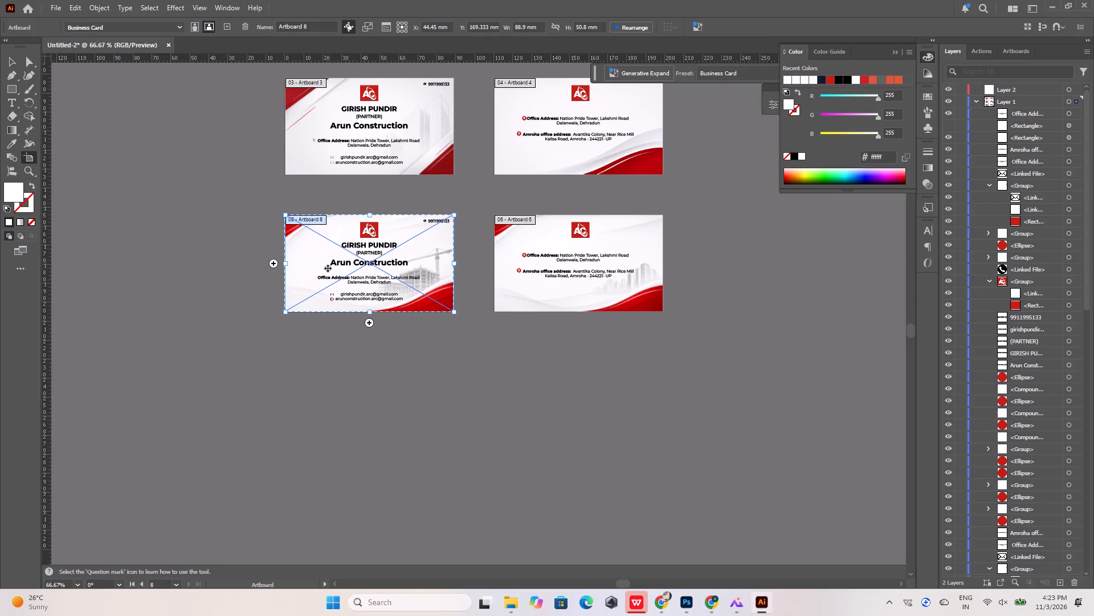
{"action": "left_click", "coordinate": [6, 55]}
{"action": "left_click", "coordinate": [178, 189]}
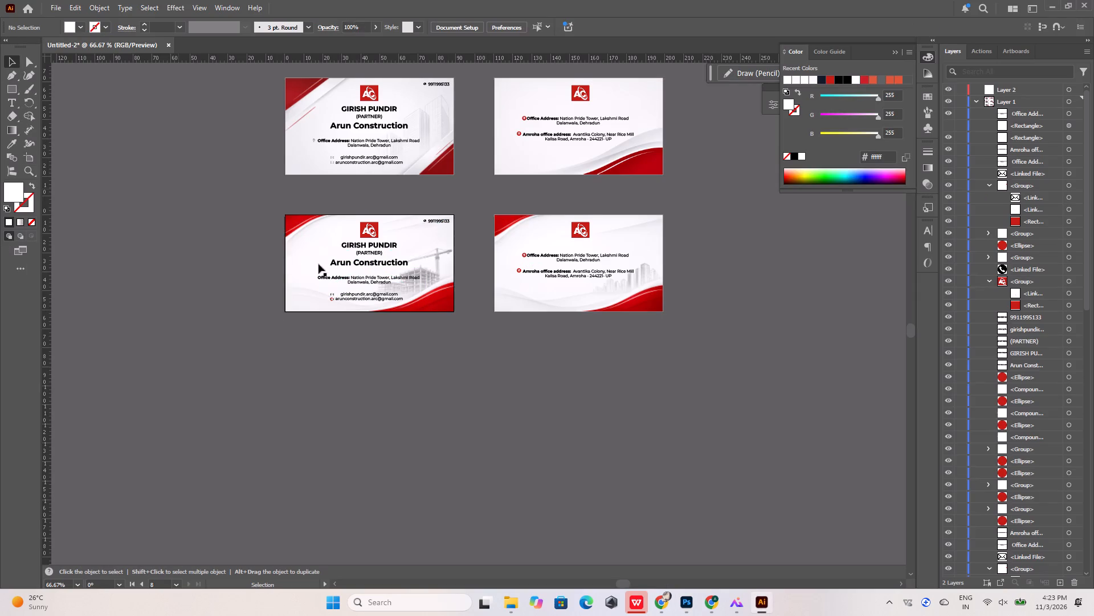
{"action": "scroll", "coordinate": [291, 236], "scroll_direction": "up", "scroll_amount": 6}
{"action": "scroll", "coordinate": [425, 383], "scroll_direction": "up", "scroll_amount": 2, "text": "alt"}
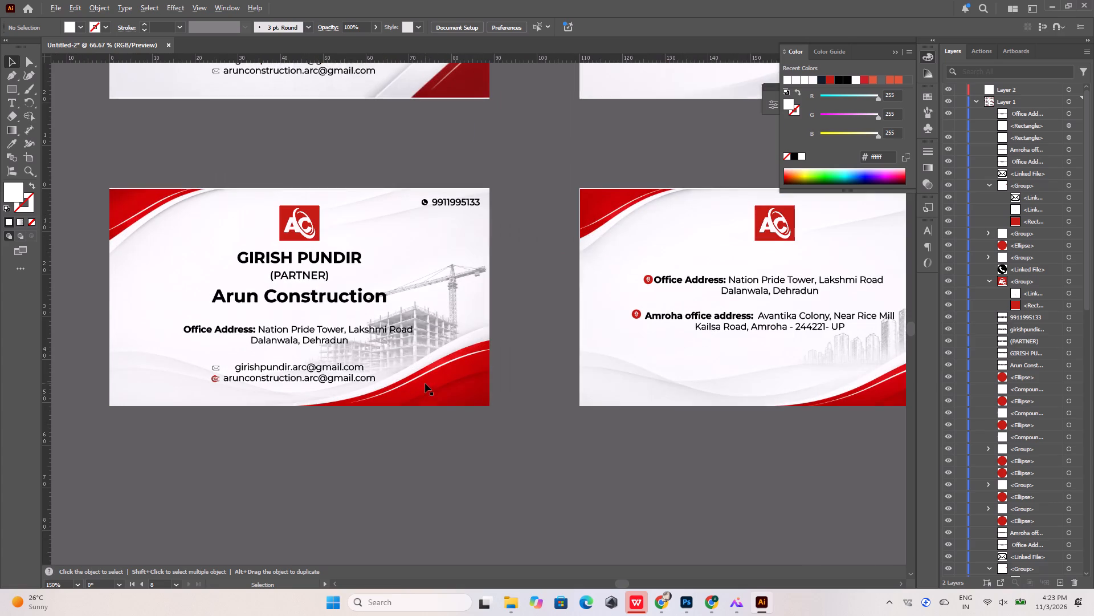
{"action": "scroll", "coordinate": [484, 410], "scroll_direction": "down", "scroll_amount": 2, "text": "alt"}
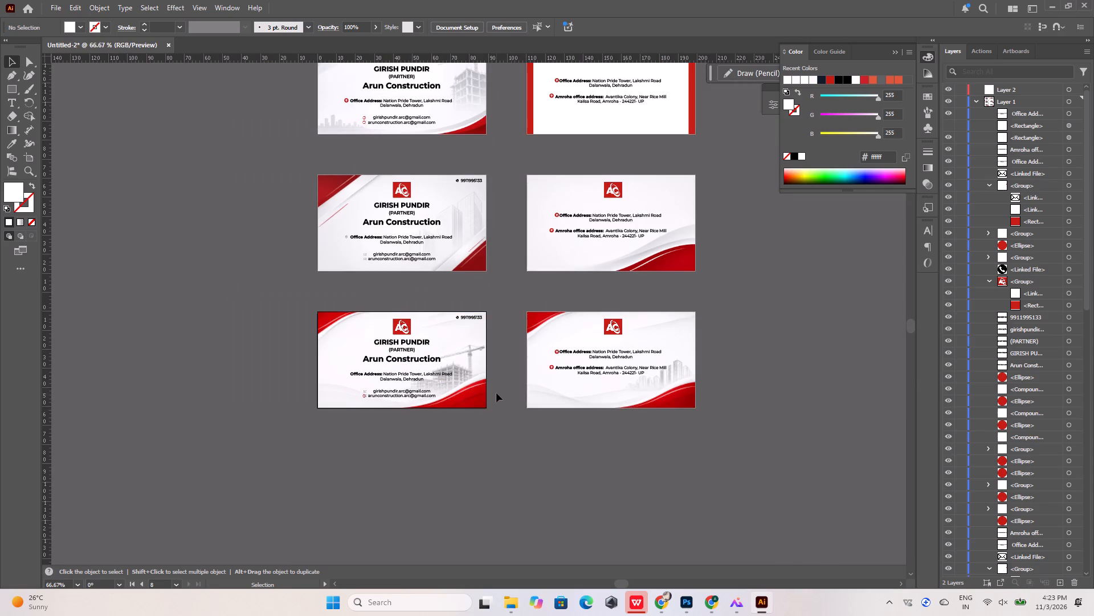
{"action": "scroll", "coordinate": [496, 393], "scroll_direction": "up", "scroll_amount": 5}
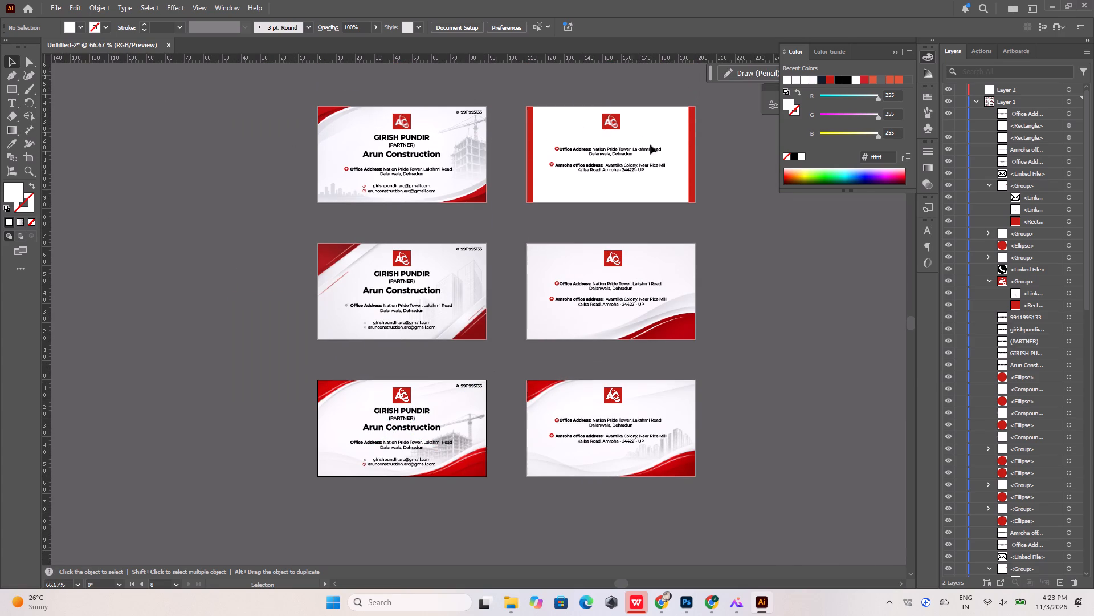
{"action": "scroll", "coordinate": [453, 468], "scroll_direction": "up", "scroll_amount": 2, "text": "alt"}
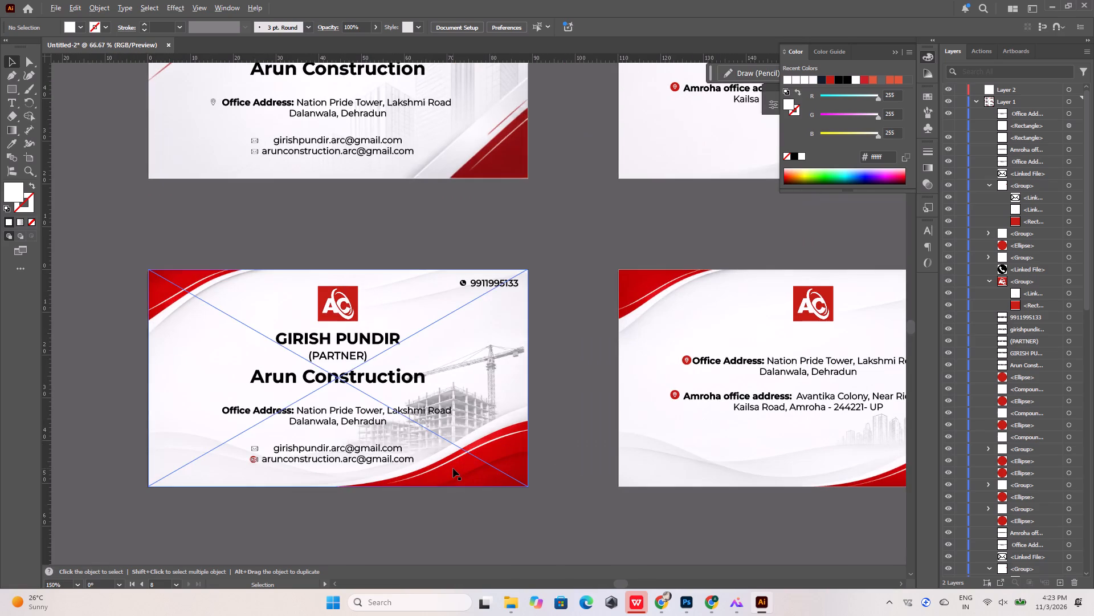
{"action": "scroll", "coordinate": [390, 388], "scroll_direction": "down", "scroll_amount": 2, "text": "alt"}
{"action": "scroll", "coordinate": [416, 406], "scroll_direction": "up", "scroll_amount": 4, "text": "alt"}
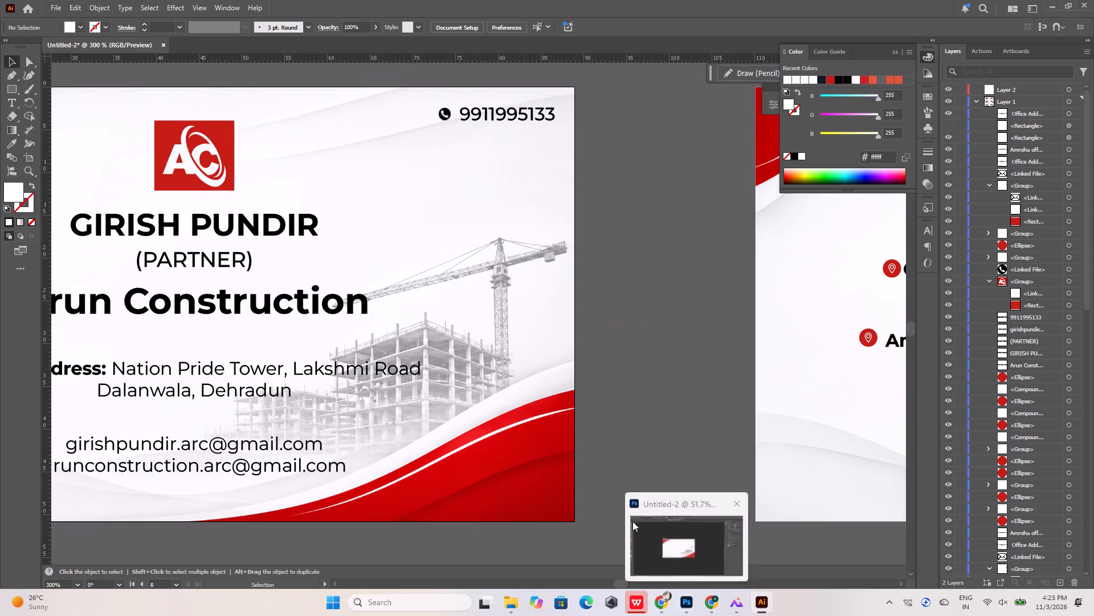
{"action": "scroll", "coordinate": [573, 409], "scroll_direction": "down", "scroll_amount": 2, "text": "alt"}
{"action": "left_click", "coordinate": [618, 391]}
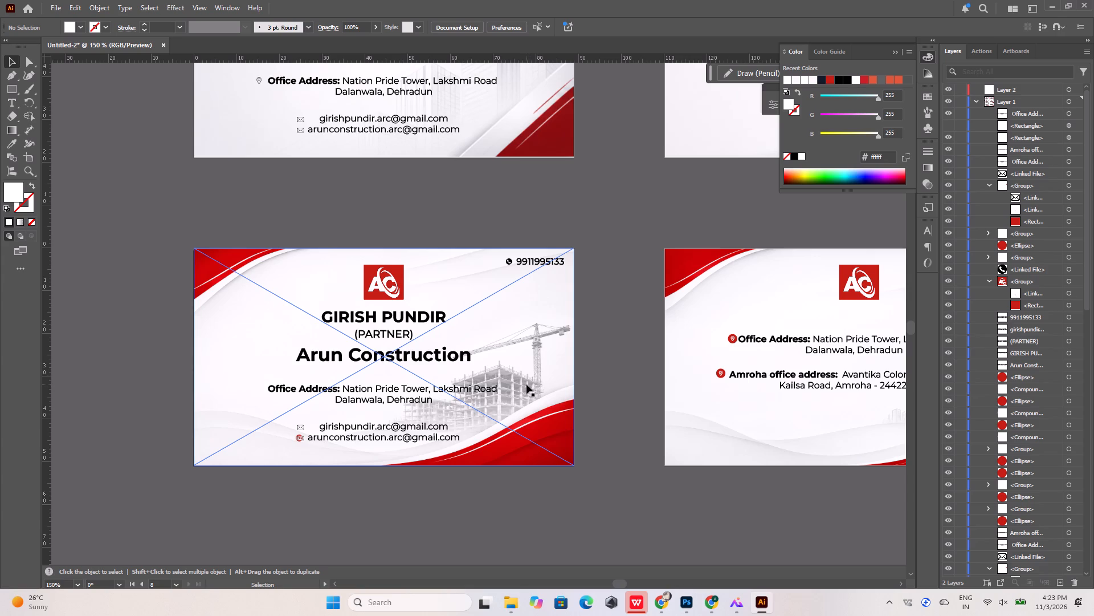
{"action": "scroll", "coordinate": [449, 378], "scroll_direction": "down", "scroll_amount": 4, "text": "alt"}
{"action": "scroll", "coordinate": [558, 379], "scroll_direction": "up", "scroll_amount": 4, "text": "alt"}
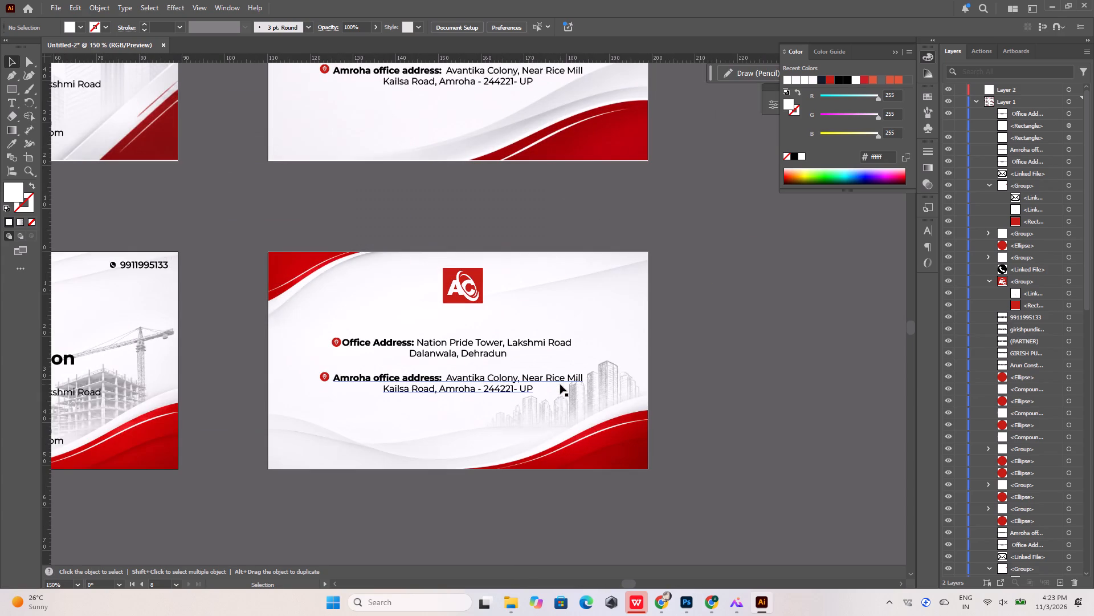
{"action": "scroll", "coordinate": [560, 384], "scroll_direction": "down", "scroll_amount": 3, "text": "alt"}
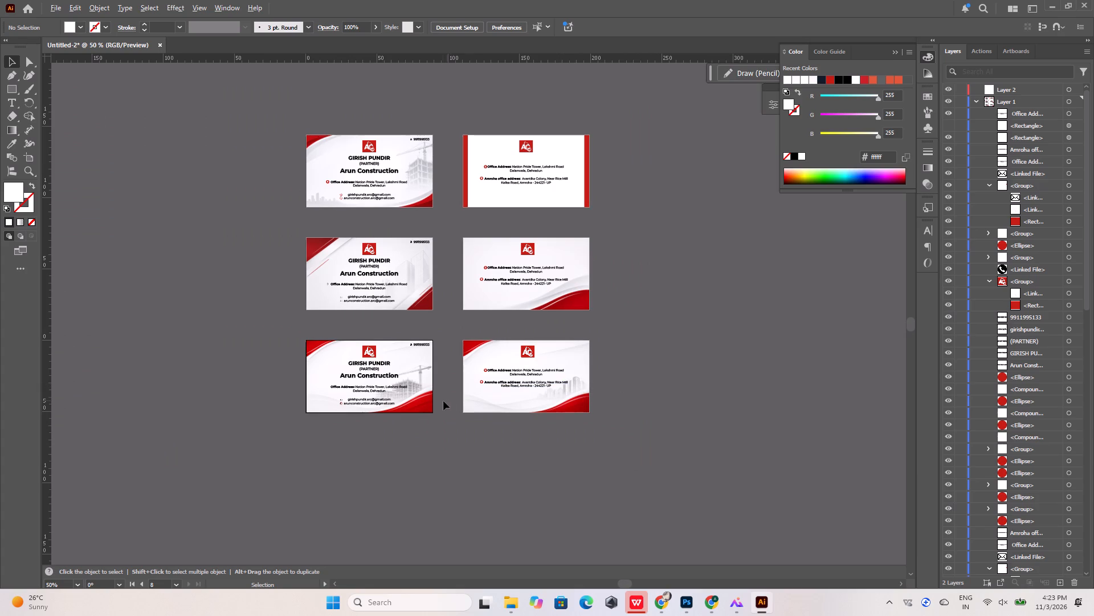
{"action": "scroll", "coordinate": [431, 399], "scroll_direction": "up", "scroll_amount": 2, "text": "alt"}
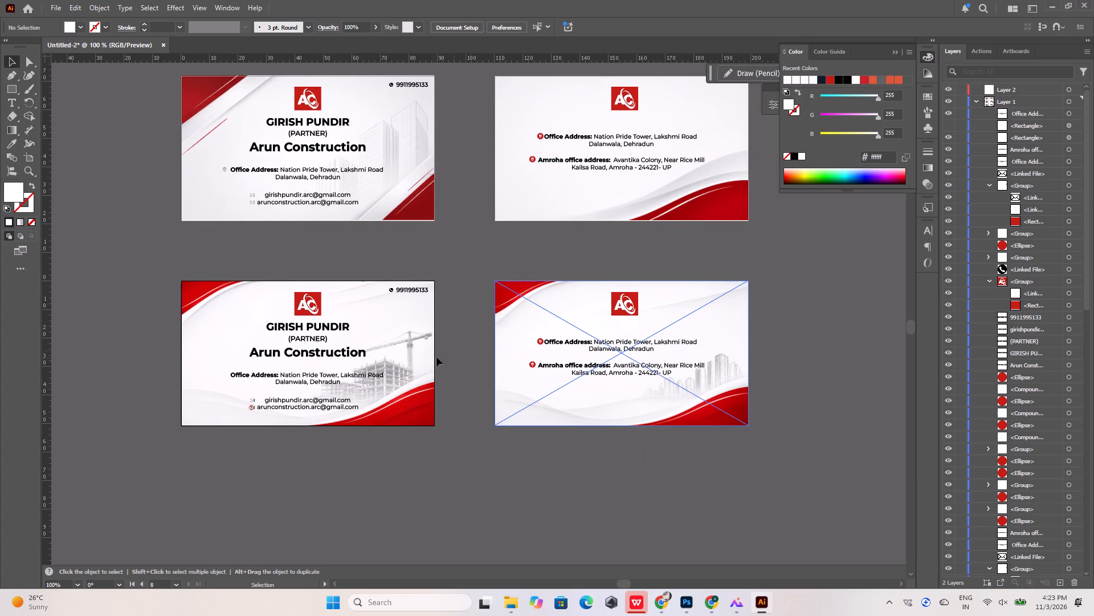
{"action": "scroll", "coordinate": [342, 370], "scroll_direction": "up", "scroll_amount": 5, "text": "alt"}
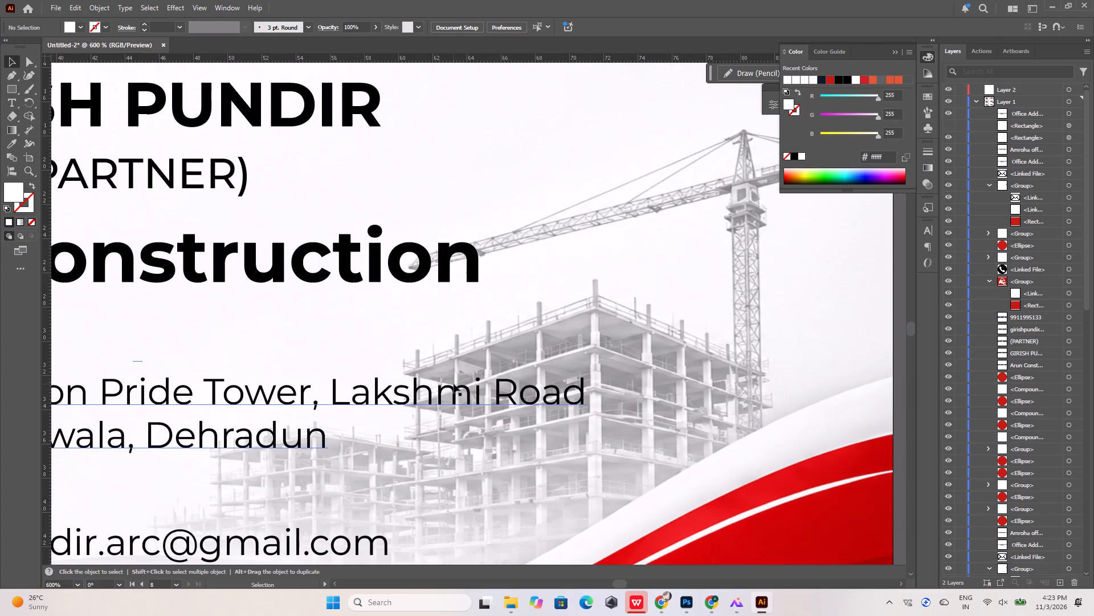
{"action": "scroll", "coordinate": [450, 365], "scroll_direction": "down", "scroll_amount": 5, "text": "alt"}
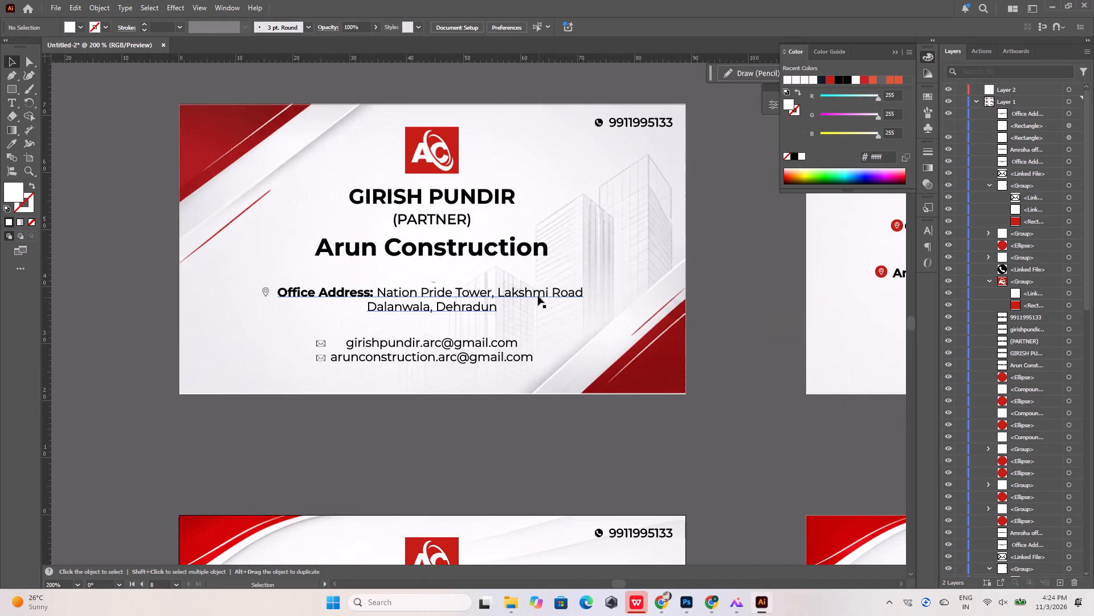
{"action": "scroll", "coordinate": [498, 310], "scroll_direction": "down", "scroll_amount": 1, "text": "alt"}
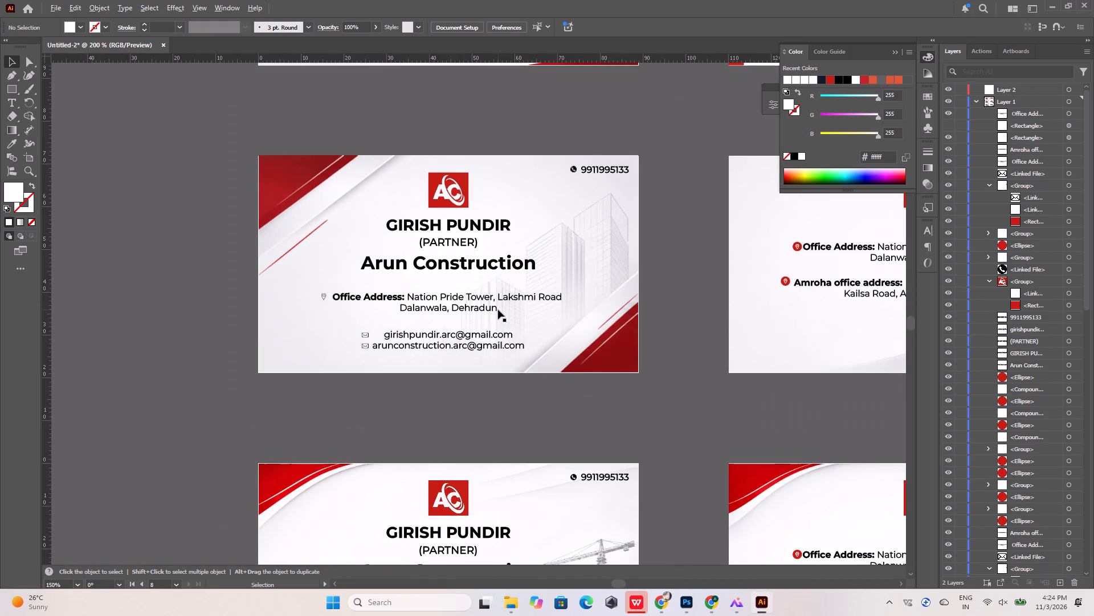
{"action": "scroll", "coordinate": [498, 310], "scroll_direction": "down", "scroll_amount": 2, "text": "alt"}
{"action": "scroll", "coordinate": [647, 293], "scroll_direction": "up", "scroll_amount": 1, "text": "alt"}
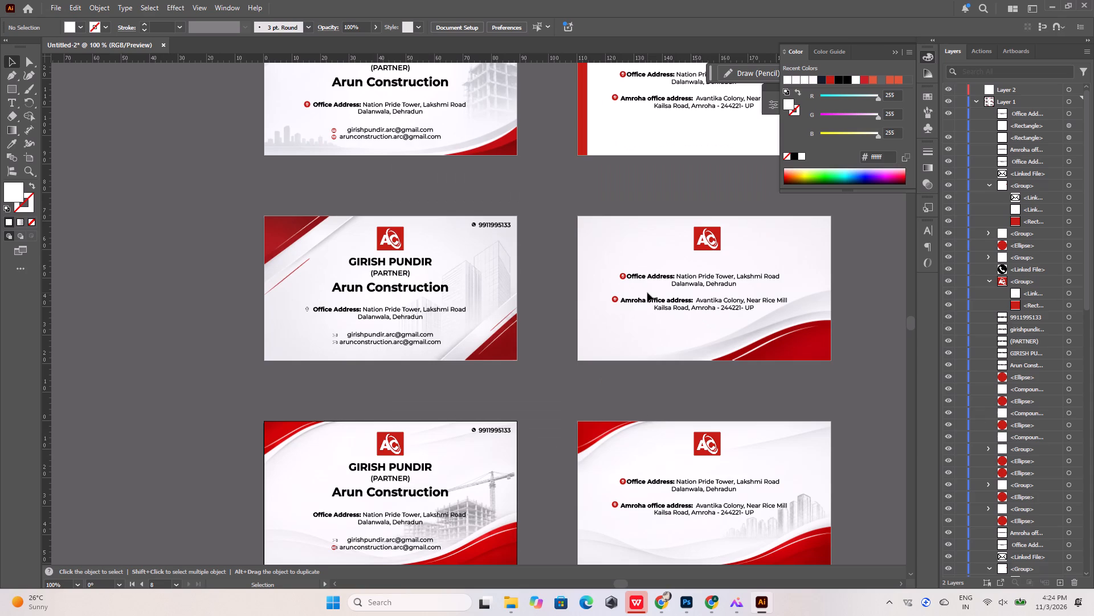
{"action": "scroll", "coordinate": [644, 292], "scroll_direction": "down", "scroll_amount": 1, "text": "alt"}
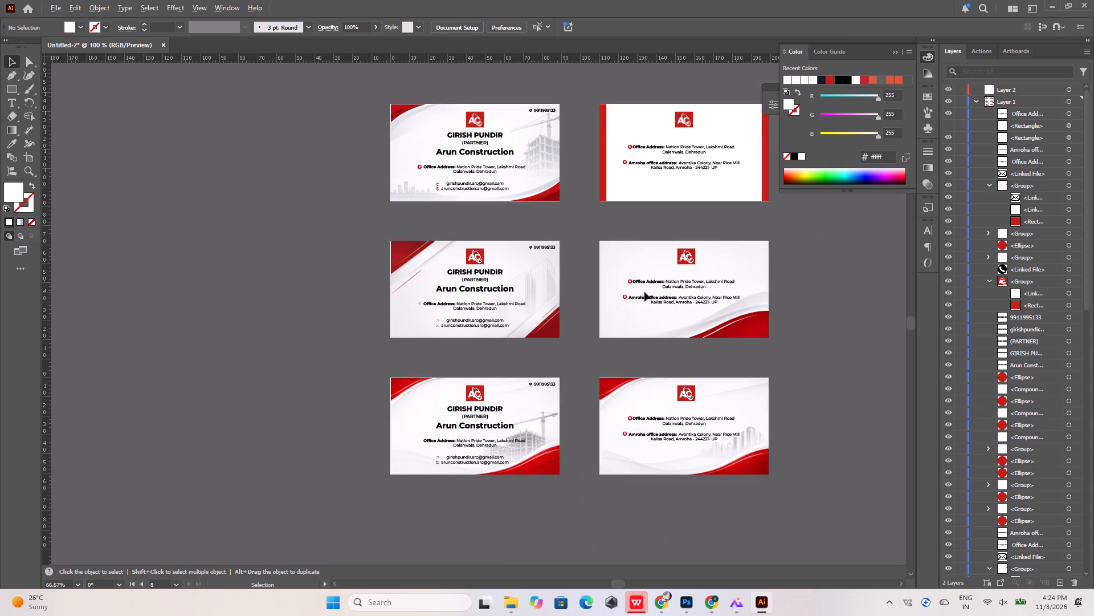
{"action": "scroll", "coordinate": [505, 458], "scroll_direction": "up", "scroll_amount": 2, "text": "alt"}
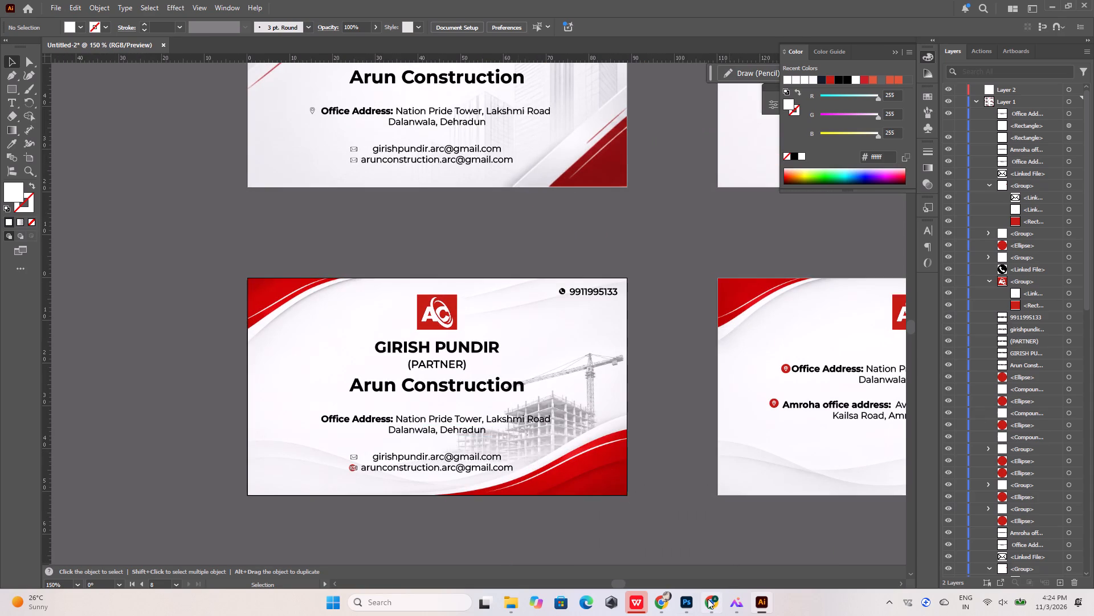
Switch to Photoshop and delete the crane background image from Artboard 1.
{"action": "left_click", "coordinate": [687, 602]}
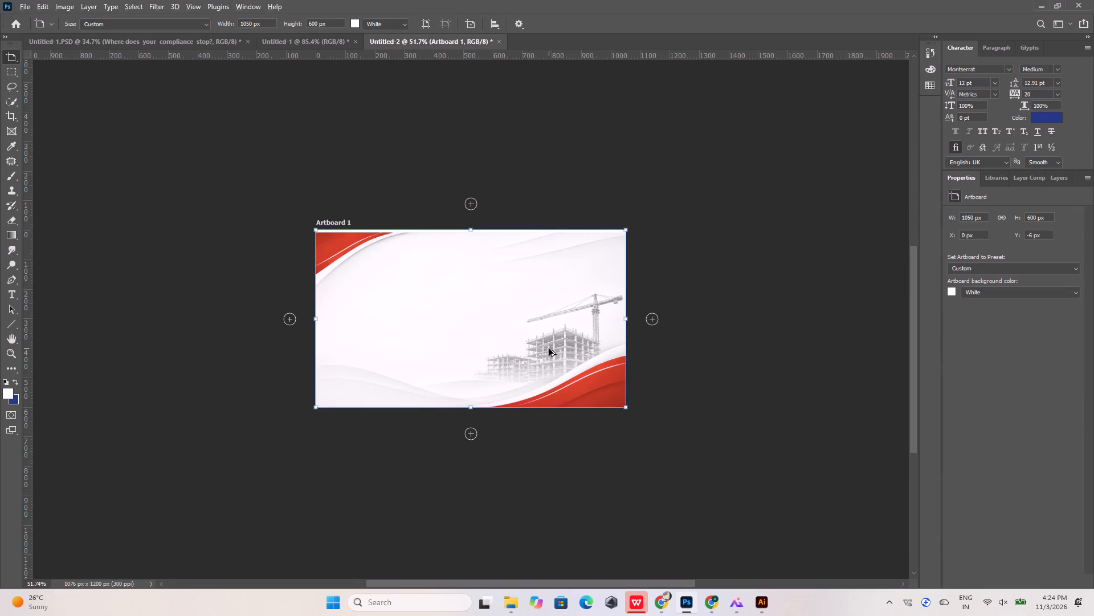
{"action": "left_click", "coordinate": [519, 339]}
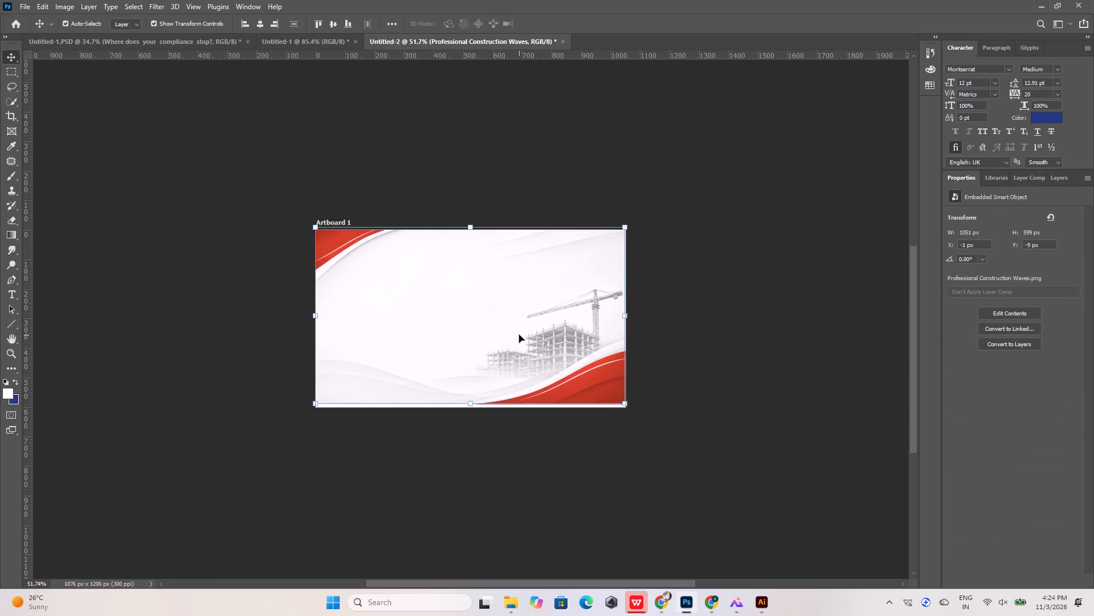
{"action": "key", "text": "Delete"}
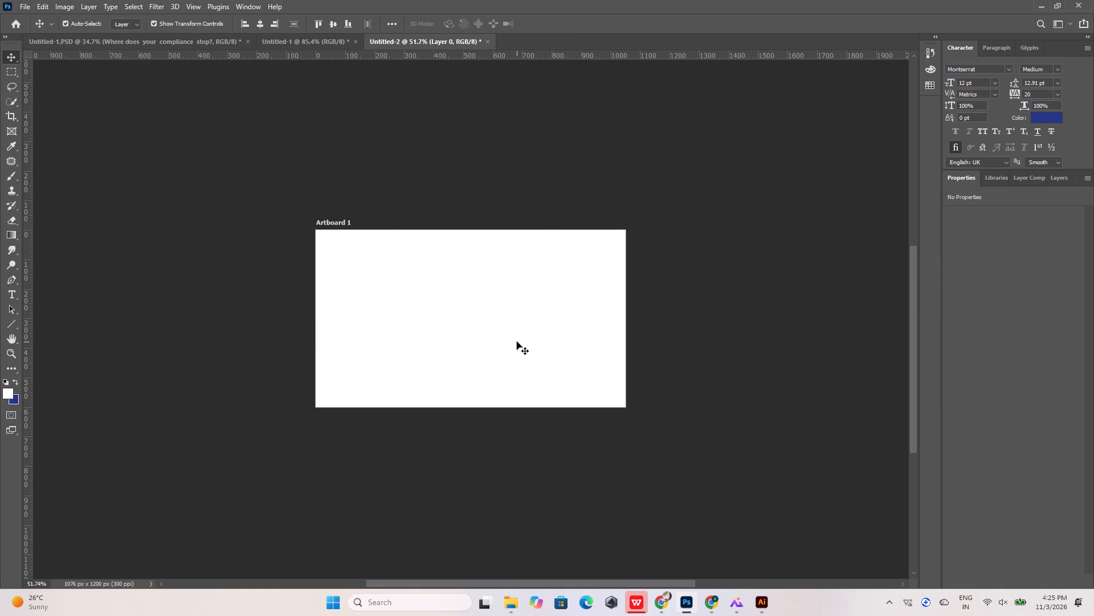
Switch to Illustrator and compare the skyscraper card front with the crane card front around the address text.
{"action": "left_click", "coordinate": [759, 603]}
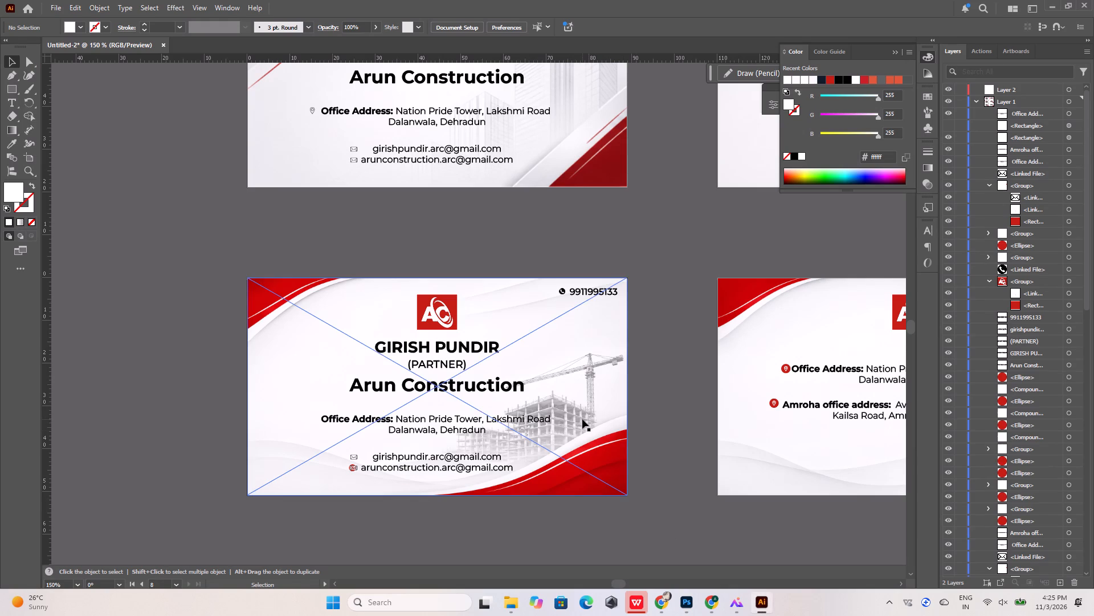
{"action": "left_click", "coordinate": [499, 102]}
{"action": "scroll", "coordinate": [499, 124], "scroll_direction": "up", "scroll_amount": 8}
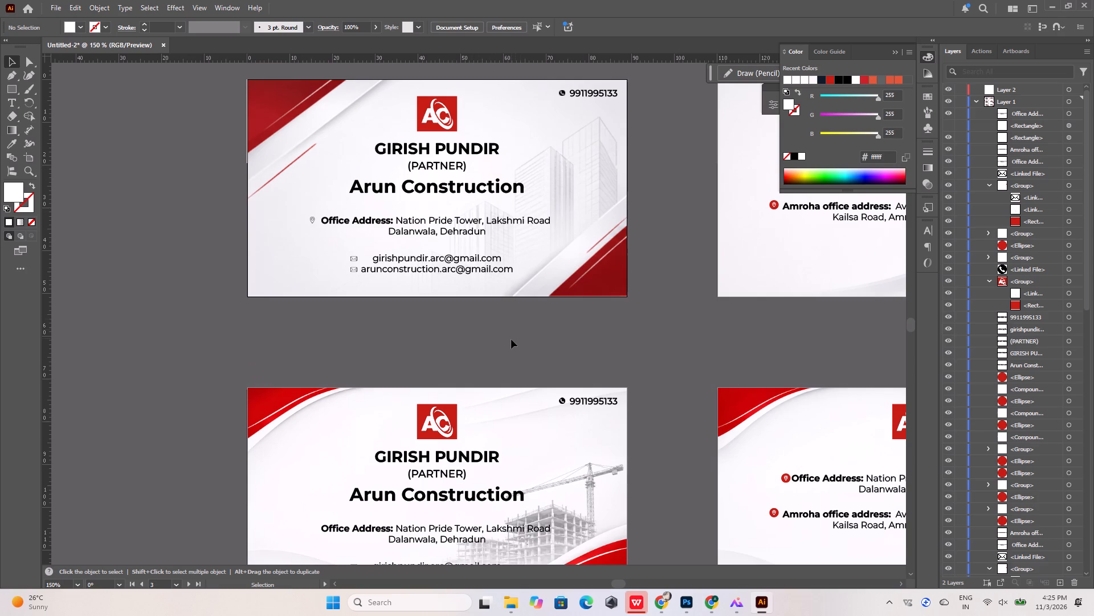
{"action": "scroll", "coordinate": [516, 336], "scroll_direction": "down", "scroll_amount": 3, "text": "alt"}
{"action": "scroll", "coordinate": [522, 401], "scroll_direction": "up", "scroll_amount": 4, "text": "alt"}
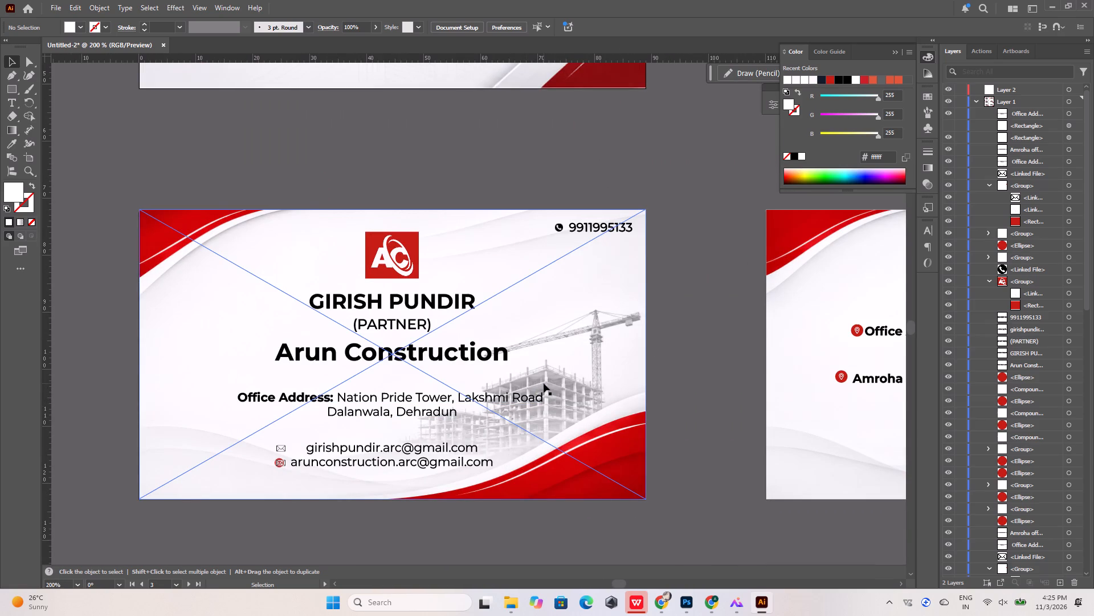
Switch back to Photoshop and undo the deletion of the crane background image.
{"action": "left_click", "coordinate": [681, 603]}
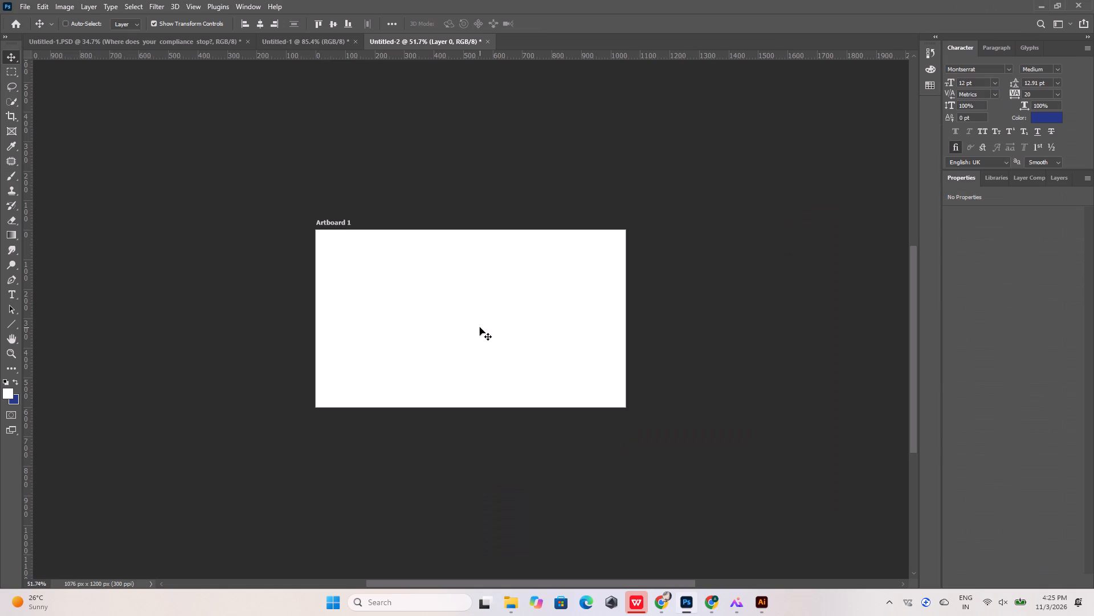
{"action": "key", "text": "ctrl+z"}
Nudge the crane background image down on Artboard 1 to a Y position of -1 px.
{"action": "scroll", "coordinate": [421, 274], "scroll_direction": "up", "scroll_amount": 4, "text": "alt"}
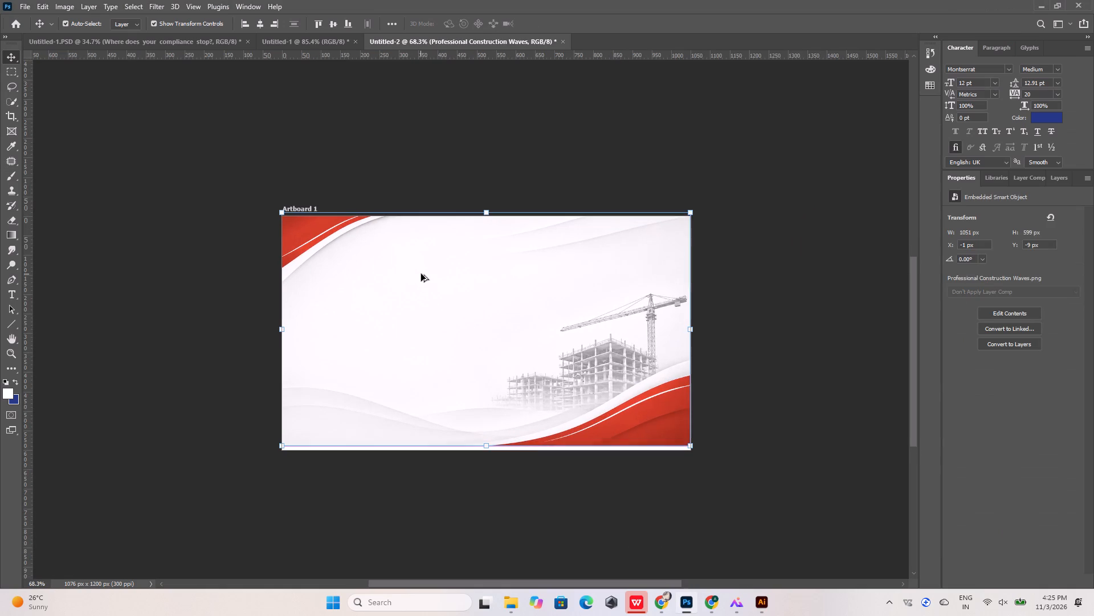
{"action": "scroll", "coordinate": [672, 411], "scroll_direction": "up", "scroll_amount": 4, "text": "alt"}
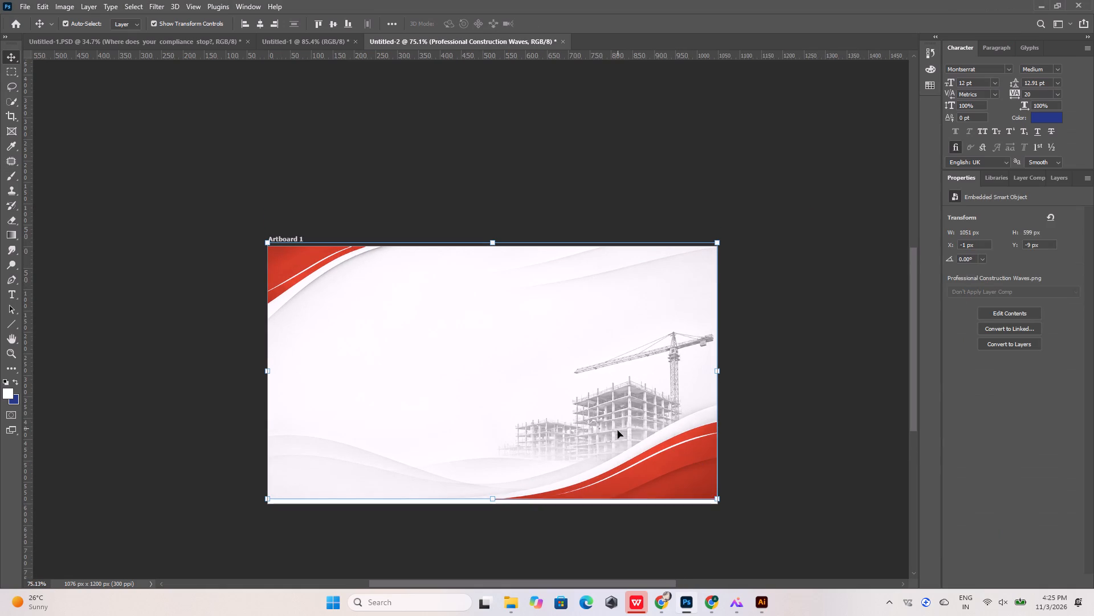
{"action": "scroll", "coordinate": [683, 278], "scroll_direction": "up", "scroll_amount": 4}
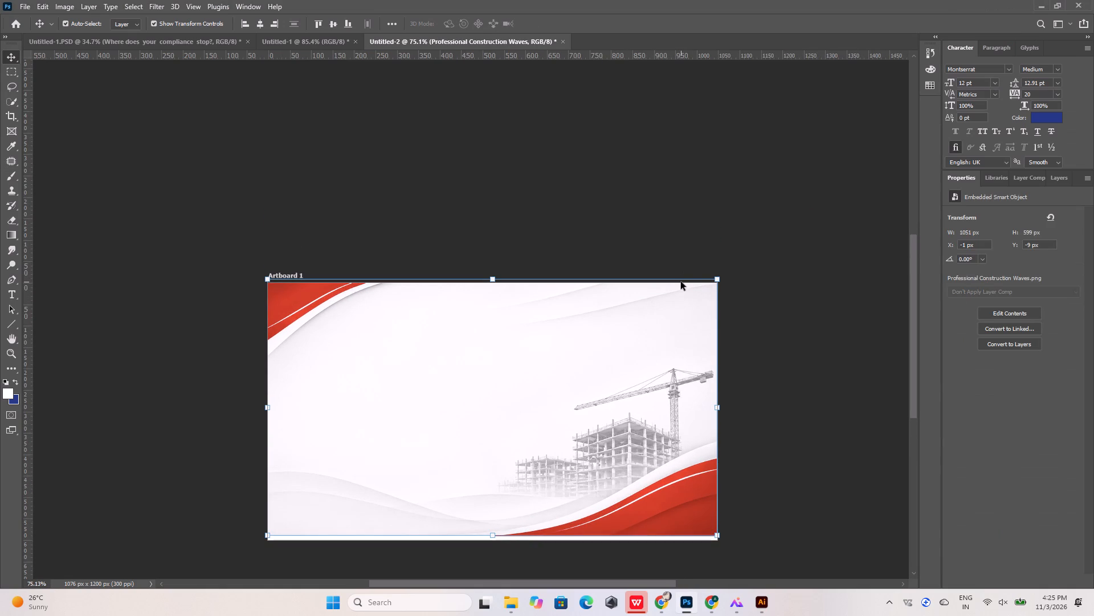
{"action": "key", "text": "shift+Down"}
{"action": "key", "text": "Up"}
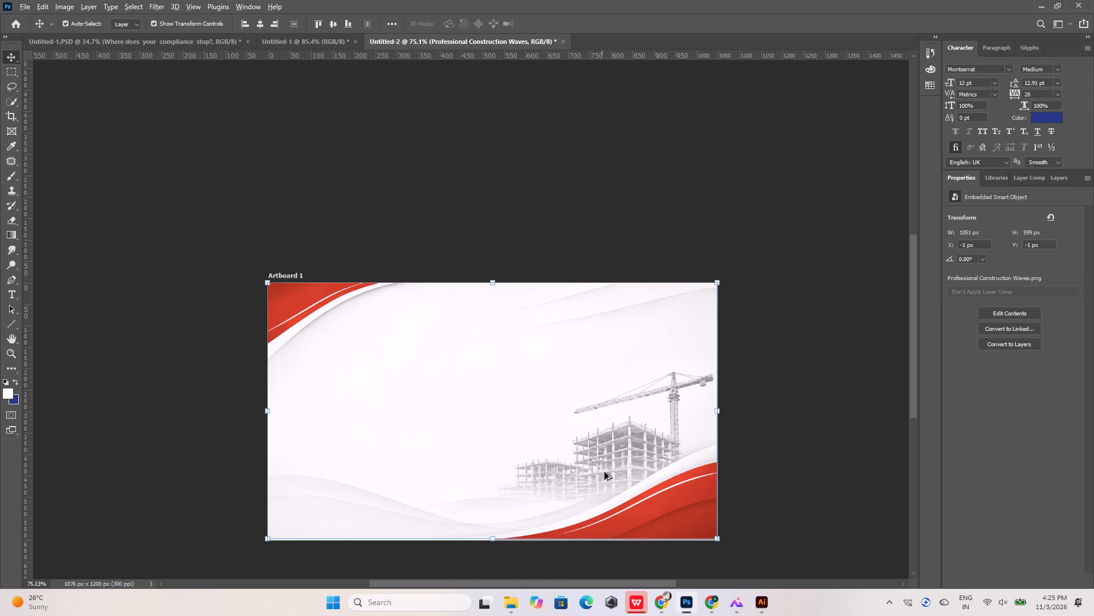
Stretch the crane background image's lower edge to a height of about 602 px so it covers the bottom of Artboard 1.
{"action": "scroll", "coordinate": [724, 548], "scroll_direction": "up", "scroll_amount": 10, "text": "alt"}
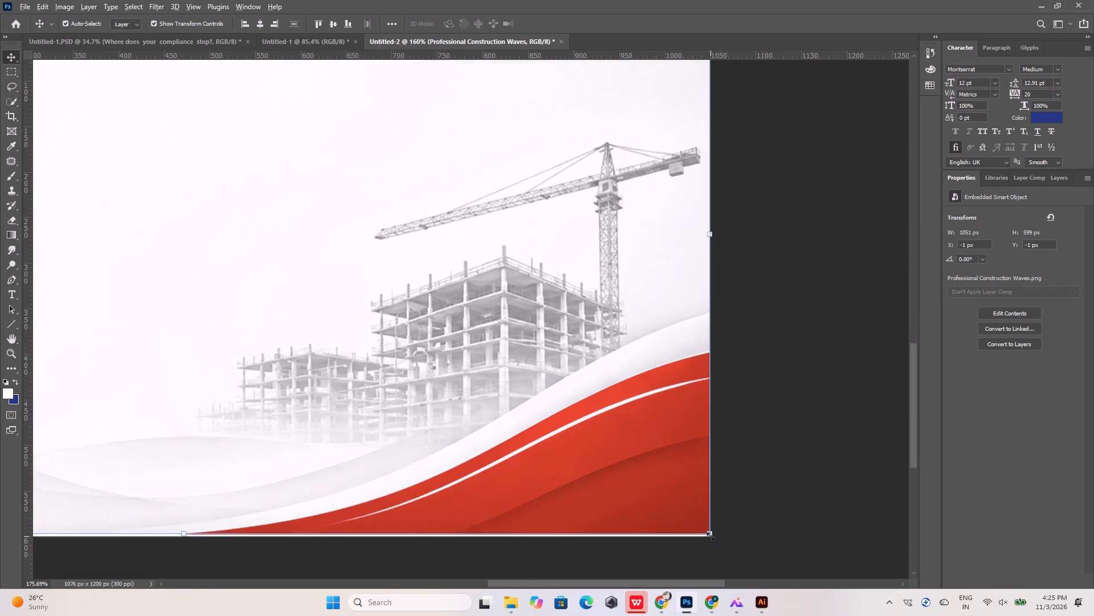
{"action": "scroll", "coordinate": [711, 536], "scroll_direction": "up", "scroll_amount": 8, "text": "alt"}
{"action": "left_click_drag", "start_coordinate": [709, 530], "coordinate": [711, 542]}
{"action": "key", "text": "ctrl+z"}
{"action": "left_click_drag", "start_coordinate": [711, 533], "coordinate": [710, 538], "text": "shift"}
{"action": "scroll", "coordinate": [606, 436], "scroll_direction": "down", "scroll_amount": 19, "text": "alt"}
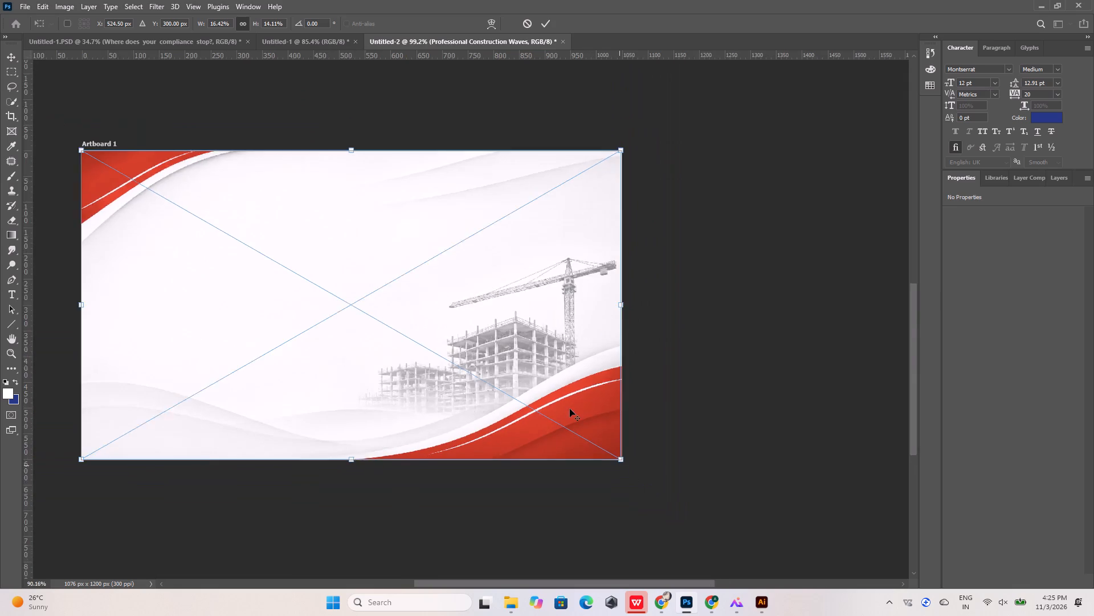
{"action": "scroll", "coordinate": [389, 217], "scroll_direction": "up", "scroll_amount": 6, "text": "alt"}
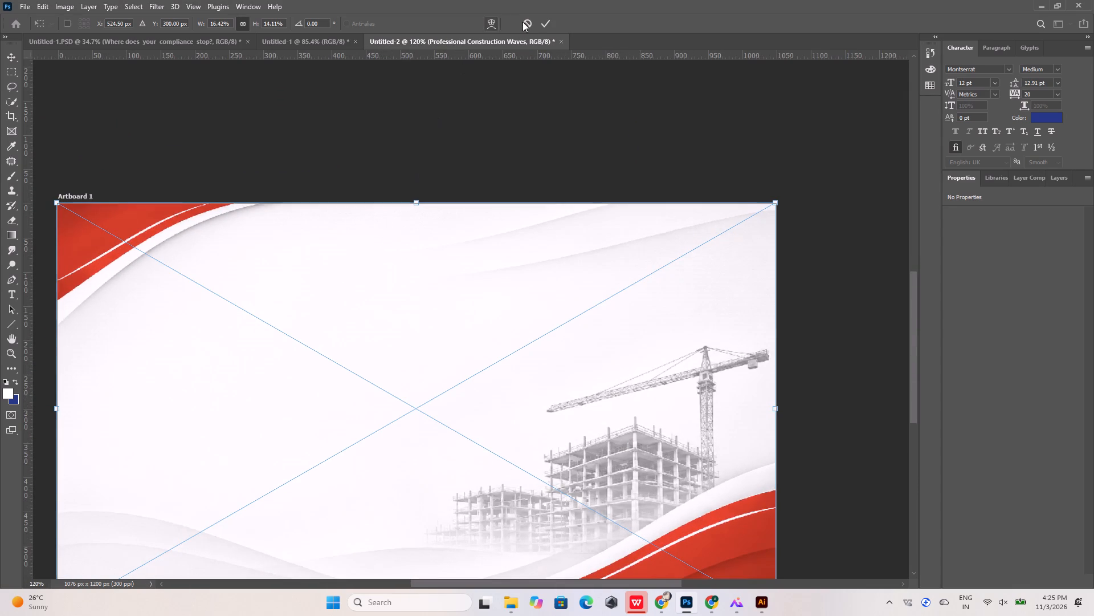
{"action": "left_click", "coordinate": [545, 23]}
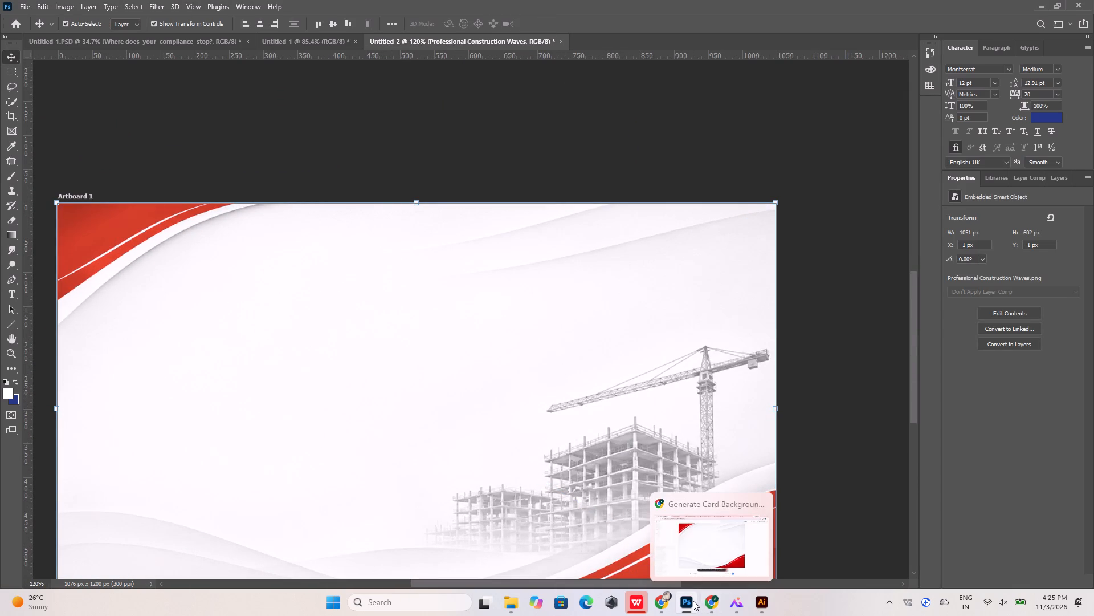
Switch to Illustrator and lock the linked background image of the crane card front.
{"action": "left_click", "coordinate": [762, 599]}
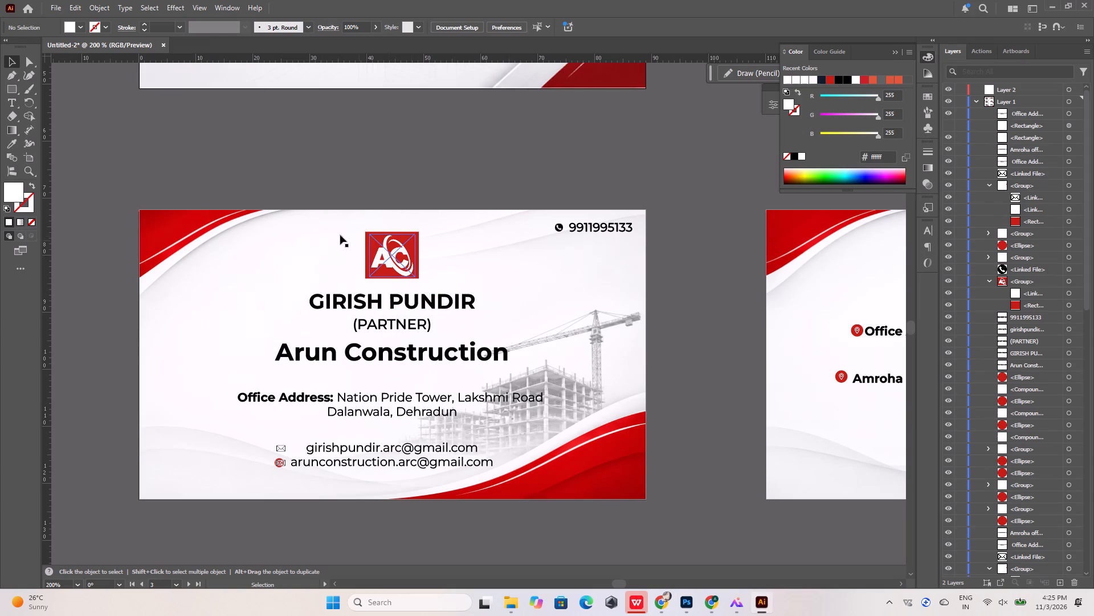
{"action": "left_click", "coordinate": [263, 227]}
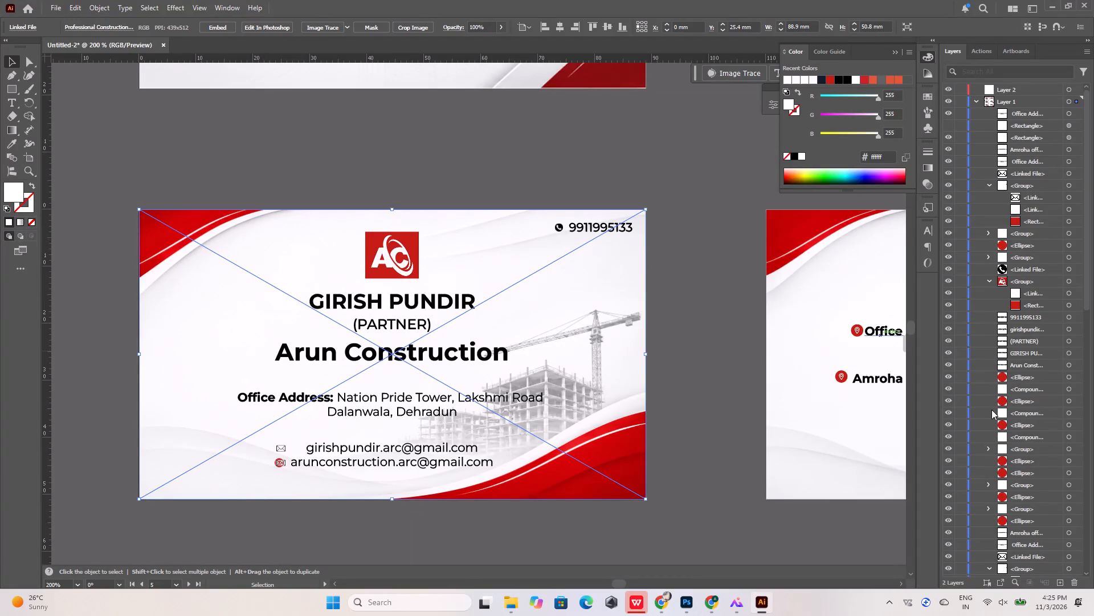
{"action": "scroll", "coordinate": [1089, 566], "scroll_direction": "down", "scroll_amount": 20}
{"action": "scroll", "coordinate": [1089, 566], "scroll_direction": "down", "scroll_amount": 7}
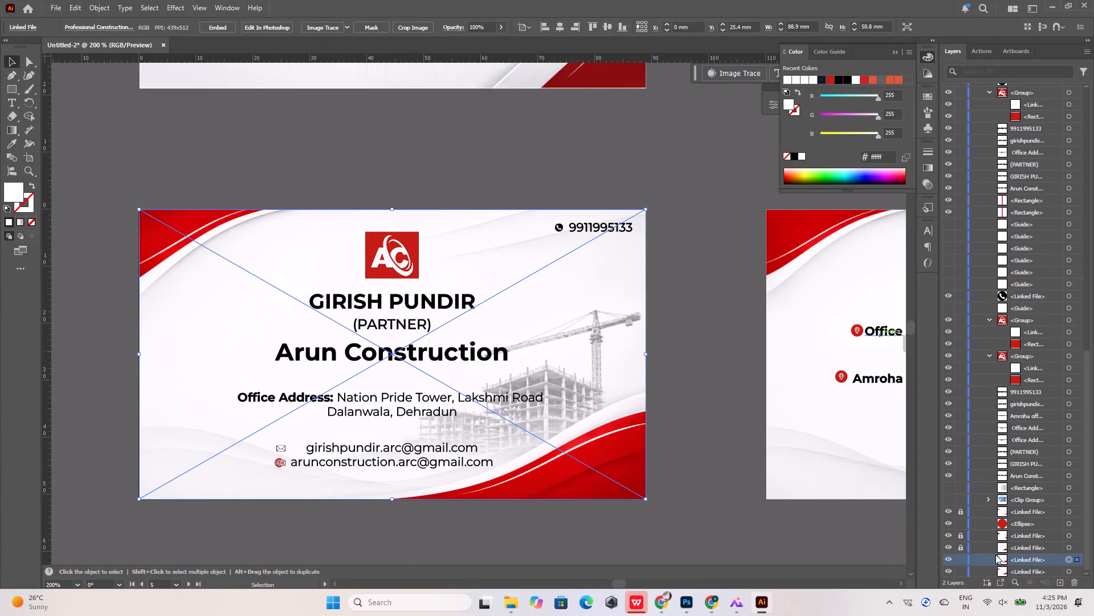
{"action": "left_click", "coordinate": [959, 560]}
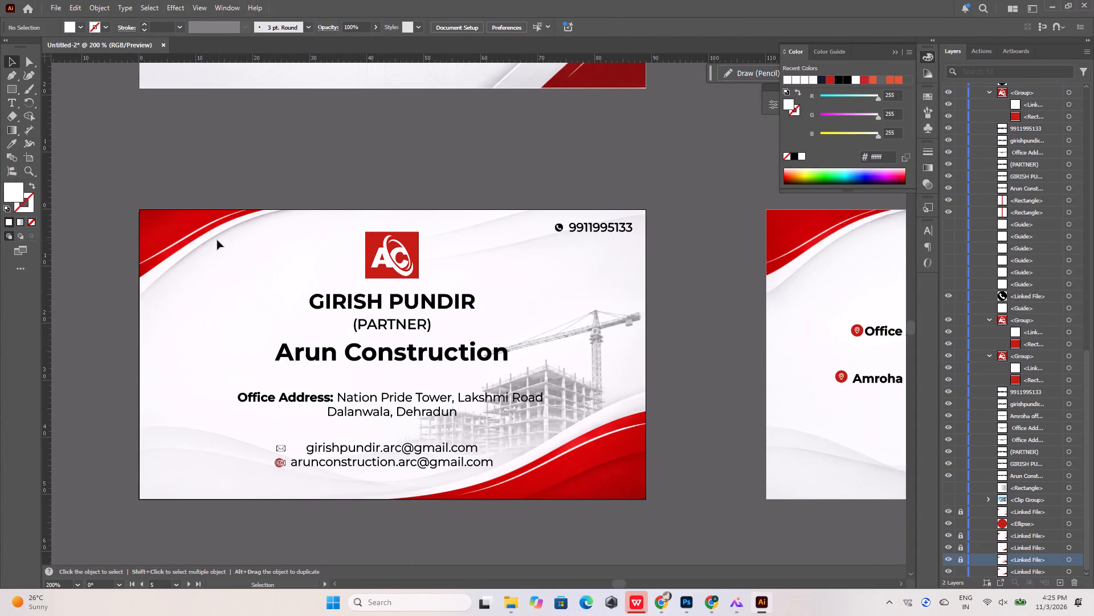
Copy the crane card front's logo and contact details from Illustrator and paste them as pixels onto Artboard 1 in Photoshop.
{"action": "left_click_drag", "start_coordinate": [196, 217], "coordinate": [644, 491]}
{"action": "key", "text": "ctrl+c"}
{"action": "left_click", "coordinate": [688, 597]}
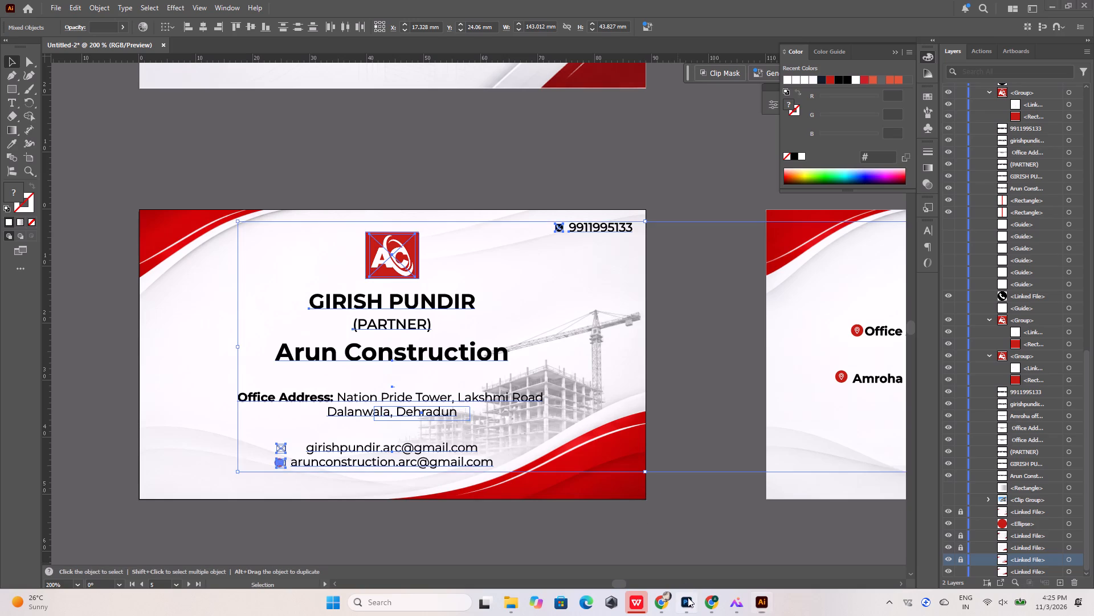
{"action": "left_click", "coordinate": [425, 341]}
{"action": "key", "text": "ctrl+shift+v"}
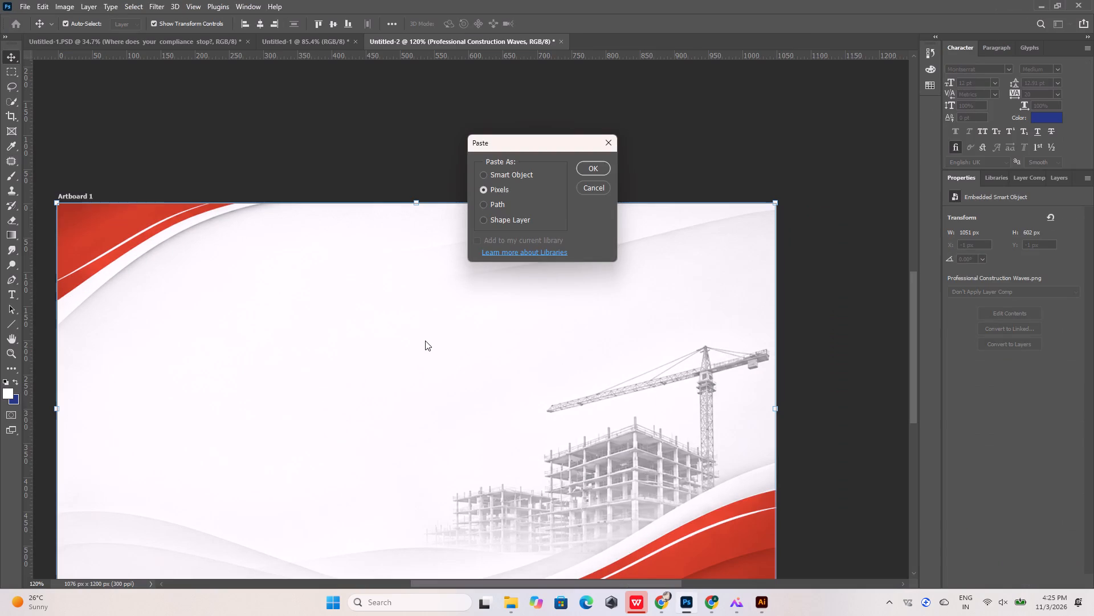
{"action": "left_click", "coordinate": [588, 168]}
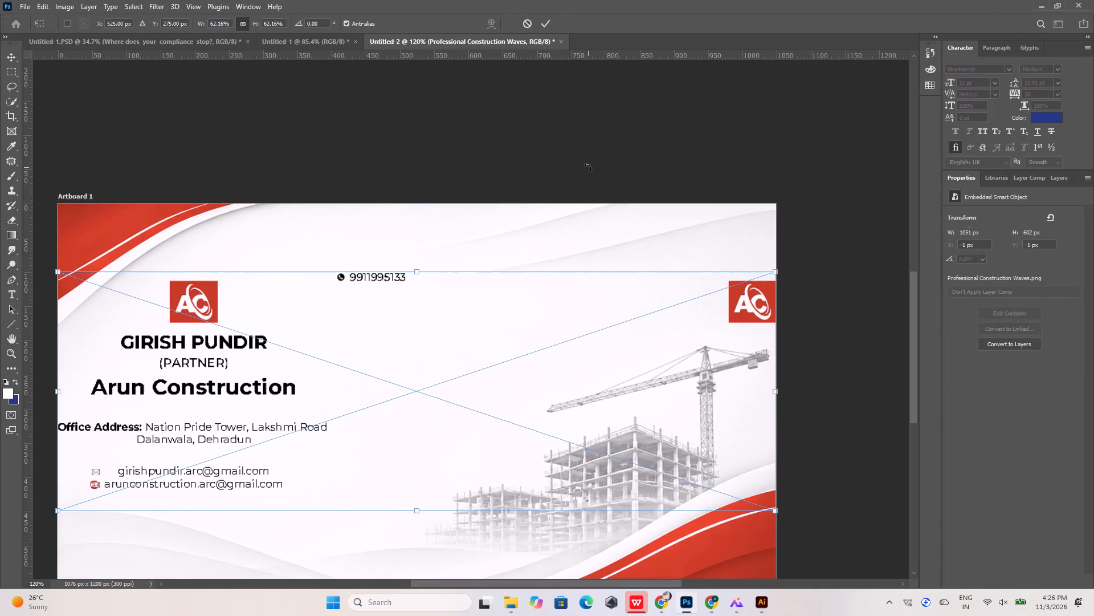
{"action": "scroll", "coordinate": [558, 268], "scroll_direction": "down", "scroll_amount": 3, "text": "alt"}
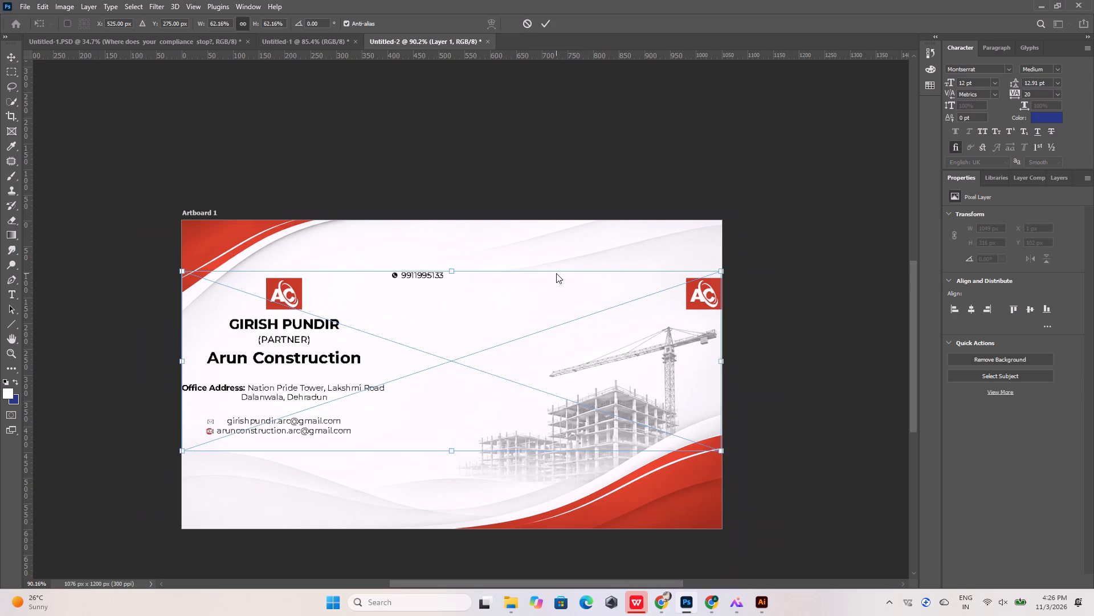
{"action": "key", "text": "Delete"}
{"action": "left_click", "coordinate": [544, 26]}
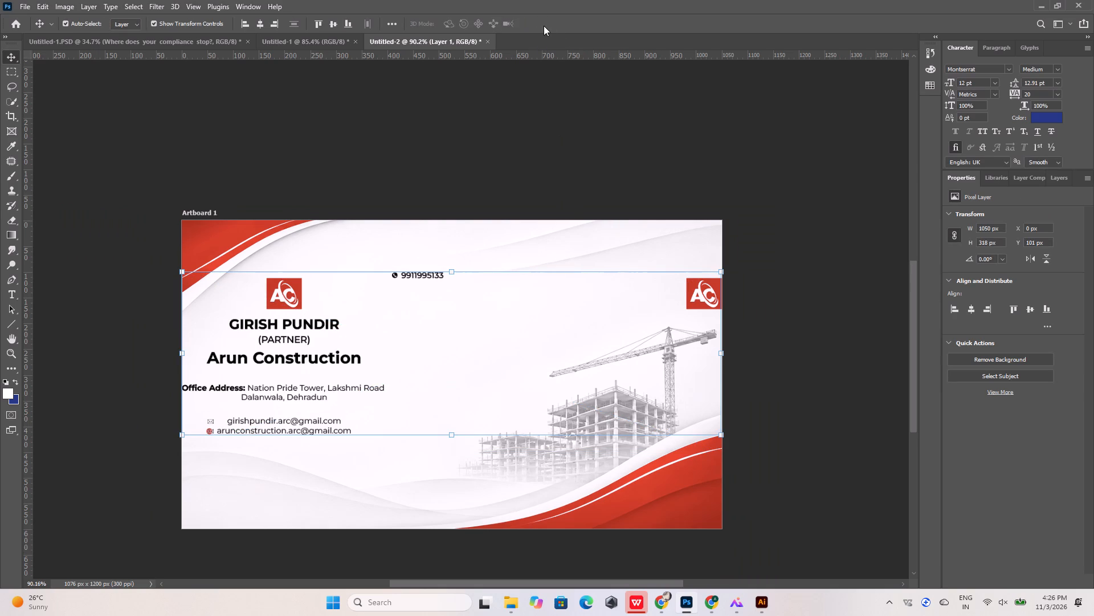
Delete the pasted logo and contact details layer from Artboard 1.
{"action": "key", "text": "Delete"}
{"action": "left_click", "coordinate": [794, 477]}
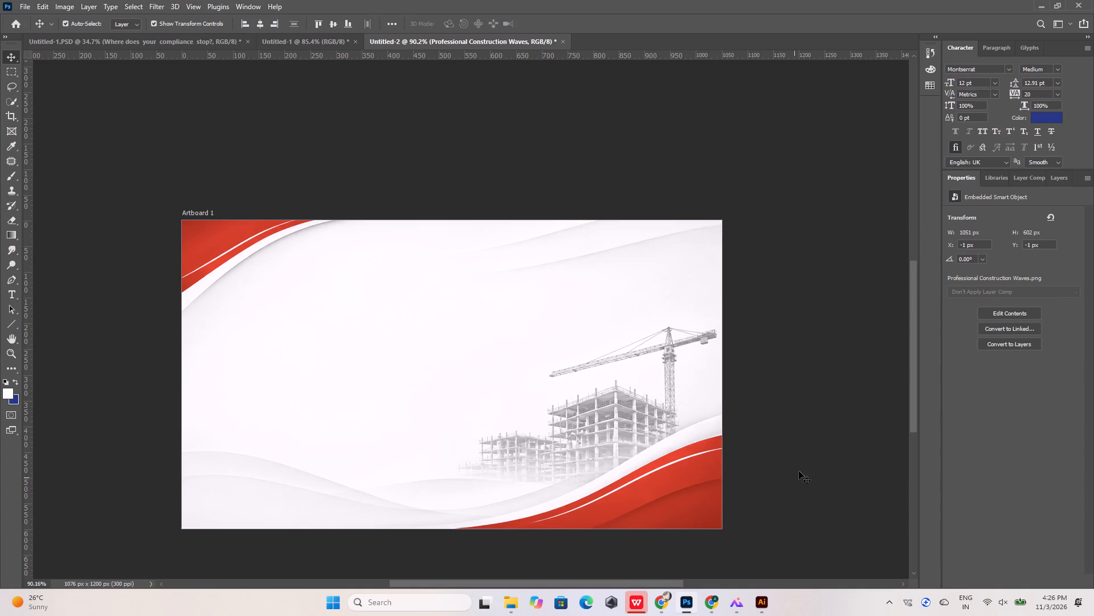
{"action": "left_click", "coordinate": [762, 601]}
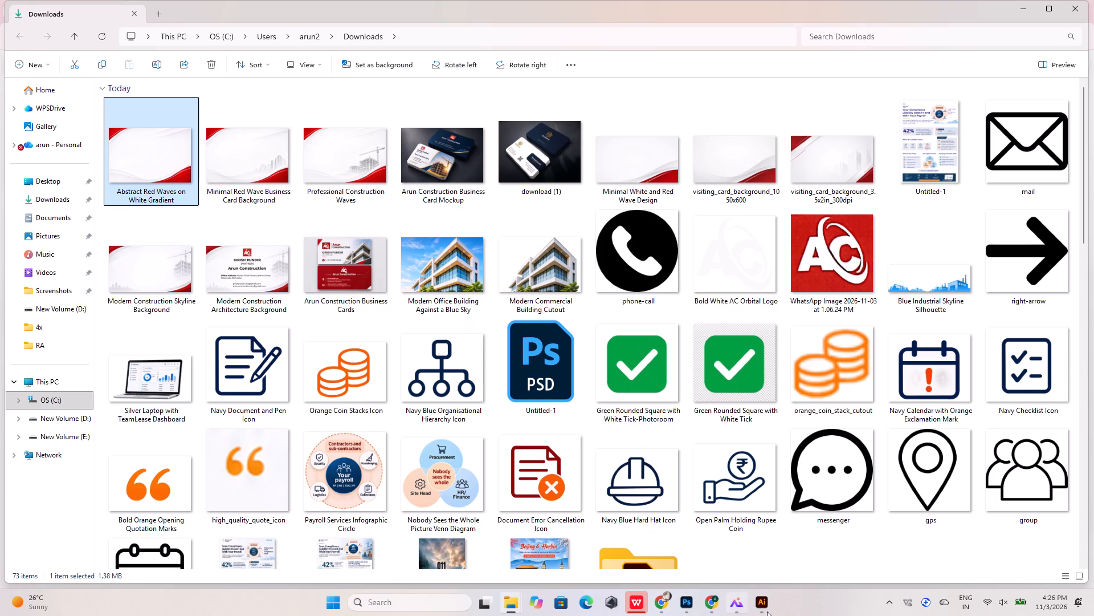
{"action": "left_click_drag", "start_coordinate": [767, 611], "coordinate": [571, 408]}
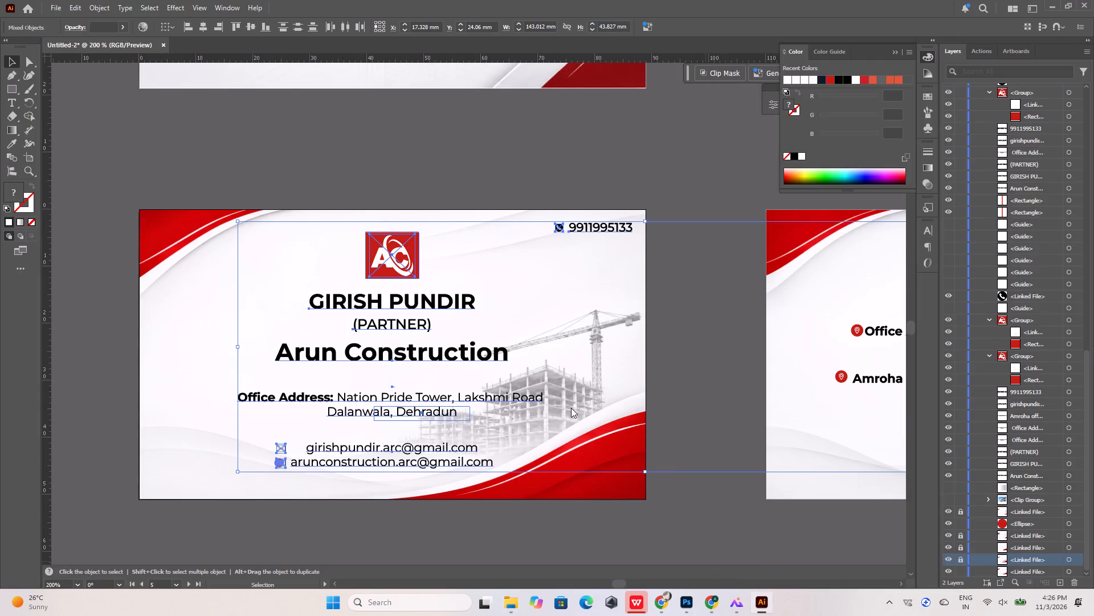
Move the placed red-wave image off the cards to just below the crane card front, and deselect it.
{"action": "scroll", "coordinate": [496, 330], "scroll_direction": "down", "scroll_amount": 5, "text": "alt"}
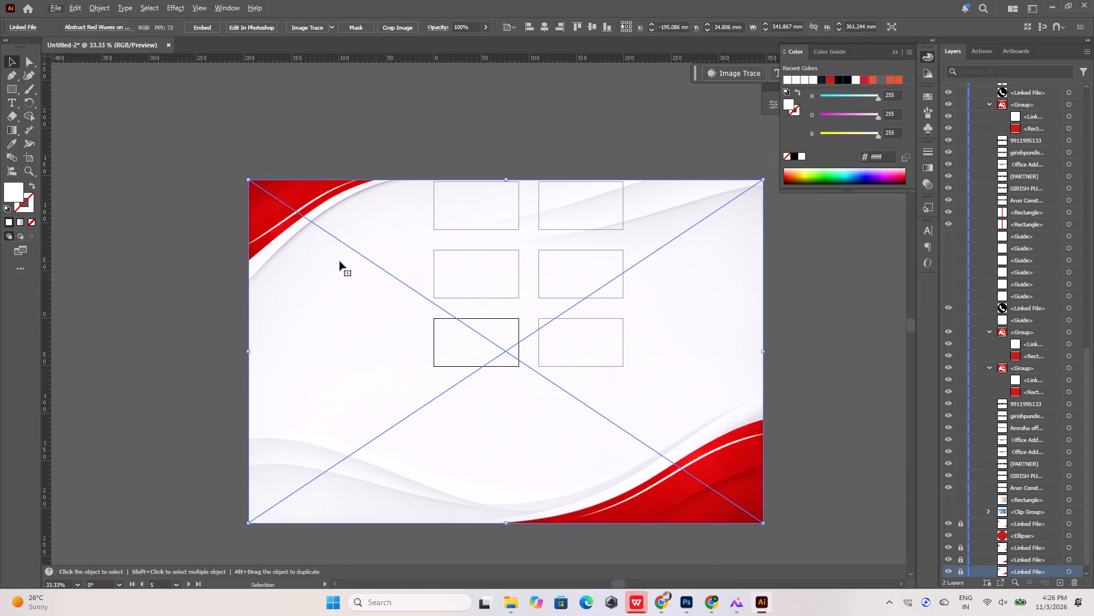
{"action": "left_click_drag", "start_coordinate": [321, 253], "coordinate": [511, 440]}
{"action": "scroll", "coordinate": [450, 366], "scroll_direction": "up", "scroll_amount": 4, "text": "alt"}
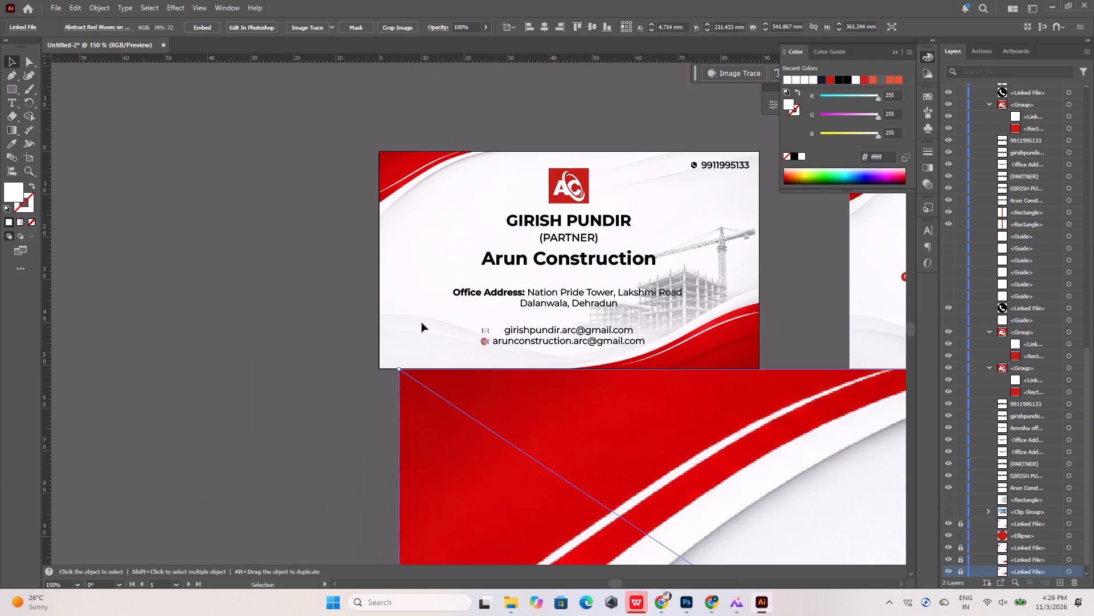
{"action": "left_click", "coordinate": [422, 322]}
{"action": "left_click", "coordinate": [423, 272]}
{"action": "left_click", "coordinate": [423, 272]}
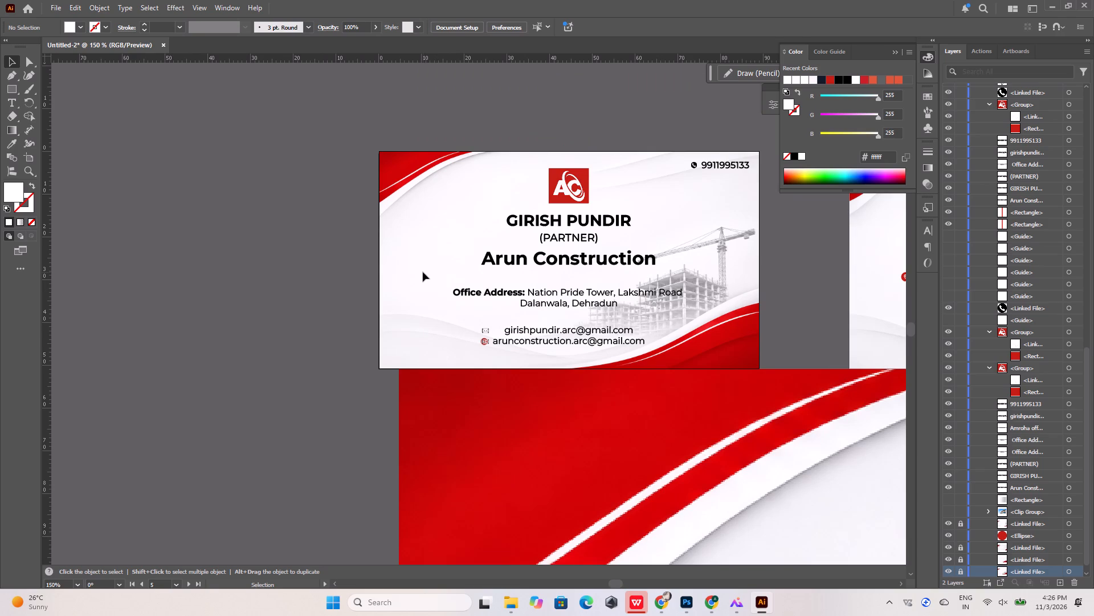
Hide the locked crane background image of the card front.
{"action": "left_click", "coordinate": [946, 573]}
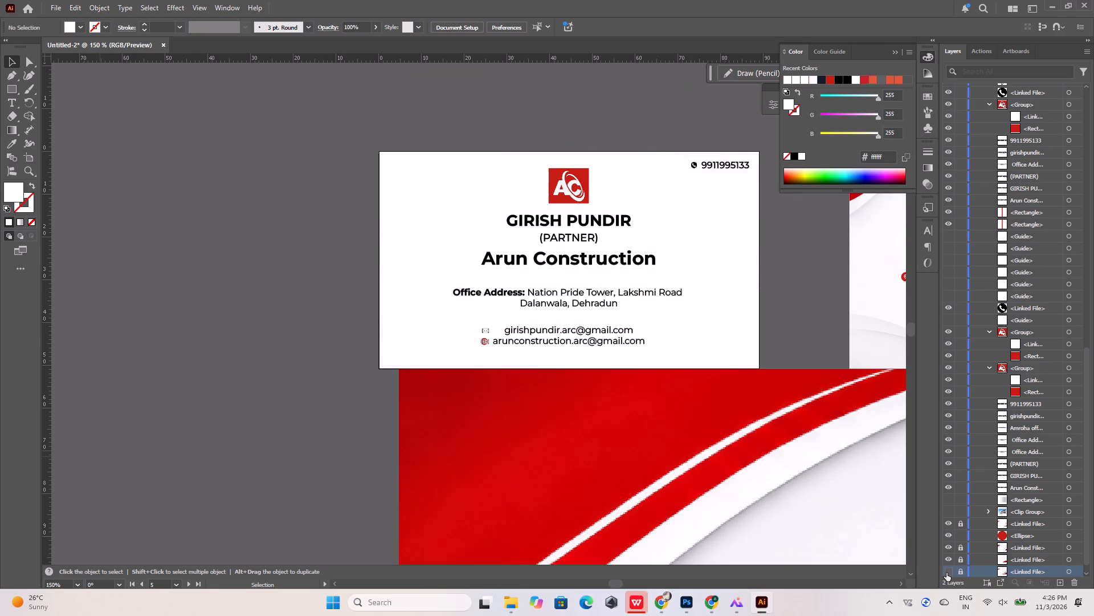
Align the red-wave image's top-left corner with the top-left corner of the card front's artboard.
{"action": "left_click_drag", "start_coordinate": [745, 492], "coordinate": [726, 279]}
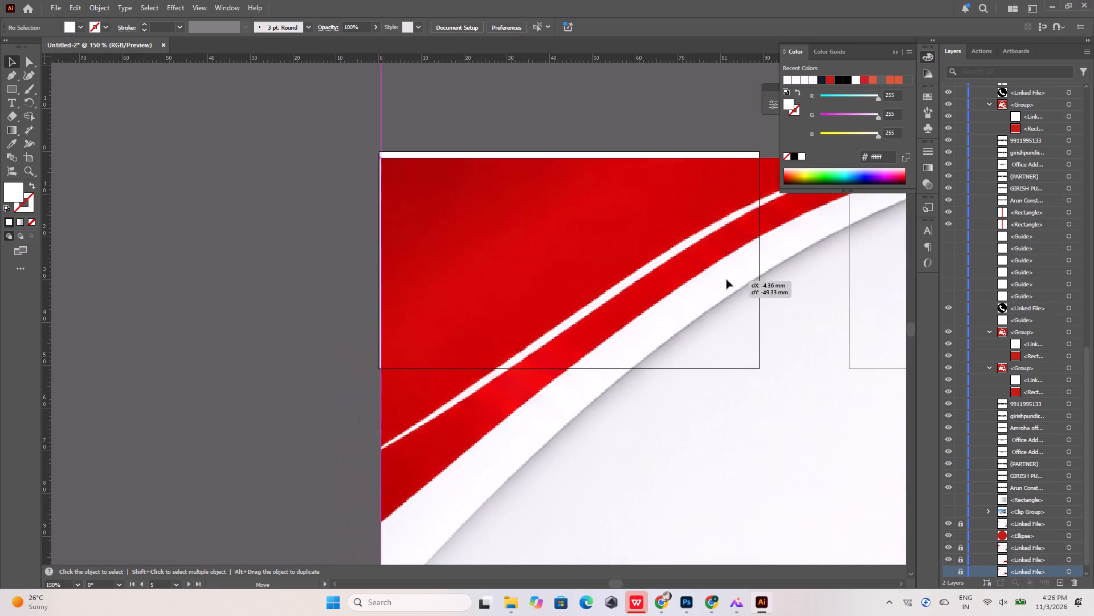
{"action": "left_click_drag", "start_coordinate": [726, 279], "coordinate": [723, 276]}
{"action": "scroll", "coordinate": [455, 292], "scroll_direction": "down", "scroll_amount": 6, "text": "alt"}
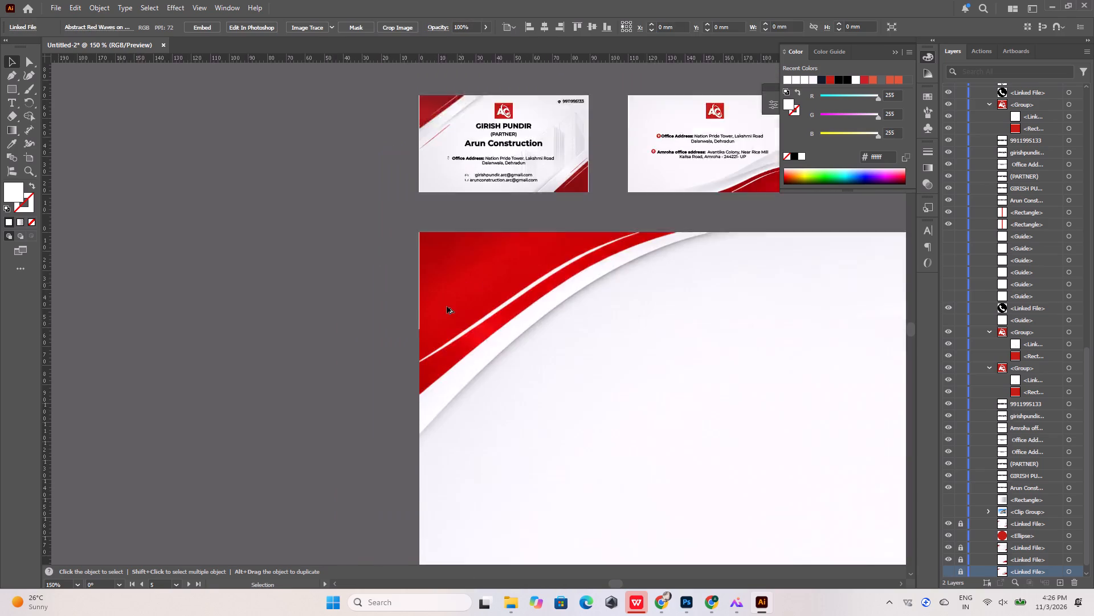
Scale the red-wave image down and stretch it to 88.9 × 50.8 mm so it fills the card front.
{"action": "left_click_drag", "start_coordinate": [697, 459], "coordinate": [481, 311], "text": "shift"}
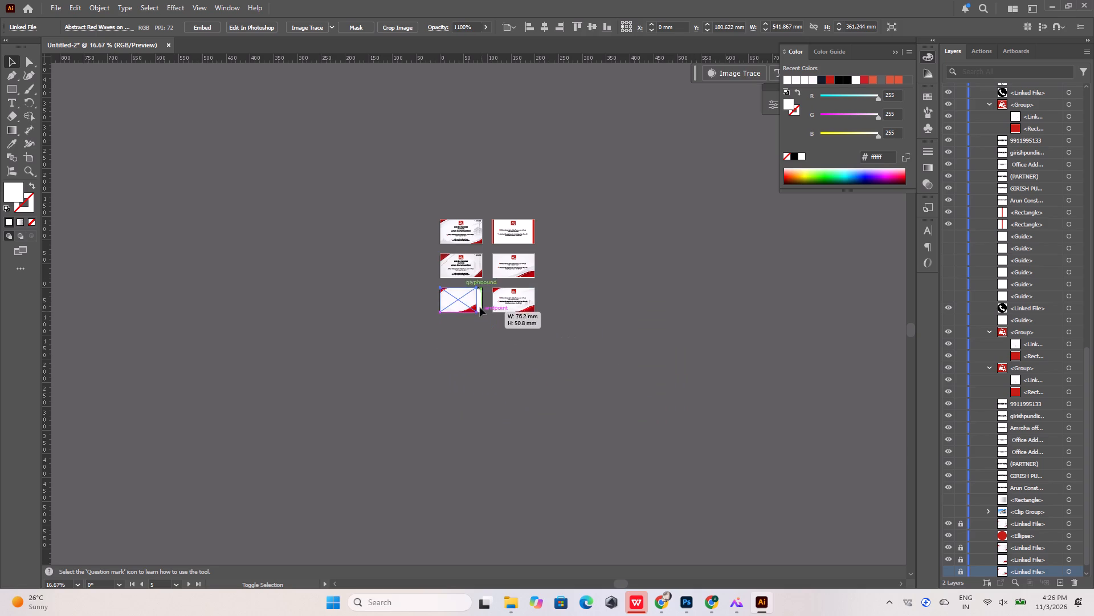
{"action": "scroll", "coordinate": [480, 307], "scroll_direction": "up", "scroll_amount": 14, "text": "alt"}
{"action": "scroll", "coordinate": [402, 368], "scroll_direction": "down", "scroll_amount": 5, "text": "alt"}
{"action": "scroll", "coordinate": [377, 395], "scroll_direction": "up", "scroll_amount": 2, "text": "alt"}
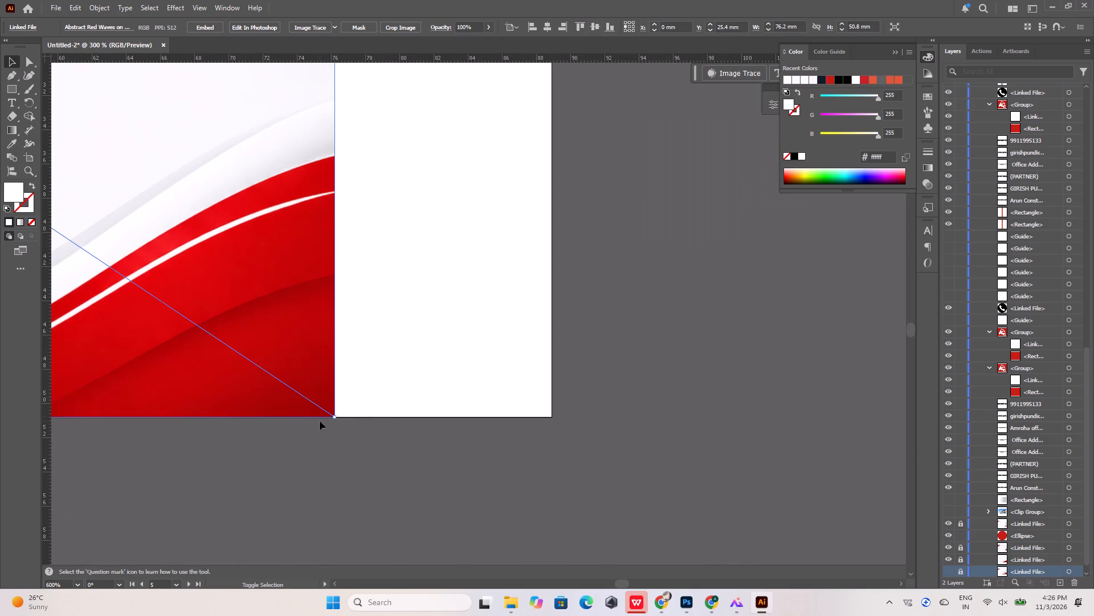
{"action": "left_click_drag", "start_coordinate": [333, 416], "coordinate": [496, 400], "text": "shift"}
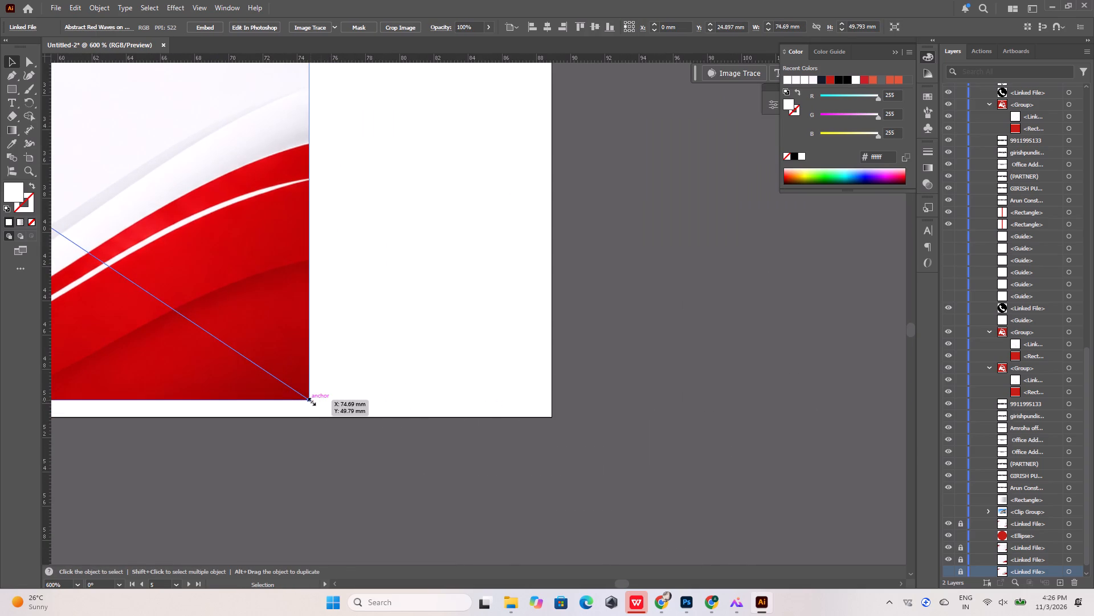
{"action": "left_click_drag", "start_coordinate": [311, 400], "coordinate": [552, 418]}
Send the red-wave image to the back, behind the card front's logo and text, and deselect it.
{"action": "scroll", "coordinate": [551, 421], "scroll_direction": "down", "scroll_amount": 5, "text": "alt"}
{"action": "right_click", "coordinate": [481, 357]}
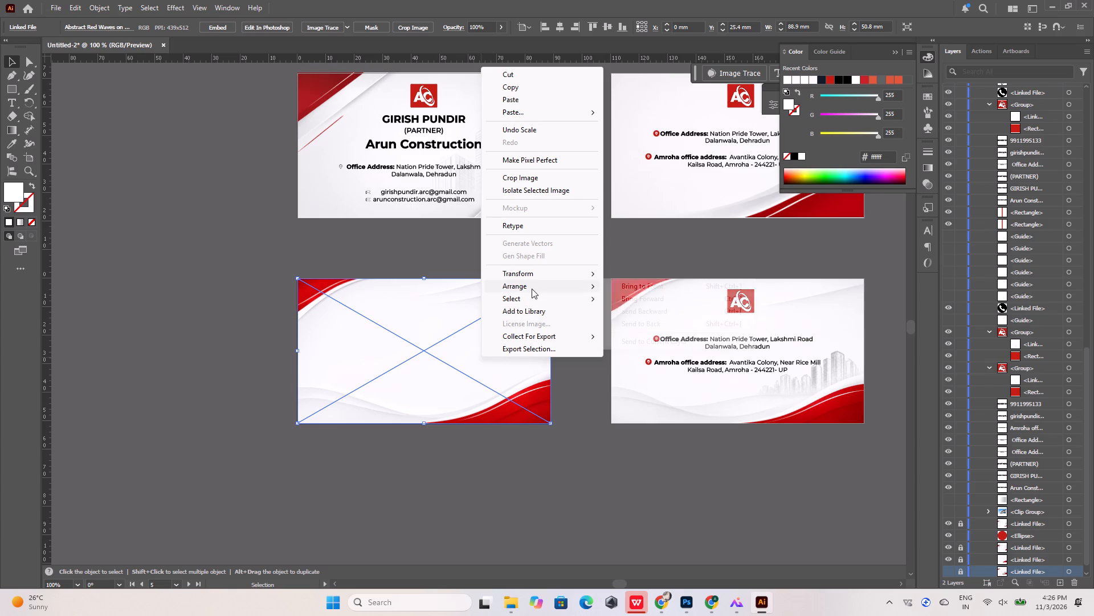
{"action": "left_click", "coordinate": [532, 289]}
{"action": "left_click", "coordinate": [631, 323]}
{"action": "left_click", "coordinate": [534, 248]}
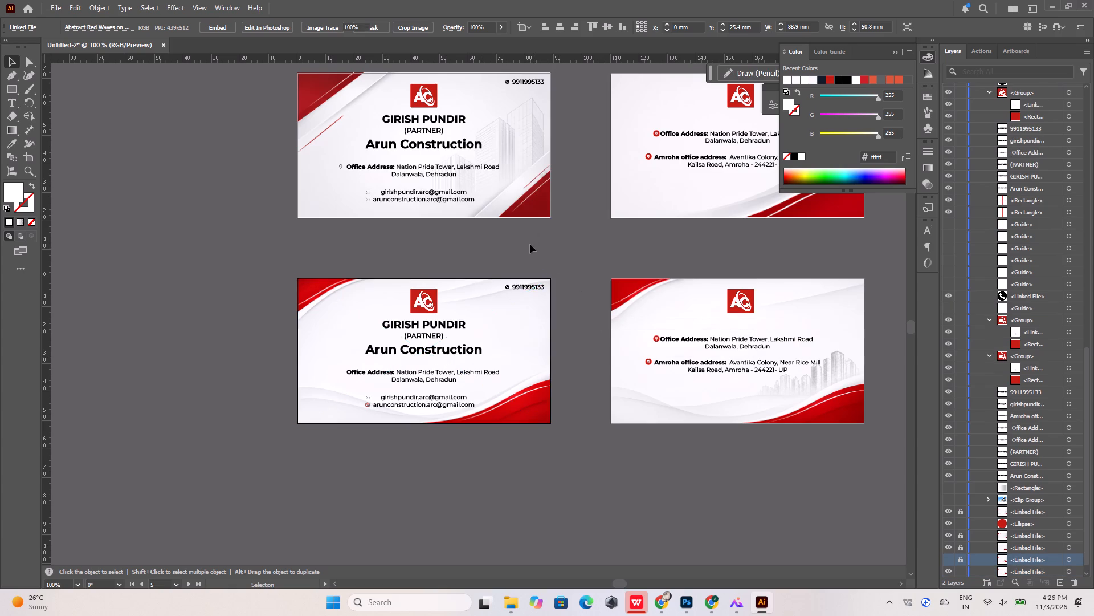
Examine the reworked card front and compare its background and text legibility with the other card designs.
{"action": "scroll", "coordinate": [498, 281], "scroll_direction": "up", "scroll_amount": 4, "text": "alt"}
{"action": "scroll", "coordinate": [582, 260], "scroll_direction": "down", "scroll_amount": 3, "text": "alt"}
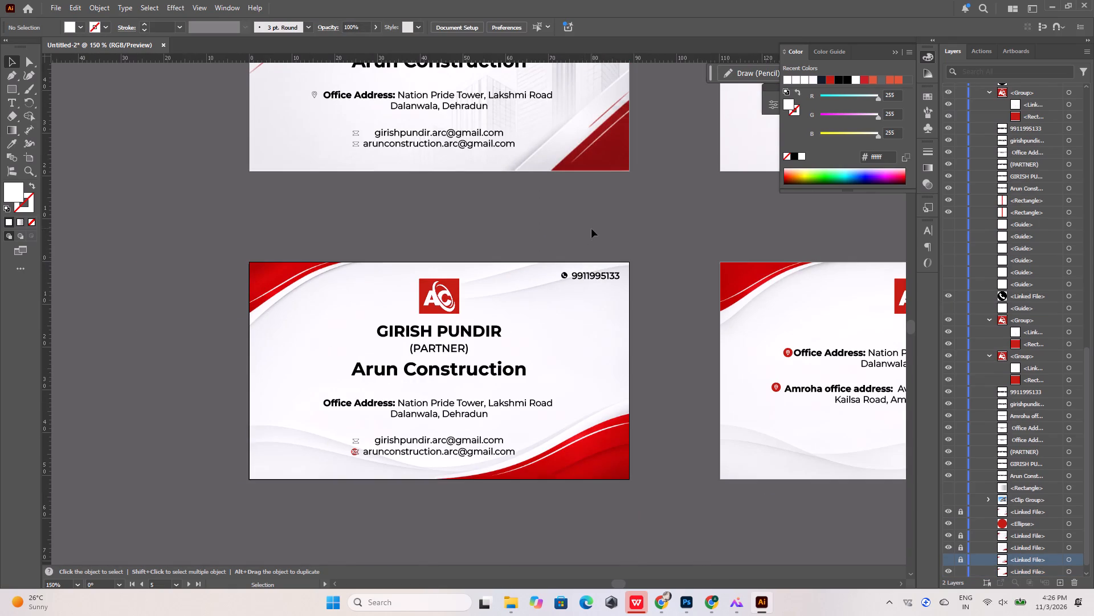
{"action": "left_click", "coordinate": [667, 420]}
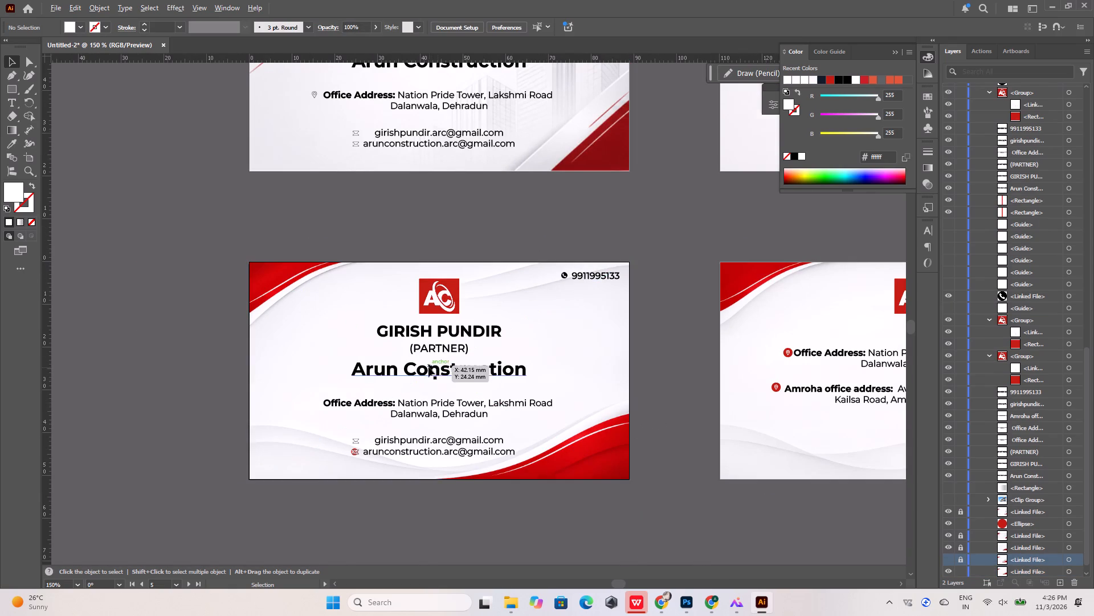
{"action": "scroll", "coordinate": [428, 367], "scroll_direction": "down", "scroll_amount": 2, "text": "alt"}
{"action": "scroll", "coordinate": [651, 441], "scroll_direction": "up", "scroll_amount": 2, "text": "alt"}
{"action": "scroll", "coordinate": [613, 447], "scroll_direction": "up", "scroll_amount": 1}
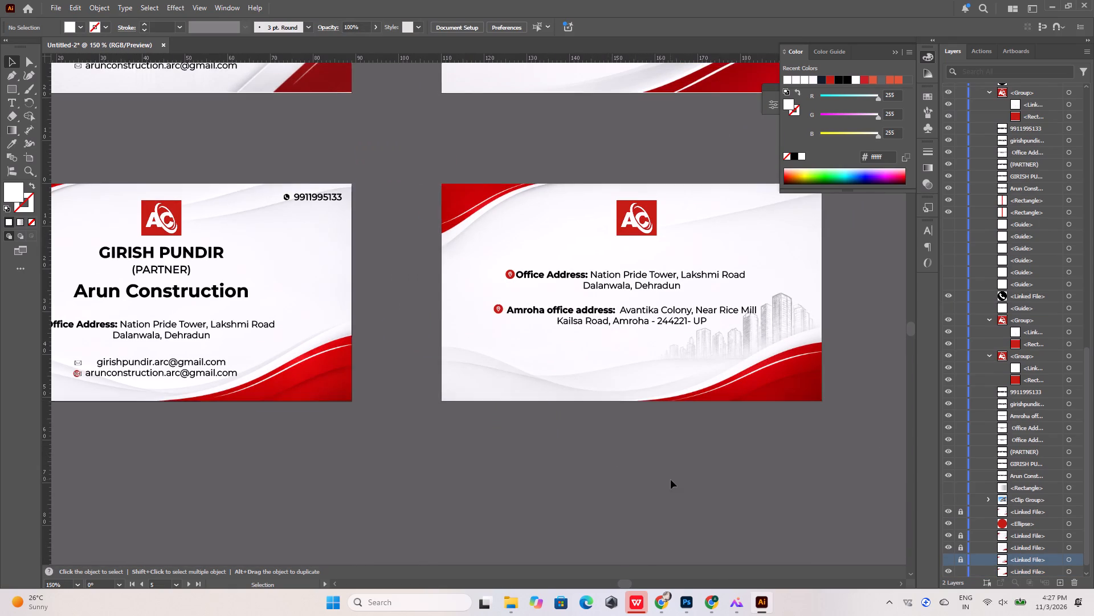
{"action": "scroll", "coordinate": [694, 491], "scroll_direction": "down", "scroll_amount": 1, "text": "alt"}
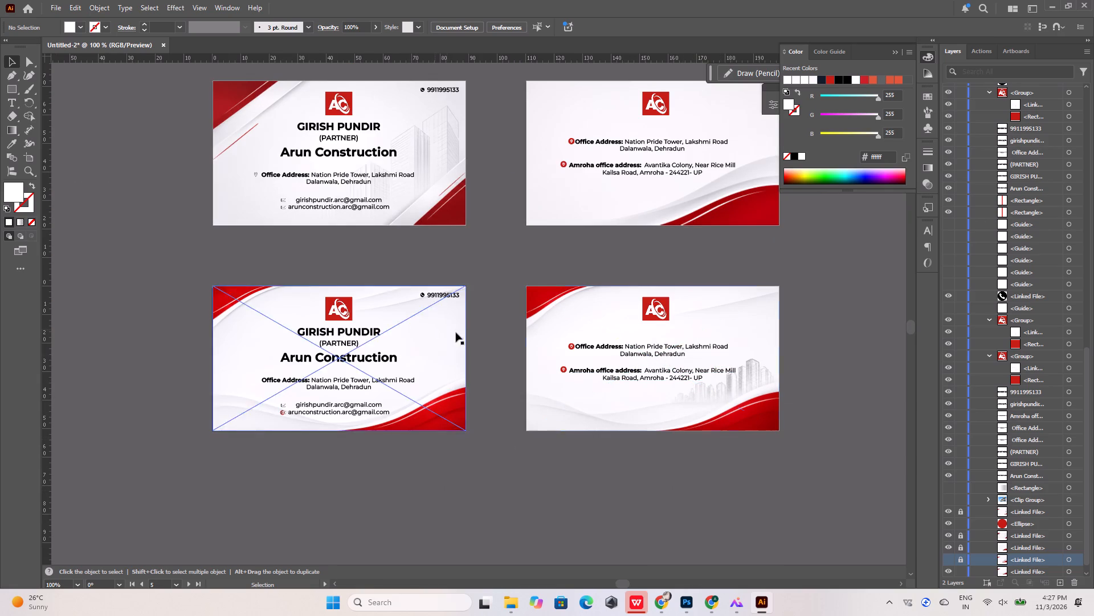
{"action": "left_click", "coordinate": [492, 268]}
{"action": "scroll", "coordinate": [492, 268], "scroll_direction": "up", "scroll_amount": 1, "text": "alt"}
{"action": "scroll", "coordinate": [492, 268], "scroll_direction": "down", "scroll_amount": 1}
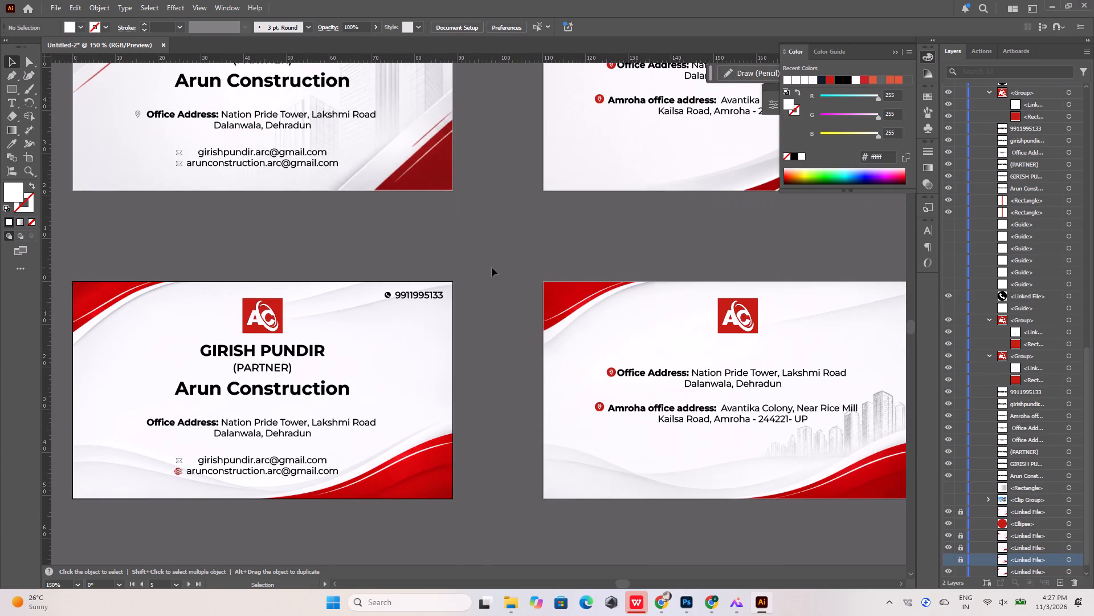
{"action": "scroll", "coordinate": [492, 268], "scroll_direction": "down", "scroll_amount": 1}
{"action": "scroll", "coordinate": [492, 268], "scroll_direction": "down", "scroll_amount": 1, "text": "alt"}
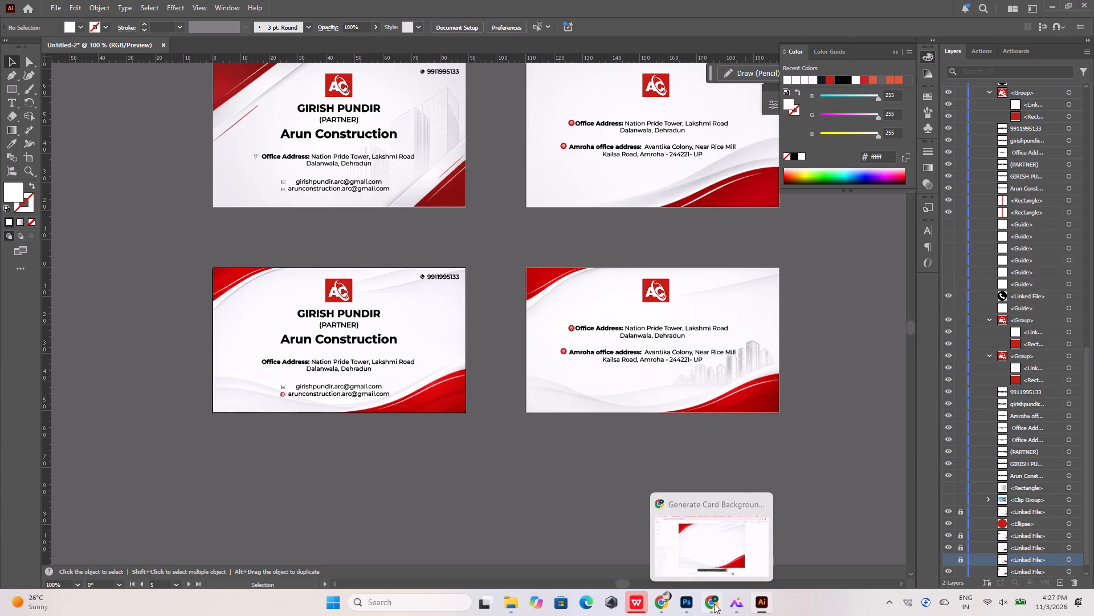
{"action": "left_click", "coordinate": [826, 472]}
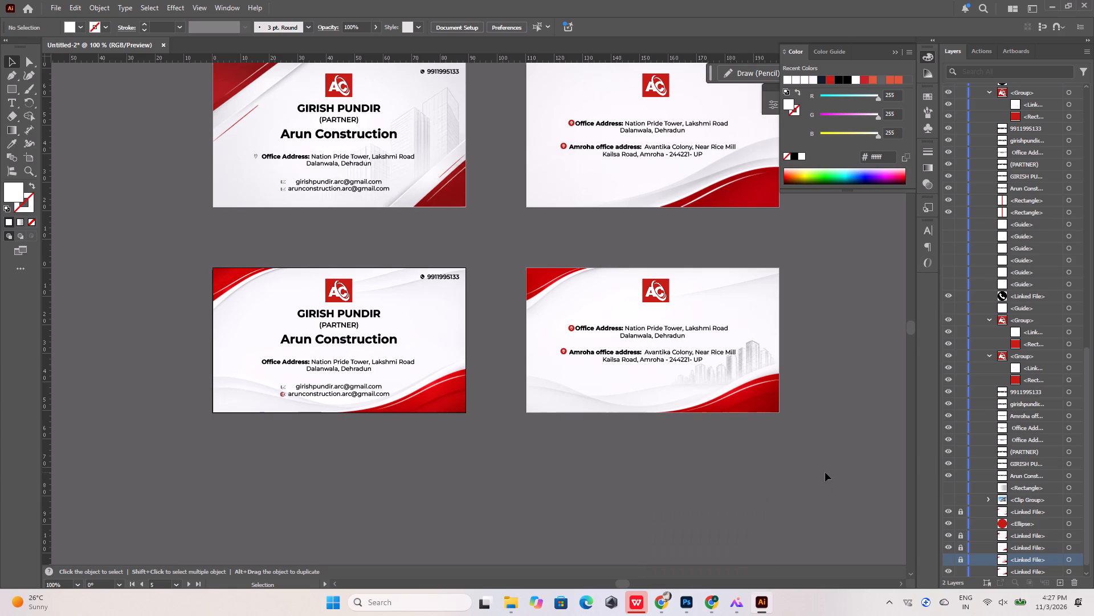
Export only artboards 7 and 8 for screens as 4x JPG 100 images into the RA folder in Downloads.
{"action": "left_click", "coordinate": [58, 10]}
{"action": "left_click", "coordinate": [115, 266]}
{"action": "left_click", "coordinate": [250, 268]}
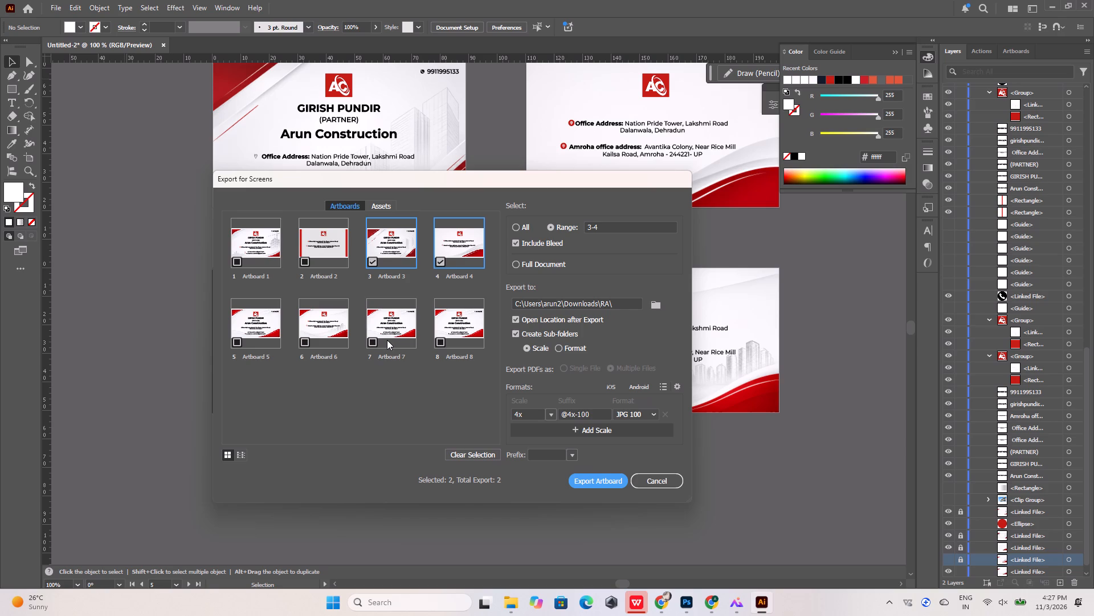
{"action": "left_click", "coordinate": [386, 340]}
{"action": "left_click", "coordinate": [375, 265]}
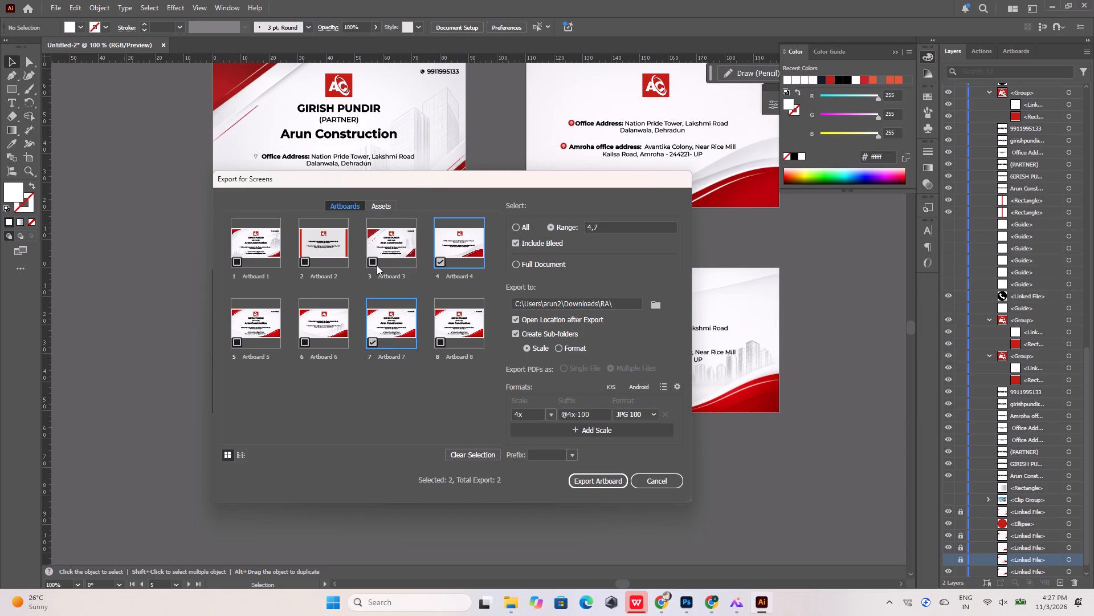
{"action": "left_click", "coordinate": [442, 261]}
{"action": "left_click_drag", "start_coordinate": [490, 184], "coordinate": [493, 395]}
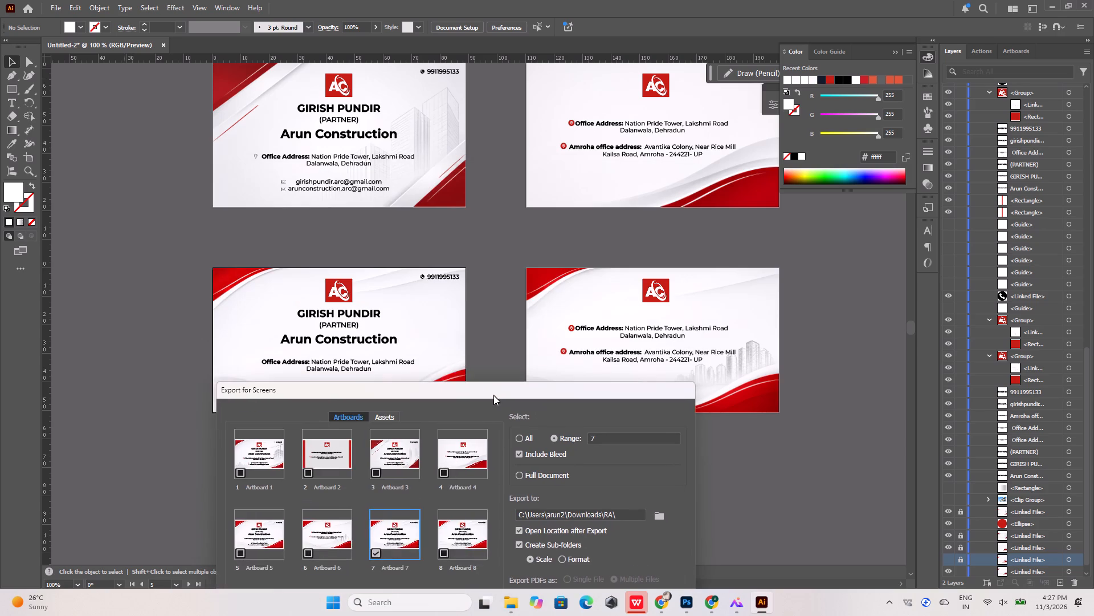
{"action": "left_click_drag", "start_coordinate": [493, 395], "coordinate": [721, 248]}
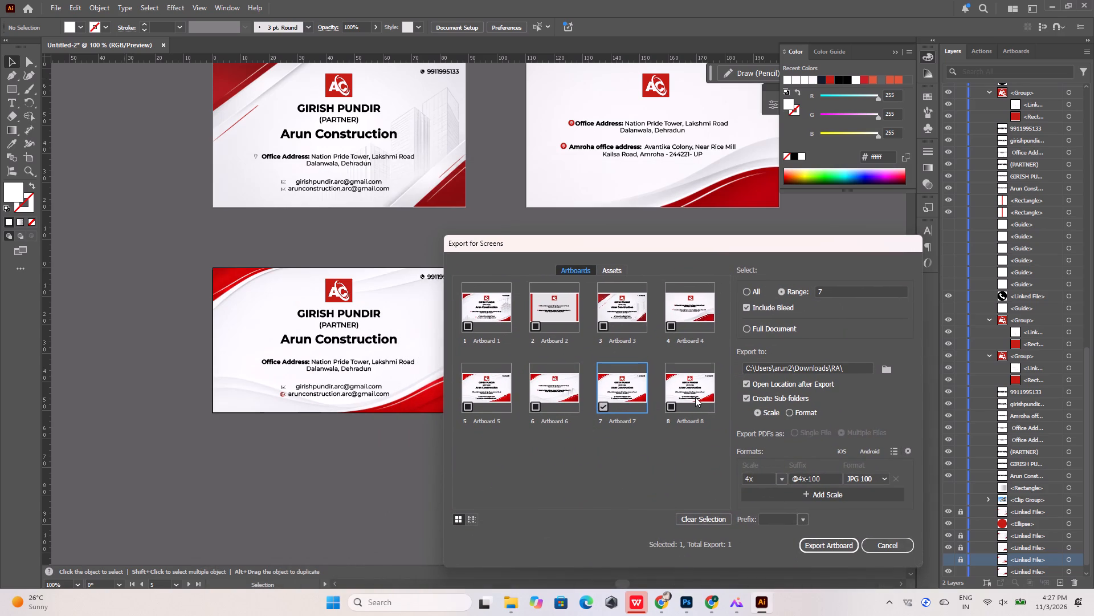
{"action": "left_click", "coordinate": [695, 397]}
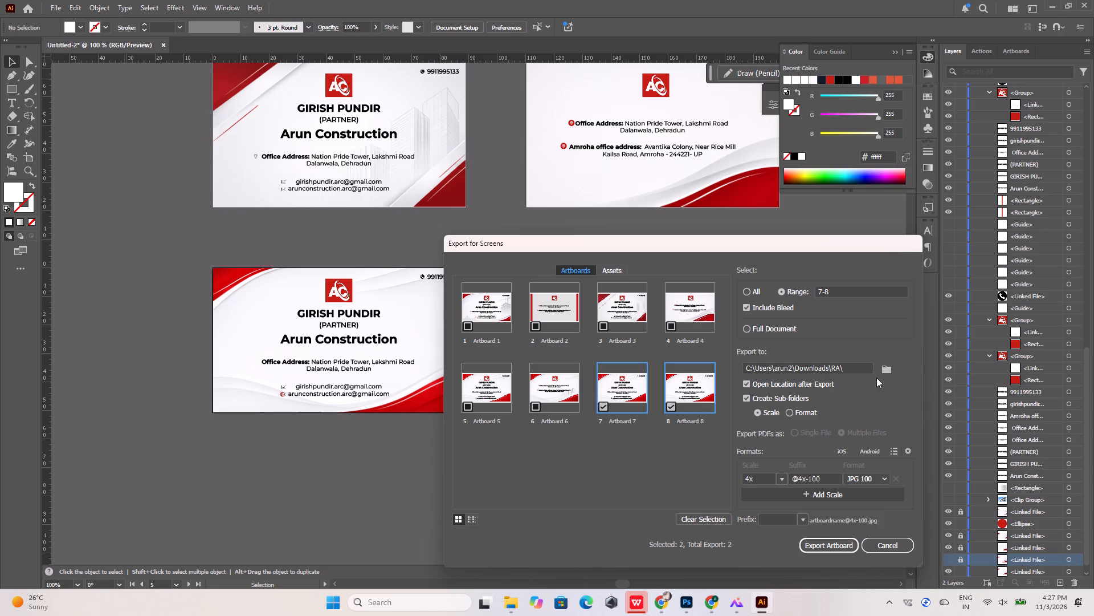
{"action": "left_click", "coordinate": [838, 548]}
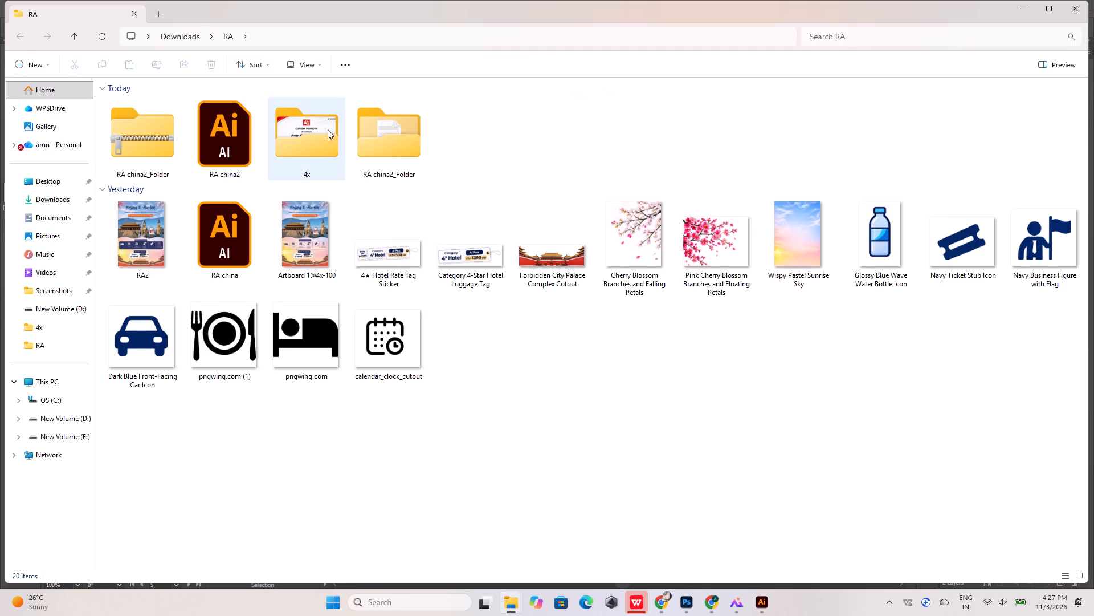
Open the exported image of the card front from the 4x folder, inspect it, and close the viewer.
{"action": "double_click", "coordinate": [326, 129]}
{"action": "double_click", "coordinate": [193, 226]}
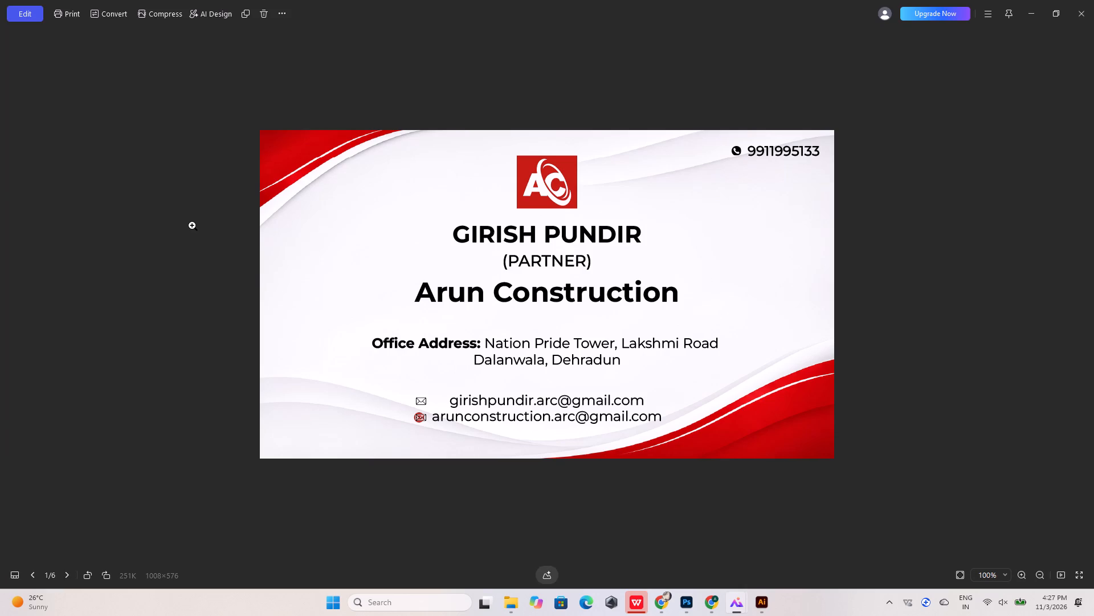
{"action": "left_click", "coordinate": [1084, 14]}
Back in Illustrator, toggle the linked-file layers' visibility to find which one holds the black envelope icon on the wave card front.
{"action": "left_click", "coordinate": [758, 605]}
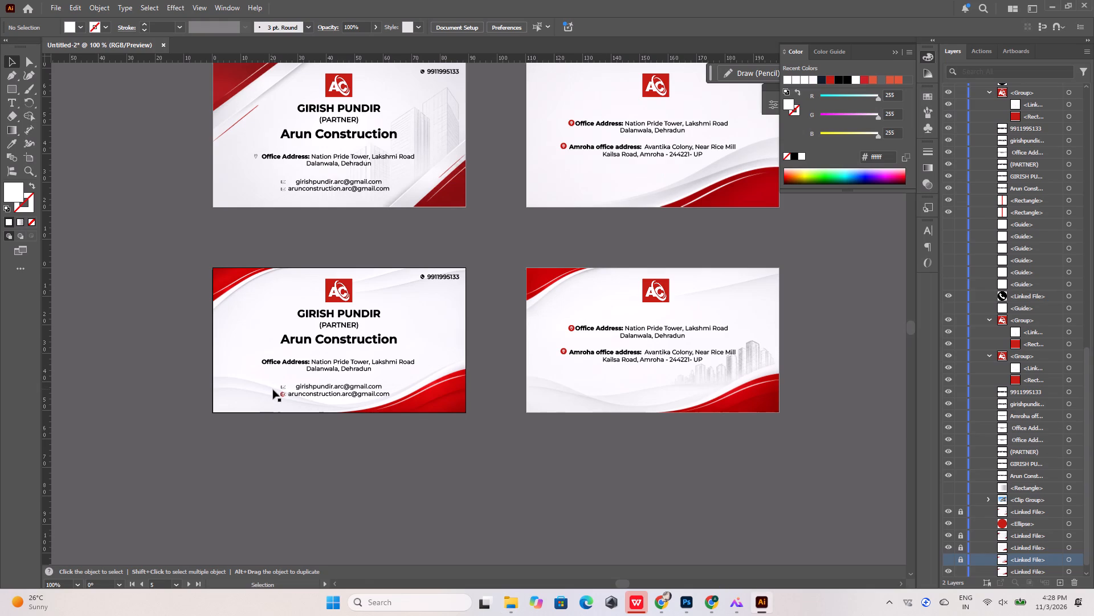
{"action": "scroll", "coordinate": [267, 391], "scroll_direction": "up", "scroll_amount": 9, "text": "alt"}
{"action": "left_click", "coordinate": [569, 302]}
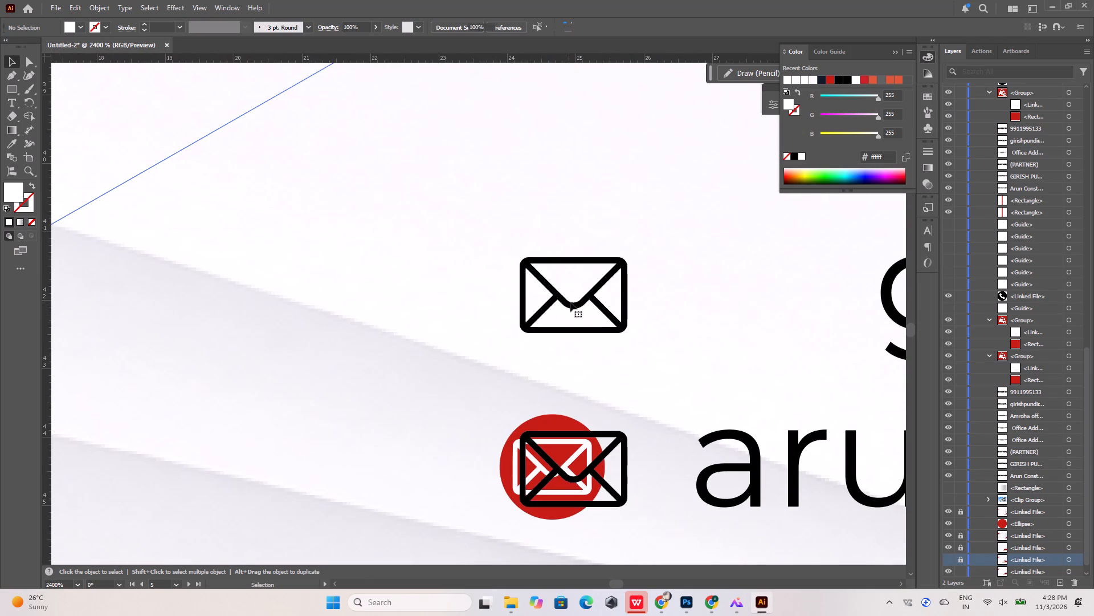
{"action": "double_click", "coordinate": [570, 303]}
{"action": "left_click", "coordinate": [570, 305]}
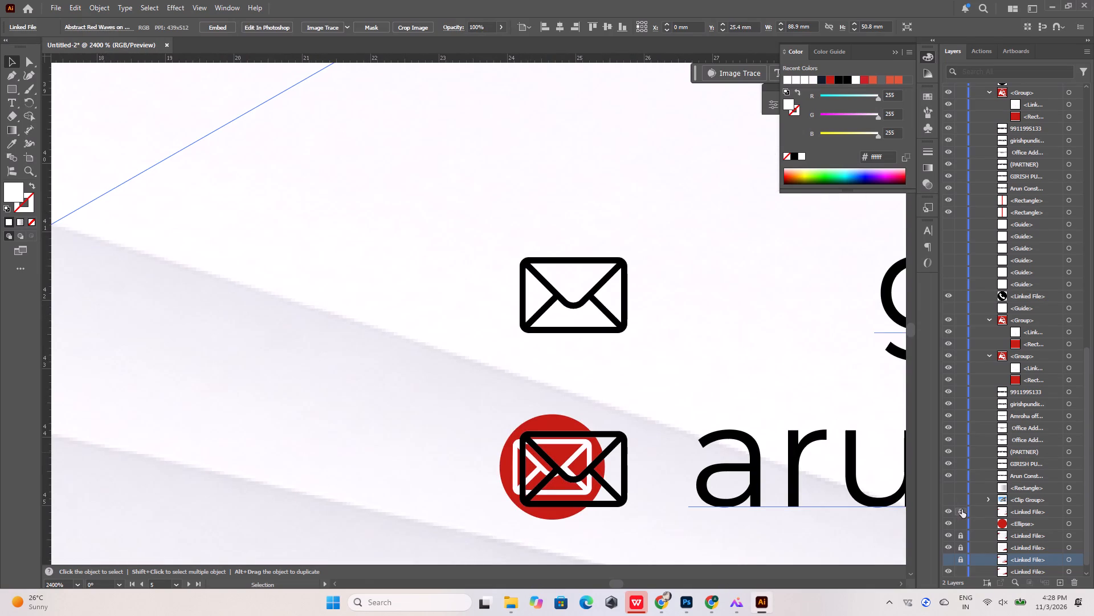
{"action": "left_click", "coordinate": [953, 512]}
{"action": "double_click", "coordinate": [948, 512]}
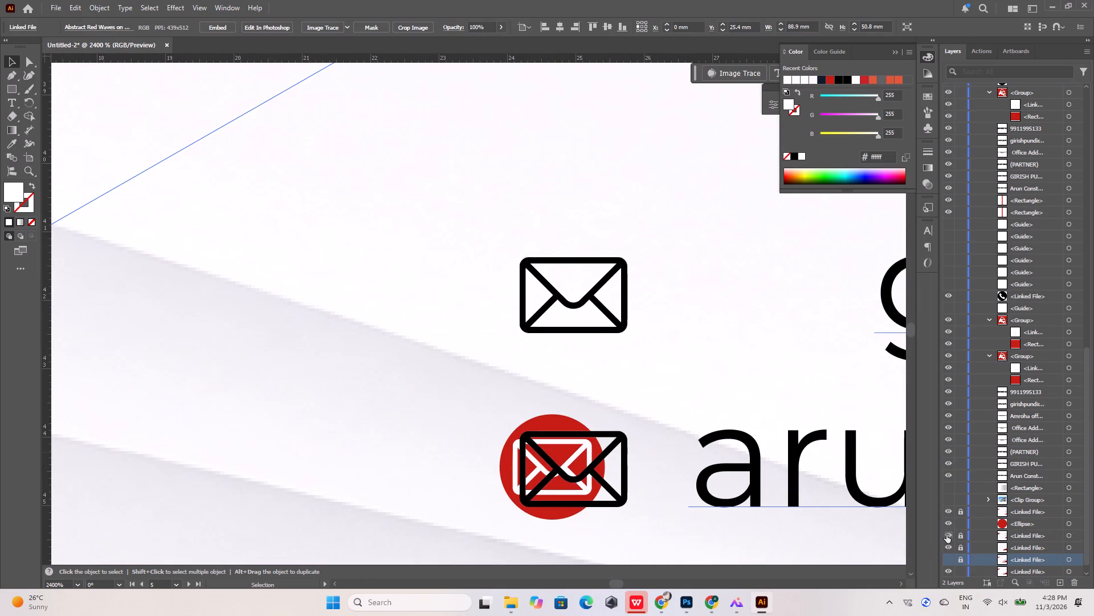
{"action": "left_click", "coordinate": [946, 534]}
{"action": "left_click", "coordinate": [946, 534]}
{"action": "left_click", "coordinate": [947, 548]}
{"action": "left_click", "coordinate": [947, 548]}
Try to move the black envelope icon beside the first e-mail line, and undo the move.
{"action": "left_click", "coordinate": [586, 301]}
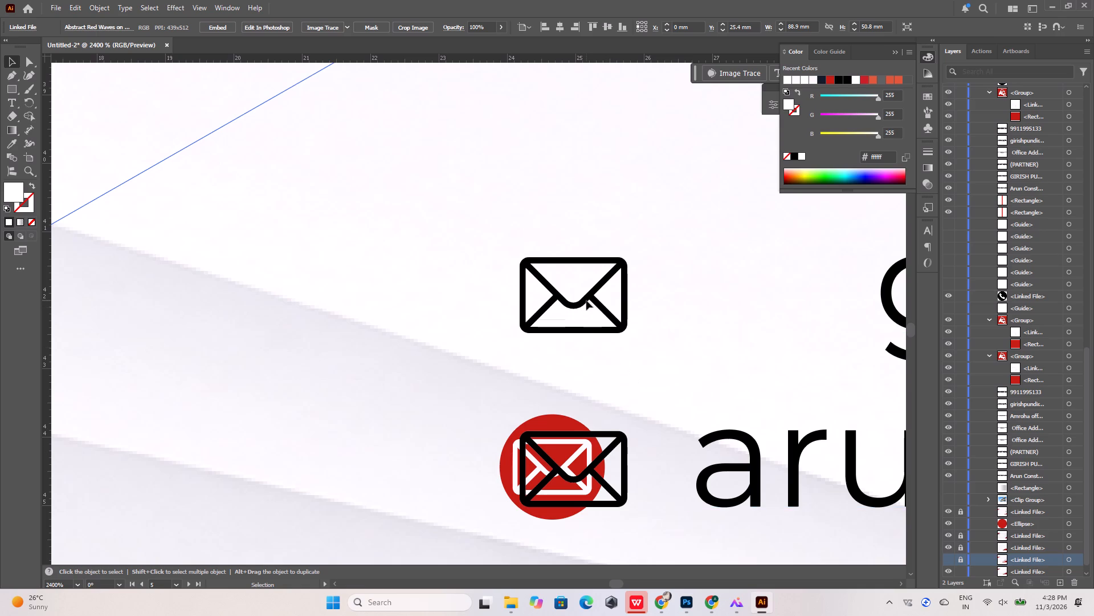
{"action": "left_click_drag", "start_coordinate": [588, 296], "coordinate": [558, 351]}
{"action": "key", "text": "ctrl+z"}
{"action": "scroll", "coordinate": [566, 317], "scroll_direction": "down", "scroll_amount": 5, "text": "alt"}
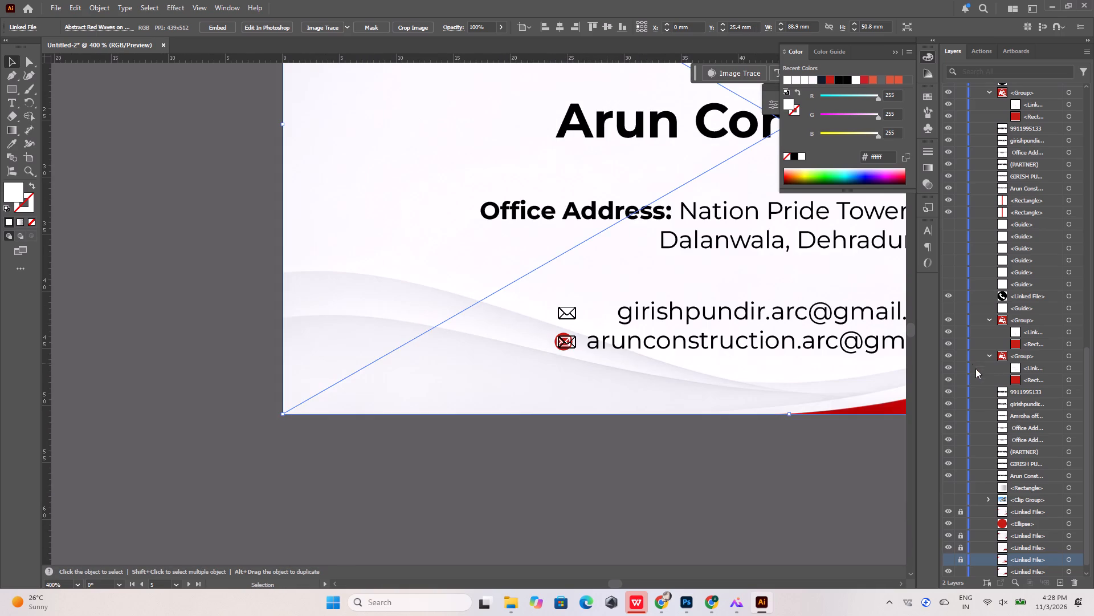
Unlock the four locked linked background images, toggling their visibility to identify each one and leaving the originally hidden one hidden.
{"action": "scroll", "coordinate": [985, 412], "scroll_direction": "down", "scroll_amount": 9}
{"action": "scroll", "coordinate": [980, 557], "scroll_direction": "up", "scroll_amount": 14}
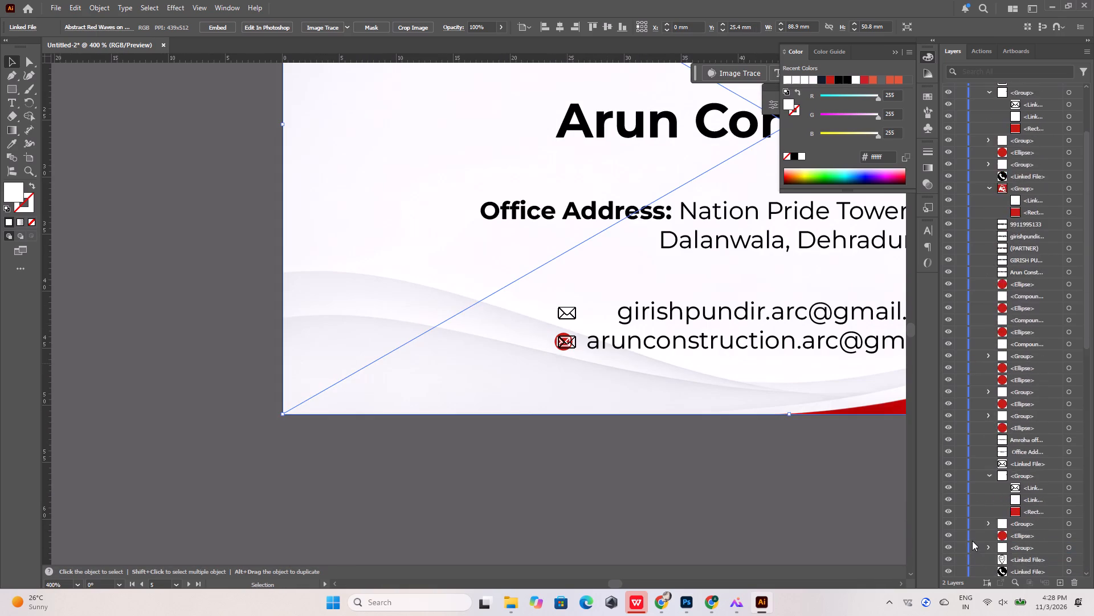
{"action": "scroll", "coordinate": [972, 541], "scroll_direction": "up", "scroll_amount": 14}
{"action": "scroll", "coordinate": [965, 179], "scroll_direction": "down", "scroll_amount": 5}
{"action": "scroll", "coordinate": [960, 452], "scroll_direction": "down", "scroll_amount": 5}
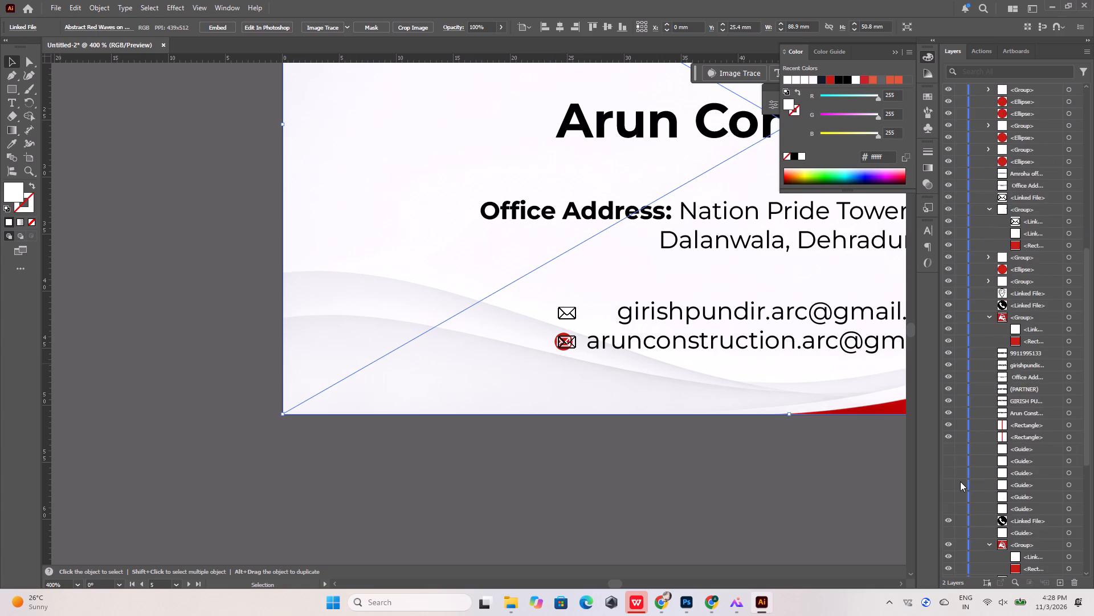
{"action": "scroll", "coordinate": [960, 481], "scroll_direction": "down", "scroll_amount": 12}
{"action": "left_click", "coordinate": [962, 499]}
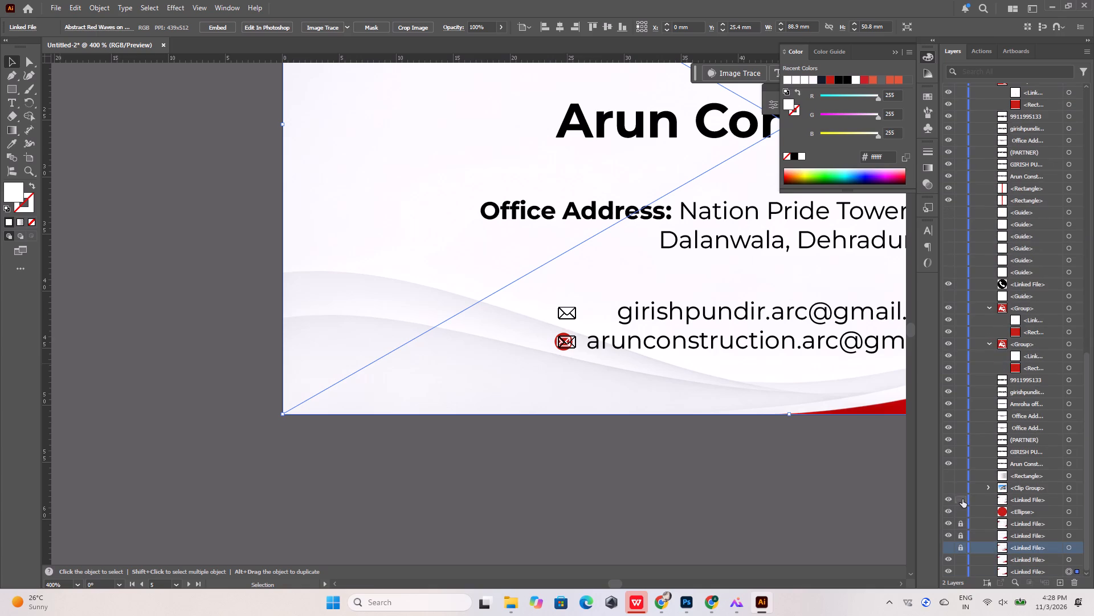
{"action": "left_click", "coordinate": [949, 500]}
{"action": "left_click", "coordinate": [949, 500]}
{"action": "left_click", "coordinate": [960, 523]}
{"action": "left_click", "coordinate": [960, 537]}
{"action": "double_click", "coordinate": [948, 521]}
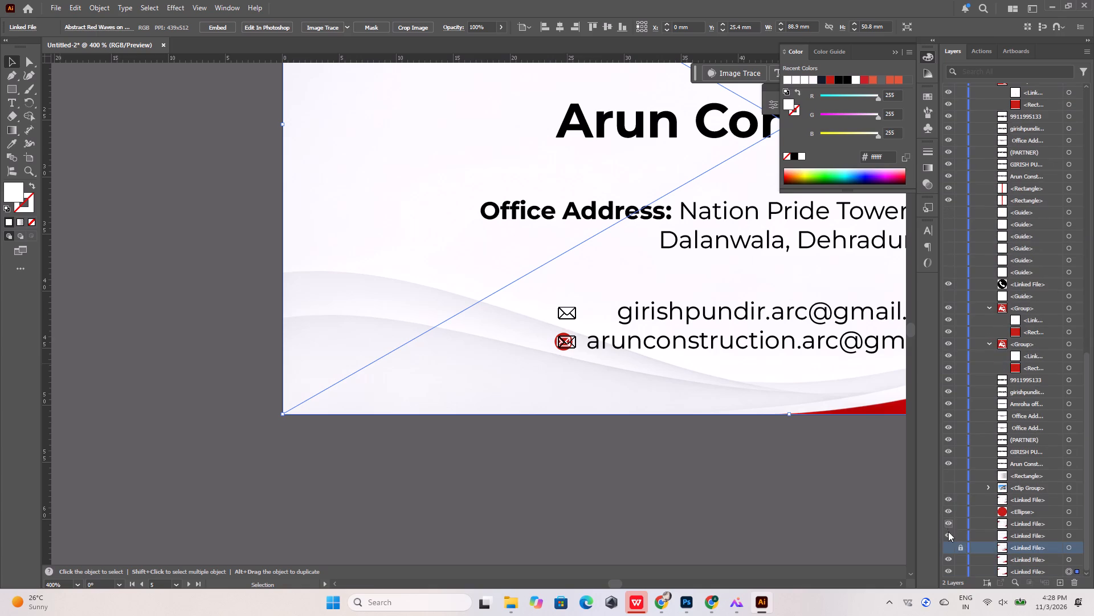
{"action": "double_click", "coordinate": [948, 536]}
{"action": "left_click", "coordinate": [958, 548]}
{"action": "left_click", "coordinate": [950, 548]}
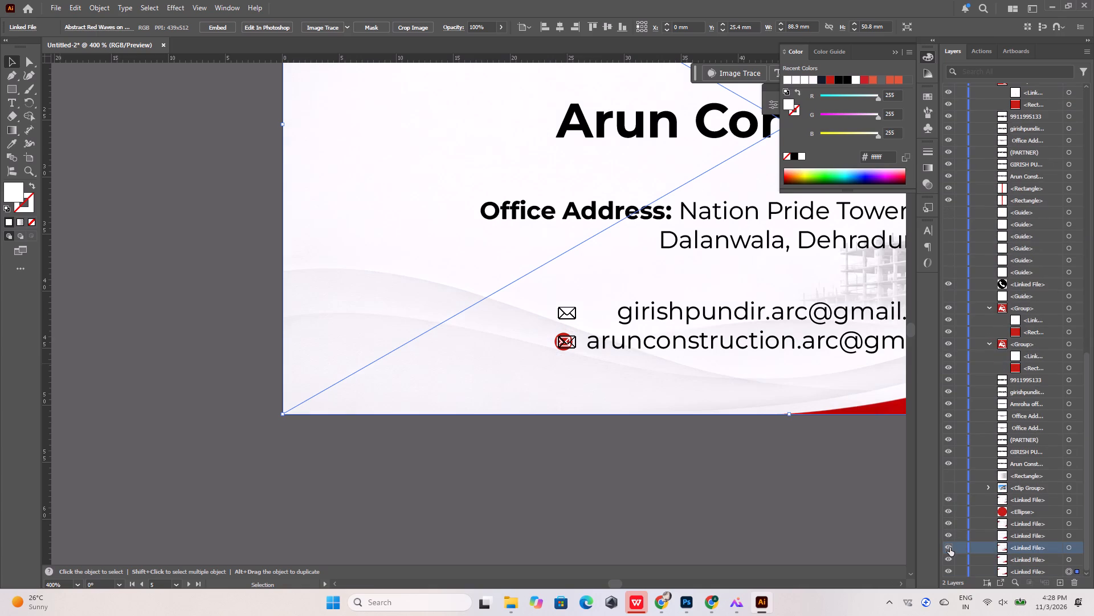
{"action": "left_click", "coordinate": [950, 548]}
{"action": "left_click", "coordinate": [950, 548]}
{"action": "left_click", "coordinate": [950, 548]}
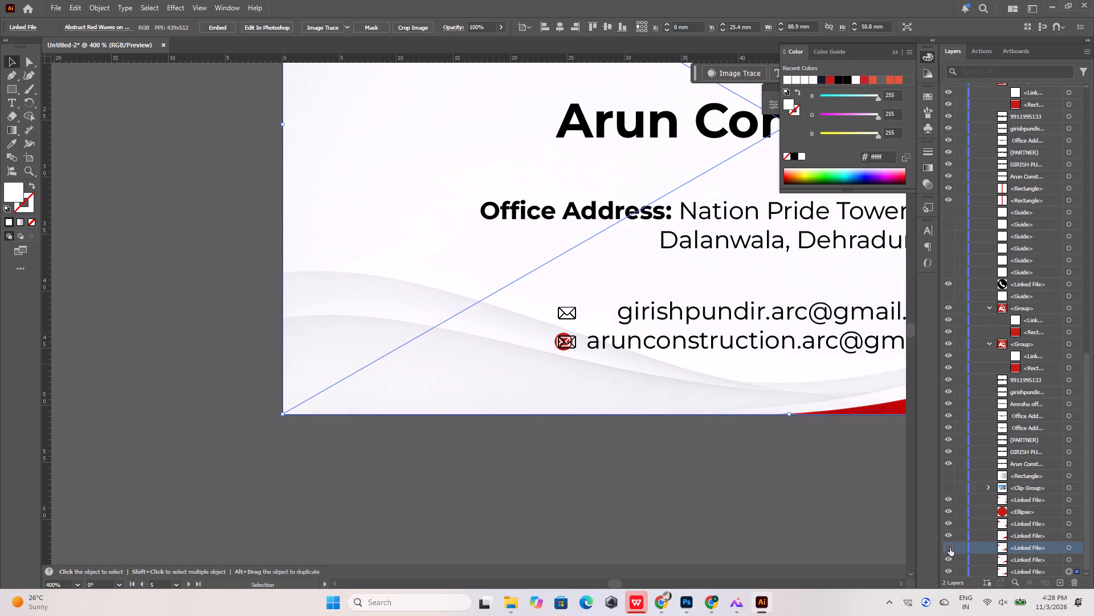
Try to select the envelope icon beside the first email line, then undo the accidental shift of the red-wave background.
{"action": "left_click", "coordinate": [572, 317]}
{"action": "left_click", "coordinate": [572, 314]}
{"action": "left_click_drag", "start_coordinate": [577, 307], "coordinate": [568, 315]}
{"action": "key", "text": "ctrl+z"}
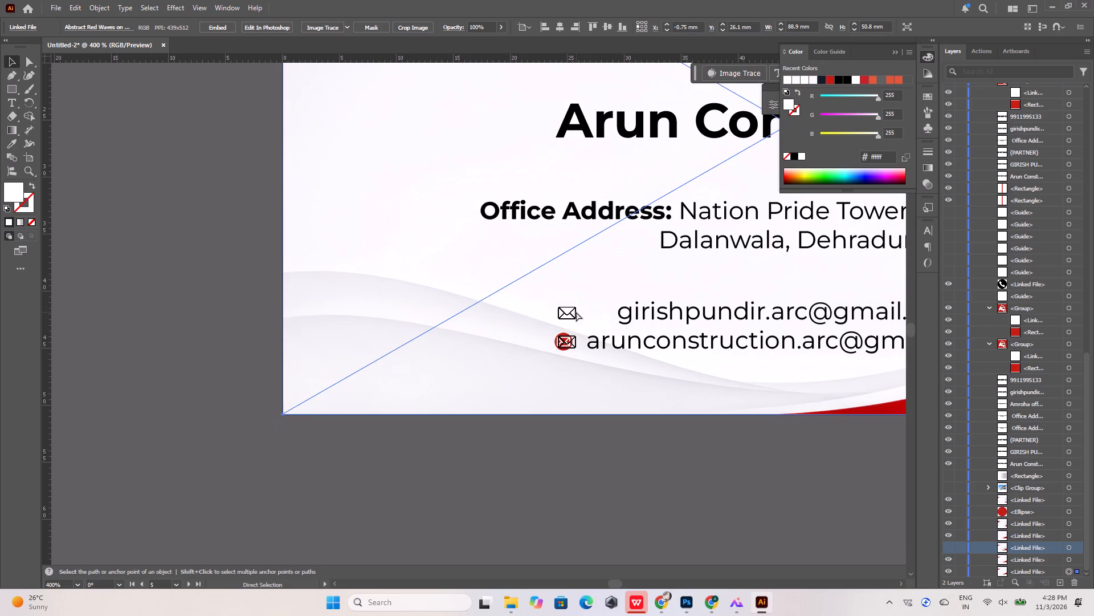
Move the red-wave background off the bottom card front into the empty area below the cards.
{"action": "scroll", "coordinate": [1017, 493], "scroll_direction": "down", "scroll_amount": 7}
{"action": "scroll", "coordinate": [1010, 528], "scroll_direction": "up", "scroll_amount": 20}
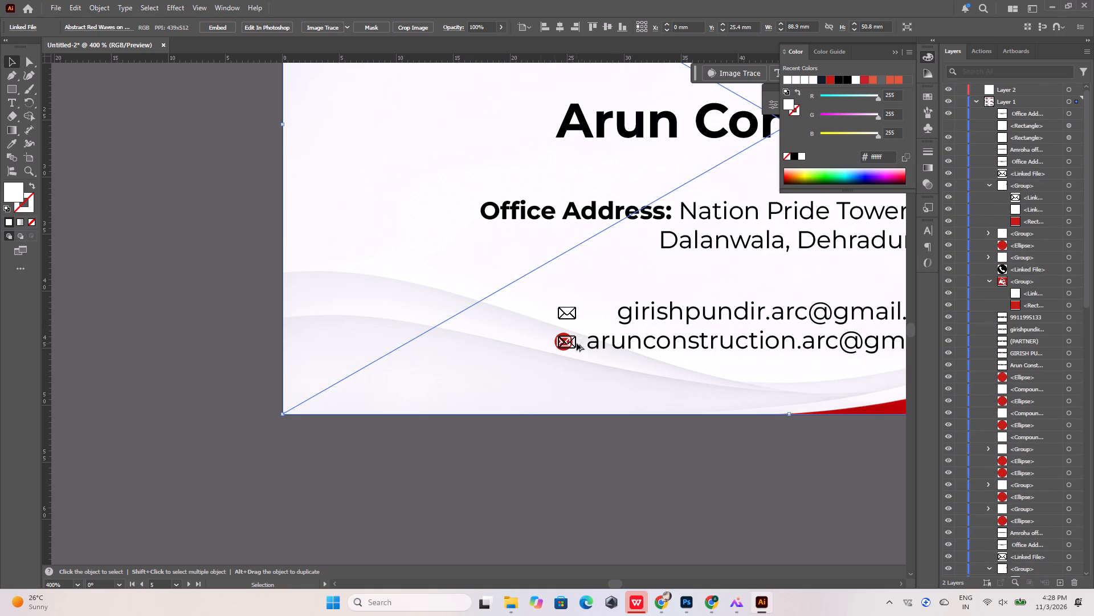
{"action": "scroll", "coordinate": [577, 343], "scroll_direction": "up", "scroll_amount": 4, "text": "alt"}
{"action": "scroll", "coordinate": [550, 334], "scroll_direction": "down", "scroll_amount": 8, "text": "alt"}
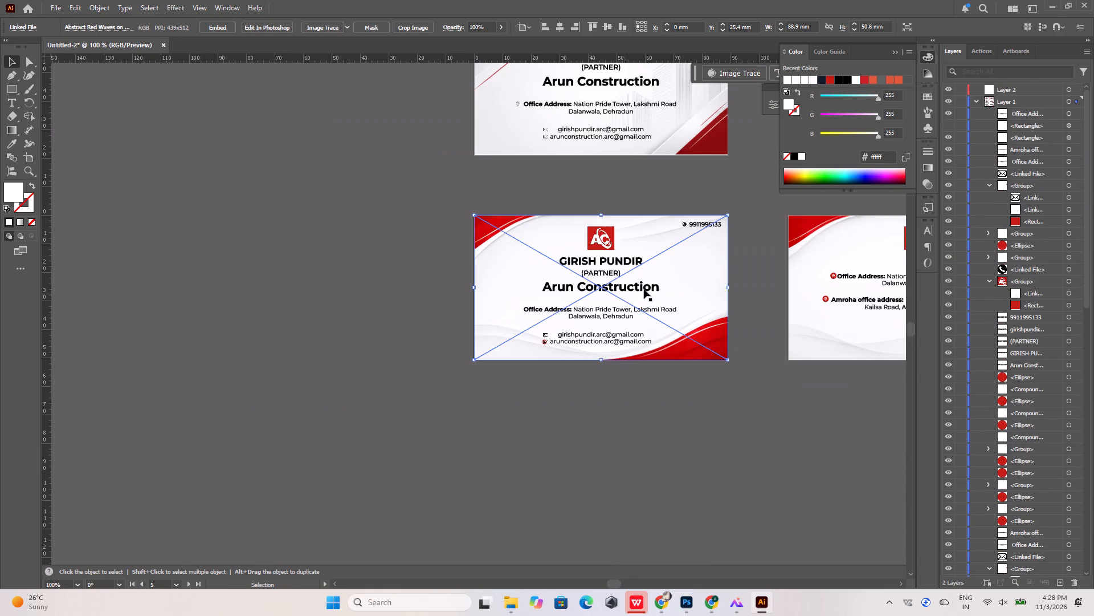
{"action": "left_click_drag", "start_coordinate": [675, 281], "coordinate": [736, 512]}
Delete the envelope icons and red circle beside the bottom card front's two email lines, together with the card back's logo grouped with them.
{"action": "scroll", "coordinate": [553, 343], "scroll_direction": "up", "scroll_amount": 4, "text": "alt"}
{"action": "left_click_drag", "start_coordinate": [490, 290], "coordinate": [549, 391]}
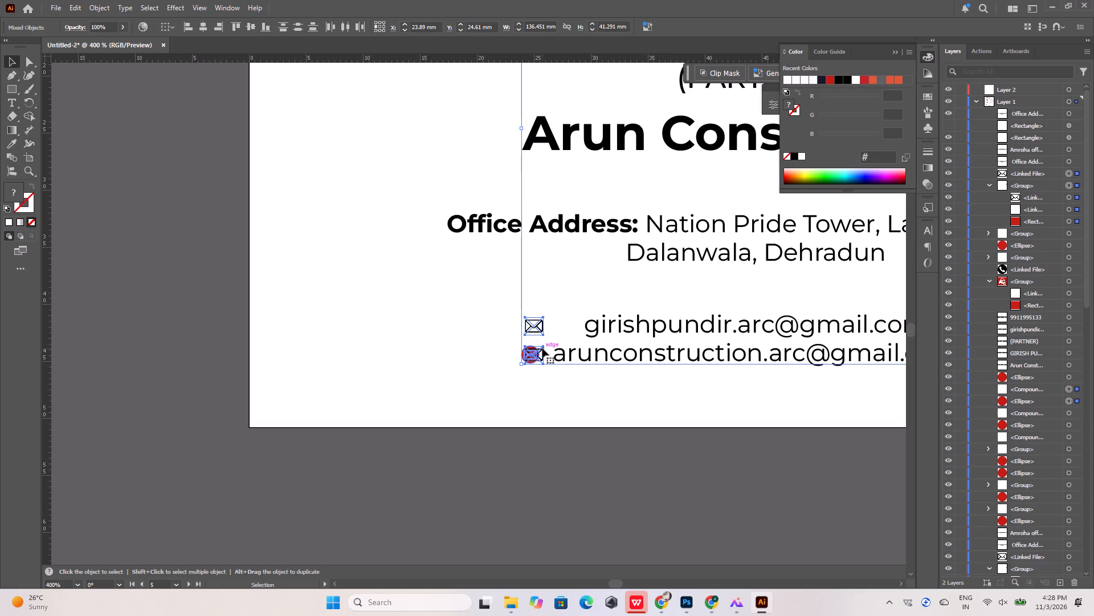
{"action": "scroll", "coordinate": [483, 371], "scroll_direction": "down", "scroll_amount": 5, "text": "alt"}
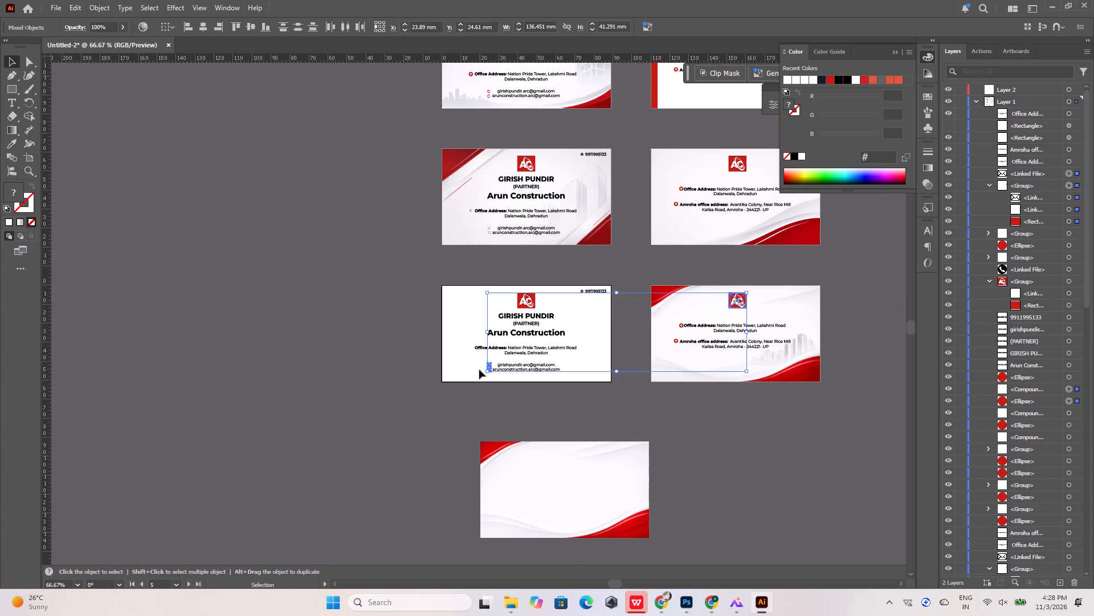
{"action": "key", "text": "Delete"}
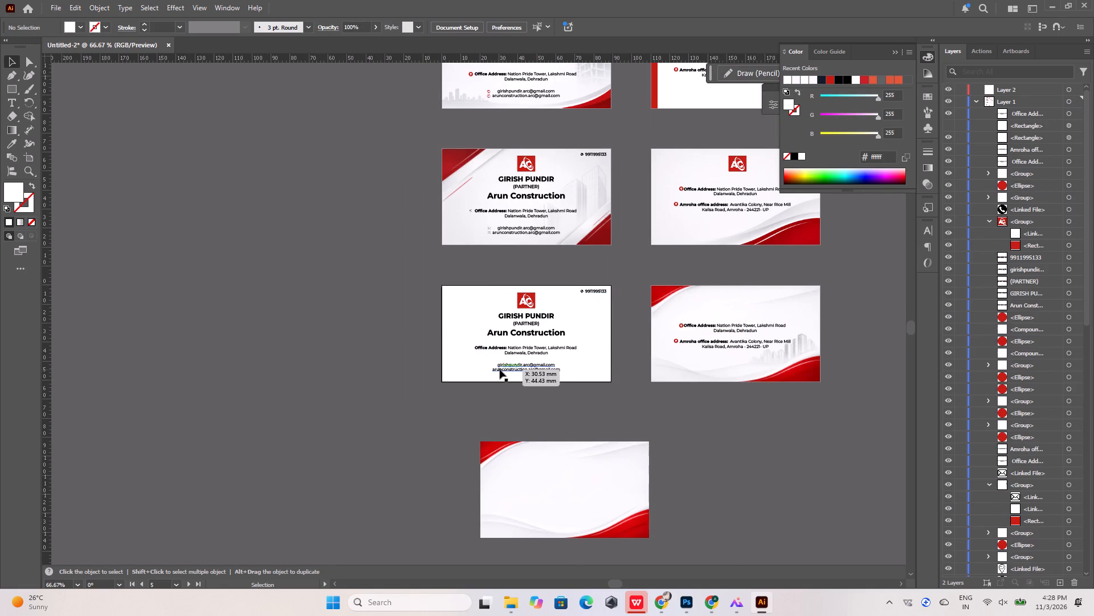
Copy the AC logo from the bottom card front onto the bottom card back, above its office addresses.
{"action": "scroll", "coordinate": [500, 380], "scroll_direction": "up", "scroll_amount": 3, "text": "alt"}
{"action": "scroll", "coordinate": [500, 380], "scroll_direction": "down", "scroll_amount": 4, "text": "alt"}
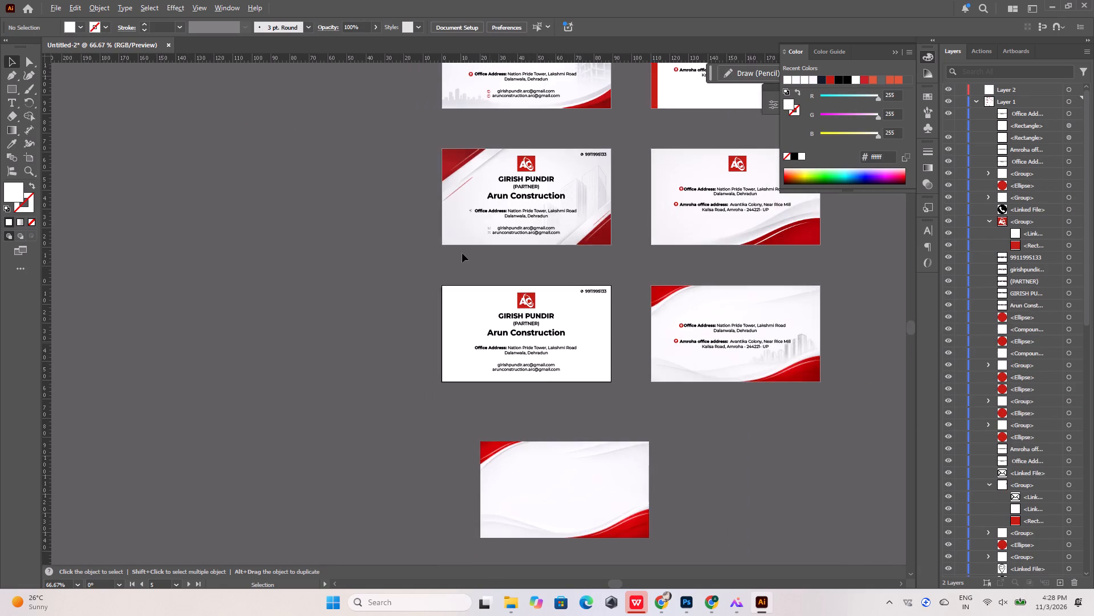
{"action": "scroll", "coordinate": [481, 218], "scroll_direction": "up", "scroll_amount": 5, "text": "alt"}
{"action": "scroll", "coordinate": [496, 279], "scroll_direction": "down", "scroll_amount": 6, "text": "alt"}
{"action": "scroll", "coordinate": [496, 180], "scroll_direction": "up", "scroll_amount": 6, "text": "alt"}
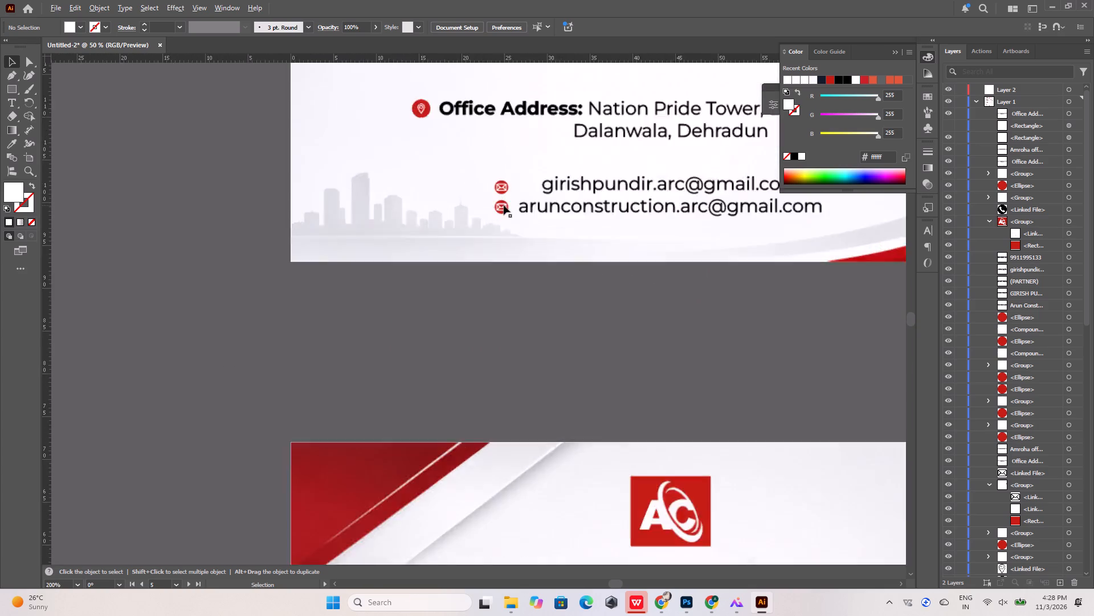
{"action": "scroll", "coordinate": [504, 205], "scroll_direction": "up", "scroll_amount": 2, "text": "alt"}
{"action": "scroll", "coordinate": [491, 164], "scroll_direction": "down", "scroll_amount": 6, "text": "alt"}
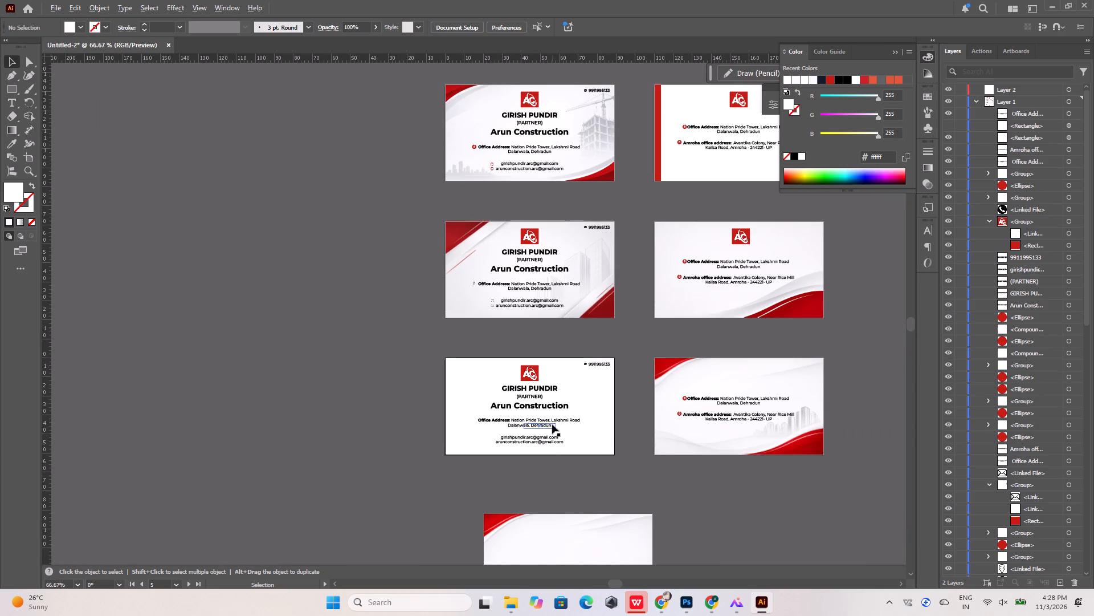
{"action": "left_click", "coordinate": [529, 370]}
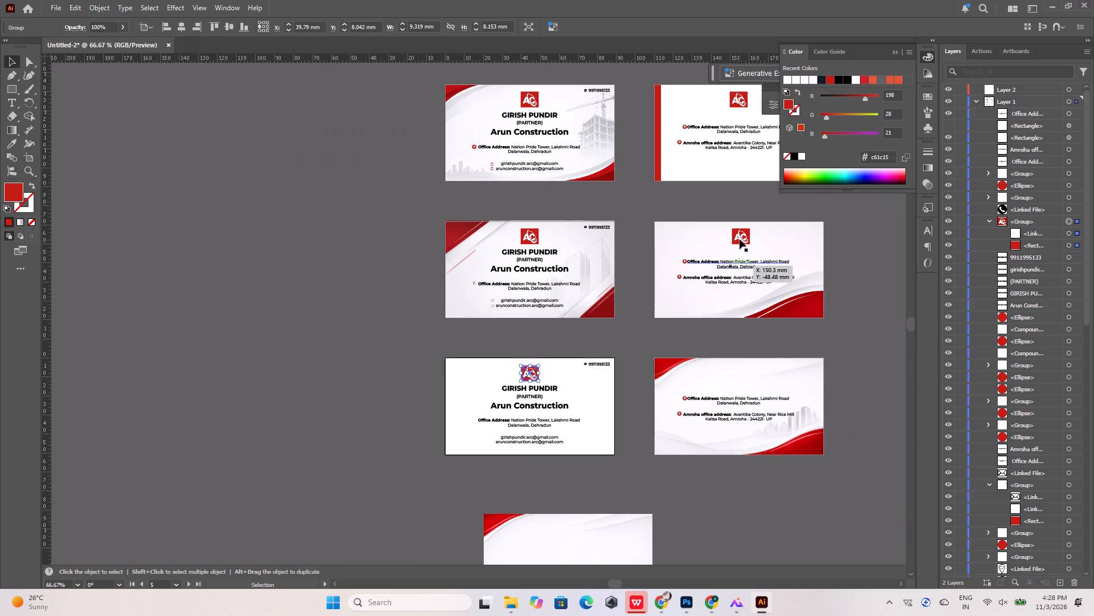
{"action": "left_click", "coordinate": [740, 239]}
{"action": "left_click", "coordinate": [766, 238]}
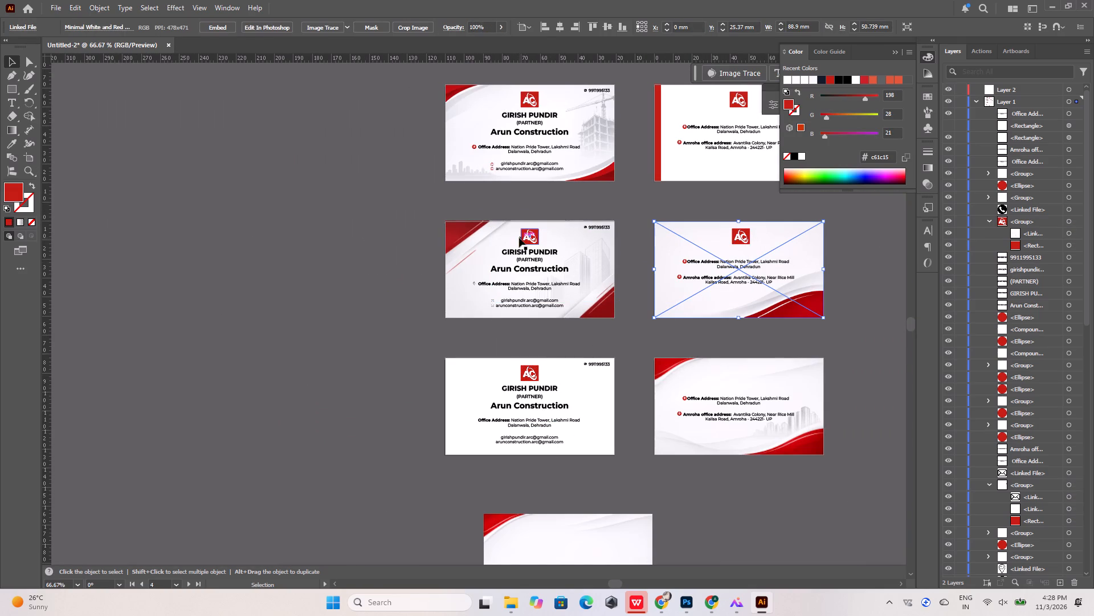
{"action": "left_click", "coordinate": [532, 374]}
{"action": "left_click_drag", "start_coordinate": [529, 374], "coordinate": [538, 375], "text": "alt"}
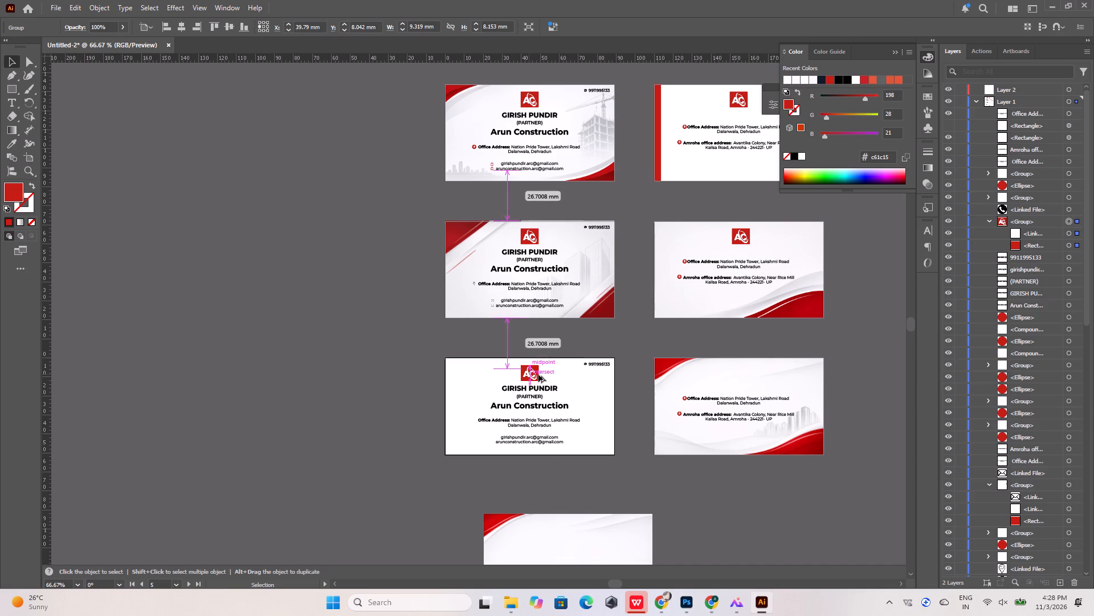
{"action": "left_click_drag", "start_coordinate": [538, 375], "coordinate": [733, 384], "text": "alt"}
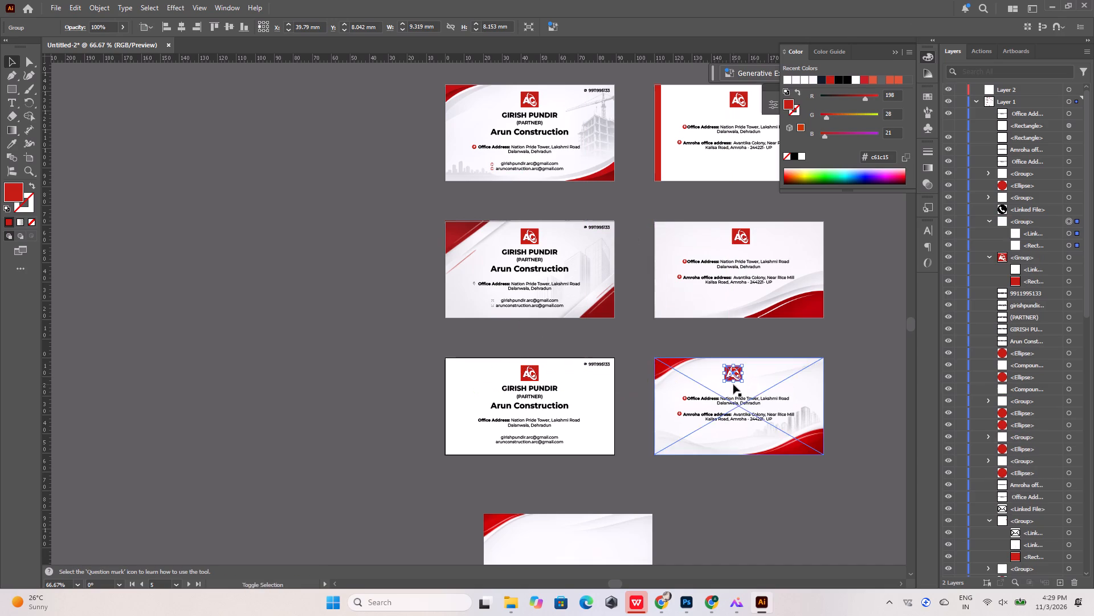
Make the bottom card back's artboard active, centre the copied AC logo horizontally on it and deselect.
{"action": "left_click", "coordinate": [893, 52]}
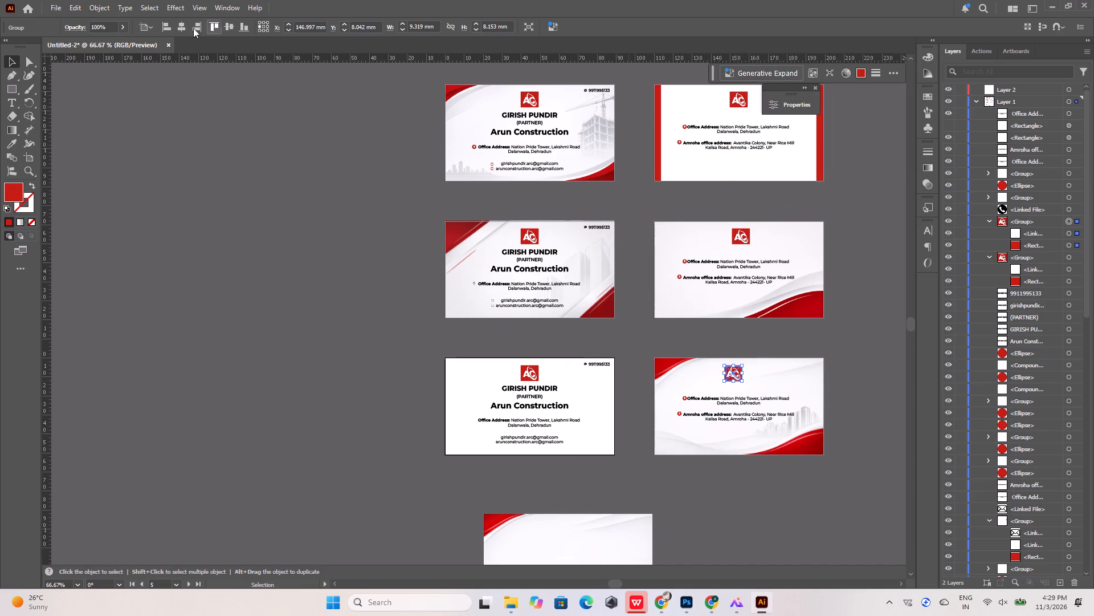
{"action": "left_click", "coordinate": [182, 27]}
{"action": "key", "text": "ctrl+z"}
{"action": "left_click", "coordinate": [858, 360]}
{"action": "scroll", "coordinate": [764, 371], "scroll_direction": "up", "scroll_amount": 2, "text": "alt"}
{"action": "left_click", "coordinate": [686, 366]}
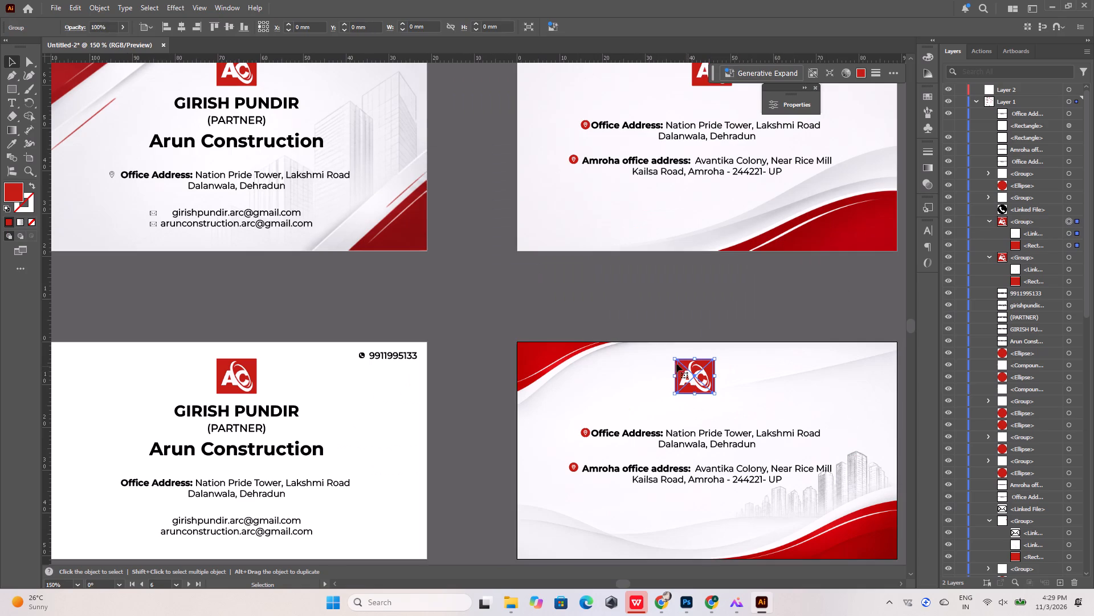
{"action": "left_click", "coordinate": [182, 28]}
{"action": "left_click", "coordinate": [488, 283]}
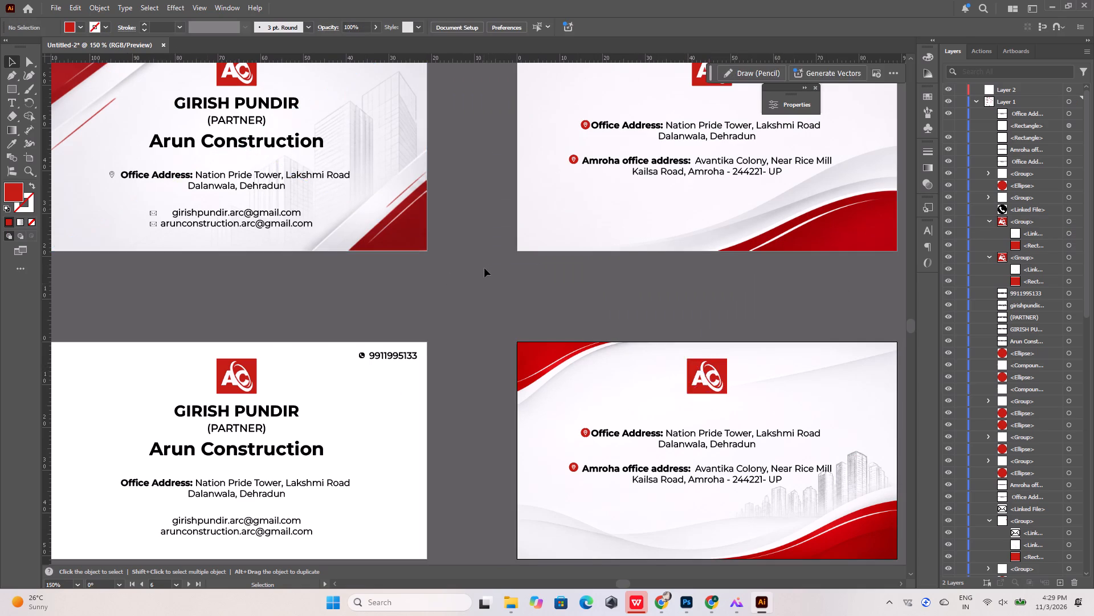
Move the red-wave background back behind the bottom card front's text, aligning its top-left corner with the artboard's corner.
{"action": "scroll", "coordinate": [488, 265], "scroll_direction": "down", "scroll_amount": 2, "text": "alt"}
{"action": "scroll", "coordinate": [379, 354], "scroll_direction": "up", "scroll_amount": 3, "text": "alt"}
{"action": "scroll", "coordinate": [389, 407], "scroll_direction": "down", "scroll_amount": 2, "text": "alt"}
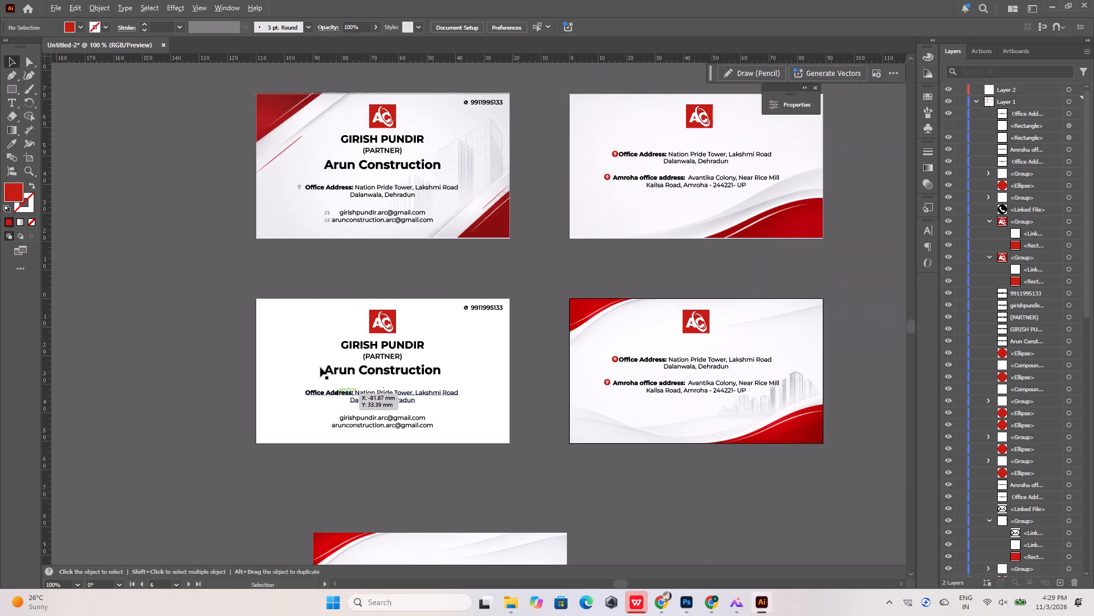
{"action": "scroll", "coordinate": [335, 313], "scroll_direction": "down", "scroll_amount": 2, "text": "alt"}
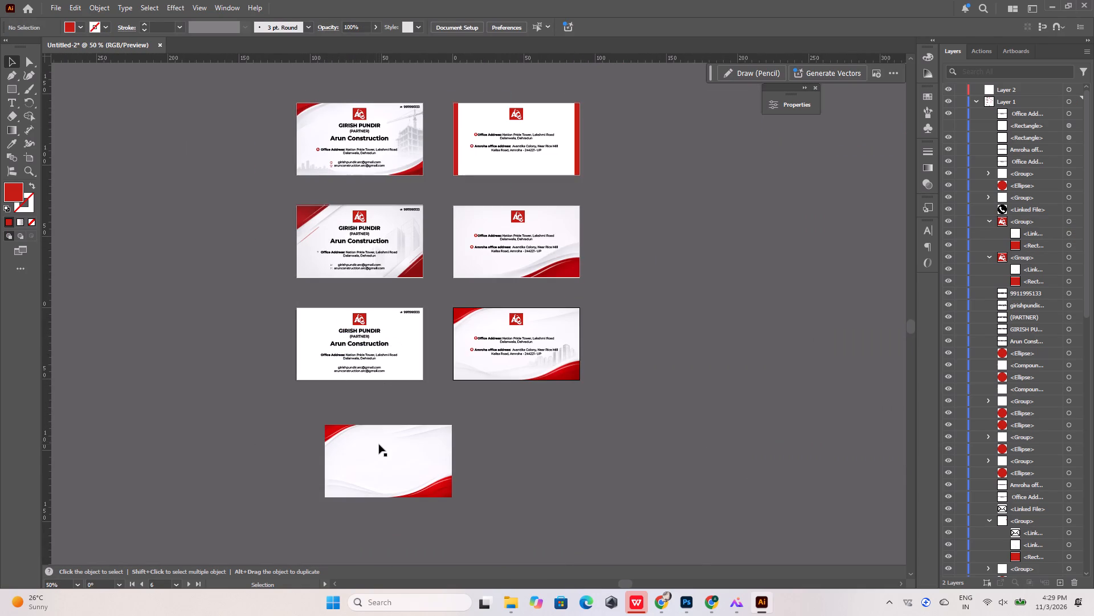
{"action": "left_click_drag", "start_coordinate": [379, 444], "coordinate": [353, 327]}
{"action": "scroll", "coordinate": [312, 318], "scroll_direction": "up", "scroll_amount": 9, "text": "alt"}
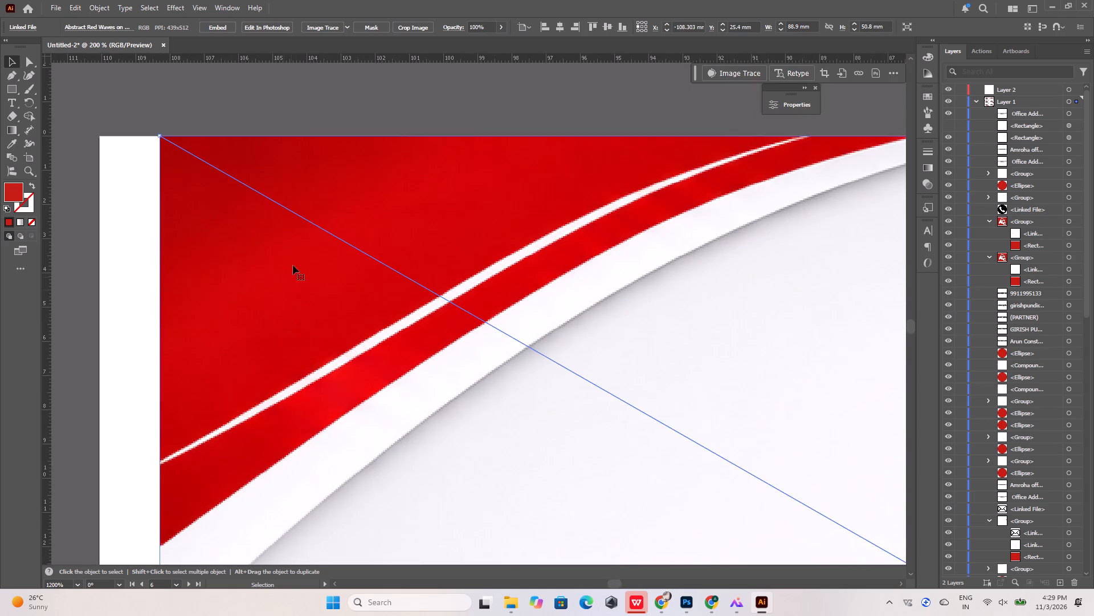
{"action": "left_click_drag", "start_coordinate": [296, 249], "coordinate": [233, 248]}
Select the white envelope and its red circle beside the first email line on the top card front.
{"action": "scroll", "coordinate": [338, 279], "scroll_direction": "down", "scroll_amount": 9, "text": "alt"}
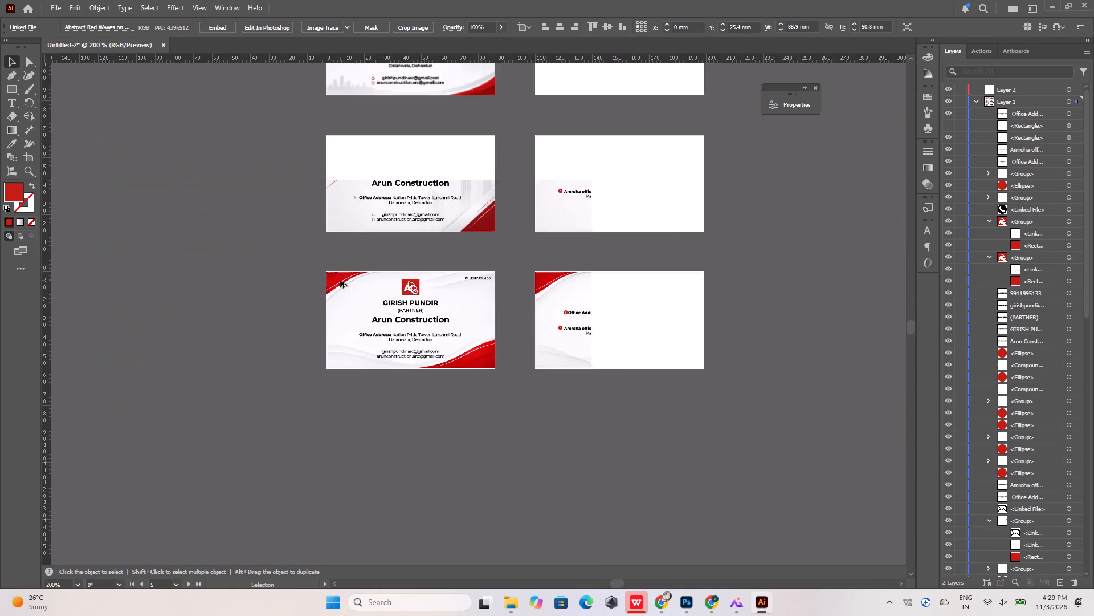
{"action": "scroll", "coordinate": [370, 313], "scroll_direction": "up", "scroll_amount": 4, "text": "alt"}
{"action": "scroll", "coordinate": [431, 400], "scroll_direction": "down", "scroll_amount": 5, "text": "alt"}
{"action": "scroll", "coordinate": [422, 247], "scroll_direction": "up", "scroll_amount": 4, "text": "alt"}
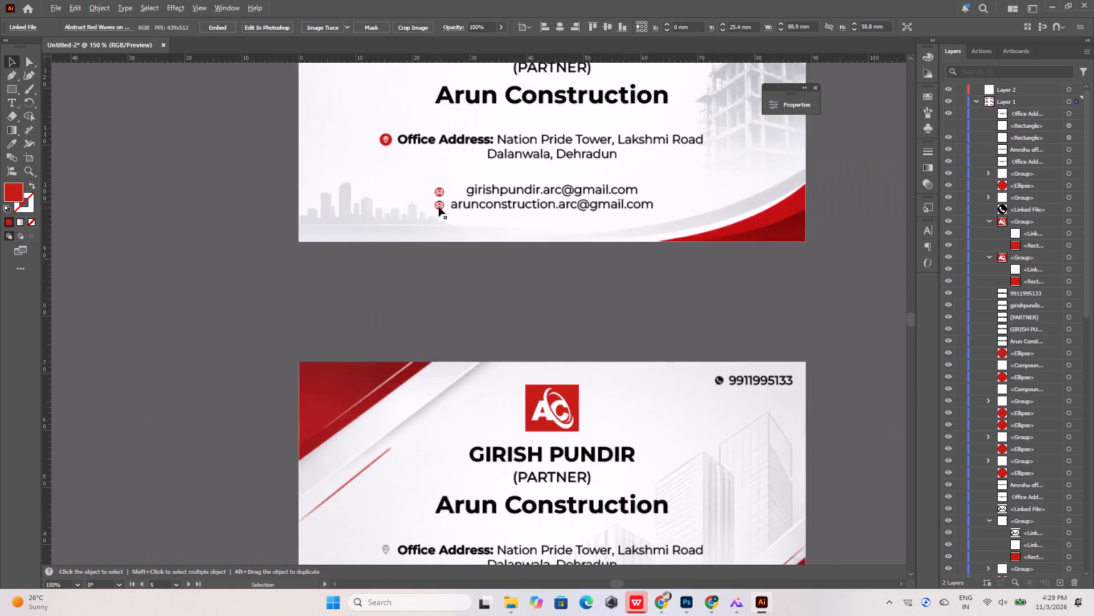
{"action": "scroll", "coordinate": [441, 187], "scroll_direction": "up", "scroll_amount": 8, "text": "alt"}
{"action": "left_click", "coordinate": [444, 200]}
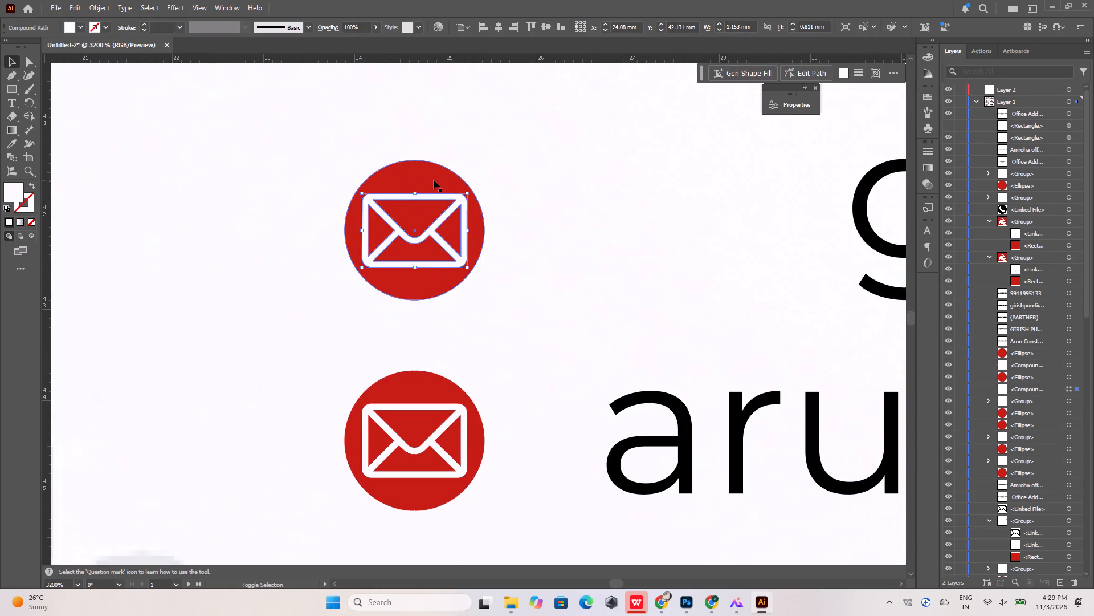
{"action": "left_click", "coordinate": [434, 180], "text": "shift"}
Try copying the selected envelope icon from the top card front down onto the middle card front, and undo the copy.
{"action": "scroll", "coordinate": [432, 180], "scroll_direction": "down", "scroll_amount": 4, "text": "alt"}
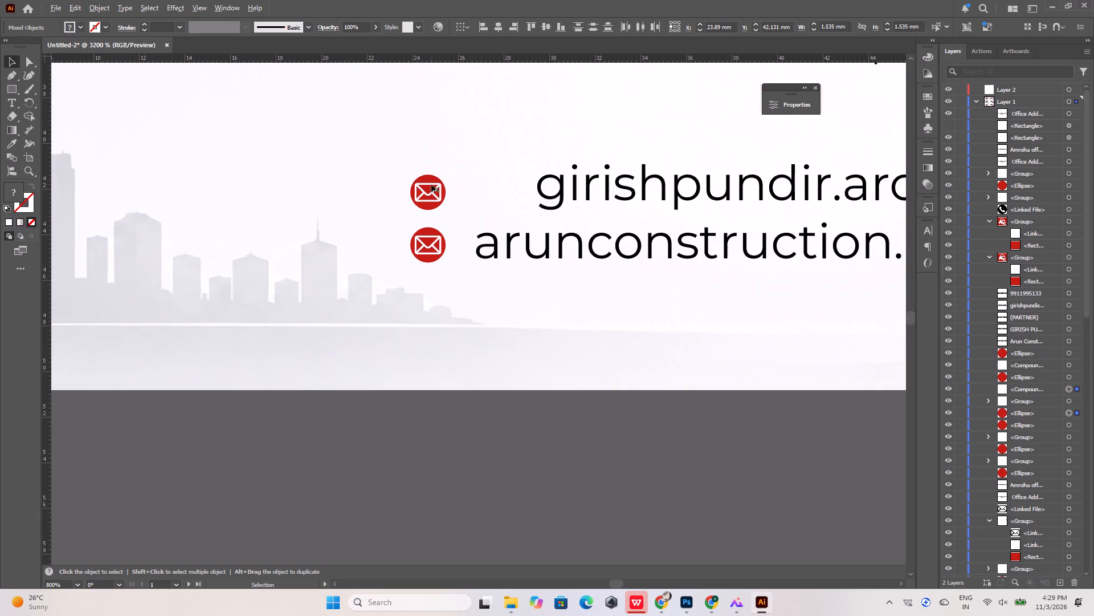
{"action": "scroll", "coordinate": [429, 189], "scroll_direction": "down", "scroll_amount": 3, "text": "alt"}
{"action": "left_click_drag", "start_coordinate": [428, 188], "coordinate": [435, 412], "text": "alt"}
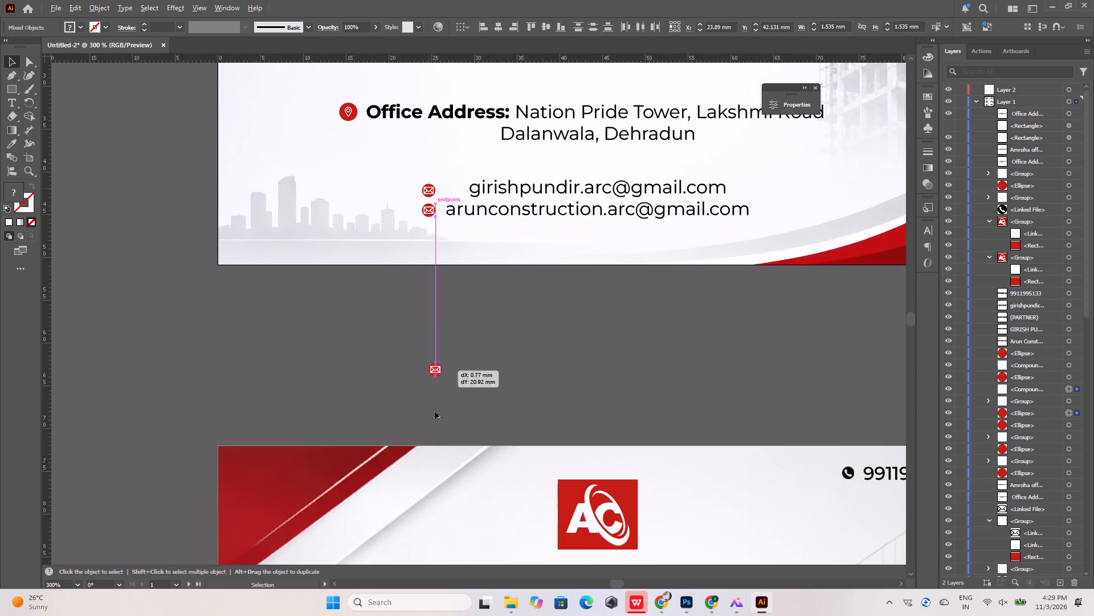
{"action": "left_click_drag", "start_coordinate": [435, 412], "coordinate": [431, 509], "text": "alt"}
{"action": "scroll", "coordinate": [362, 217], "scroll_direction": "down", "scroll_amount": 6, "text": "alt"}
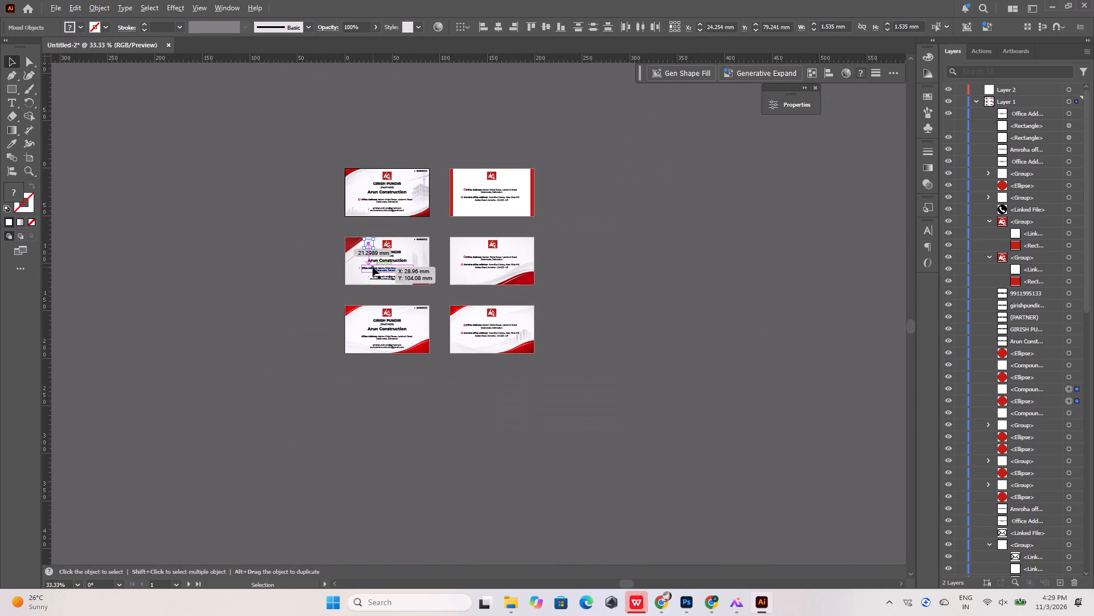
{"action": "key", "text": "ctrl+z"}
Add the second envelope icon and the location pin, with their red circles, to the selection and copy all three in place onto the bottom card front.
{"action": "scroll", "coordinate": [366, 210], "scroll_direction": "up", "scroll_amount": 8, "text": "alt"}
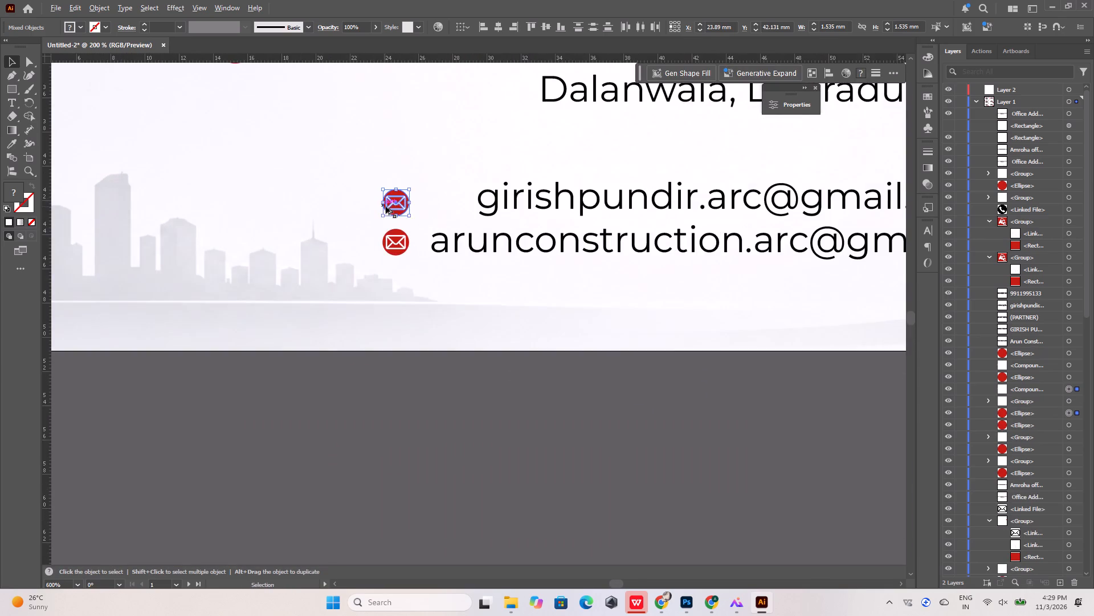
{"action": "scroll", "coordinate": [393, 206], "scroll_direction": "up", "scroll_amount": 5, "text": "alt"}
{"action": "left_click", "coordinate": [434, 363], "text": "shift"}
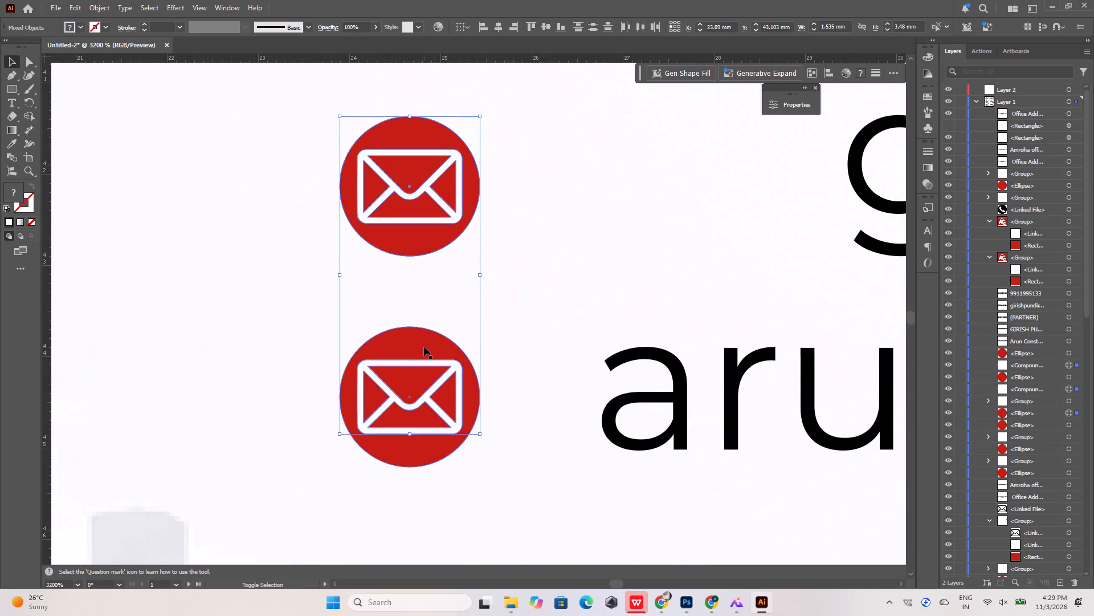
{"action": "left_click", "coordinate": [423, 345], "text": "shift"}
{"action": "scroll", "coordinate": [422, 365], "scroll_direction": "down", "scroll_amount": 9, "text": "alt"}
{"action": "scroll", "coordinate": [377, 333], "scroll_direction": "up", "scroll_amount": 12, "text": "alt"}
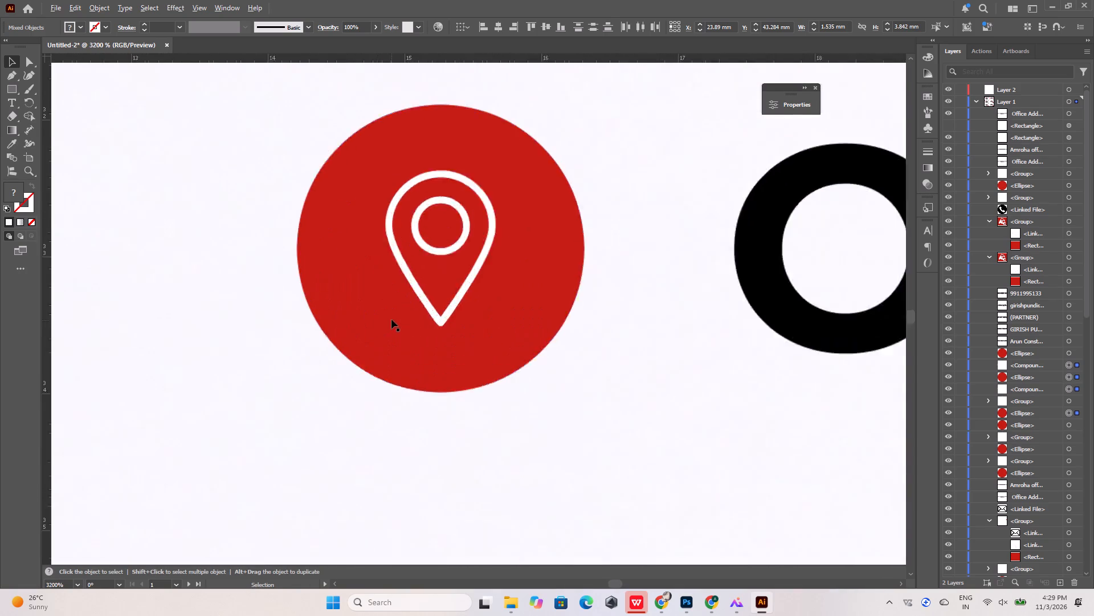
{"action": "left_click", "coordinate": [436, 265], "text": "shift"}
{"action": "left_click", "coordinate": [357, 263], "text": "shift"}
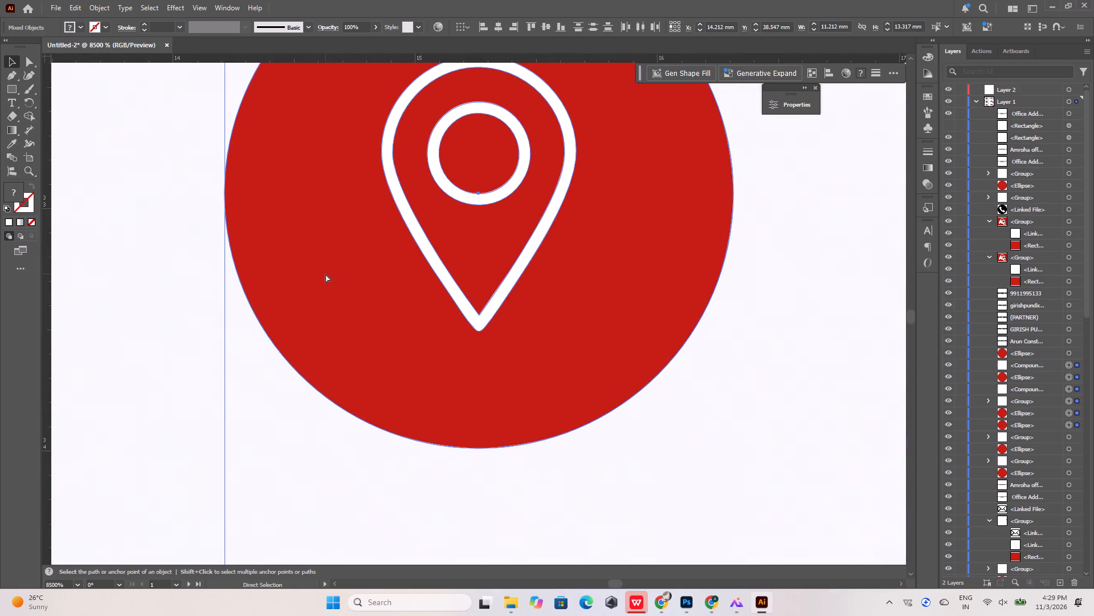
{"action": "key", "text": "ctrl+c"}
{"action": "scroll", "coordinate": [338, 307], "scroll_direction": "down", "scroll_amount": 15, "text": "alt"}
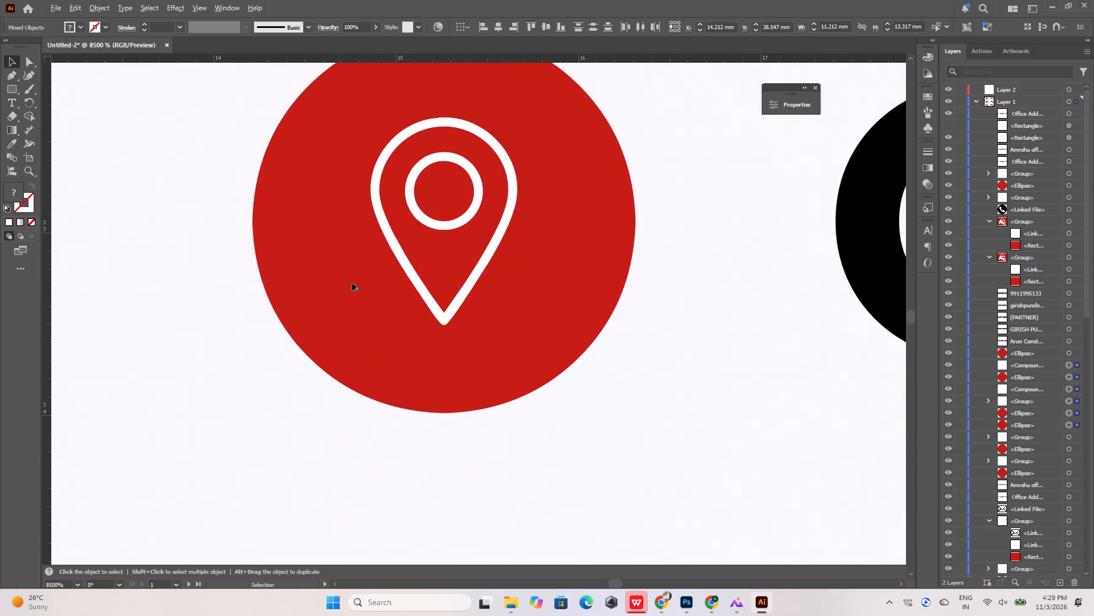
{"action": "scroll", "coordinate": [352, 283], "scroll_direction": "down", "scroll_amount": 16, "text": "alt"}
{"action": "scroll", "coordinate": [369, 361], "scroll_direction": "up", "scroll_amount": 5, "text": "alt"}
{"action": "left_click", "coordinate": [327, 360]}
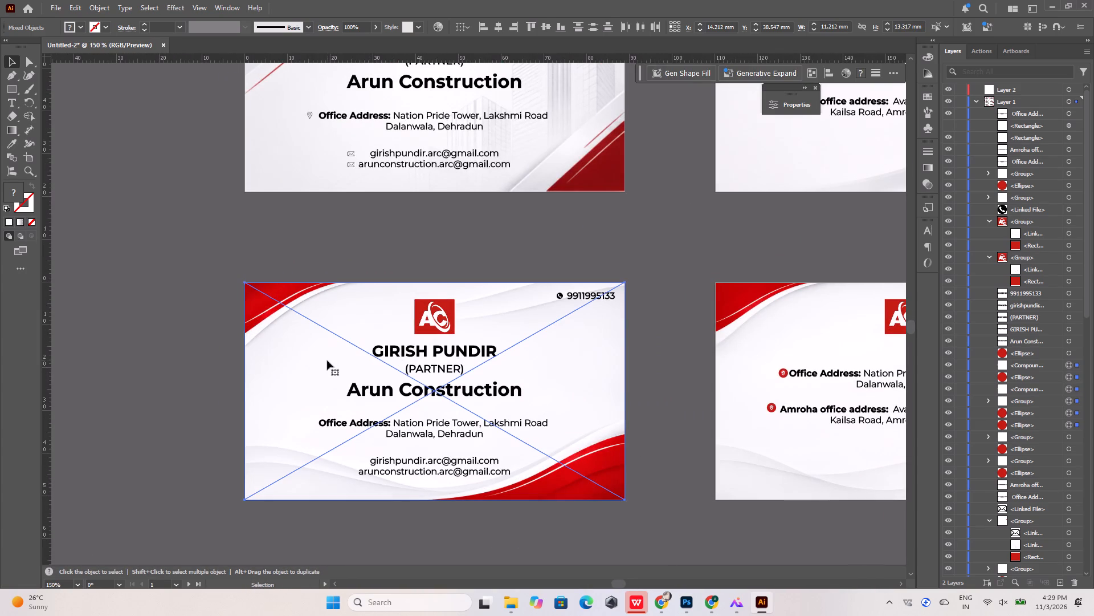
{"action": "key", "text": "ctrl+shift+v"}
{"action": "left_click", "coordinate": [309, 376]}
Examine the copied contact icons on the bottom card front and compare the layout with the bottom card back.
{"action": "scroll", "coordinate": [319, 438], "scroll_direction": "up", "scroll_amount": 2, "text": "alt"}
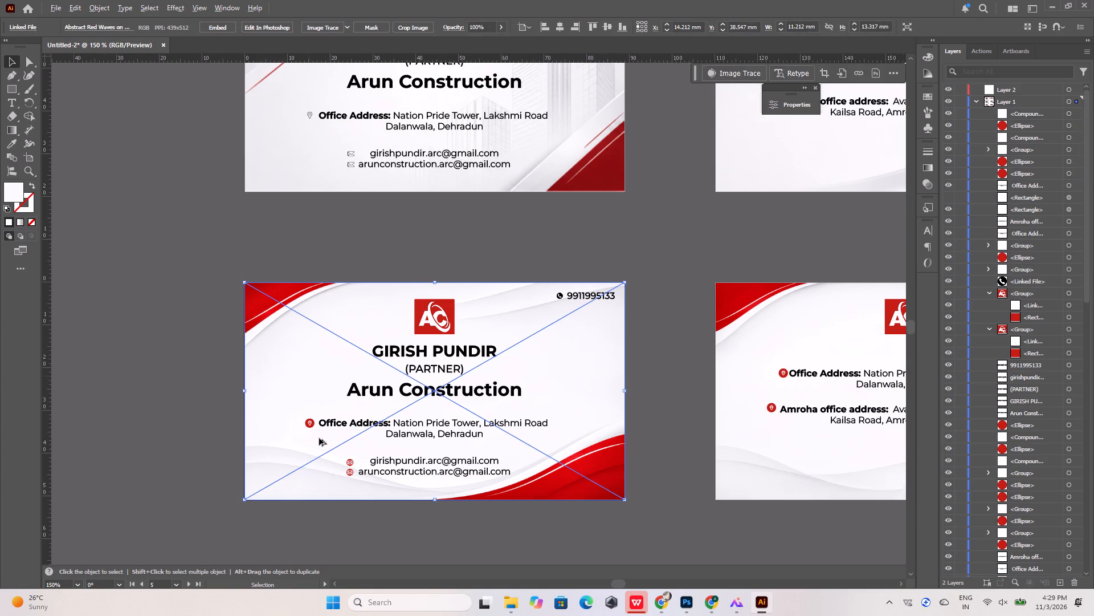
{"action": "scroll", "coordinate": [319, 438], "scroll_direction": "up", "scroll_amount": 3, "text": "alt"}
{"action": "scroll", "coordinate": [311, 373], "scroll_direction": "down", "scroll_amount": 4, "text": "alt"}
{"action": "scroll", "coordinate": [351, 429], "scroll_direction": "up", "scroll_amount": 4, "text": "alt"}
{"action": "scroll", "coordinate": [341, 387], "scroll_direction": "down", "scroll_amount": 6, "text": "alt"}
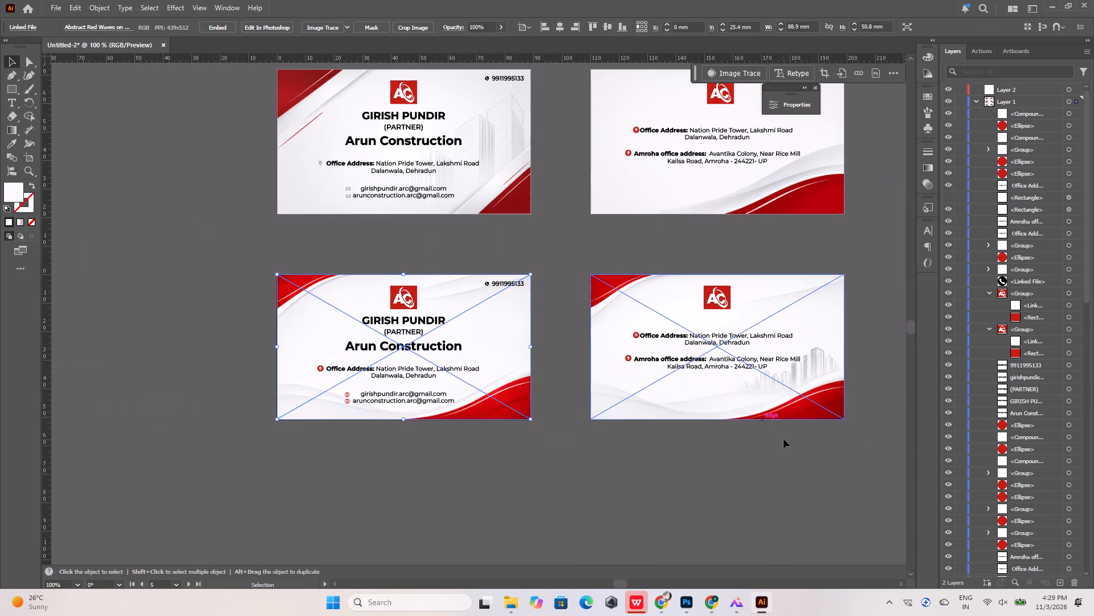
{"action": "scroll", "coordinate": [783, 439], "scroll_direction": "up", "scroll_amount": 2}
{"action": "scroll", "coordinate": [783, 439], "scroll_direction": "up", "scroll_amount": 2, "text": "alt"}
{"action": "scroll", "coordinate": [751, 433], "scroll_direction": "down", "scroll_amount": 2, "text": "alt"}
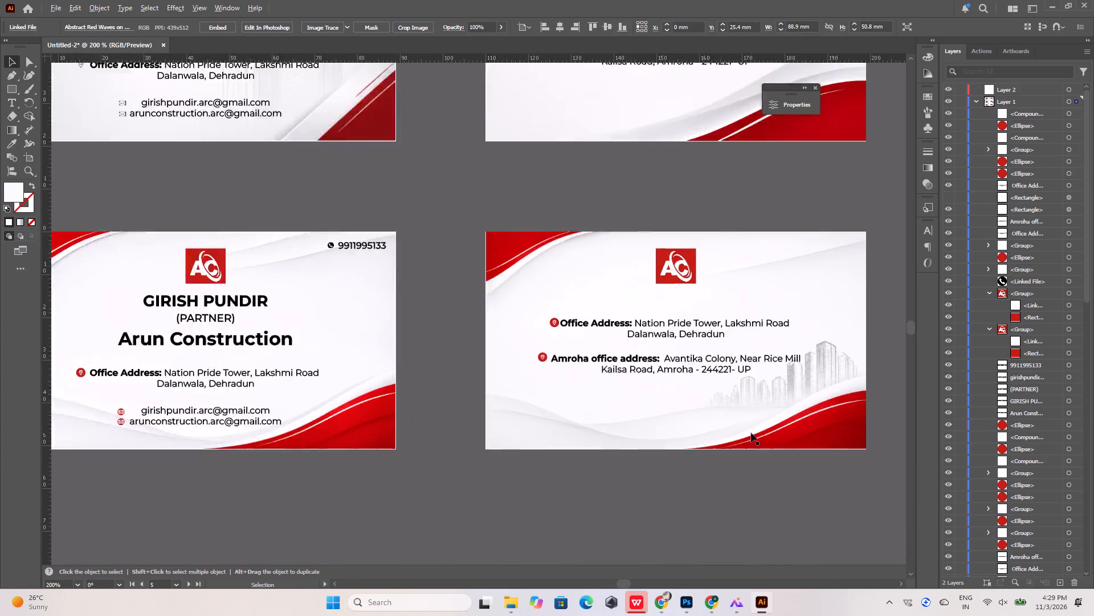
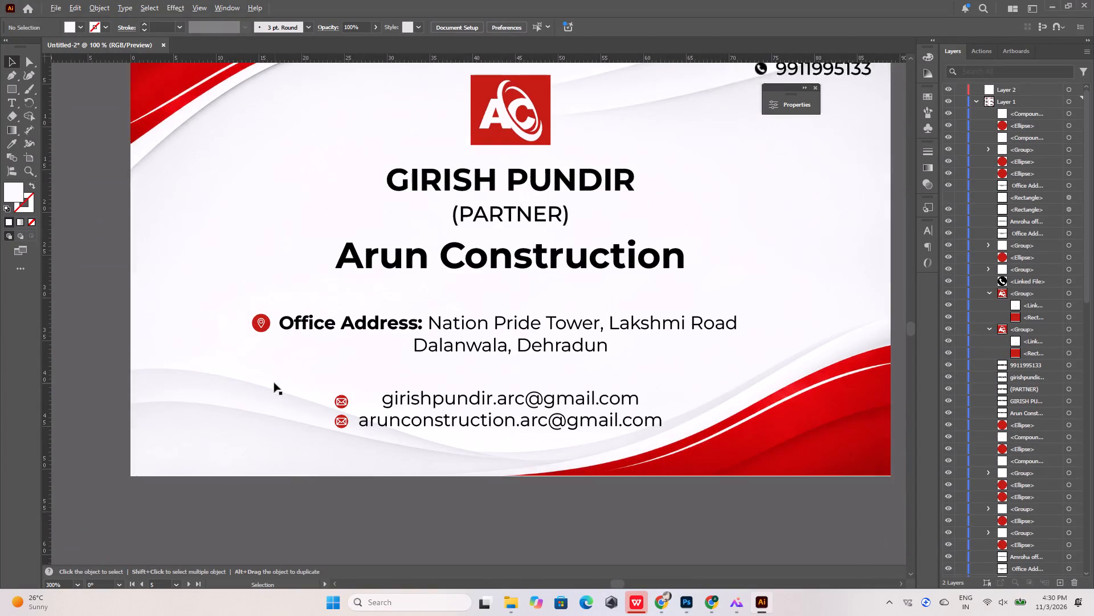
Export artboards 7-8 at 4x scale as JPG 100 into the RA downloads folder, replacing the existing files.
{"action": "scroll", "coordinate": [268, 354], "scroll_direction": "down", "scroll_amount": 4}
{"action": "left_click", "coordinate": [58, 3]}
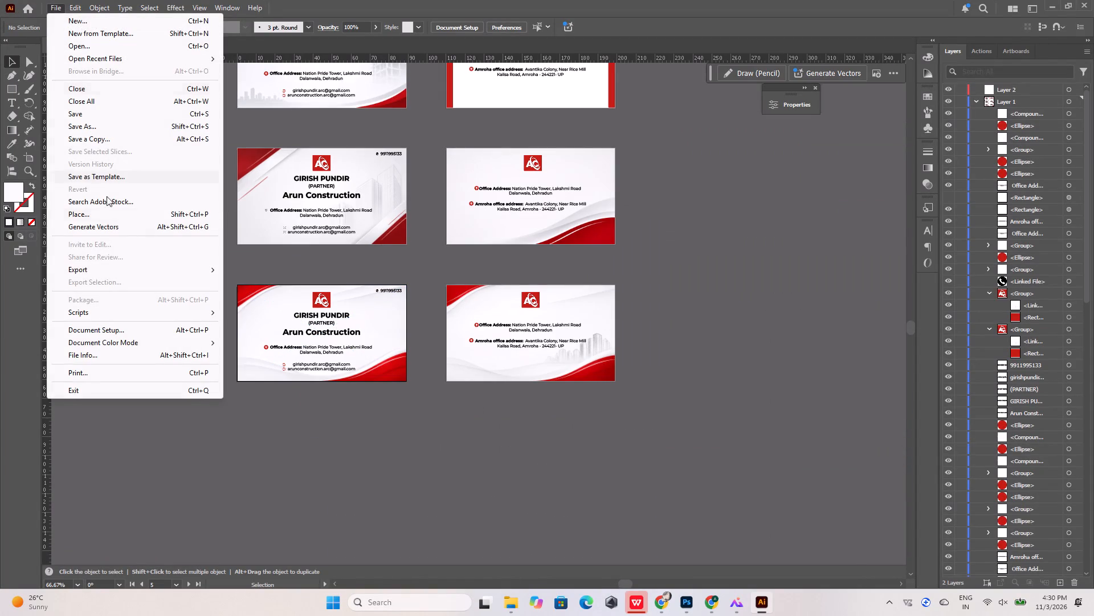
{"action": "left_click", "coordinate": [99, 266]}
{"action": "left_click", "coordinate": [236, 270]}
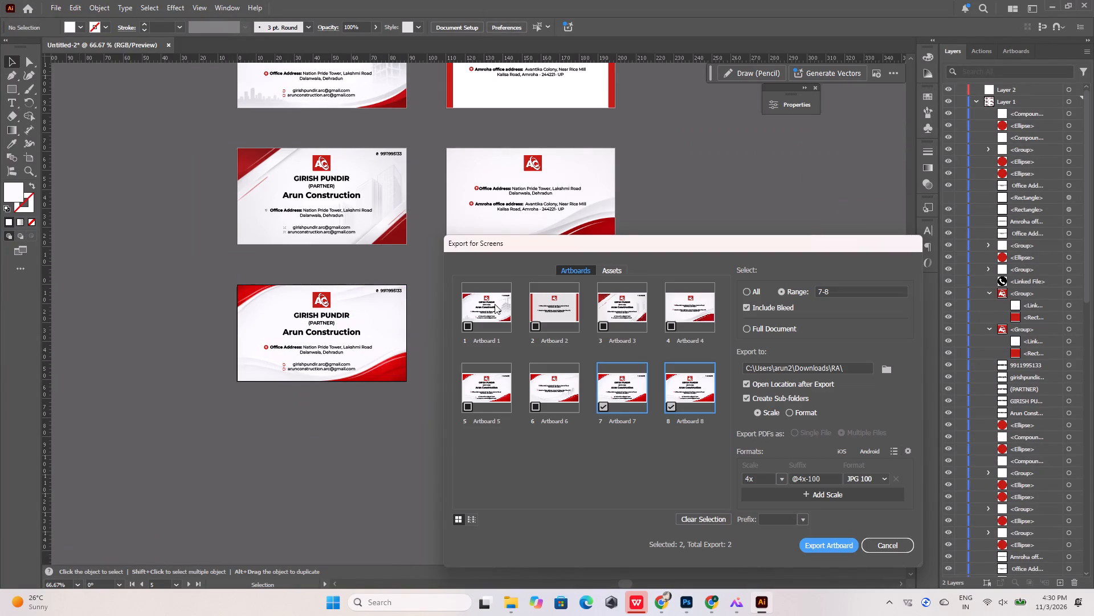
{"action": "left_click", "coordinate": [818, 544]}
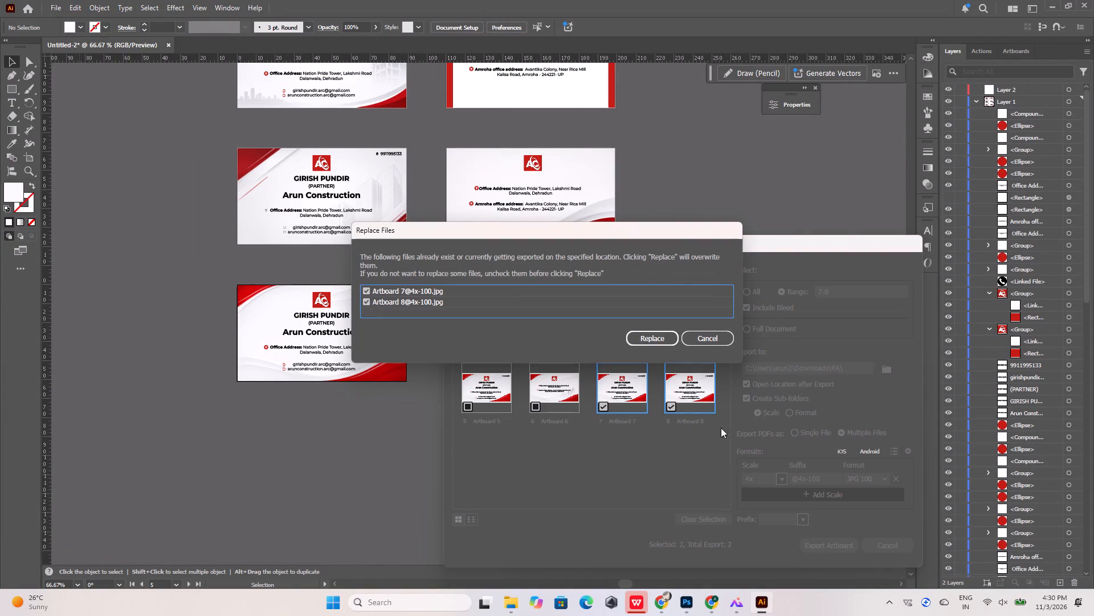
{"action": "left_click", "coordinate": [657, 341]}
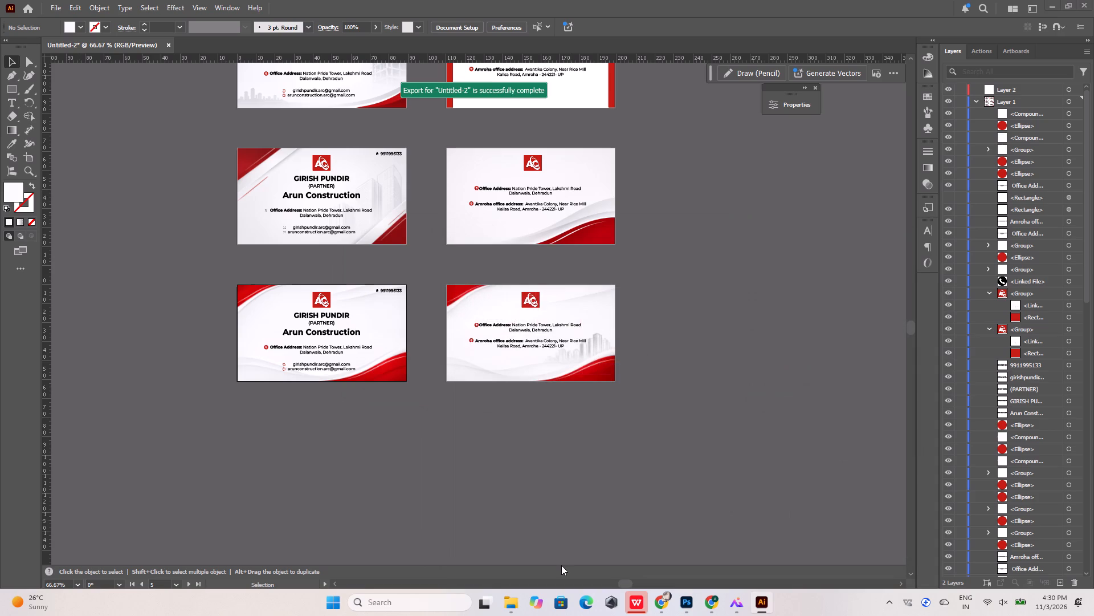
Open the exported Artboard 7 image from the 4x folder and look through all the exported card images.
{"action": "double_click", "coordinate": [288, 125]}
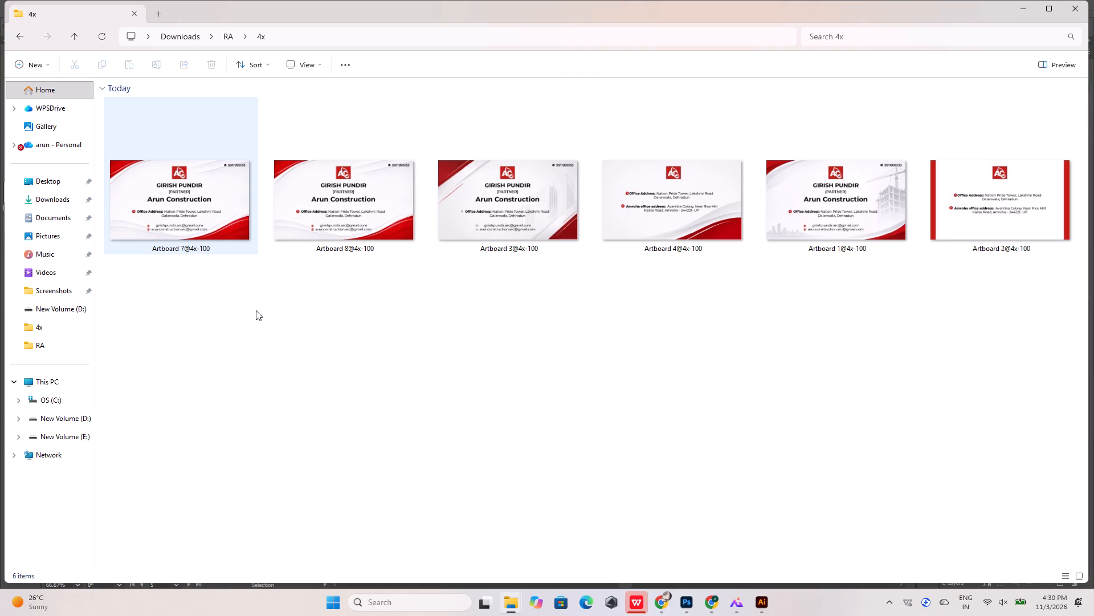
{"action": "double_click", "coordinate": [170, 189]}
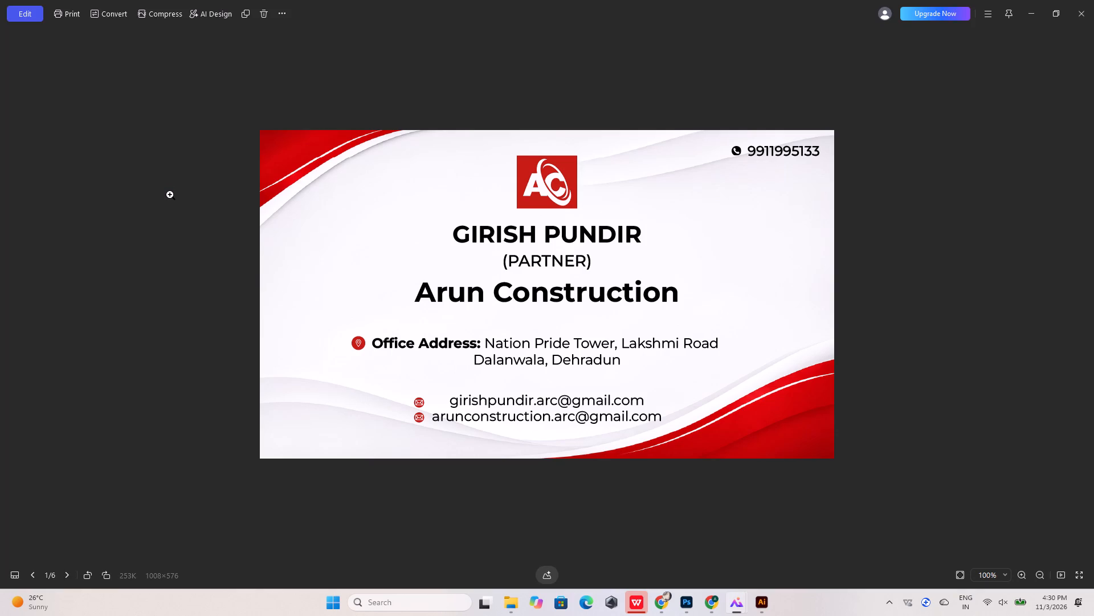
{"action": "key", "text": "Right"}
{"action": "key", "text": "Right"}
{"action": "key", "text": "Right"}
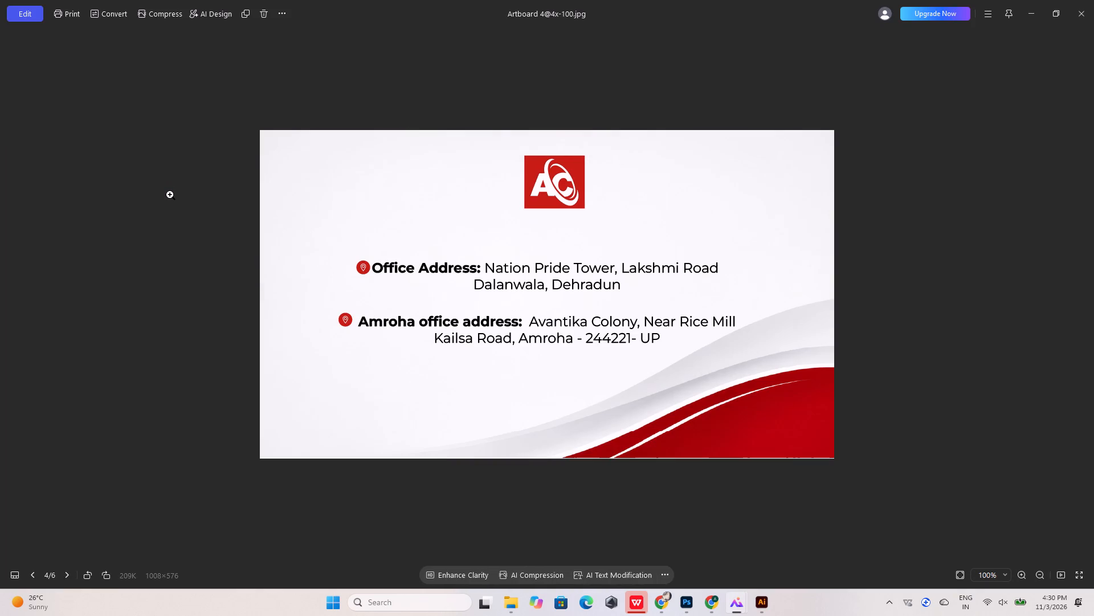
{"action": "left_click", "coordinate": [765, 601]}
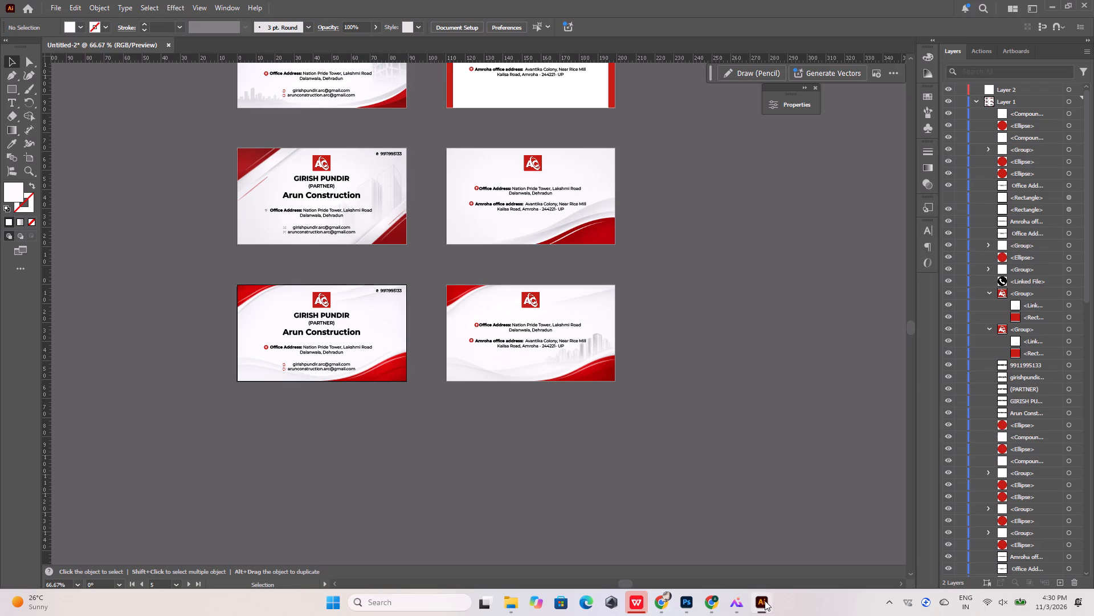
{"action": "left_click", "coordinate": [765, 601]}
{"action": "key", "text": "Right"}
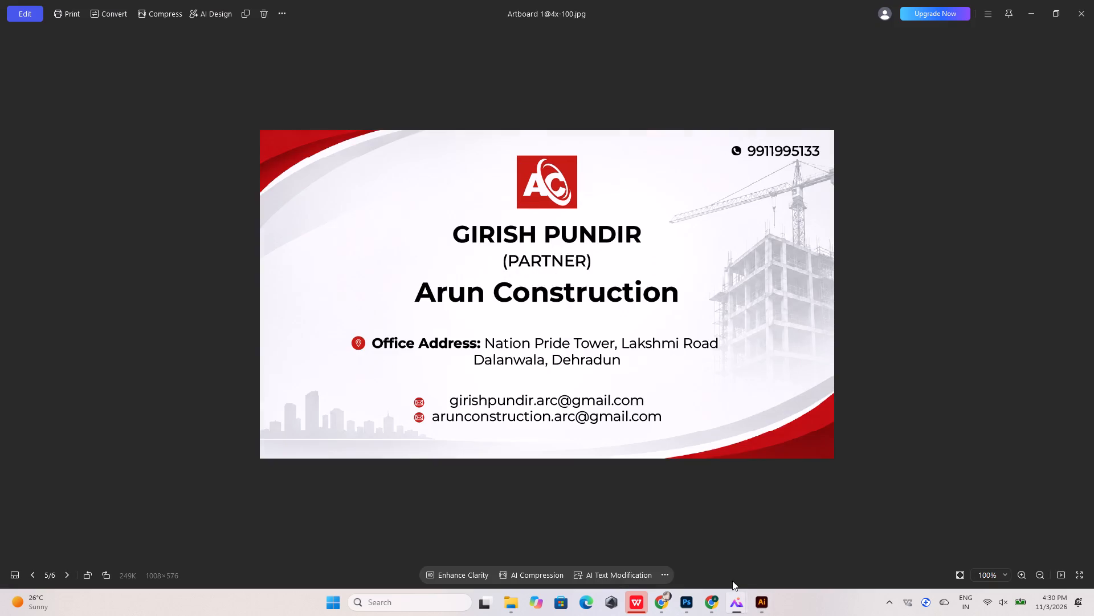
{"action": "key", "text": "Right"}
{"action": "key", "text": "Right"}
{"action": "key", "text": "Right"}
{"action": "key", "text": "Right"}
{"action": "key", "text": "Right"}
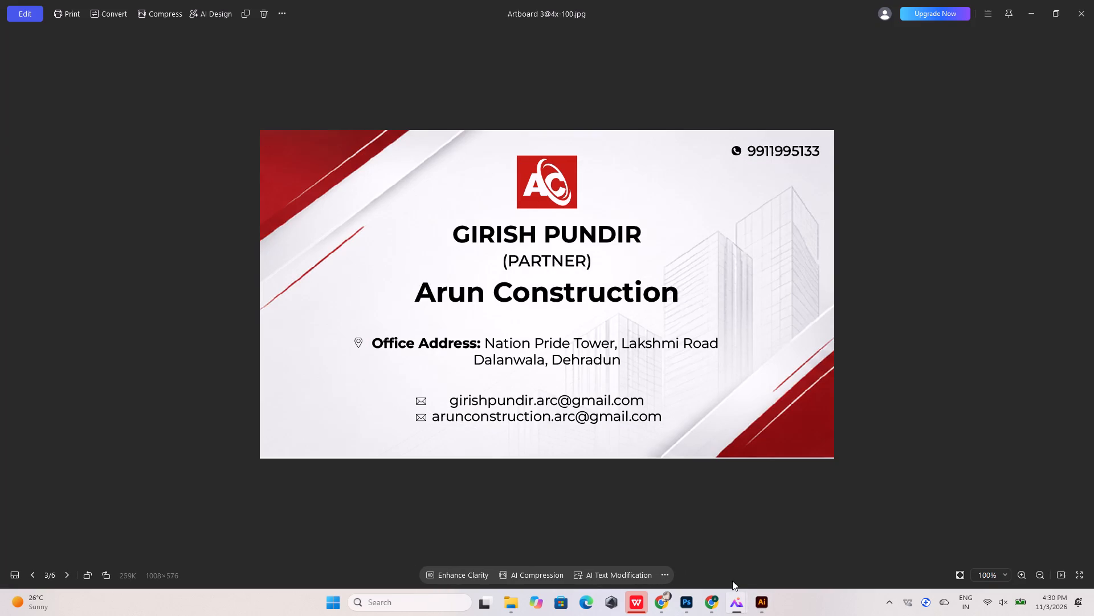
Compare the exported card images with the Illustrator layout and page through the whole exported set again.
{"action": "left_click", "coordinate": [762, 601]}
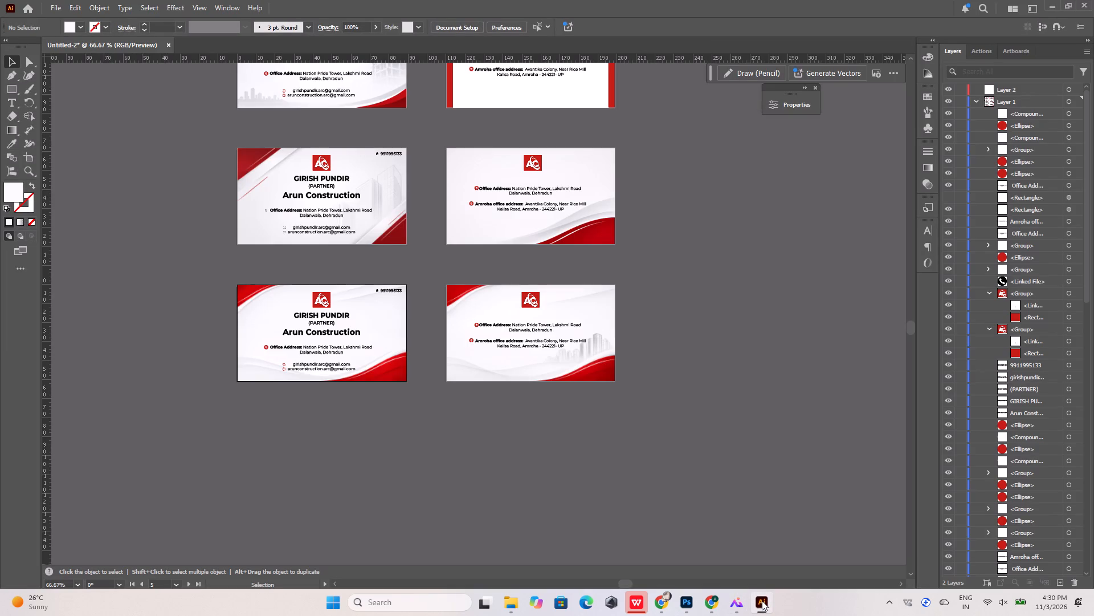
{"action": "left_click", "coordinate": [762, 601]}
{"action": "key", "text": "Right"}
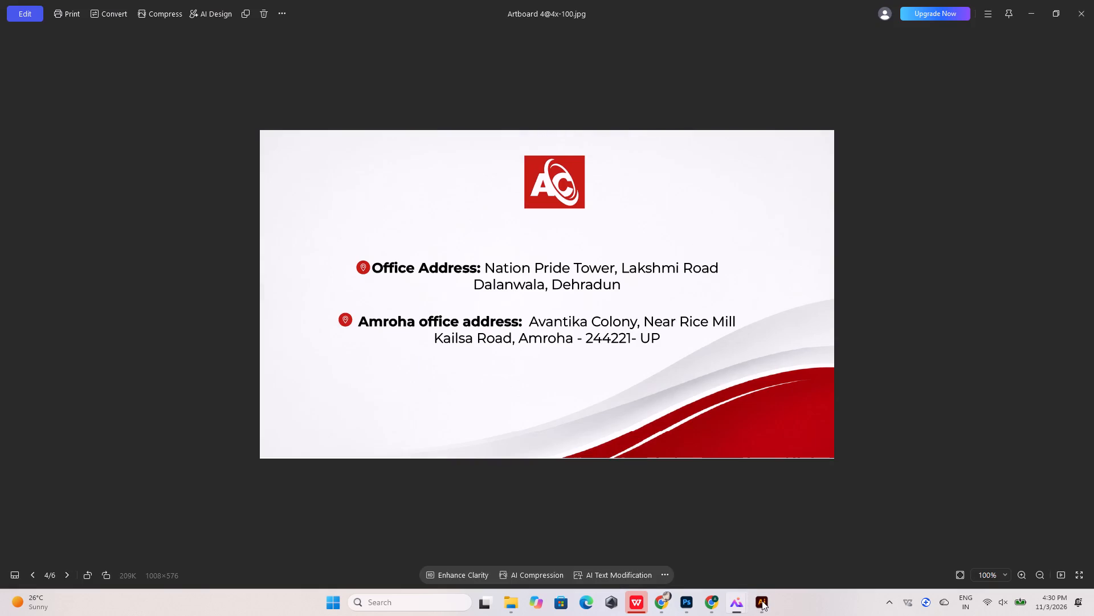
{"action": "left_click", "coordinate": [762, 601]}
{"action": "left_click", "coordinate": [762, 601]}
{"action": "key", "text": "Right"}
{"action": "key", "text": "Right"}
{"action": "key", "text": "Right"}
{"action": "key", "text": "Right"}
{"action": "key", "text": "Right"}
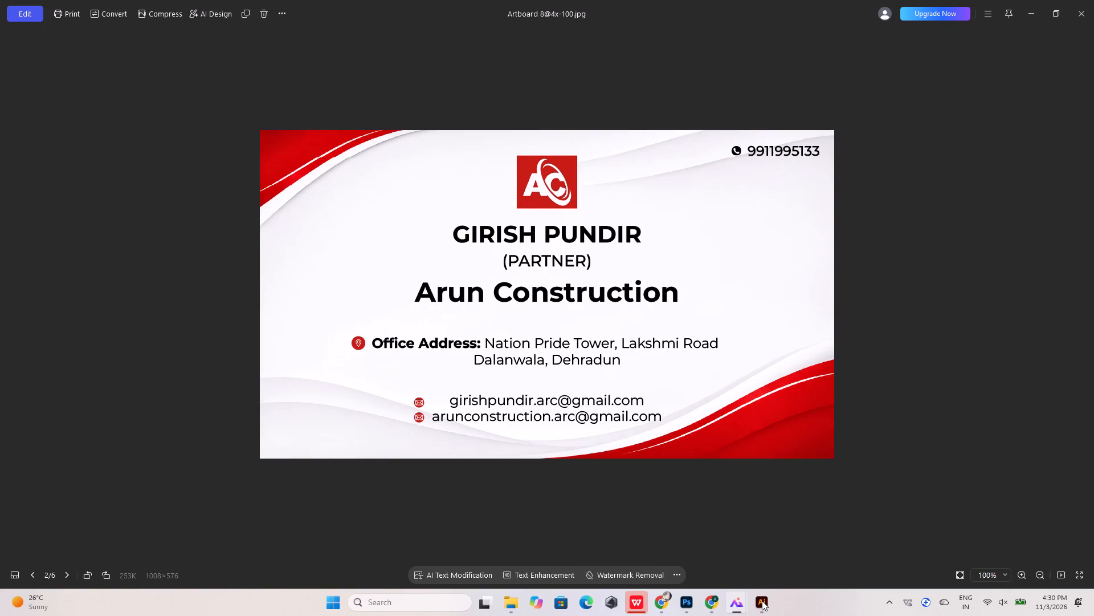
{"action": "key", "text": "Right"}
{"action": "key", "text": "Right"}
{"action": "key", "text": "Right"}
{"action": "key", "text": "Right"}
{"action": "key", "text": "Right"}
{"action": "key", "text": "Right"}
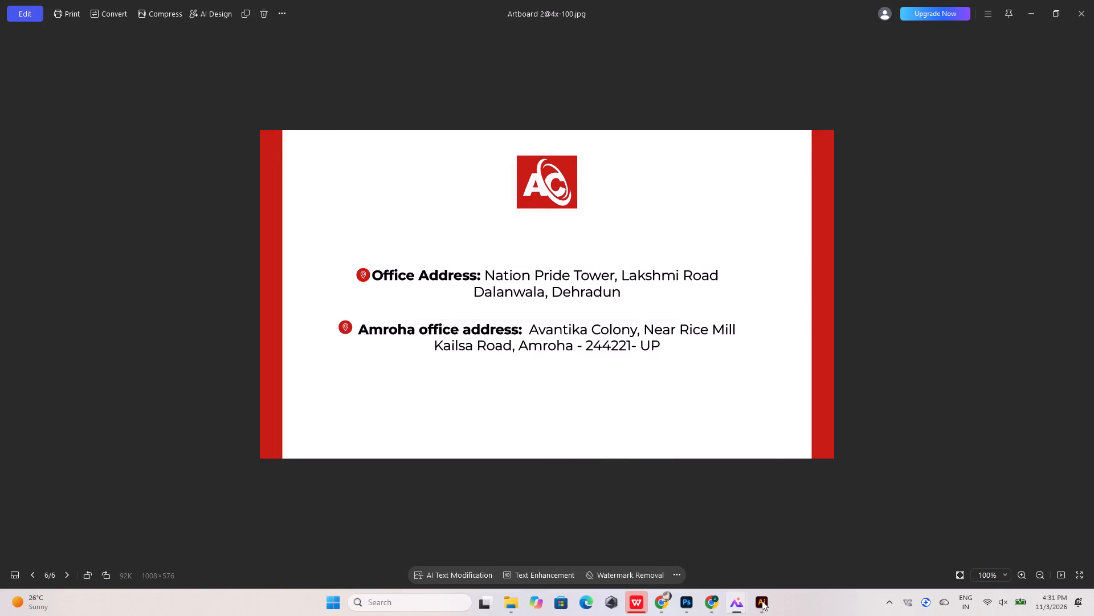
{"action": "key", "text": "Right"}
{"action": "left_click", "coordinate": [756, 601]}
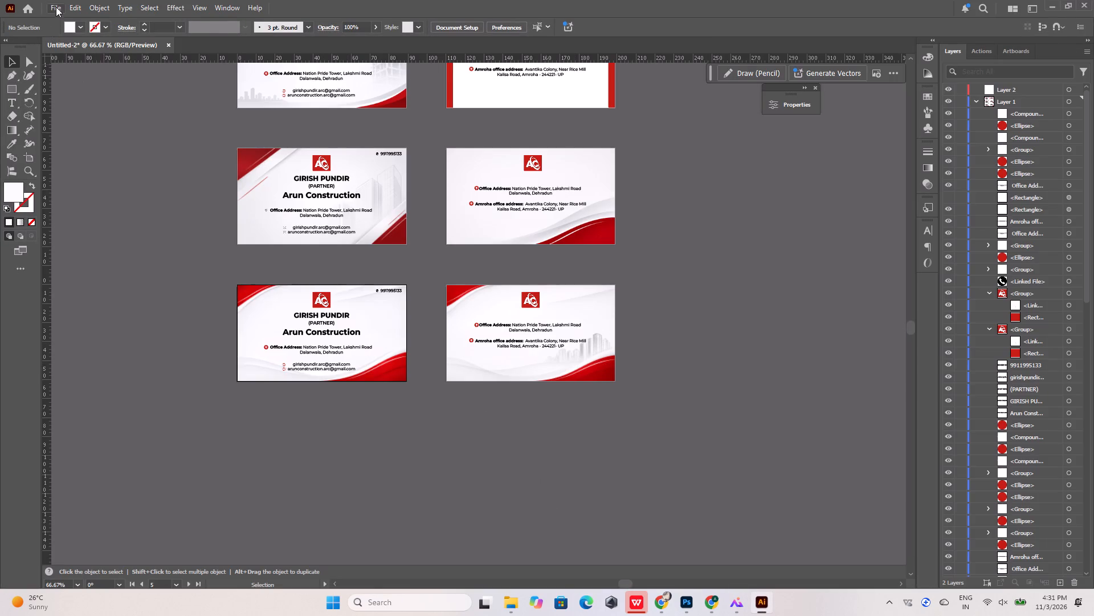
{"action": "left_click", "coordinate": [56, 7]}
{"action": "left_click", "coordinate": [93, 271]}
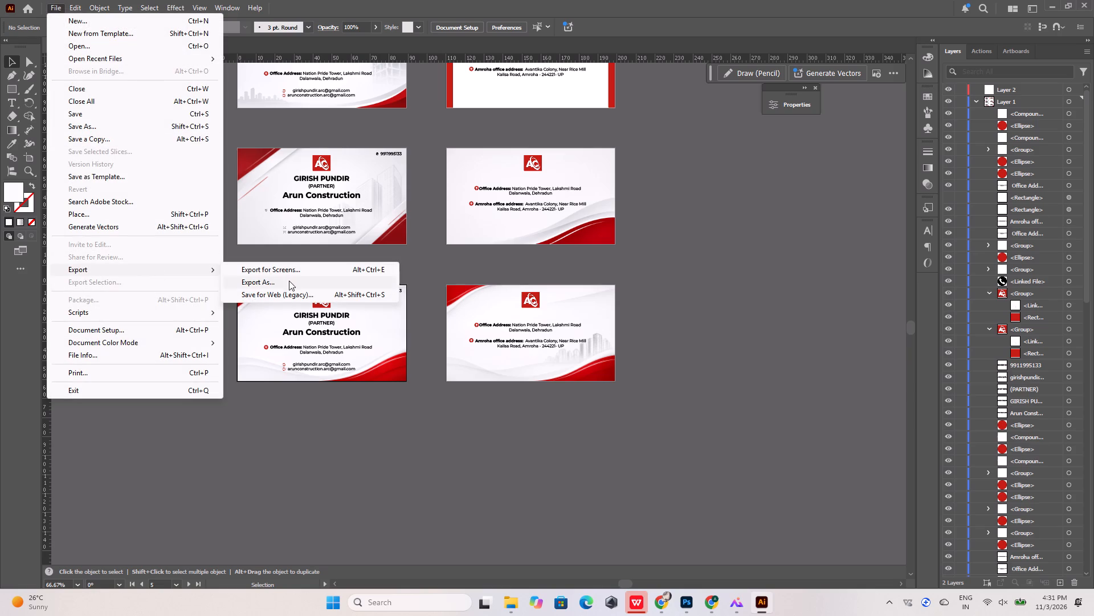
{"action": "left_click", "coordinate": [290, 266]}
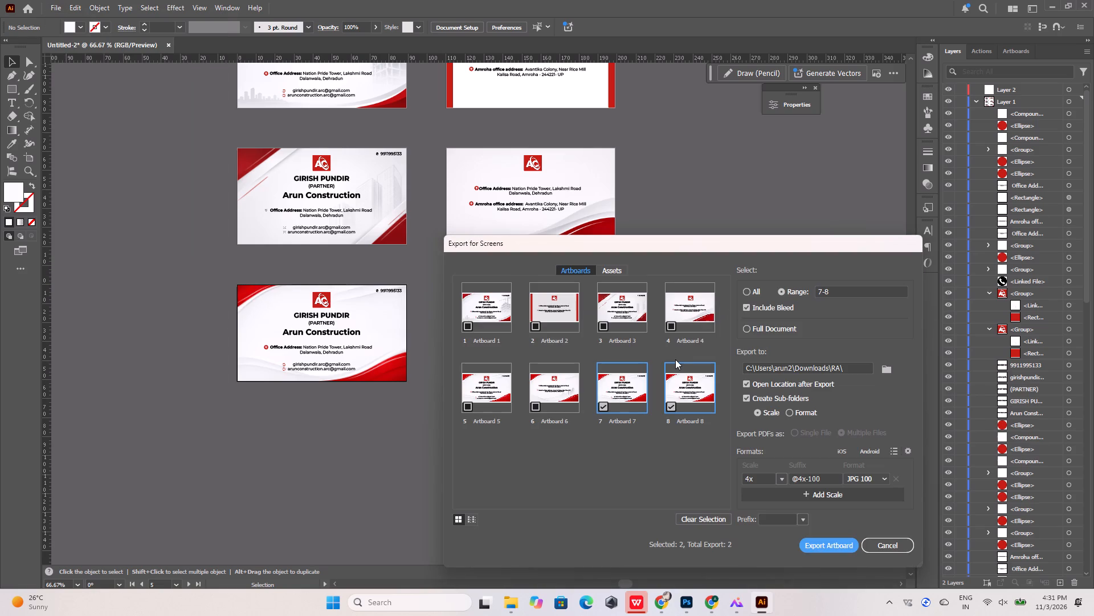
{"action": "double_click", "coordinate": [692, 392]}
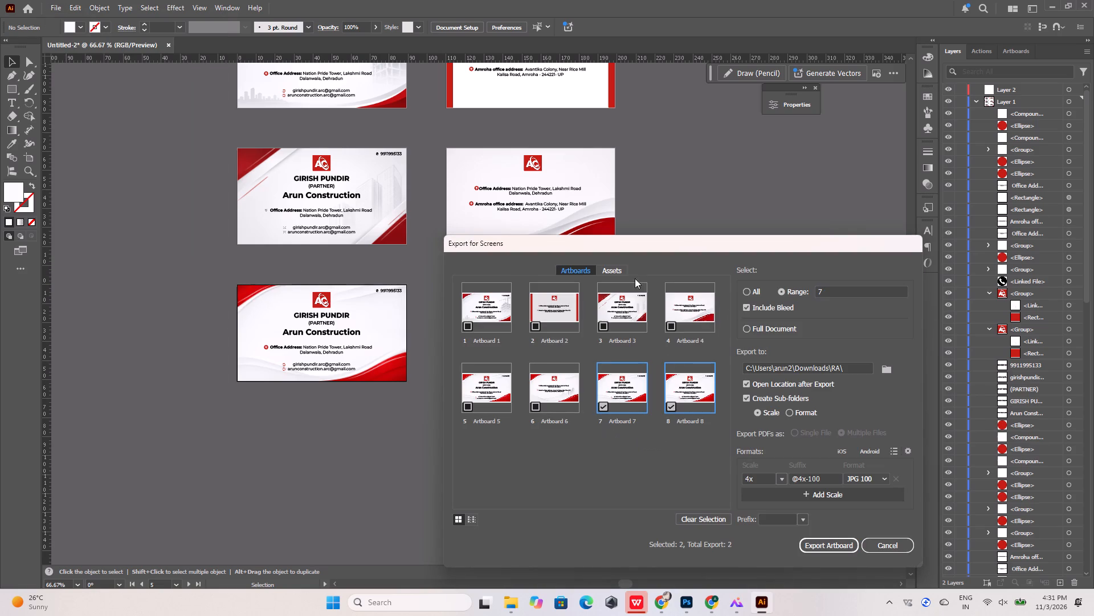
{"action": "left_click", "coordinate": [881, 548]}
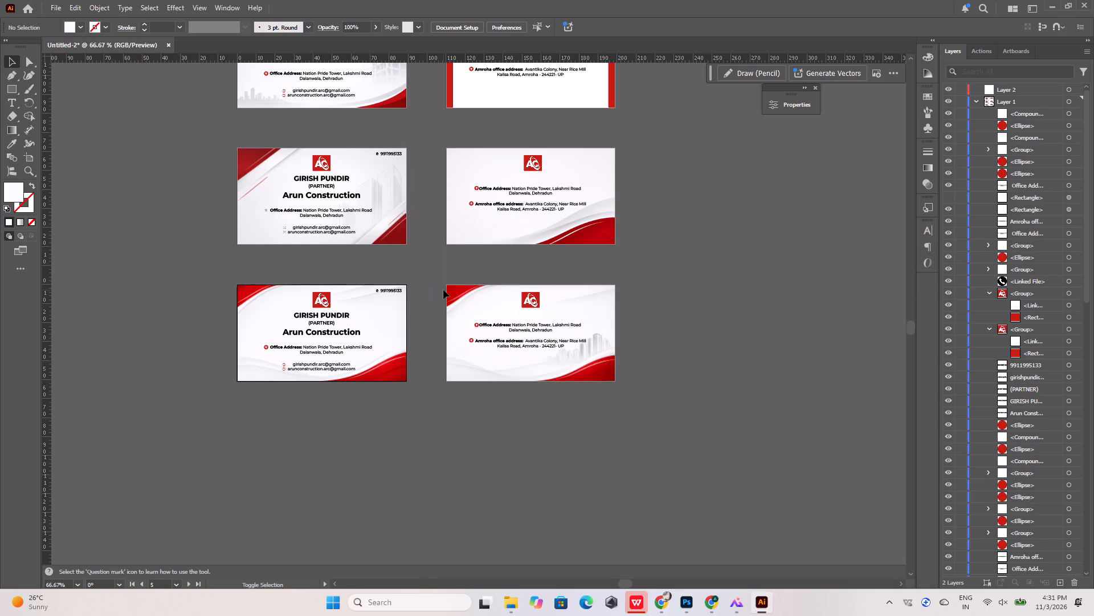
Check the artboard numbers, then export only artboards 5-6, the bottom card front and back, at 4x as JPG 100 into the Downloads folder.
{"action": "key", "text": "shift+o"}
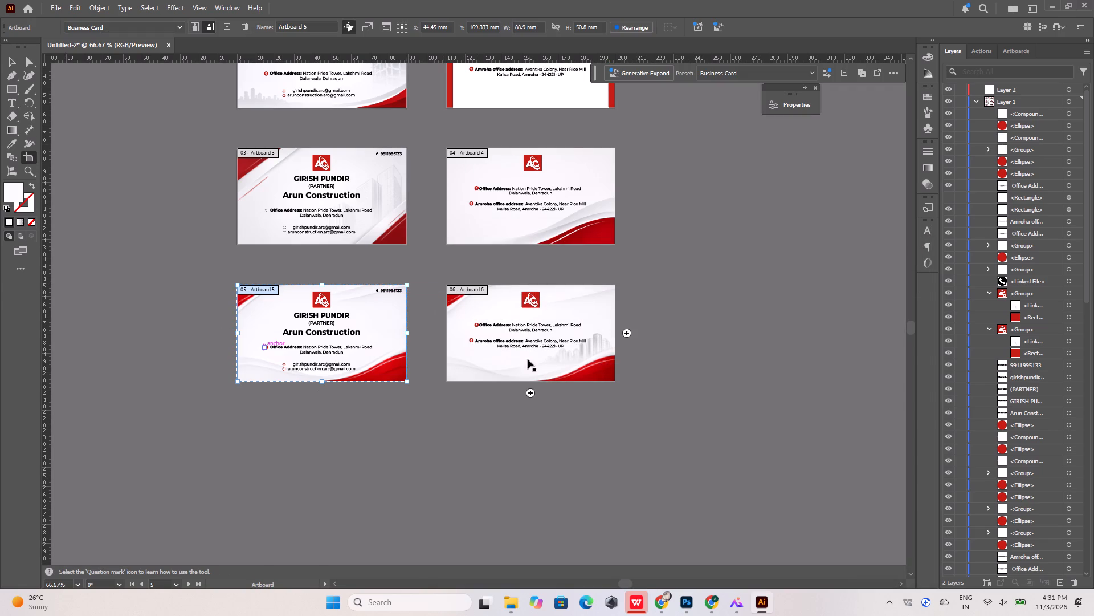
{"action": "left_click", "coordinate": [49, 7]}
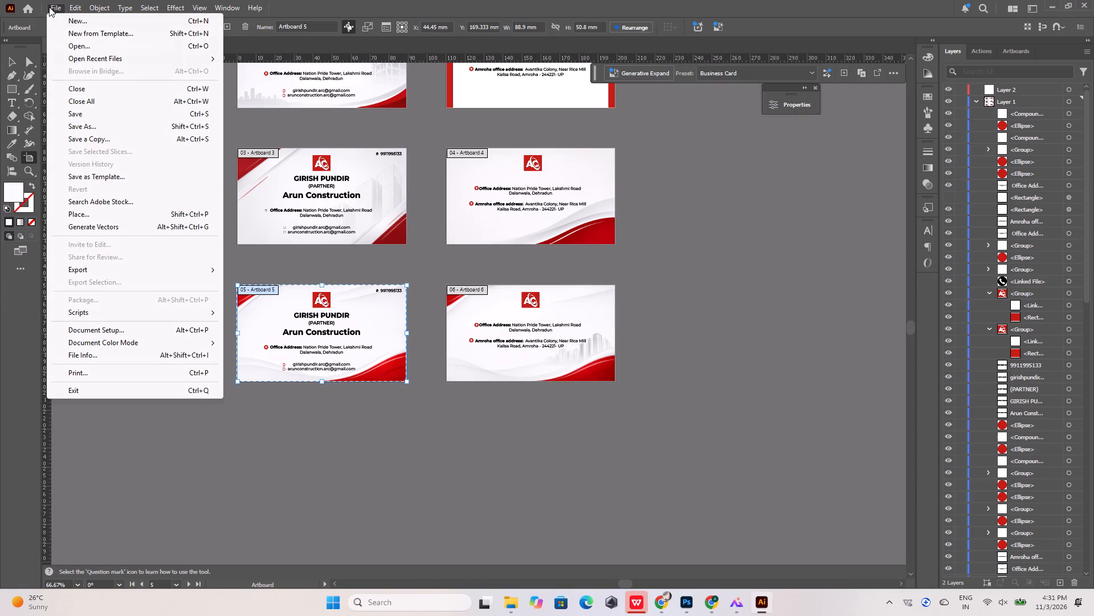
{"action": "left_click", "coordinate": [93, 269]}
{"action": "left_click", "coordinate": [272, 266]}
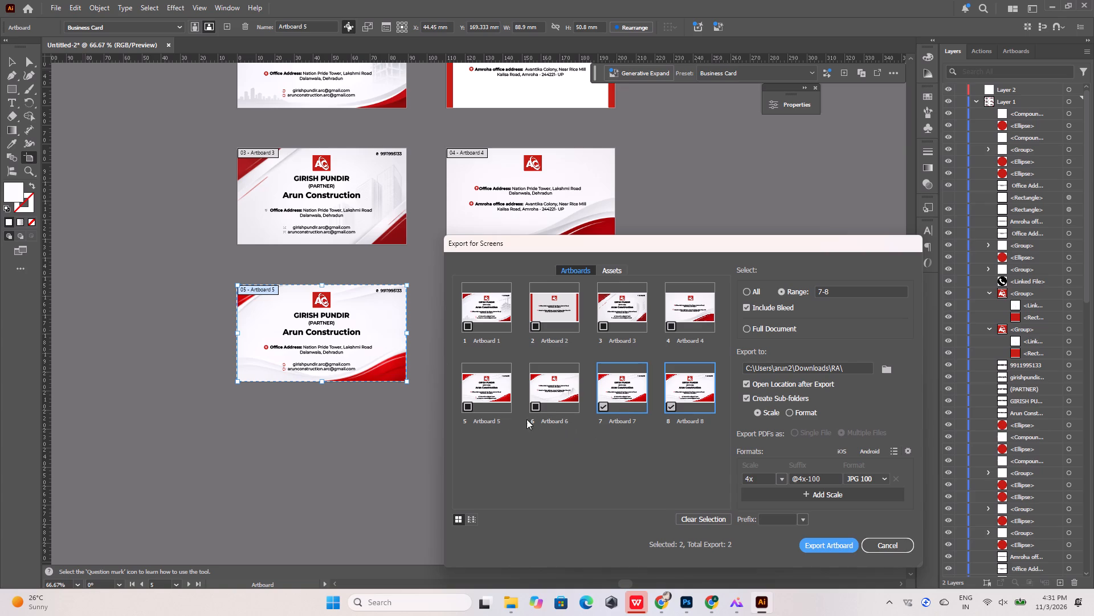
{"action": "left_click", "coordinate": [476, 402]}
{"action": "left_click", "coordinate": [555, 398]}
{"action": "left_click", "coordinate": [605, 405]}
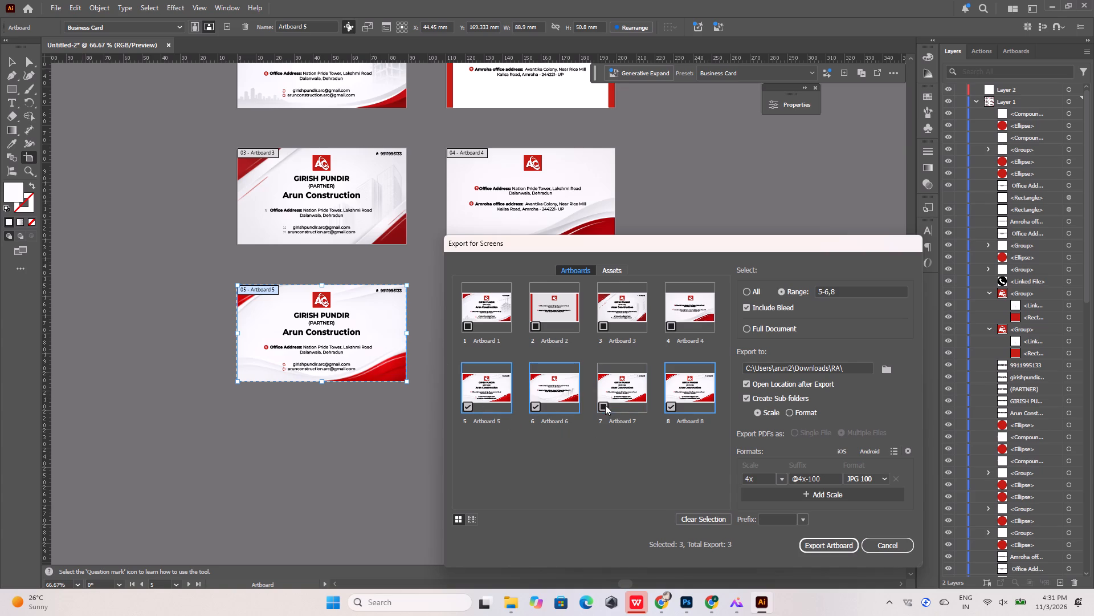
{"action": "left_click", "coordinate": [676, 410]}
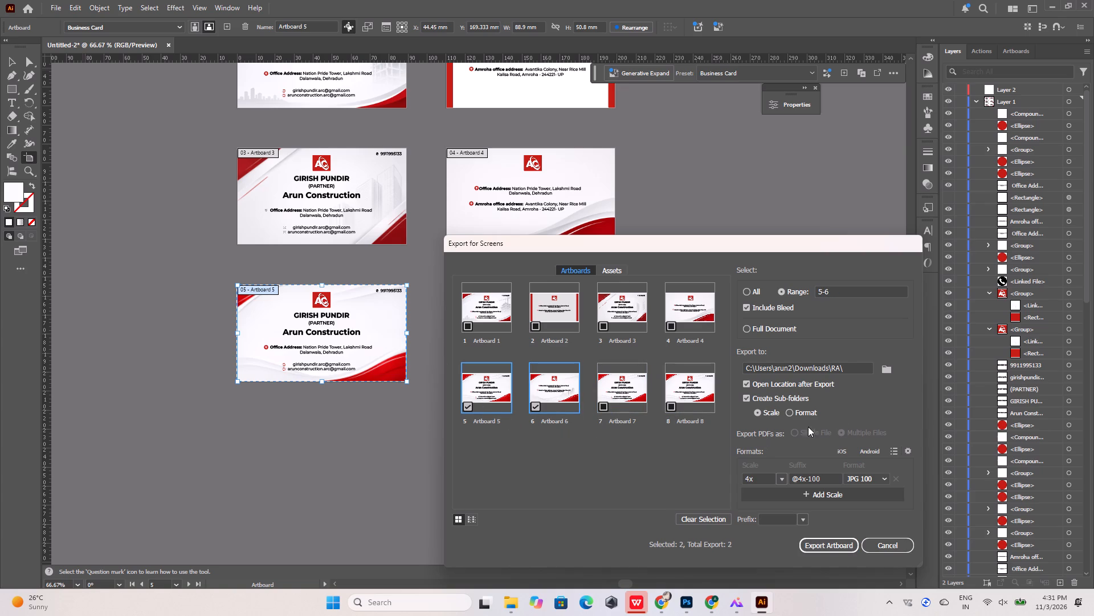
{"action": "left_click", "coordinate": [888, 372]}
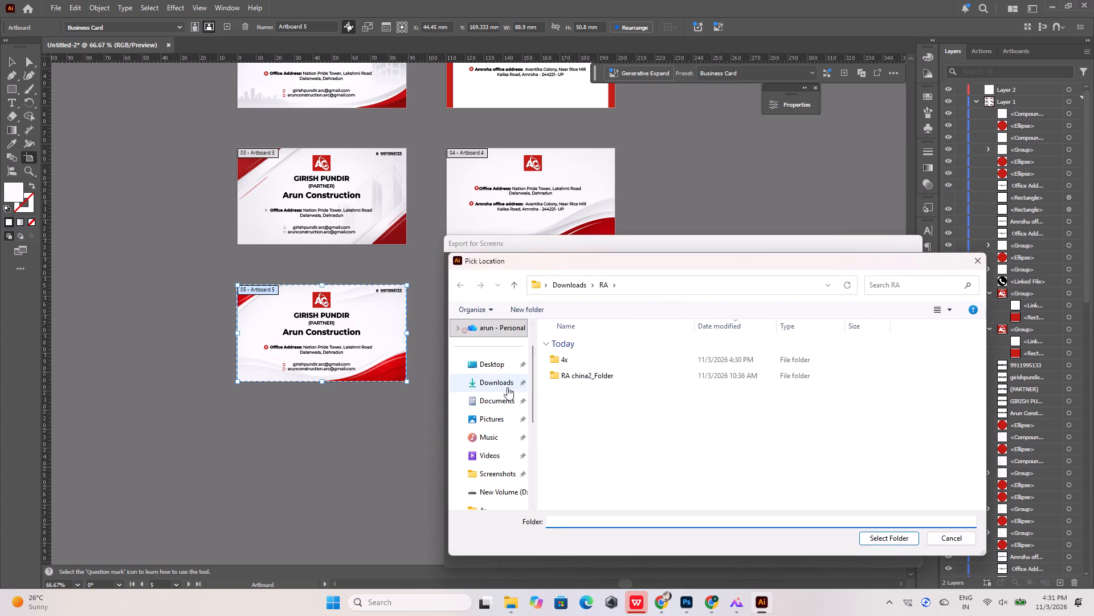
{"action": "left_click", "coordinate": [491, 380]}
{"action": "left_click", "coordinate": [875, 540]}
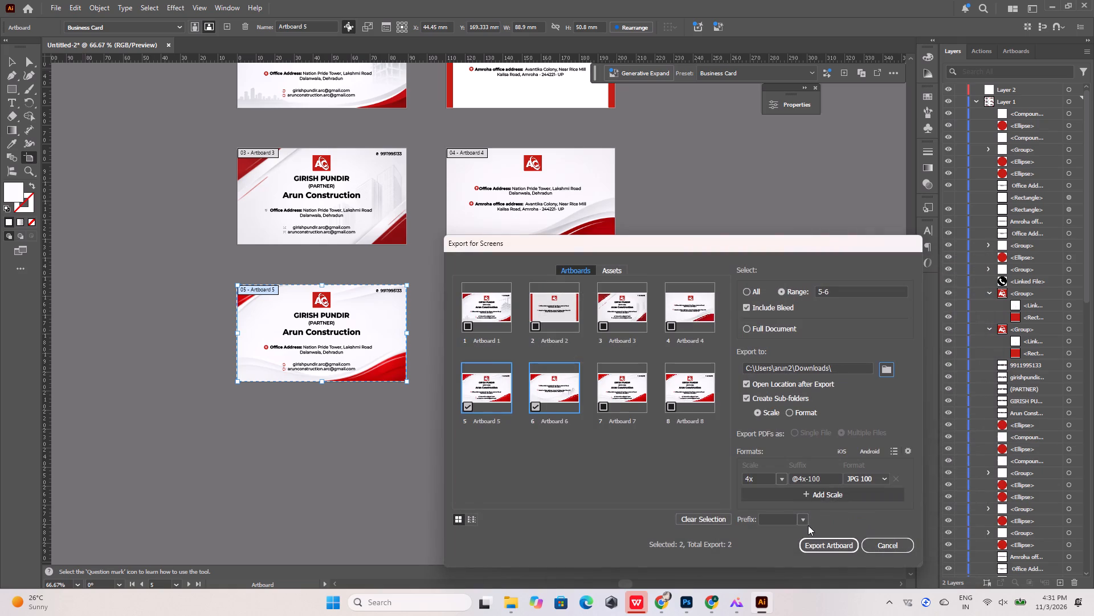
{"action": "left_click", "coordinate": [812, 541]}
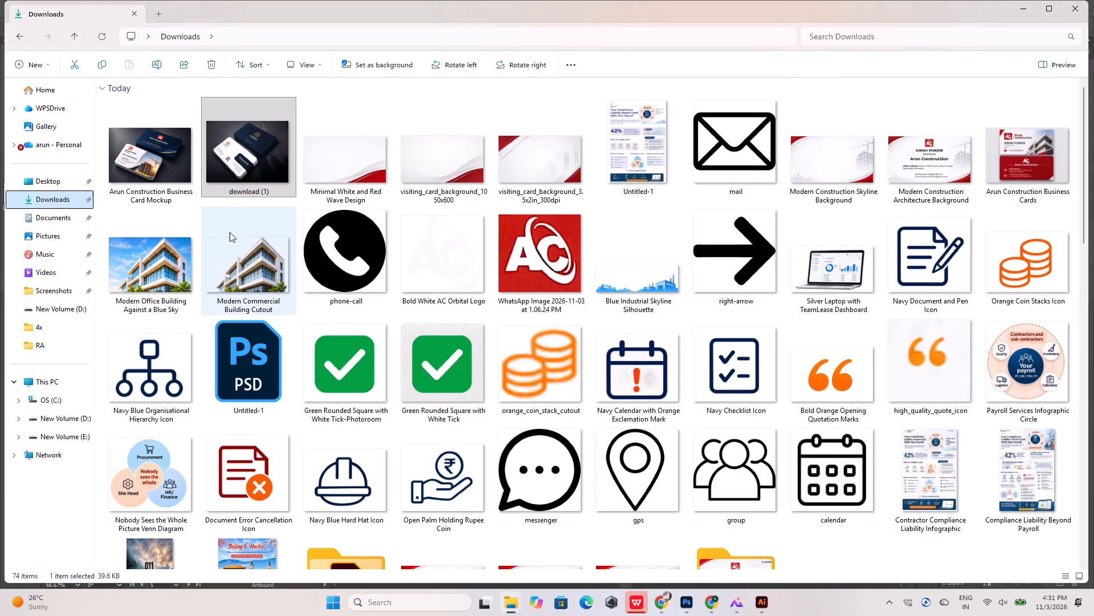
Open the exported Artboard 5 image from the new 4x folder in Downloads and review it alongside Artboard 6.
{"action": "scroll", "coordinate": [630, 479], "scroll_direction": "down", "scroll_amount": 4}
{"action": "scroll", "coordinate": [663, 437], "scroll_direction": "up", "scroll_amount": 1}
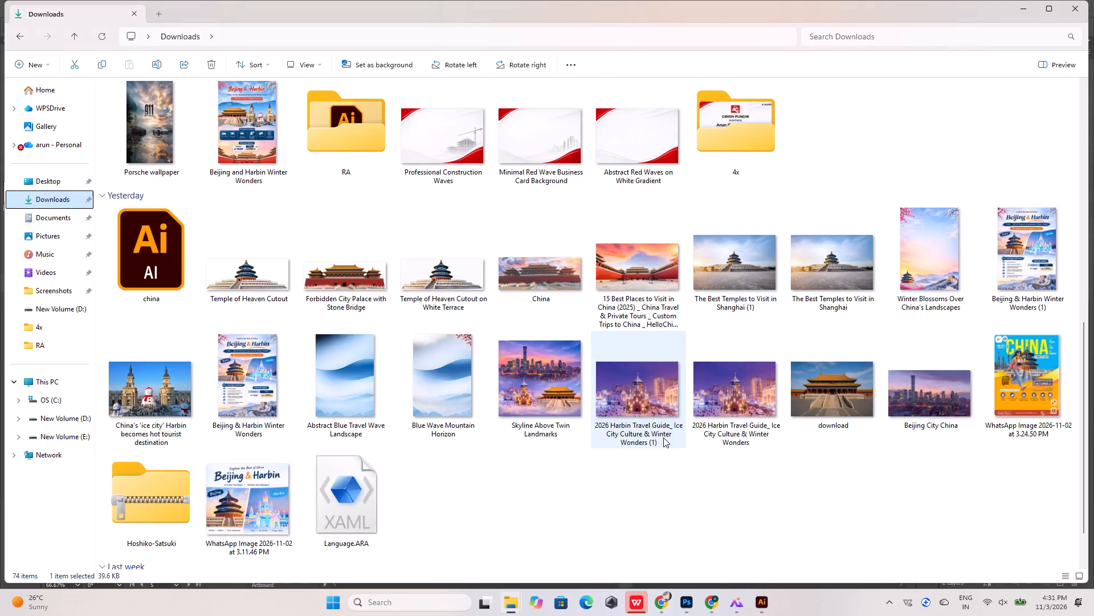
{"action": "scroll", "coordinate": [663, 437], "scroll_direction": "up", "scroll_amount": 1}
{"action": "double_click", "coordinate": [737, 447]}
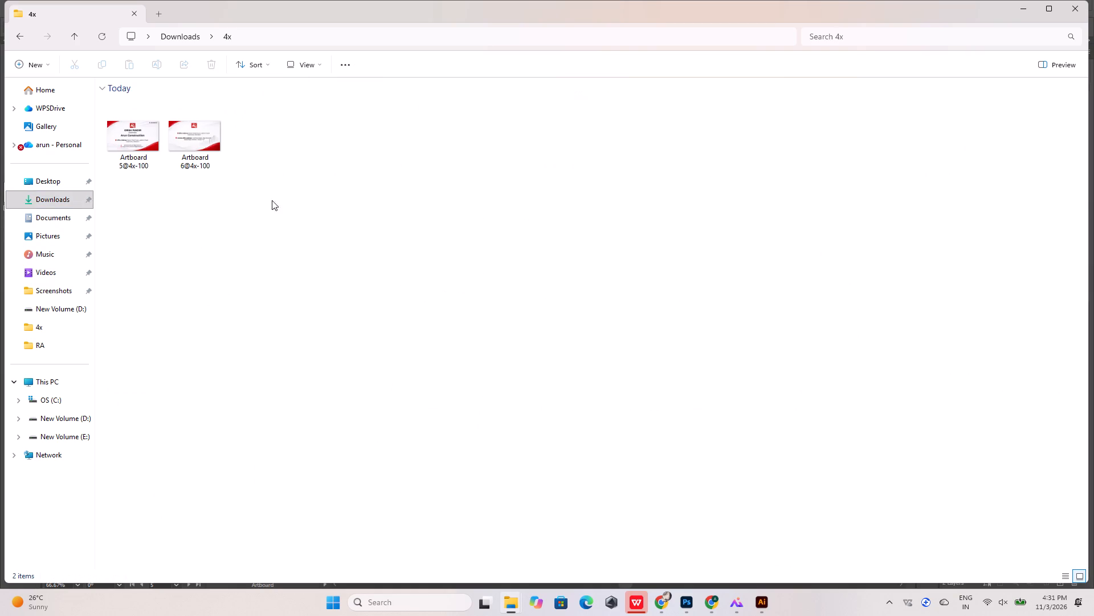
{"action": "double_click", "coordinate": [128, 131]}
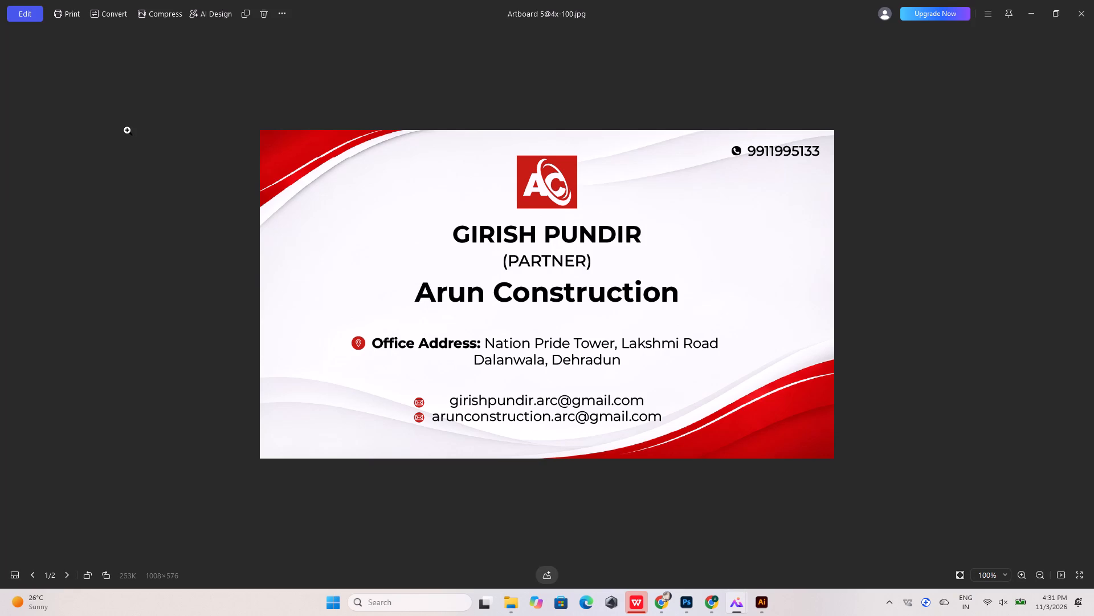
{"action": "scroll", "coordinate": [431, 422], "scroll_direction": "up", "scroll_amount": 4}
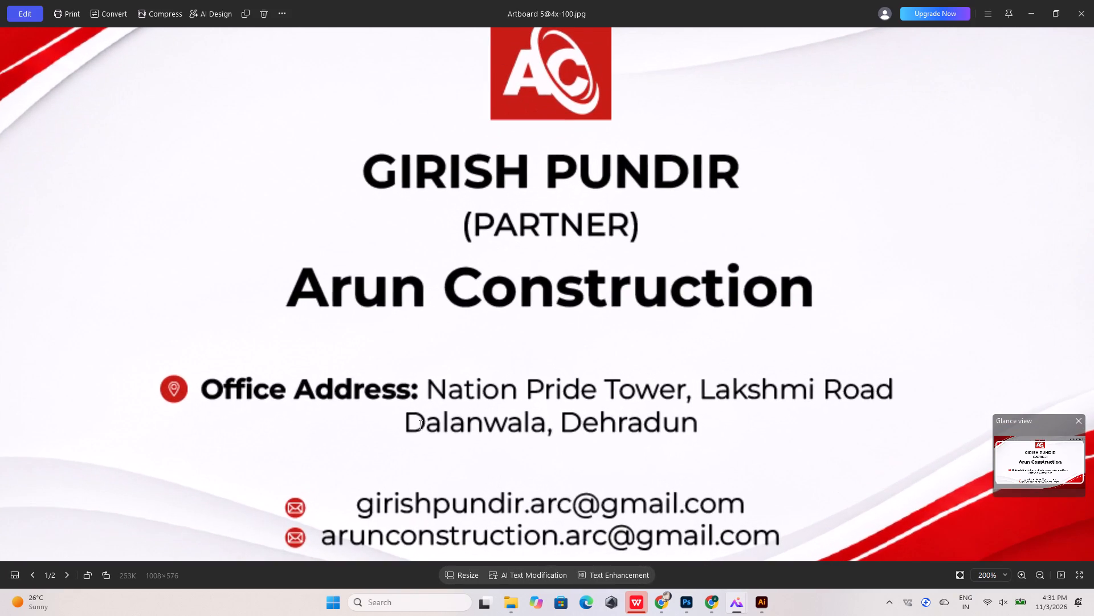
{"action": "scroll", "coordinate": [418, 423], "scroll_direction": "down", "scroll_amount": 2}
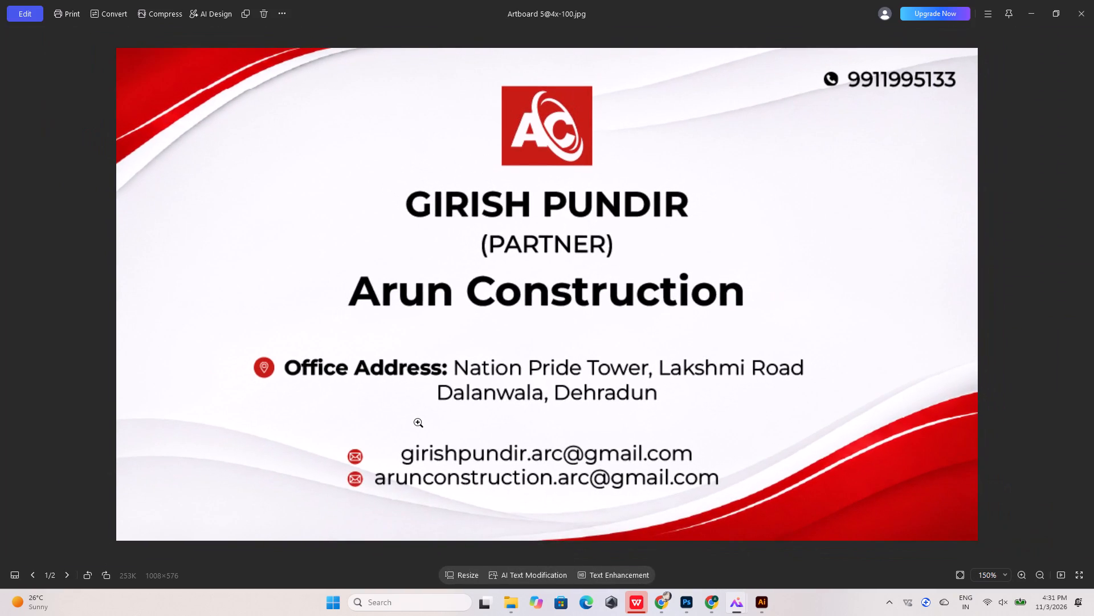
{"action": "scroll", "coordinate": [418, 423], "scroll_direction": "down", "scroll_amount": 1}
{"action": "key", "text": "Right"}
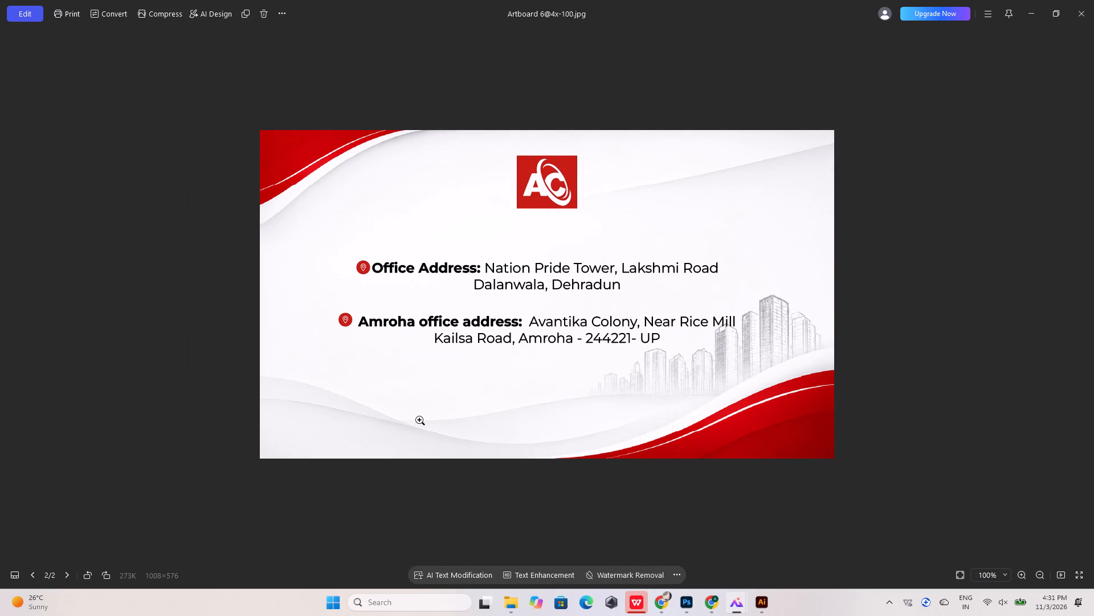
{"action": "key", "text": "Left"}
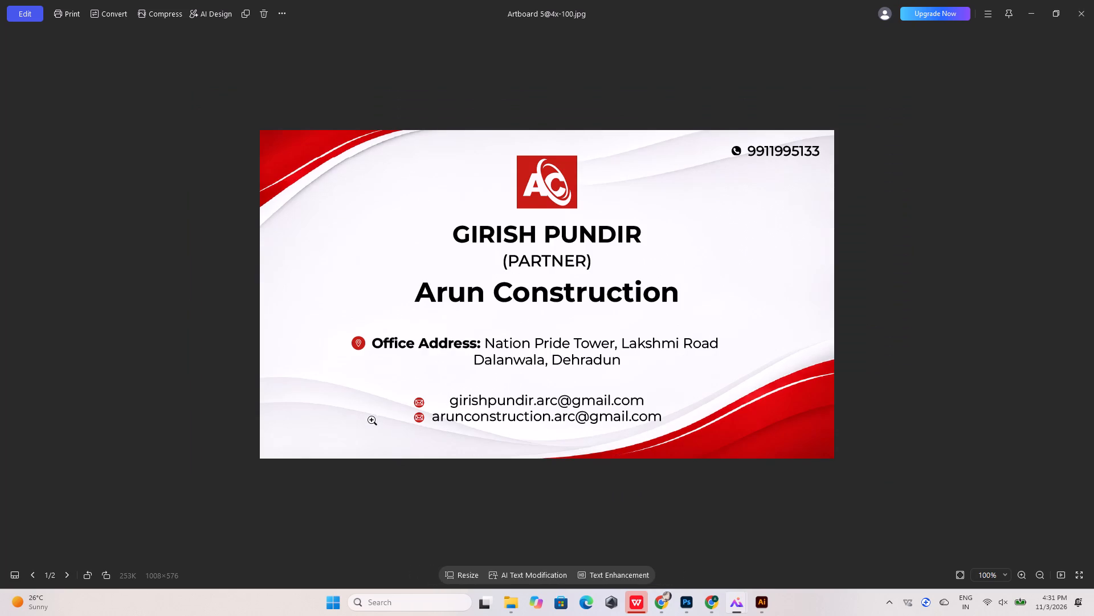
Examine the contact icons and their spacing from the address and email lines on the exported Artboard 5 image.
{"action": "scroll", "coordinate": [372, 420], "scroll_direction": "up", "scroll_amount": 3}
{"action": "scroll", "coordinate": [279, 517], "scroll_direction": "up", "scroll_amount": 2}
{"action": "left_click_drag", "start_coordinate": [331, 467], "coordinate": [395, 403]}
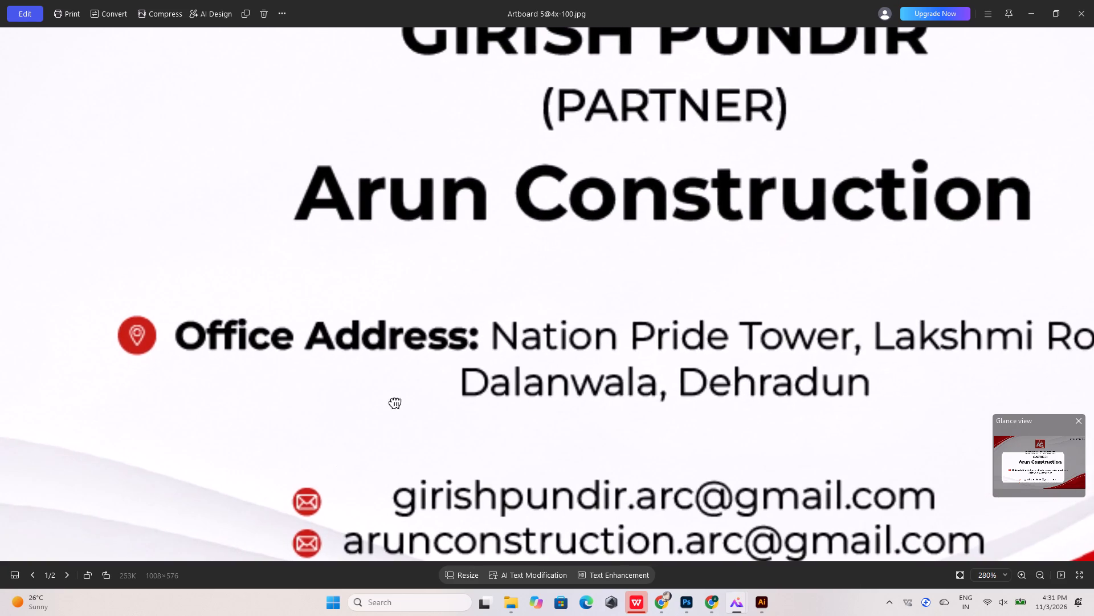
{"action": "left_click_drag", "start_coordinate": [395, 403], "coordinate": [419, 372]}
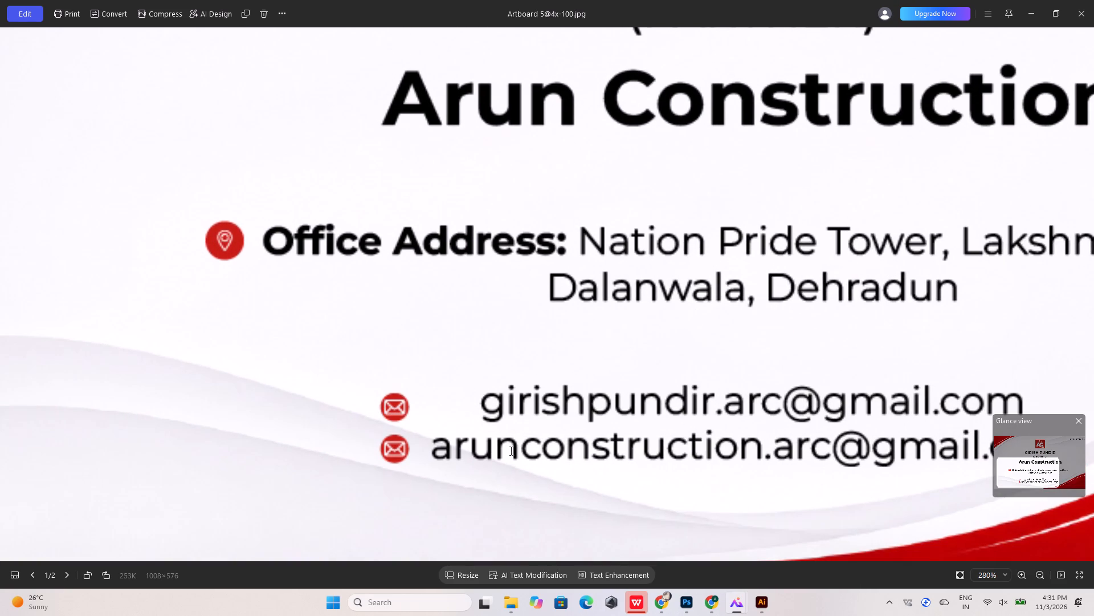
{"action": "scroll", "coordinate": [504, 451], "scroll_direction": "down", "scroll_amount": 3}
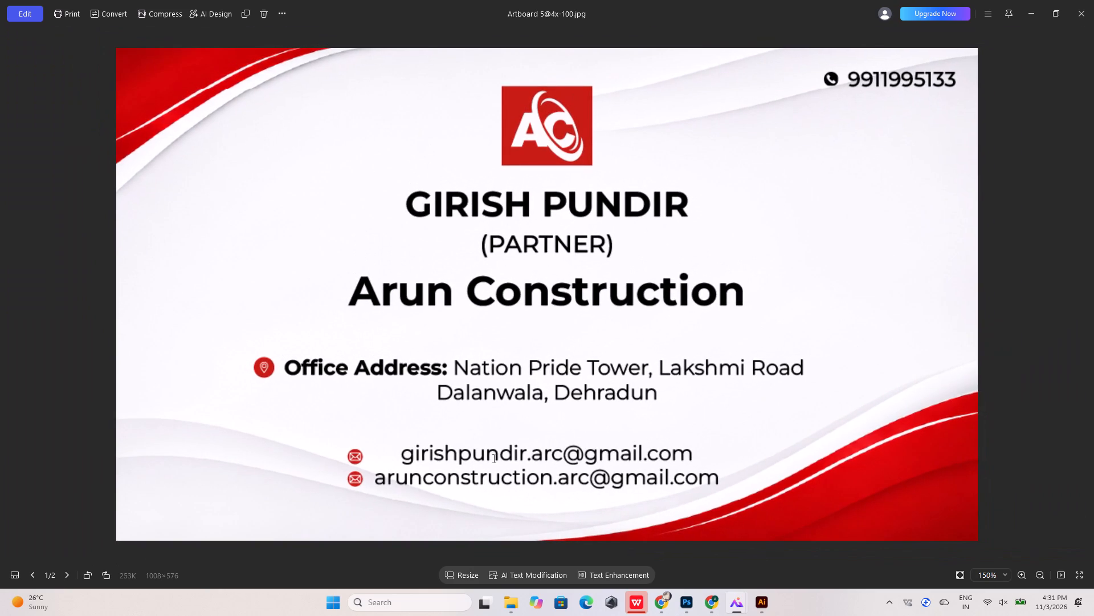
{"action": "scroll", "coordinate": [341, 471], "scroll_direction": "up", "scroll_amount": 5}
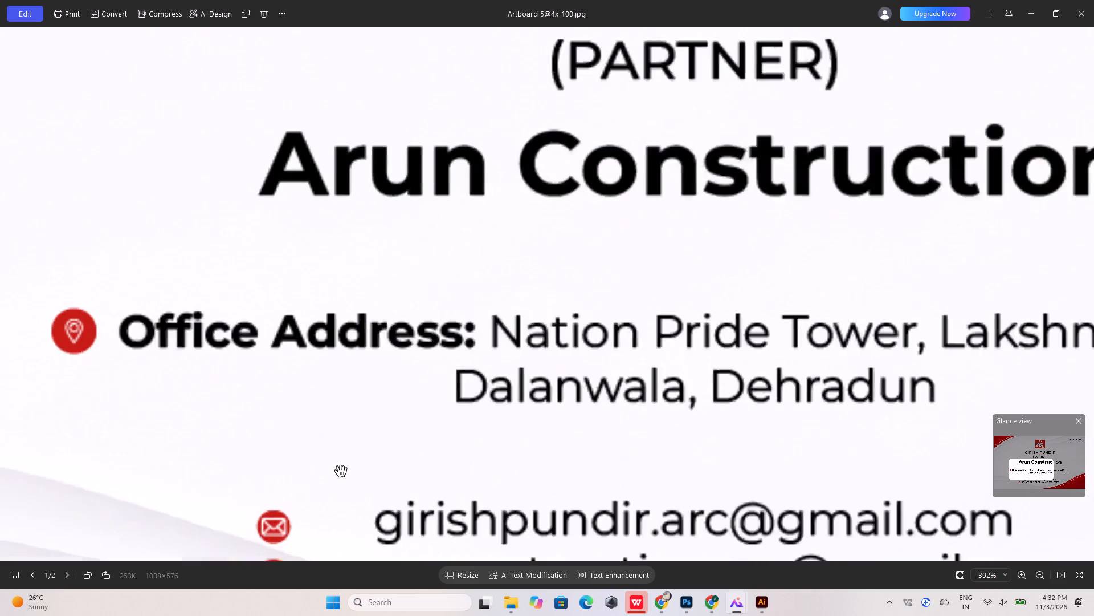
{"action": "left_click_drag", "start_coordinate": [289, 489], "coordinate": [464, 270]}
{"action": "scroll", "coordinate": [424, 371], "scroll_direction": "down", "scroll_amount": 4}
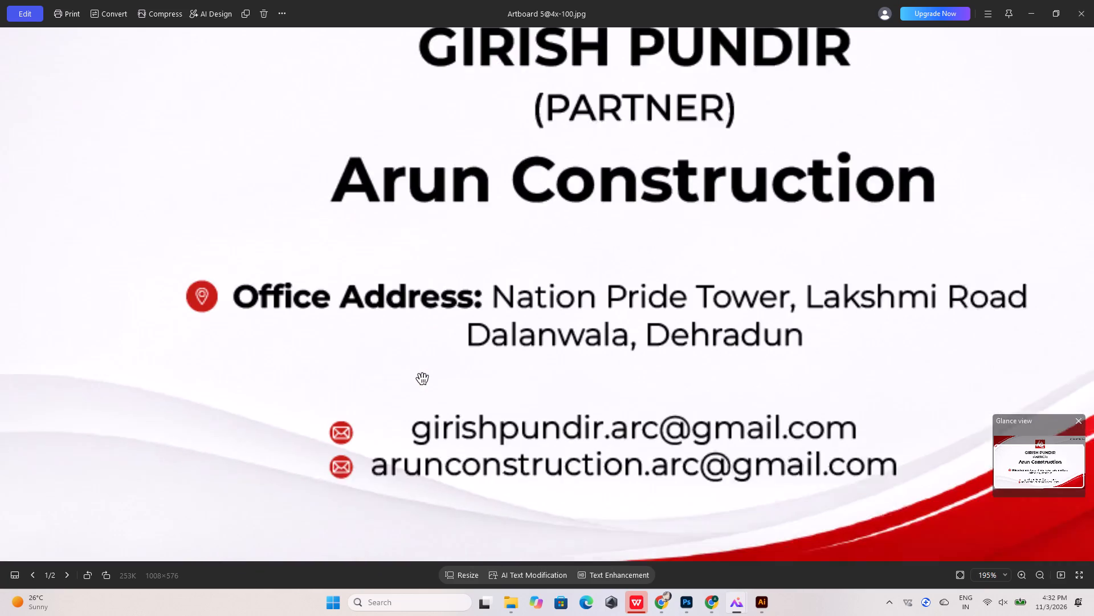
Switch to Illustrator and leave artboard editing for object selection at Artboard 5's address and email lines.
{"action": "left_click", "coordinate": [758, 604]}
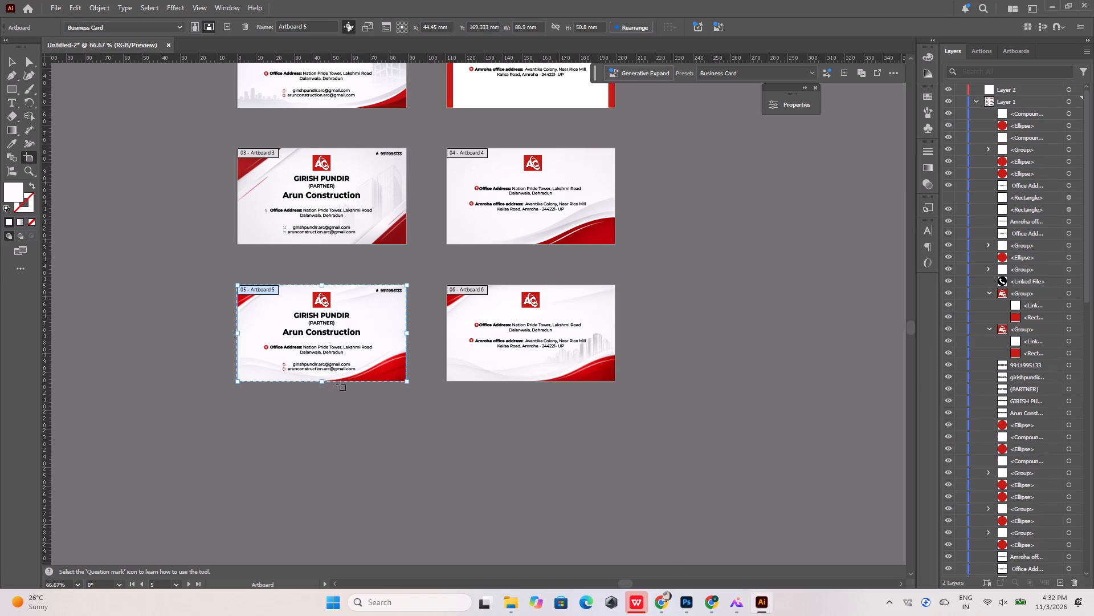
{"action": "scroll", "coordinate": [224, 341], "scroll_direction": "up", "scroll_amount": 6, "text": "alt"}
{"action": "scroll", "coordinate": [563, 481], "scroll_direction": "up", "scroll_amount": 3, "text": "alt"}
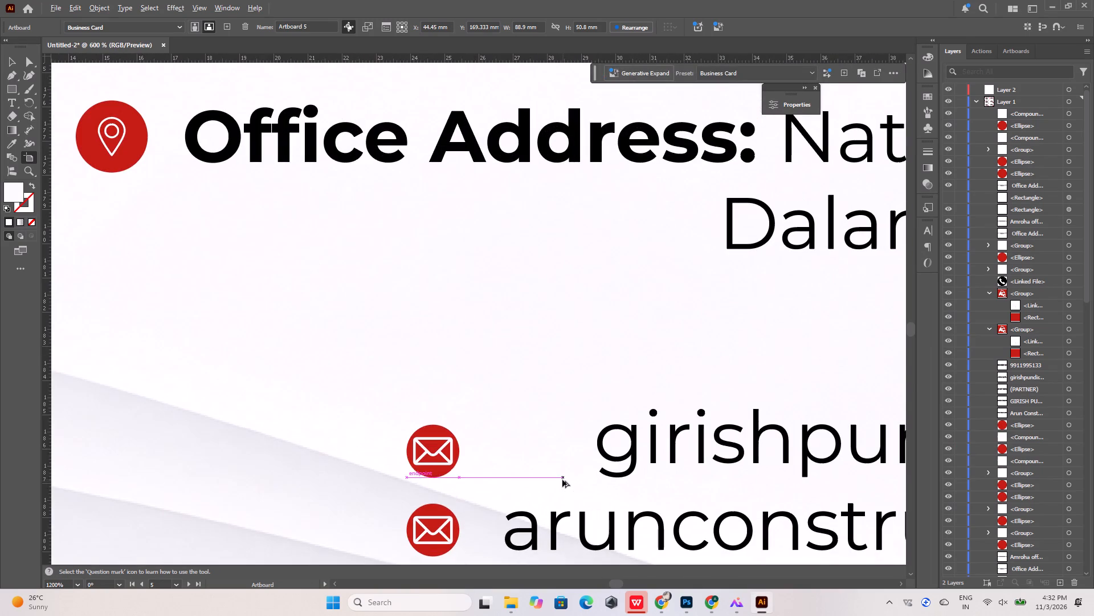
{"action": "left_click", "coordinate": [599, 449]}
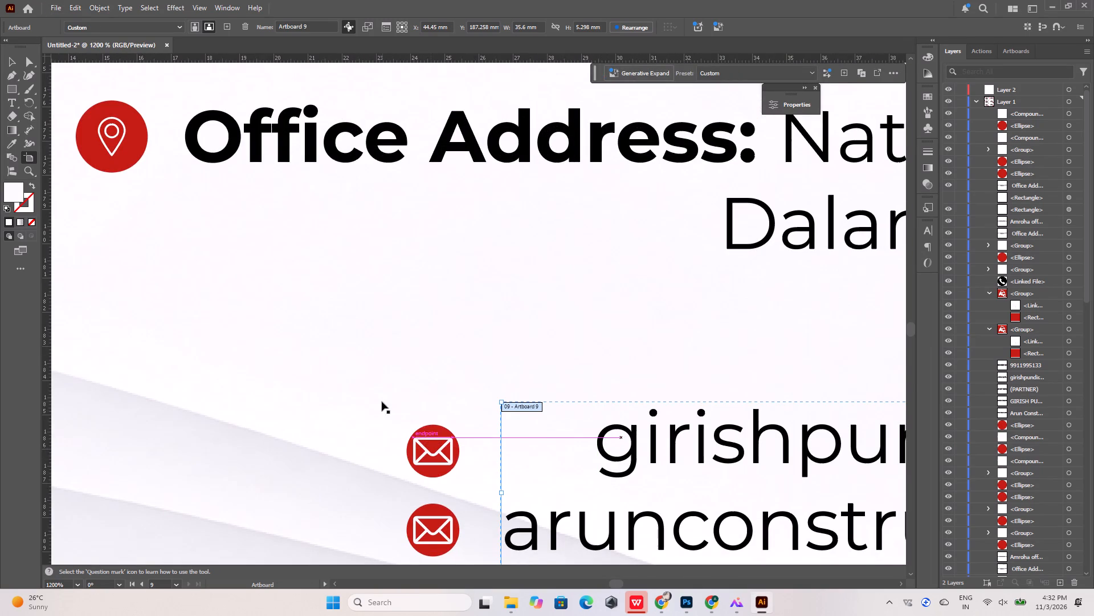
{"action": "key", "text": "Escape"}
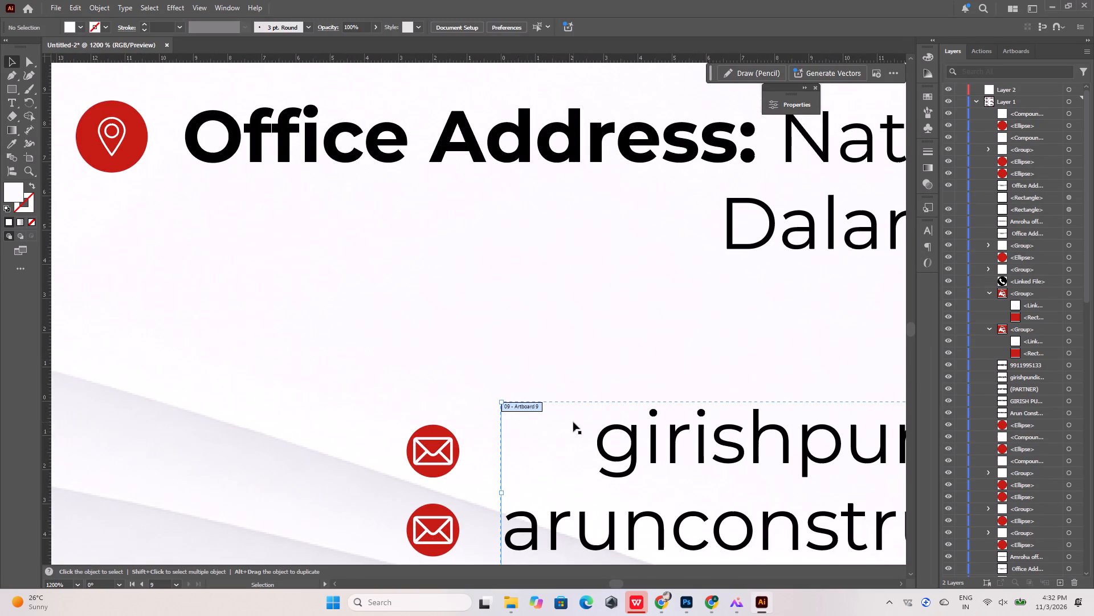
{"action": "left_click", "coordinate": [10, 56]}
{"action": "left_click", "coordinate": [264, 273]}
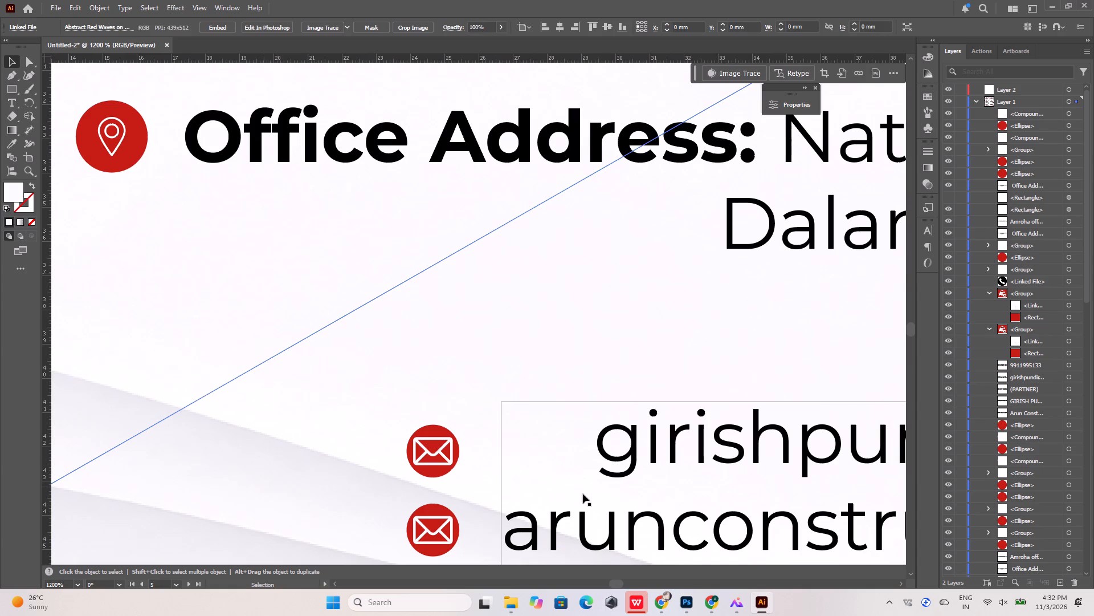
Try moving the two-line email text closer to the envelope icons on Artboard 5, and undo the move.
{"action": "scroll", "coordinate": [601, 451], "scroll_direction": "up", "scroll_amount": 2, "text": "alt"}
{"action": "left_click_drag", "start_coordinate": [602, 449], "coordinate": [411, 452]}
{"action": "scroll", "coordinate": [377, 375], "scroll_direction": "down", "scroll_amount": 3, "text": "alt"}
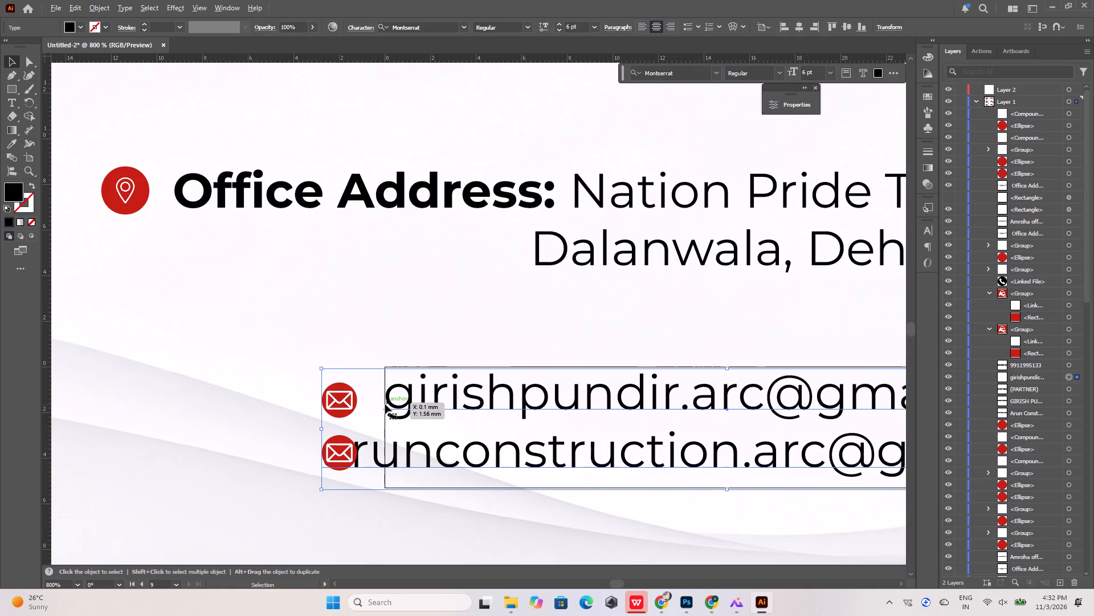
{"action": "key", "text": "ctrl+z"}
Cut the first email address out of the two-line email text on Artboard 5.
{"action": "double_click", "coordinate": [447, 400]}
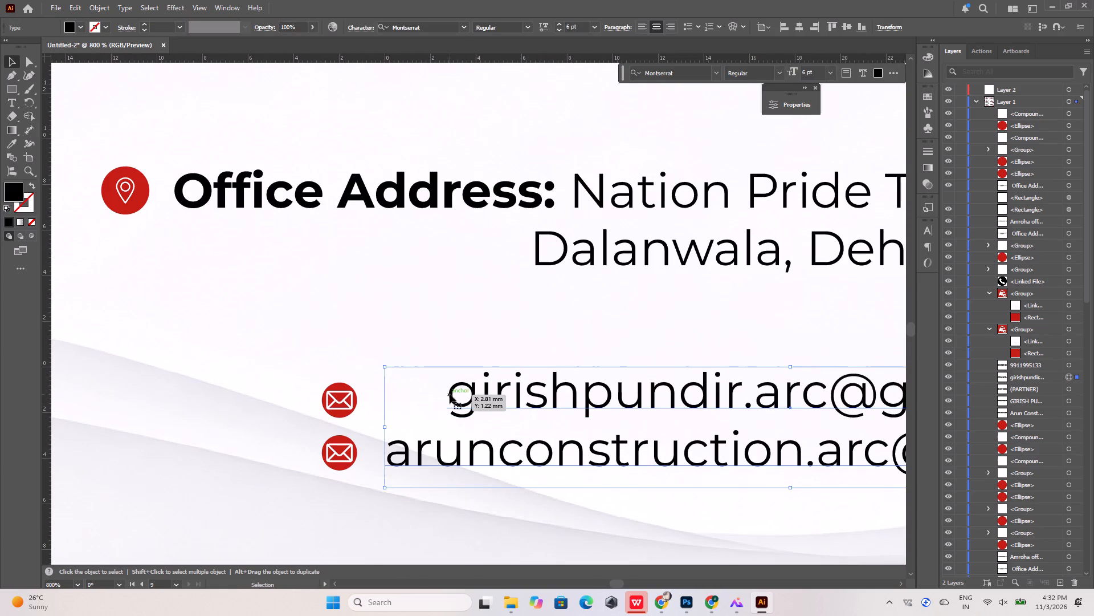
{"action": "double_click", "coordinate": [450, 394]}
{"action": "key", "text": "BackSpace"}
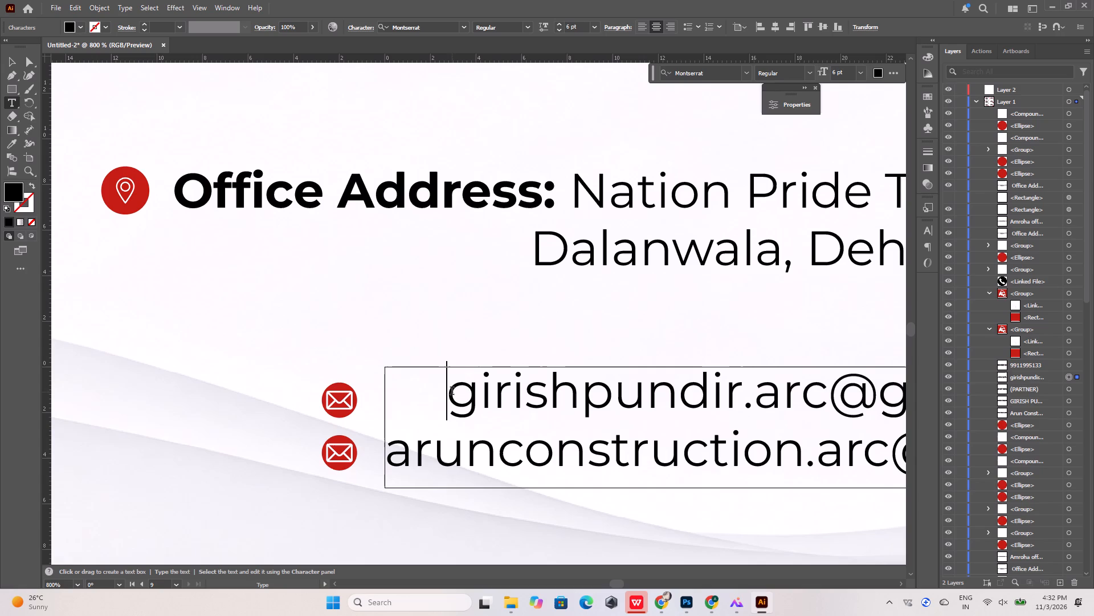
{"action": "key", "text": "BackSpace"}
{"action": "key", "text": "BackSpace"}
{"action": "key", "text": "BackSpace"}
{"action": "key", "text": "BackSpace"}
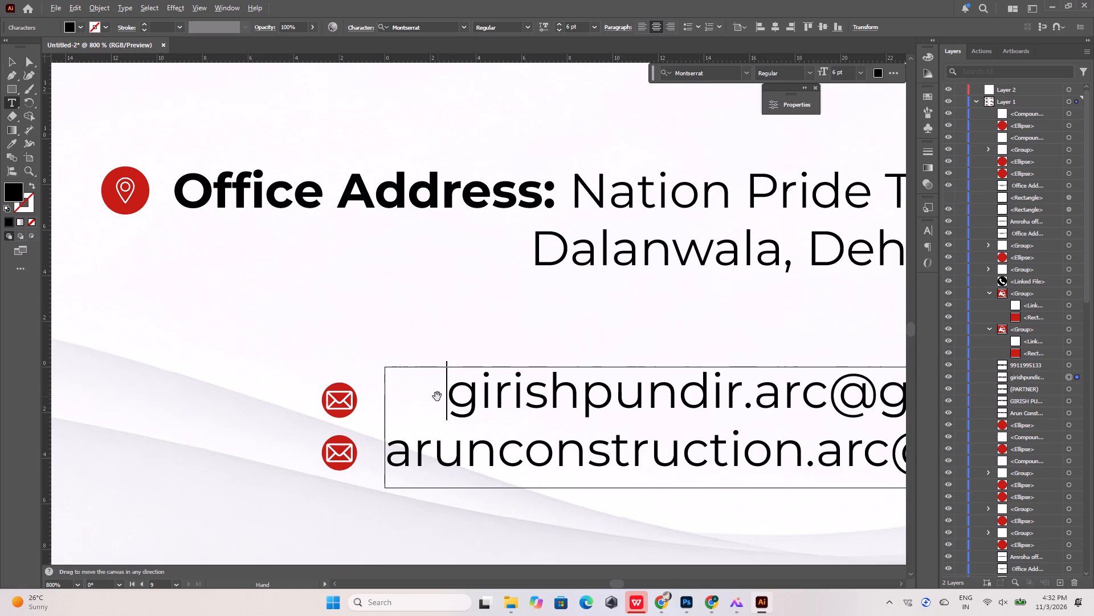
{"action": "scroll", "coordinate": [436, 396], "scroll_direction": "down", "scroll_amount": 2, "text": "alt"}
{"action": "left_click_drag", "start_coordinate": [442, 397], "coordinate": [847, 408]}
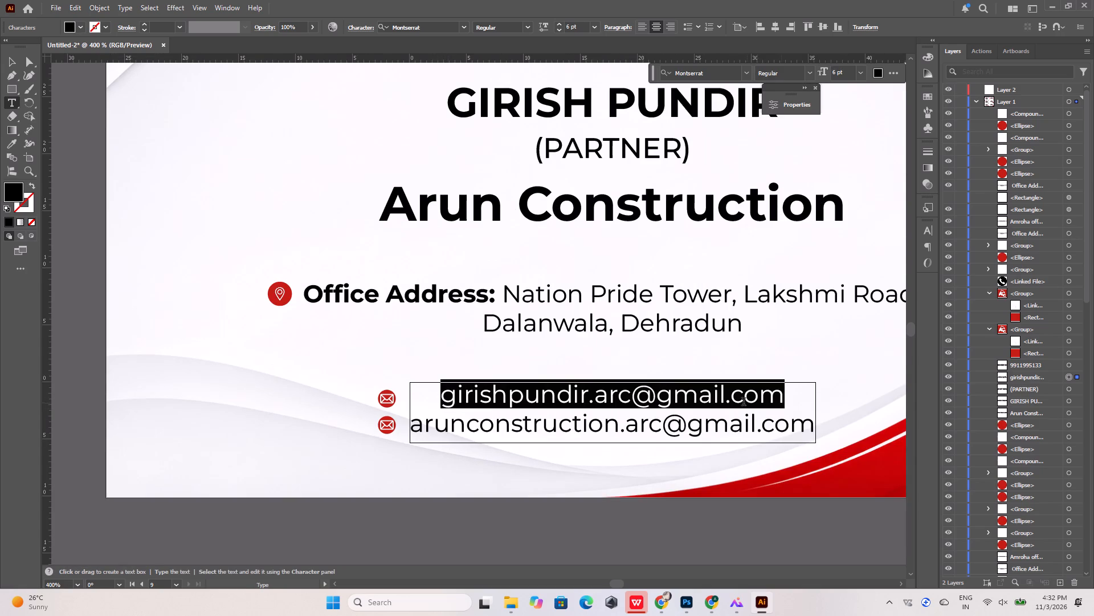
{"action": "key", "text": "ctrl+x"}
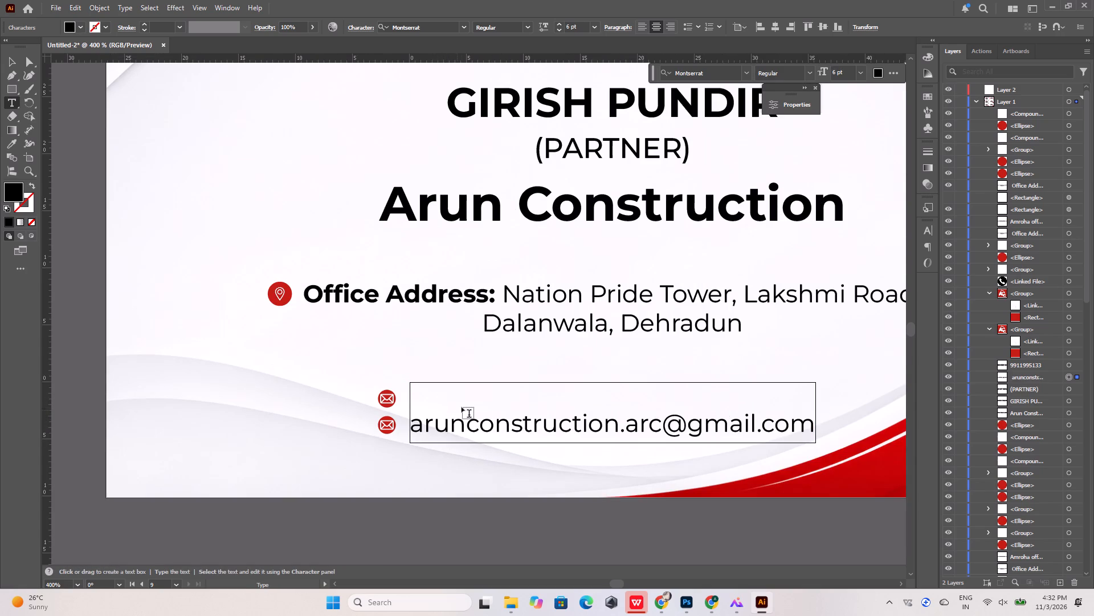
Remove the empty line above the remaining company email address and finish editing the text.
{"action": "key", "text": "Down"}
{"action": "key", "text": "Left"}
{"action": "key", "text": "Left"}
{"action": "key", "text": "Left"}
{"action": "key", "text": "Left"}
{"action": "key", "text": "Left"}
{"action": "key", "text": "Left"}
{"action": "key", "text": "Left"}
{"action": "key", "text": "Left"}
{"action": "key", "text": "Left"}
{"action": "key", "text": "Left"}
{"action": "key", "text": "Left"}
{"action": "key", "text": "Left"}
{"action": "key", "text": "Left"}
{"action": "key", "text": "Left"}
{"action": "key", "text": "Left"}
{"action": "key", "text": "Left"}
{"action": "key", "text": "Left"}
{"action": "key", "text": "Left"}
{"action": "key", "text": "Left"}
{"action": "key", "text": "Left"}
{"action": "key", "text": "Left"}
{"action": "key", "text": "Left"}
{"action": "key", "text": "Left"}
{"action": "key", "text": "Left"}
{"action": "key", "text": "Left"}
{"action": "key", "text": "Left"}
{"action": "key", "text": "Left"}
{"action": "key", "text": "Left"}
{"action": "key", "text": "Right"}
{"action": "key", "text": "BackSpace"}
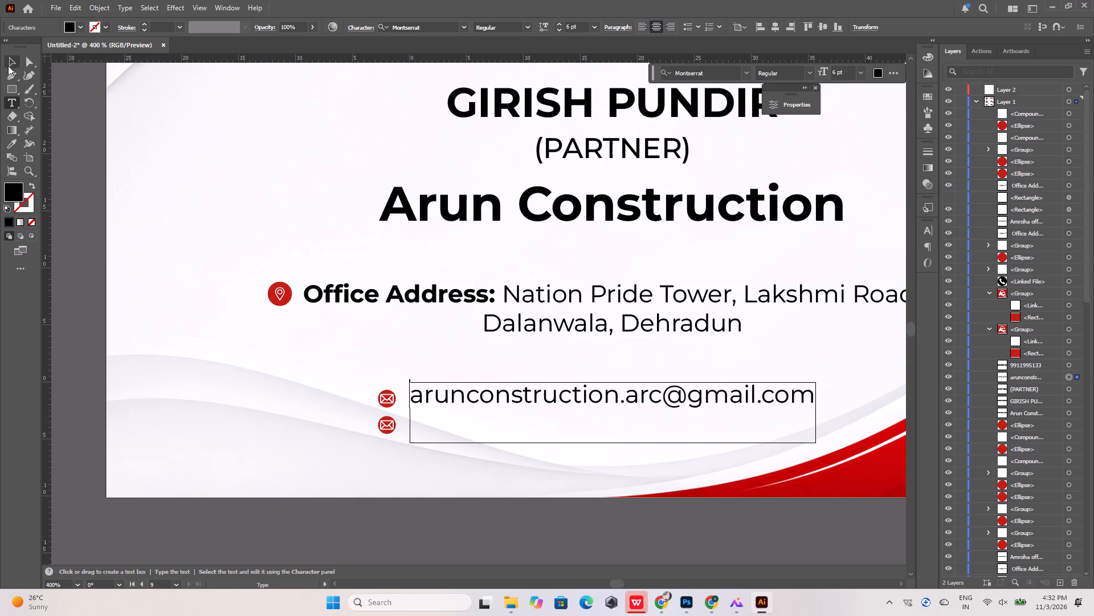
{"action": "left_click", "coordinate": [10, 61]}
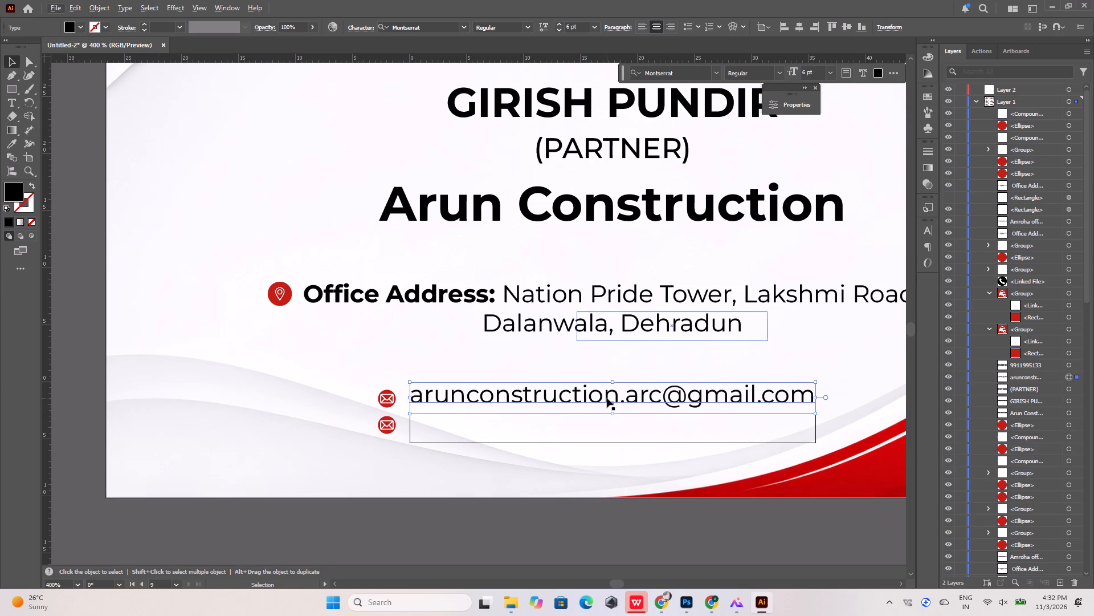
Delete the 76% opacity white rectangle lying over the second line of the office address.
{"action": "left_click", "coordinate": [606, 423]}
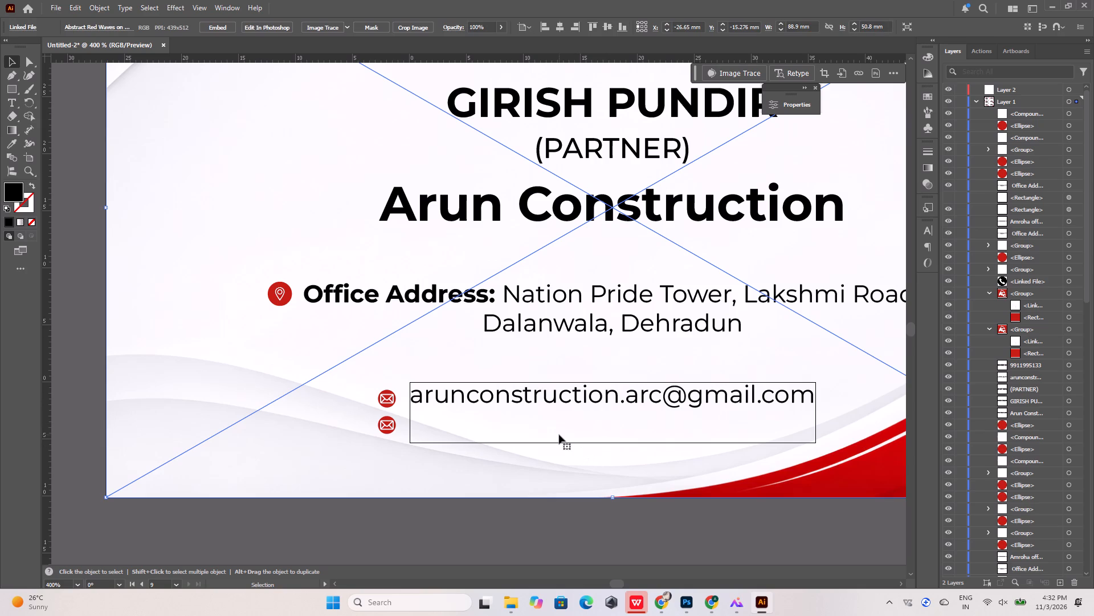
{"action": "left_click", "coordinate": [593, 535]}
{"action": "left_click", "coordinate": [604, 401]}
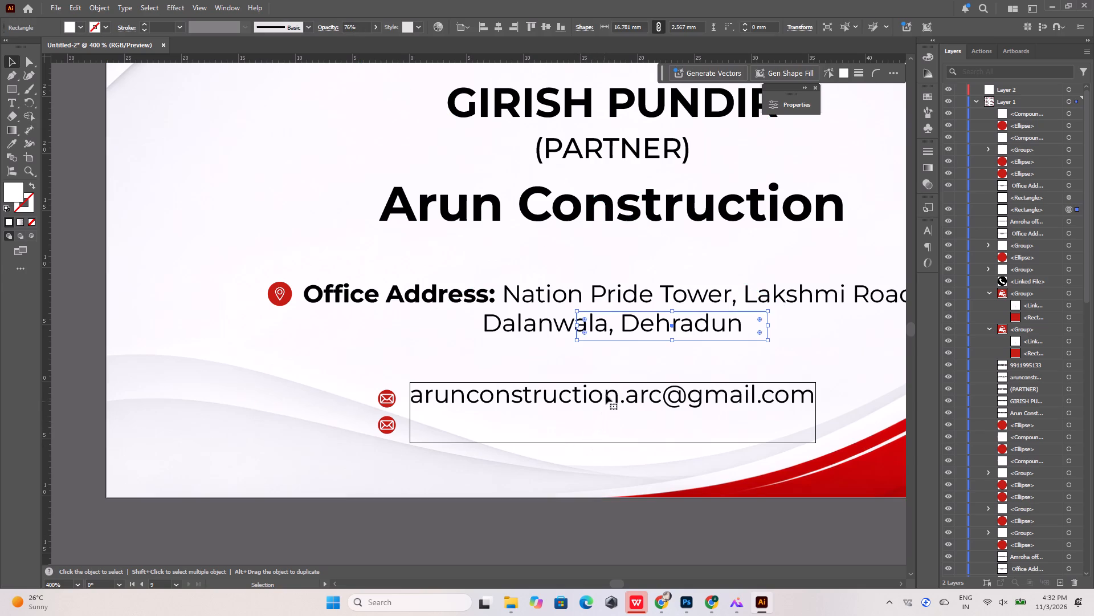
{"action": "left_click_drag", "start_coordinate": [606, 395], "coordinate": [607, 404]}
{"action": "left_click", "coordinate": [610, 396]}
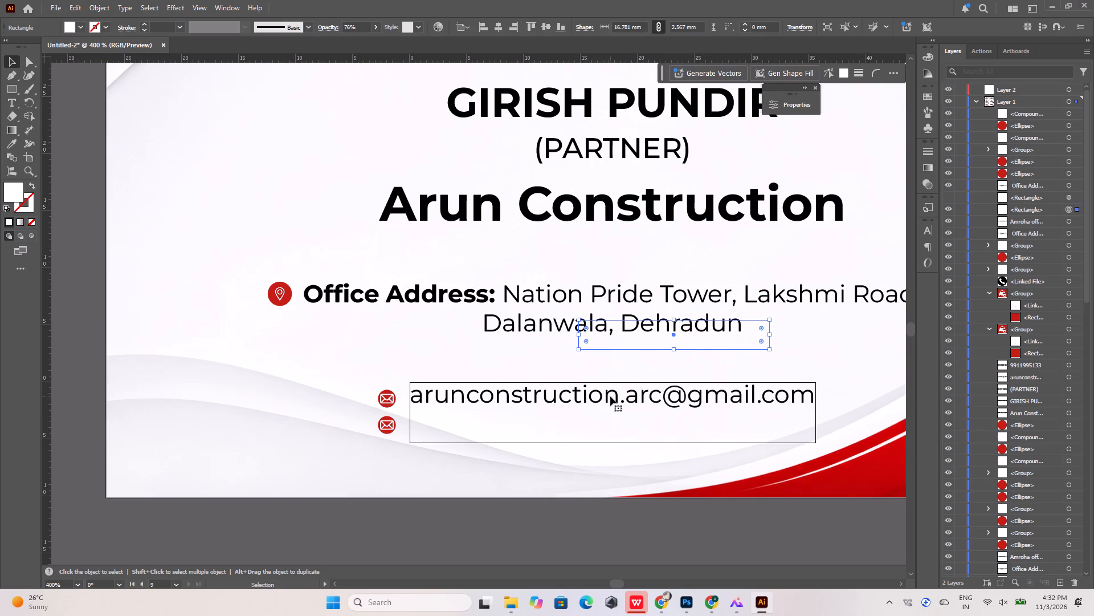
{"action": "key", "text": "Delete"}
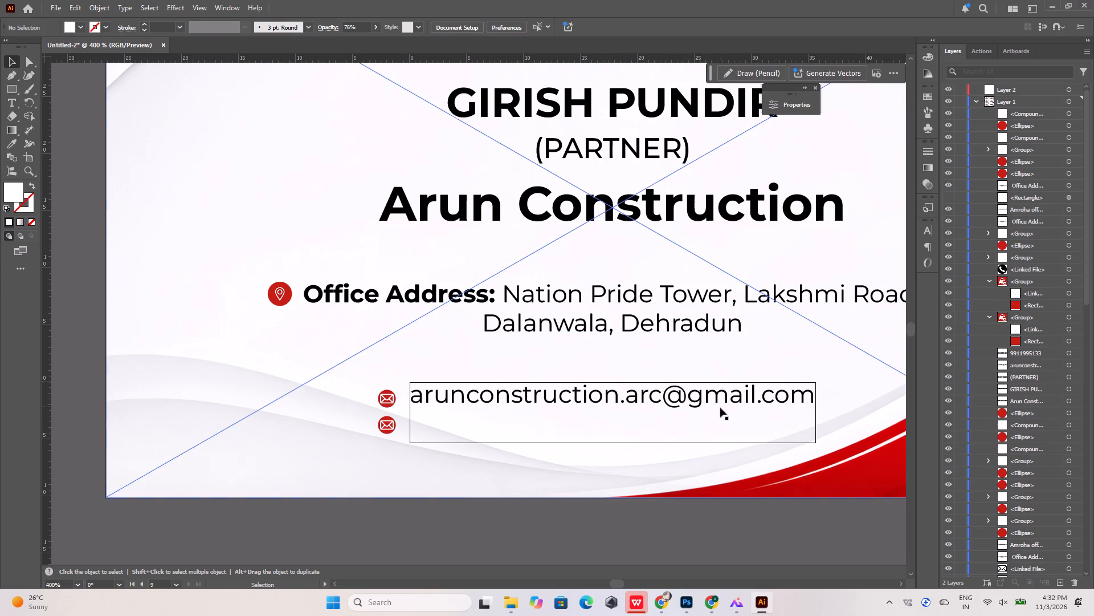
Move the company email line down so it sits level with the lower envelope icon.
{"action": "left_click", "coordinate": [721, 397]}
{"action": "key", "text": "shift+Down"}
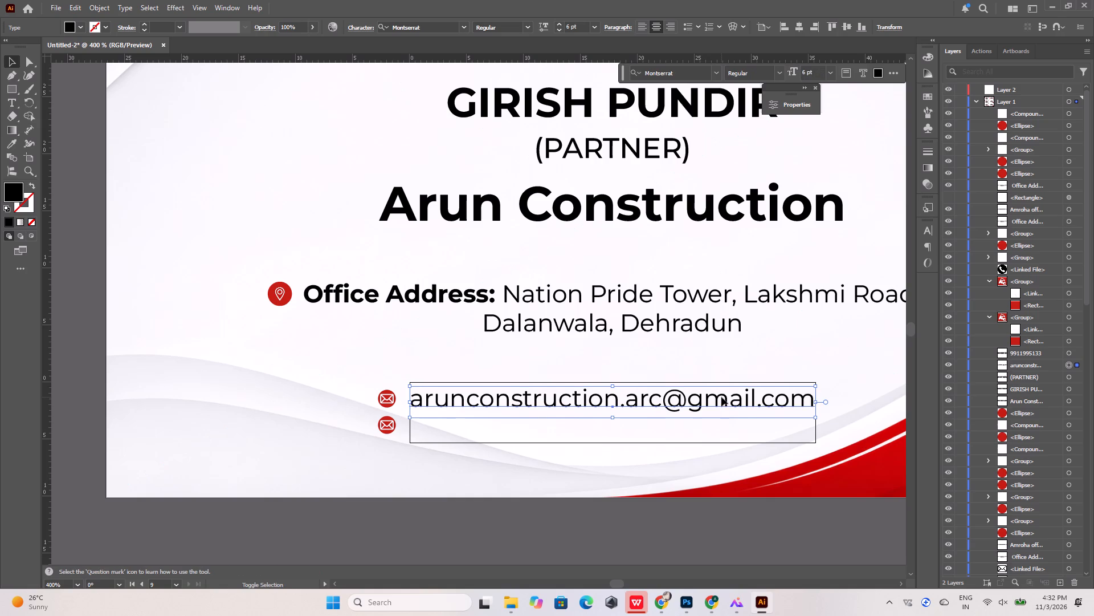
{"action": "key", "text": "shift+Down"}
{"action": "key", "text": "shift+Down"}
{"action": "key", "text": "shift+Down"}
{"action": "key", "text": "shift+Down"}
{"action": "key", "text": "shift+Down"}
{"action": "key", "text": "shift+Down"}
{"action": "key", "text": "shift+Down"}
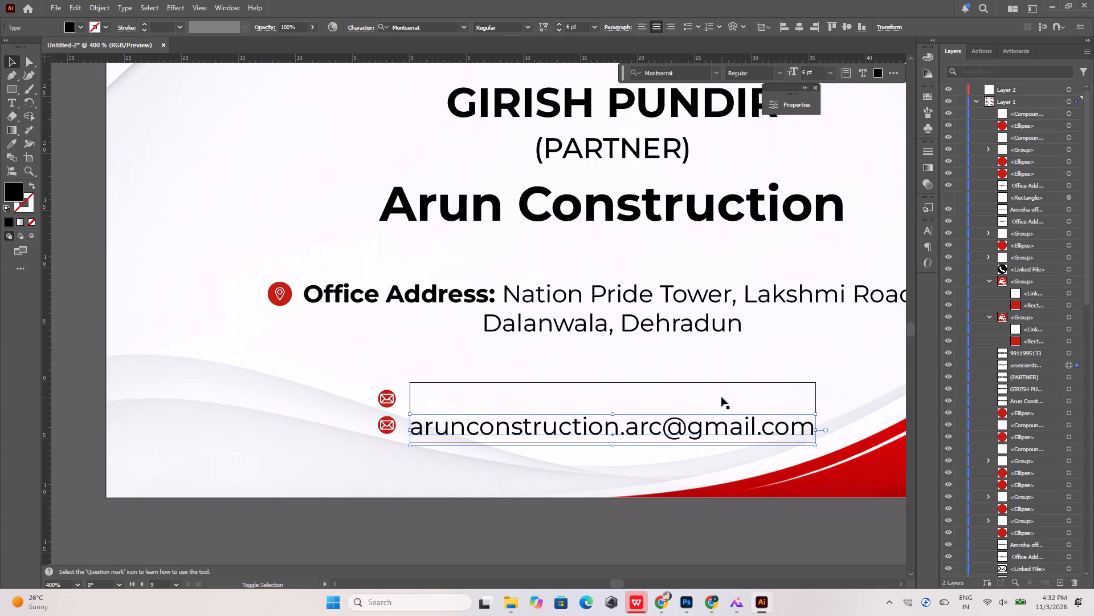
{"action": "key", "text": "Up"}
{"action": "key", "text": "Up"}
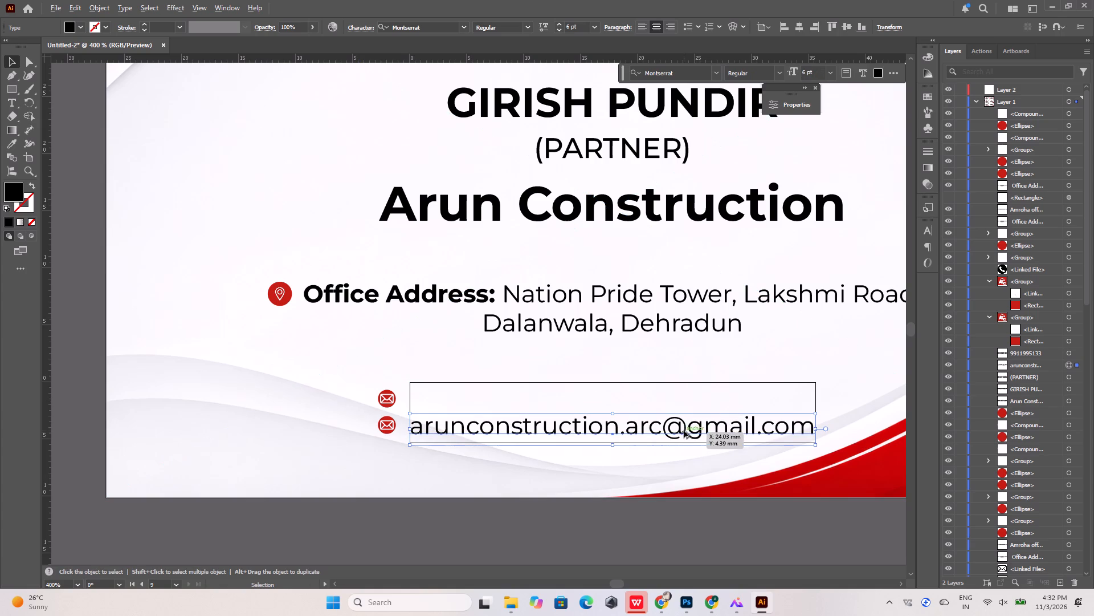
Duplicate the company email line up beside the upper envelope icon and replace its text with the cut email address.
{"action": "left_click_drag", "start_coordinate": [682, 428], "coordinate": [684, 399], "text": "alt"}
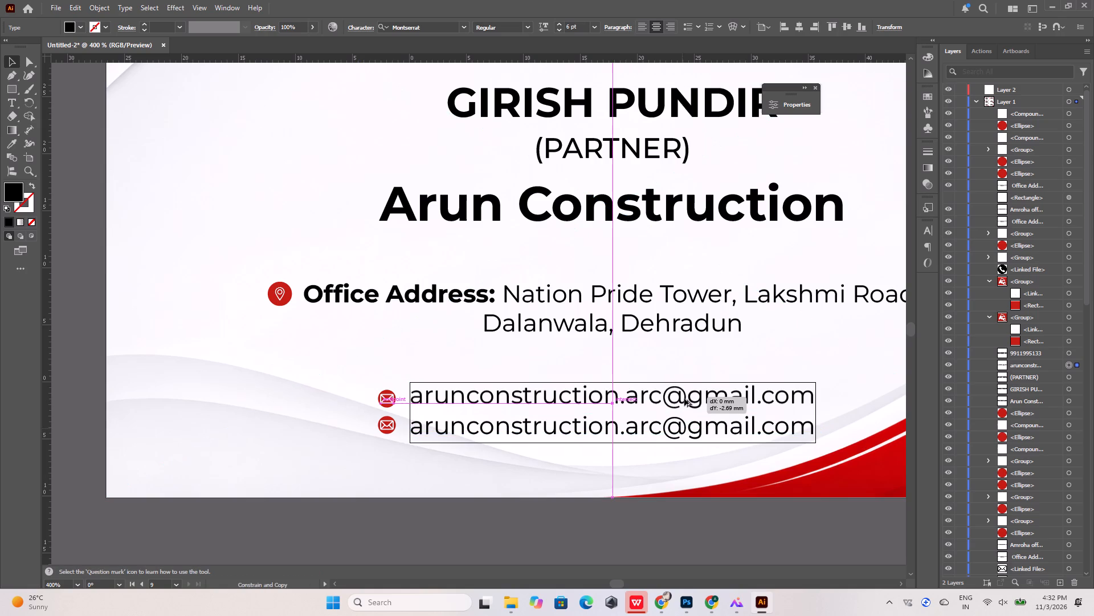
{"action": "left_click_drag", "start_coordinate": [684, 399], "coordinate": [685, 401], "text": "alt"}
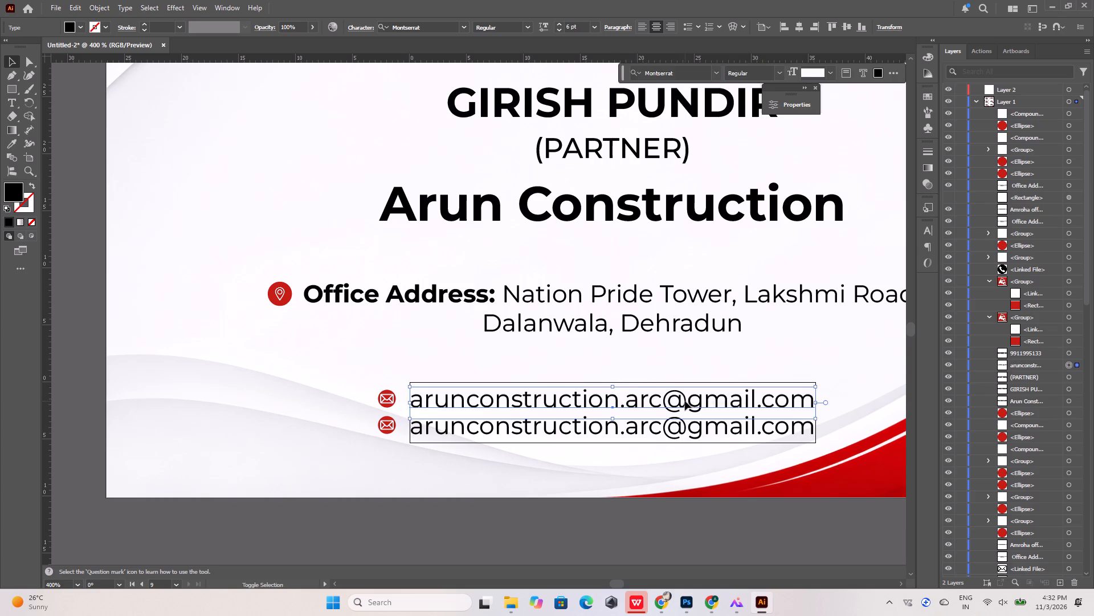
{"action": "double_click", "coordinate": [685, 401]}
{"action": "key", "text": "ctrl+a"}
{"action": "key", "text": "ctrl+v"}
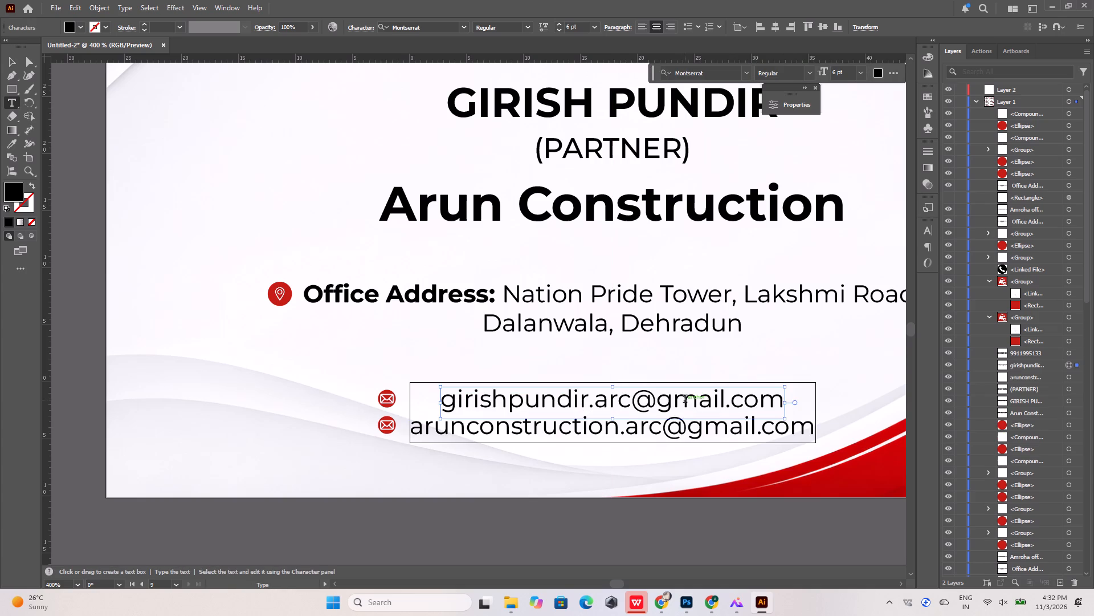
{"action": "left_click", "coordinate": [13, 57]}
Nudge the upper email line left until its first letter lines up with the start of the company email line below.
{"action": "scroll", "coordinate": [426, 397], "scroll_direction": "up", "scroll_amount": 4, "text": "alt"}
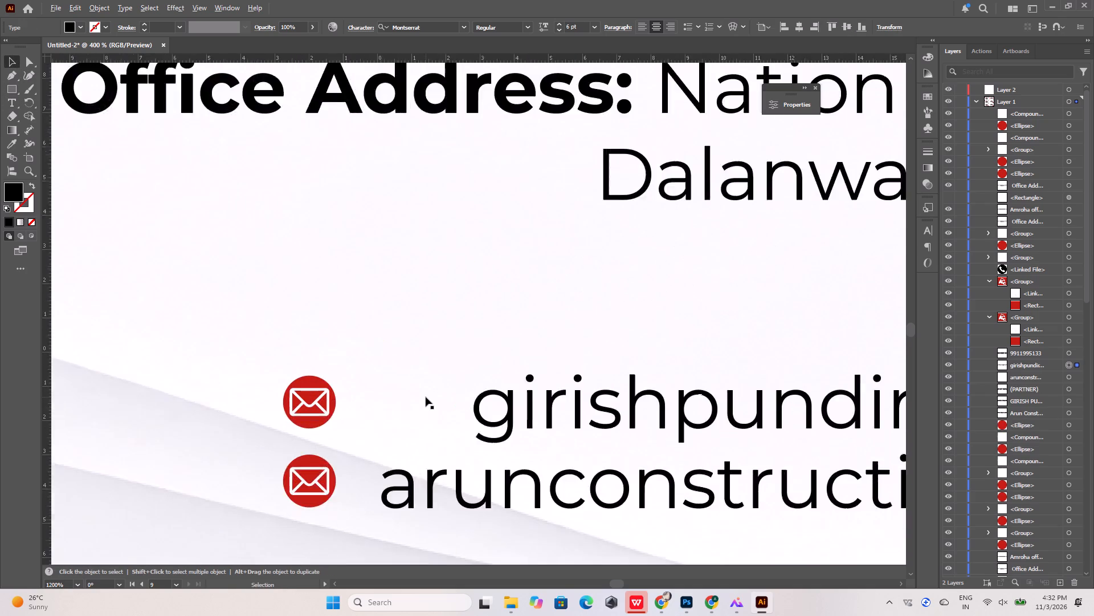
{"action": "key", "text": "shift+Left"}
{"action": "key", "text": "shift+Left"}
{"action": "key", "text": "shift+Left"}
{"action": "key", "text": "shift+Left"}
{"action": "key", "text": "shift+Left"}
{"action": "key", "text": "shift+Left"}
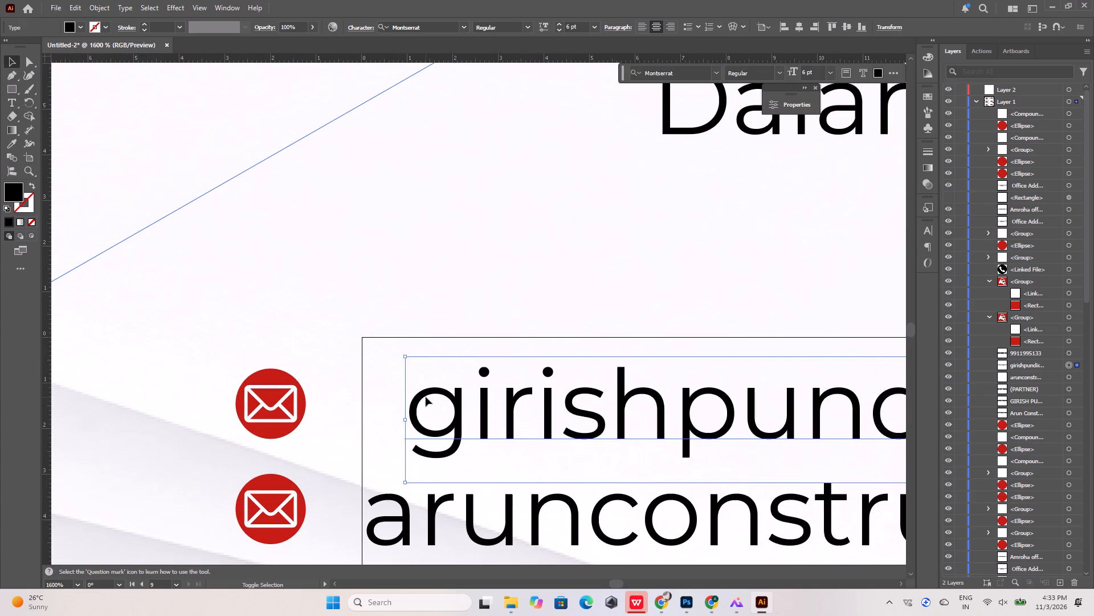
{"action": "key", "text": "shift+Left"}
{"action": "key", "text": "shift+Left"}
{"action": "key", "text": "shift+Left"}
{"action": "key", "text": "Right"}
{"action": "key", "text": "Right"}
{"action": "key", "text": "Right"}
{"action": "key", "text": "Right"}
{"action": "key", "text": "Right"}
{"action": "key", "text": "Right"}
{"action": "key", "text": "Right"}
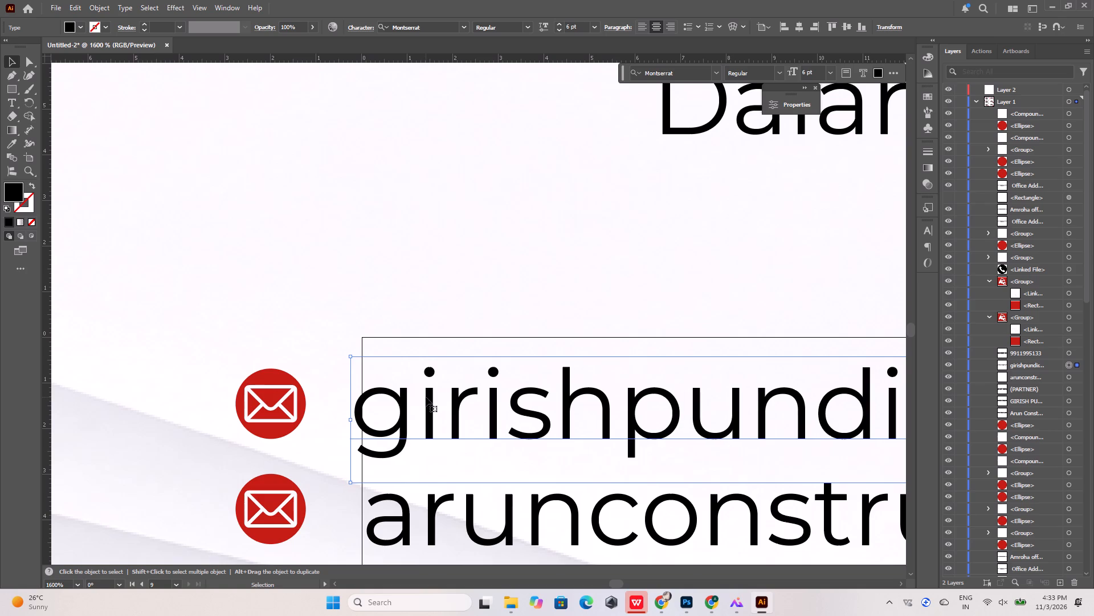
{"action": "key", "text": "Right"}
{"action": "key", "text": "Right"}
{"action": "key", "text": "Right"}
{"action": "key", "text": "Right"}
{"action": "key", "text": "Right"}
{"action": "key", "text": "Left"}
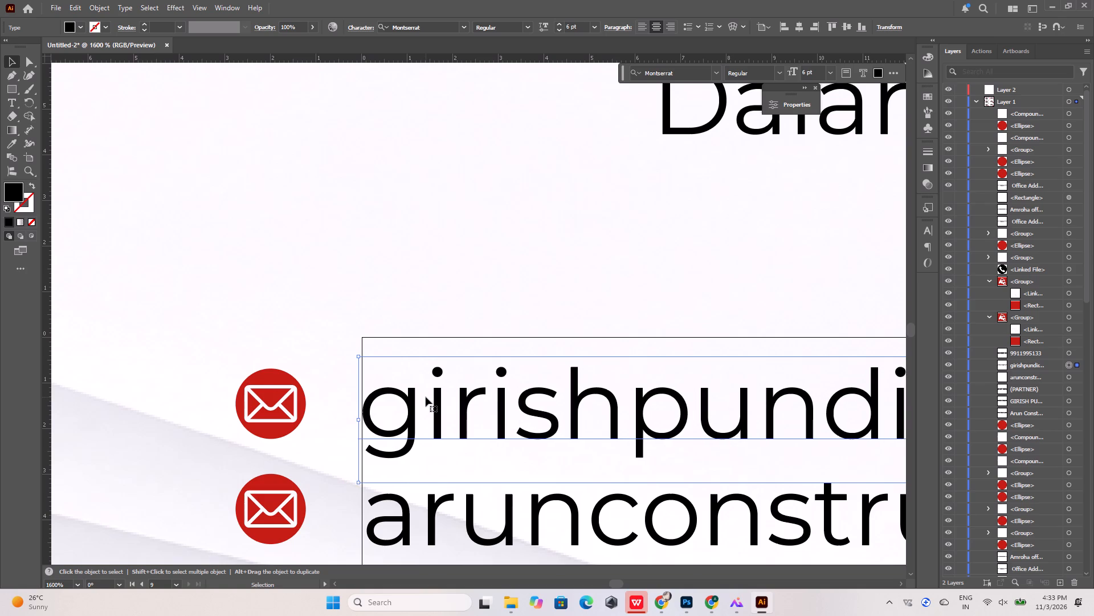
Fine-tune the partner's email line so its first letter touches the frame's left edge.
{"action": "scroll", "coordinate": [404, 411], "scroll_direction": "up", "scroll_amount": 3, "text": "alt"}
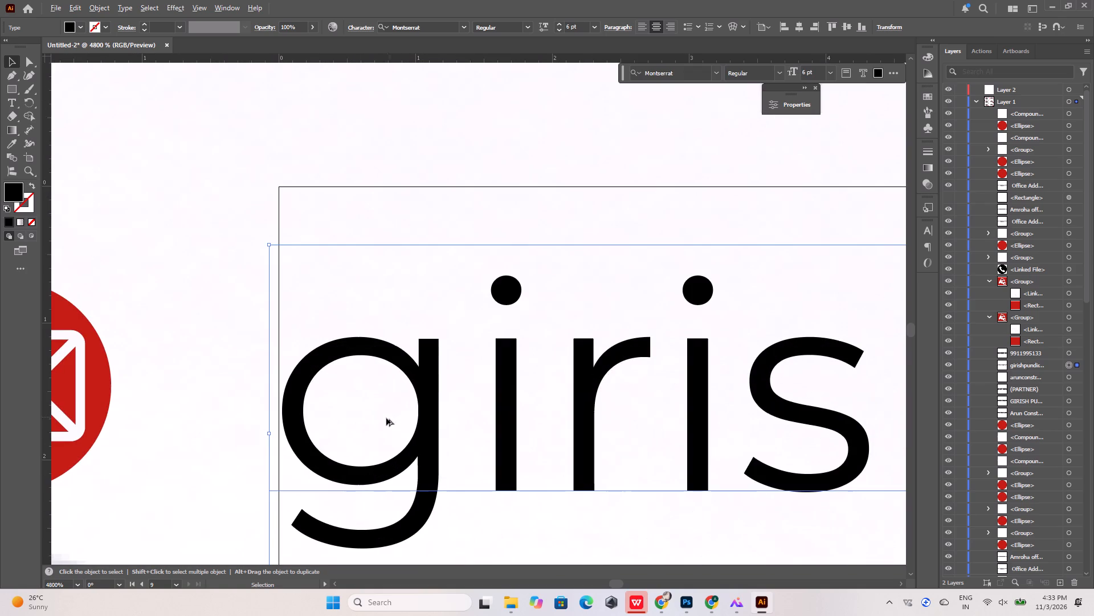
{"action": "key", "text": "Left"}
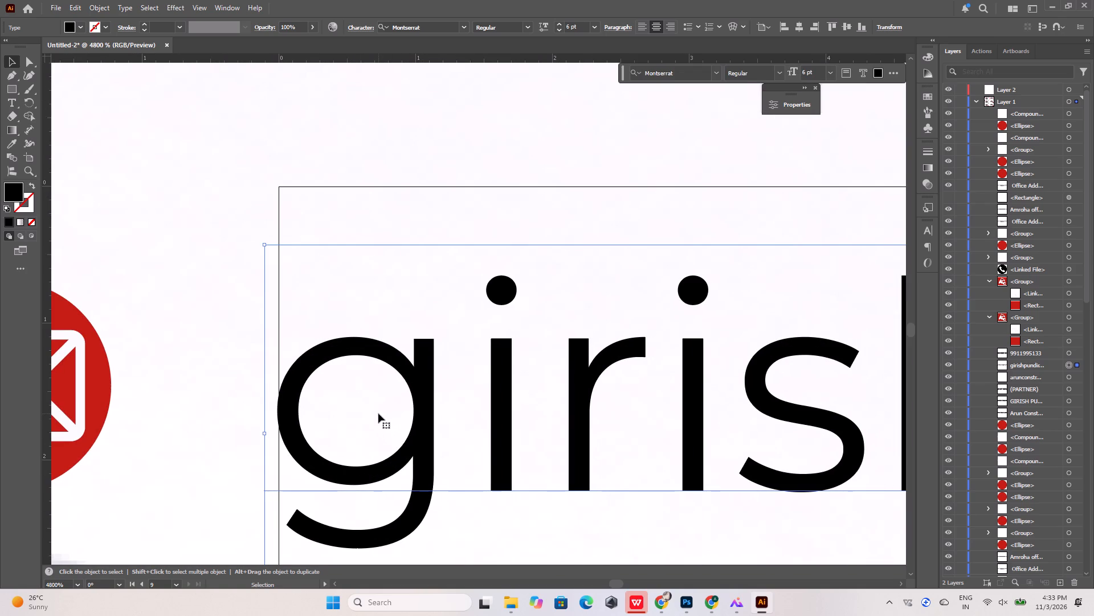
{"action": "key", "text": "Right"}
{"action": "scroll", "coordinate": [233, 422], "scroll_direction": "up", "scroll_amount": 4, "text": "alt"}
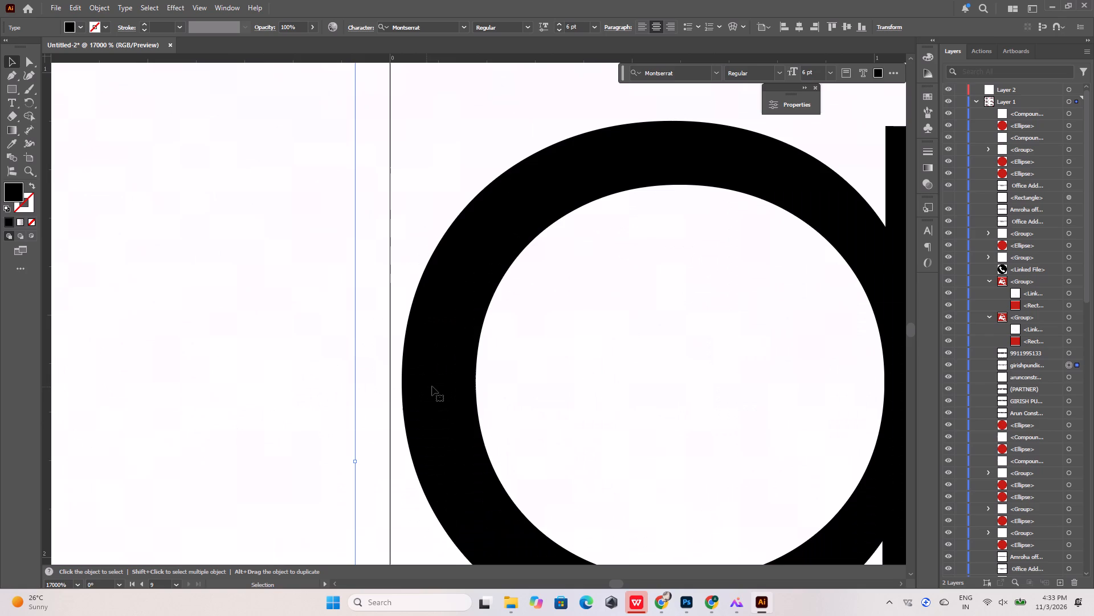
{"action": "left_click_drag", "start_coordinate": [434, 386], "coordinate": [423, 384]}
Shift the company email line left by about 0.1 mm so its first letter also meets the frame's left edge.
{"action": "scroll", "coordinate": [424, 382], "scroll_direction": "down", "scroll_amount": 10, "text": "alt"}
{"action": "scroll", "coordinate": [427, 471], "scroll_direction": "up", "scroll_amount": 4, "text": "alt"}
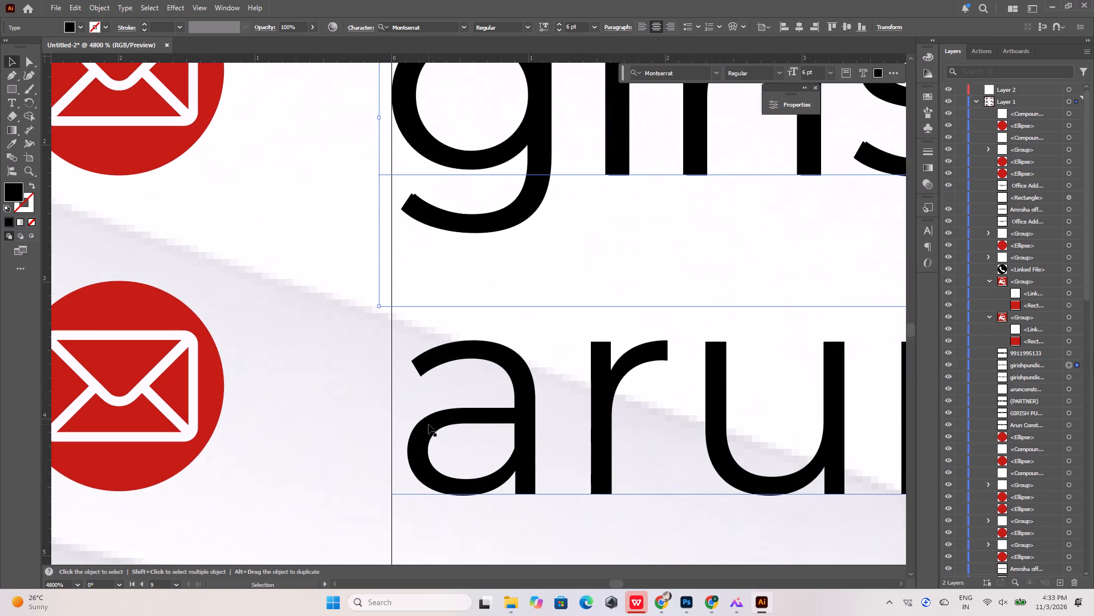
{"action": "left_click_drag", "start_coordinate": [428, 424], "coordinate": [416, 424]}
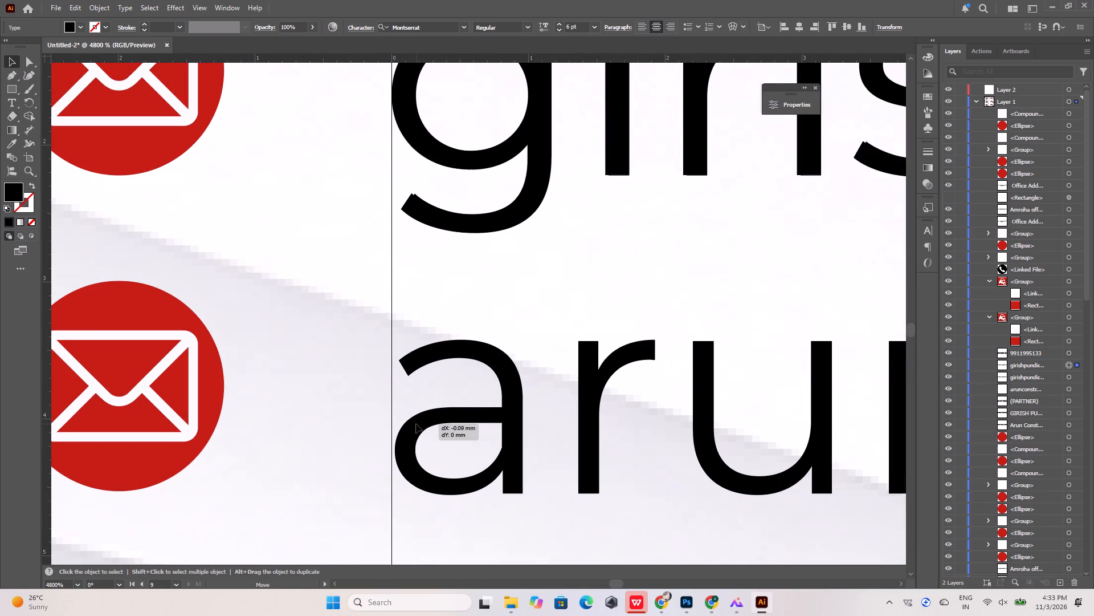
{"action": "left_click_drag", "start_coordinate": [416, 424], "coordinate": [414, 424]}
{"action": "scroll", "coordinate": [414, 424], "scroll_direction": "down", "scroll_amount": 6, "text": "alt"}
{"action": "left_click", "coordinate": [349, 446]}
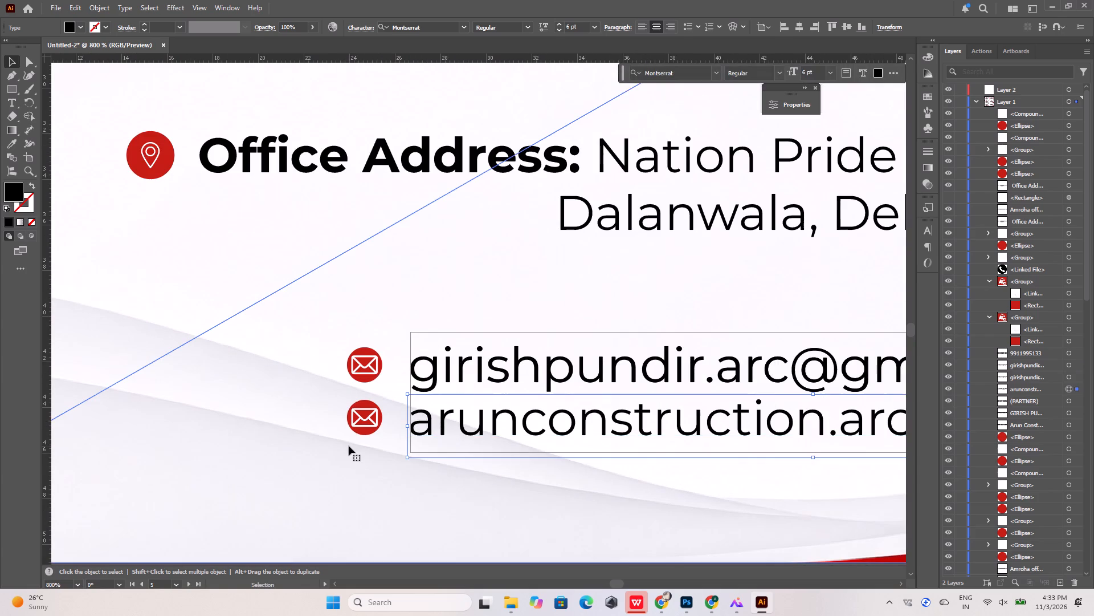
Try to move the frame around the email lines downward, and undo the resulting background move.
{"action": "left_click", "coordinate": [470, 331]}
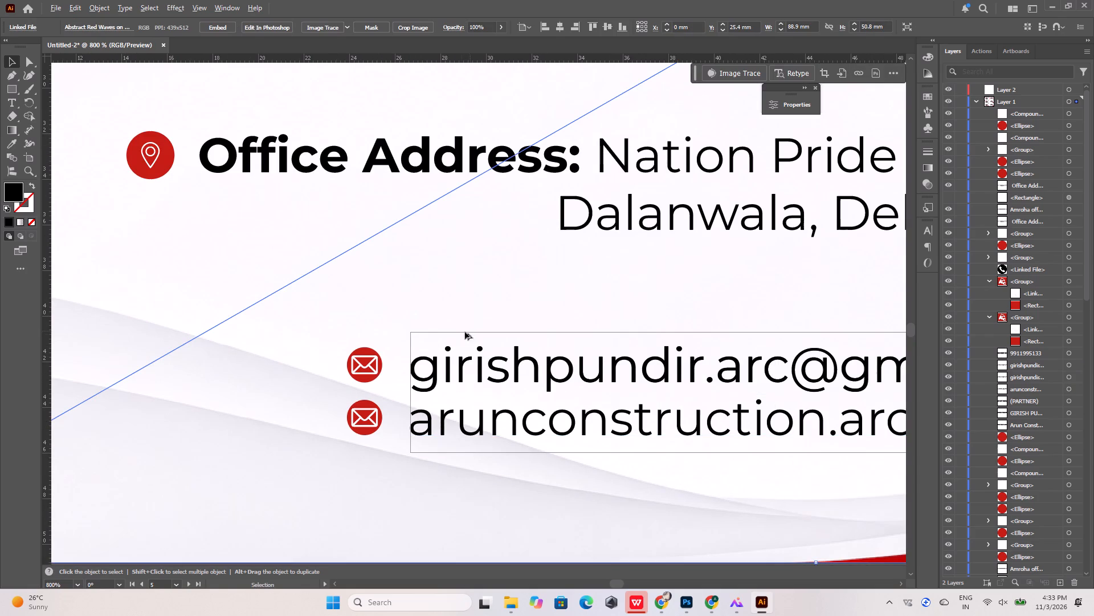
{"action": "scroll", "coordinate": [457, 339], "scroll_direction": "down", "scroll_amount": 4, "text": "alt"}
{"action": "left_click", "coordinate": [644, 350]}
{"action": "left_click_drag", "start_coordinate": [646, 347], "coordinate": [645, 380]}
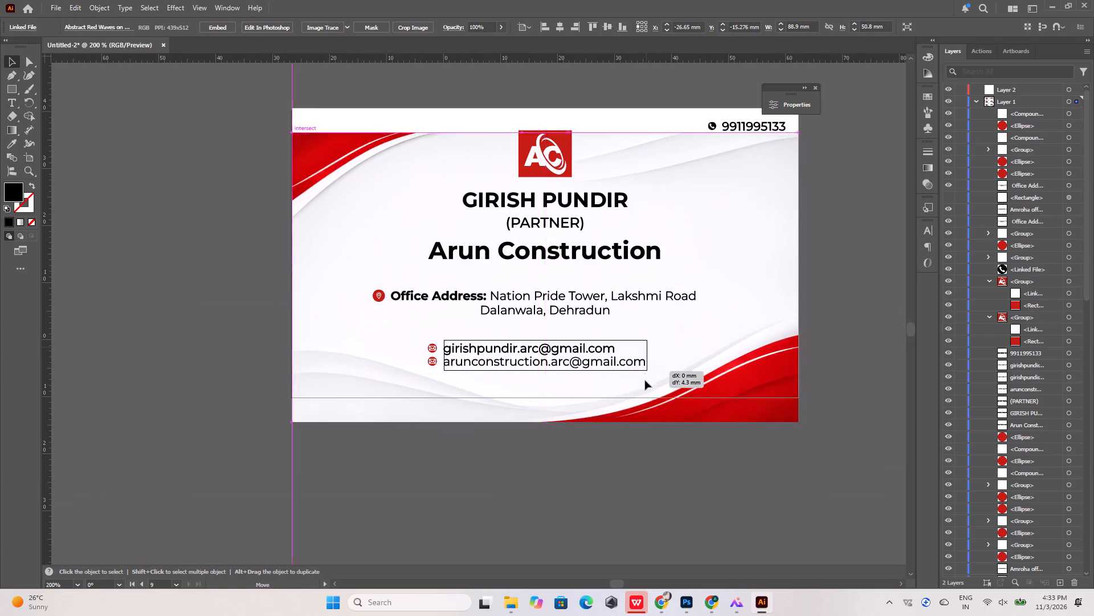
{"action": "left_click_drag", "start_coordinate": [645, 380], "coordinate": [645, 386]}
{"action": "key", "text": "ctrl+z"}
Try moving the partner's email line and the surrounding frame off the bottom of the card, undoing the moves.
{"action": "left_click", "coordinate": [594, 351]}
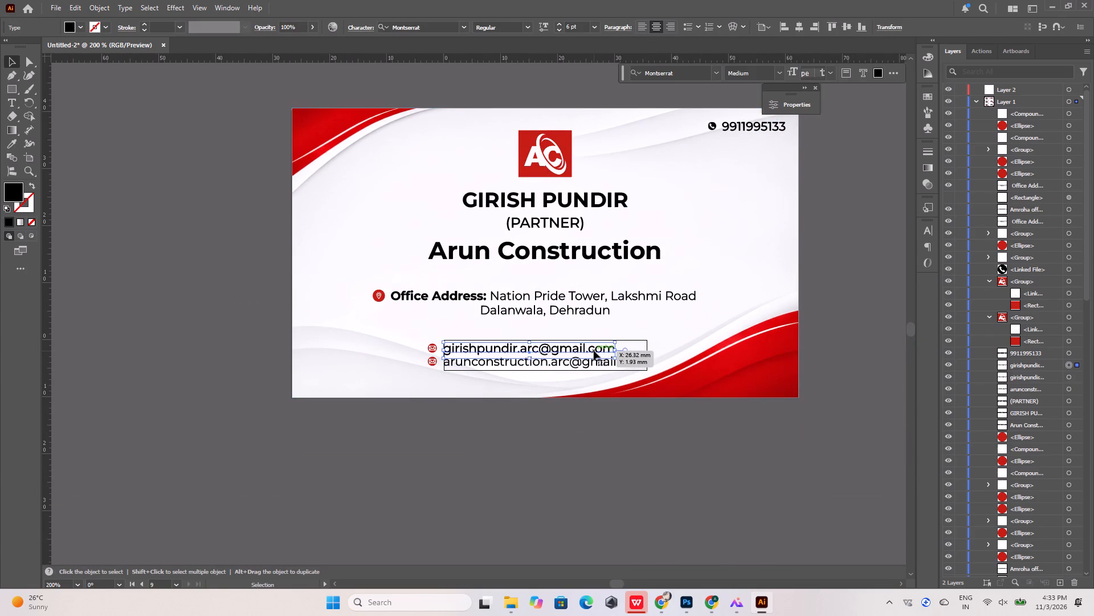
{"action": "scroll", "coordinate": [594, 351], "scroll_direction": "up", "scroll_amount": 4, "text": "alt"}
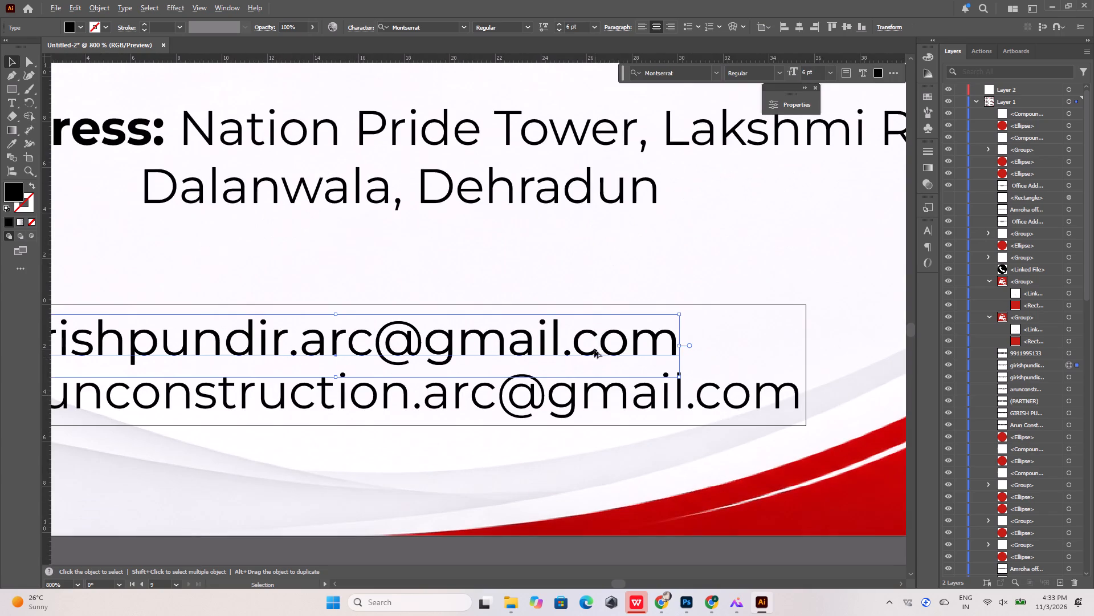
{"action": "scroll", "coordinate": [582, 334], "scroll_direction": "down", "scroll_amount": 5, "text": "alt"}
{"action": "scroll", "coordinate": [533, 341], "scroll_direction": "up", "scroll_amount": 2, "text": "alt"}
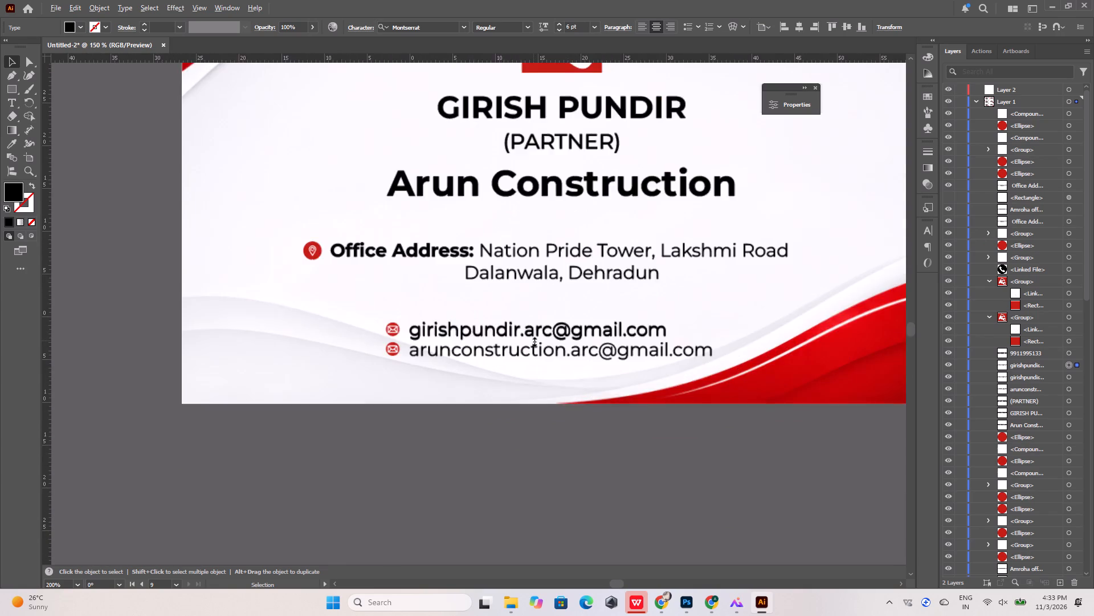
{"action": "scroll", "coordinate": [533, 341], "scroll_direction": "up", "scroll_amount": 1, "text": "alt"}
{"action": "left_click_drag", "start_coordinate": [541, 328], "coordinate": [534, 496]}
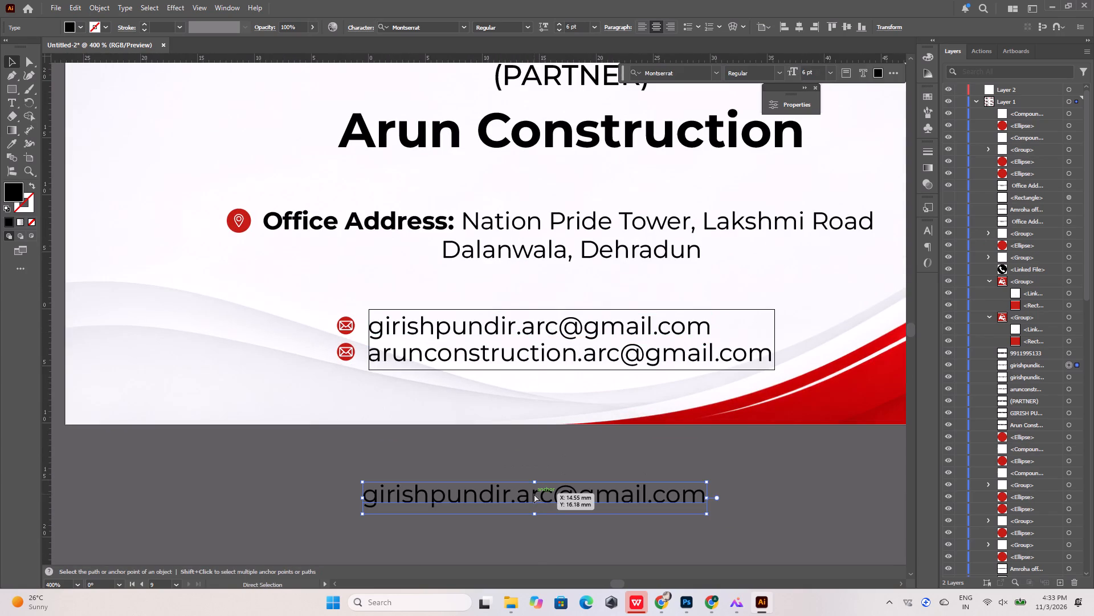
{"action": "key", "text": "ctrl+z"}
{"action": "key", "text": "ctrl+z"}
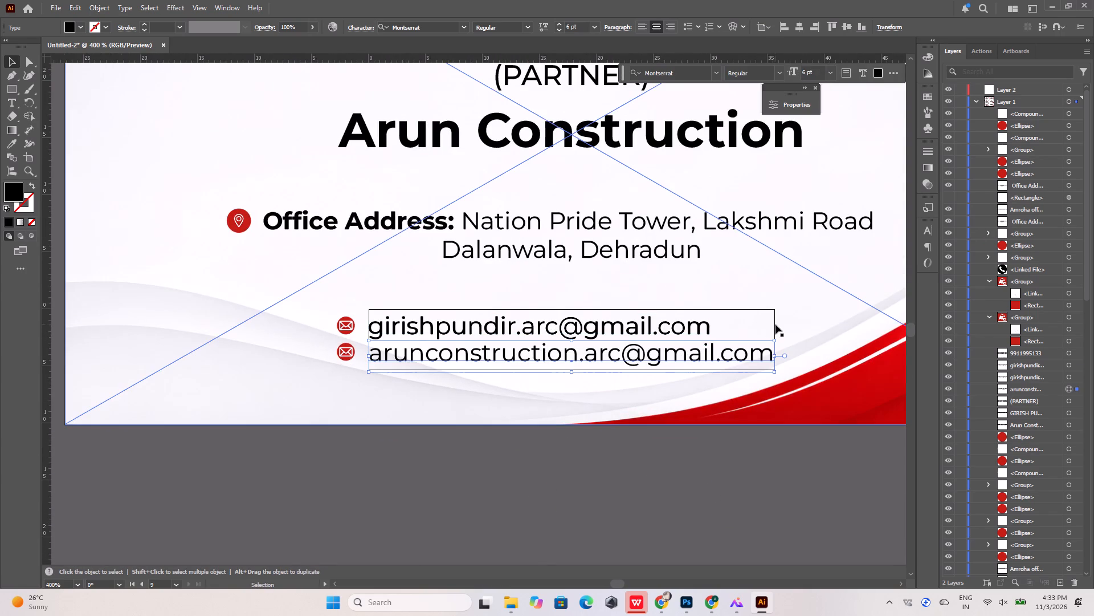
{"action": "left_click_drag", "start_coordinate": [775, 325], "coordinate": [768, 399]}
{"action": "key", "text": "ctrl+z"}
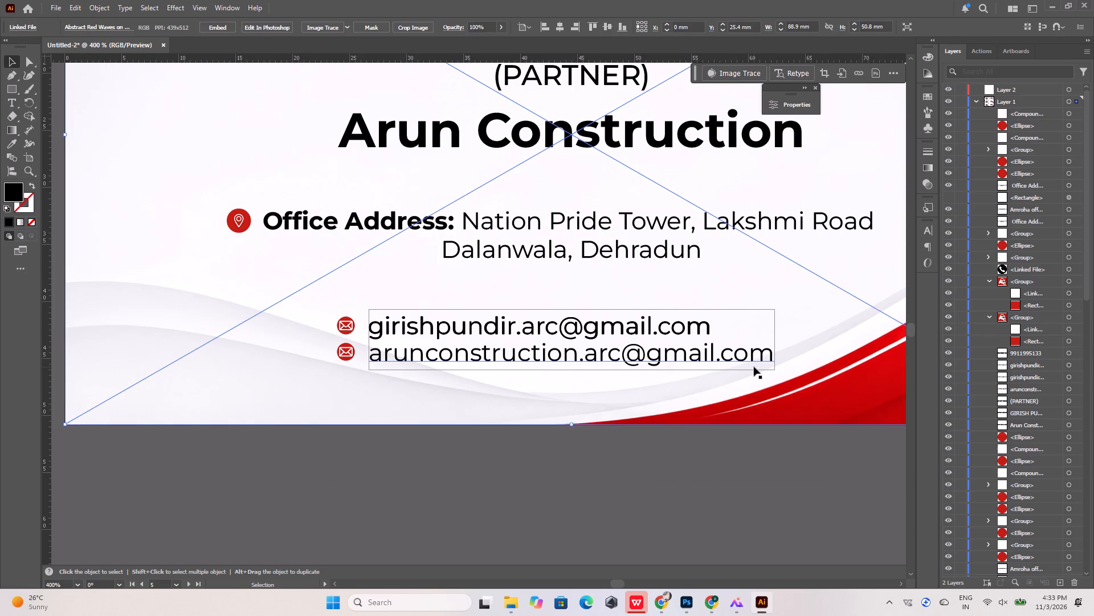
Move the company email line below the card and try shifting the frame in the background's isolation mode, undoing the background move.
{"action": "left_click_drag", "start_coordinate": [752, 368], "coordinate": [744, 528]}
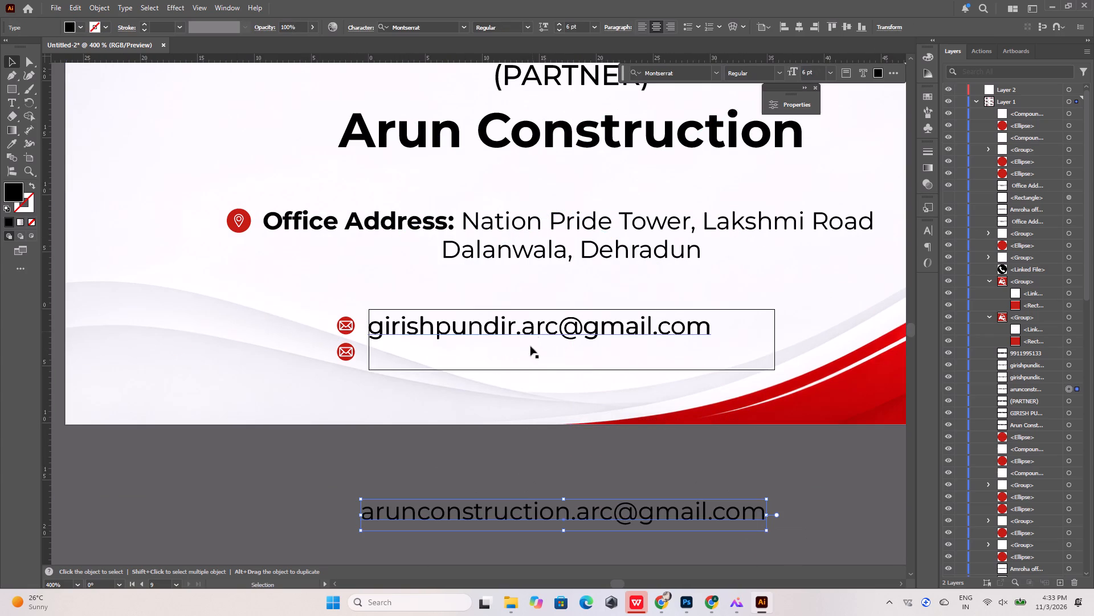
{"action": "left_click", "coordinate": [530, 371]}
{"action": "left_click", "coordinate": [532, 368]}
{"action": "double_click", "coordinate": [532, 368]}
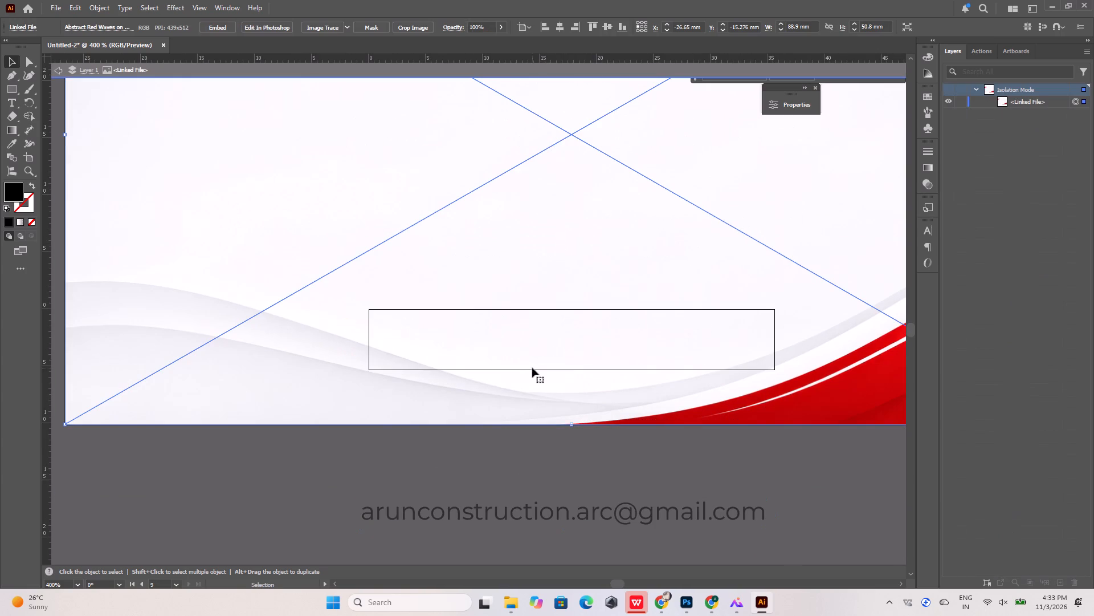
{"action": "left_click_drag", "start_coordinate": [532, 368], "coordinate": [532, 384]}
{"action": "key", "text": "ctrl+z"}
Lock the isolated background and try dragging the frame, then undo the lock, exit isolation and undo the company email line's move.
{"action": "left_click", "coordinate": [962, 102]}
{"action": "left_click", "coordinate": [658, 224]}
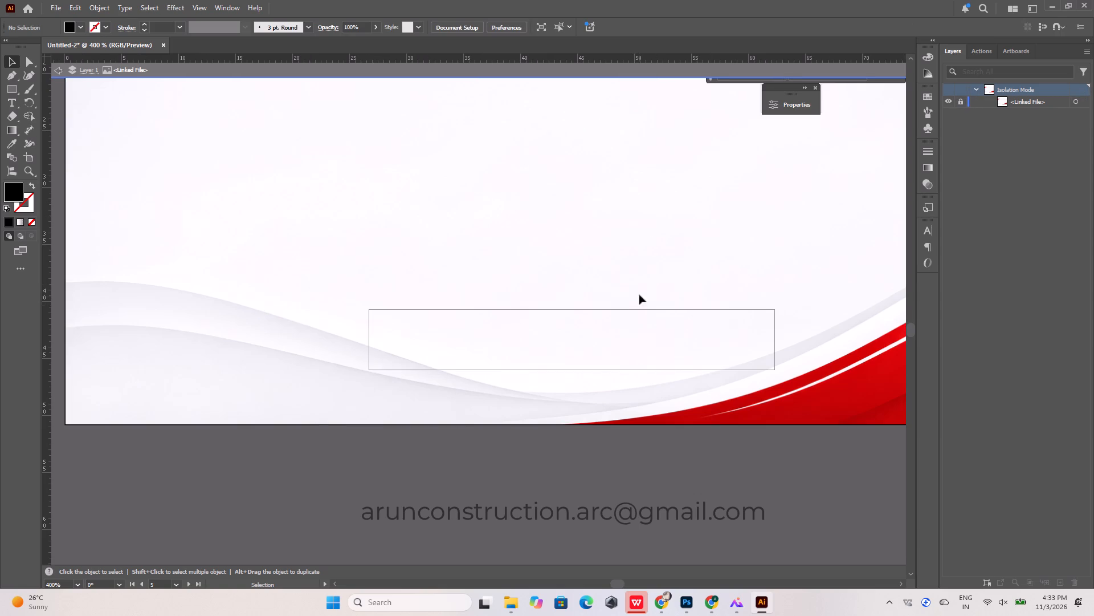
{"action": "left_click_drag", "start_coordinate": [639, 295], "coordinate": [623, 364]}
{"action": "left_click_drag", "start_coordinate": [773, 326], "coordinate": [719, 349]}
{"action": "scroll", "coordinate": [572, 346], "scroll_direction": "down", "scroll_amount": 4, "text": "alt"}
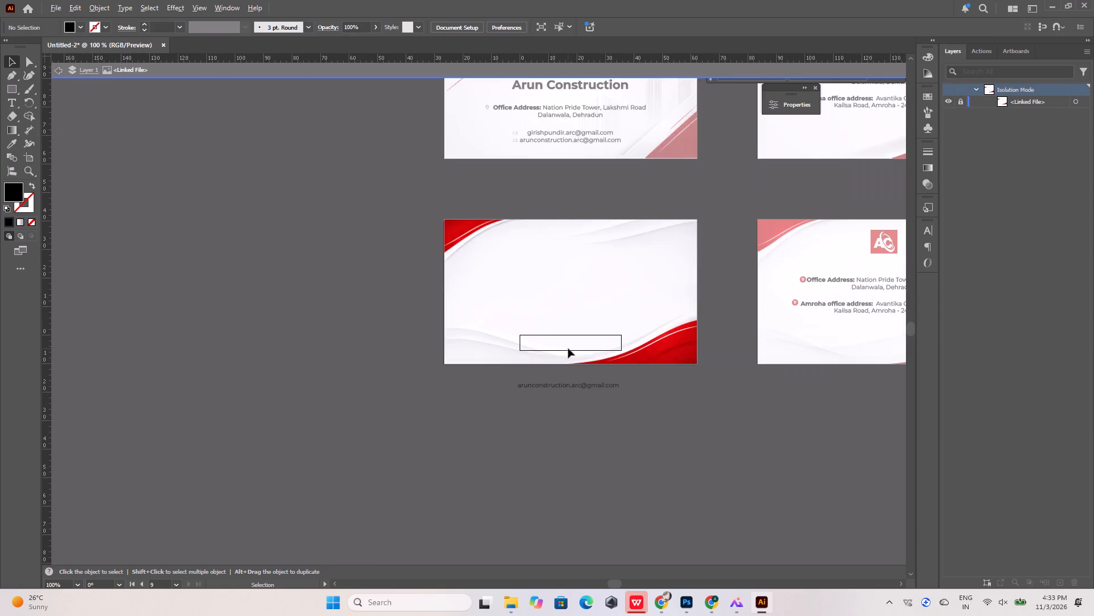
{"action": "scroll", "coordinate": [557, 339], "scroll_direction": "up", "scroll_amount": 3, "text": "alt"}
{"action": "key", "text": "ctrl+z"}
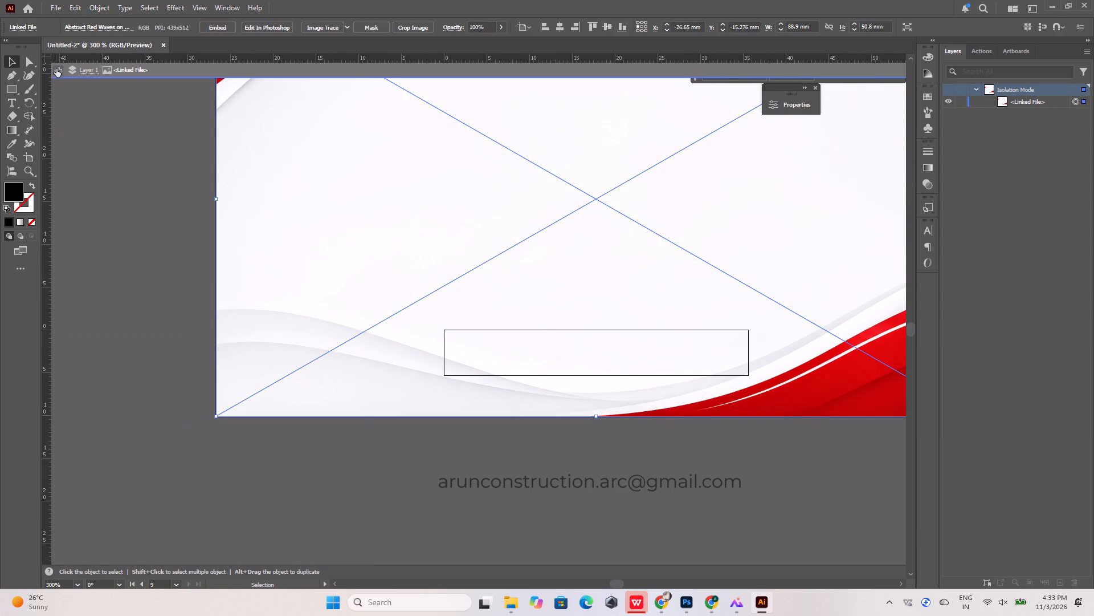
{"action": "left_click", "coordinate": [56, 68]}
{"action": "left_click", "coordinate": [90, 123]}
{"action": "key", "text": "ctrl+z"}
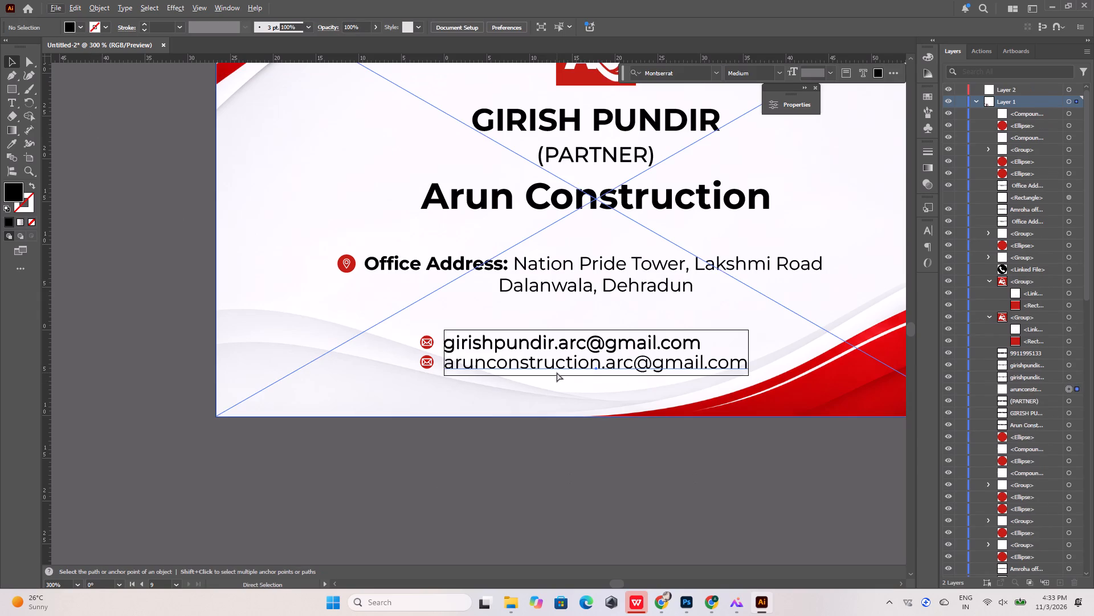
Undo the earlier email edits back to the single centred text block holding both email lines.
{"action": "key", "text": "ctrl+z"}
{"action": "key", "text": "ctrl+z"}
{"action": "key", "text": "ctrl+z"}
{"action": "key", "text": "ctrl+z"}
{"action": "key", "text": "ctrl+z"}
{"action": "key", "text": "ctrl+z"}
{"action": "key", "text": "ctrl+z"}
{"action": "key", "text": "ctrl+z"}
{"action": "key", "text": "ctrl+z"}
{"action": "key", "text": "ctrl+z"}
{"action": "key", "text": "ctrl+z"}
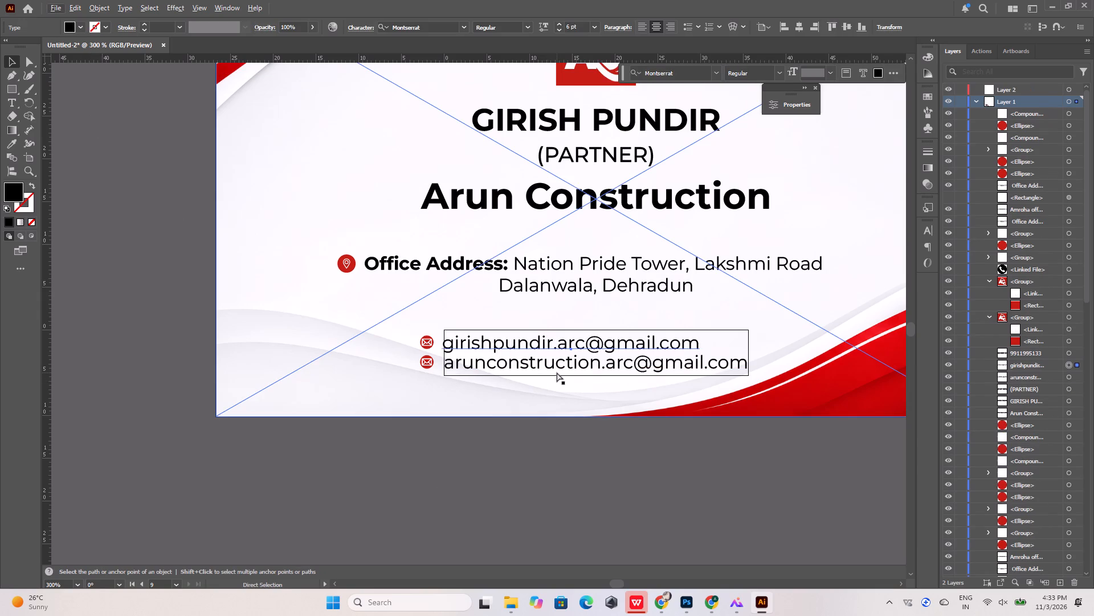
{"action": "key", "text": "ctrl+z"}
{"action": "key", "text": "ctrl+z"}
{"action": "key", "text": "ctrl+z"}
{"action": "key", "text": "ctrl+z"}
{"action": "key", "text": "ctrl+z"}
{"action": "key", "text": "ctrl+z"}
{"action": "key", "text": "ctrl+z"}
{"action": "key", "text": "ctrl+z"}
{"action": "key", "text": "ctrl+z"}
{"action": "key", "text": "ctrl+z"}
{"action": "key", "text": "ctrl+z"}
{"action": "key", "text": "ctrl+z"}
{"action": "key", "text": "ctrl+z"}
{"action": "key", "text": "ctrl+z"}
{"action": "key", "text": "ctrl+z"}
{"action": "key", "text": "ctrl+z"}
{"action": "key", "text": "ctrl+z"}
{"action": "key", "text": "ctrl+z"}
{"action": "key", "text": "ctrl+z"}
{"action": "key", "text": "ctrl+z"}
{"action": "key", "text": "ctrl+z"}
{"action": "key", "text": "ctrl+z"}
{"action": "key", "text": "ctrl+z"}
{"action": "key", "text": "ctrl+z"}
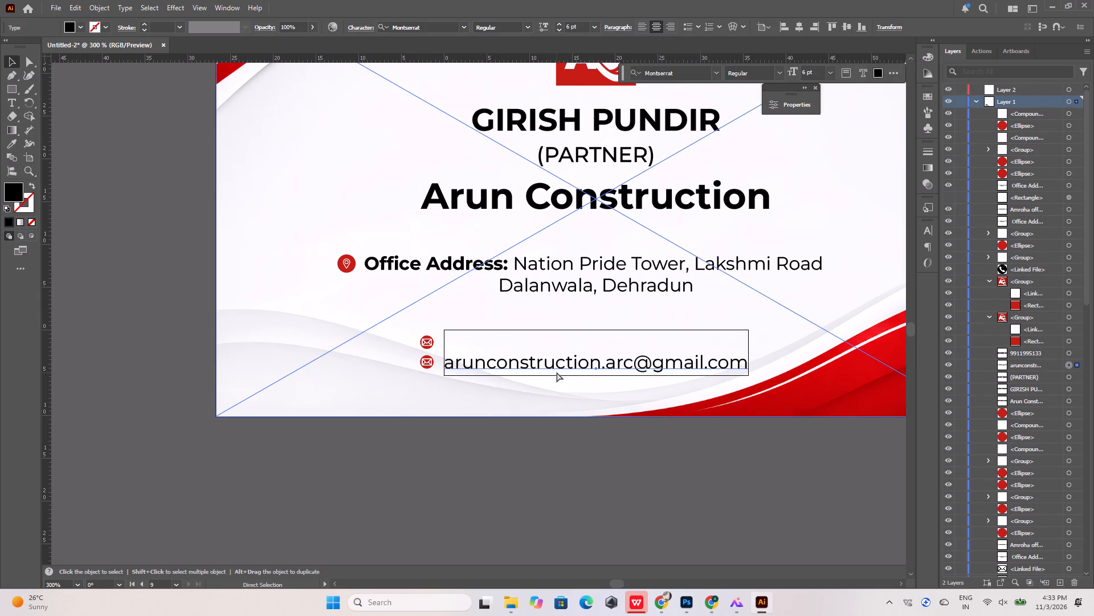
{"action": "key", "text": "ctrl+z"}
{"action": "key", "text": "ctrl+z"}
{"action": "key", "text": "ctrl+z"}
{"action": "key", "text": "ctrl+z"}
{"action": "key", "text": "ctrl+z"}
{"action": "key", "text": "ctrl+z"}
{"action": "key", "text": "ctrl+z"}
{"action": "key", "text": "ctrl+z"}
{"action": "key", "text": "ctrl+z"}
{"action": "key", "text": "ctrl+z"}
{"action": "key", "text": "ctrl+z"}
{"action": "key", "text": "ctrl+z"}
{"action": "key", "text": "ctrl+z"}
{"action": "key", "text": "ctrl+z"}
{"action": "key", "text": "ctrl+z"}
{"action": "key", "text": "ctrl+z"}
{"action": "key", "text": "ctrl+z"}
{"action": "key", "text": "ctrl+z"}
{"action": "key", "text": "ctrl+z"}
{"action": "key", "text": "ctrl+z"}
{"action": "key", "text": "ctrl+z"}
{"action": "key", "text": "ctrl+z"}
{"action": "key", "text": "ctrl+z"}
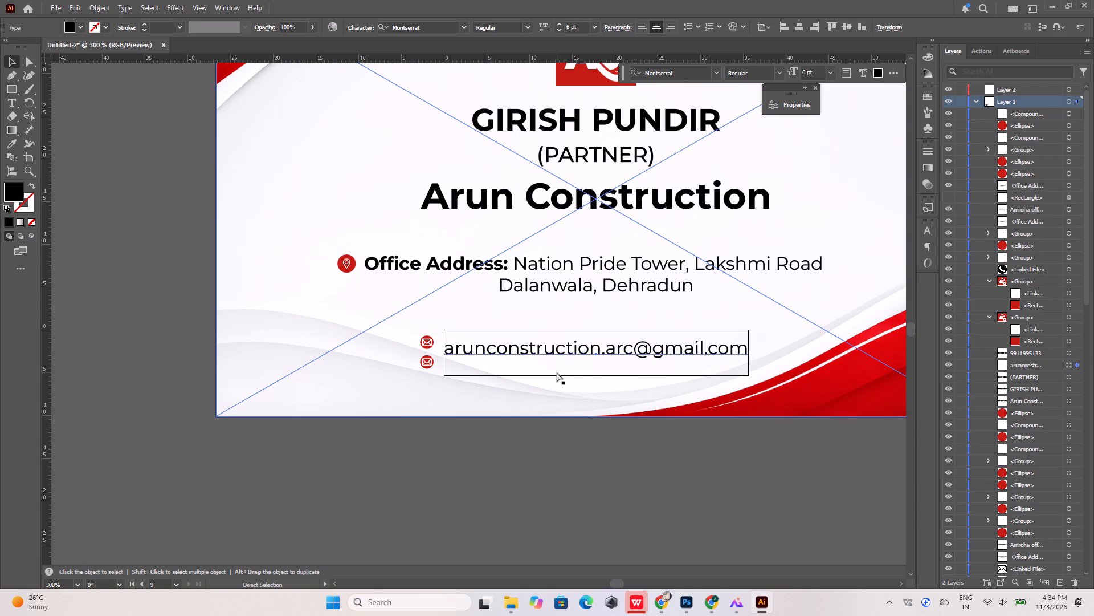
{"action": "key", "text": "ctrl+z"}
{"action": "key", "text": "ctrl+z"}
{"action": "key", "text": "ctrl+z"}
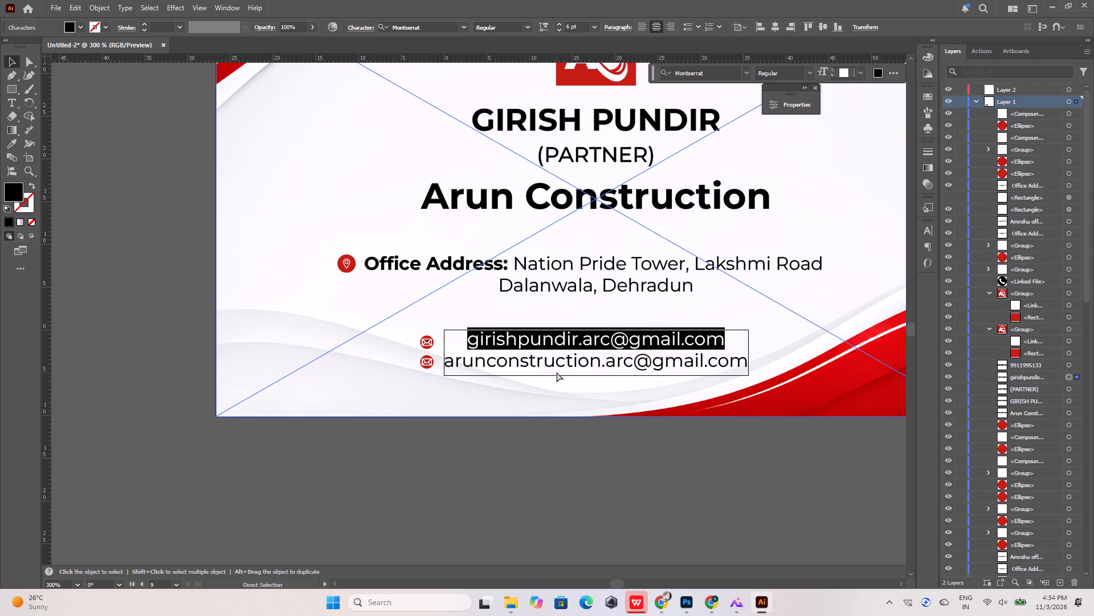
{"action": "key", "text": "ctrl+z"}
{"action": "key", "text": "ctrl+z"}
{"action": "key", "text": "ctrl+z"}
{"action": "key", "text": "ctrl+z"}
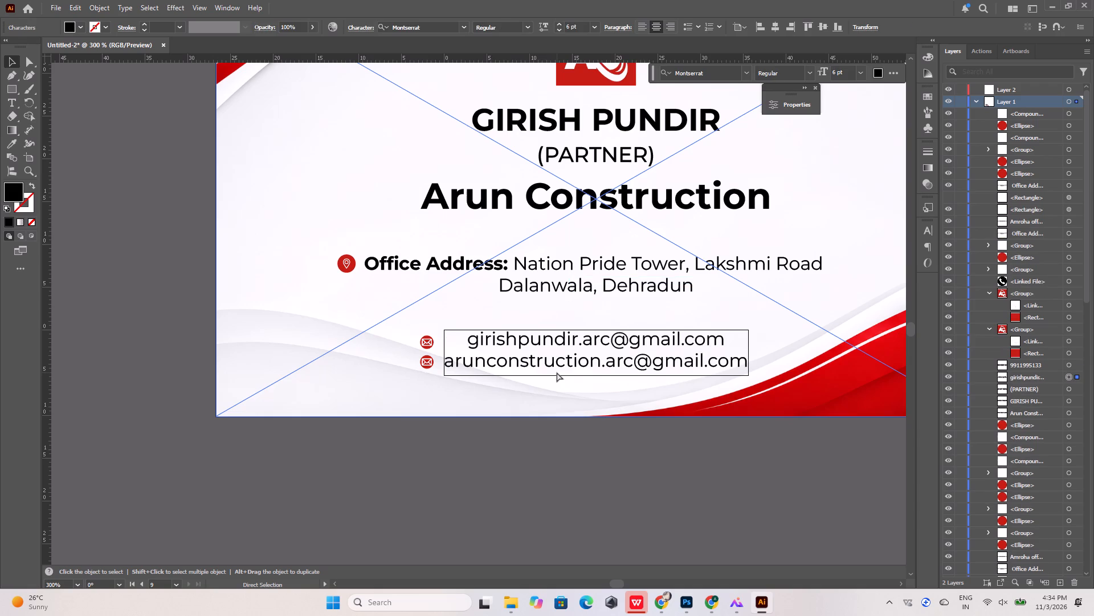
{"action": "key", "text": "ctrl+z"}
Pull the blurred white rectangle from behind the email lines off the card's bottom edge and delete it.
{"action": "left_click", "coordinate": [7, 58]}
{"action": "left_click", "coordinate": [112, 170]}
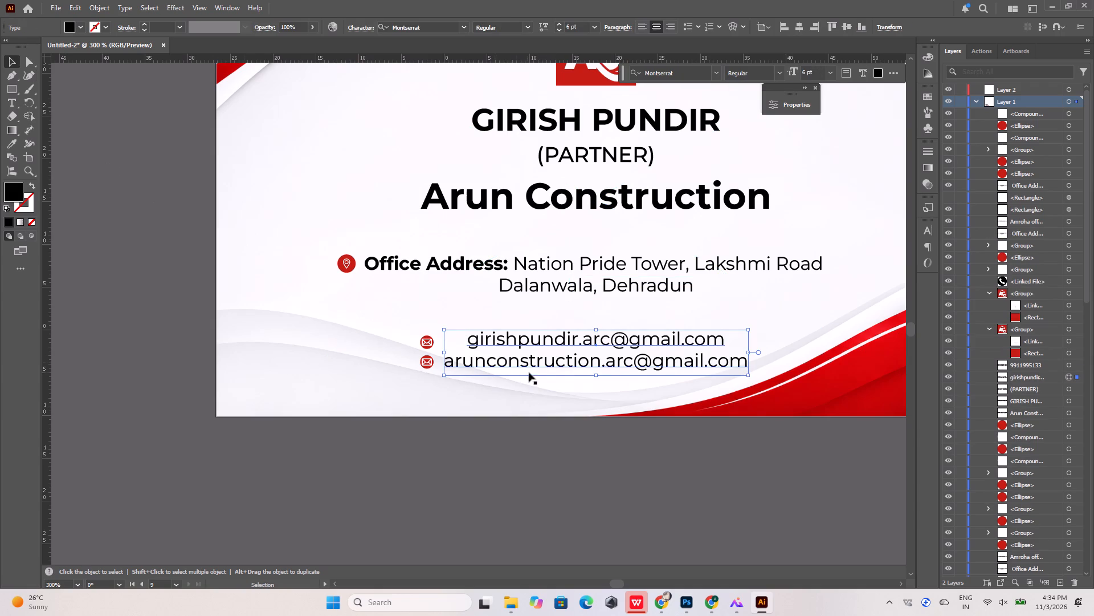
{"action": "left_click_drag", "start_coordinate": [550, 342], "coordinate": [549, 474]}
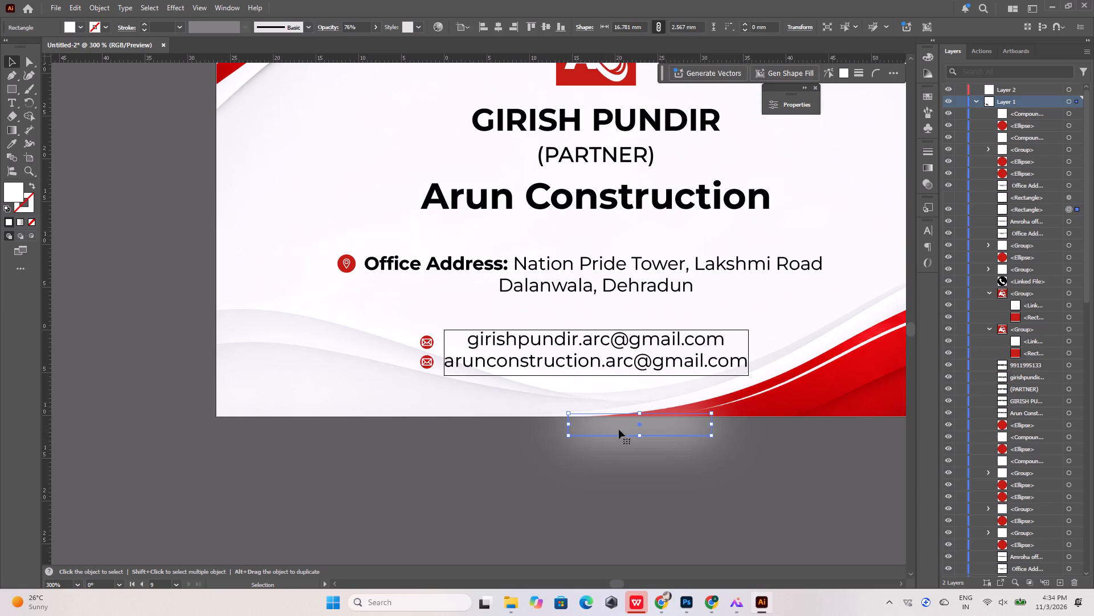
{"action": "left_click_drag", "start_coordinate": [619, 426], "coordinate": [611, 506]}
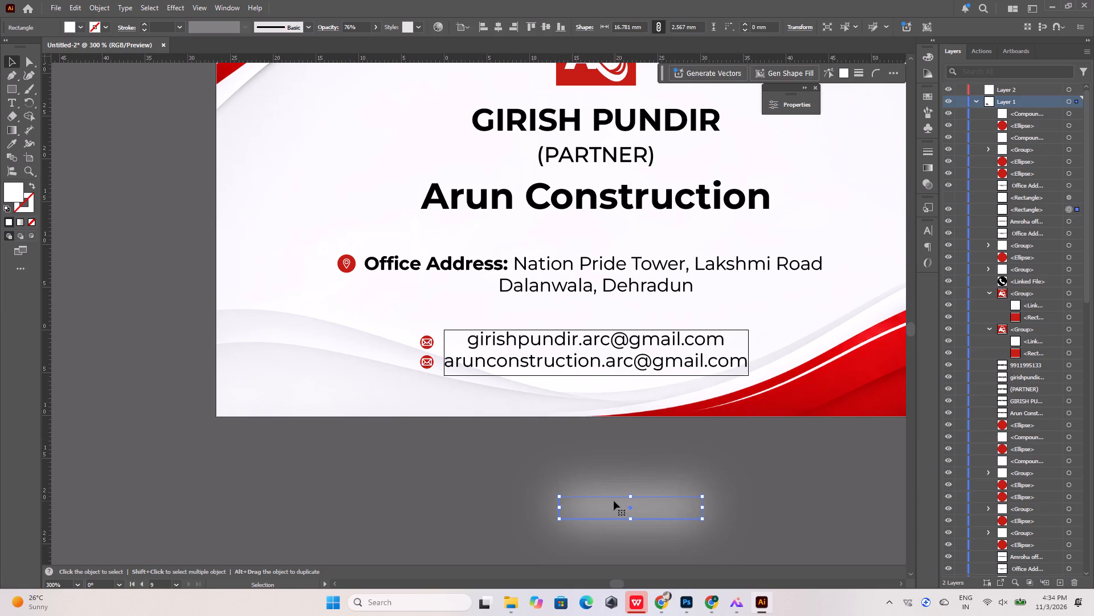
{"action": "key", "text": "Delete"}
Move the two-line email text block off the card, just below its bottom edge.
{"action": "left_click", "coordinate": [621, 338]}
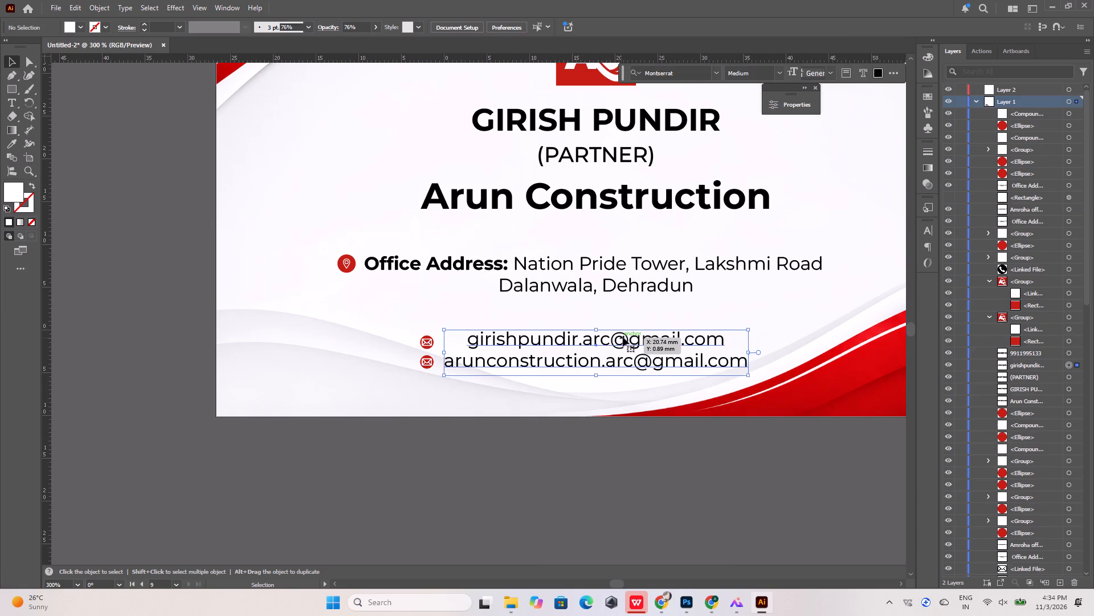
{"action": "left_click_drag", "start_coordinate": [630, 334], "coordinate": [628, 430]}
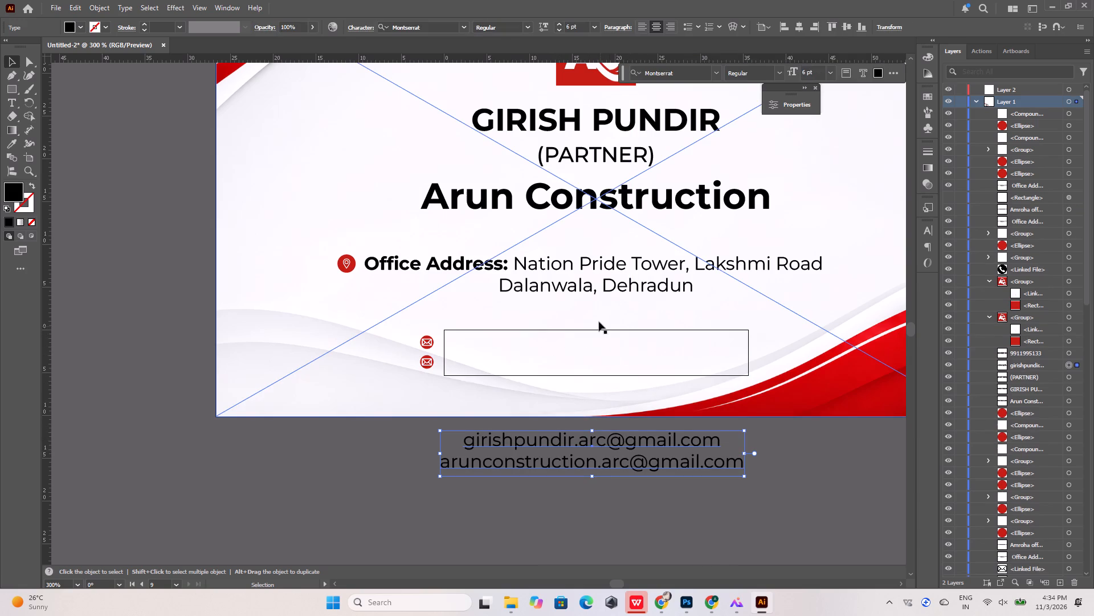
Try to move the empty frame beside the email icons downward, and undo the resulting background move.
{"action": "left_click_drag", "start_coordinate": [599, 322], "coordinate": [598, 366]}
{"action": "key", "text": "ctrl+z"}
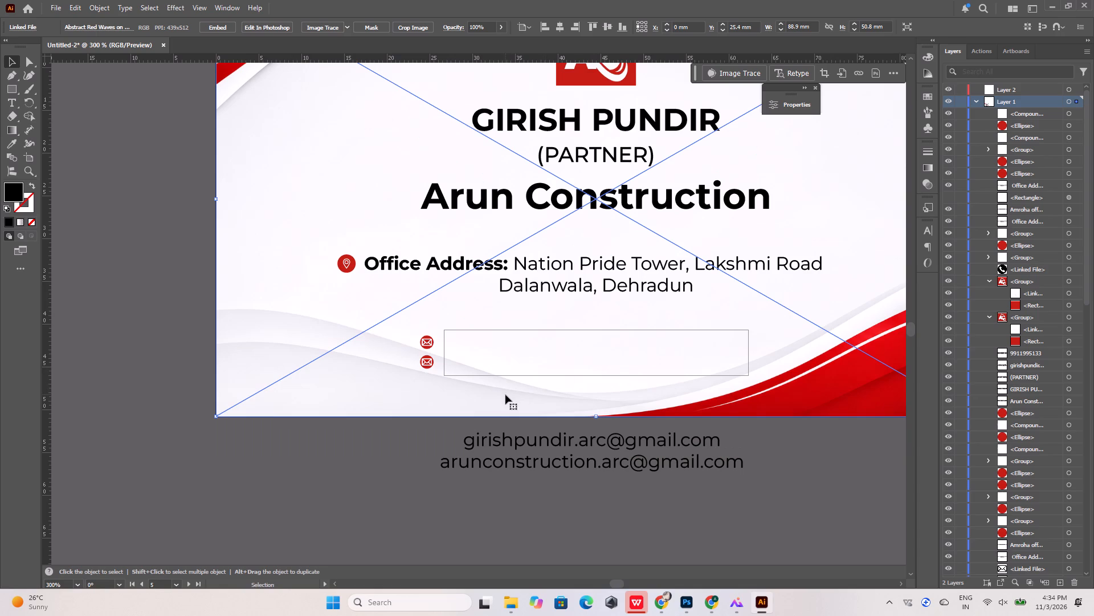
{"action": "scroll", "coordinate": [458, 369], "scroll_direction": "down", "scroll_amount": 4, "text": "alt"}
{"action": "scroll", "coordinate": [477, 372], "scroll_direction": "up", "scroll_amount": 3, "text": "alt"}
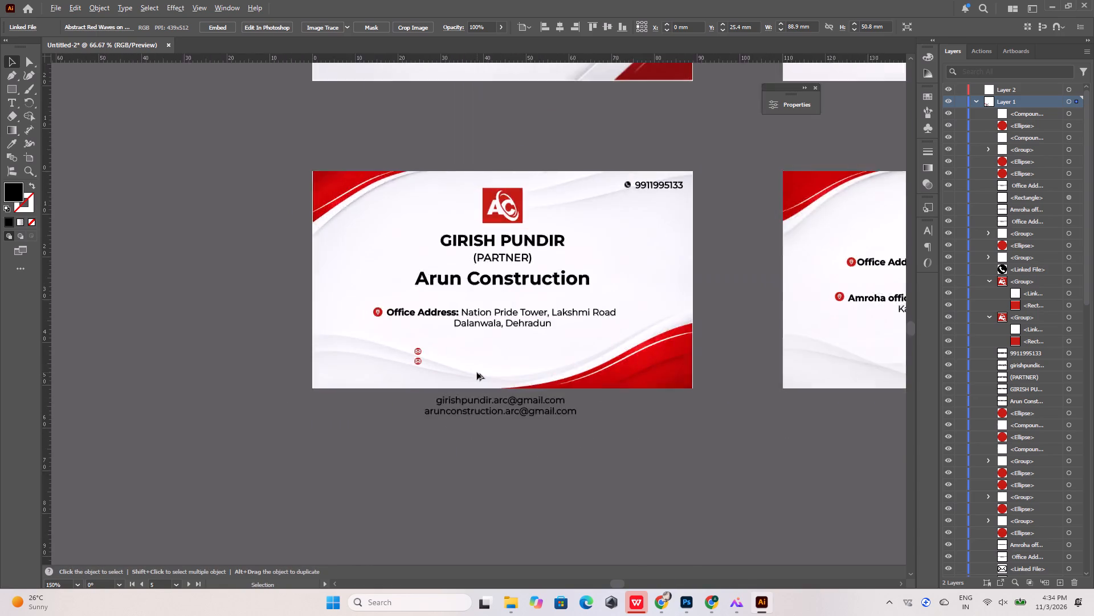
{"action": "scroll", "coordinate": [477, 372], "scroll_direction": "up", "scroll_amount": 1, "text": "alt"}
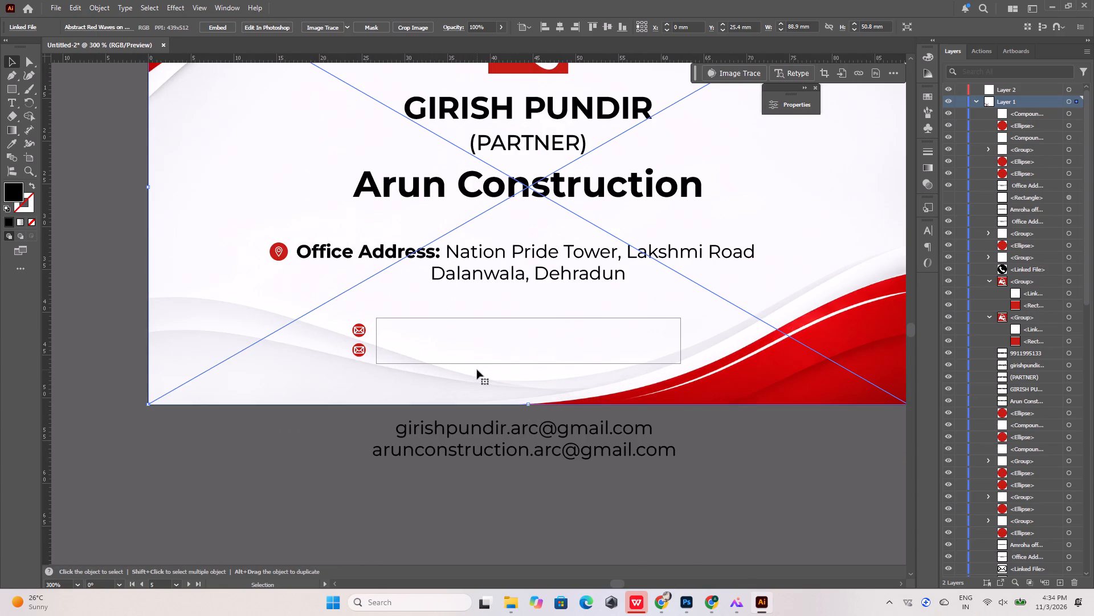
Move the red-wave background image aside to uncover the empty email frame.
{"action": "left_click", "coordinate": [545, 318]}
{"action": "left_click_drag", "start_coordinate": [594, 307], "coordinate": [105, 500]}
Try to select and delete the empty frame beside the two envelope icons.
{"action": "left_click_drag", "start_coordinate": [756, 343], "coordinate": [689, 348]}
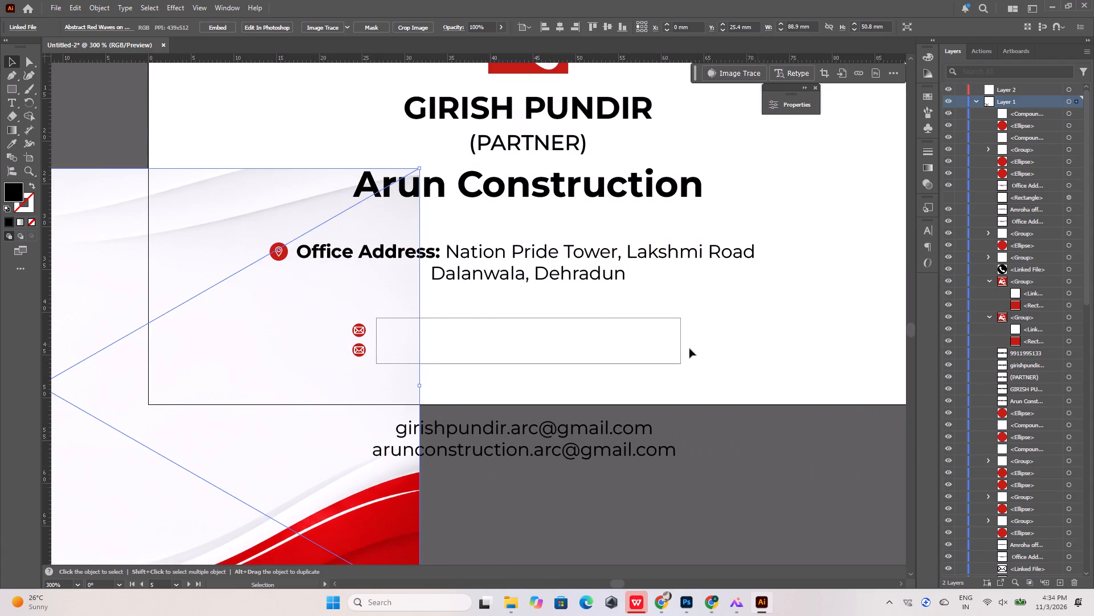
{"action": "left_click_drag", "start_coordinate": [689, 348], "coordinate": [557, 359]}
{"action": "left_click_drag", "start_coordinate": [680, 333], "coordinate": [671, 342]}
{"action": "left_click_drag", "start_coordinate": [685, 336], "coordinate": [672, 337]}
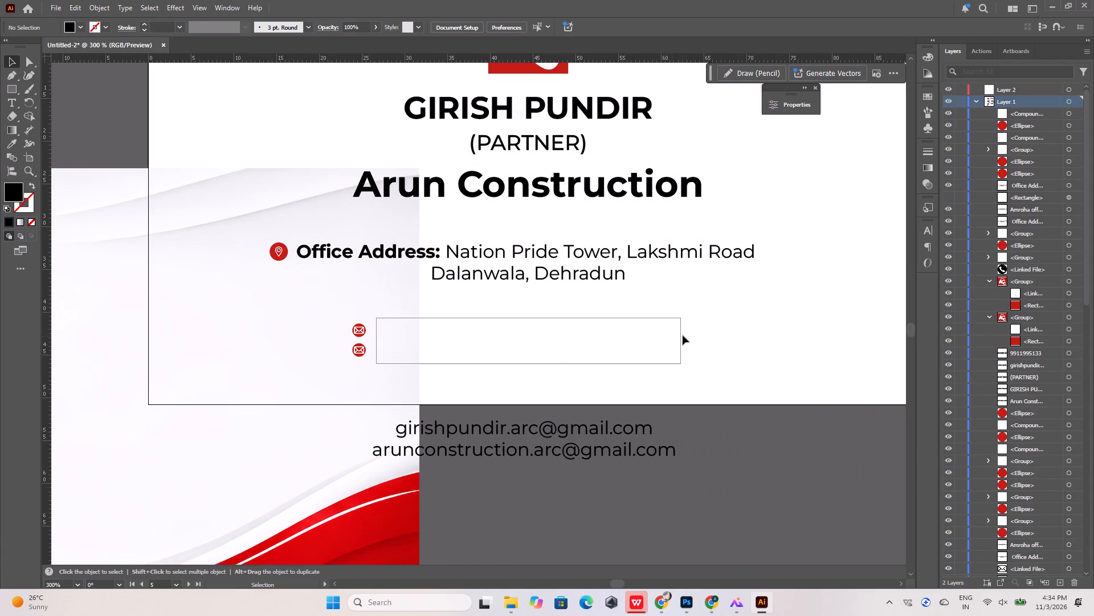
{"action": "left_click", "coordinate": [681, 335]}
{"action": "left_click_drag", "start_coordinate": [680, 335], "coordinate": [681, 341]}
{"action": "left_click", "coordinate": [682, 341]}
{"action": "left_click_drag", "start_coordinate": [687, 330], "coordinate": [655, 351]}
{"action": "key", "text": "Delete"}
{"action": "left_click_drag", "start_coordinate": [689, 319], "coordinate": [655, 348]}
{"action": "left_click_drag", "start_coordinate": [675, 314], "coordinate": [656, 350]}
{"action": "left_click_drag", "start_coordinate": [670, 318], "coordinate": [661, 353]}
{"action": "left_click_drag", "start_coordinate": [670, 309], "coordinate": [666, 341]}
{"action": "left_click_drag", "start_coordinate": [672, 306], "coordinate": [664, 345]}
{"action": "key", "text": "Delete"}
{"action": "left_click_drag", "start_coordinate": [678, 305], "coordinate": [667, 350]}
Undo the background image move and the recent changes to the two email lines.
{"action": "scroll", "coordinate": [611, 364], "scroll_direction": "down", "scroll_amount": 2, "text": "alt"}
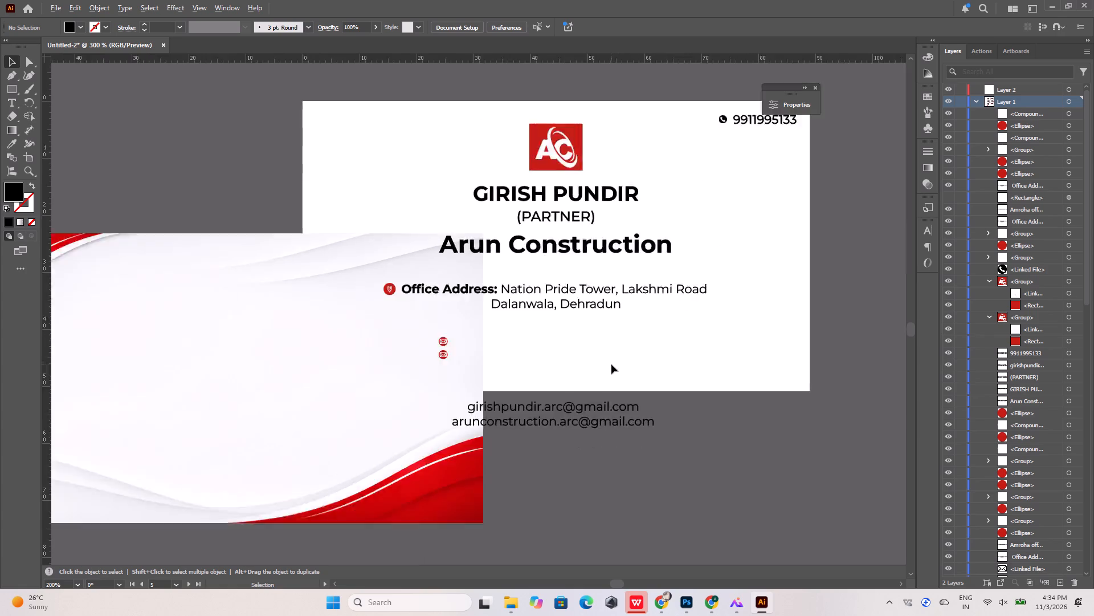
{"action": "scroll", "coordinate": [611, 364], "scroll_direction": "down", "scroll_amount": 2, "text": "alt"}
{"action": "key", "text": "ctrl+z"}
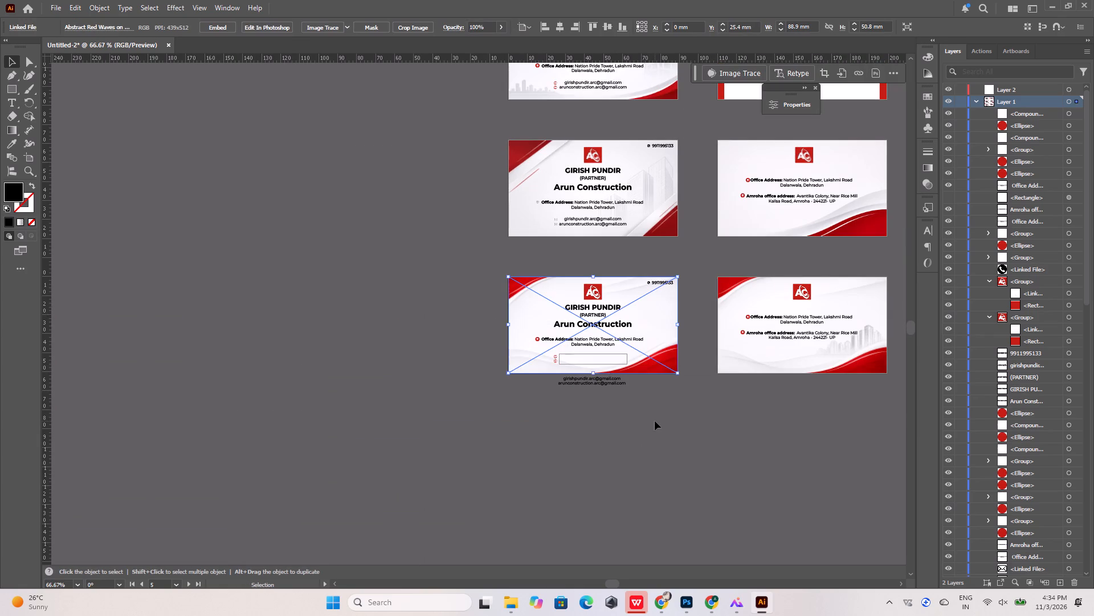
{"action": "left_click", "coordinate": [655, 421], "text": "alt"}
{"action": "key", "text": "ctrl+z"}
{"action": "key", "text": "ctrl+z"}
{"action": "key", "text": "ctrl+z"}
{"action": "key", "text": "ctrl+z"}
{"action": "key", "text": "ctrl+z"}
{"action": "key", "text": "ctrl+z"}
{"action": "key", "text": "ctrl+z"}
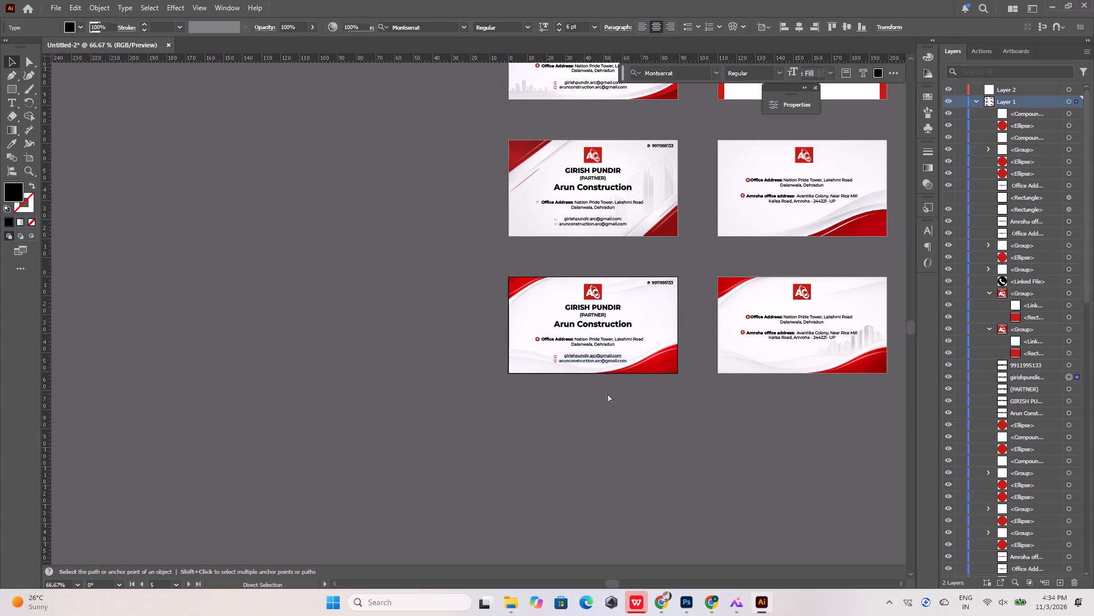
Undo the earlier edits that built the red location and envelope icons on the same card.
{"action": "key", "text": "ctrl+z"}
{"action": "key", "text": "ctrl+z"}
{"action": "key", "text": "ctrl+z"}
{"action": "key", "text": "ctrl+z"}
{"action": "key", "text": "ctrl+z"}
{"action": "key", "text": "ctrl+z"}
{"action": "key", "text": "ctrl+z"}
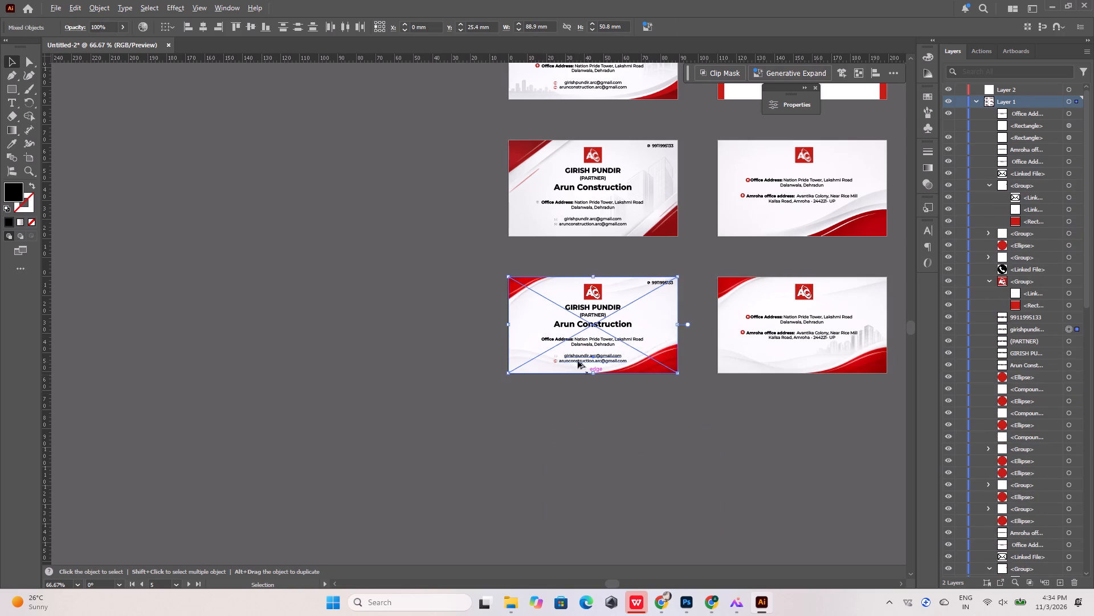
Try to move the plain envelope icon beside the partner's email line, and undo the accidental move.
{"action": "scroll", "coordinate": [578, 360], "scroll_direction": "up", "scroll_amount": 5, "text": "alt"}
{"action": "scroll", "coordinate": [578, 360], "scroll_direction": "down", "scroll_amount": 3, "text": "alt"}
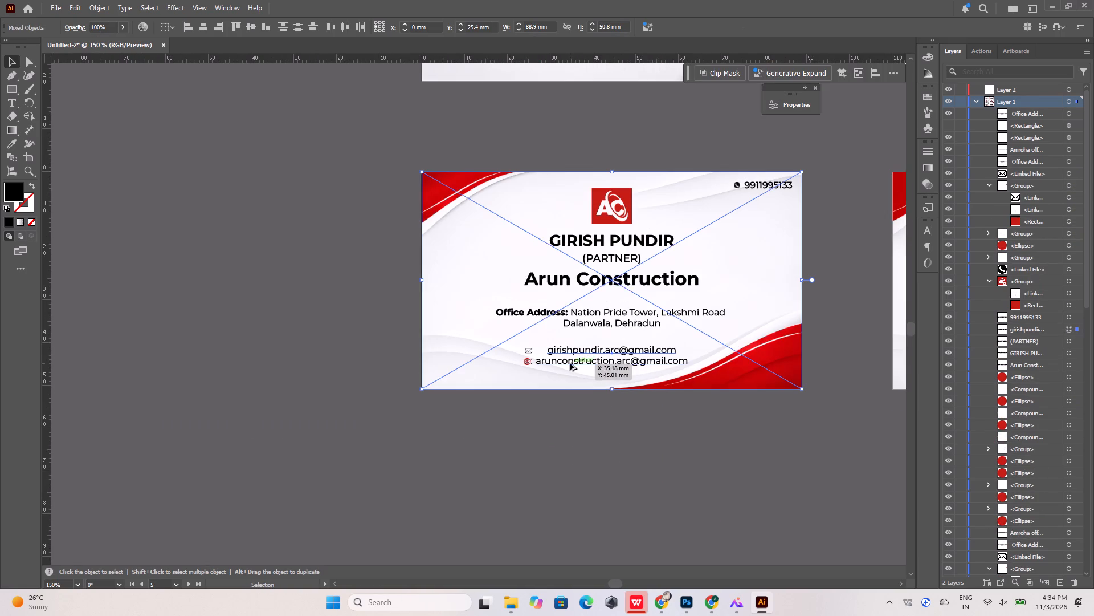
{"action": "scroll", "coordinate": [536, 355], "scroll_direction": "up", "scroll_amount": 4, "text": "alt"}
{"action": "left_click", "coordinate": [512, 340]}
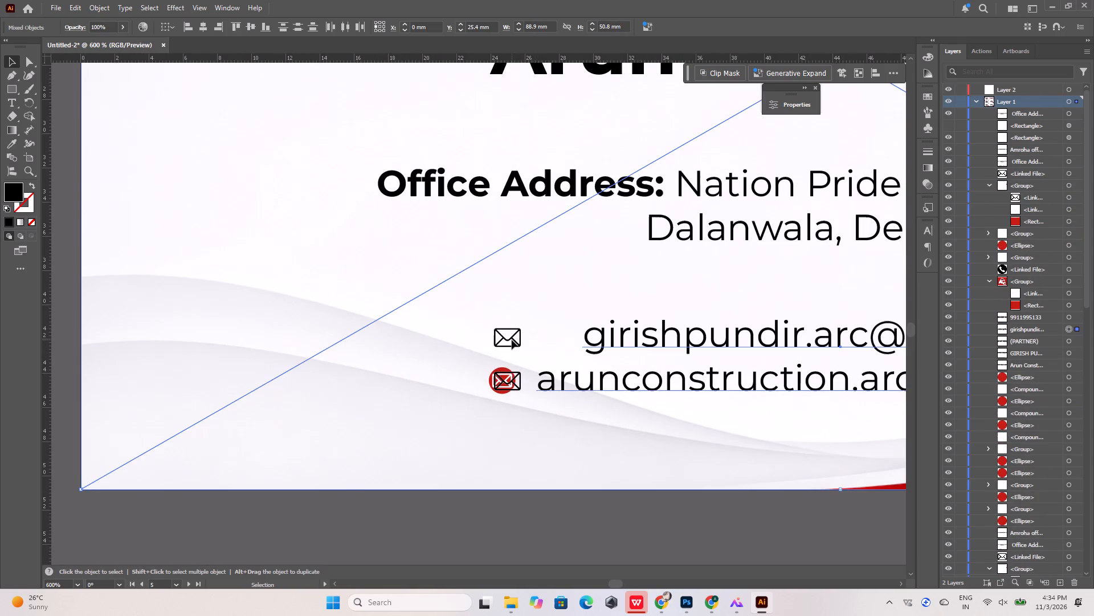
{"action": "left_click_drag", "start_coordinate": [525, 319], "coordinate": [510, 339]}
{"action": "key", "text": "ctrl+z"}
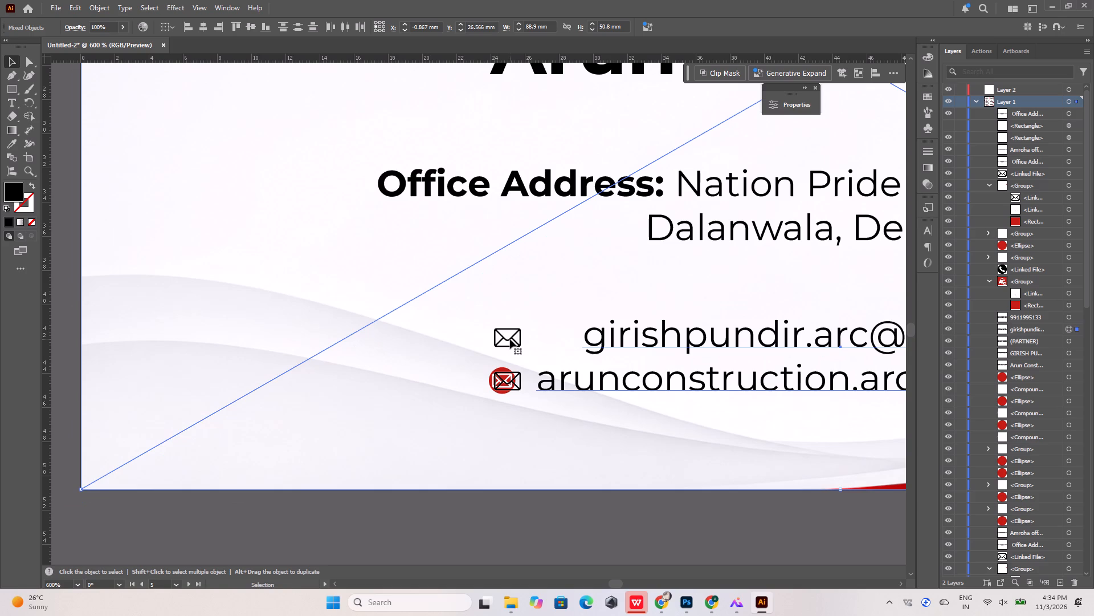
Hide the semi-transparent white rectangle that overlaps the second office address line on the partner card.
{"action": "left_click", "coordinate": [741, 284]}
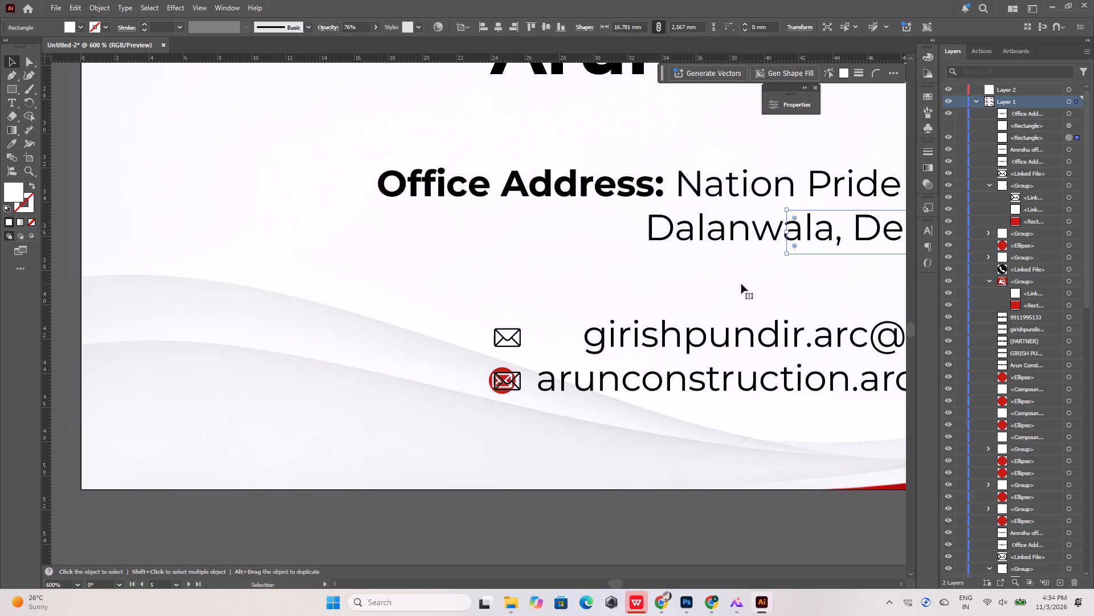
{"action": "left_click", "coordinate": [950, 139]}
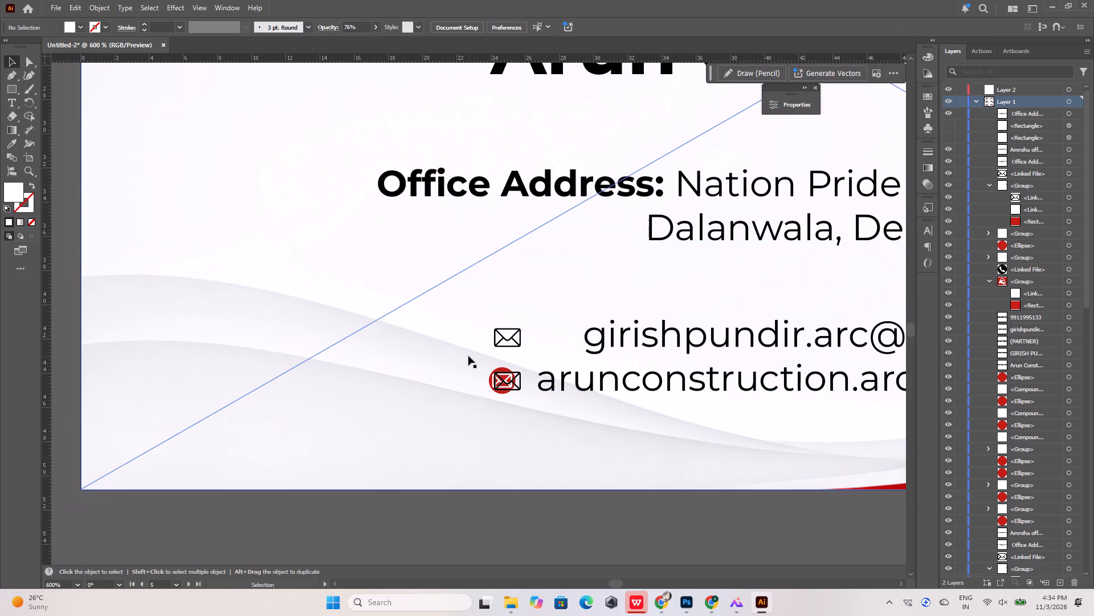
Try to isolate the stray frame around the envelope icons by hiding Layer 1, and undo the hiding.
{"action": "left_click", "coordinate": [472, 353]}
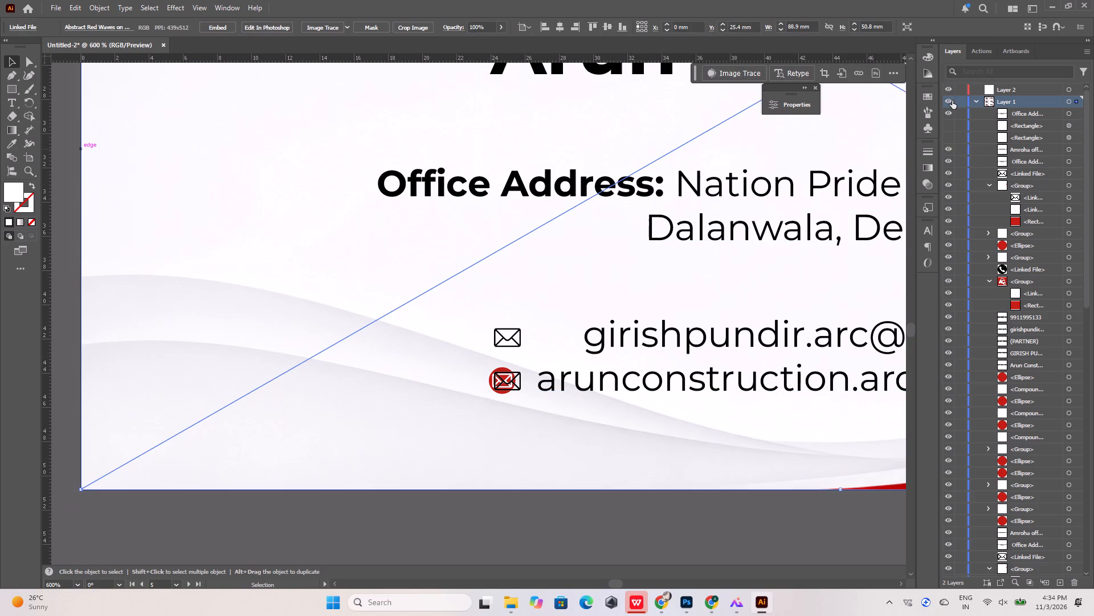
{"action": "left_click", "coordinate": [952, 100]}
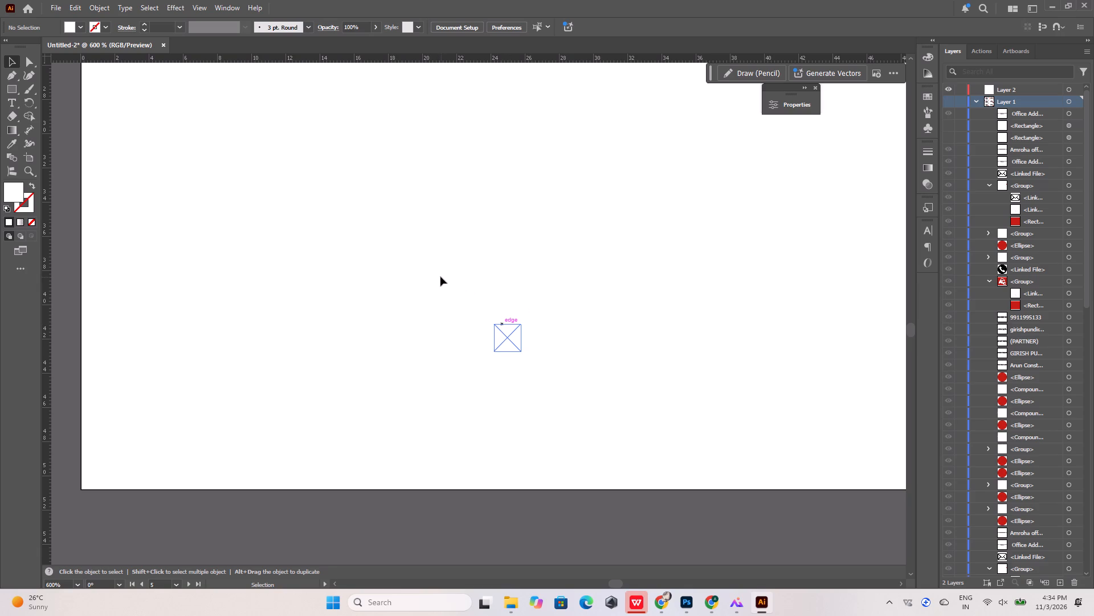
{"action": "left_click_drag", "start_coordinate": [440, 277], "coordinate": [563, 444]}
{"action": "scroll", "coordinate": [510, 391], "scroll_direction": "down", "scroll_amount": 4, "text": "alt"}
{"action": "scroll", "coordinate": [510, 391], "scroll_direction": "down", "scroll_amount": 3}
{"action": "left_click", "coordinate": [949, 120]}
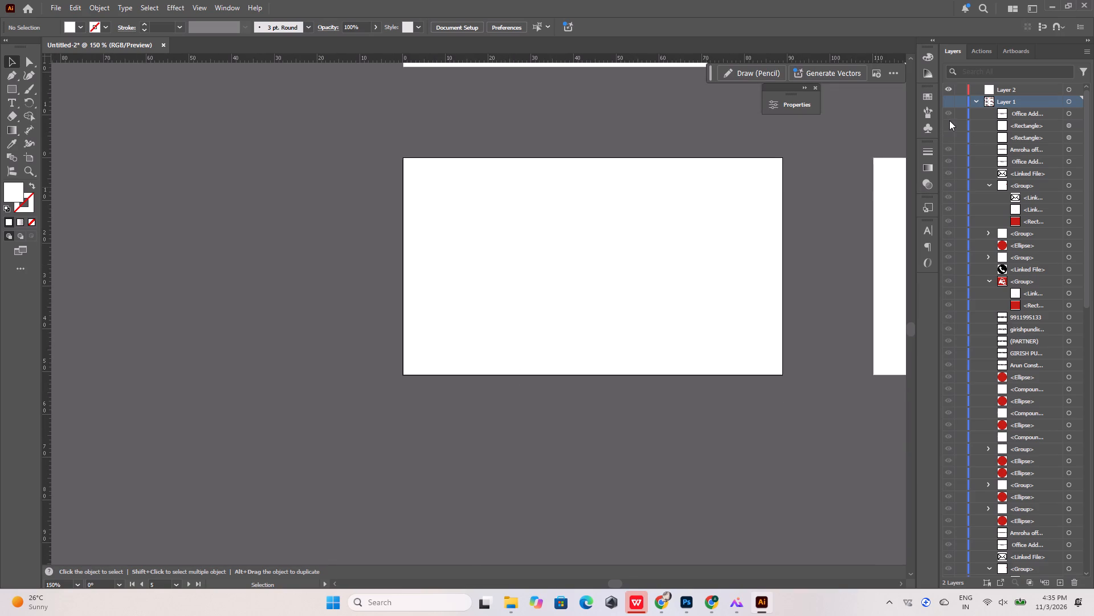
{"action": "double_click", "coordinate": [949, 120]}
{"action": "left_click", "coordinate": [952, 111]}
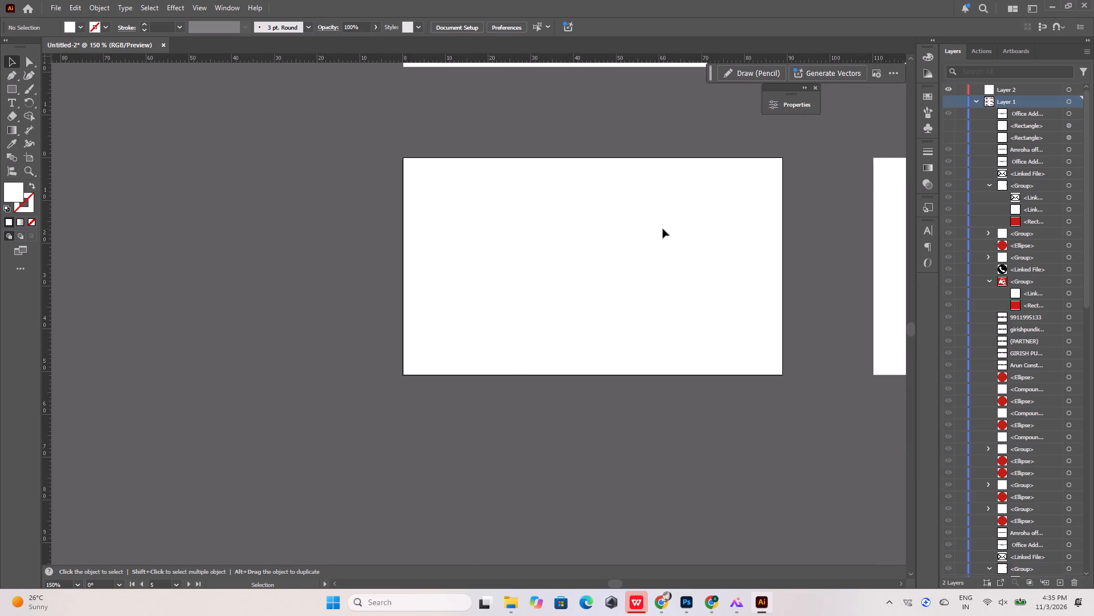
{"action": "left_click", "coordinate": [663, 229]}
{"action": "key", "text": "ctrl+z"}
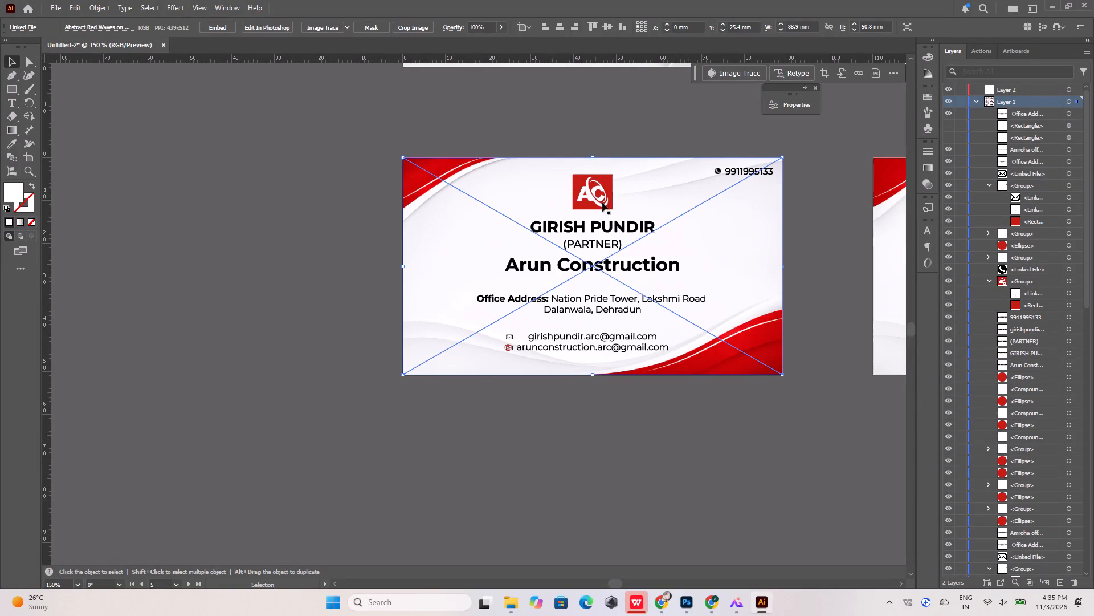
Lock the topmost Office Address text item in Layer 1.
{"action": "left_click", "coordinate": [830, 262]}
{"action": "left_click", "coordinate": [770, 258]}
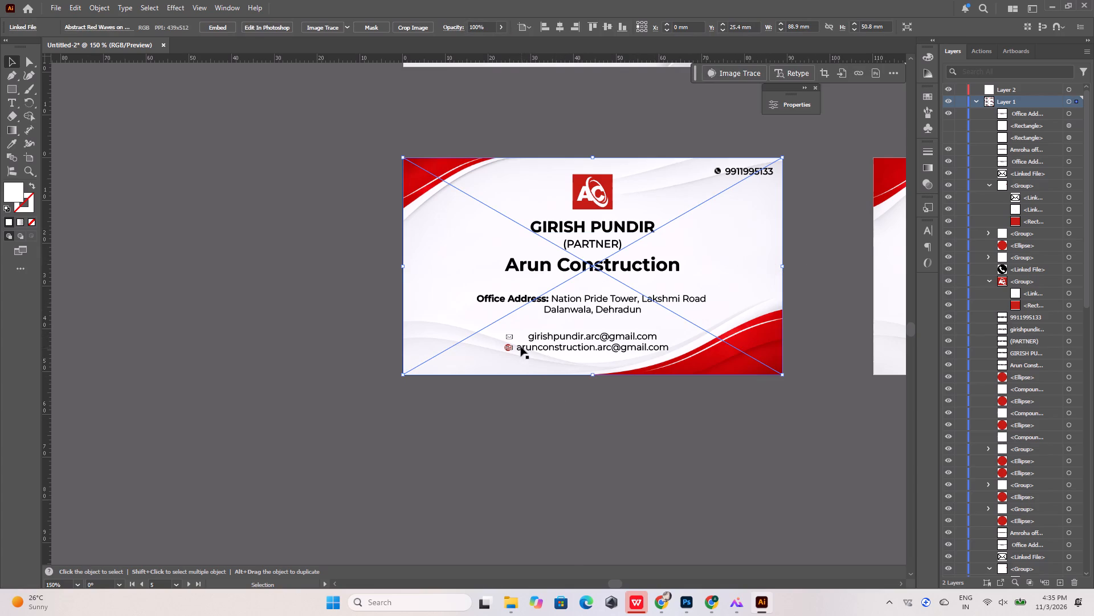
{"action": "left_click", "coordinate": [697, 241]}
{"action": "left_click", "coordinate": [958, 114]}
{"action": "left_click", "coordinate": [823, 232]}
{"action": "left_click", "coordinate": [601, 306]}
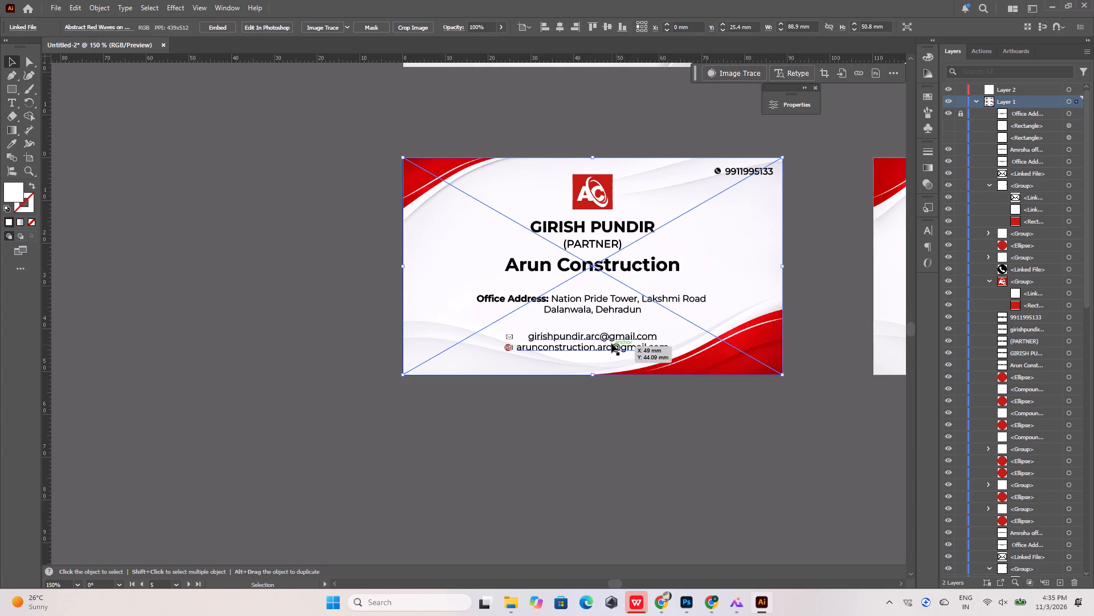
{"action": "left_click", "coordinate": [611, 343]}
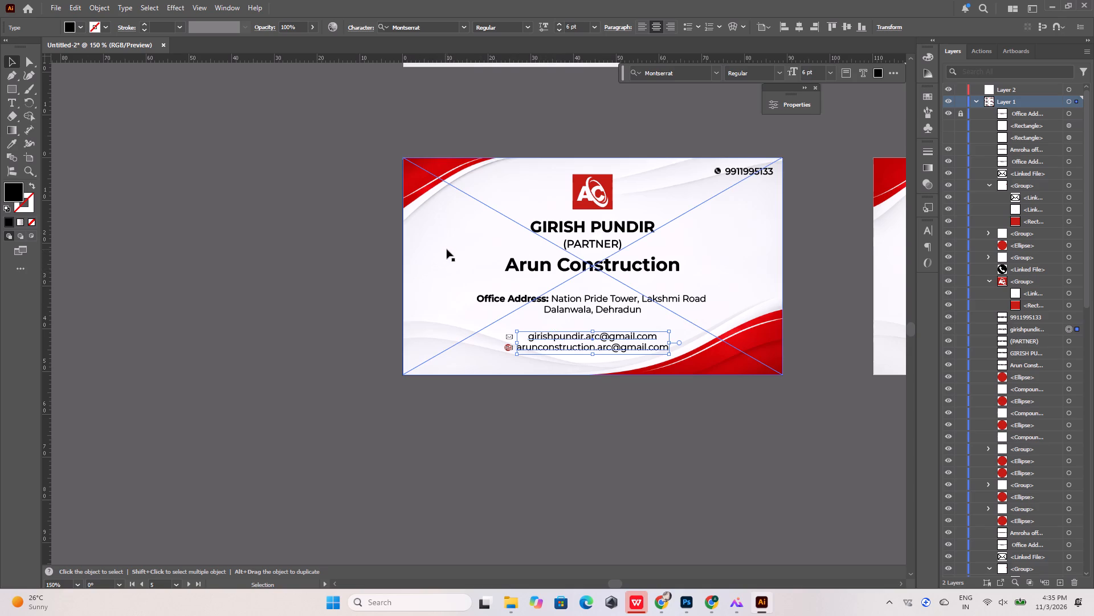
Ungroup the red AC logo on the bottom partner card and embed its linked white logo image.
{"action": "scroll", "coordinate": [447, 249], "scroll_direction": "up", "scroll_amount": 4}
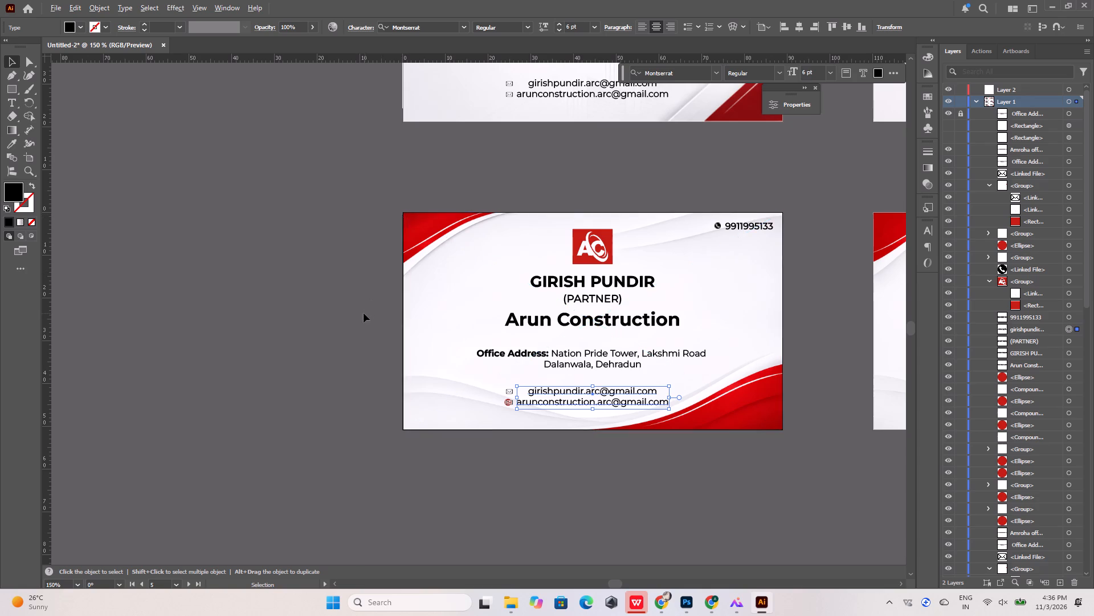
{"action": "scroll", "coordinate": [364, 313], "scroll_direction": "down", "scroll_amount": 3, "text": "alt"}
{"action": "scroll", "coordinate": [434, 283], "scroll_direction": "up", "scroll_amount": 5, "text": "alt"}
{"action": "left_click", "coordinate": [452, 317]}
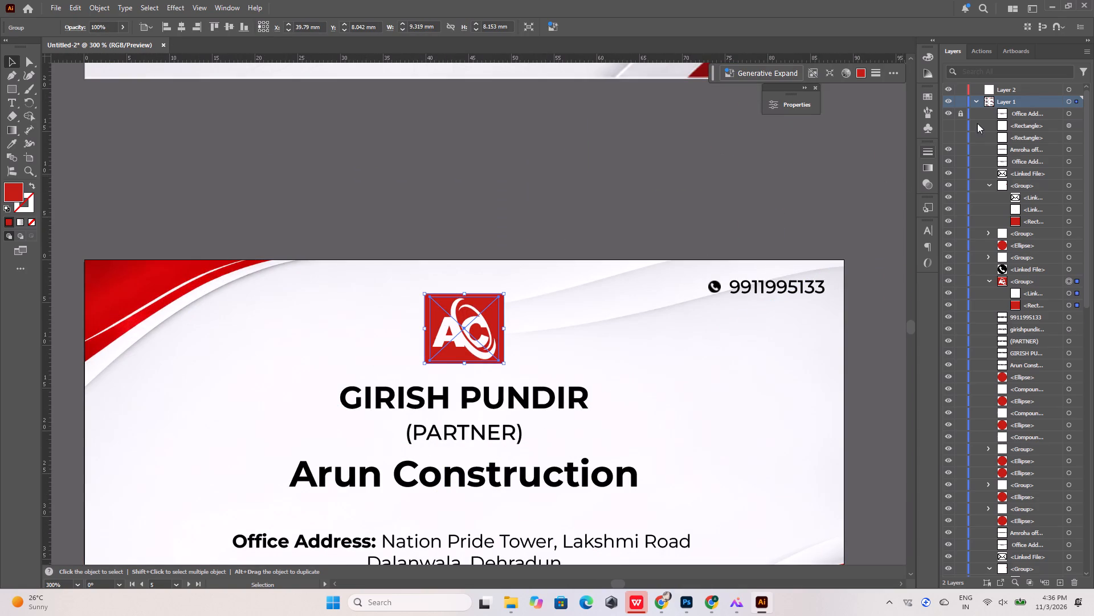
{"action": "right_click", "coordinate": [492, 313]}
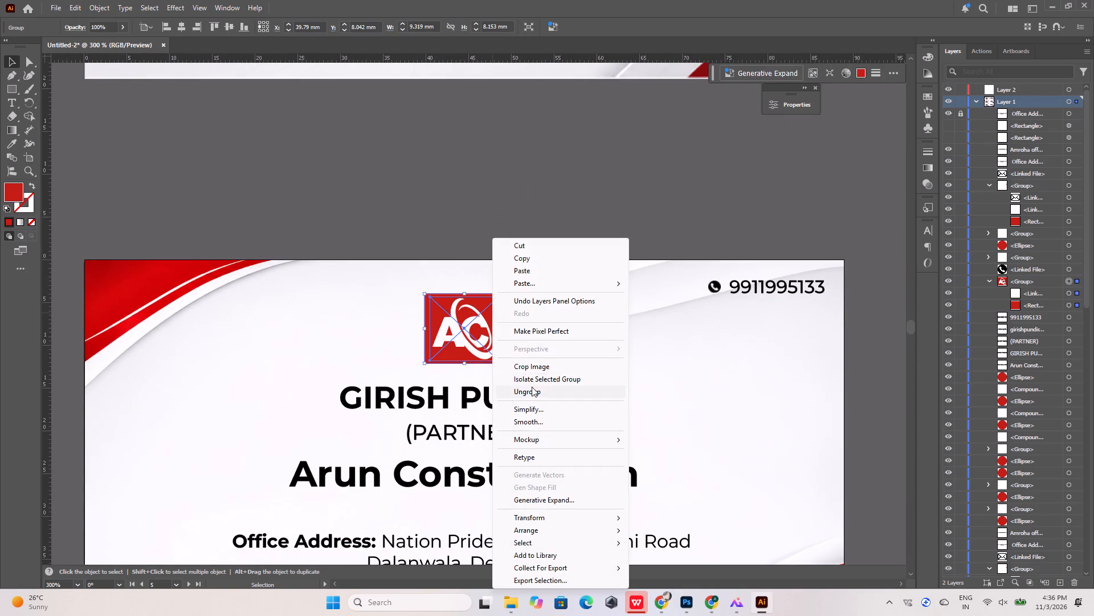
{"action": "left_click", "coordinate": [532, 391]}
{"action": "left_click", "coordinate": [538, 203]}
{"action": "left_click", "coordinate": [485, 305]}
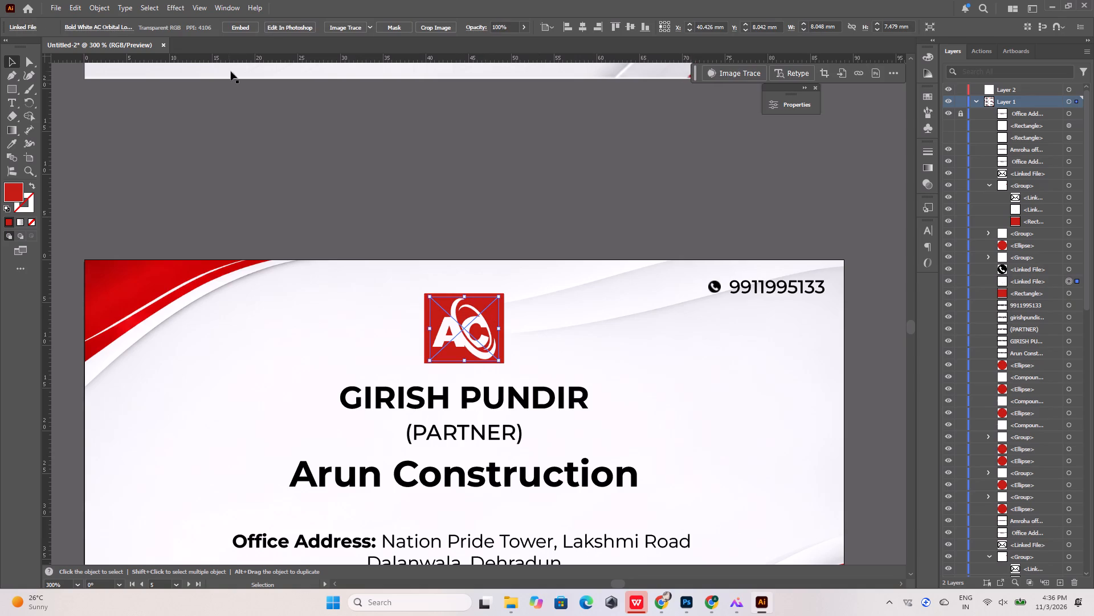
{"action": "left_click", "coordinate": [243, 27]}
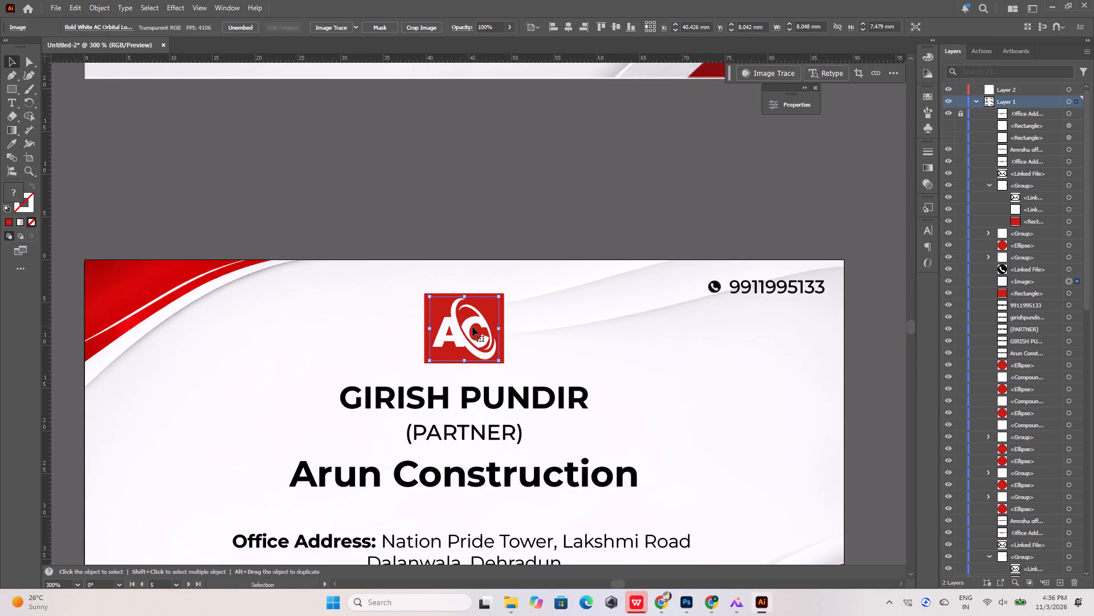
{"action": "left_click", "coordinate": [472, 327]}
{"action": "left_click", "coordinate": [518, 228]}
{"action": "left_click", "coordinate": [502, 304]}
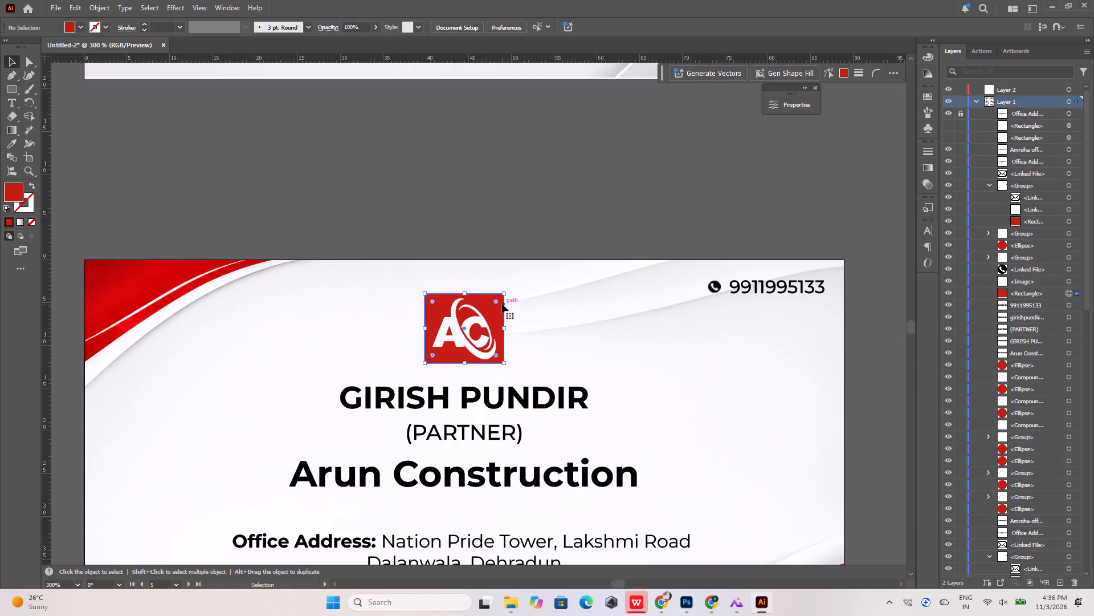
{"action": "left_click", "coordinate": [374, 160]}
Embed the linked red-wave background image of the bottom partner card.
{"action": "scroll", "coordinate": [489, 201], "scroll_direction": "down", "scroll_amount": 4, "text": "alt"}
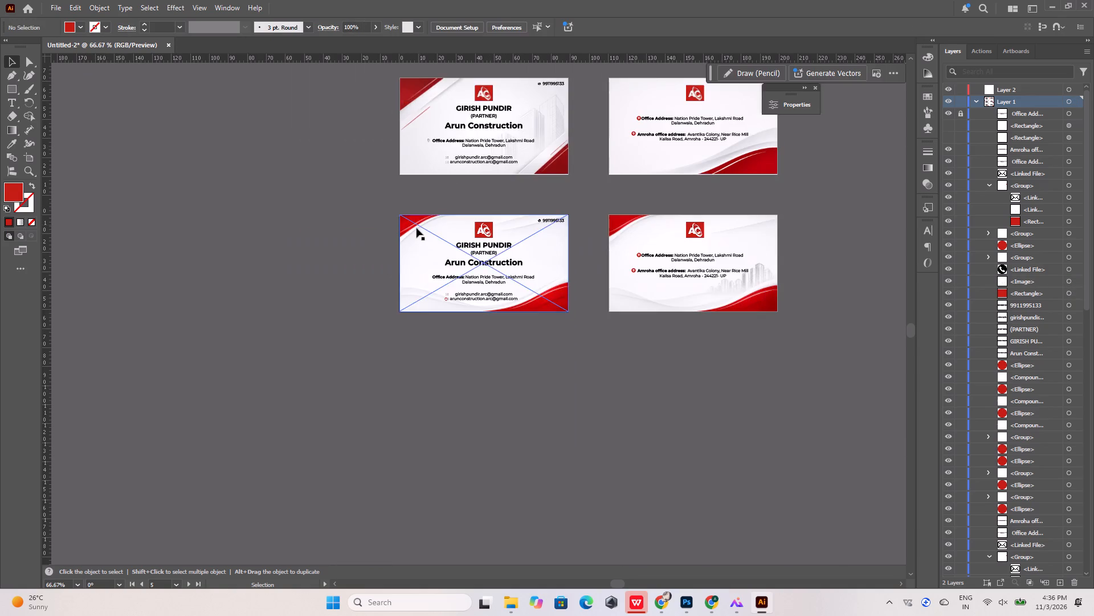
{"action": "scroll", "coordinate": [417, 229], "scroll_direction": "up", "scroll_amount": 2, "text": "alt"}
{"action": "left_click", "coordinate": [417, 229]}
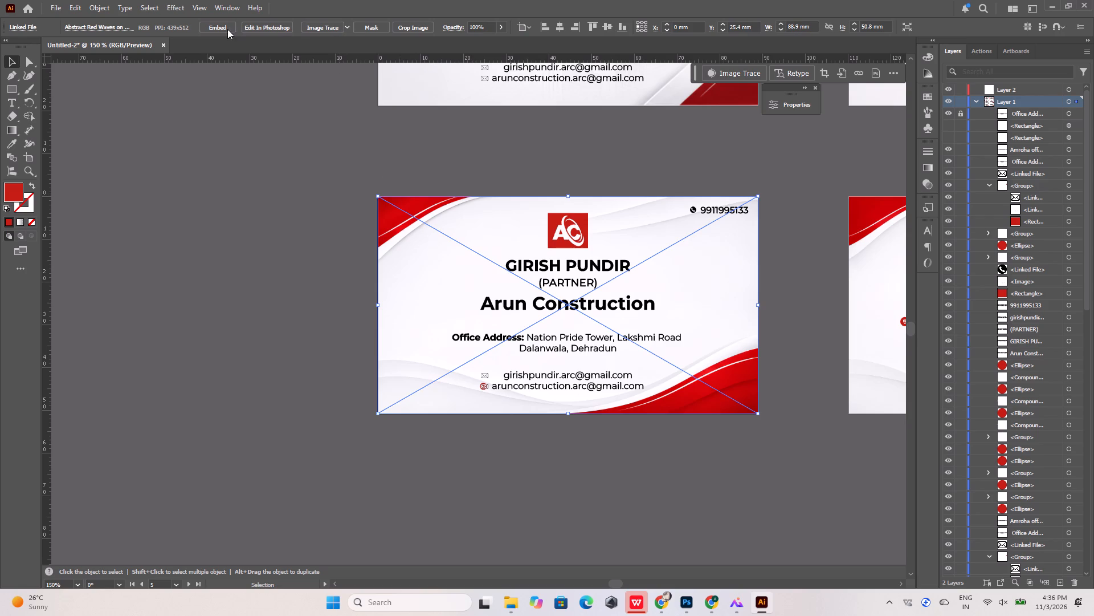
{"action": "left_click", "coordinate": [225, 29]}
Ungroup the group containing the AC logo on the bottom address card and embed its linked white logo image.
{"action": "scroll", "coordinate": [362, 252], "scroll_direction": "down", "scroll_amount": 3, "text": "alt"}
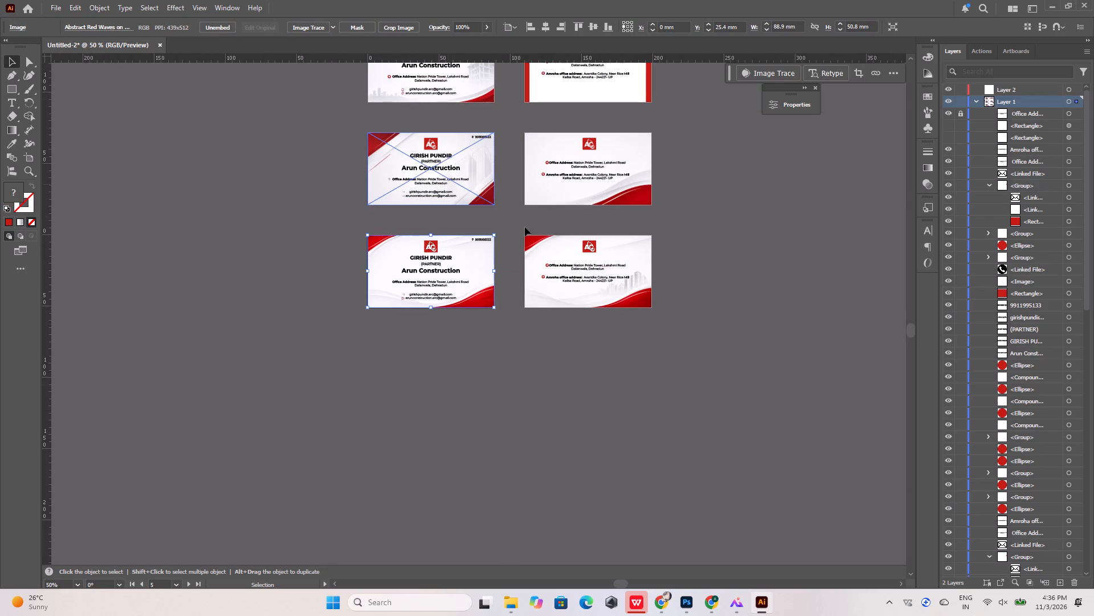
{"action": "scroll", "coordinate": [596, 251], "scroll_direction": "up", "scroll_amount": 3, "text": "alt"}
{"action": "left_click", "coordinate": [585, 235]}
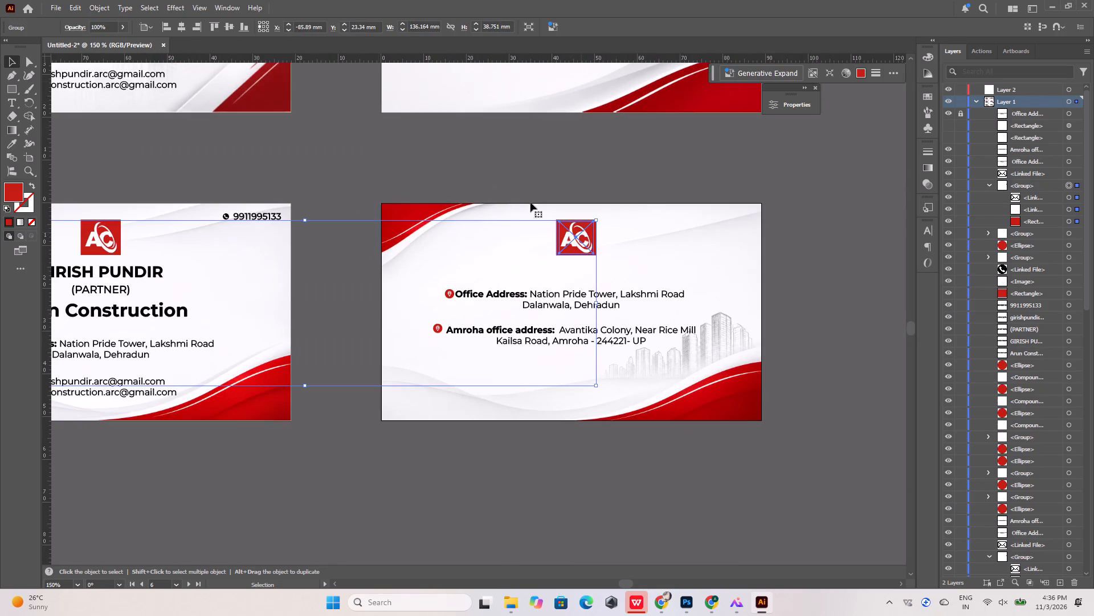
{"action": "left_click", "coordinate": [648, 220]}
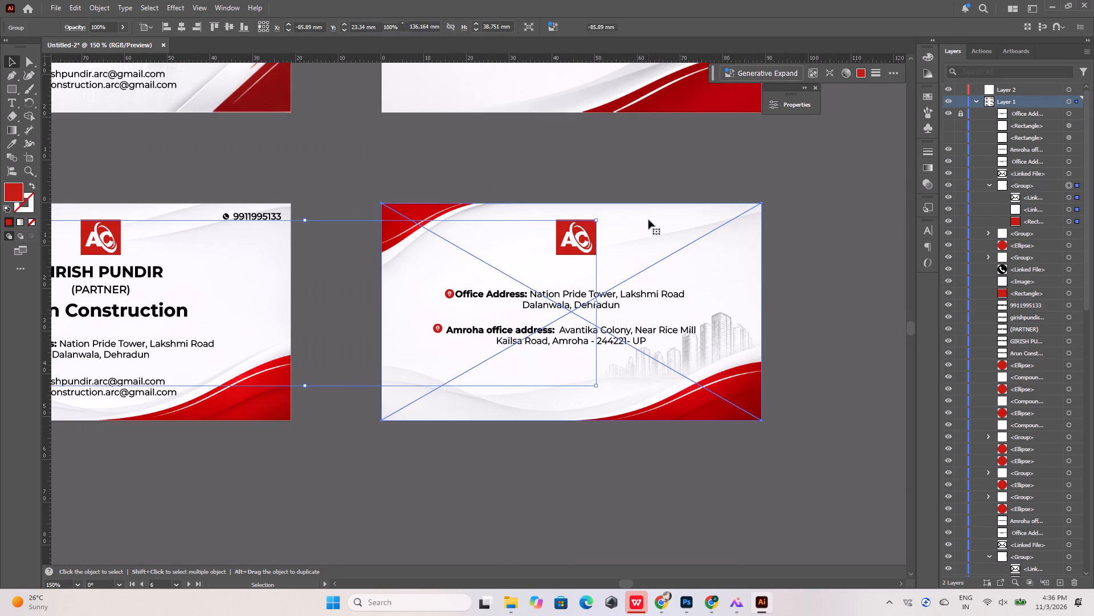
{"action": "left_click", "coordinate": [582, 230]}
{"action": "right_click", "coordinate": [582, 230]}
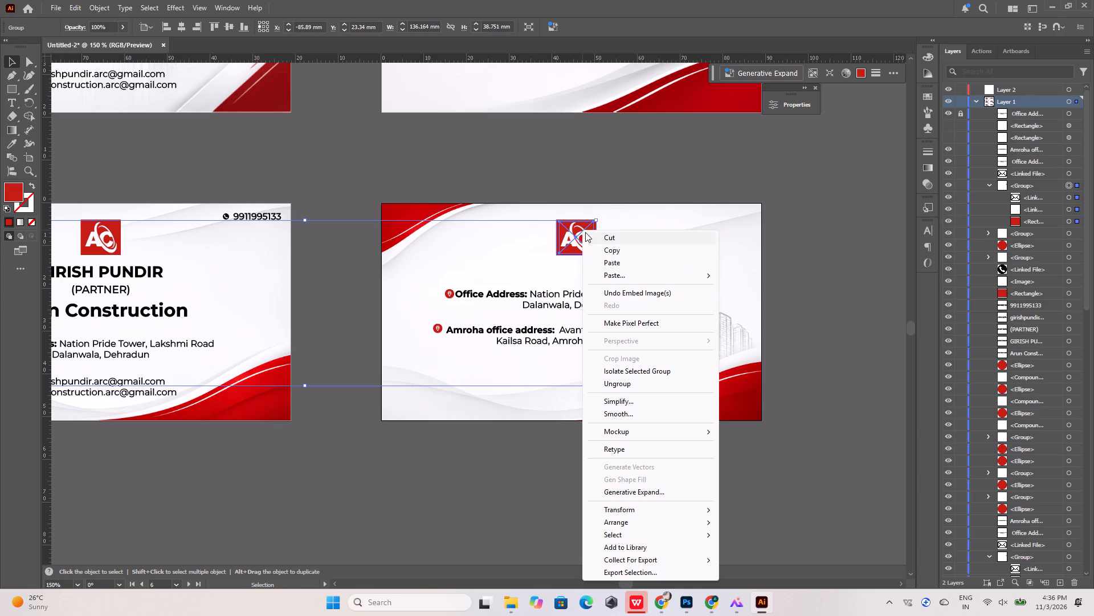
{"action": "left_click", "coordinate": [605, 383]}
{"action": "left_click", "coordinate": [648, 160]}
{"action": "left_click", "coordinate": [587, 229]}
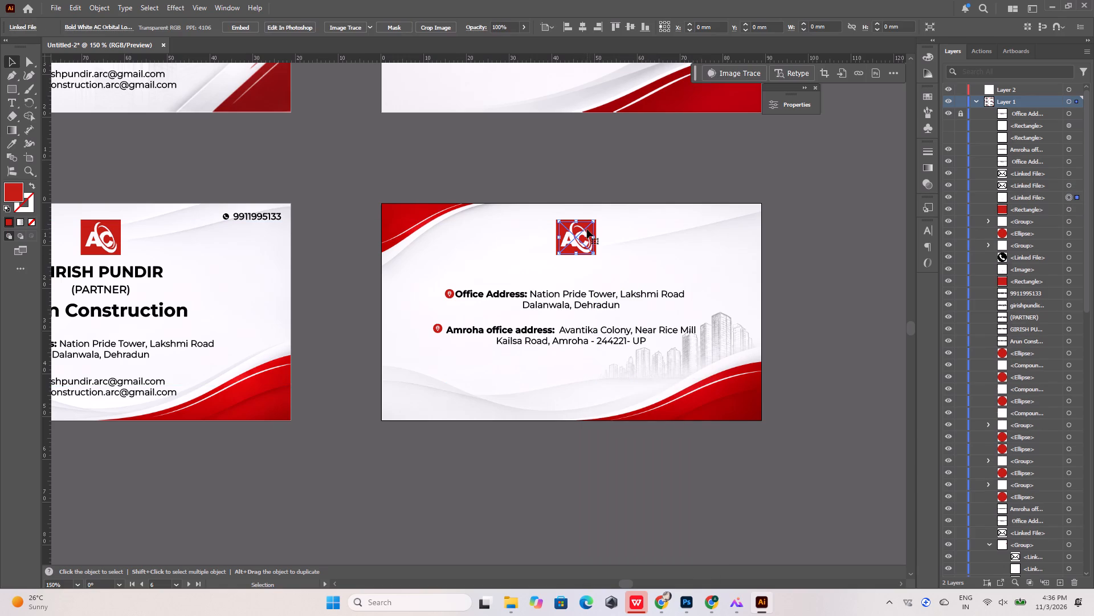
{"action": "left_click", "coordinate": [242, 28]}
{"action": "left_click", "coordinate": [606, 194]}
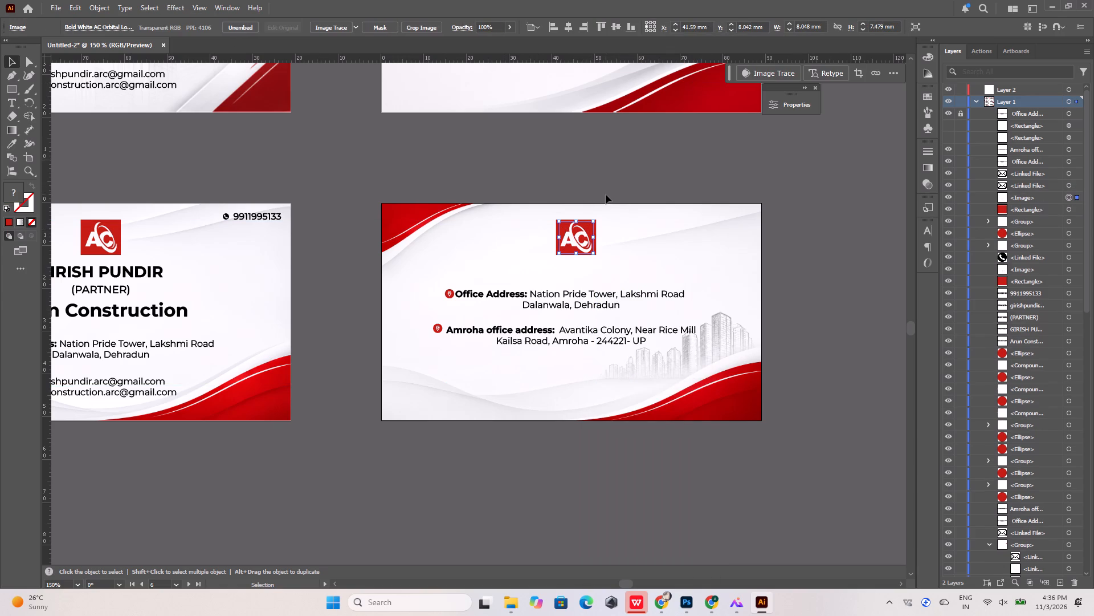
Examine the pin paths and red circle of the Office Address location icon on the bottom address card.
{"action": "scroll", "coordinate": [452, 292], "scroll_direction": "up", "scroll_amount": 6, "text": "alt"}
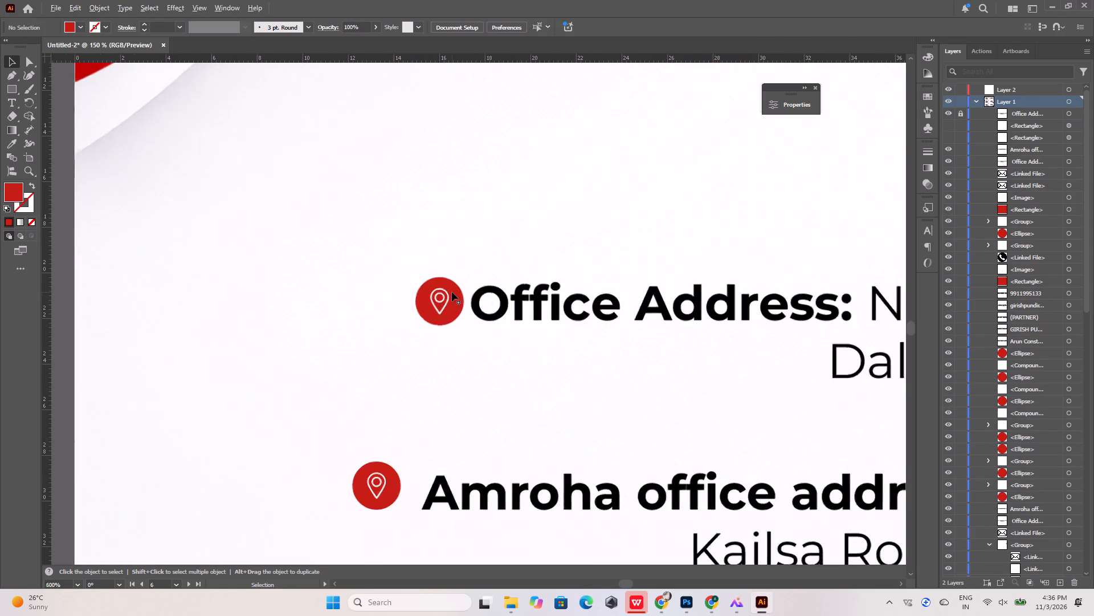
{"action": "left_click", "coordinate": [448, 295]}
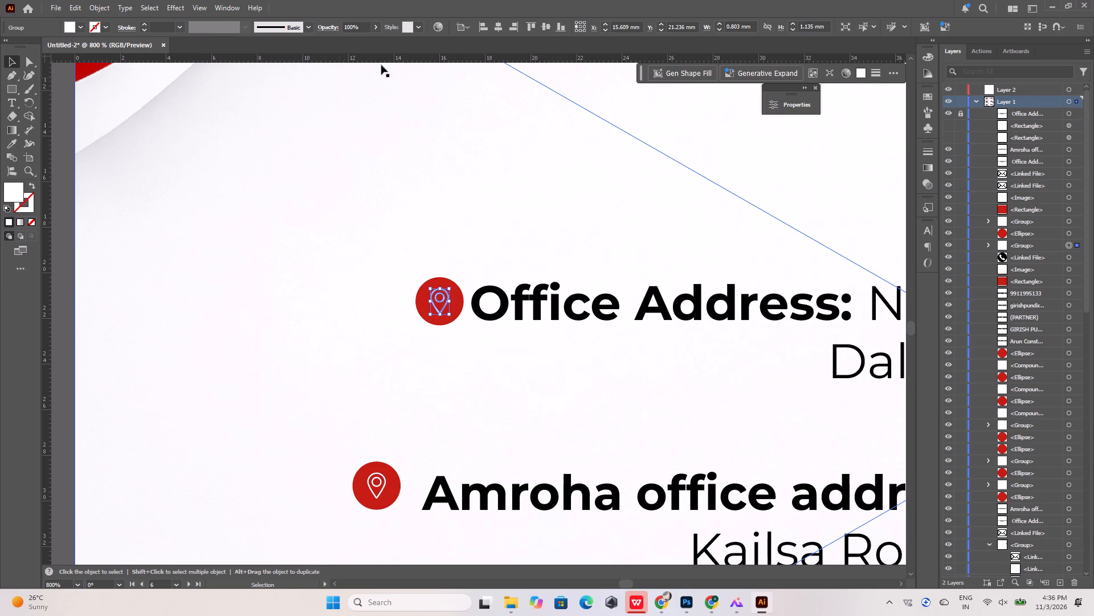
{"action": "scroll", "coordinate": [491, 172], "scroll_direction": "down", "scroll_amount": 3, "text": "alt"}
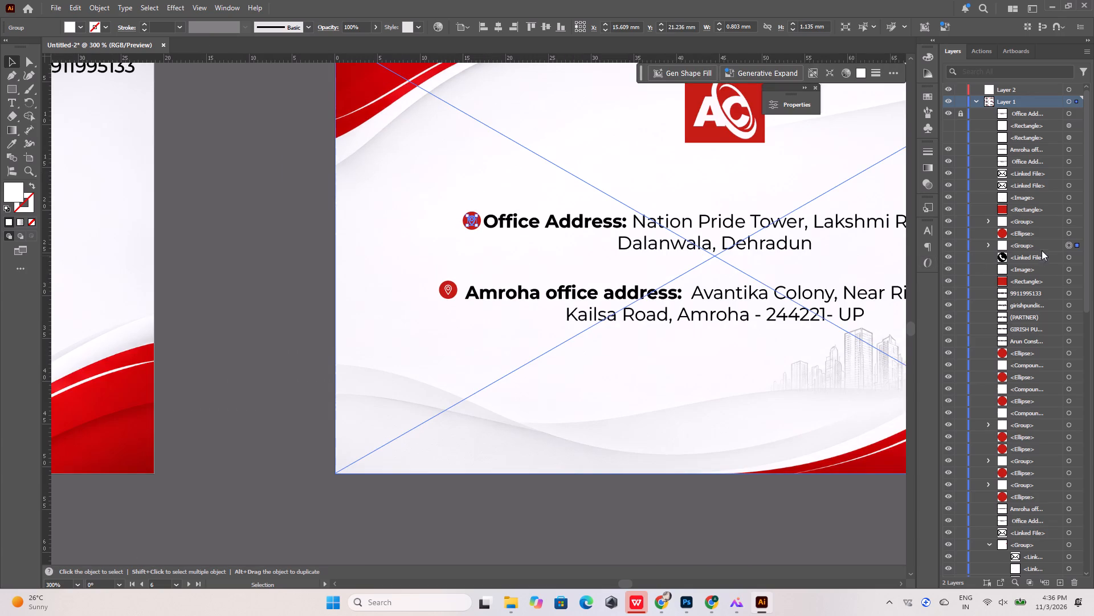
{"action": "left_click", "coordinate": [986, 246]}
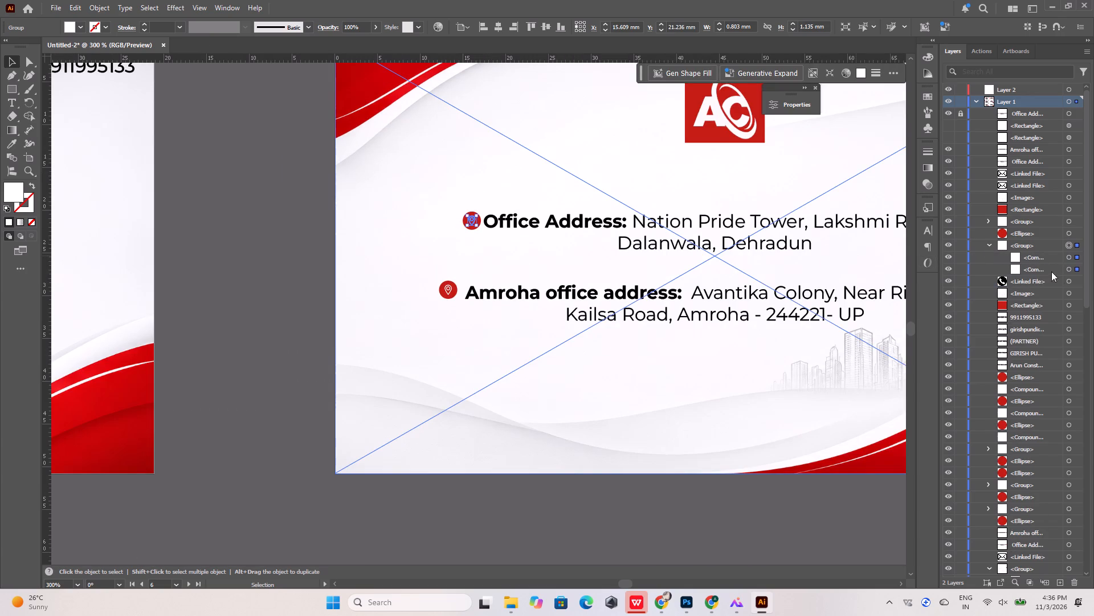
{"action": "left_click", "coordinate": [1076, 270]}
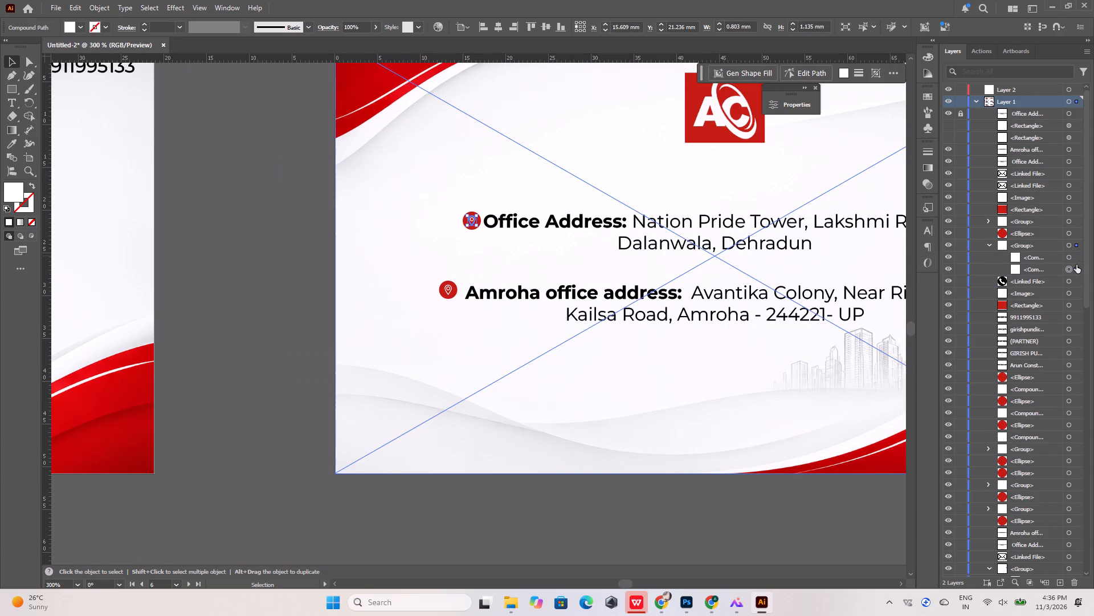
{"action": "left_click", "coordinate": [1077, 259]}
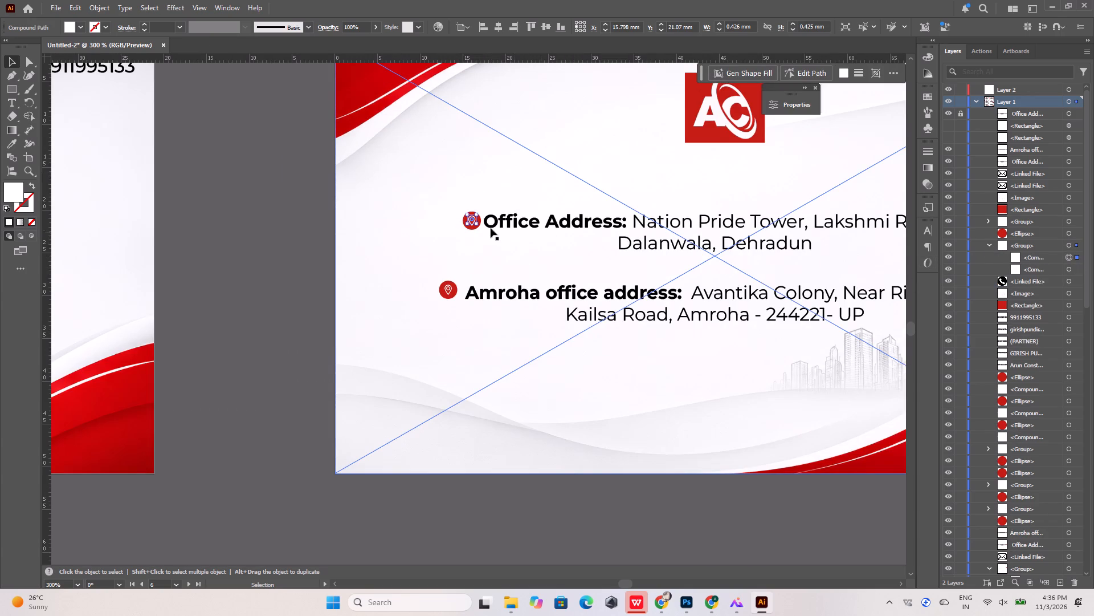
{"action": "scroll", "coordinate": [462, 221], "scroll_direction": "up", "scroll_amount": 4, "text": "alt"}
{"action": "left_click", "coordinate": [511, 216]}
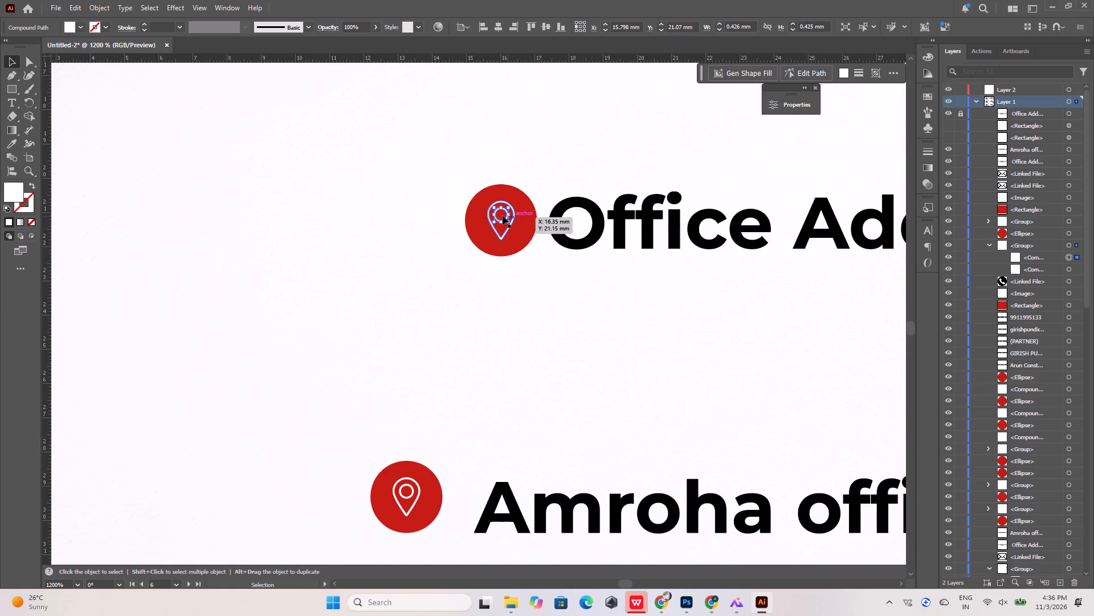
{"action": "left_click", "coordinate": [533, 156]}
{"action": "left_click", "coordinate": [517, 192]}
{"action": "scroll", "coordinate": [512, 200], "scroll_direction": "down", "scroll_amount": 9, "text": "alt"}
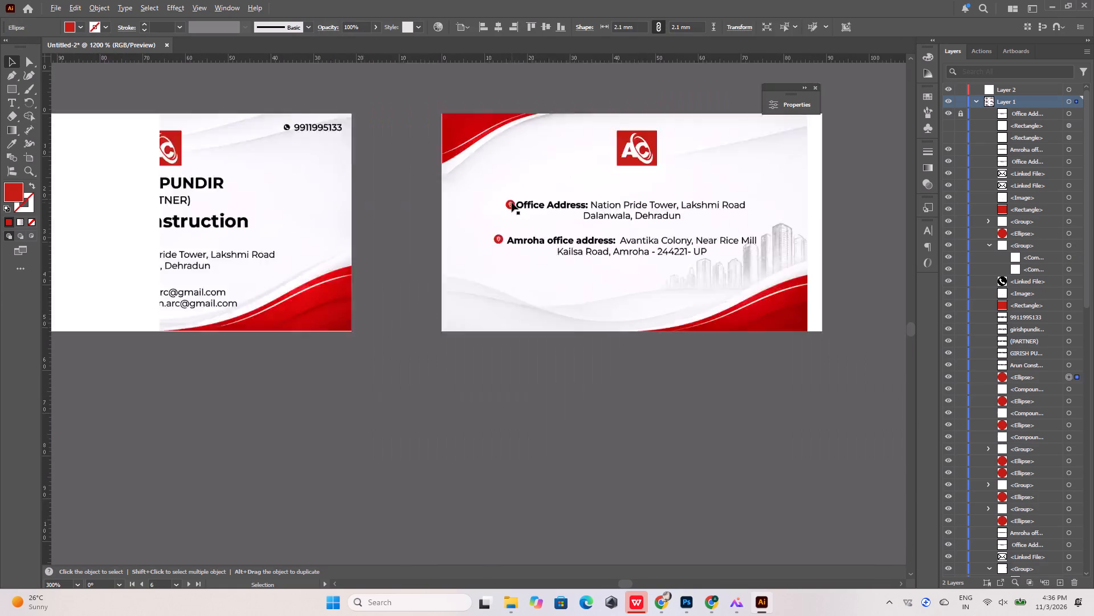
{"action": "scroll", "coordinate": [513, 198], "scroll_direction": "up", "scroll_amount": 8}
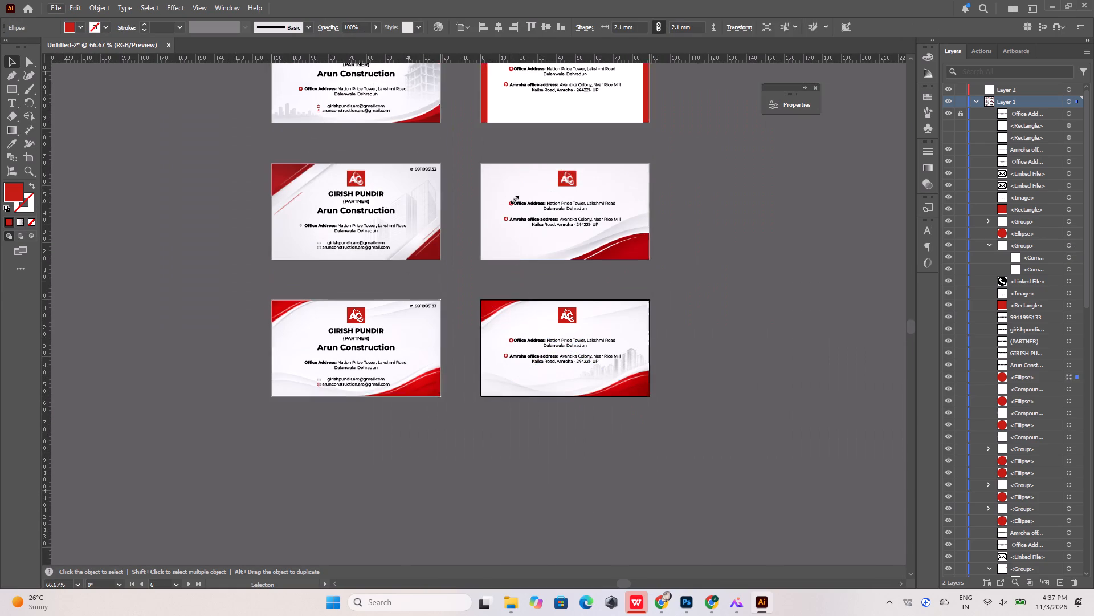
Look through the Downloads folder in File Explorer for the business card source images and icons.
{"action": "scroll", "coordinate": [513, 198], "scroll_direction": "up", "scroll_amount": 7}
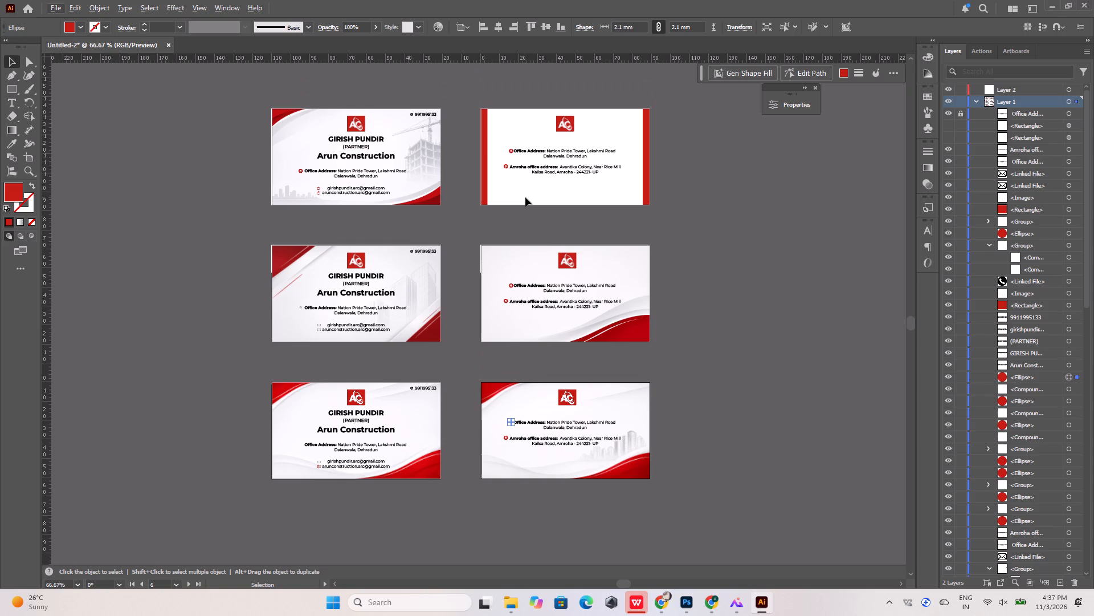
{"action": "left_click", "coordinate": [713, 599]}
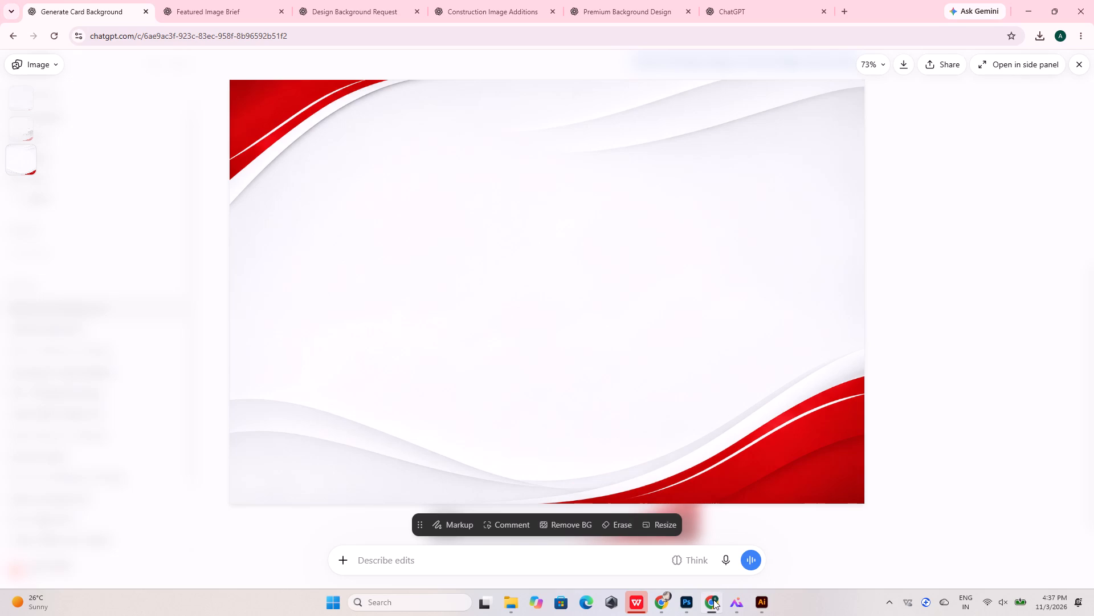
{"action": "left_click", "coordinate": [512, 605]}
{"action": "left_click", "coordinate": [741, 528]}
{"action": "left_click", "coordinate": [53, 199]}
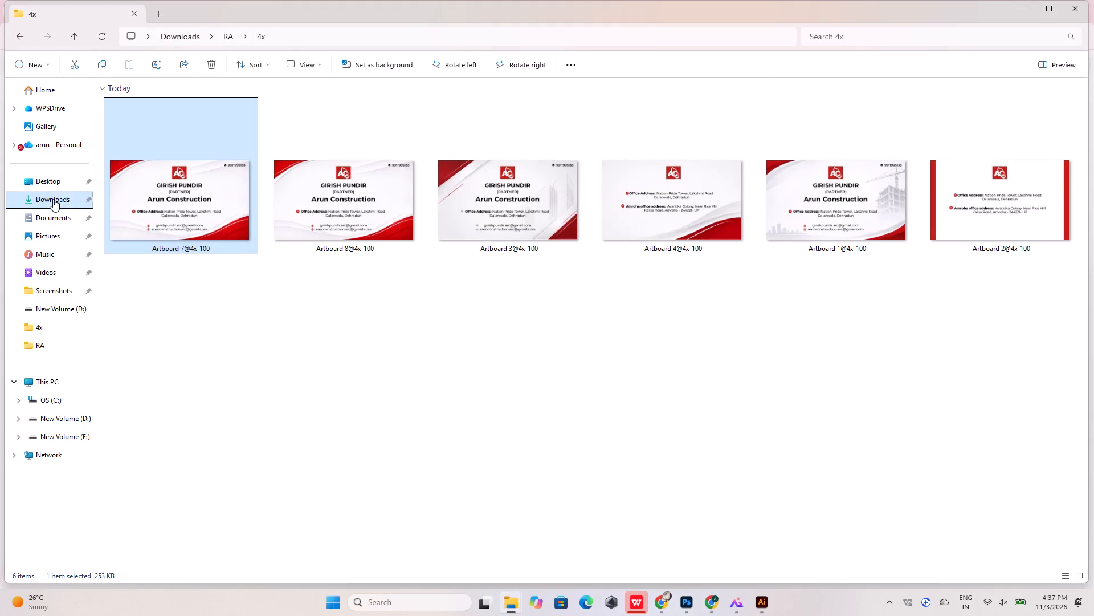
{"action": "scroll", "coordinate": [223, 273], "scroll_direction": "up", "scroll_amount": 9}
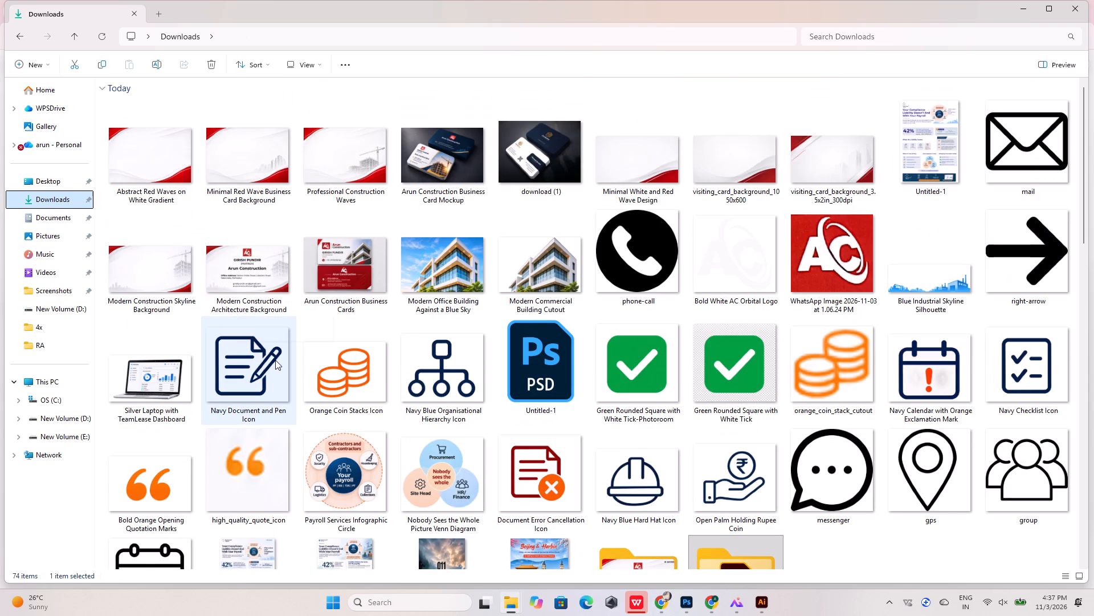
{"action": "scroll", "coordinate": [295, 344], "scroll_direction": "down", "scroll_amount": 3}
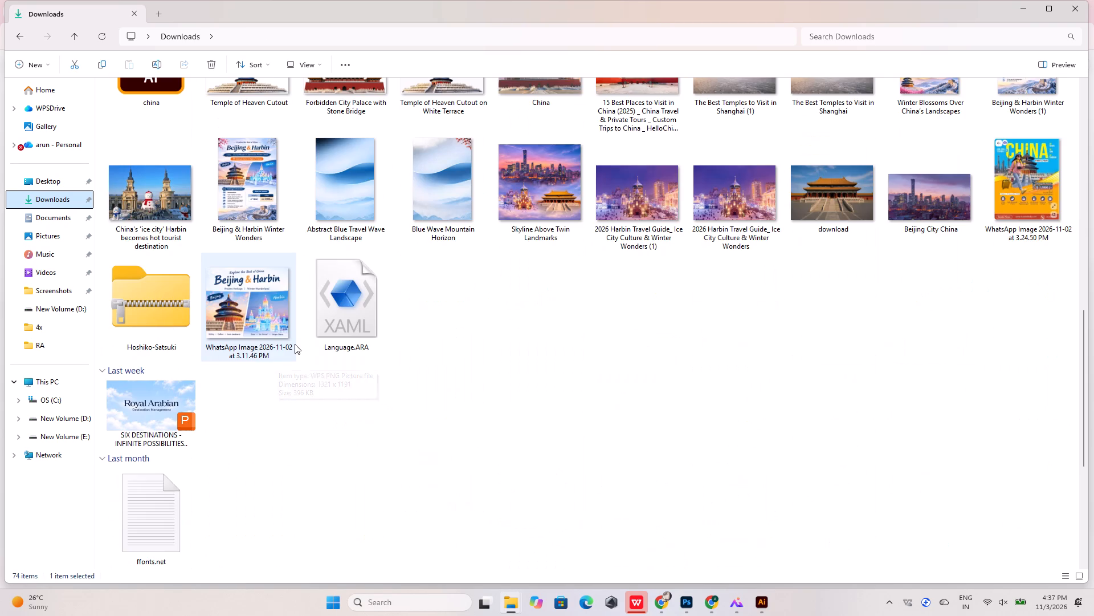
{"action": "scroll", "coordinate": [295, 344], "scroll_direction": "up", "scroll_amount": 4}
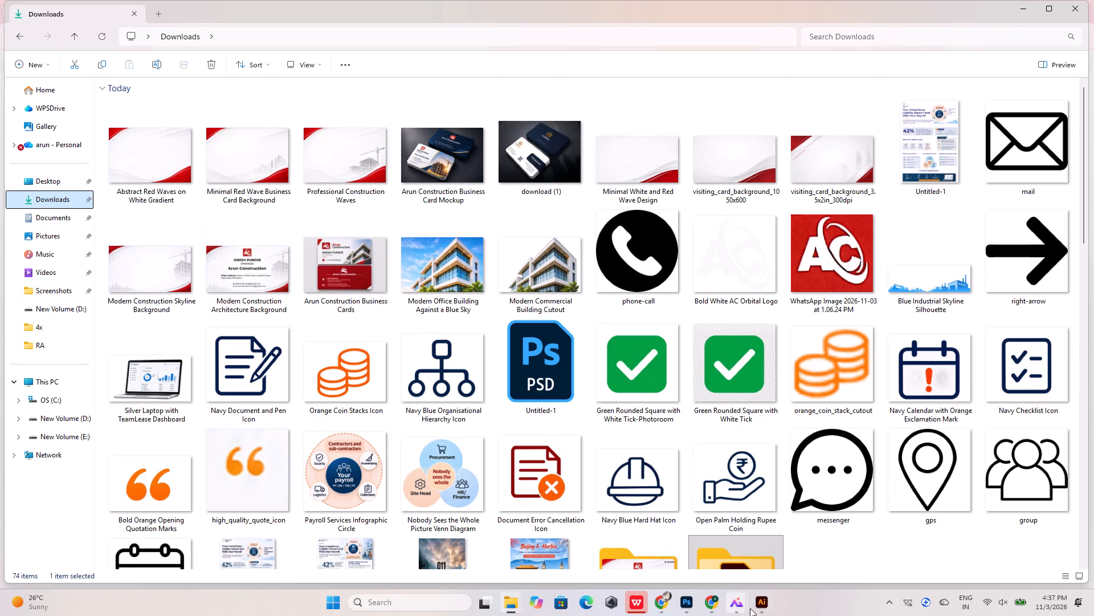
Back in Illustrator, embed the linked phone icon beside the phone number on the bottom partner card.
{"action": "left_click", "coordinate": [758, 604]}
{"action": "scroll", "coordinate": [362, 412], "scroll_direction": "up", "scroll_amount": 3, "text": "alt"}
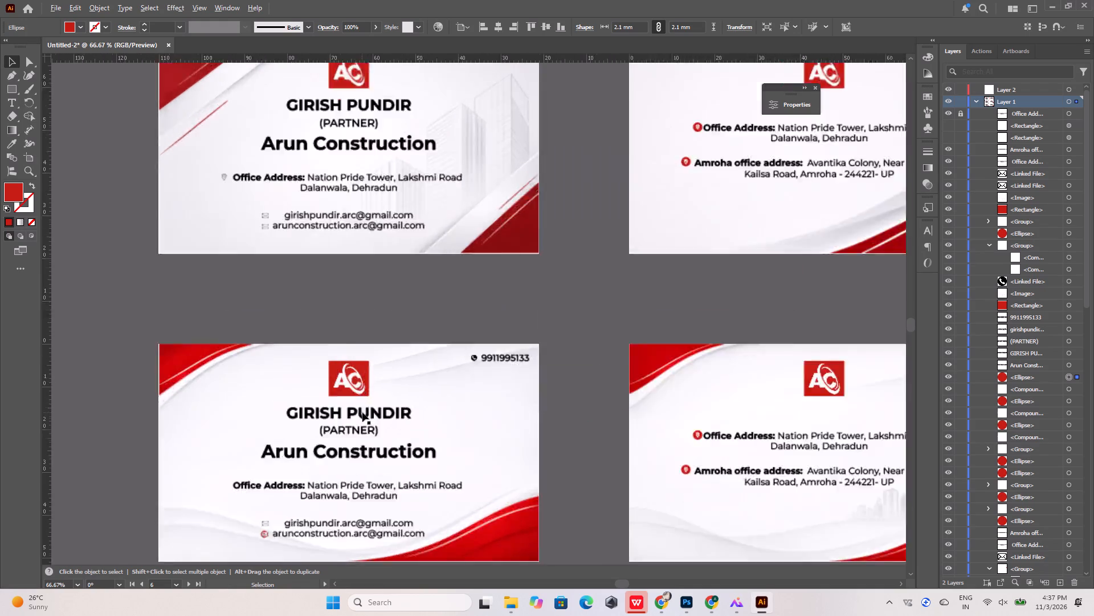
{"action": "scroll", "coordinate": [362, 412], "scroll_direction": "up", "scroll_amount": 2, "text": "alt"}
{"action": "scroll", "coordinate": [402, 339], "scroll_direction": "down", "scroll_amount": 3, "text": "alt"}
{"action": "scroll", "coordinate": [496, 315], "scroll_direction": "up", "scroll_amount": 4, "text": "alt"}
{"action": "left_click", "coordinate": [506, 299]}
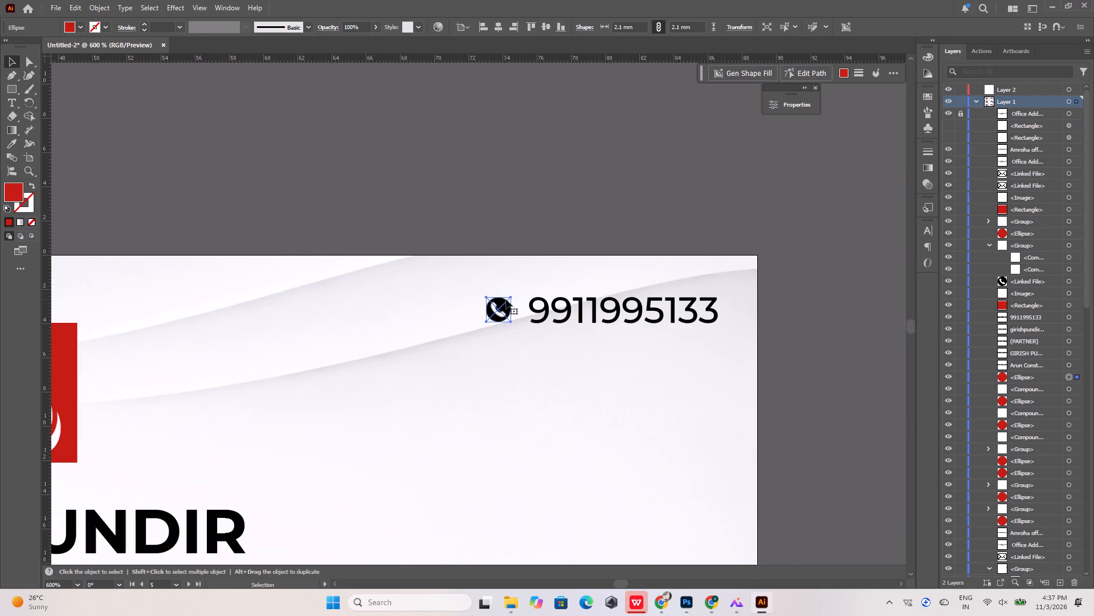
{"action": "left_click", "coordinate": [216, 29]}
{"action": "left_click", "coordinate": [255, 96]}
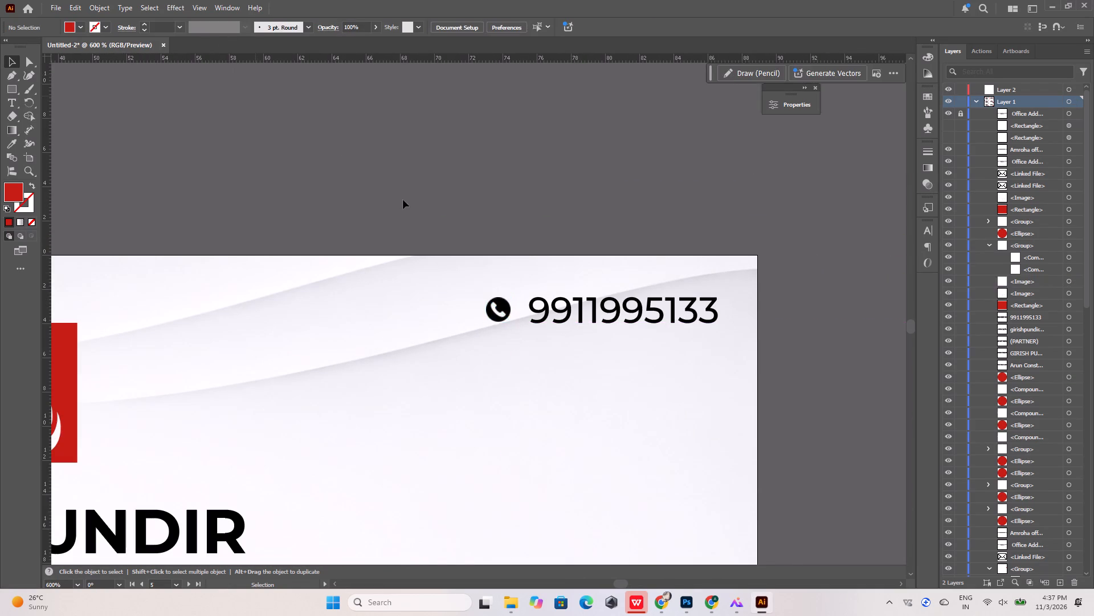
Check the bottom cards' background and logo images, and examine the paths of the bottom address card's Office Address pin icon.
{"action": "scroll", "coordinate": [487, 211], "scroll_direction": "down", "scroll_amount": 4, "text": "alt"}
{"action": "scroll", "coordinate": [329, 361], "scroll_direction": "down", "scroll_amount": 3, "text": "alt"}
{"action": "scroll", "coordinate": [321, 435], "scroll_direction": "up", "scroll_amount": 3, "text": "alt"}
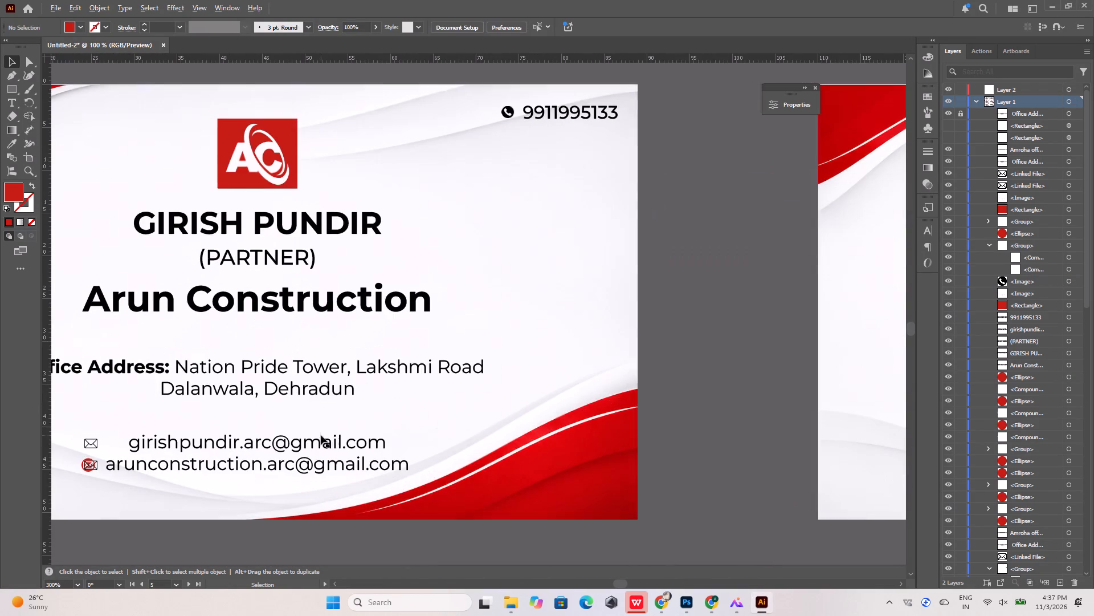
{"action": "left_click", "coordinate": [403, 414]}
{"action": "scroll", "coordinate": [346, 287], "scroll_direction": "down", "scroll_amount": 3, "text": "alt"}
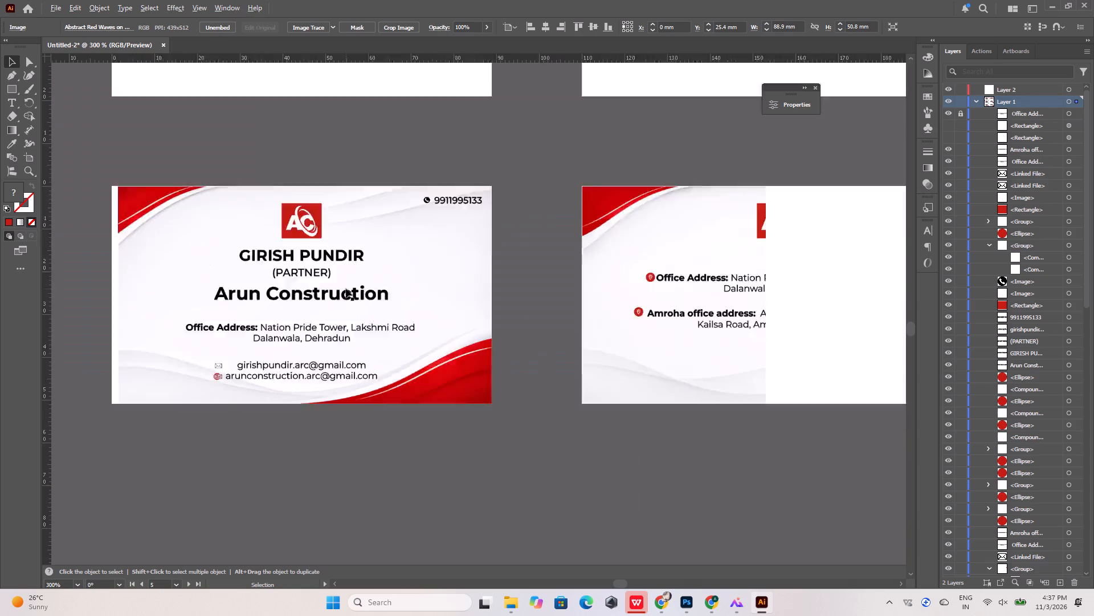
{"action": "scroll", "coordinate": [346, 289], "scroll_direction": "down", "scroll_amount": 1, "text": "alt"}
{"action": "scroll", "coordinate": [458, 275], "scroll_direction": "up", "scroll_amount": 4, "text": "alt"}
{"action": "left_click", "coordinate": [579, 242]}
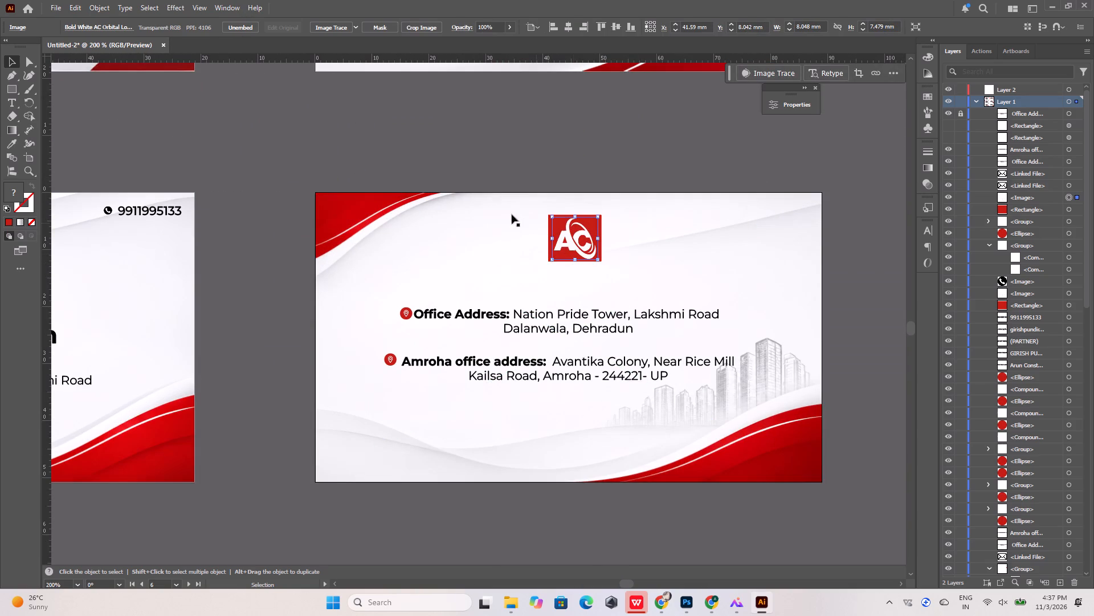
{"action": "left_click", "coordinate": [406, 316]}
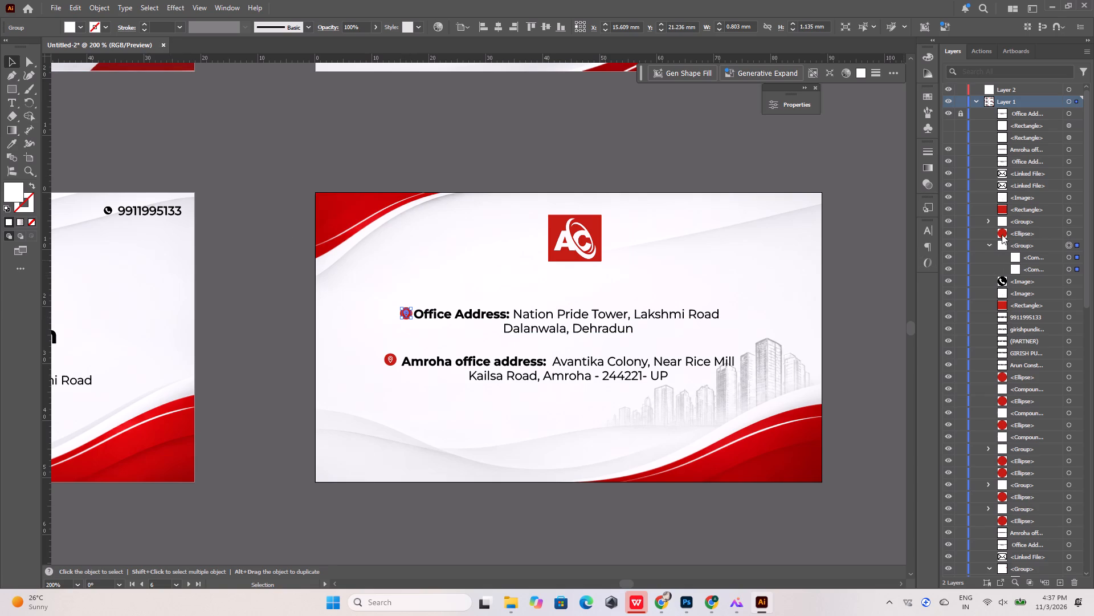
{"action": "left_click", "coordinate": [1075, 258]}
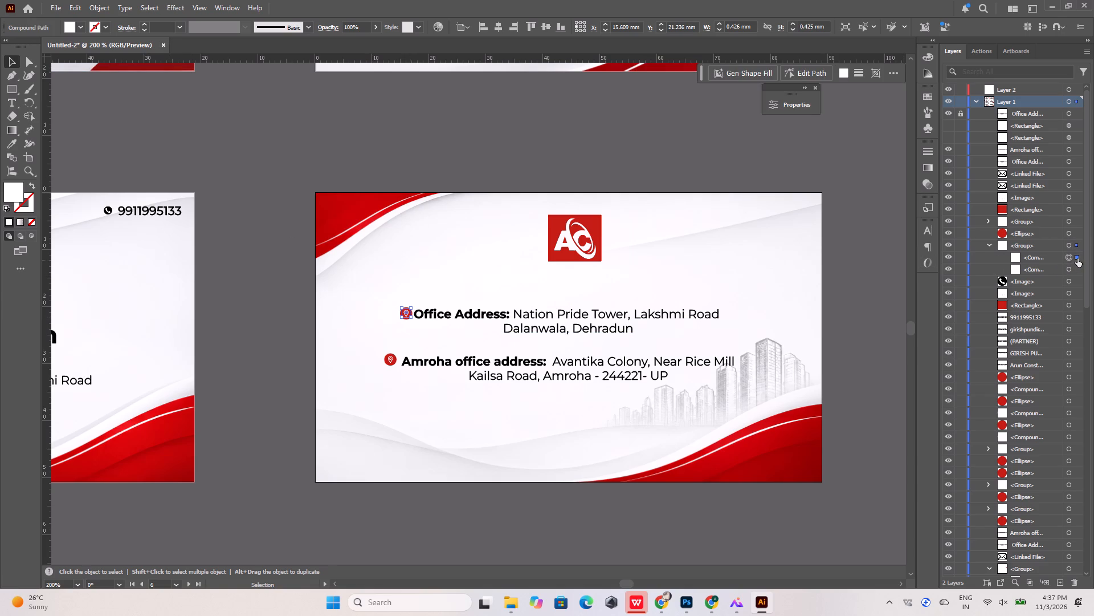
{"action": "left_click", "coordinate": [1077, 270]}
{"action": "left_click", "coordinate": [398, 317]}
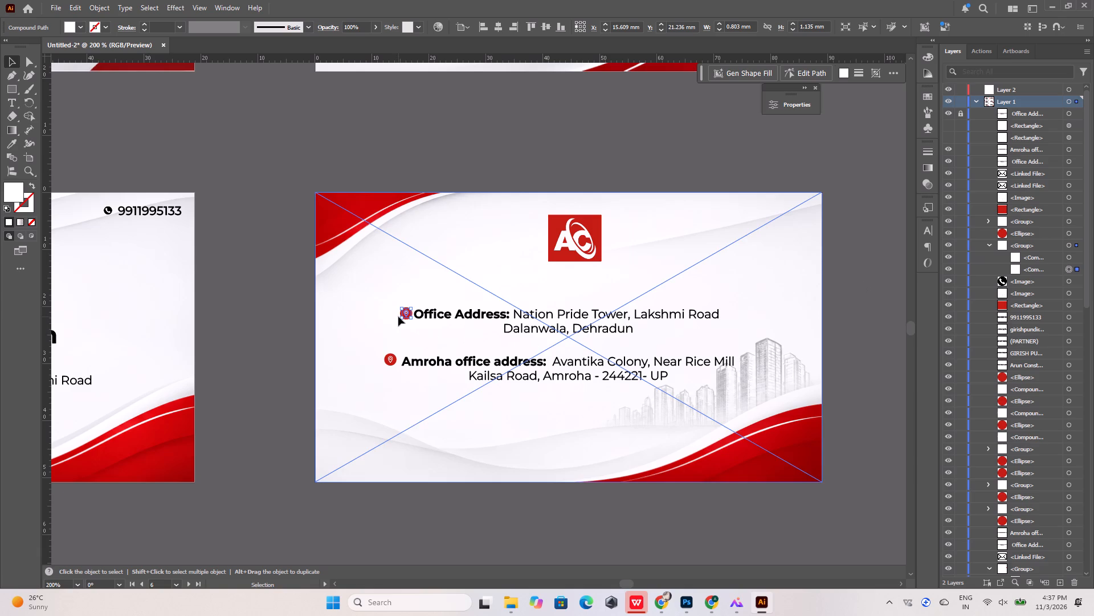
{"action": "scroll", "coordinate": [395, 317], "scroll_direction": "up", "scroll_amount": 6, "text": "alt"}
{"action": "left_click", "coordinate": [453, 284]}
{"action": "right_click", "coordinate": [453, 284]}
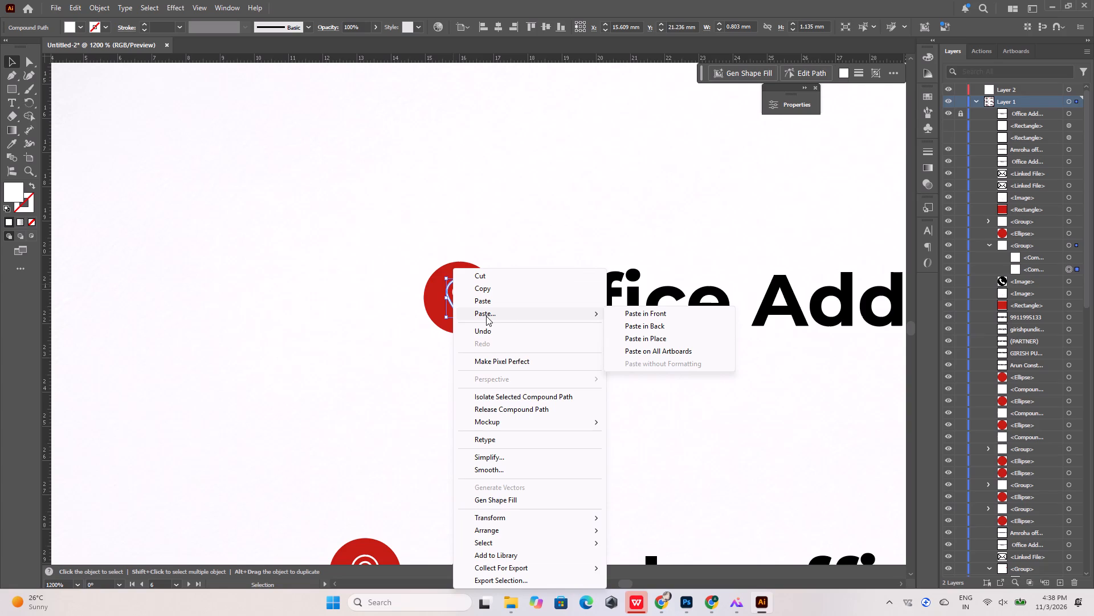
{"action": "left_click", "coordinate": [488, 229]}
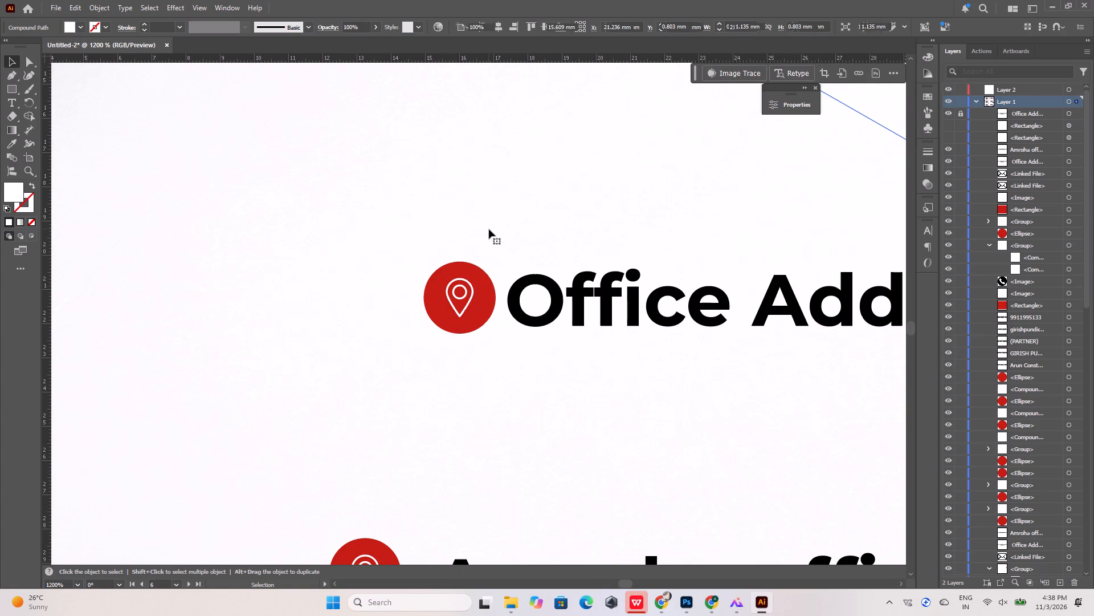
{"action": "left_click", "coordinate": [468, 293]}
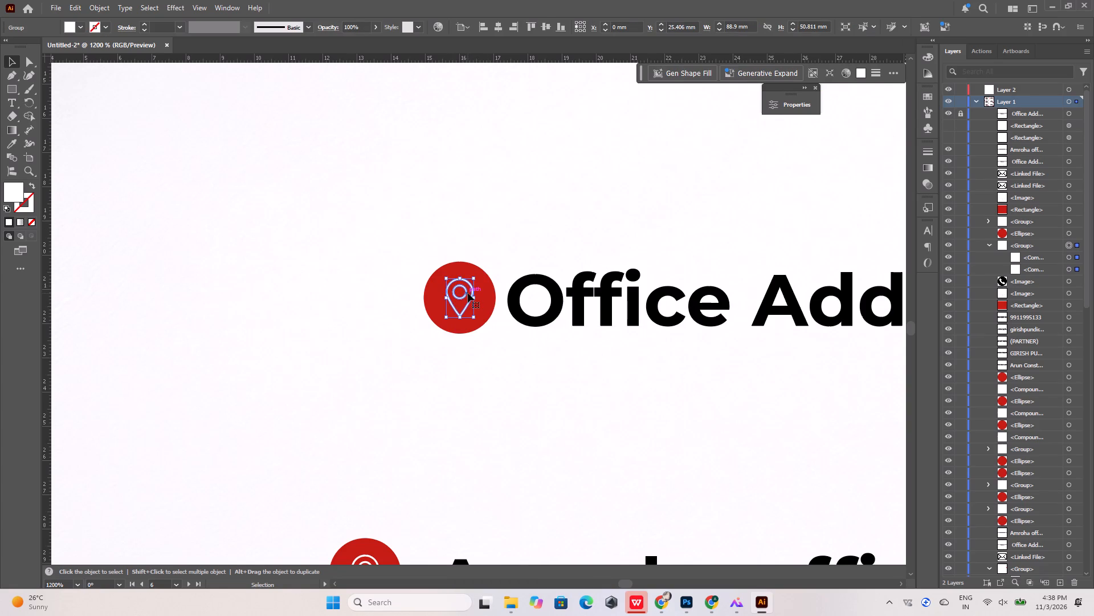
{"action": "left_click", "coordinate": [1076, 265]}
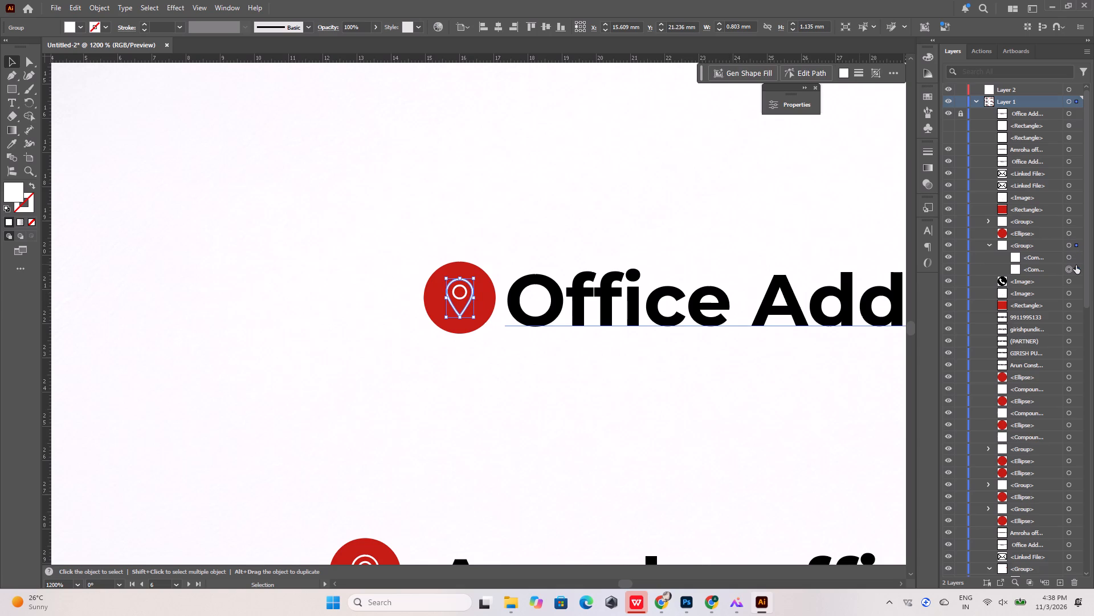
Embed the linked Minimal Red Wave background image of the bottom address card.
{"action": "left_click", "coordinate": [321, 106]}
{"action": "scroll", "coordinate": [517, 319], "scroll_direction": "down", "scroll_amount": 8, "text": "alt"}
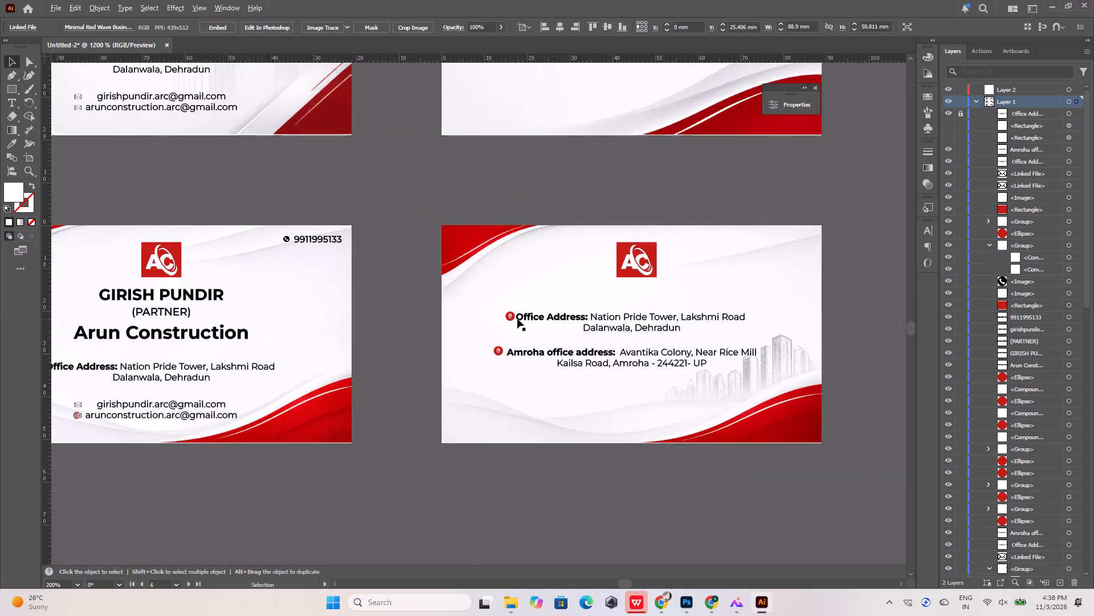
{"action": "scroll", "coordinate": [233, 250], "scroll_direction": "up", "scroll_amount": 5, "text": "alt"}
{"action": "scroll", "coordinate": [377, 293], "scroll_direction": "down", "scroll_amount": 5, "text": "alt"}
{"action": "scroll", "coordinate": [378, 398], "scroll_direction": "up", "scroll_amount": 3, "text": "alt"}
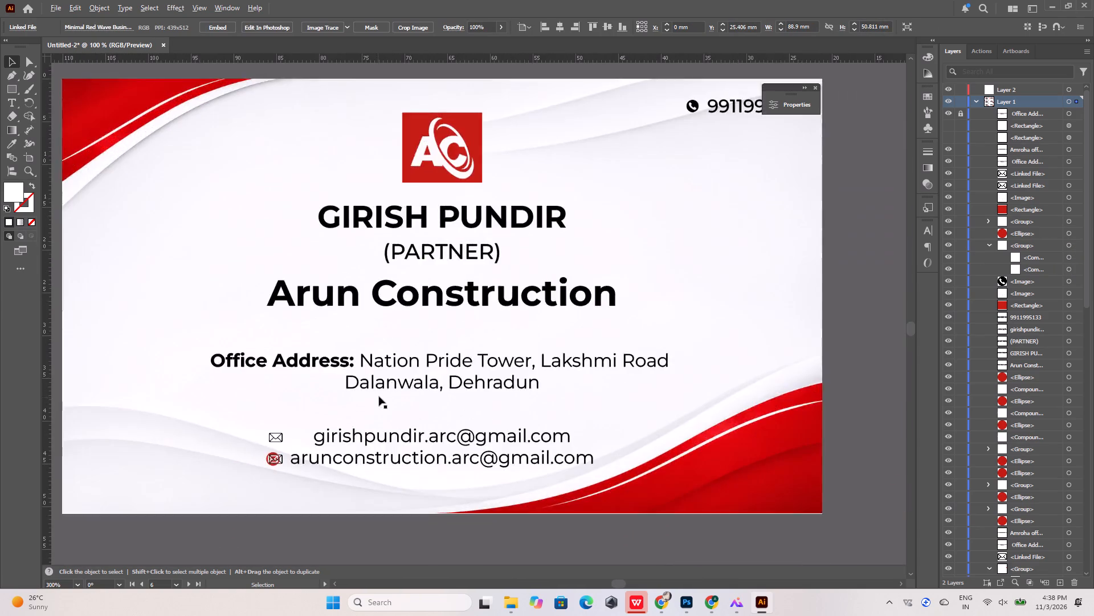
{"action": "scroll", "coordinate": [387, 383], "scroll_direction": "down", "scroll_amount": 3, "text": "alt"}
{"action": "scroll", "coordinate": [451, 408], "scroll_direction": "up", "scroll_amount": 3, "text": "alt"}
{"action": "scroll", "coordinate": [437, 390], "scroll_direction": "down", "scroll_amount": 2, "text": "alt"}
{"action": "left_click", "coordinate": [677, 364]}
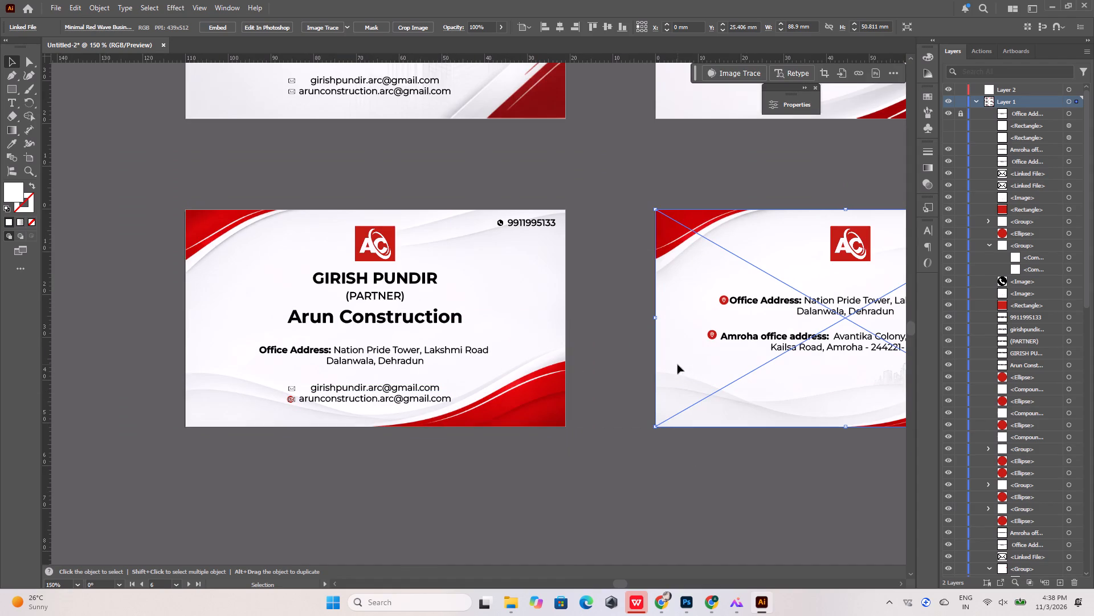
{"action": "left_click", "coordinate": [219, 29]}
Embed the linked background image with red diagonal corners on the middle partner card.
{"action": "scroll", "coordinate": [287, 399], "scroll_direction": "up", "scroll_amount": 5, "text": "alt"}
{"action": "left_click", "coordinate": [312, 354]}
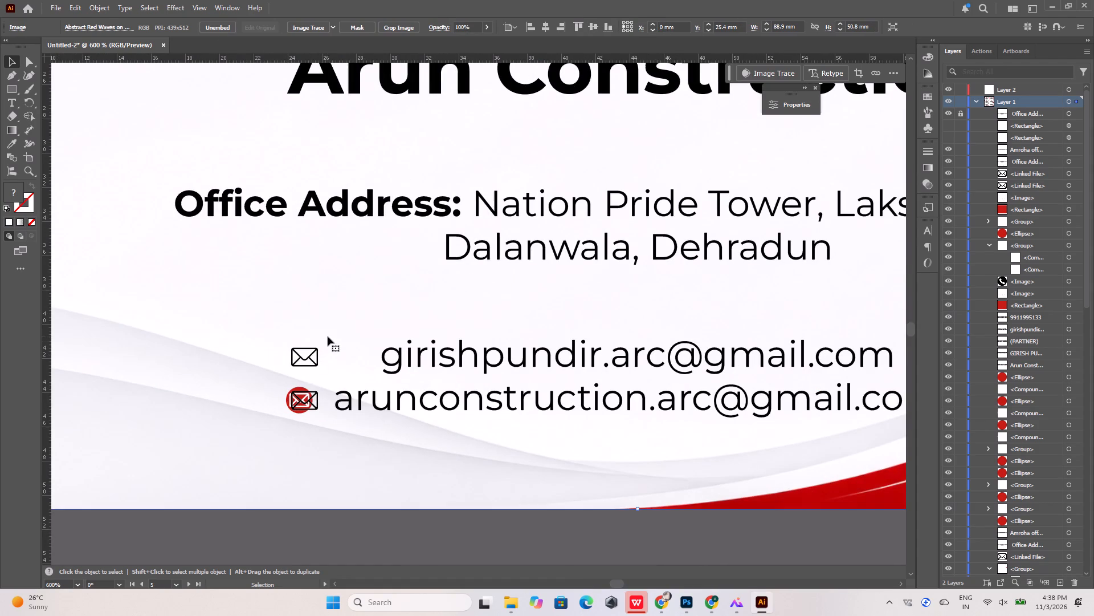
{"action": "scroll", "coordinate": [323, 357], "scroll_direction": "down", "scroll_amount": 7, "text": "alt"}
{"action": "scroll", "coordinate": [345, 204], "scroll_direction": "up", "scroll_amount": 4, "text": "alt"}
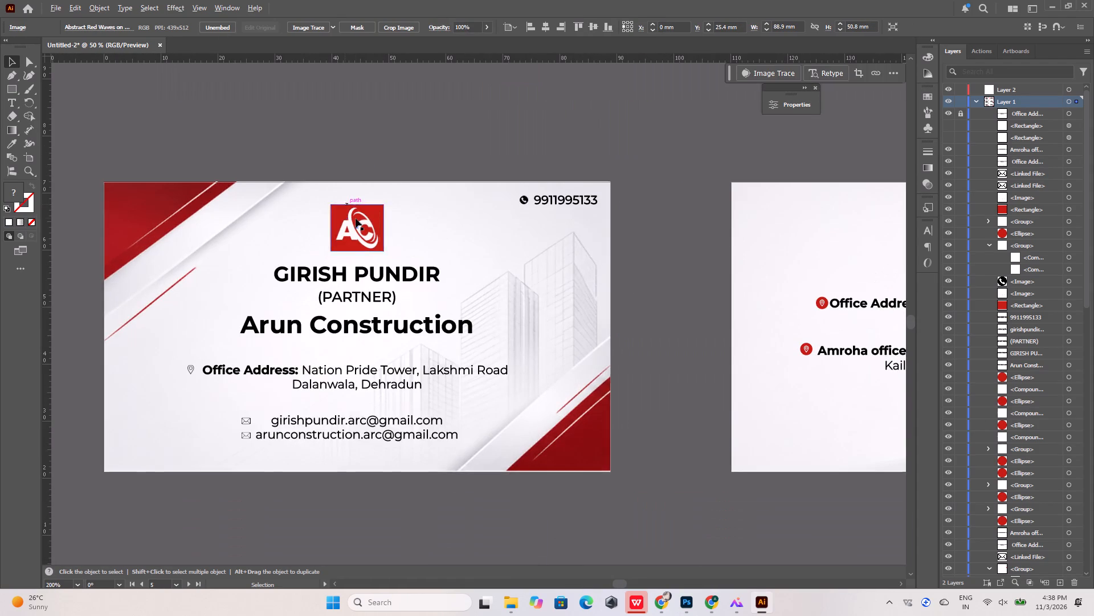
{"action": "left_click", "coordinate": [356, 218]}
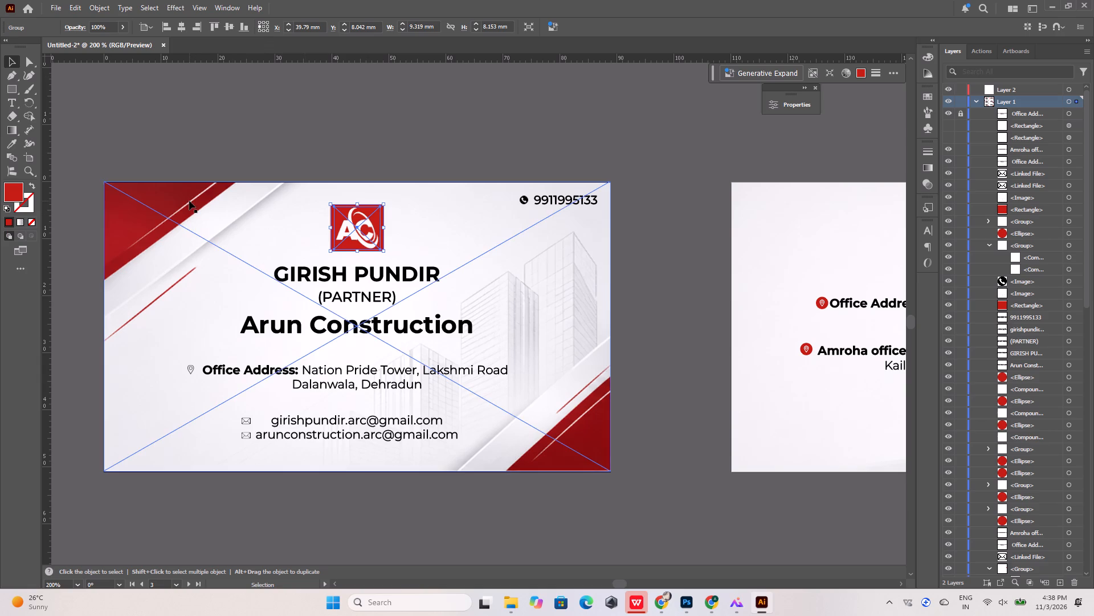
{"action": "left_click", "coordinate": [189, 201]}
{"action": "left_click", "coordinate": [208, 28]}
Embed the linked Minimal White and Red Wave background image of the middle address card.
{"action": "left_click", "coordinate": [786, 249]}
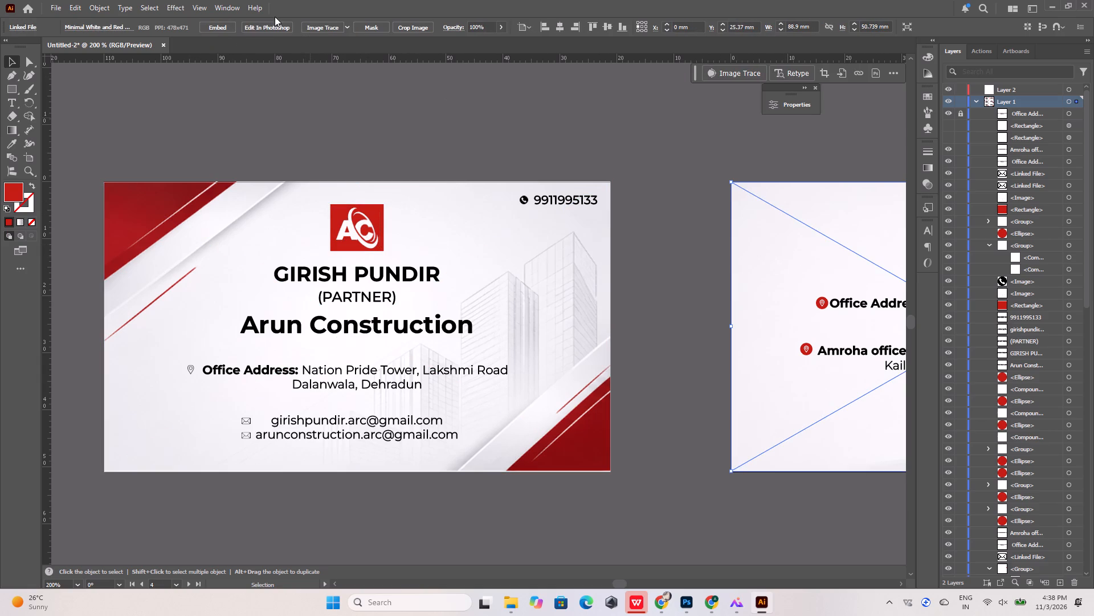
{"action": "left_click", "coordinate": [227, 29]}
Embed the linked white AC logo image inside the logo group on the middle address card.
{"action": "scroll", "coordinate": [262, 171], "scroll_direction": "down", "scroll_amount": 2, "text": "alt"}
{"action": "scroll", "coordinate": [558, 224], "scroll_direction": "up", "scroll_amount": 3, "text": "alt"}
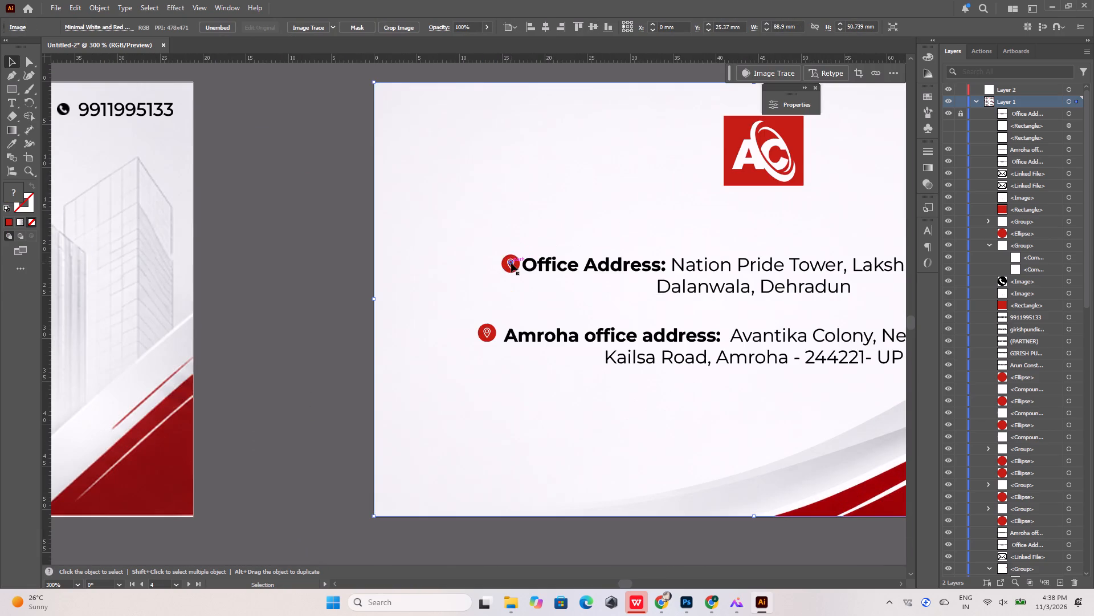
{"action": "left_click", "coordinate": [511, 263]}
{"action": "scroll", "coordinate": [613, 324], "scroll_direction": "down", "scroll_amount": 2, "text": "alt"}
{"action": "left_click", "coordinate": [685, 236]}
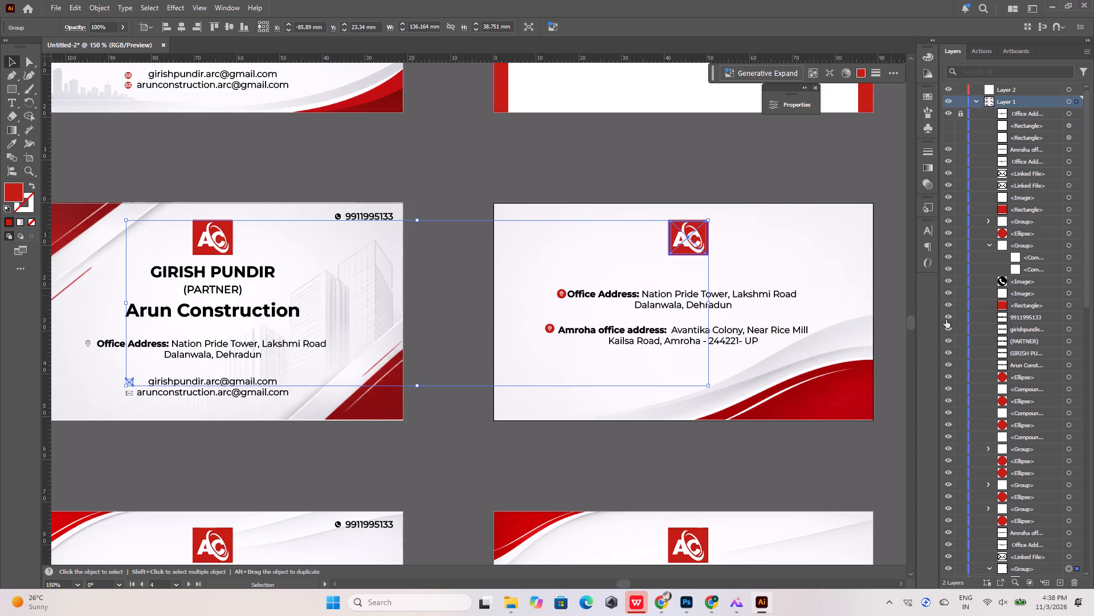
{"action": "scroll", "coordinate": [1091, 400], "scroll_direction": "down", "scroll_amount": 5}
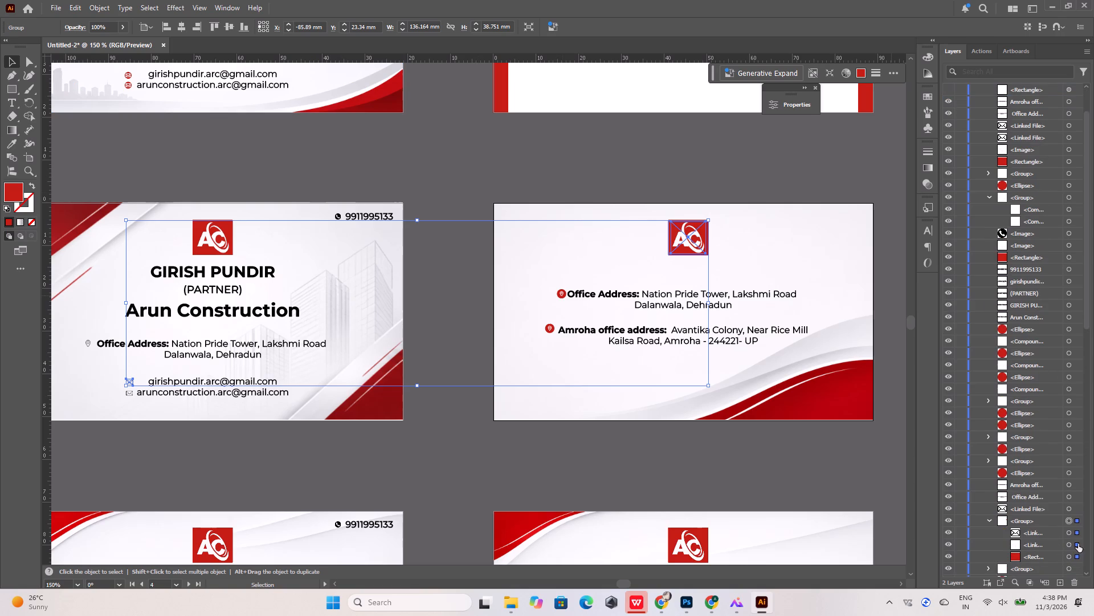
{"action": "left_click", "coordinate": [1078, 544]}
{"action": "left_click", "coordinate": [1076, 533]}
{"action": "left_click", "coordinate": [1076, 546]}
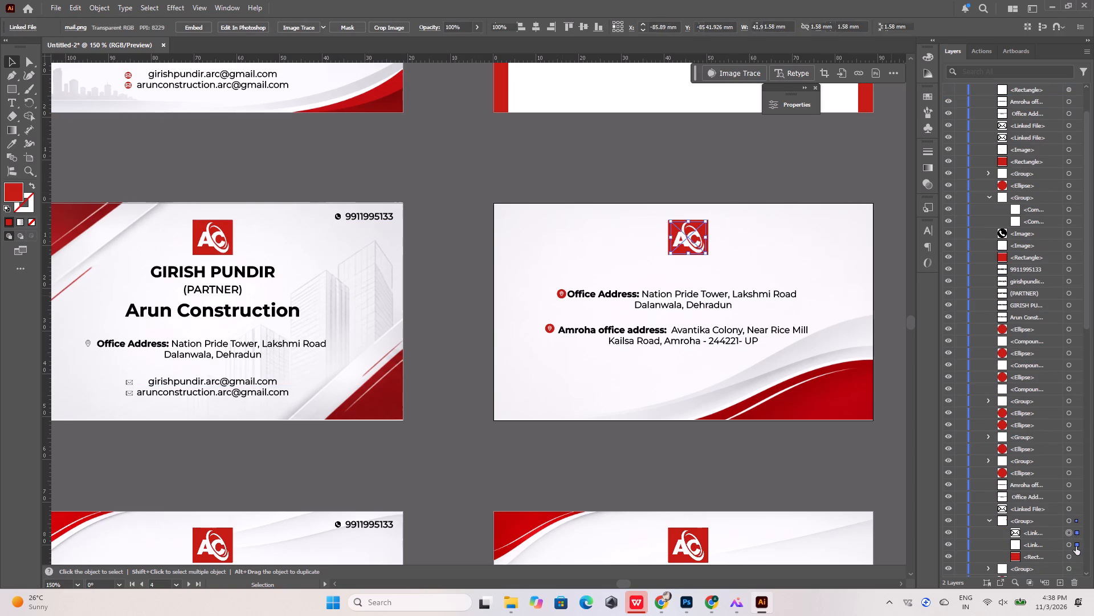
{"action": "left_click", "coordinate": [1076, 559]}
{"action": "left_click", "coordinate": [1077, 548]}
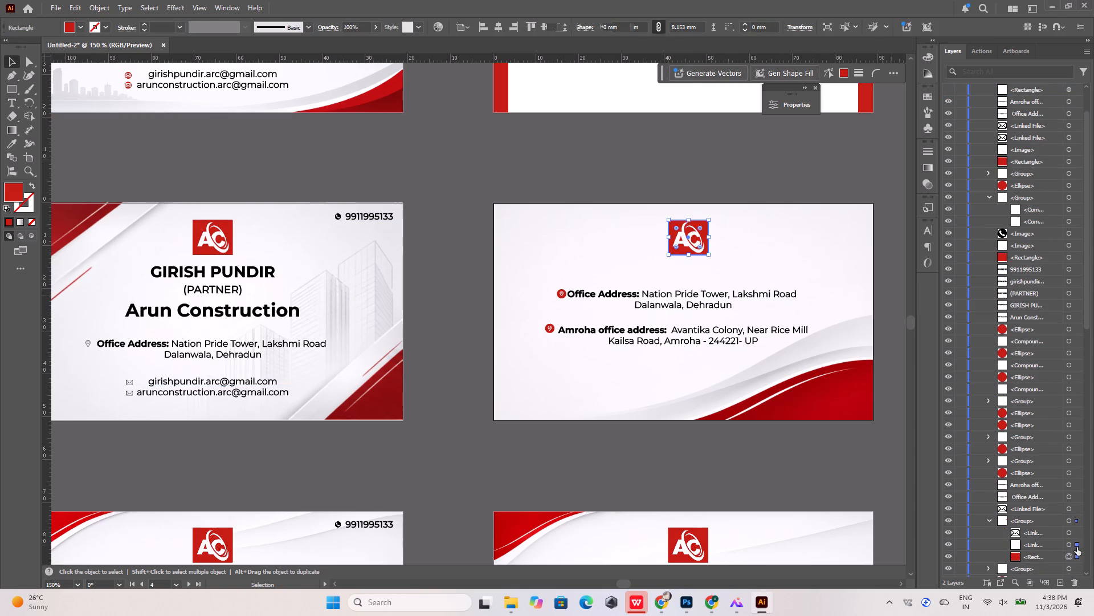
{"action": "left_click", "coordinate": [239, 29]}
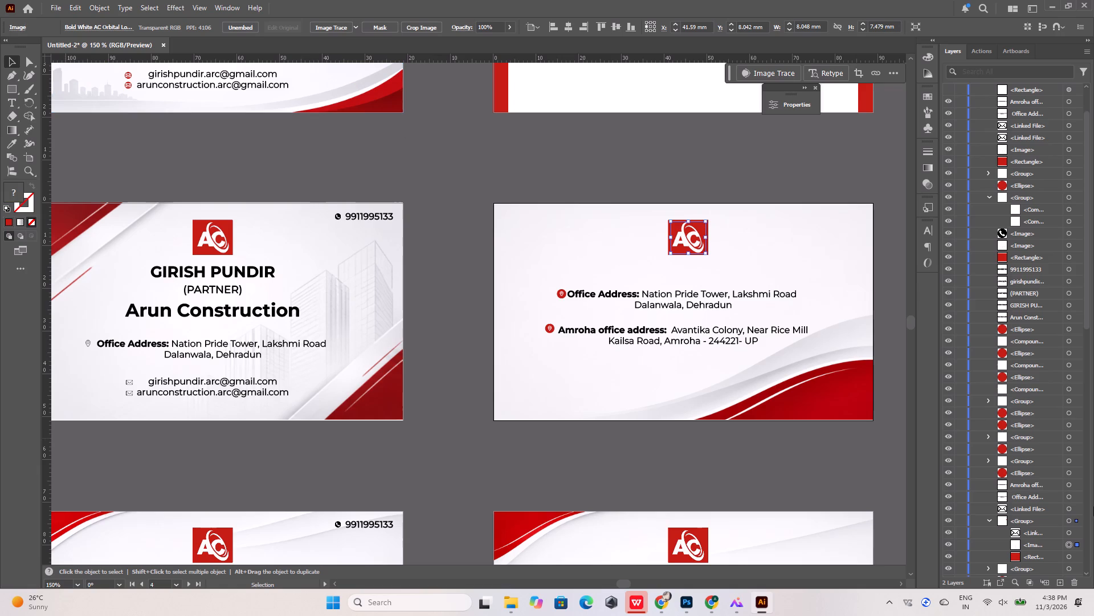
Embed the linked mail.png envelope icon beside the first email line of the middle partner card.
{"action": "left_click", "coordinate": [1081, 533]}
{"action": "left_click", "coordinate": [188, 30]}
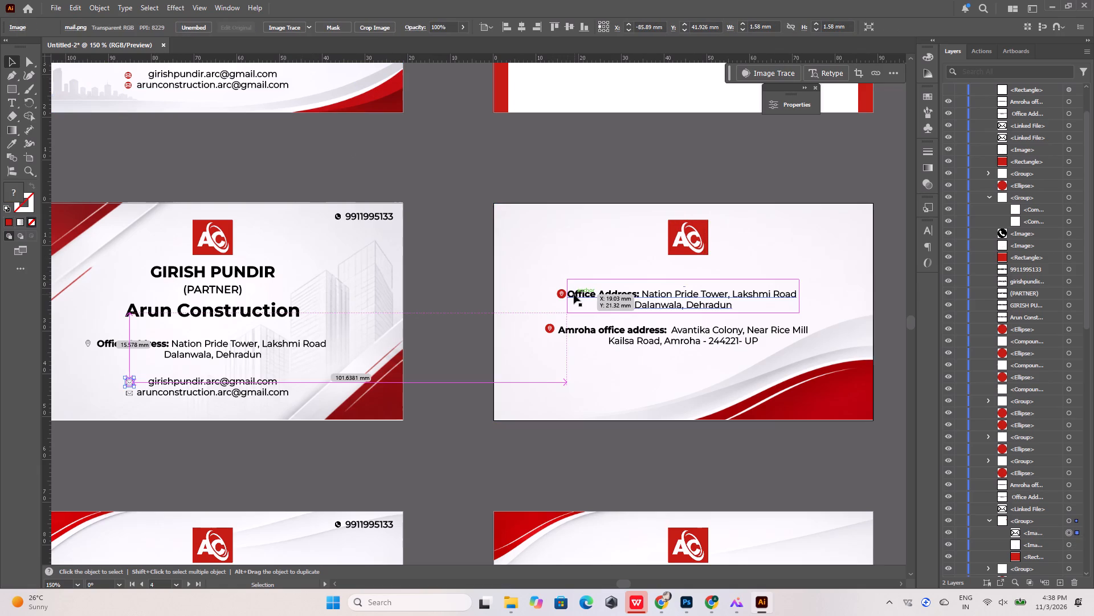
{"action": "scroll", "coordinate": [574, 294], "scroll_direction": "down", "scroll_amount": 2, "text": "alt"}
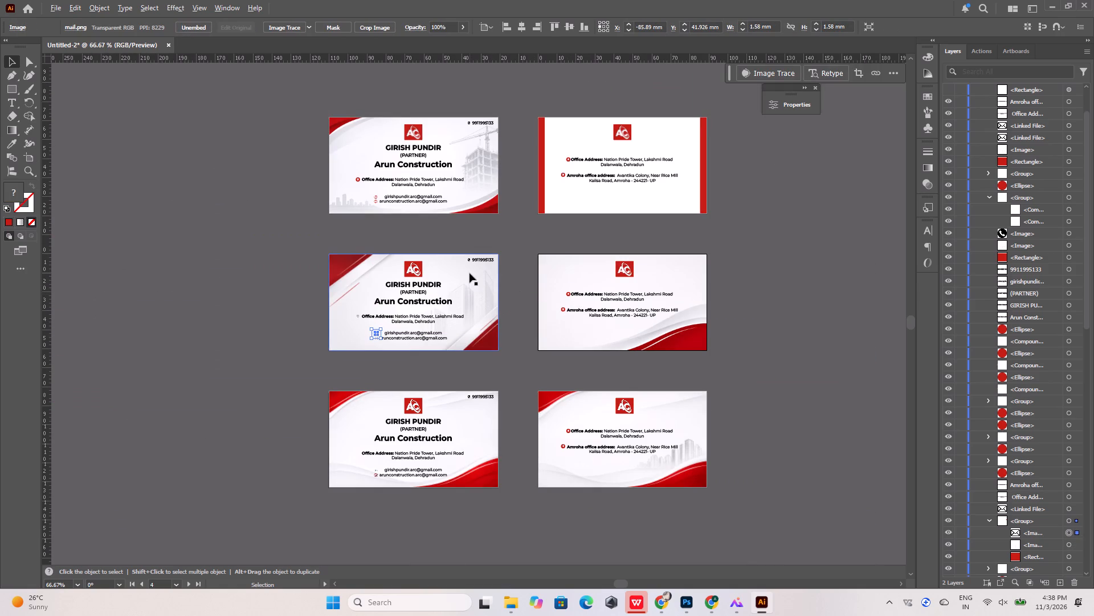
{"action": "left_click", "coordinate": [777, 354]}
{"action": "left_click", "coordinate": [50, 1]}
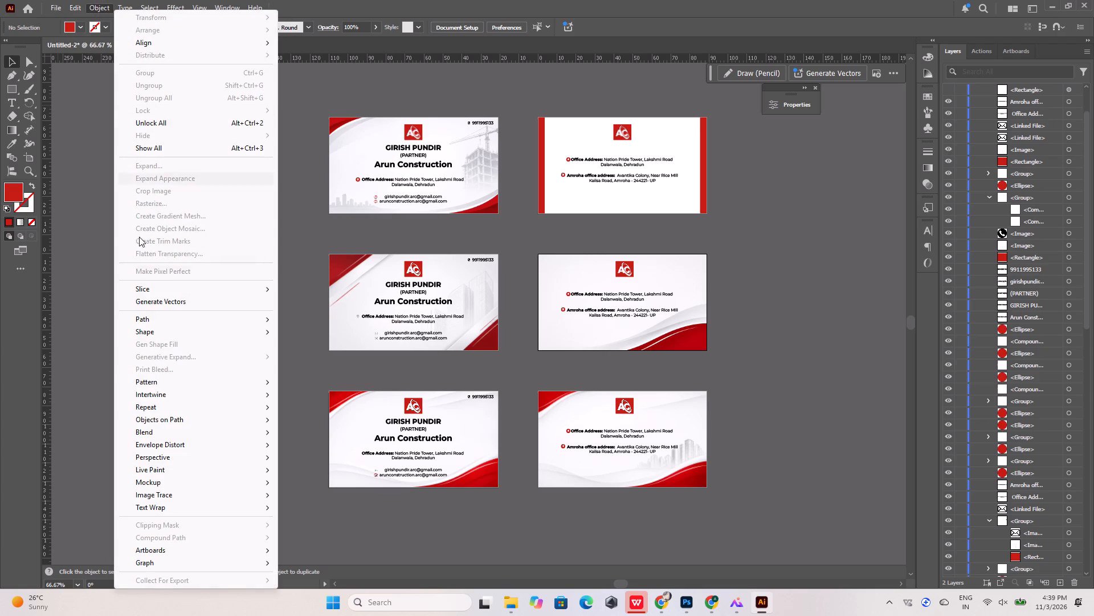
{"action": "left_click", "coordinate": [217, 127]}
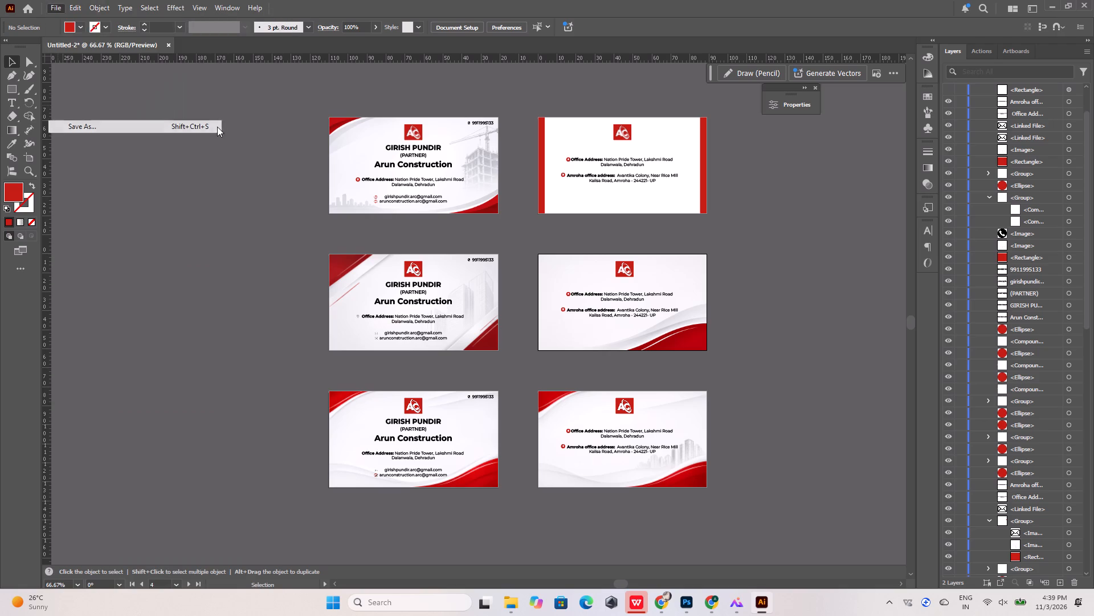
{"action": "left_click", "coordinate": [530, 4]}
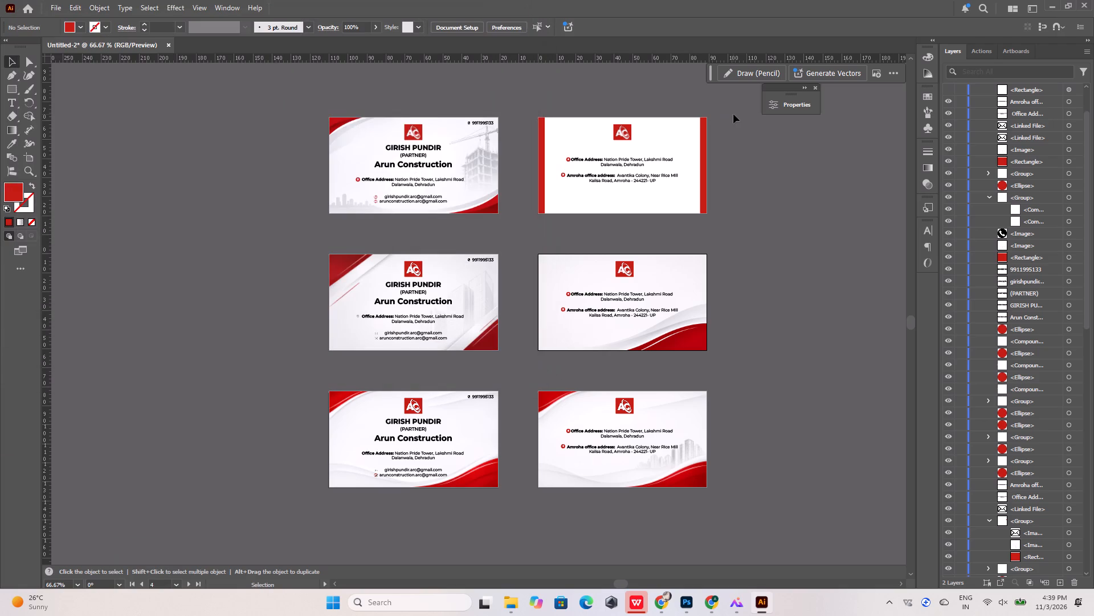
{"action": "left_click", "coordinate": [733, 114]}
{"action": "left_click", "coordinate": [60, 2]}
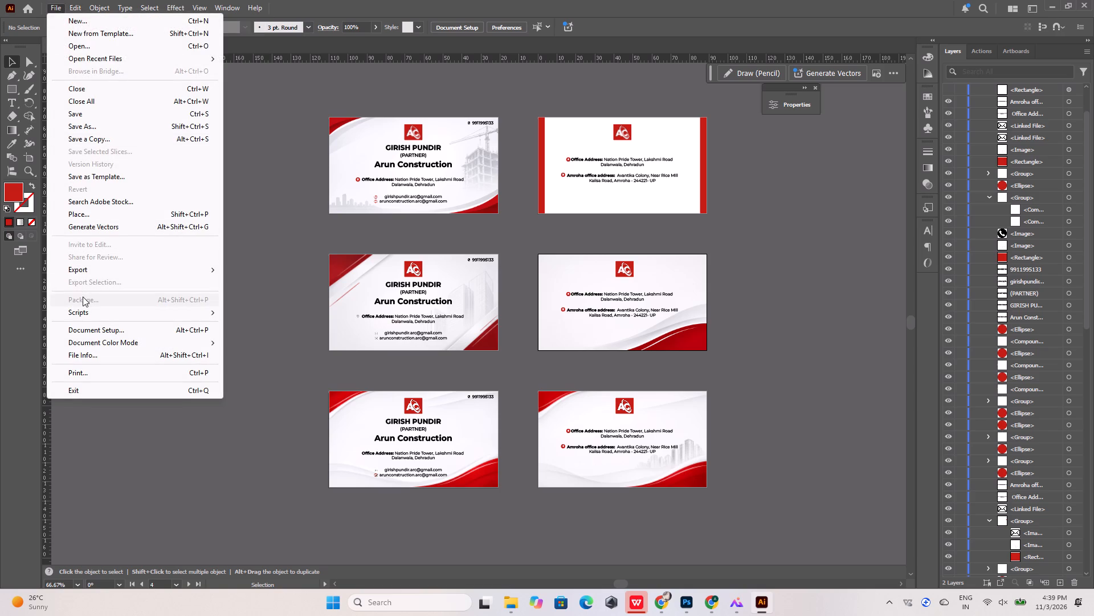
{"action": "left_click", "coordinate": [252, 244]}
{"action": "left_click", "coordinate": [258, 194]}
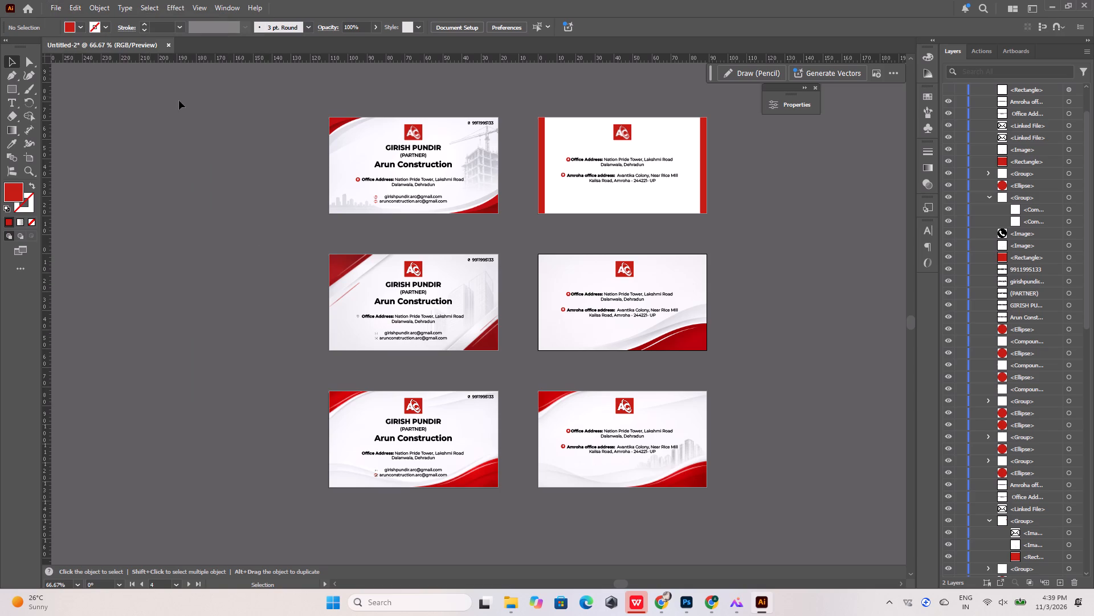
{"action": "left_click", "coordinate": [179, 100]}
Close the floating Properties panel over the artboards.
{"action": "left_click", "coordinate": [818, 88]}
{"action": "left_click", "coordinate": [814, 133]}
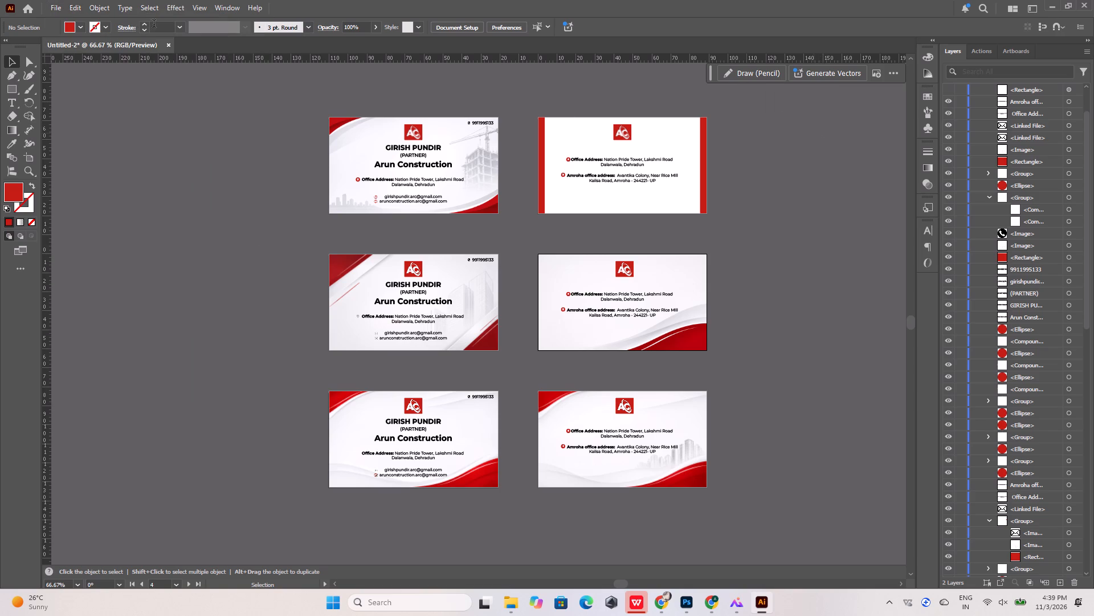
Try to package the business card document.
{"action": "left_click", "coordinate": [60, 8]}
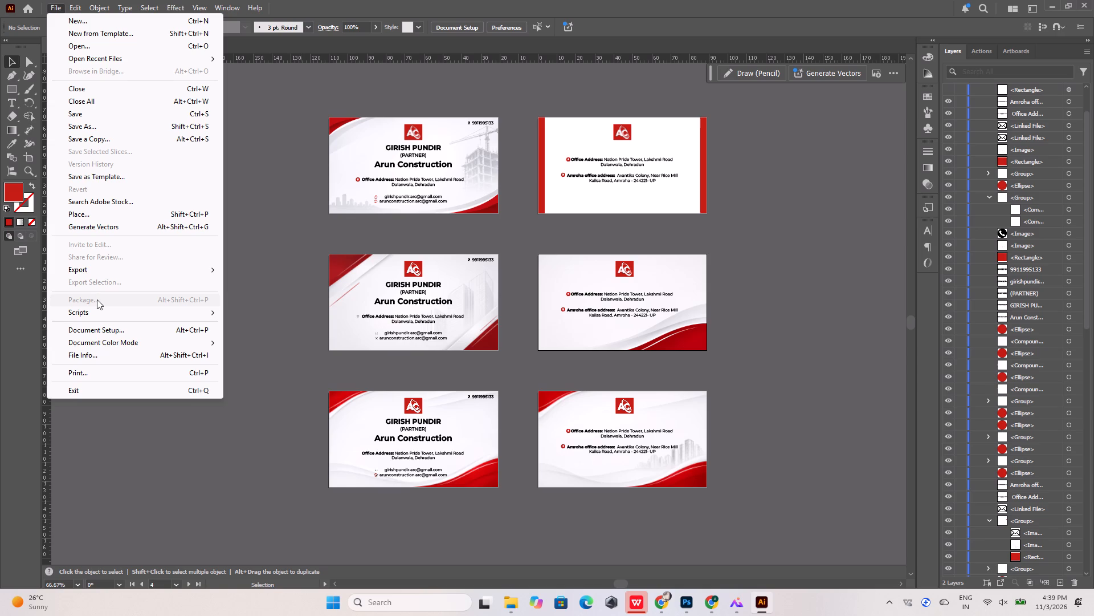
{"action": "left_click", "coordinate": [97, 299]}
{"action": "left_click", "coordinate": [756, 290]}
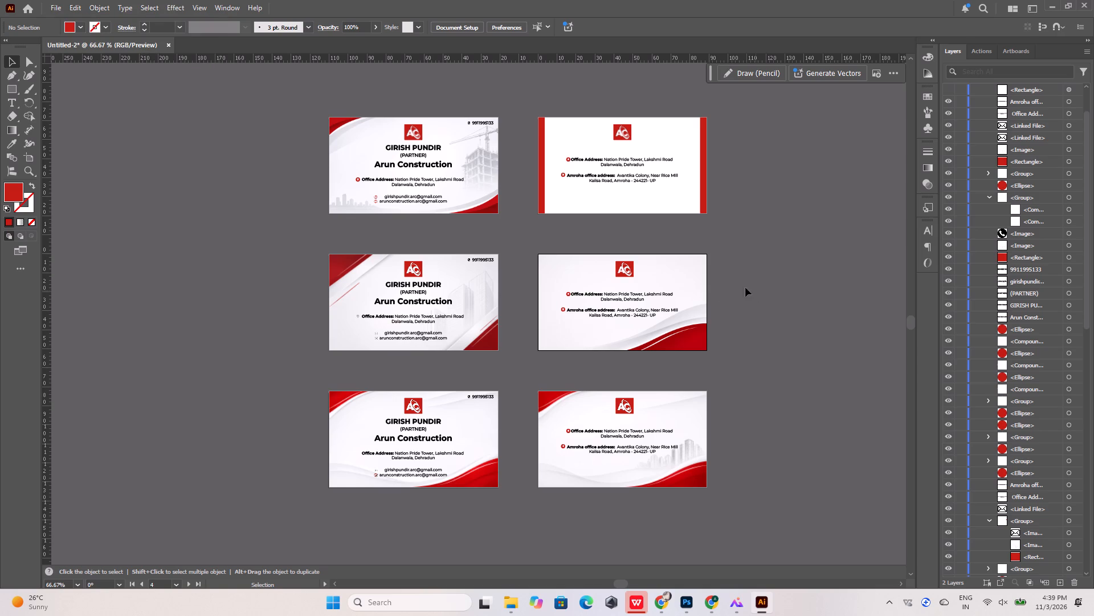
Save the document as an Adobe Illustrator file named "visiting card" in the RA folder of Downloads, accepting the Illustrator options.
{"action": "left_click", "coordinate": [60, 10]}
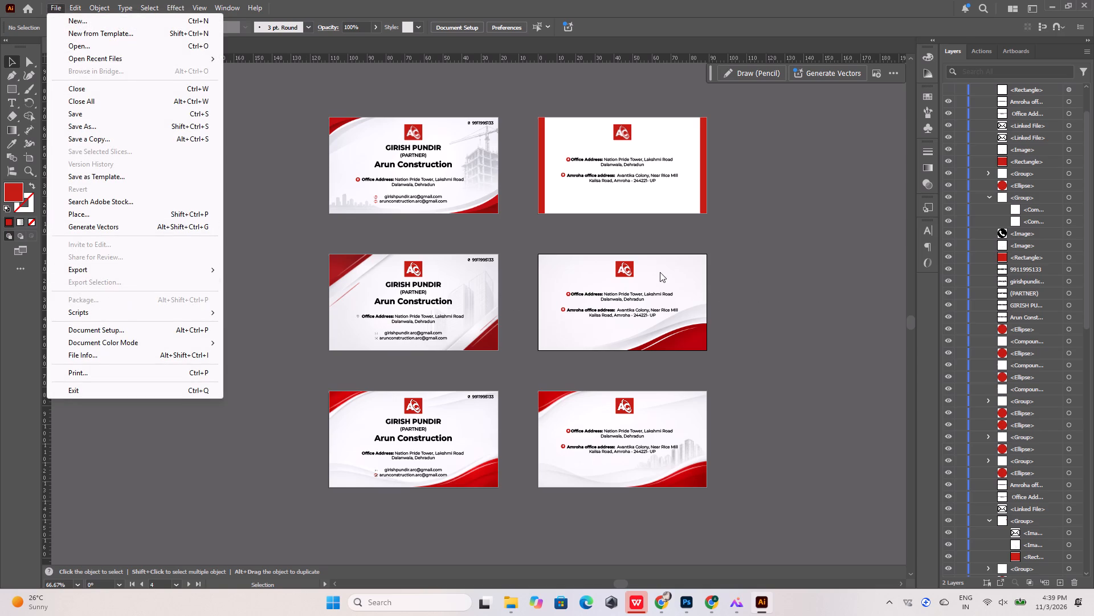
{"action": "left_click", "coordinate": [85, 129]}
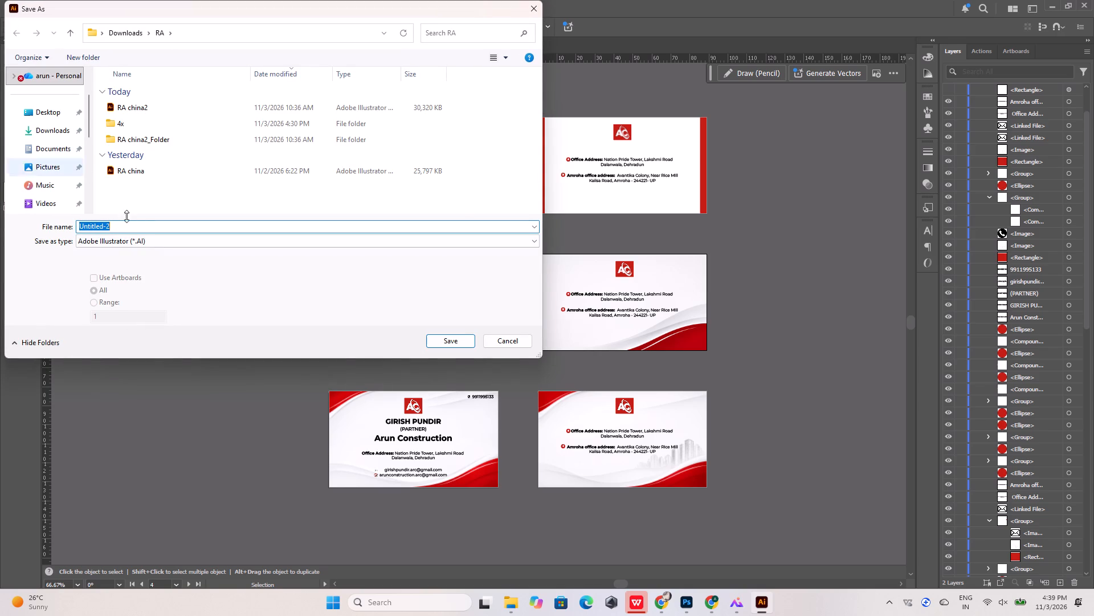
{"action": "type", "text": "vi"}
{"action": "type", "text": "siting card"}
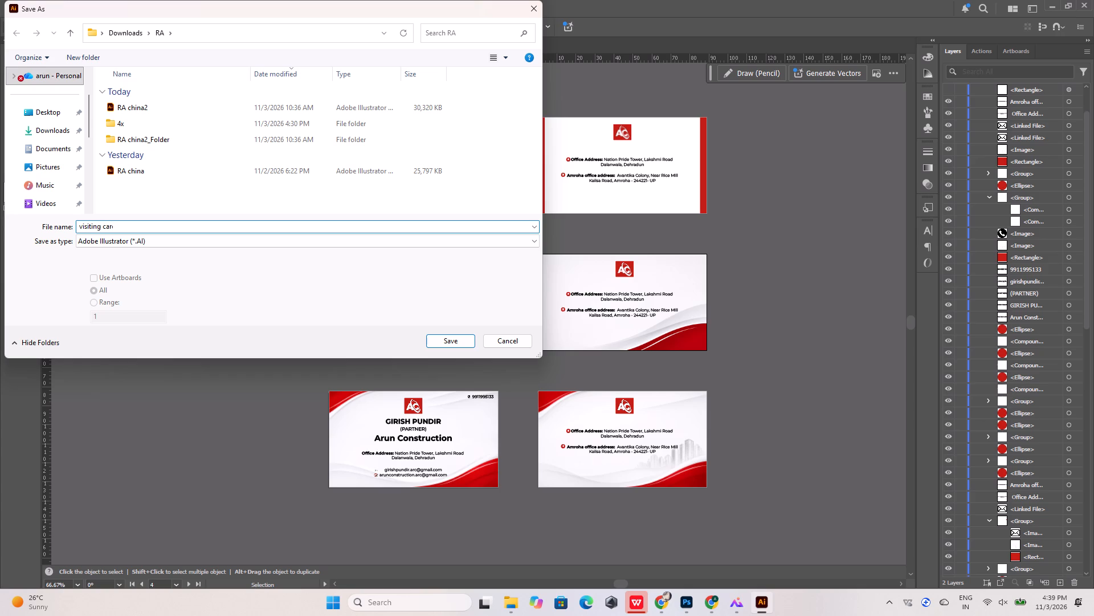
{"action": "key", "text": "Return"}
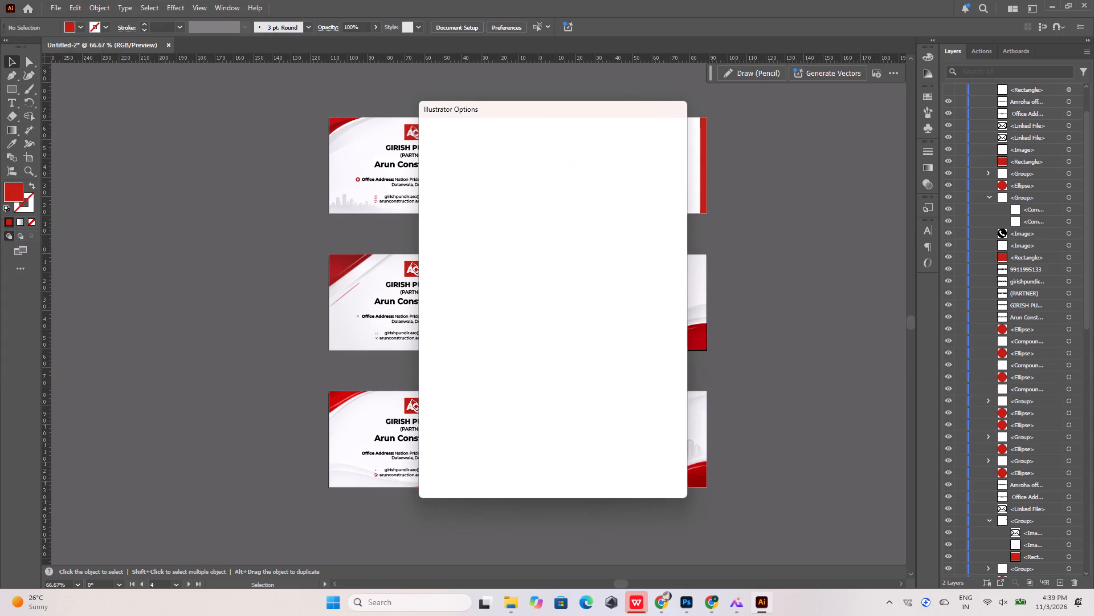
{"action": "left_click", "coordinate": [595, 468]}
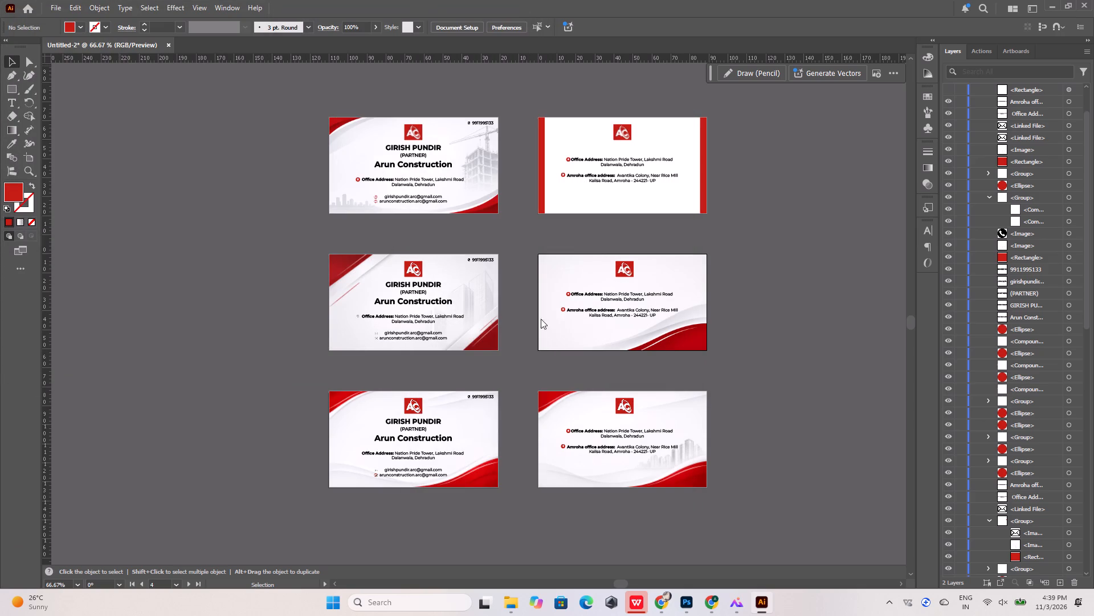
Package the document with its links, fonts and report as "visiting card_Folder" inside the 4x folder in Downloads.
{"action": "left_click", "coordinate": [52, 8]}
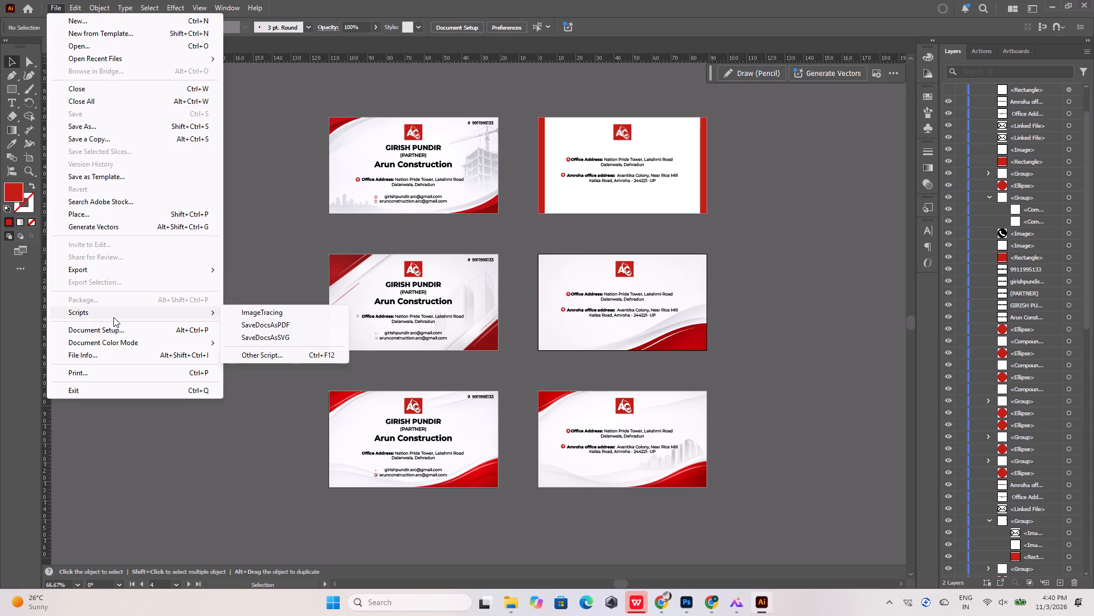
{"action": "left_click", "coordinate": [255, 259]}
{"action": "left_click", "coordinate": [157, 143]}
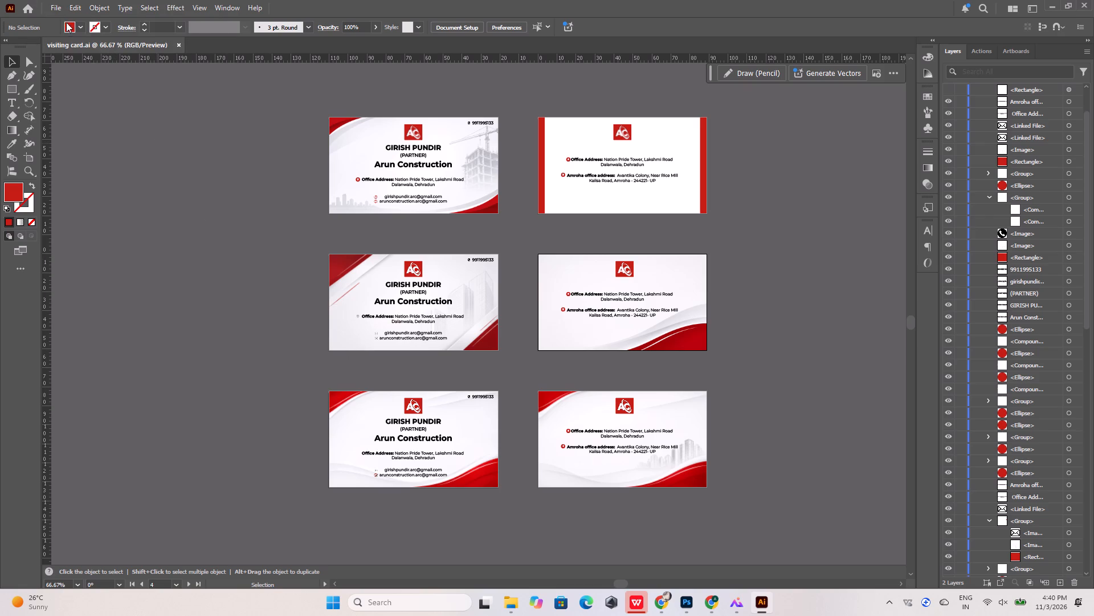
{"action": "left_click", "coordinate": [49, 0]}
{"action": "left_click", "coordinate": [83, 303]}
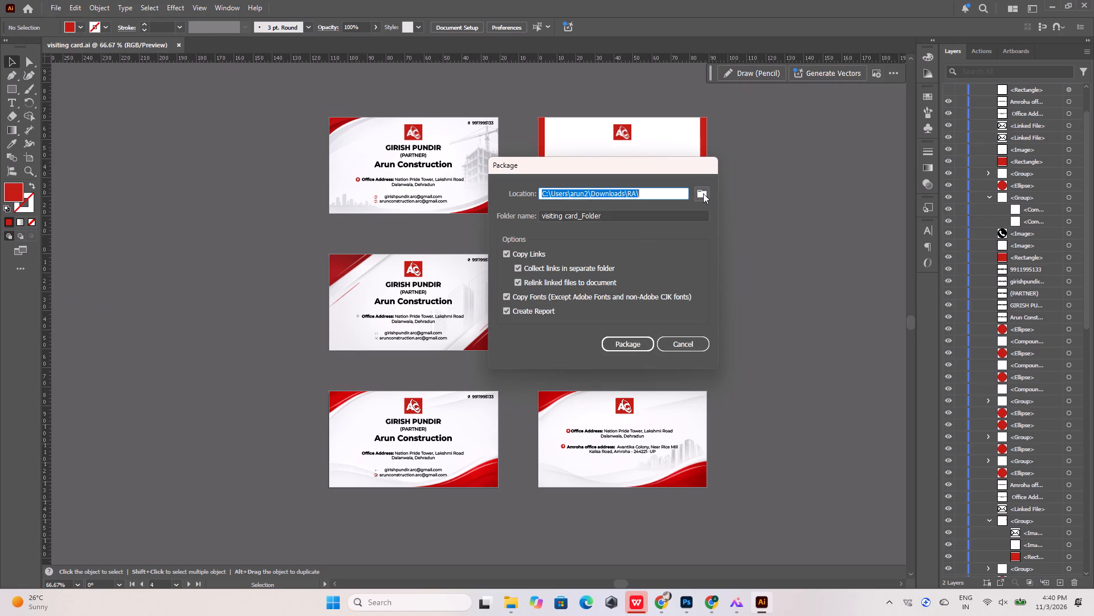
{"action": "left_click", "coordinate": [703, 193]}
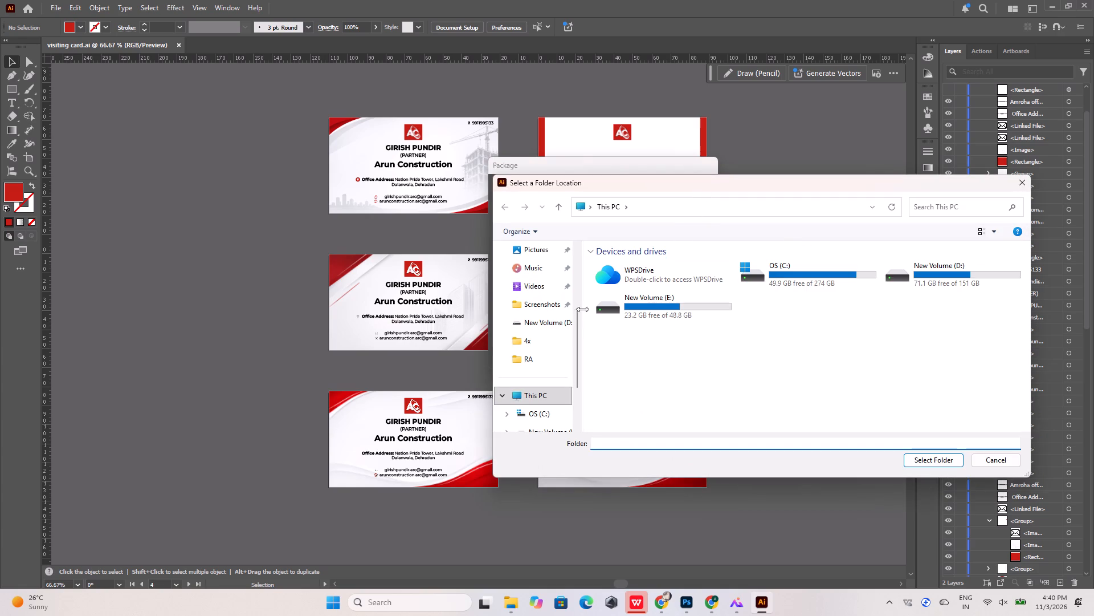
{"action": "scroll", "coordinate": [538, 300], "scroll_direction": "up", "scroll_amount": 3}
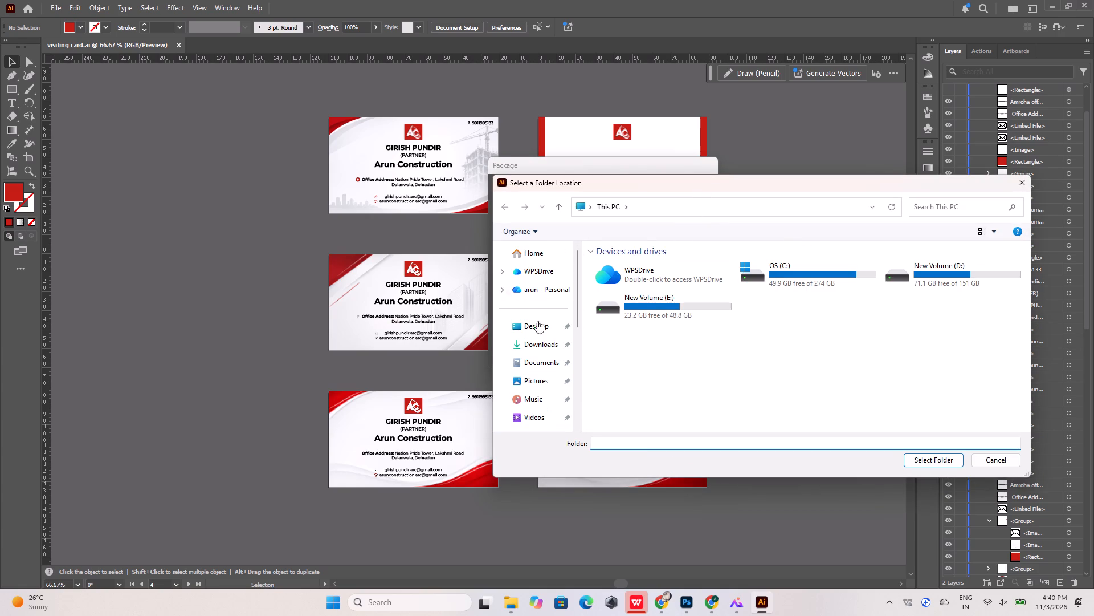
{"action": "left_click", "coordinate": [536, 339]}
{"action": "double_click", "coordinate": [693, 306]}
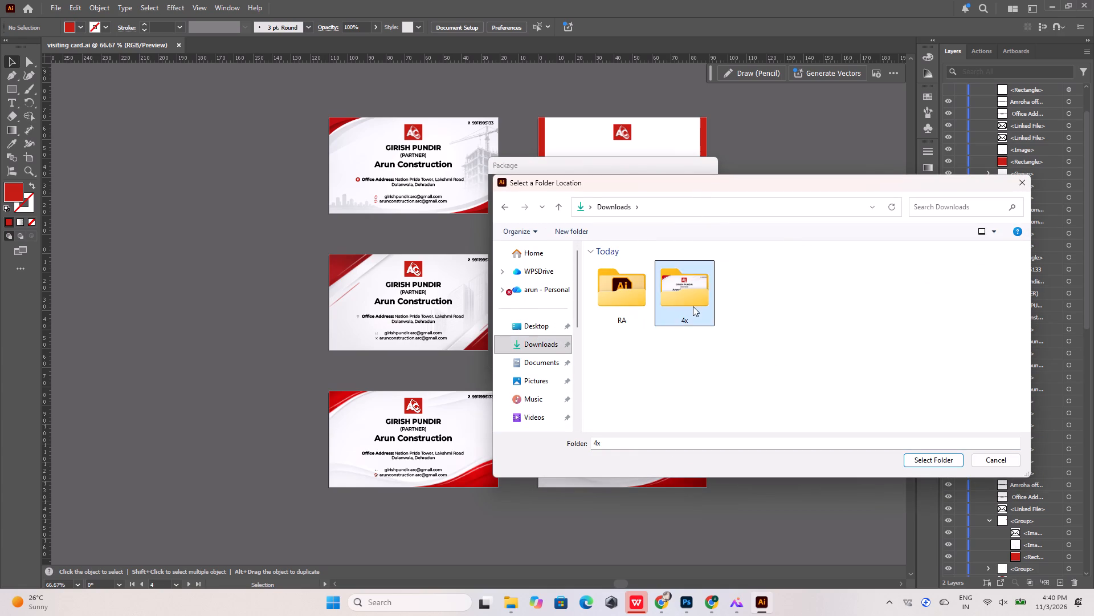
{"action": "left_click", "coordinate": [912, 455]}
{"action": "left_click", "coordinate": [630, 345]}
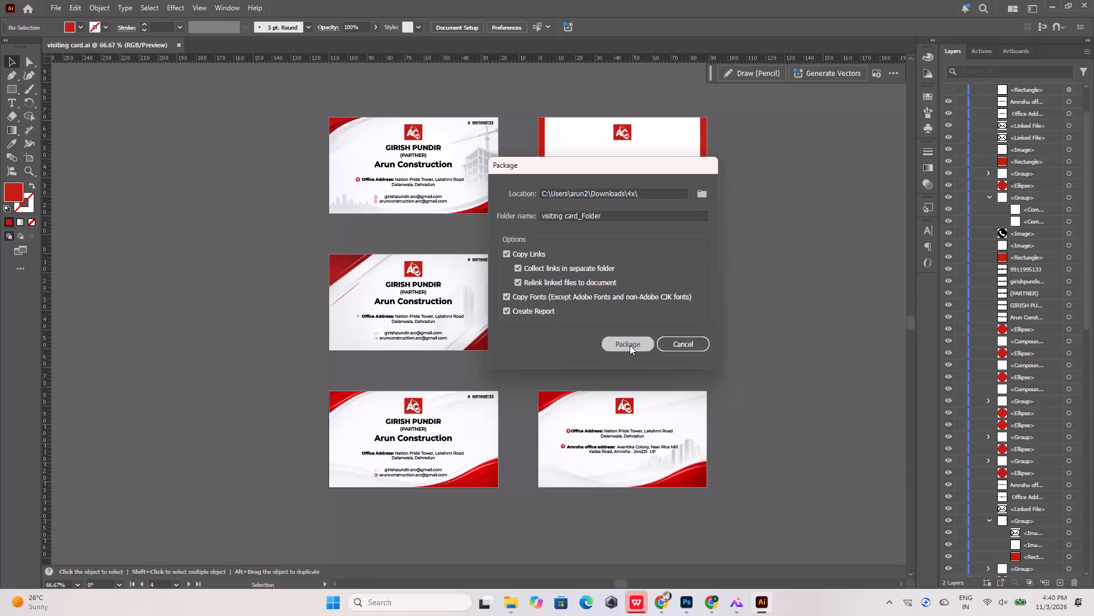
{"action": "left_click", "coordinate": [593, 334]}
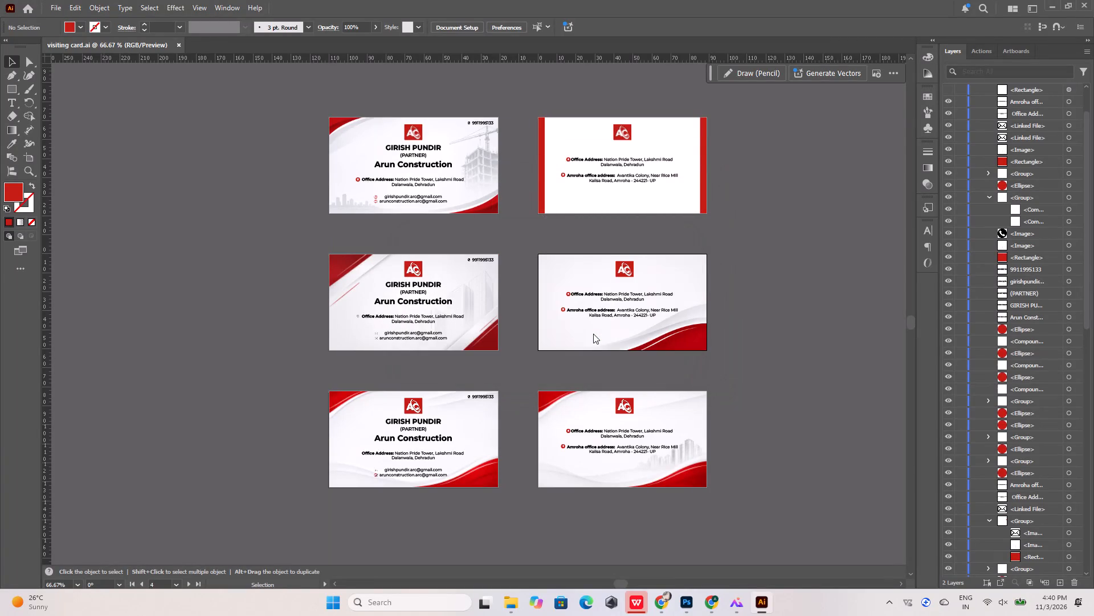
Switch to File Explorer and compress "visiting card_Folder" in the 4x folder of Downloads into an archive.
{"action": "left_click", "coordinate": [513, 605]}
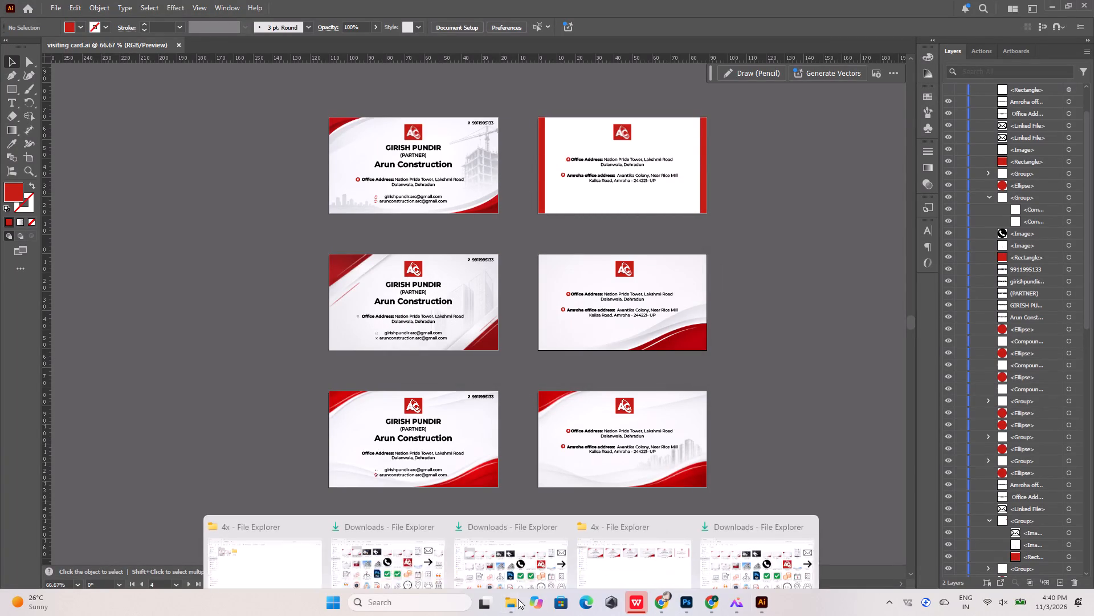
{"action": "left_click", "coordinate": [713, 545]}
{"action": "left_click", "coordinate": [35, 205]}
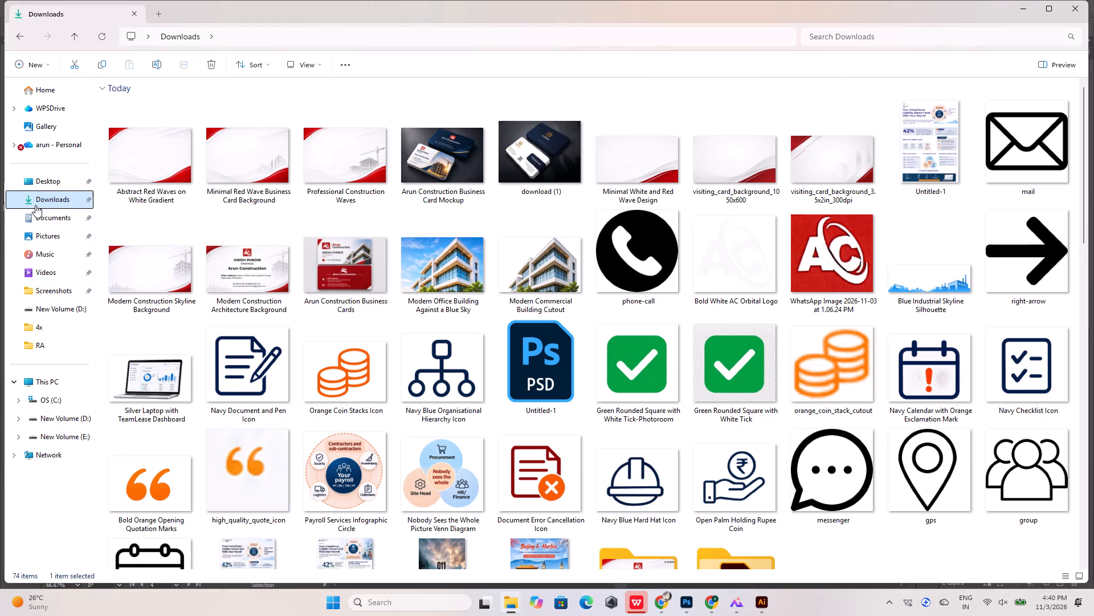
{"action": "left_click", "coordinate": [54, 198]}
{"action": "scroll", "coordinate": [367, 411], "scroll_direction": "down", "scroll_amount": 5}
{"action": "scroll", "coordinate": [564, 383], "scroll_direction": "up", "scroll_amount": 2}
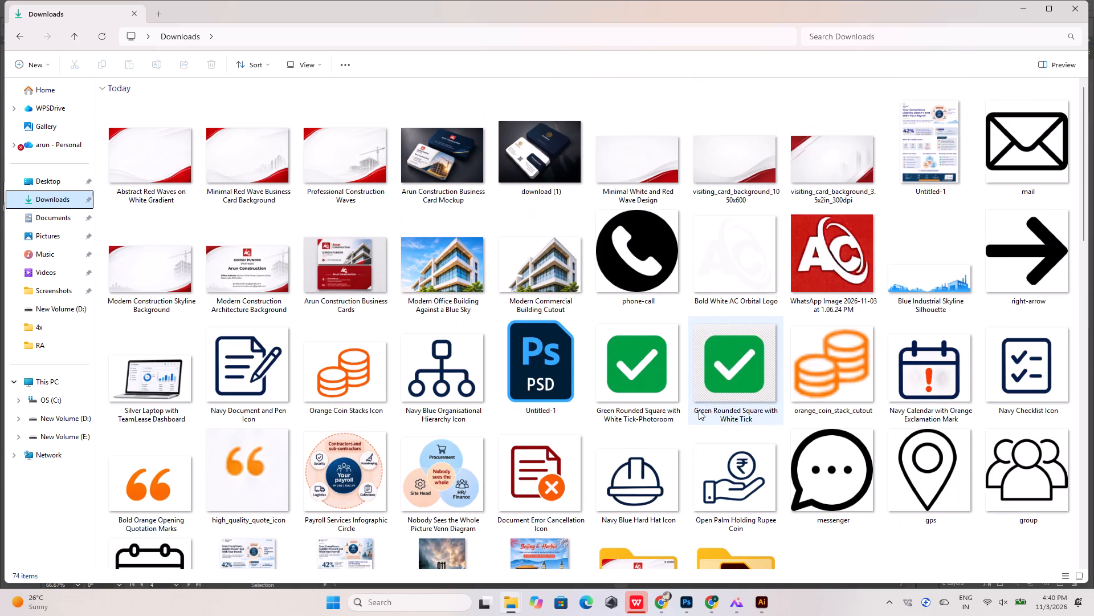
{"action": "left_click", "coordinate": [652, 552]}
{"action": "double_click", "coordinate": [638, 516]}
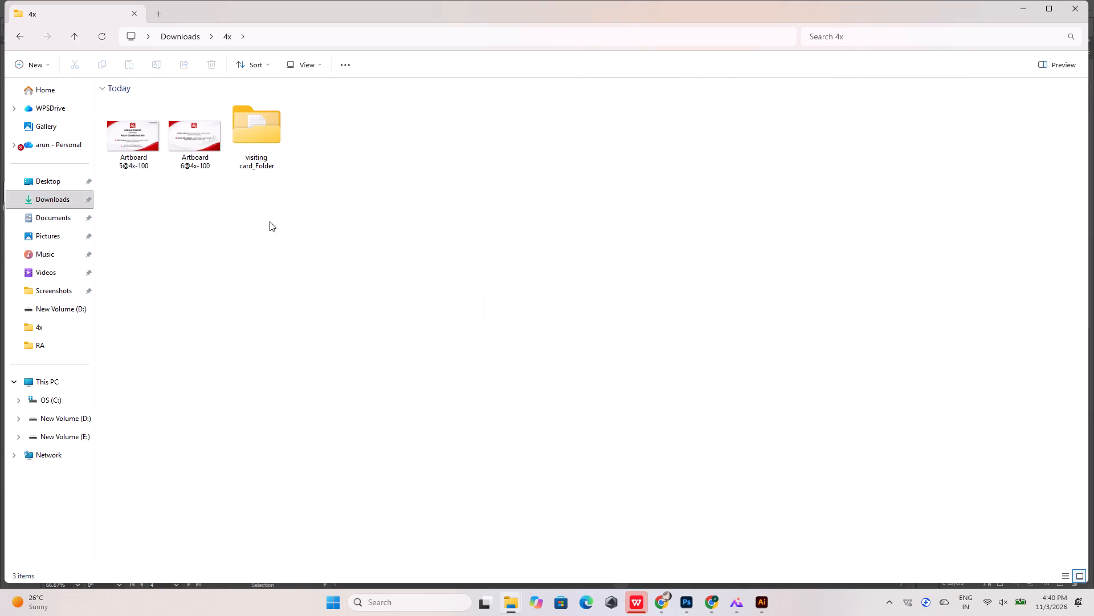
{"action": "left_click", "coordinate": [257, 143]}
{"action": "right_click", "coordinate": [257, 143]}
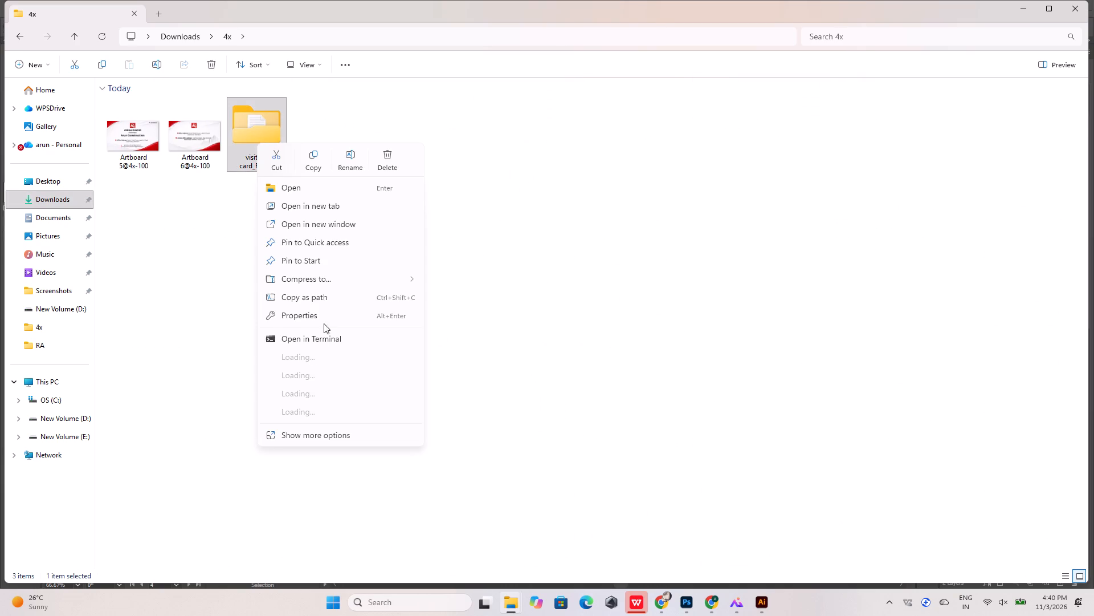
{"action": "left_click", "coordinate": [339, 278]}
{"action": "left_click", "coordinate": [454, 281]}
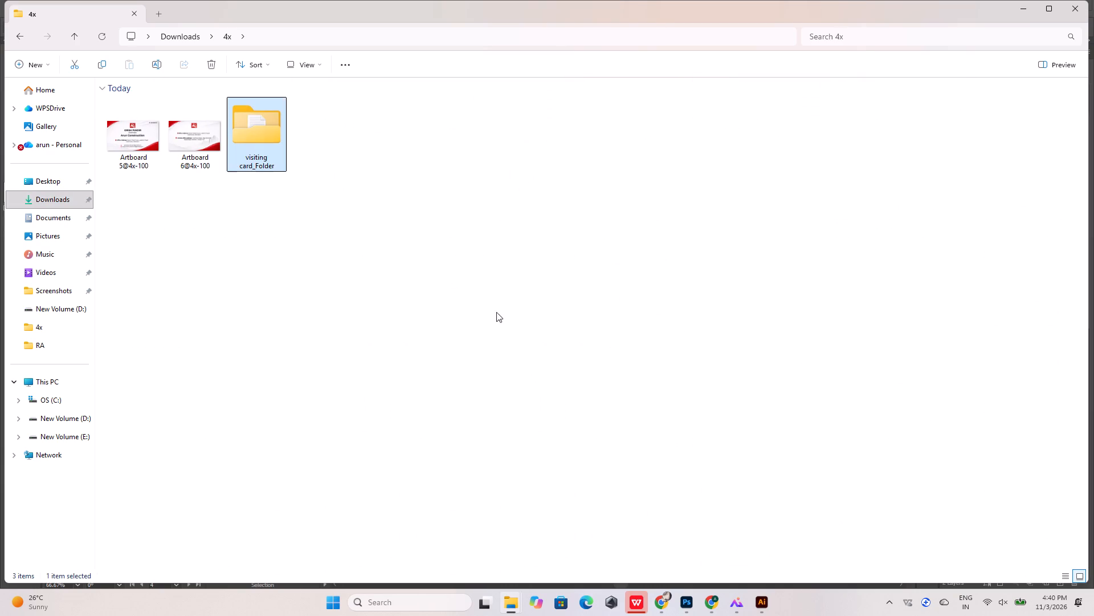
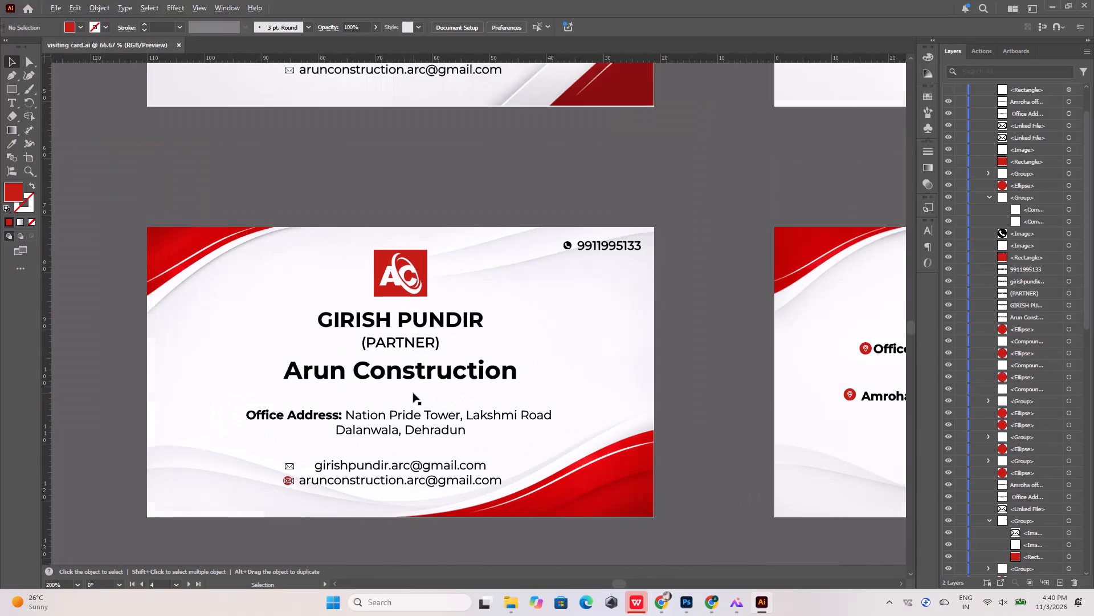
Examine the backgrounds and contact icons across the front and back business card artboards.
{"action": "scroll", "coordinate": [413, 393], "scroll_direction": "down", "scroll_amount": 2}
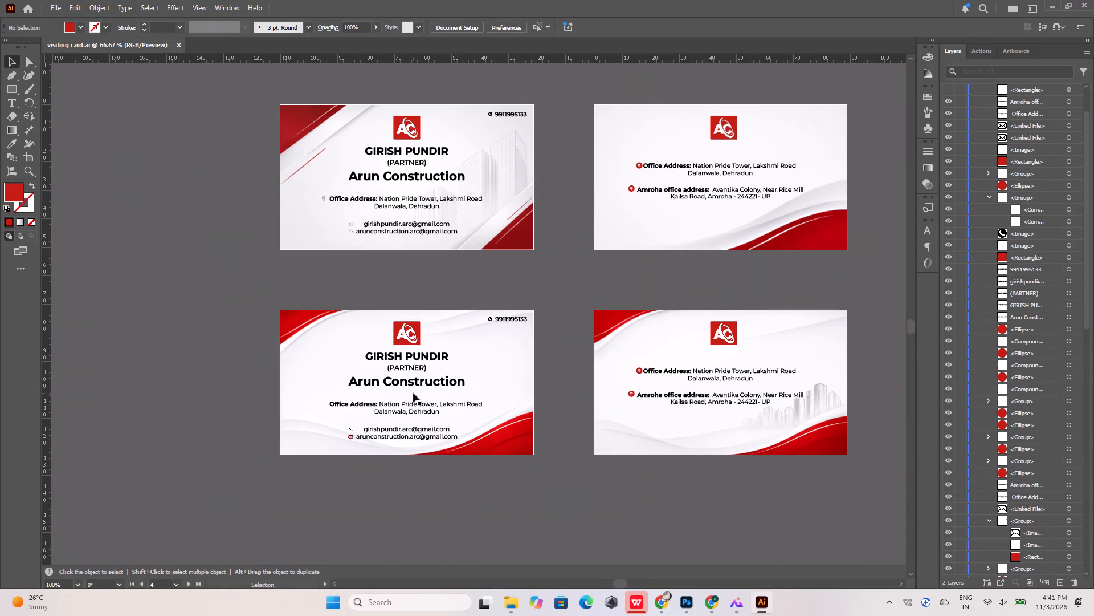
{"action": "scroll", "coordinate": [680, 307], "scroll_direction": "up", "scroll_amount": 3, "text": "alt"}
{"action": "scroll", "coordinate": [473, 322], "scroll_direction": "up", "scroll_amount": 3, "text": "alt"}
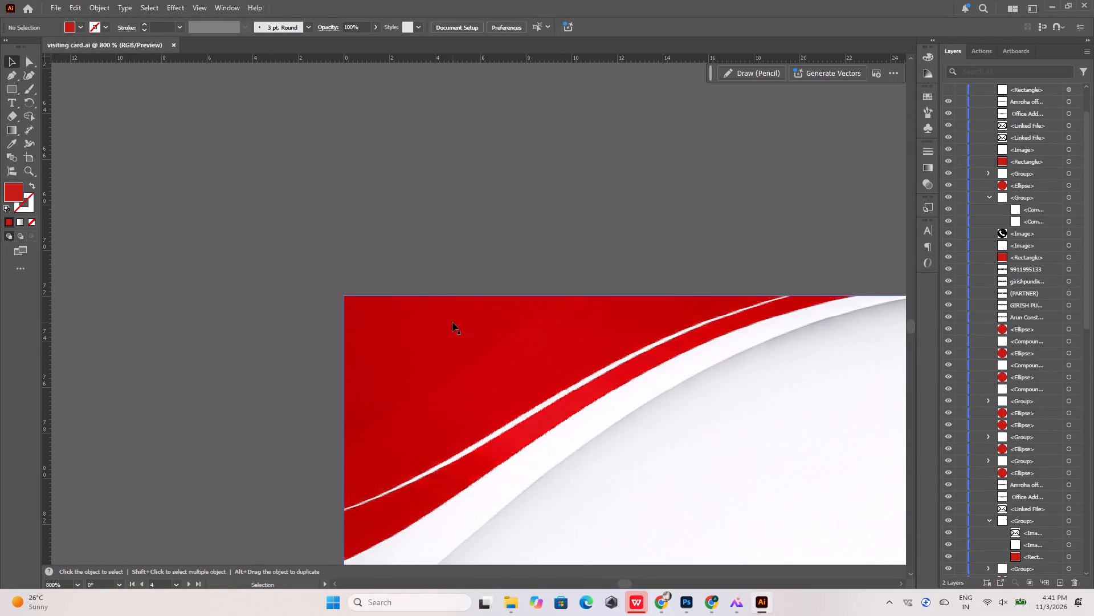
{"action": "left_click", "coordinate": [452, 322]}
{"action": "scroll", "coordinate": [452, 319], "scroll_direction": "down", "scroll_amount": 12, "text": "alt"}
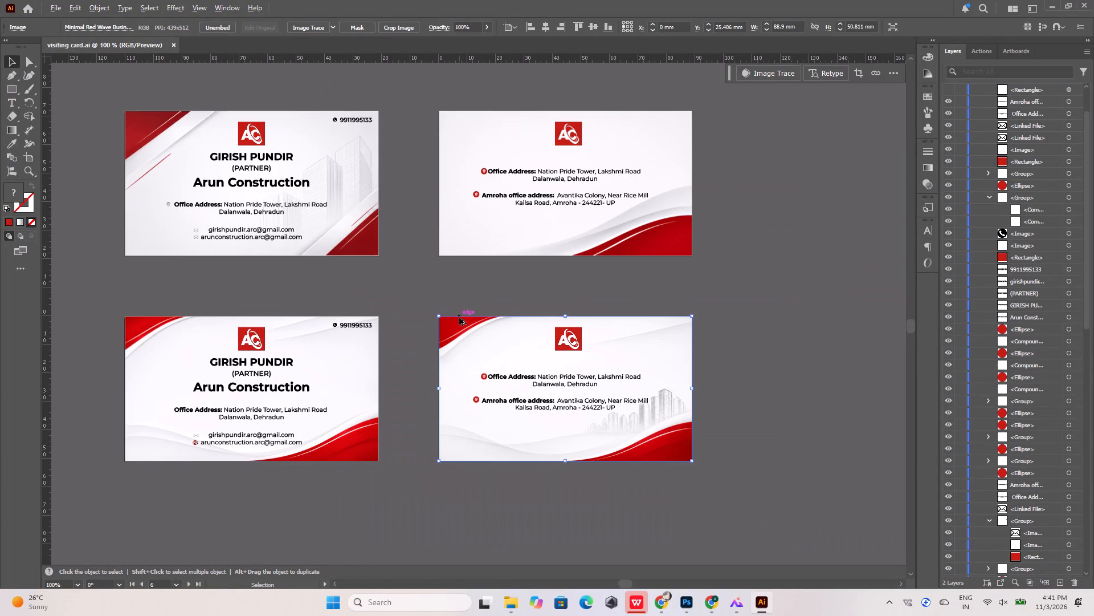
{"action": "left_click", "coordinate": [789, 404]}
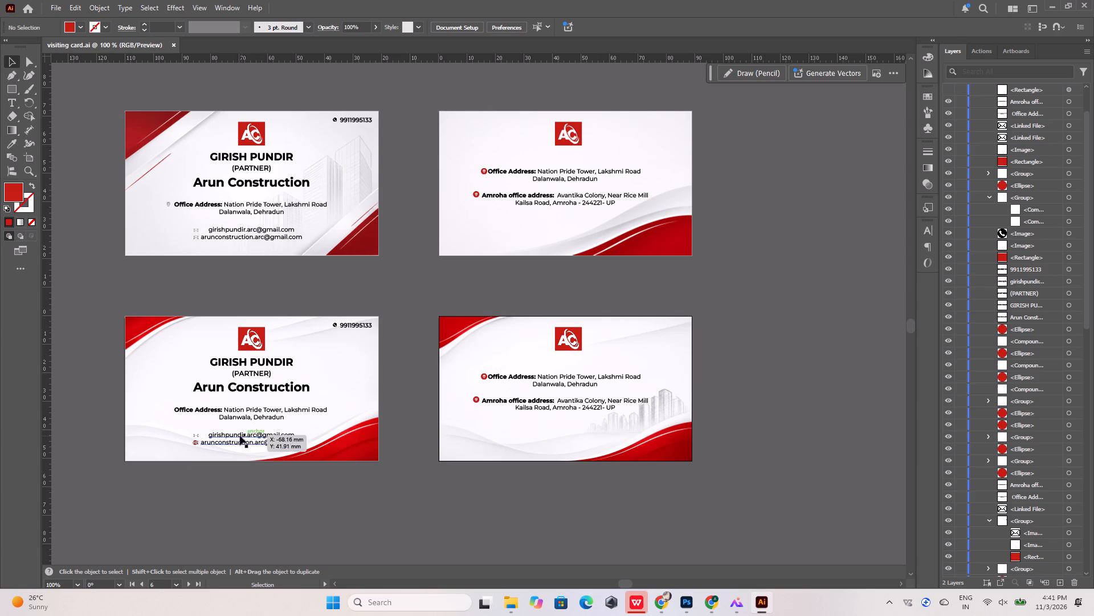
{"action": "scroll", "coordinate": [225, 445], "scroll_direction": "up", "scroll_amount": 4, "text": "alt"}
{"action": "left_click", "coordinate": [105, 407]}
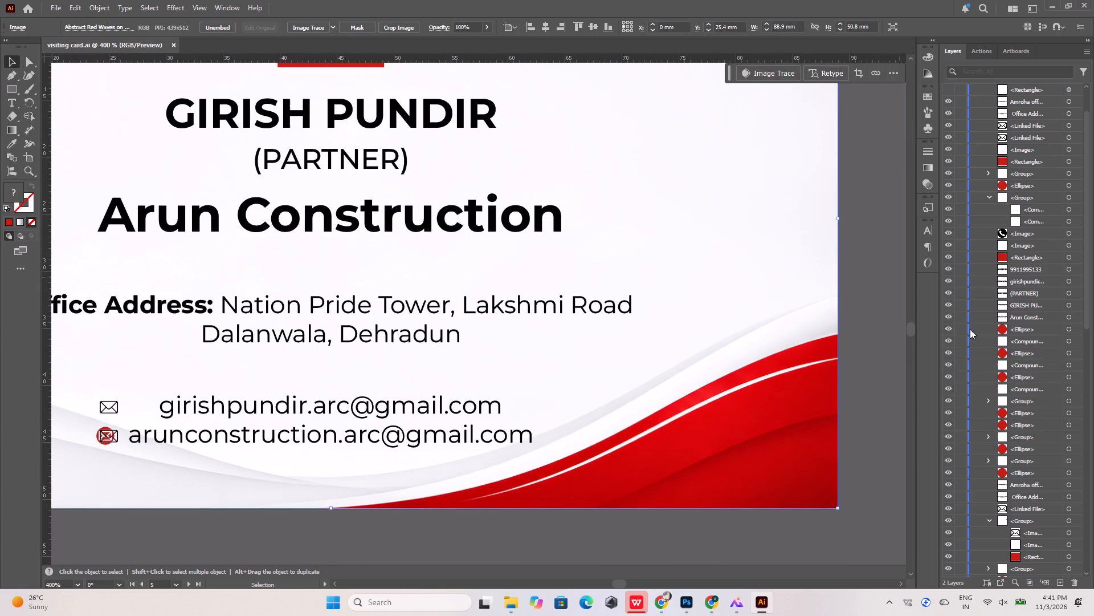
Lock the red-wave background image at the bottom of the layer stack.
{"action": "scroll", "coordinate": [1012, 503], "scroll_direction": "down", "scroll_amount": 20}
{"action": "scroll", "coordinate": [1012, 503], "scroll_direction": "down", "scroll_amount": 1}
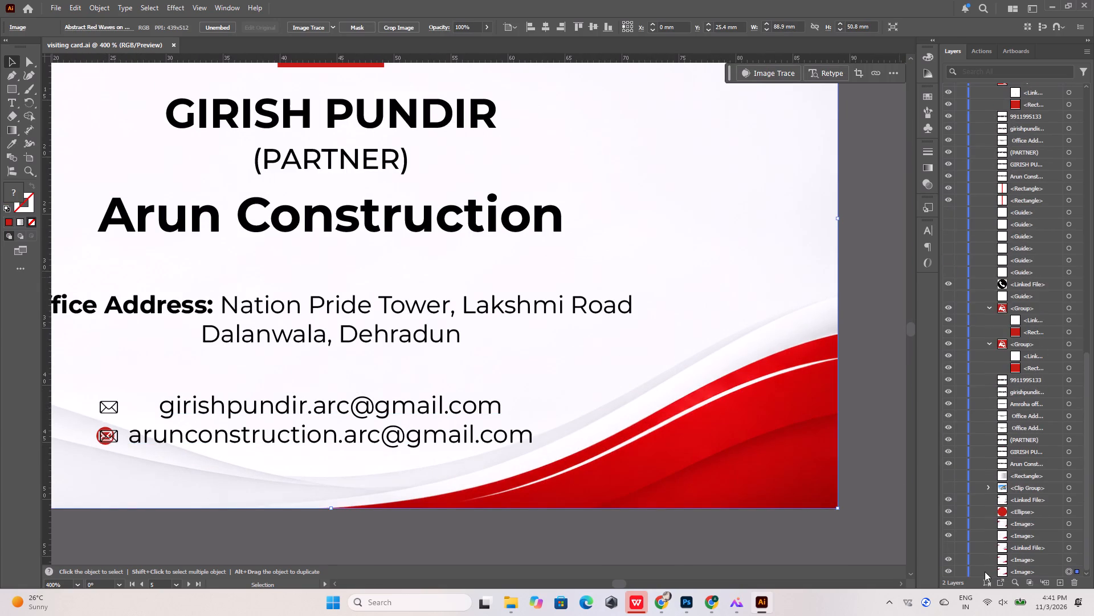
{"action": "left_click", "coordinate": [962, 574]}
{"action": "left_click", "coordinate": [629, 396]}
Delete the two envelope icons and the red circle beside the email addresses on the card front.
{"action": "left_click_drag", "start_coordinate": [77, 388], "coordinate": [85, 410]}
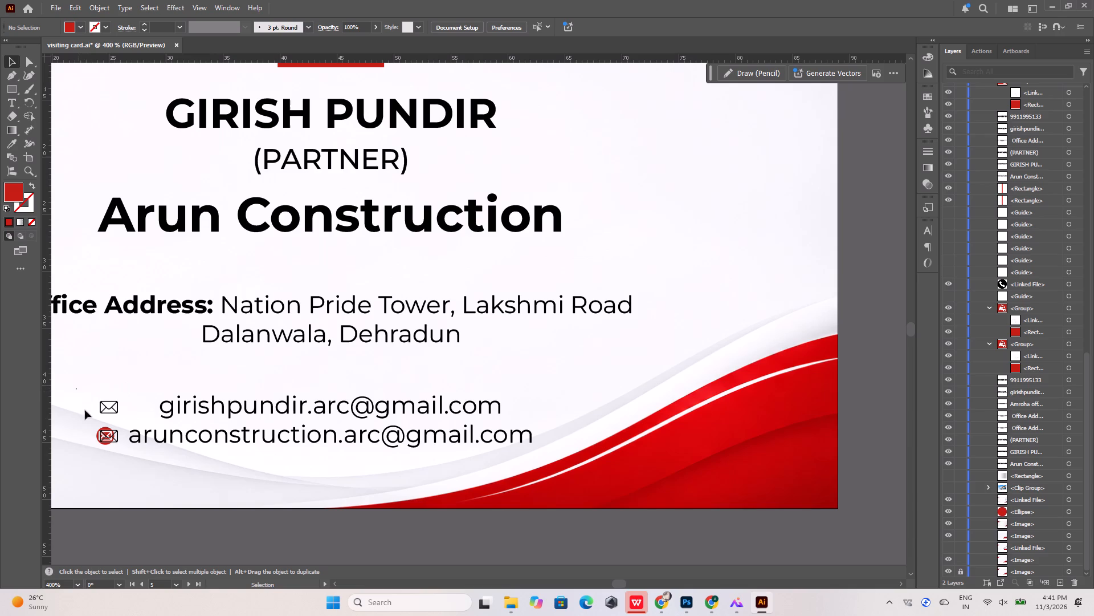
{"action": "left_click_drag", "start_coordinate": [85, 410], "coordinate": [127, 467]}
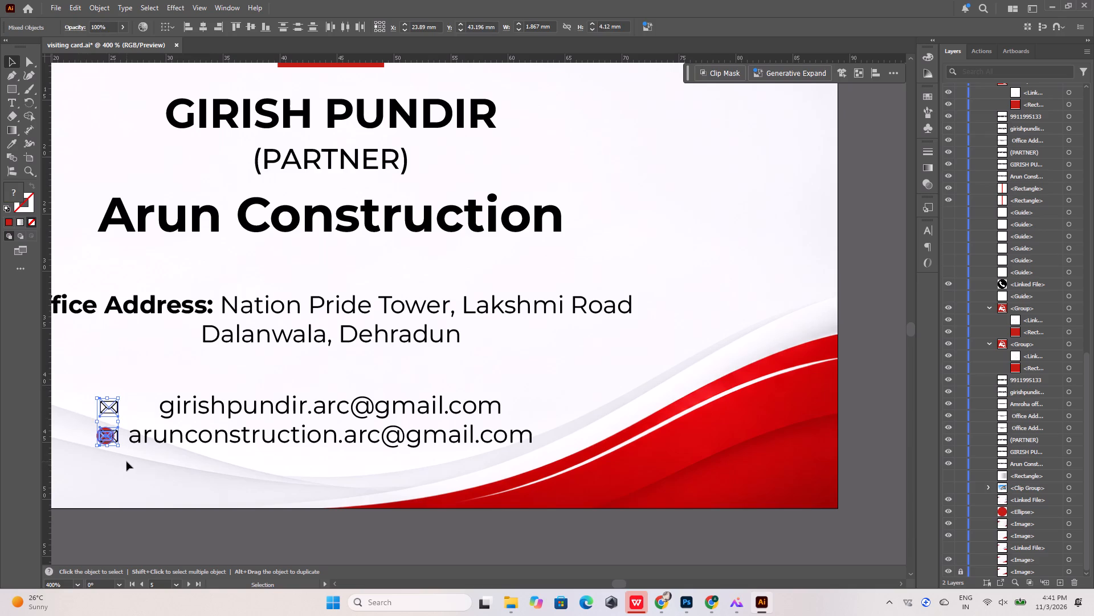
{"action": "key", "text": "Delete"}
Cut the first email address out of the two-line email text block, leaving the company email.
{"action": "scroll", "coordinate": [289, 477], "scroll_direction": "down", "scroll_amount": 3, "text": "alt"}
{"action": "scroll", "coordinate": [225, 461], "scroll_direction": "up", "scroll_amount": 2, "text": "alt"}
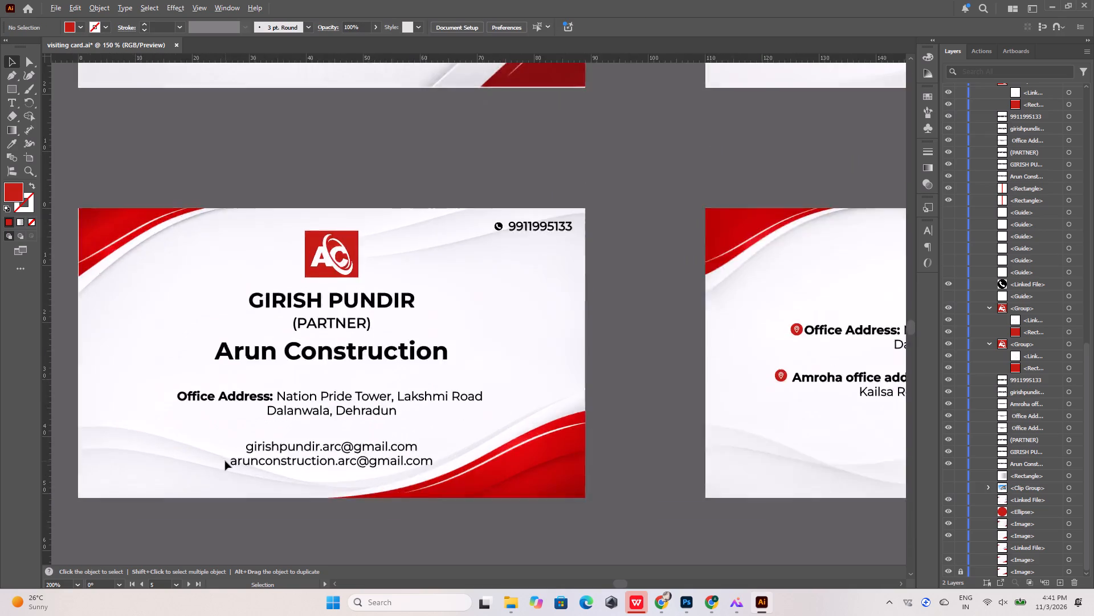
{"action": "scroll", "coordinate": [225, 461], "scroll_direction": "up", "scroll_amount": 1, "text": "alt"}
{"action": "left_click", "coordinate": [288, 437]}
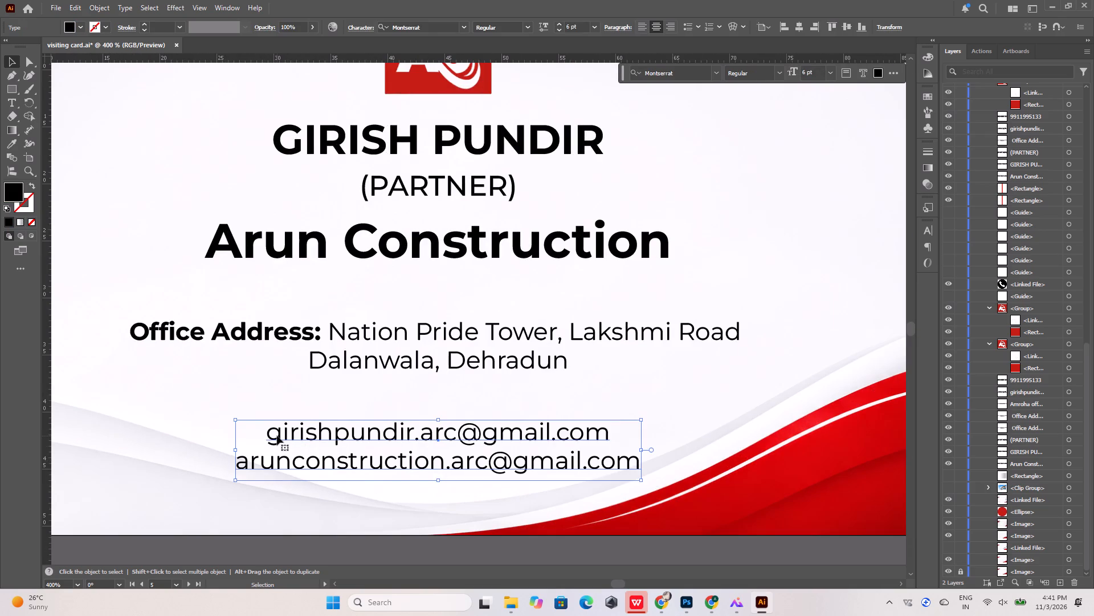
{"action": "double_click", "coordinate": [277, 436]}
{"action": "left_click_drag", "start_coordinate": [266, 435], "coordinate": [620, 440]}
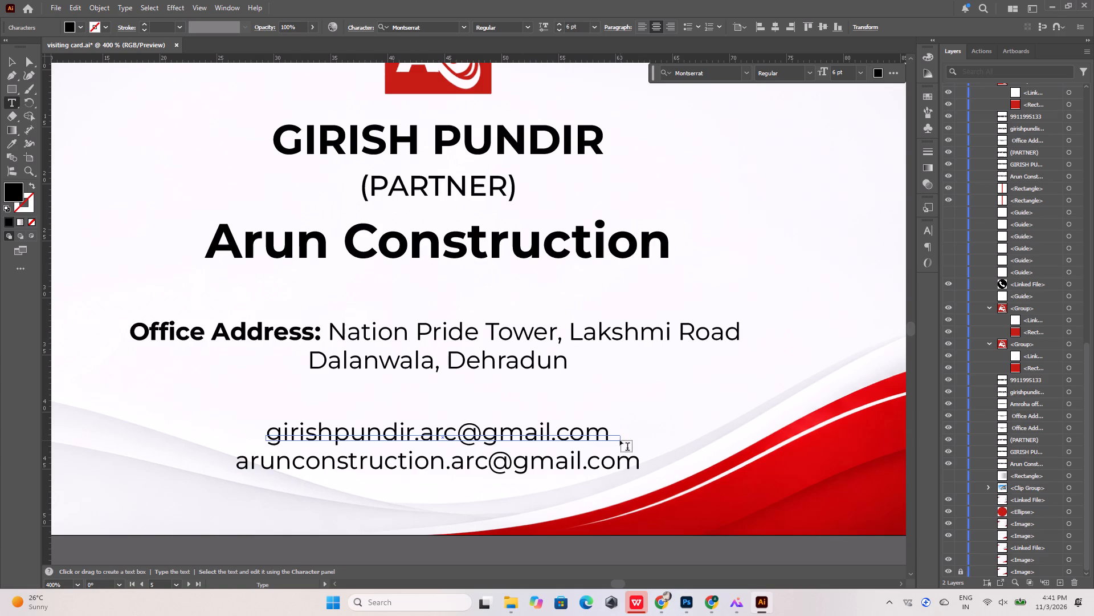
{"action": "left_click_drag", "start_coordinate": [620, 440], "coordinate": [600, 458]}
{"action": "key", "text": "ctrl+z"}
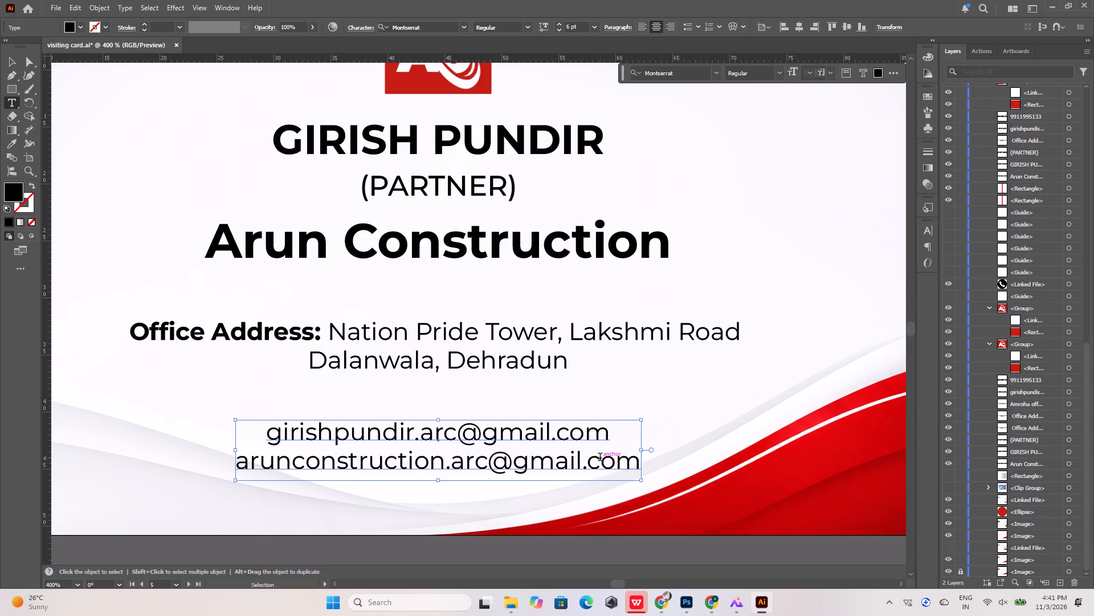
{"action": "left_click", "coordinate": [606, 431]}
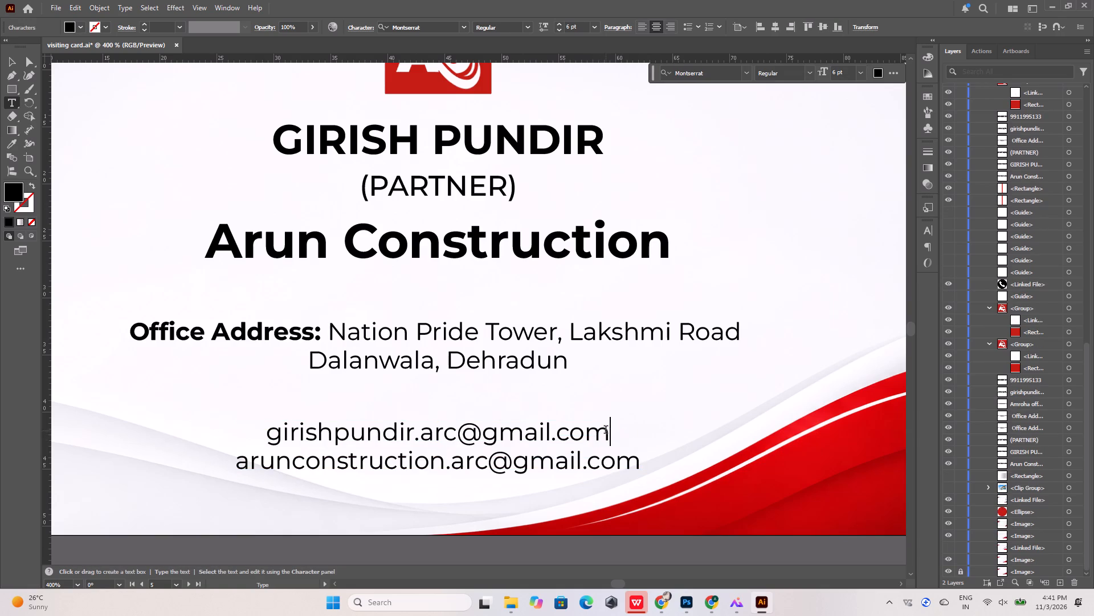
{"action": "left_click_drag", "start_coordinate": [606, 431], "coordinate": [250, 434]}
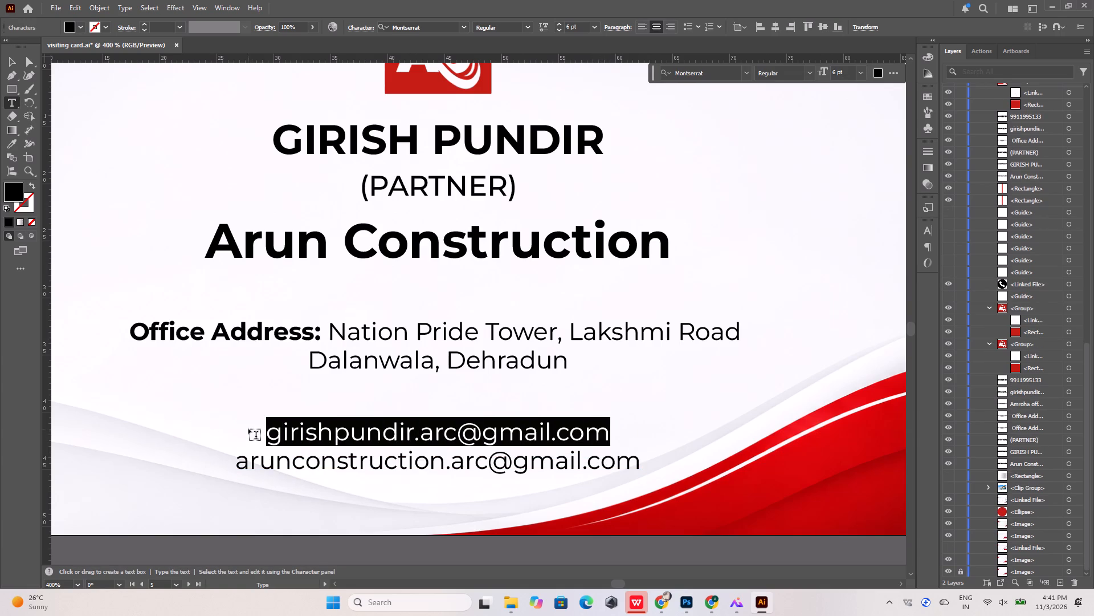
{"action": "key", "text": "ctrl+x"}
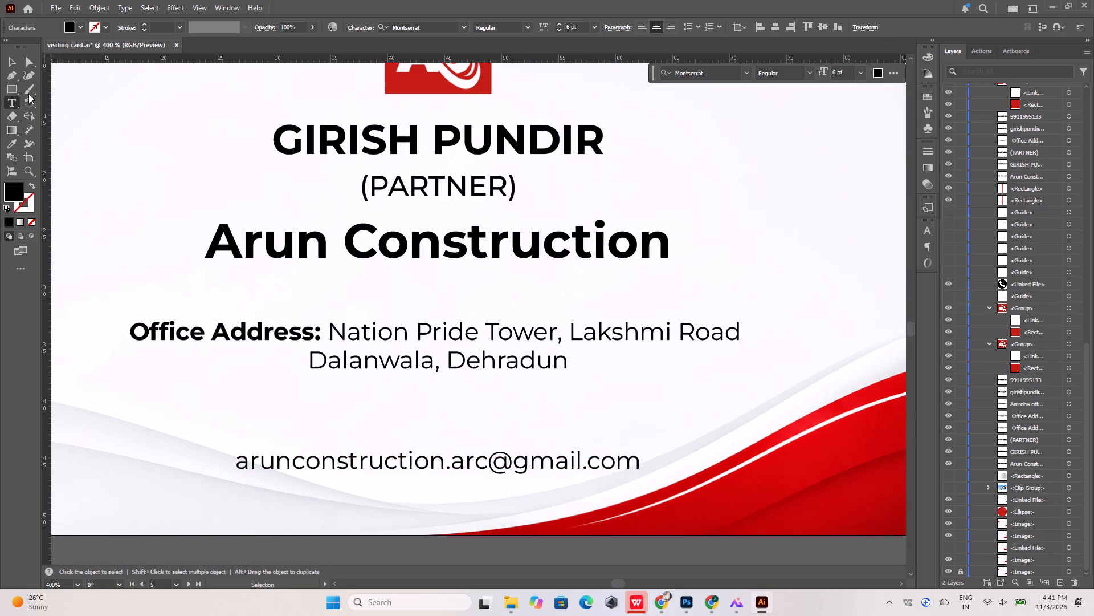
{"action": "left_click", "coordinate": [15, 64]}
{"action": "left_click", "coordinate": [438, 376]}
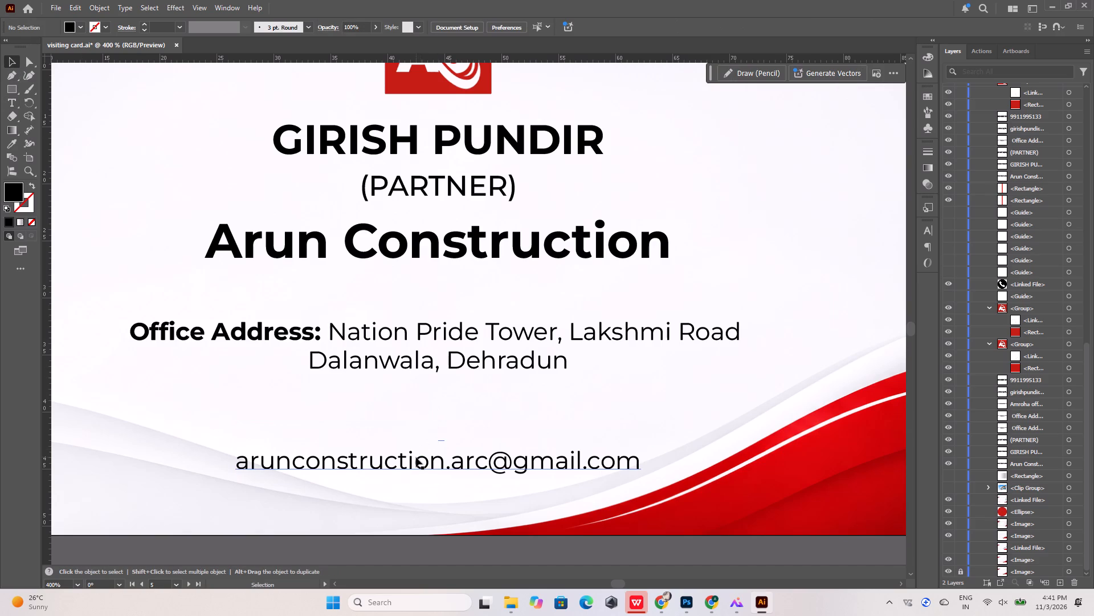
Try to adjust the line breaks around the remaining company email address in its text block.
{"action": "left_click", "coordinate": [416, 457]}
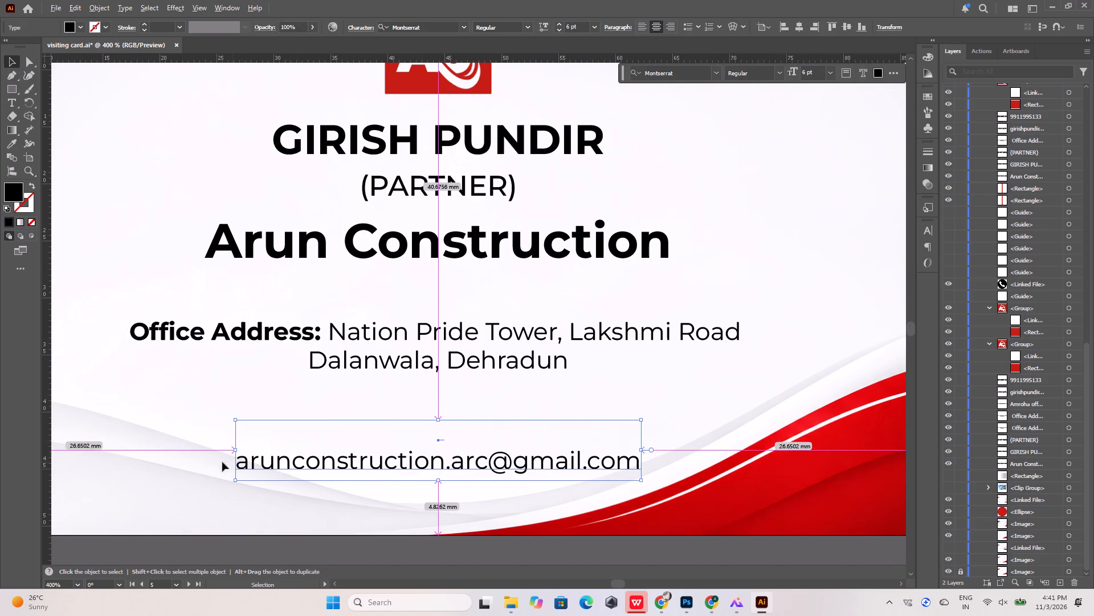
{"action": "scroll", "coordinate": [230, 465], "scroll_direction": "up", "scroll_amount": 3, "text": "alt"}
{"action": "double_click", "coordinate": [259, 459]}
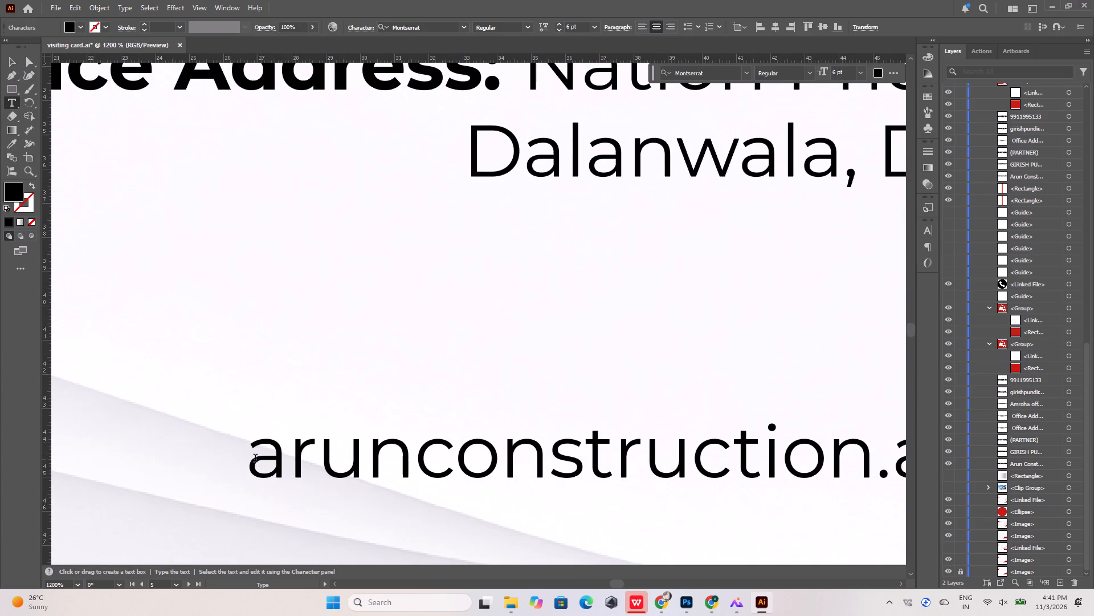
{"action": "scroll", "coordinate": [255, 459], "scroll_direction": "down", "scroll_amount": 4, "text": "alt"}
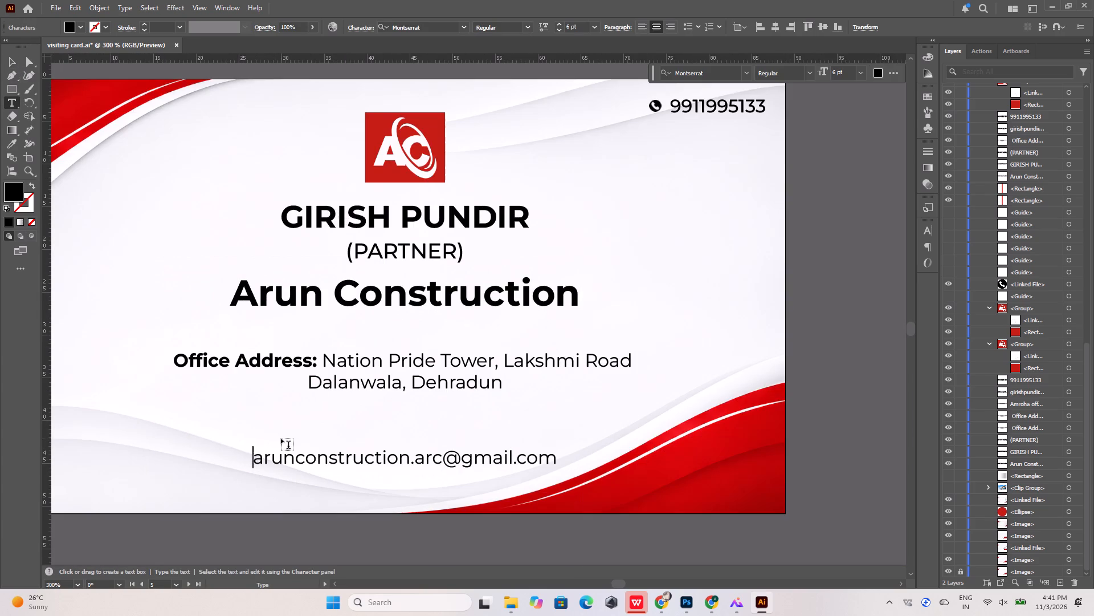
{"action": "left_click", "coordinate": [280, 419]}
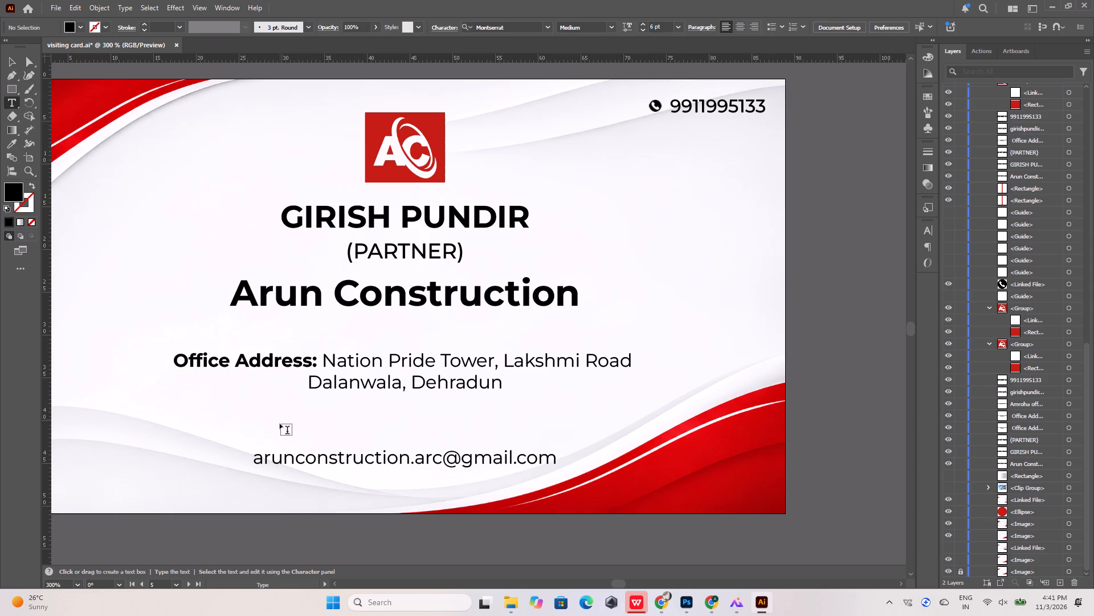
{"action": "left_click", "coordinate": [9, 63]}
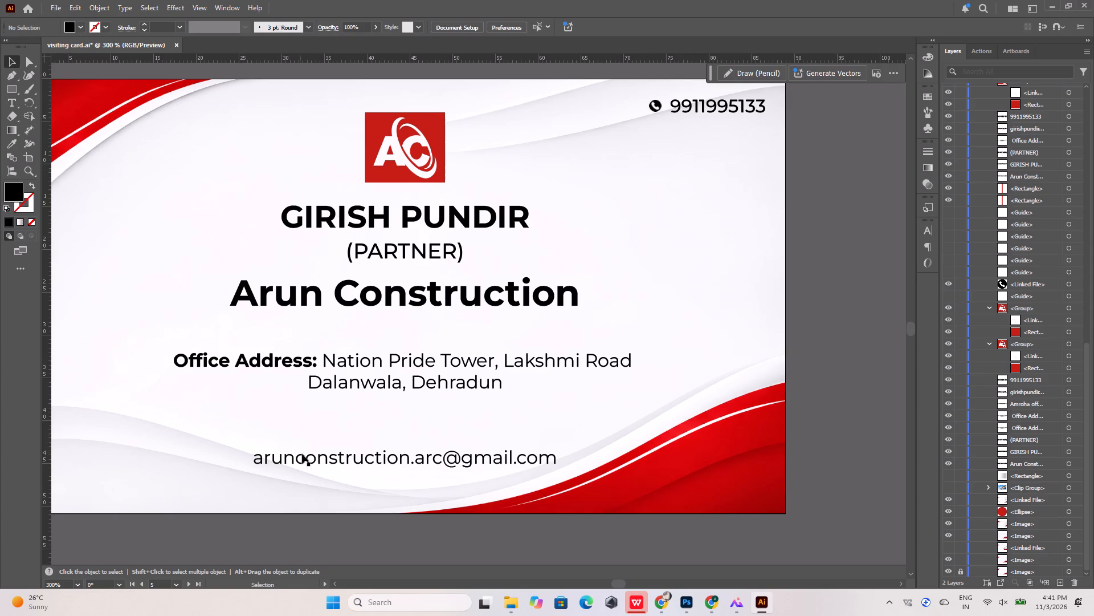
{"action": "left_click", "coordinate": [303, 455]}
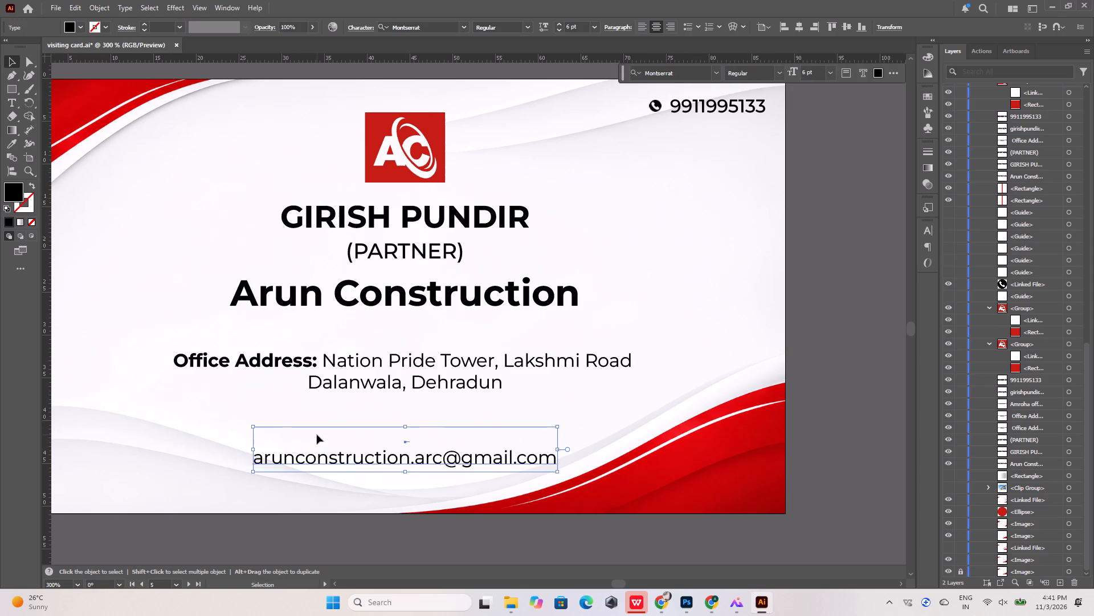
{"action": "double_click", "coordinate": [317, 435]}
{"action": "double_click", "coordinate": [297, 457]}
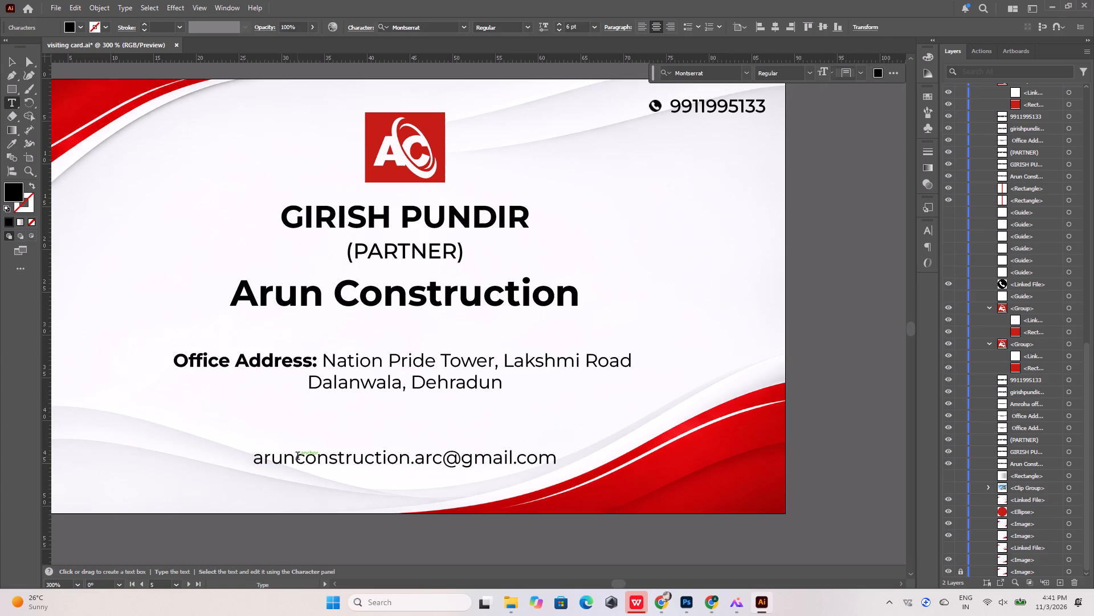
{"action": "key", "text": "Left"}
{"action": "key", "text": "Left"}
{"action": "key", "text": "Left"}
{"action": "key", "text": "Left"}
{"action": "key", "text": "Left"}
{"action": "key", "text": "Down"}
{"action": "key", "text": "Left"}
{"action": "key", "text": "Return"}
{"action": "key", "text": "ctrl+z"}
Duplicate the company email text block slightly above the original and open the copy for text editing.
{"action": "left_click", "coordinate": [14, 63]}
{"action": "left_click_drag", "start_coordinate": [379, 457], "coordinate": [375, 438], "text": "alt"}
{"action": "double_click", "coordinate": [375, 438]}
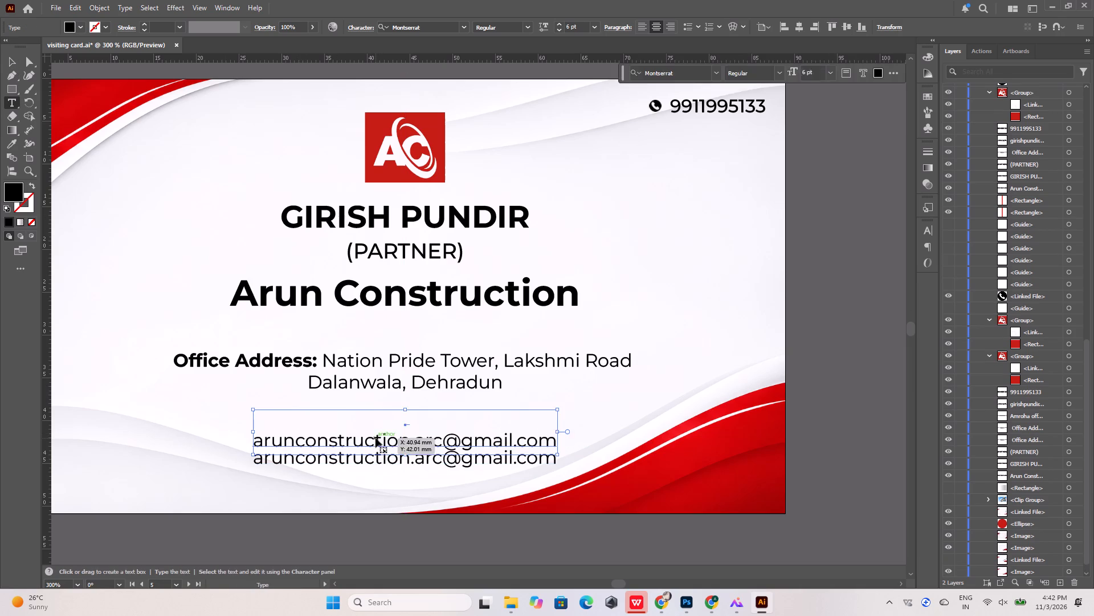
Replace the duplicated company email in the upper contact line of the red-wave front card with the copied partner email.
{"action": "key", "text": "ctrl+a"}
{"action": "key", "text": "ctrl+v"}
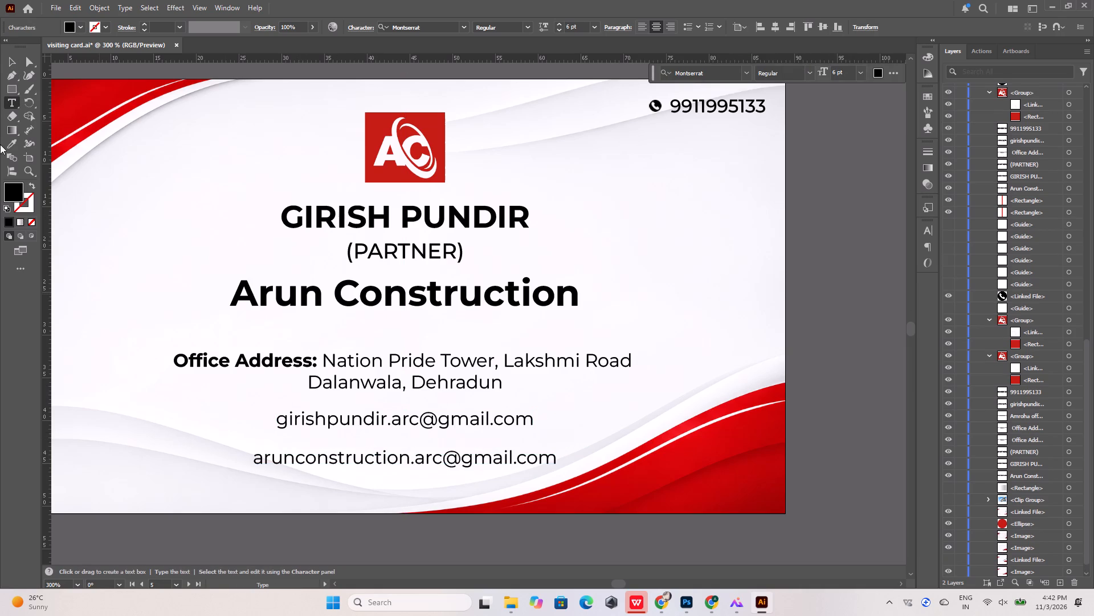
{"action": "left_click", "coordinate": [9, 56]}
Move the partner email line down and left so it left-aligns just above the company email.
{"action": "scroll", "coordinate": [178, 391], "scroll_direction": "up", "scroll_amount": 3, "text": "alt"}
{"action": "scroll", "coordinate": [449, 420], "scroll_direction": "down", "scroll_amount": 2, "text": "alt"}
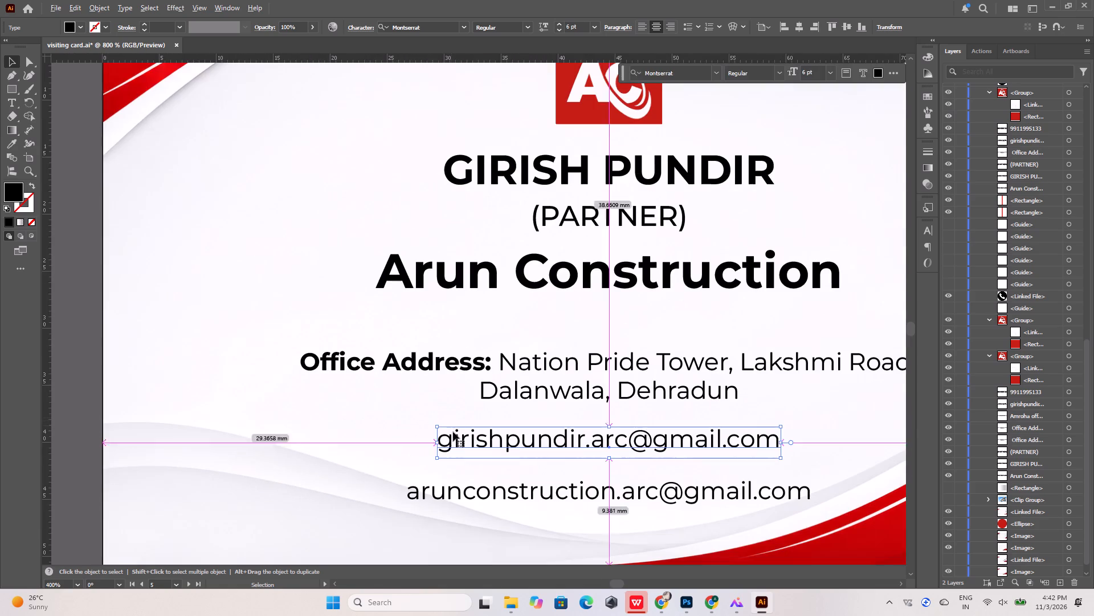
{"action": "left_click_drag", "start_coordinate": [450, 439], "coordinate": [419, 459]}
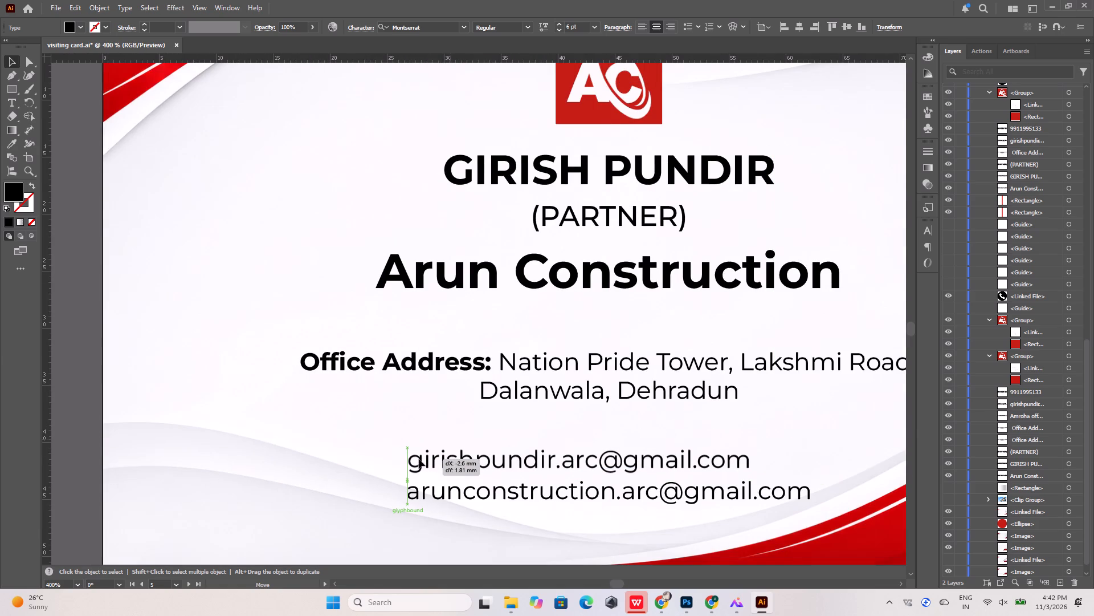
{"action": "left_click_drag", "start_coordinate": [419, 459], "coordinate": [419, 456]}
{"action": "left_click", "coordinate": [340, 420]}
Copy the red location pin icon and both red email icons from the front card with the crane illustration.
{"action": "scroll", "coordinate": [401, 492], "scroll_direction": "down", "scroll_amount": 4, "text": "alt"}
{"action": "scroll", "coordinate": [380, 250], "scroll_direction": "up", "scroll_amount": 1, "text": "alt"}
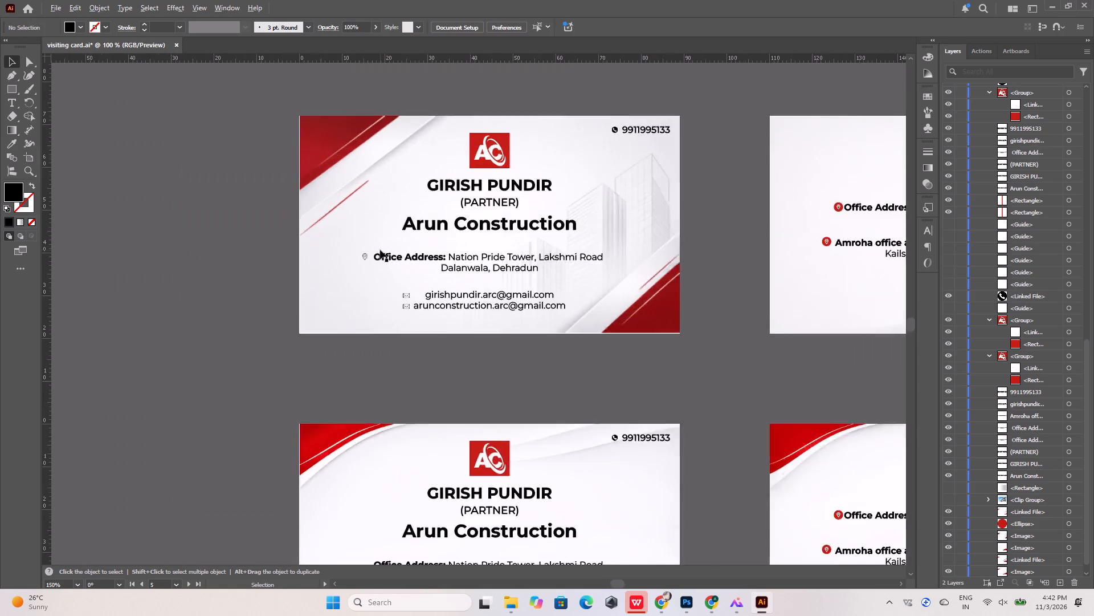
{"action": "scroll", "coordinate": [380, 250], "scroll_direction": "up", "scroll_amount": 3, "text": "alt"}
{"action": "scroll", "coordinate": [406, 392], "scroll_direction": "down", "scroll_amount": 5, "text": "alt"}
{"action": "scroll", "coordinate": [402, 244], "scroll_direction": "up", "scroll_amount": 8, "text": "alt"}
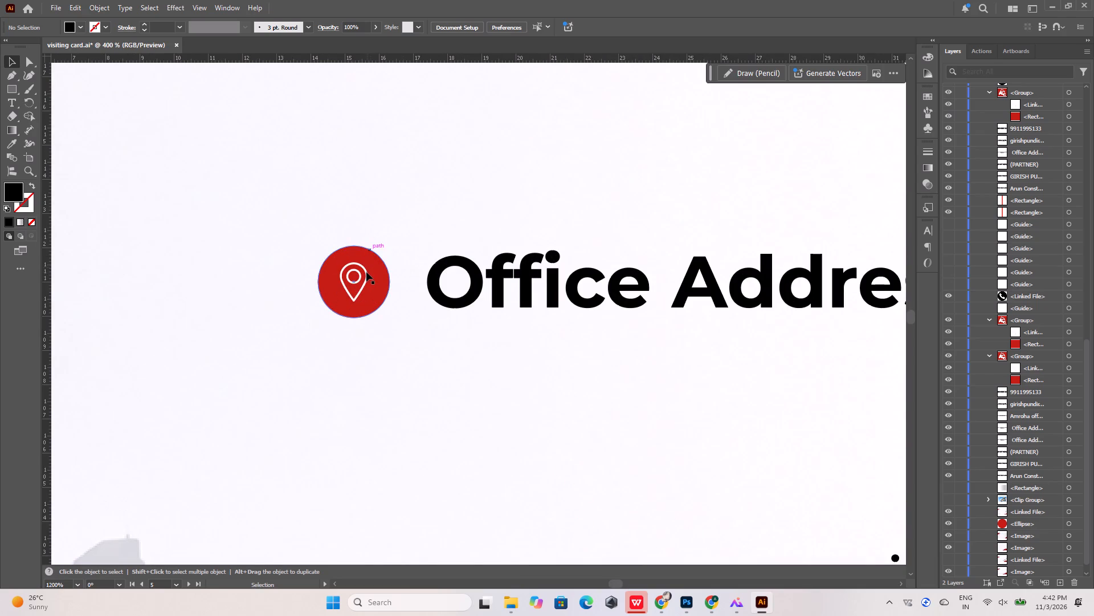
{"action": "left_click", "coordinate": [366, 272]}
{"action": "left_click", "coordinate": [379, 273], "text": "shift"}
{"action": "scroll", "coordinate": [379, 273], "scroll_direction": "down", "scroll_amount": 4, "text": "alt"}
{"action": "scroll", "coordinate": [447, 366], "scroll_direction": "up", "scroll_amount": 2, "text": "alt"}
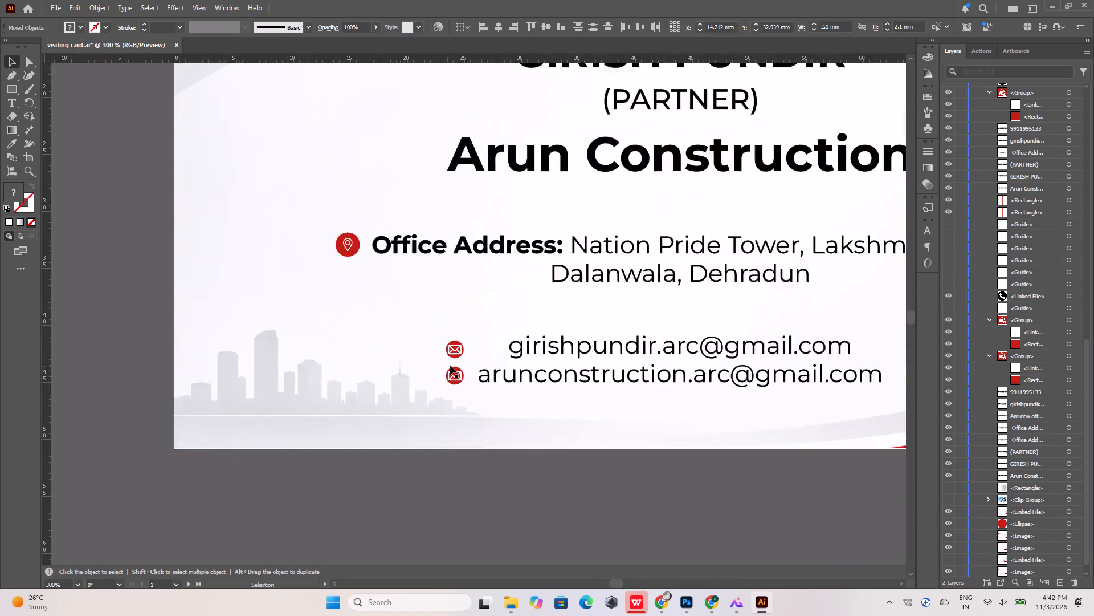
{"action": "scroll", "coordinate": [450, 366], "scroll_direction": "up", "scroll_amount": 2, "text": "alt"}
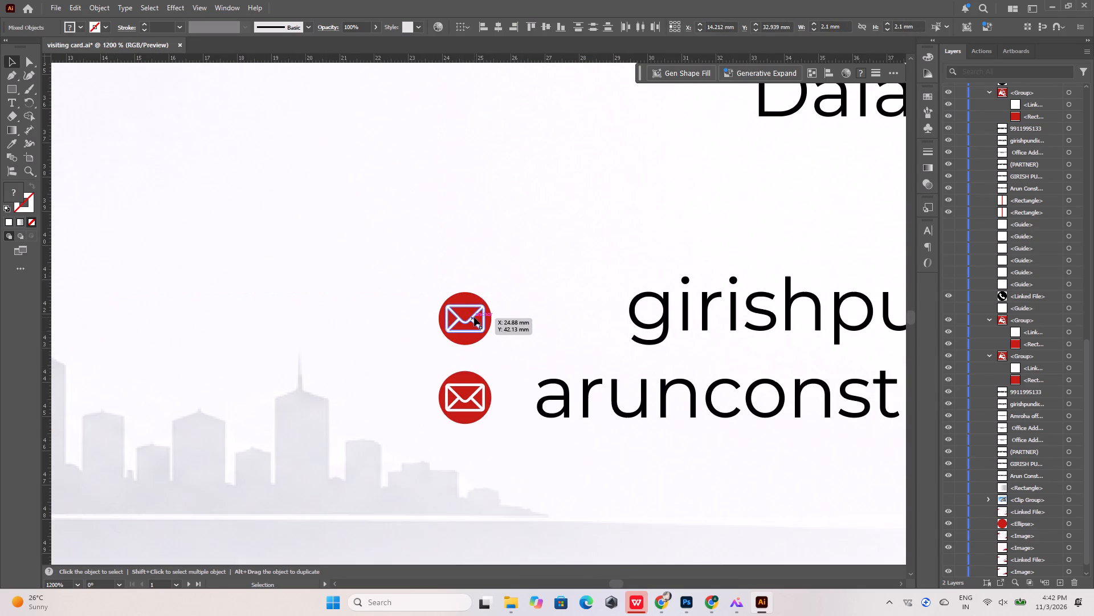
{"action": "scroll", "coordinate": [474, 317], "scroll_direction": "up", "scroll_amount": 2, "text": "alt"}
{"action": "left_click", "coordinate": [474, 317], "text": "shift"}
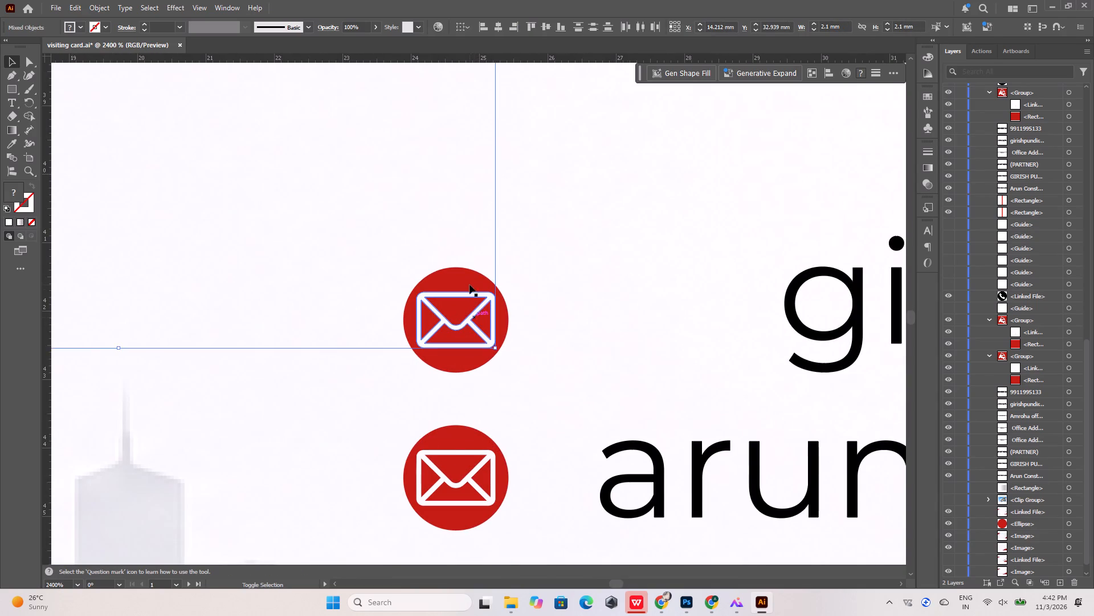
{"action": "left_click", "coordinate": [468, 281], "text": "shift"}
{"action": "left_click", "coordinate": [448, 480], "text": "shift"}
{"action": "left_click", "coordinate": [452, 439], "text": "shift"}
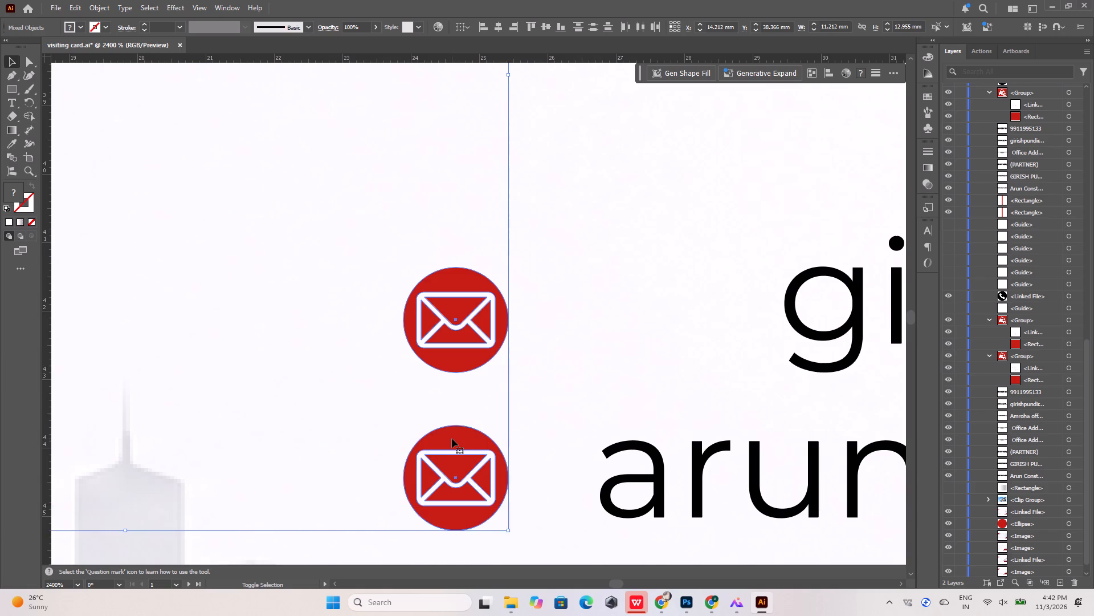
{"action": "scroll", "coordinate": [451, 436], "scroll_direction": "down", "scroll_amount": 5, "text": "alt"}
{"action": "key", "text": "ctrl+c"}
Paste the copied location and email icons at the same card position on the red-wave front card.
{"action": "scroll", "coordinate": [417, 407], "scroll_direction": "down", "scroll_amount": 8, "text": "alt"}
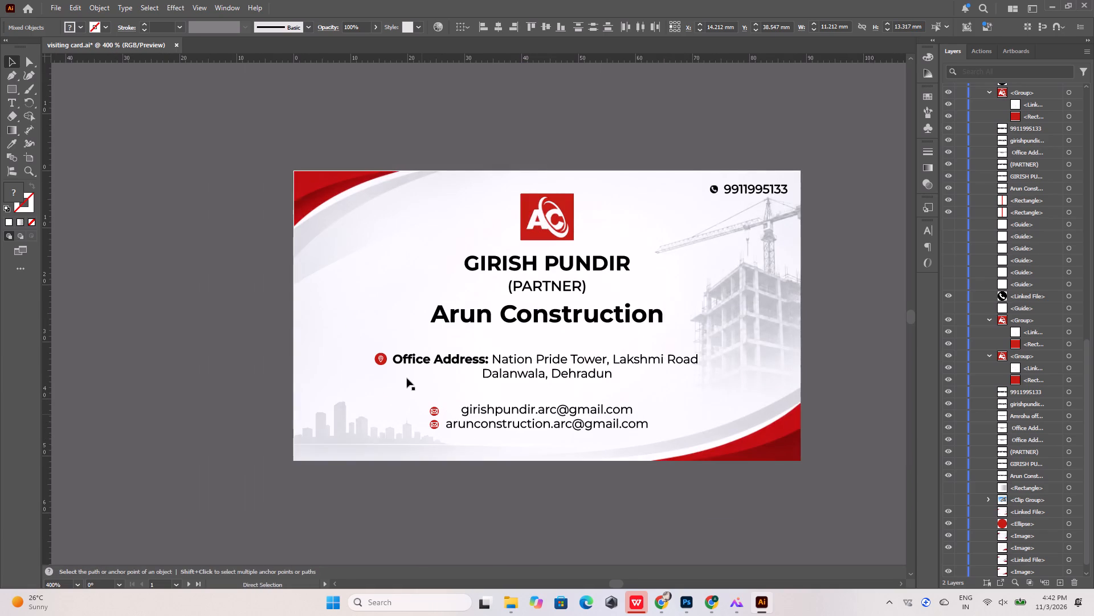
{"action": "scroll", "coordinate": [407, 378], "scroll_direction": "down", "scroll_amount": 8, "text": "alt"}
{"action": "left_click", "coordinate": [265, 297]}
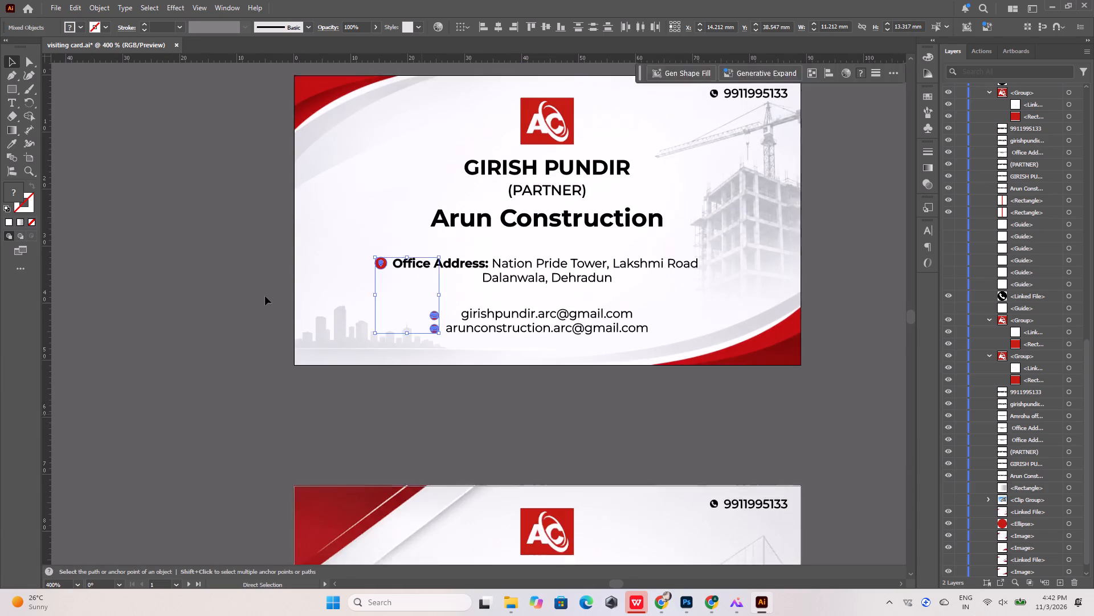
{"action": "scroll", "coordinate": [265, 296], "scroll_direction": "down", "scroll_amount": 4, "text": "alt"}
{"action": "scroll", "coordinate": [296, 444], "scroll_direction": "up", "scroll_amount": 4, "text": "alt"}
{"action": "left_click", "coordinate": [333, 407]}
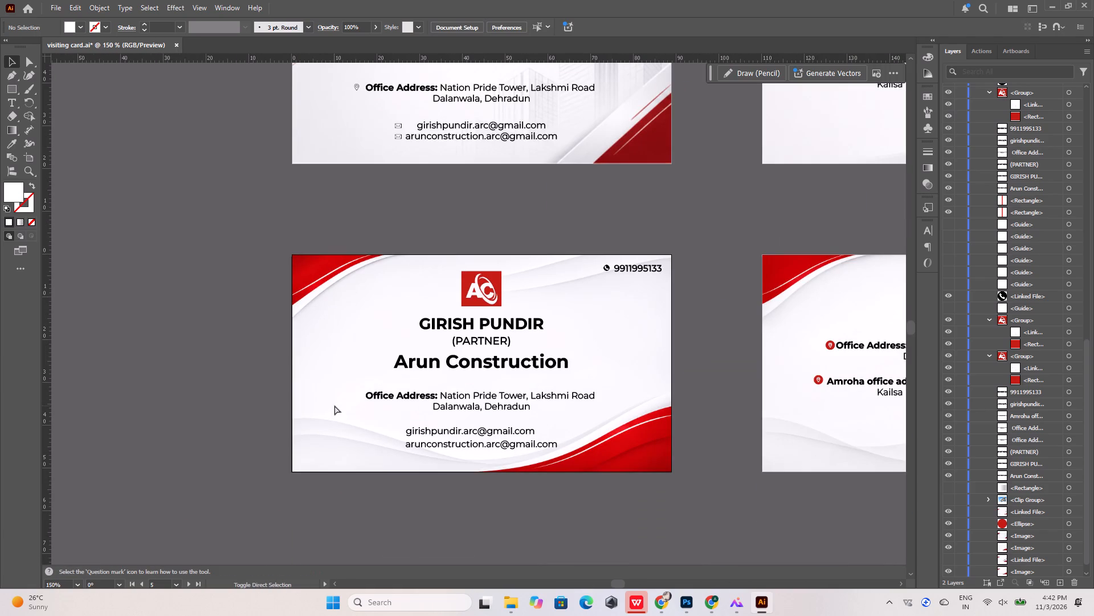
{"action": "key", "text": "ctrl+shift+v"}
Enlarge the upper email icon with its red circle to about 2.27 mm and place it beside the partner email line.
{"action": "scroll", "coordinate": [394, 438], "scroll_direction": "up", "scroll_amount": 5, "text": "alt"}
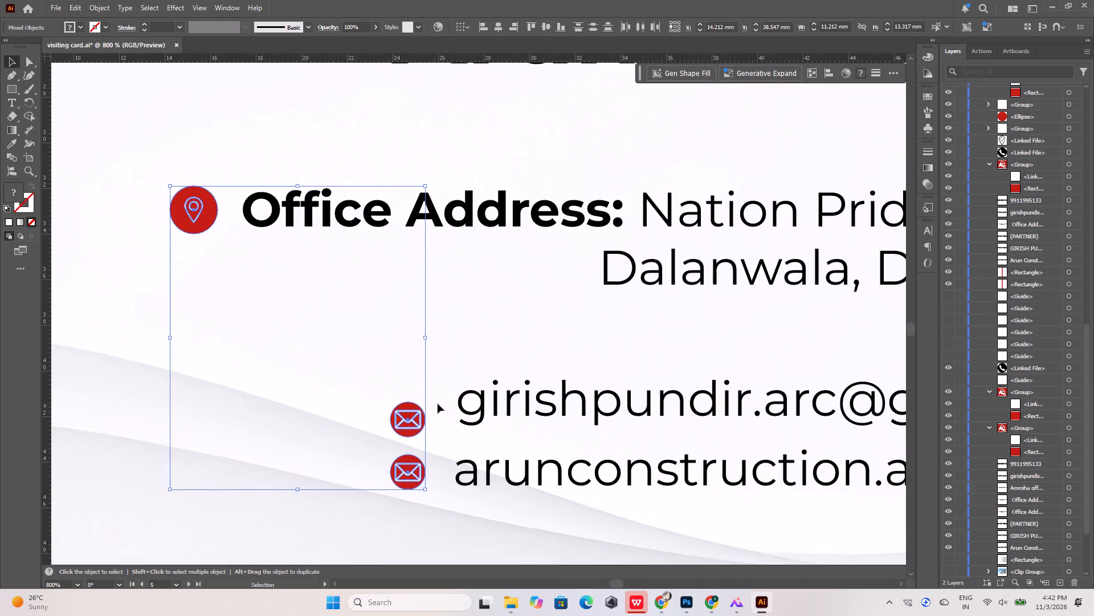
{"action": "left_click", "coordinate": [439, 398]}
{"action": "scroll", "coordinate": [411, 414], "scroll_direction": "up", "scroll_amount": 2, "text": "alt"}
{"action": "left_click", "coordinate": [418, 412]}
{"action": "left_click", "coordinate": [408, 401], "text": "shift"}
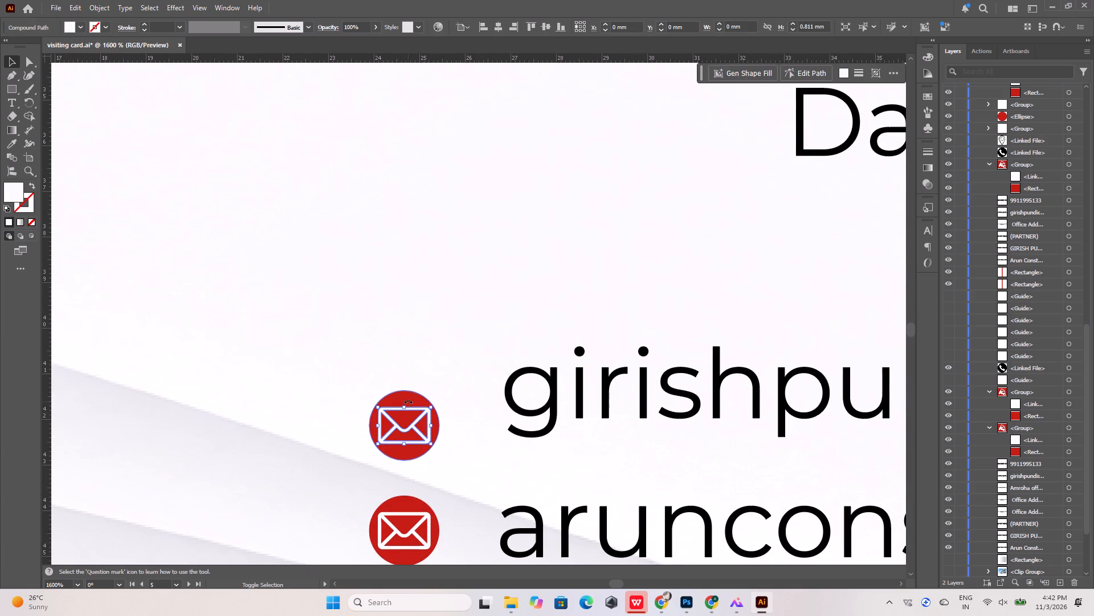
{"action": "left_click", "coordinate": [410, 394], "text": "shift"}
{"action": "left_click_drag", "start_coordinate": [410, 409], "coordinate": [413, 390]}
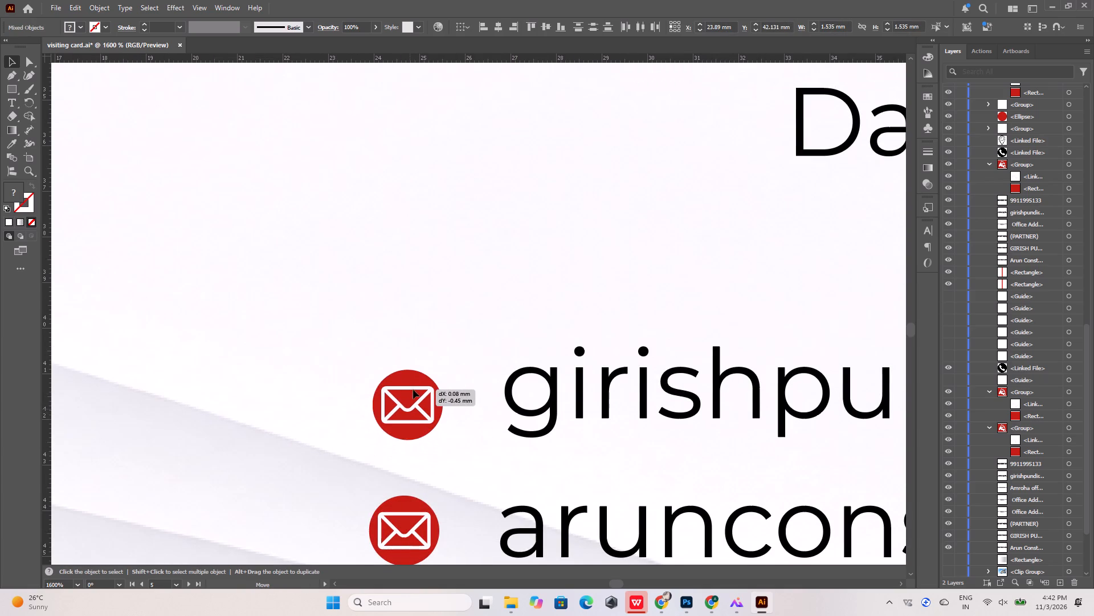
{"action": "left_click_drag", "start_coordinate": [413, 390], "coordinate": [410, 388]}
{"action": "left_click_drag", "start_coordinate": [438, 366], "coordinate": [449, 350], "text": "shift"}
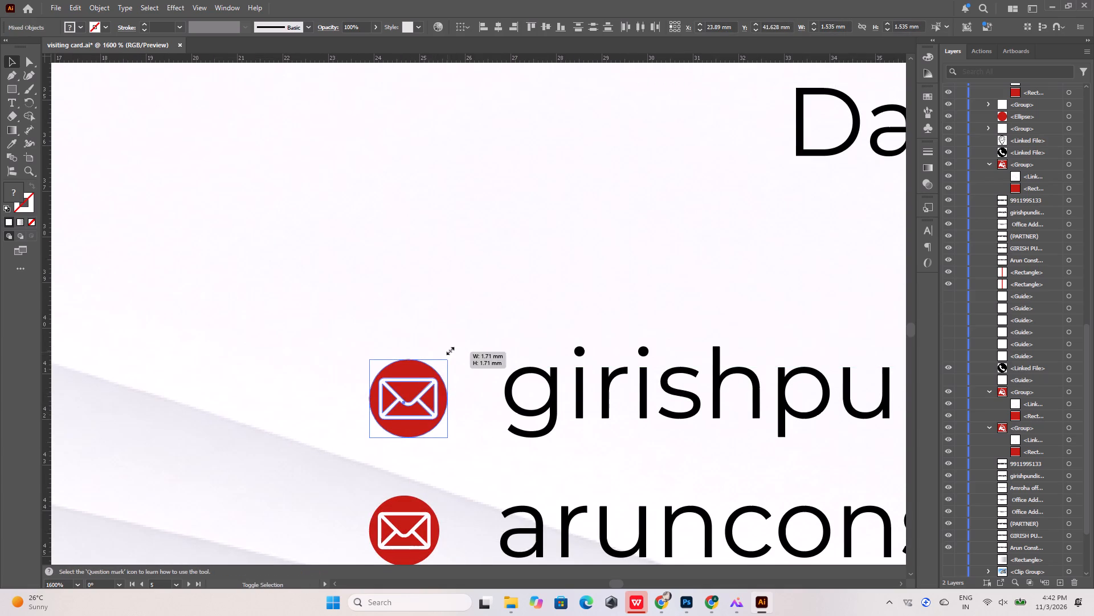
{"action": "left_click_drag", "start_coordinate": [449, 350], "coordinate": [473, 323], "text": "shift"}
{"action": "left_click_drag", "start_coordinate": [444, 377], "coordinate": [427, 388]}
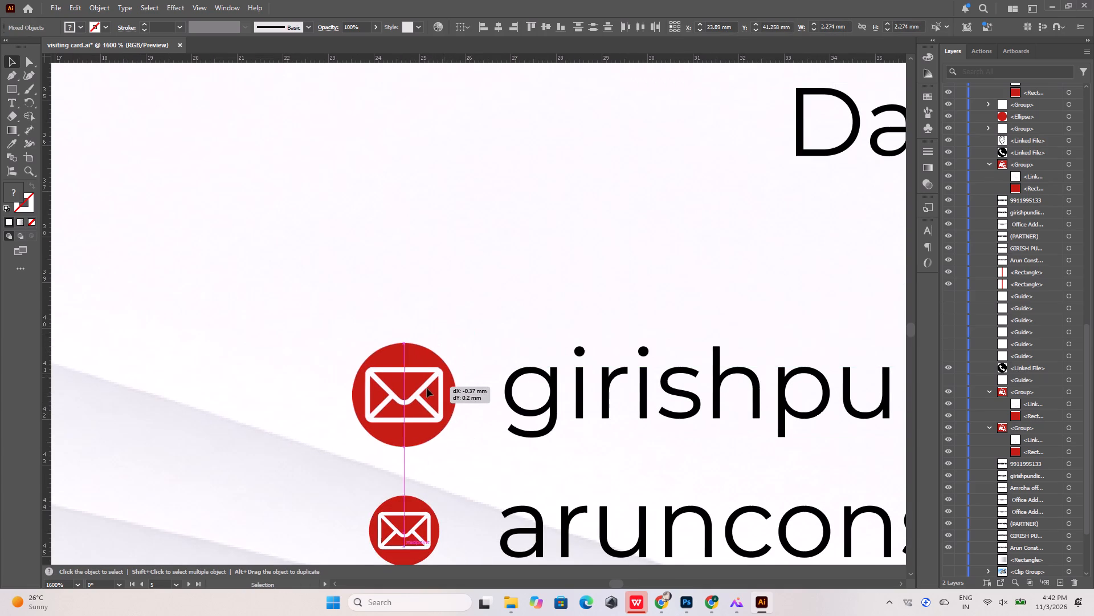
{"action": "left_click_drag", "start_coordinate": [427, 388], "coordinate": [417, 392]}
{"action": "left_click", "coordinate": [477, 337]}
Delete the smaller lower email icon, removing both its red circle and its envelope.
{"action": "scroll", "coordinate": [473, 337], "scroll_direction": "down", "scroll_amount": 3, "text": "alt"}
{"action": "scroll", "coordinate": [451, 399], "scroll_direction": "up", "scroll_amount": 2, "text": "alt"}
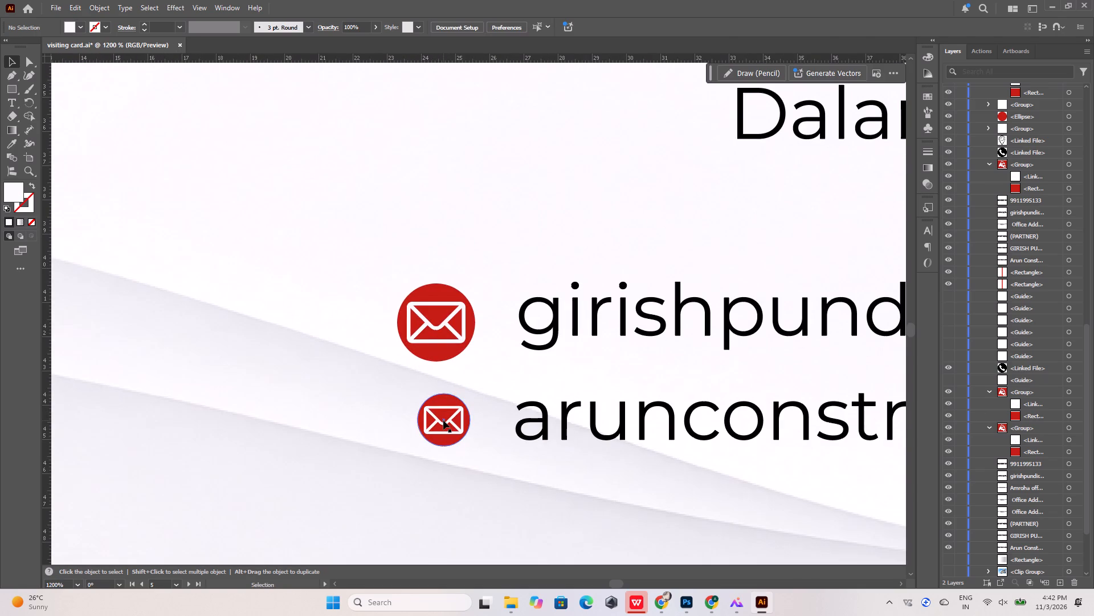
{"action": "left_click", "coordinate": [443, 420]}
{"action": "key", "text": "Delete"}
{"action": "left_click", "coordinate": [454, 419]}
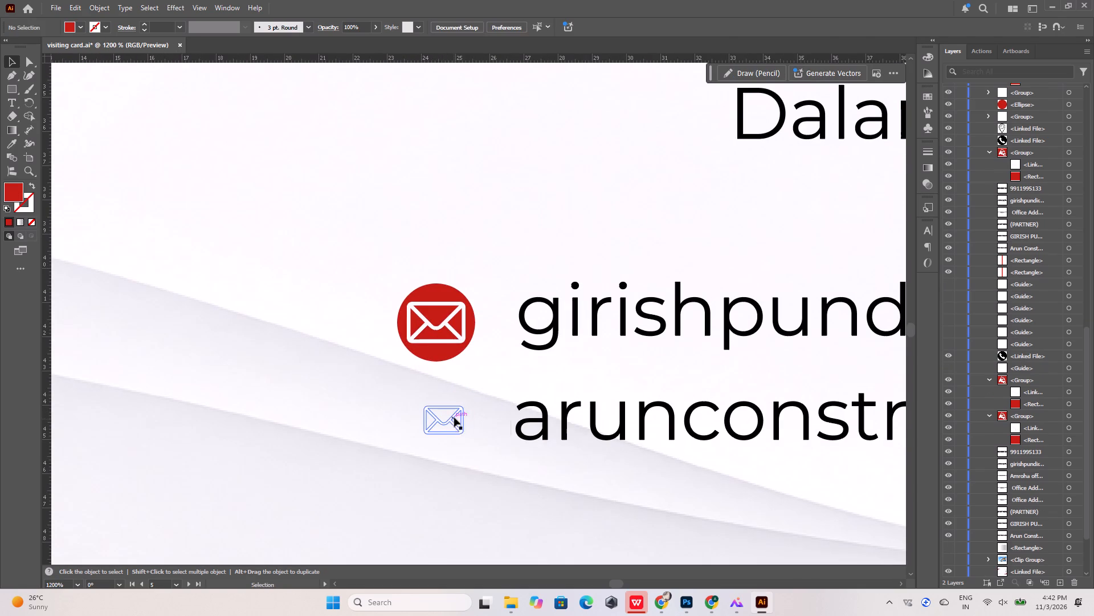
{"action": "key", "text": "Delete"}
Scale down the envelope inside the enlarged red circle and centre the two shapes horizontally and vertically on each other.
{"action": "left_click", "coordinate": [444, 323]}
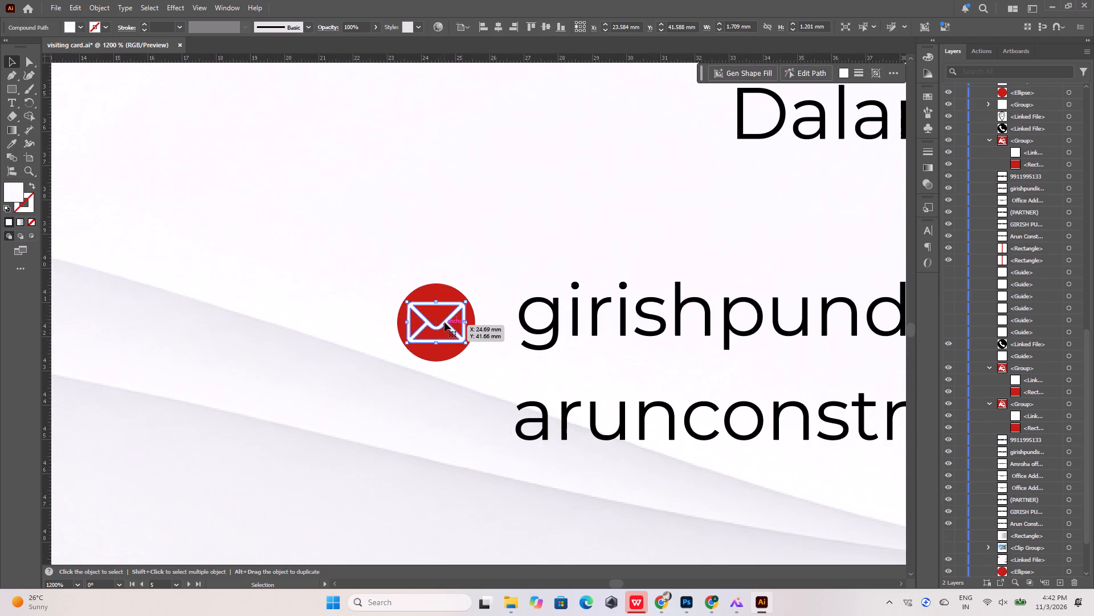
{"action": "scroll", "coordinate": [438, 319], "scroll_direction": "up", "scroll_amount": 3, "text": "alt"}
{"action": "left_click_drag", "start_coordinate": [513, 271], "coordinate": [495, 282], "text": "shift"}
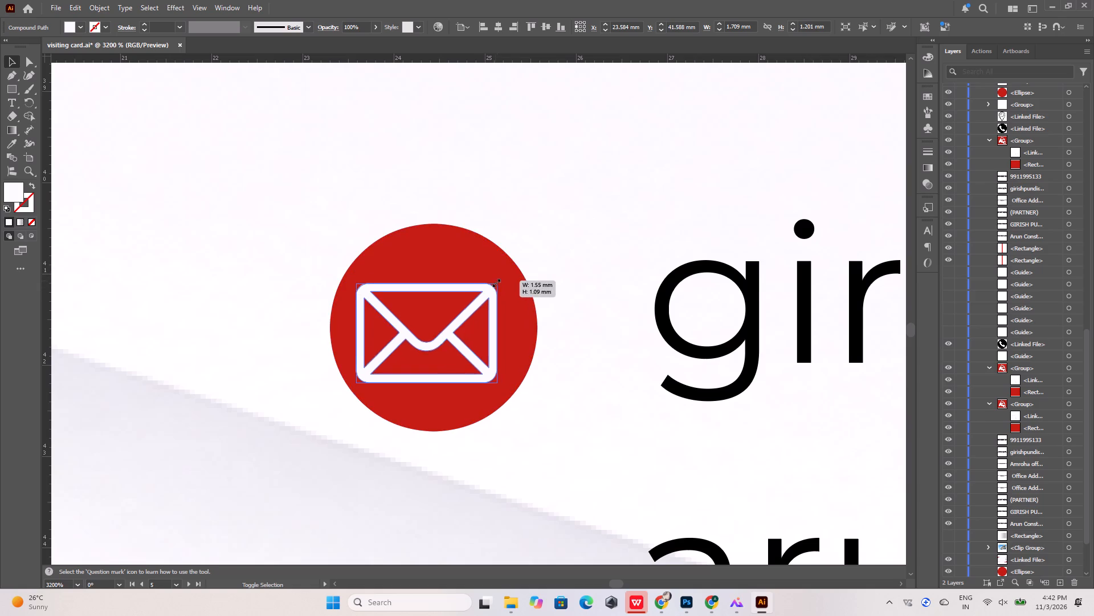
{"action": "left_click_drag", "start_coordinate": [495, 282], "coordinate": [485, 292], "text": "shift"}
{"action": "left_click", "coordinate": [458, 261], "text": "shift"}
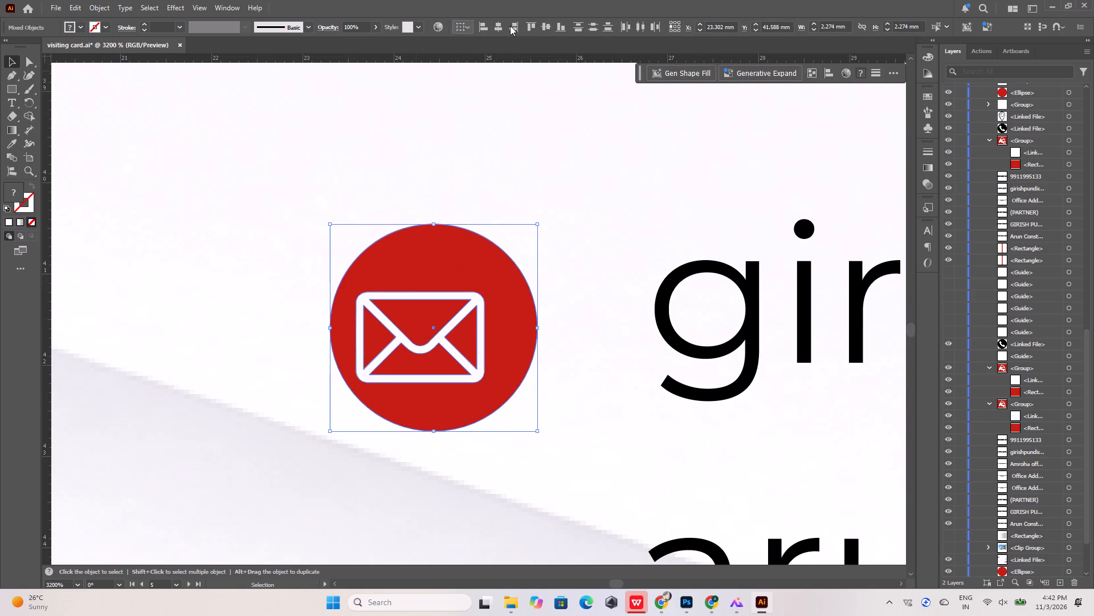
{"action": "left_click", "coordinate": [499, 27]}
{"action": "left_click", "coordinate": [541, 27]}
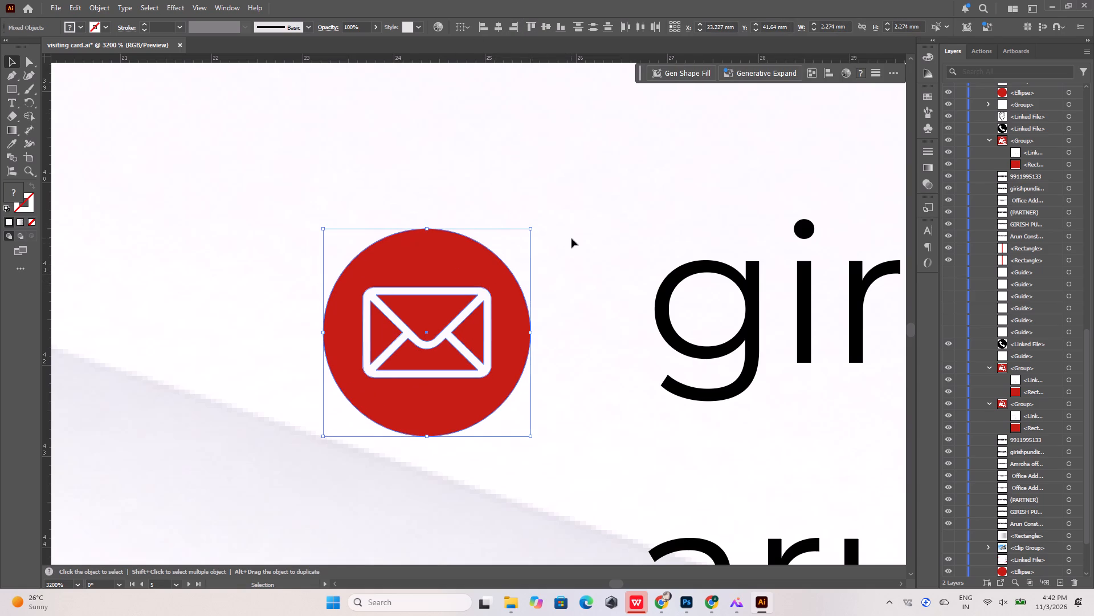
Duplicate the email icon straight down by about 3.2 mm to sit beside the company email line.
{"action": "scroll", "coordinate": [466, 271], "scroll_direction": "down", "scroll_amount": 4, "text": "alt"}
{"action": "left_click_drag", "start_coordinate": [462, 281], "coordinate": [458, 370], "text": "alt"}
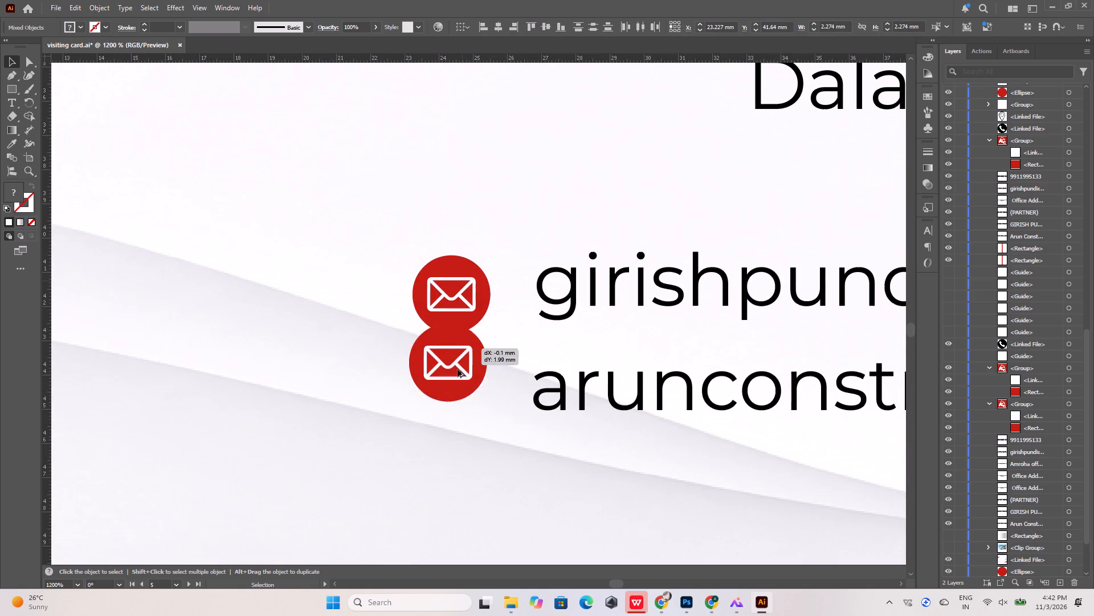
{"action": "left_click_drag", "start_coordinate": [458, 370], "coordinate": [458, 391], "text": "alt"}
Nudge the company email text down until it lines up with the centre of the lower email icon.
{"action": "scroll", "coordinate": [454, 380], "scroll_direction": "down", "scroll_amount": 3, "text": "alt"}
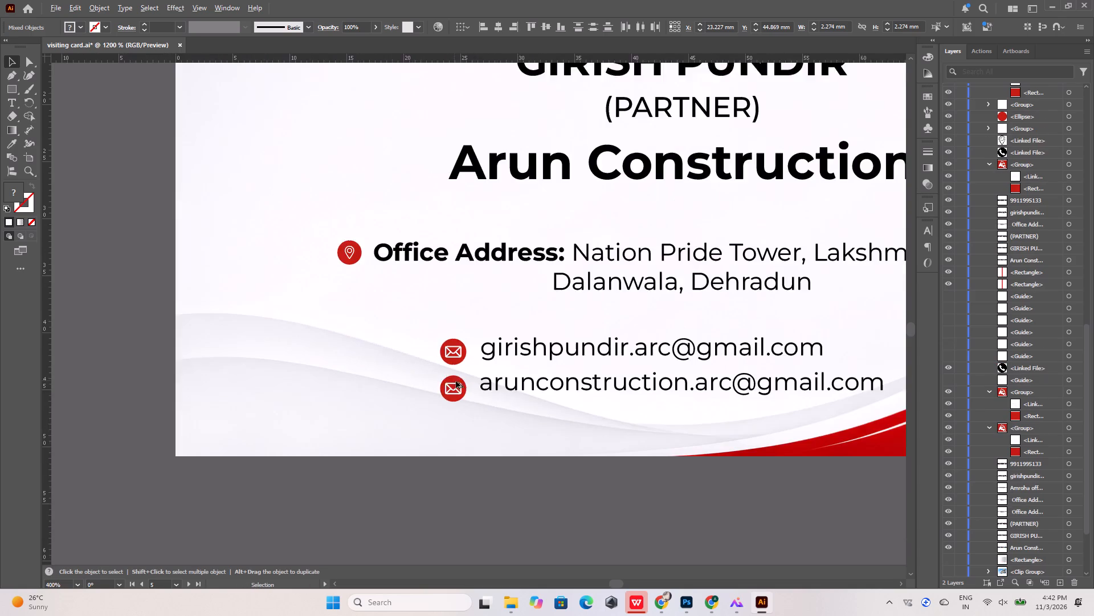
{"action": "scroll", "coordinate": [489, 384], "scroll_direction": "up", "scroll_amount": 2, "text": "alt"}
{"action": "left_click", "coordinate": [499, 382]}
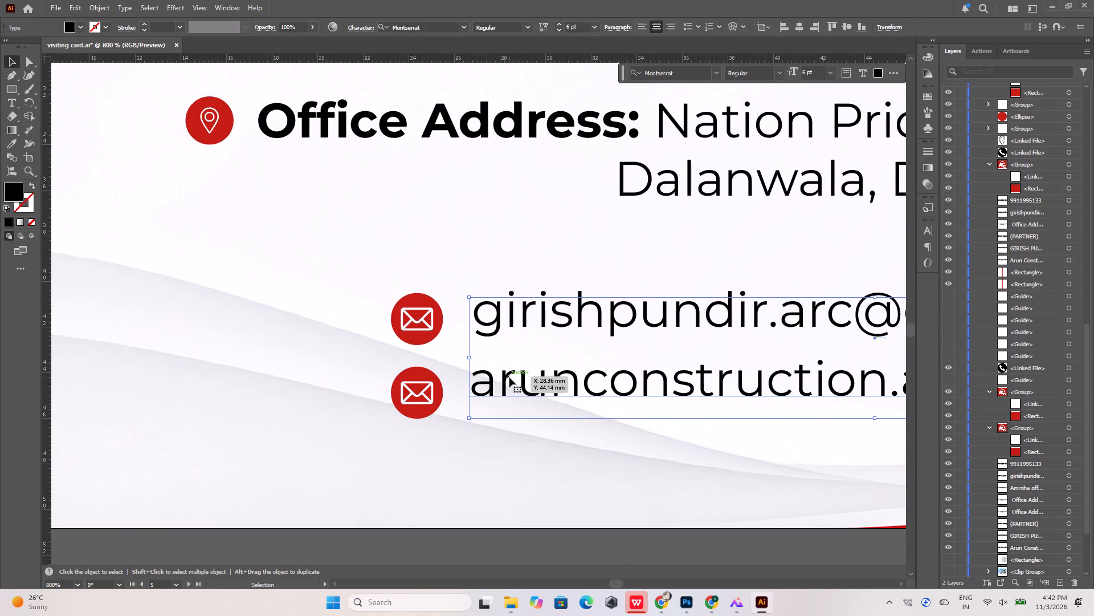
{"action": "key", "text": "Down"}
{"action": "key", "text": "Down"}
{"action": "key", "text": "Down"}
{"action": "key", "text": "Down"}
{"action": "key", "text": "Down"}
{"action": "key", "text": "Down"}
{"action": "key", "text": "Down"}
{"action": "key", "text": "Down"}
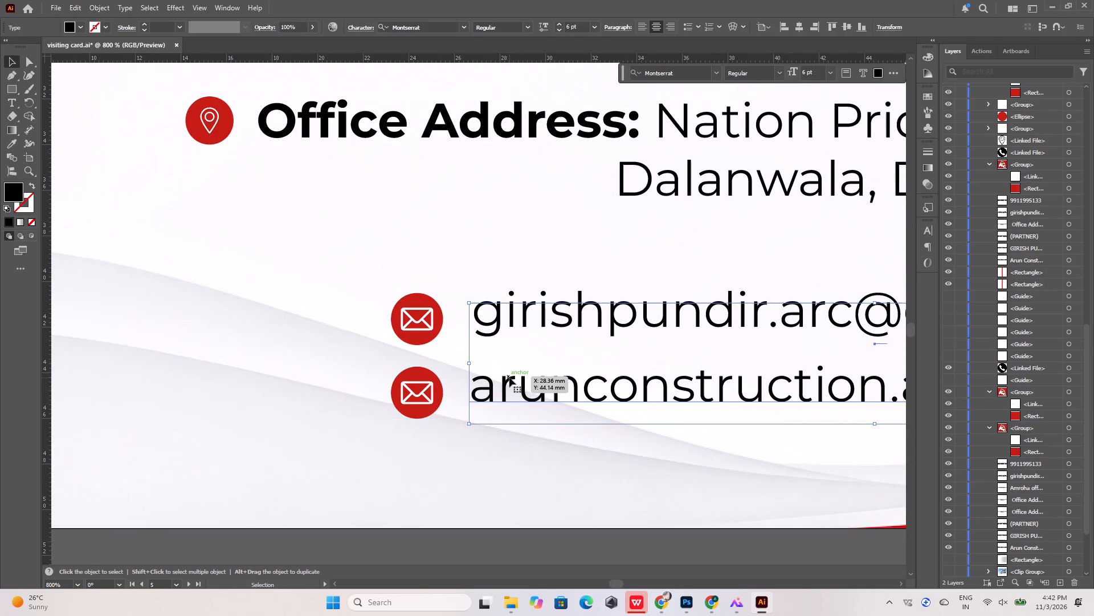
{"action": "key", "text": "Down"}
{"action": "key", "text": "Down"}
{"action": "key", "text": "Down"}
{"action": "key", "text": "Down"}
{"action": "key", "text": "Down"}
{"action": "key", "text": "Down"}
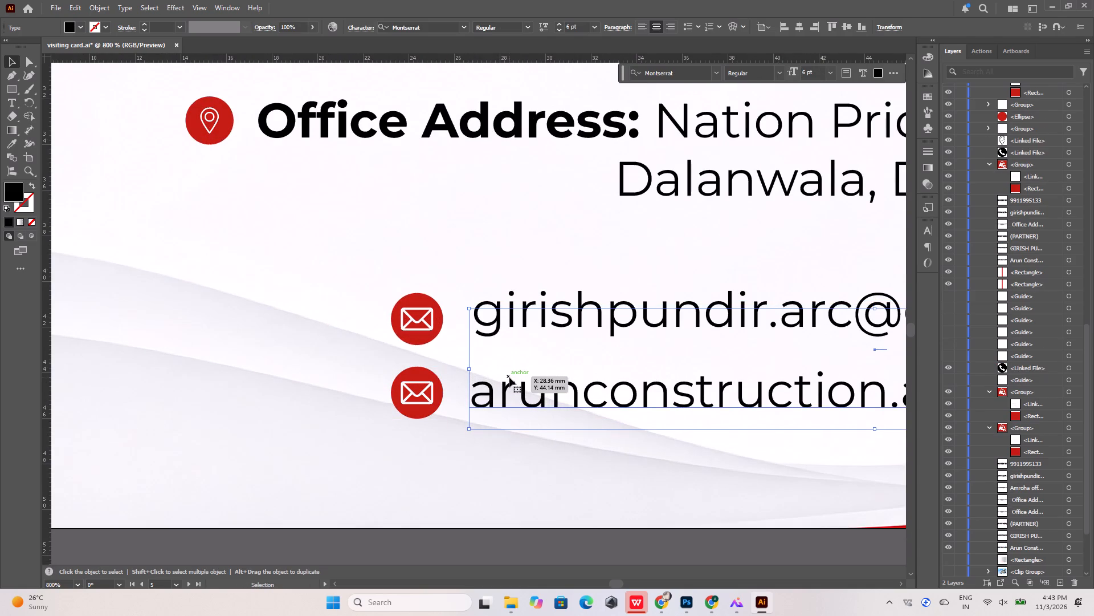
{"action": "key", "text": "Up"}
{"action": "key", "text": "Up"}
{"action": "left_click", "coordinate": [512, 448]}
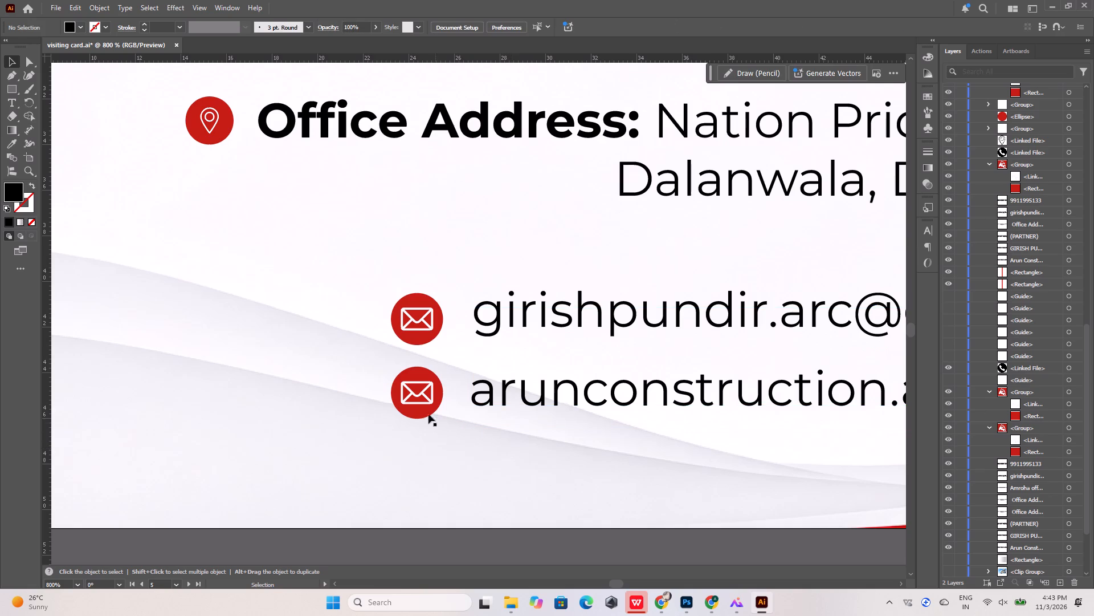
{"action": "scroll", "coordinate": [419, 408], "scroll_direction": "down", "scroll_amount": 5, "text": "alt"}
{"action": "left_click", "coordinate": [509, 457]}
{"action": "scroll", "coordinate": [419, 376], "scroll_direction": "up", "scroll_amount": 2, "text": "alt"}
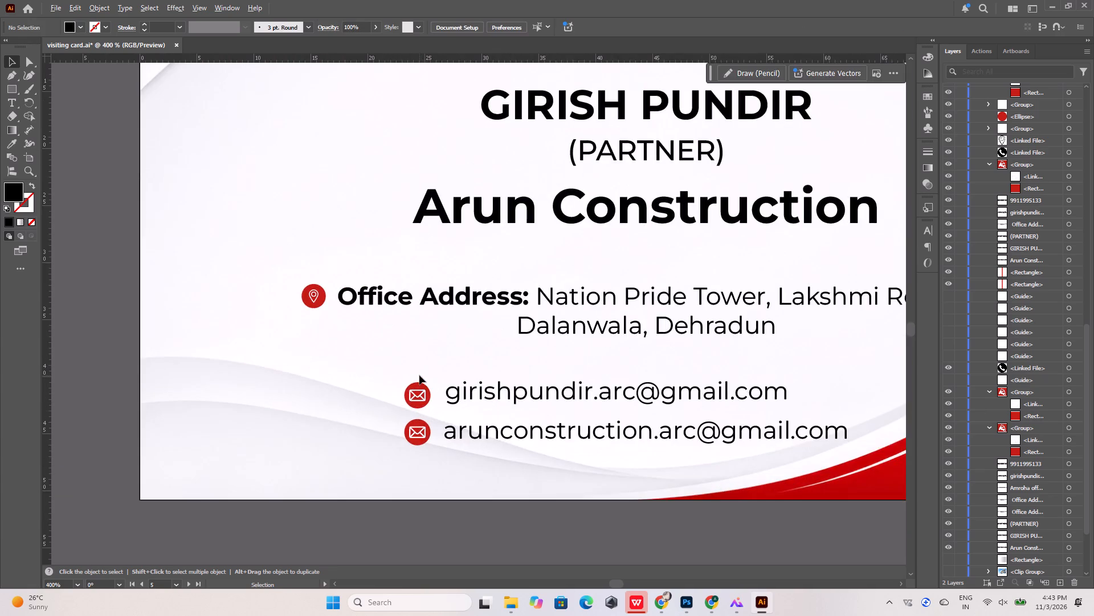
Enlarge the location icon beside the front card's office address to about 2.6 mm wide and nudge it slightly away from the text.
{"action": "scroll", "coordinate": [419, 375], "scroll_direction": "down", "scroll_amount": 7, "text": "alt"}
{"action": "scroll", "coordinate": [574, 359], "scroll_direction": "up", "scroll_amount": 5, "text": "alt"}
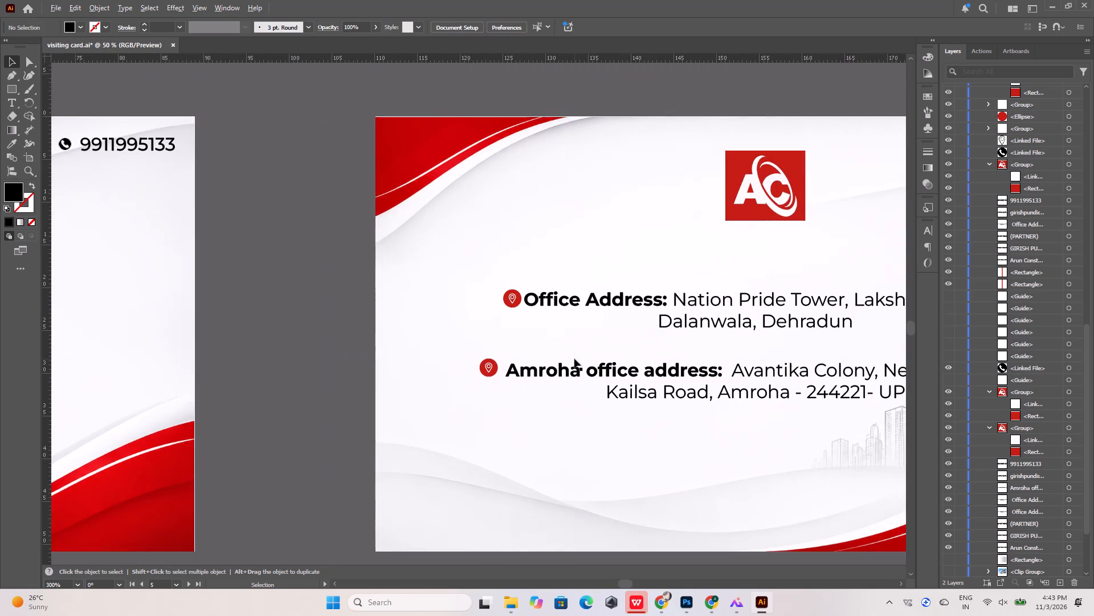
{"action": "scroll", "coordinate": [574, 359], "scroll_direction": "down", "scroll_amount": 3, "text": "alt"}
{"action": "scroll", "coordinate": [574, 359], "scroll_direction": "up", "scroll_amount": 3, "text": "alt"}
{"action": "scroll", "coordinate": [574, 359], "scroll_direction": "down", "scroll_amount": 4, "text": "alt"}
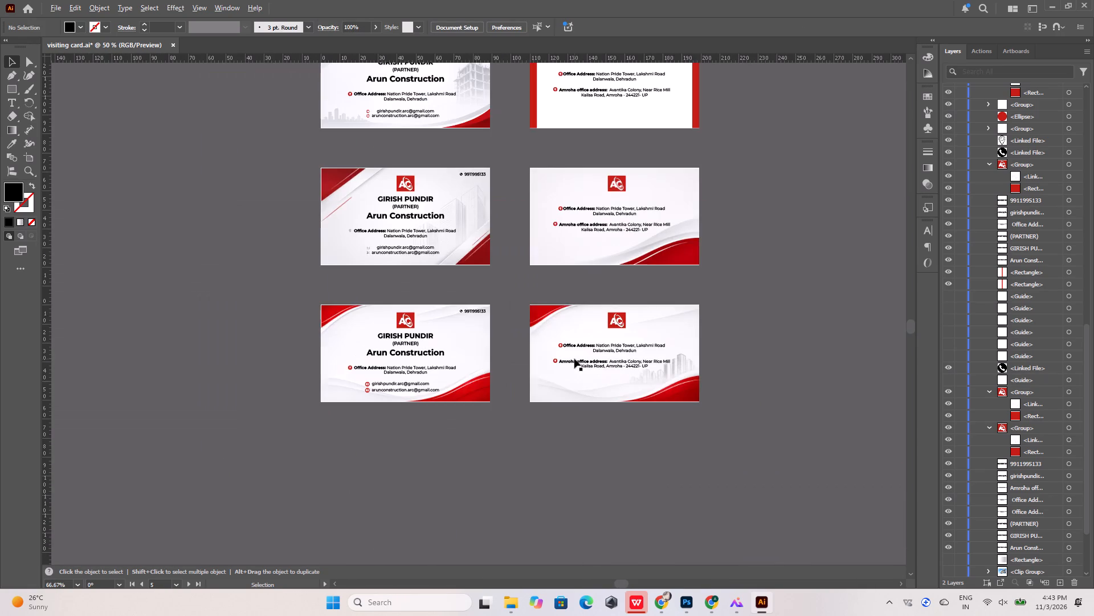
{"action": "scroll", "coordinate": [323, 372], "scroll_direction": "up", "scroll_amount": 4, "text": "alt"}
{"action": "scroll", "coordinate": [448, 350], "scroll_direction": "up", "scroll_amount": 4, "text": "alt"}
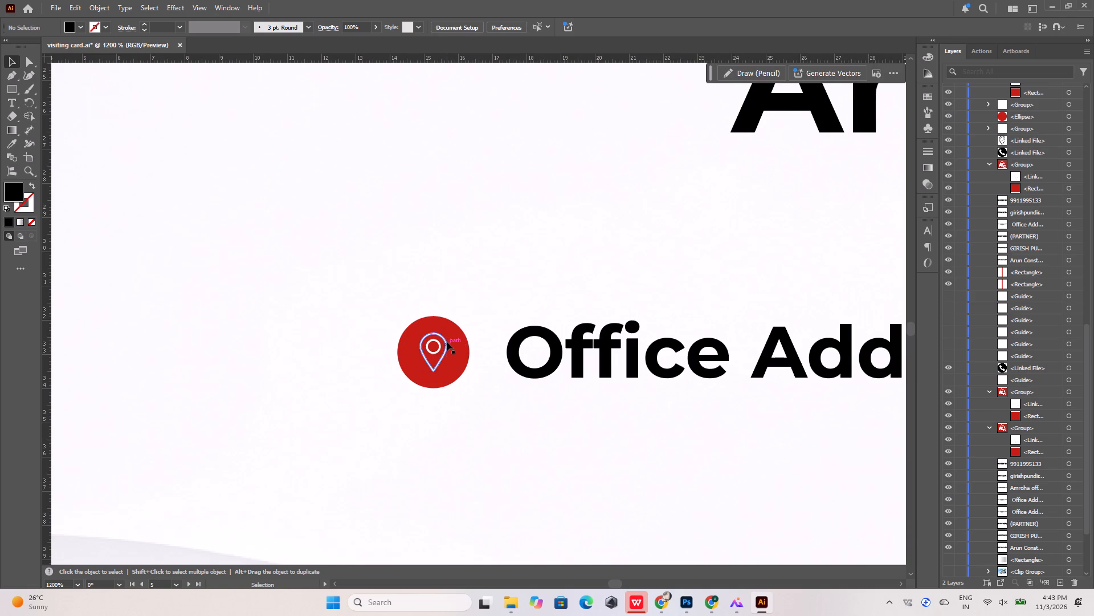
{"action": "left_click", "coordinate": [447, 342]}
{"action": "left_click", "coordinate": [459, 337], "text": "shift"}
{"action": "left_click_drag", "start_coordinate": [471, 313], "coordinate": [485, 298], "text": "shift"}
{"action": "left_click_drag", "start_coordinate": [470, 314], "coordinate": [487, 299], "text": "shift"}
{"action": "key", "text": "shift+Left"}
{"action": "left_click", "coordinate": [490, 302]}
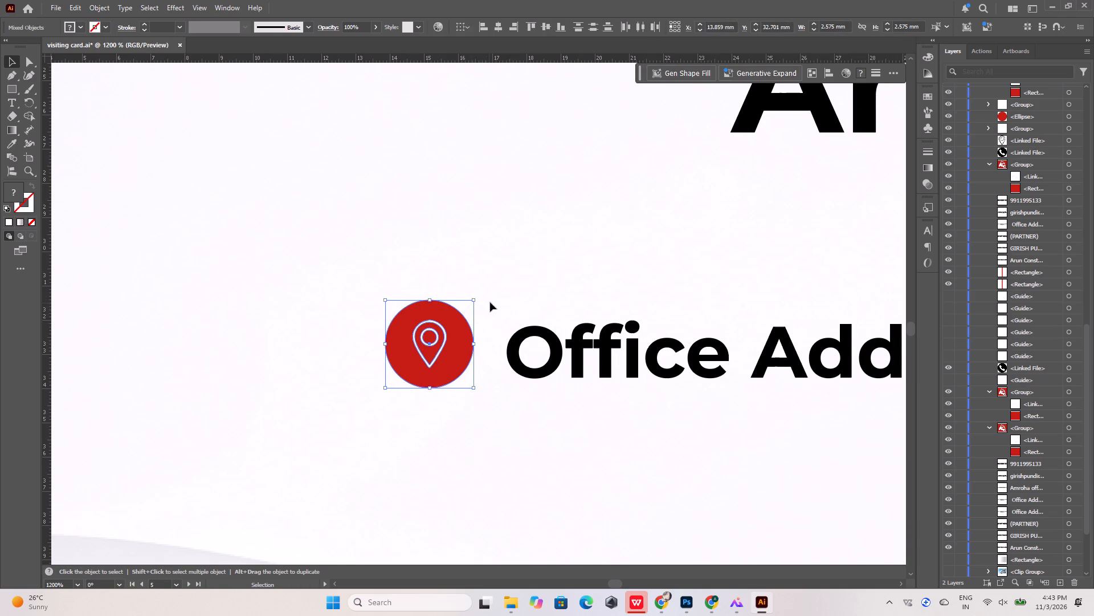
Scale the white pin up to about 1.12 × 1.58 mm and centre it horizontally and vertically with its red circle.
{"action": "left_click", "coordinate": [442, 332]}
{"action": "left_click_drag", "start_coordinate": [446, 319], "coordinate": [458, 311], "text": "shift"}
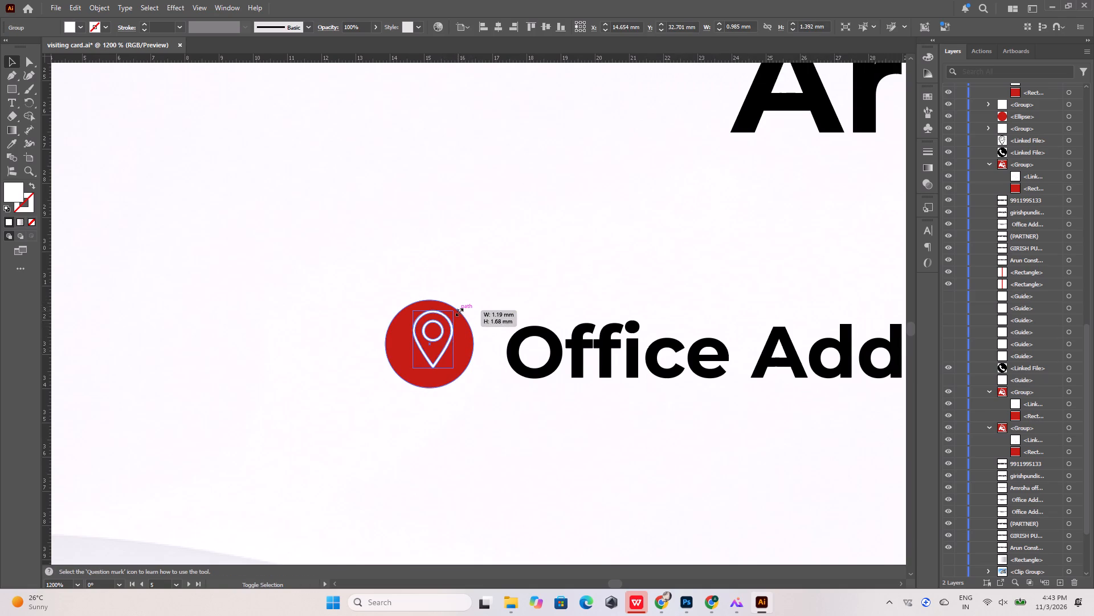
{"action": "left_click_drag", "start_coordinate": [458, 311], "coordinate": [456, 314], "text": "shift"}
{"action": "left_click", "coordinate": [463, 341], "text": "shift"}
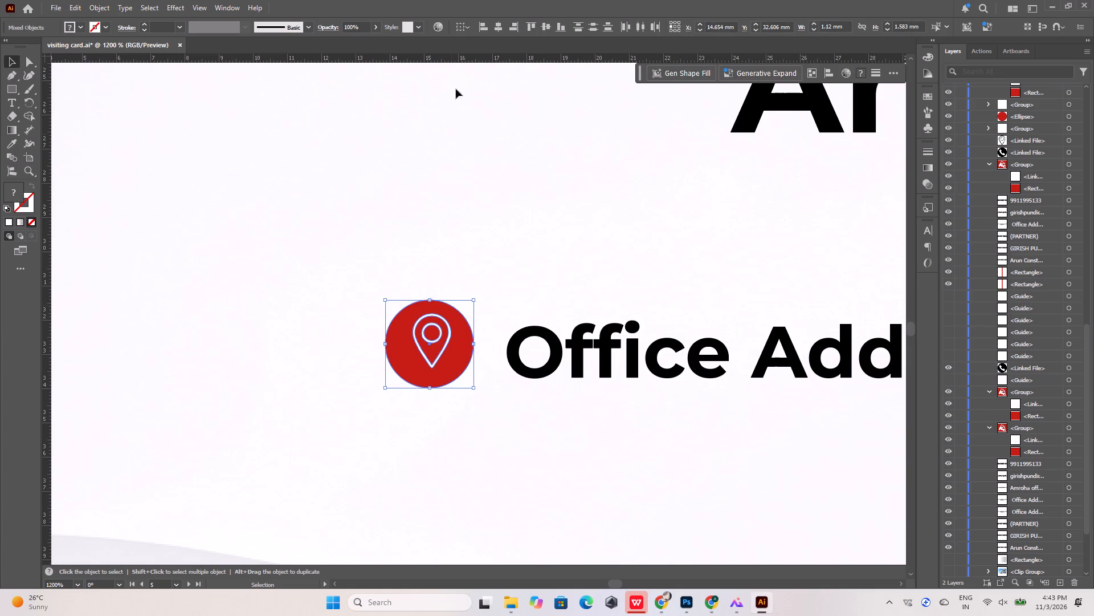
{"action": "left_click", "coordinate": [502, 26]}
{"action": "left_click", "coordinate": [544, 28]}
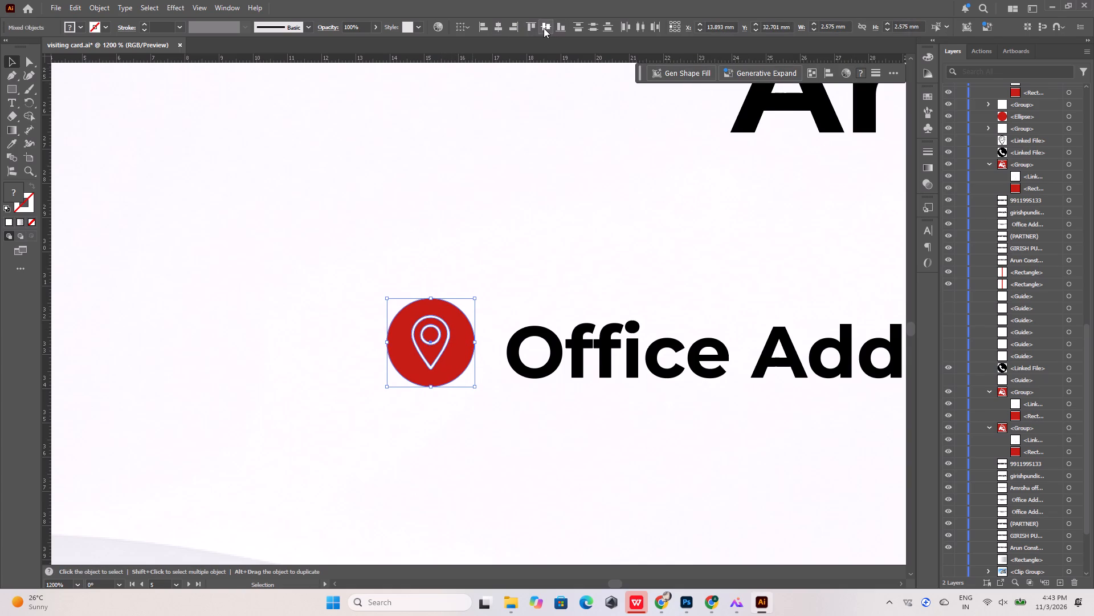
{"action": "left_click", "coordinate": [516, 79]}
Delete both location icons, pins and red circles included, from the address lines on the matching back card.
{"action": "scroll", "coordinate": [316, 313], "scroll_direction": "down", "scroll_amount": 8, "text": "alt"}
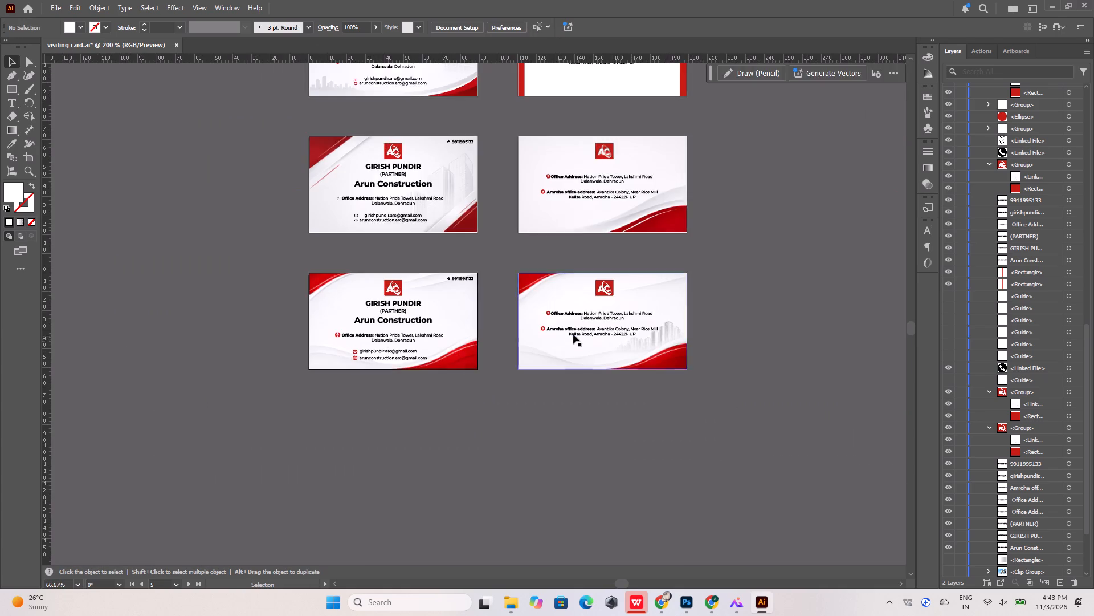
{"action": "scroll", "coordinate": [570, 325], "scroll_direction": "up", "scroll_amount": 4, "text": "alt"}
{"action": "scroll", "coordinate": [487, 280], "scroll_direction": "up", "scroll_amount": 4, "text": "alt"}
{"action": "left_click", "coordinate": [444, 252]}
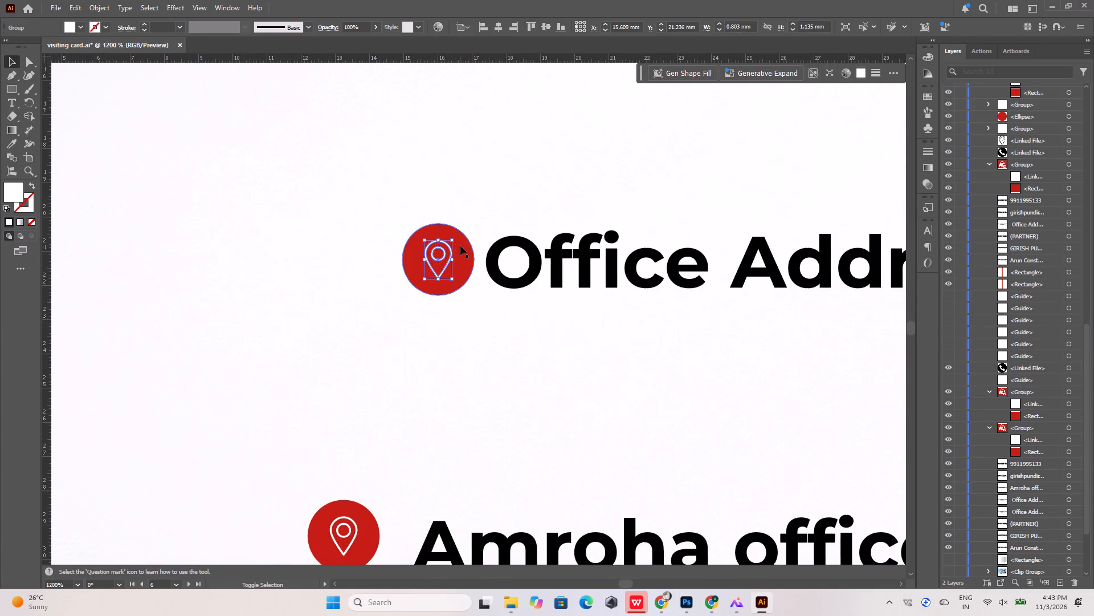
{"action": "left_click", "coordinate": [460, 246], "text": "shift"}
{"action": "key", "text": "Delete"}
{"action": "left_click", "coordinate": [353, 528]}
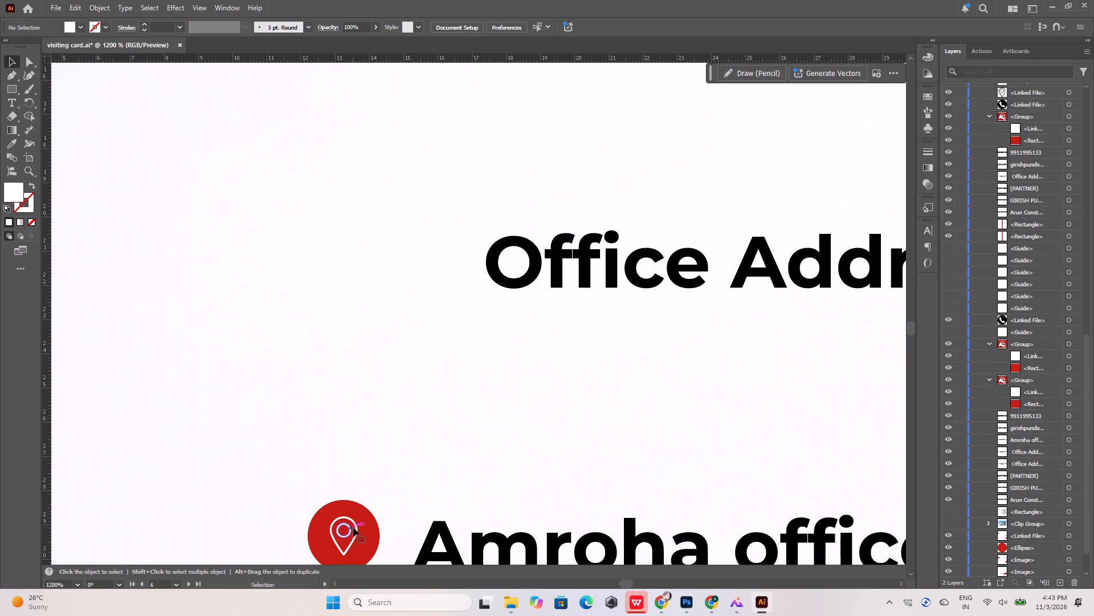
{"action": "left_click", "coordinate": [372, 522], "text": "shift"}
{"action": "key", "text": "Delete"}
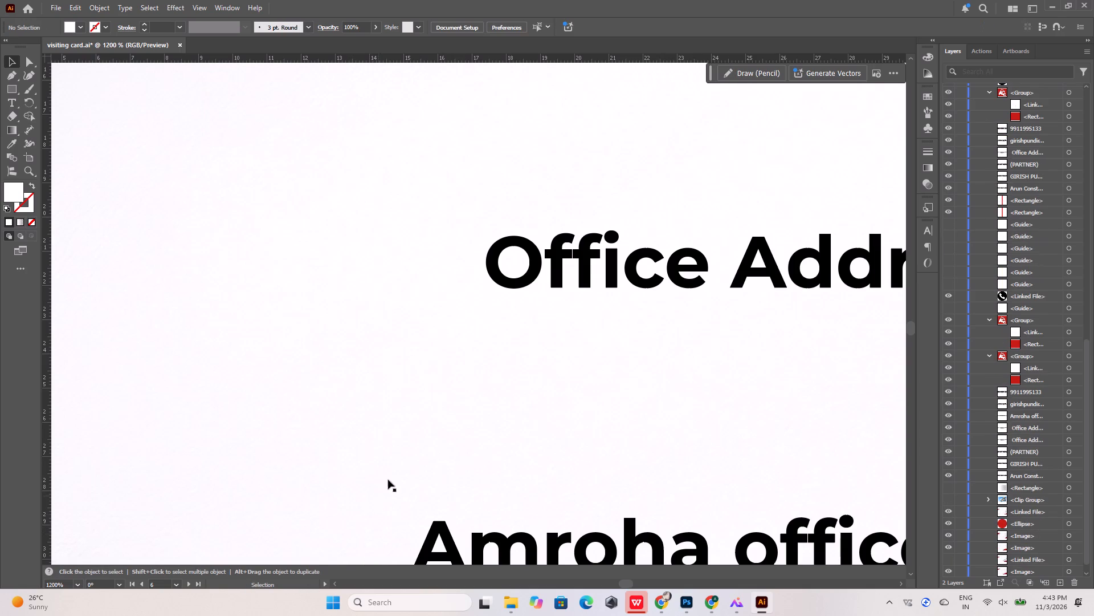
Copy the front card's enlarged location icon, paste it in place on the back card and move it beside the Office Address line.
{"action": "scroll", "coordinate": [404, 441], "scroll_direction": "down", "scroll_amount": 9, "text": "alt"}
{"action": "scroll", "coordinate": [223, 434], "scroll_direction": "up", "scroll_amount": 5, "text": "alt"}
{"action": "scroll", "coordinate": [94, 504], "scroll_direction": "up", "scroll_amount": 4, "text": "alt"}
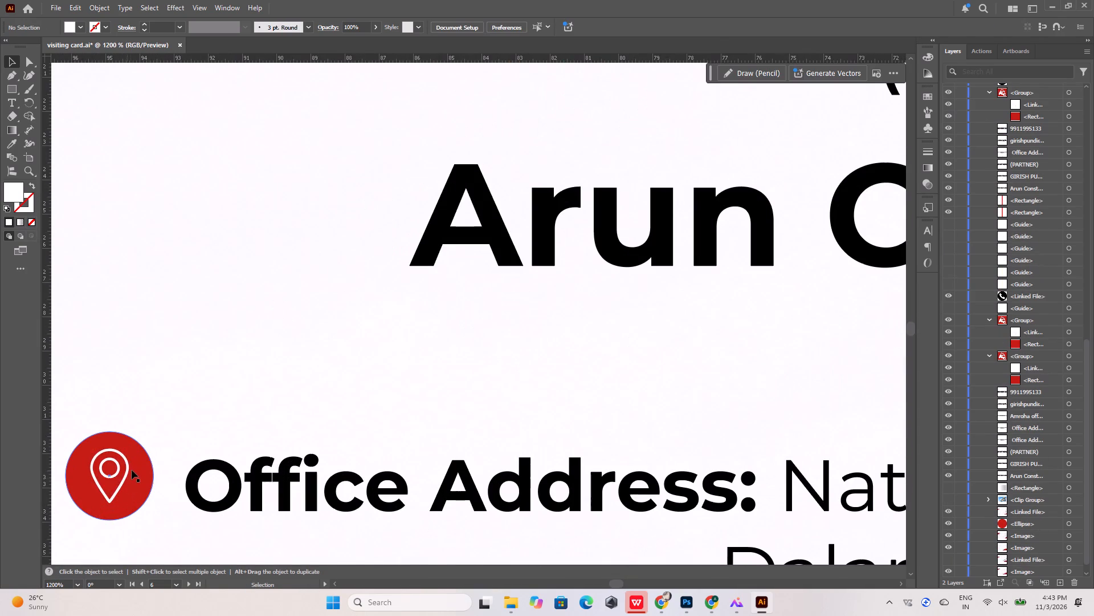
{"action": "left_click", "coordinate": [126, 468], "text": "shift"}
{"action": "left_click", "coordinate": [142, 467], "text": "shift"}
{"action": "scroll", "coordinate": [150, 455], "scroll_direction": "down", "scroll_amount": 8, "text": "alt"}
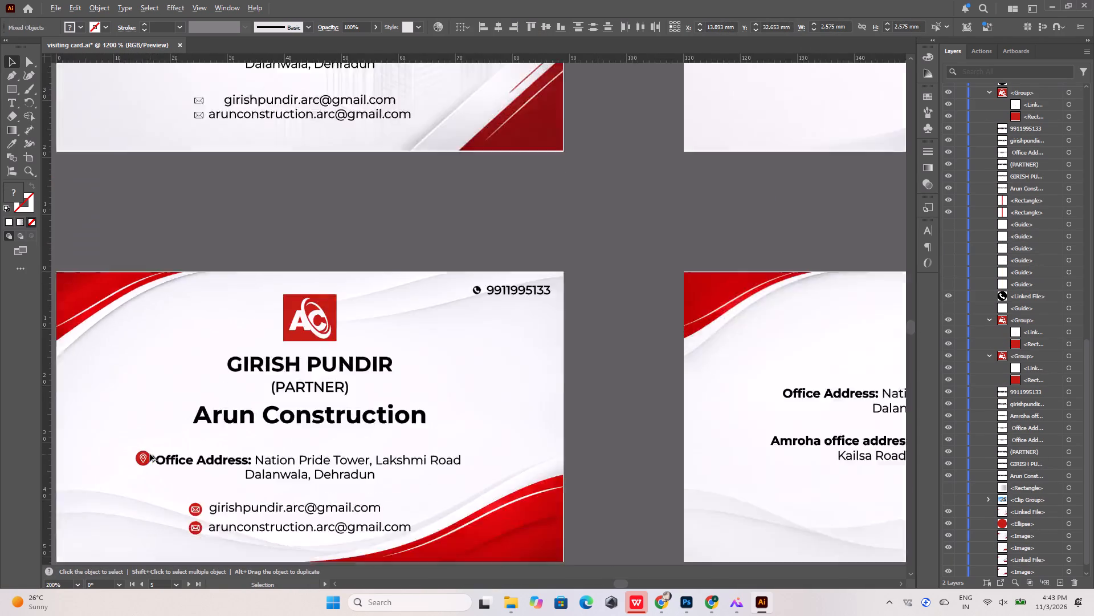
{"action": "scroll", "coordinate": [150, 454], "scroll_direction": "down", "scroll_amount": 1, "text": "alt"}
{"action": "key", "text": "ctrl+c"}
{"action": "left_click", "coordinate": [344, 431]}
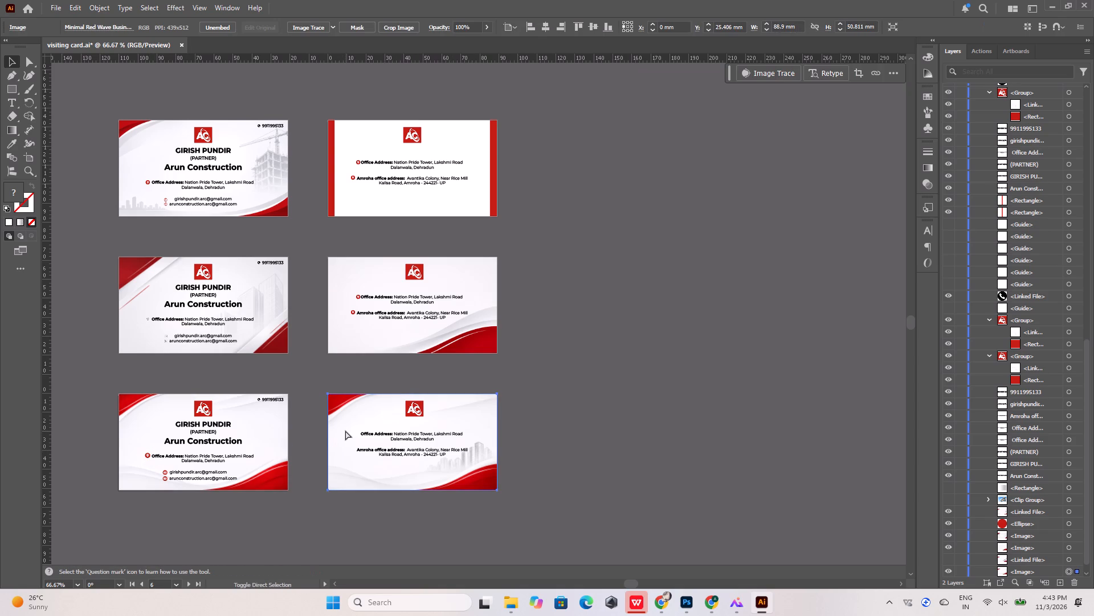
{"action": "key", "text": "ctrl+shift+v"}
{"action": "scroll", "coordinate": [343, 444], "scroll_direction": "up", "scroll_amount": 6, "text": "alt"}
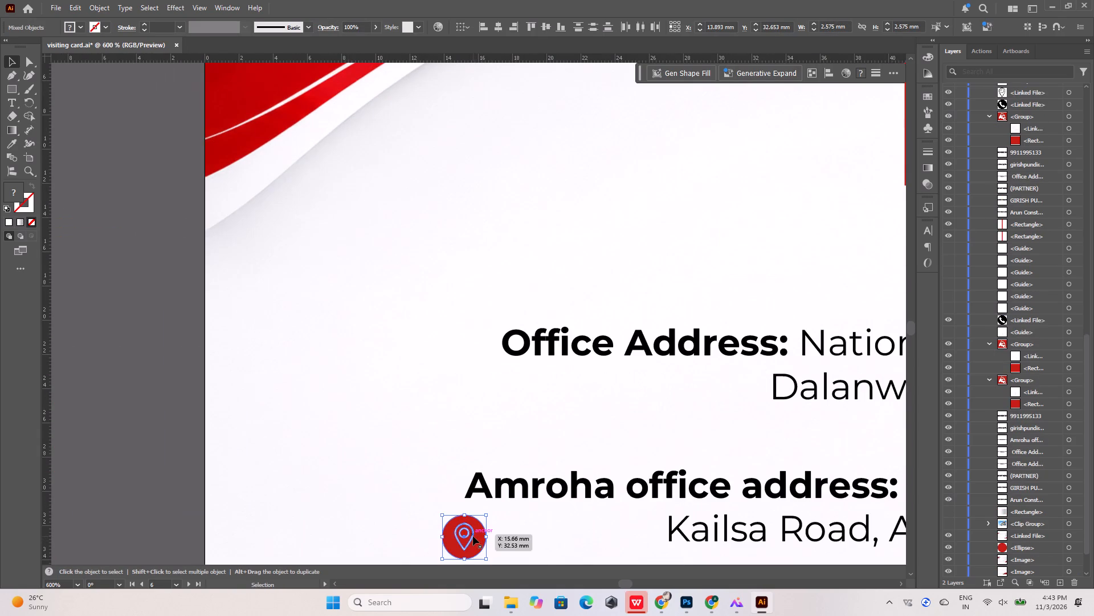
{"action": "left_click_drag", "start_coordinate": [473, 536], "coordinate": [458, 341]}
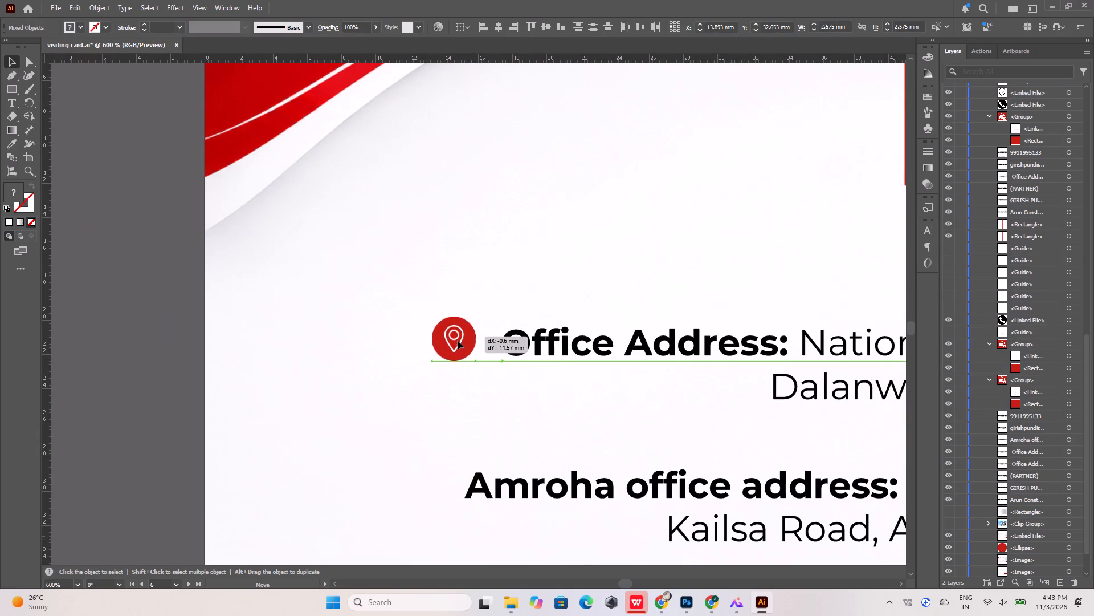
{"action": "left_click_drag", "start_coordinate": [458, 341], "coordinate": [456, 343]}
Place a vertical guide at the start of the Office Address text on the back card.
{"action": "scroll", "coordinate": [456, 343], "scroll_direction": "down", "scroll_amount": 3, "text": "alt"}
{"action": "scroll", "coordinate": [487, 347], "scroll_direction": "up", "scroll_amount": 2, "text": "alt"}
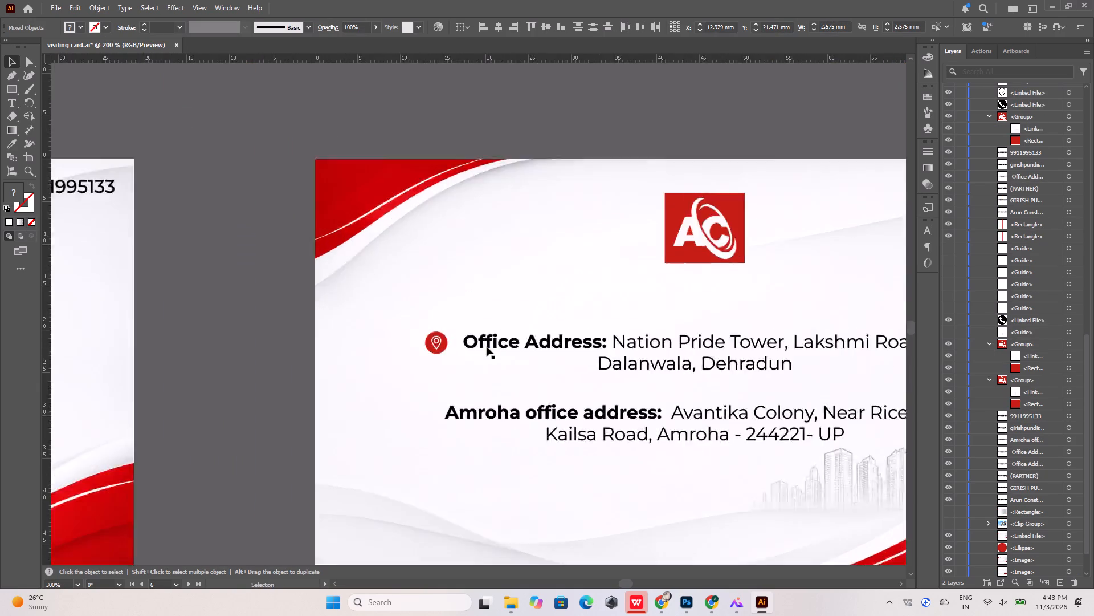
{"action": "scroll", "coordinate": [487, 347], "scroll_direction": "up", "scroll_amount": 3, "text": "alt"}
{"action": "scroll", "coordinate": [340, 324], "scroll_direction": "down", "scroll_amount": 4, "text": "alt"}
{"action": "left_click_drag", "start_coordinate": [48, 351], "coordinate": [119, 352]}
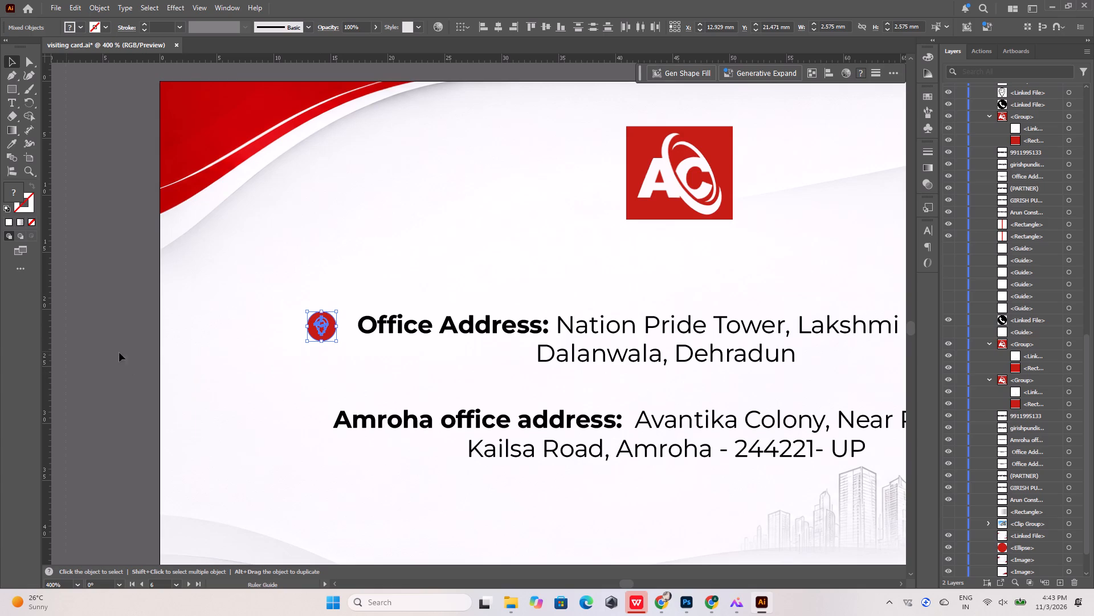
{"action": "left_click_drag", "start_coordinate": [119, 352], "coordinate": [358, 350]}
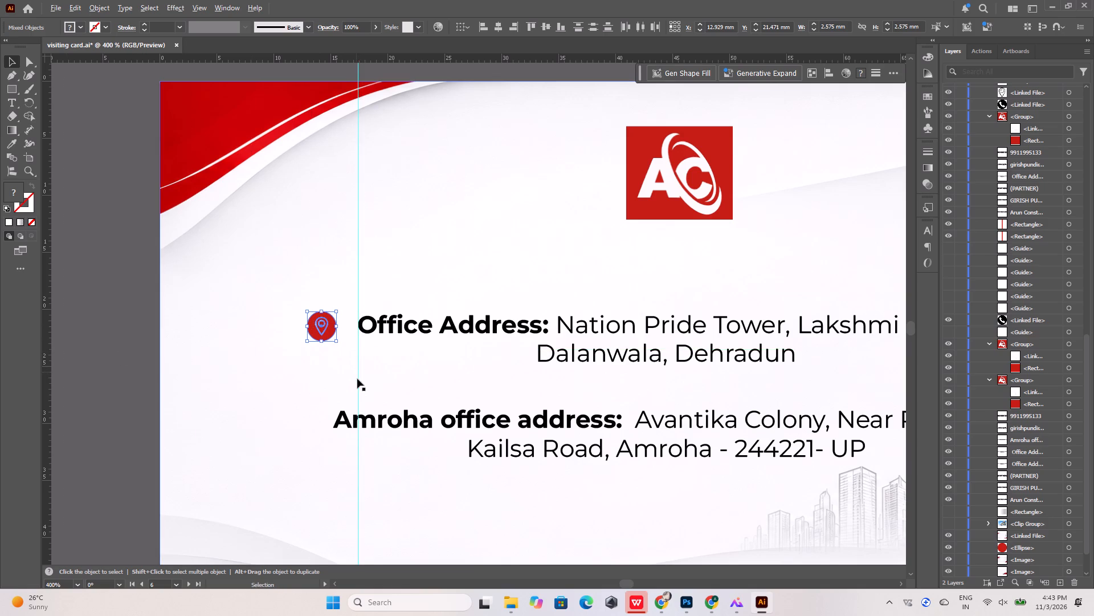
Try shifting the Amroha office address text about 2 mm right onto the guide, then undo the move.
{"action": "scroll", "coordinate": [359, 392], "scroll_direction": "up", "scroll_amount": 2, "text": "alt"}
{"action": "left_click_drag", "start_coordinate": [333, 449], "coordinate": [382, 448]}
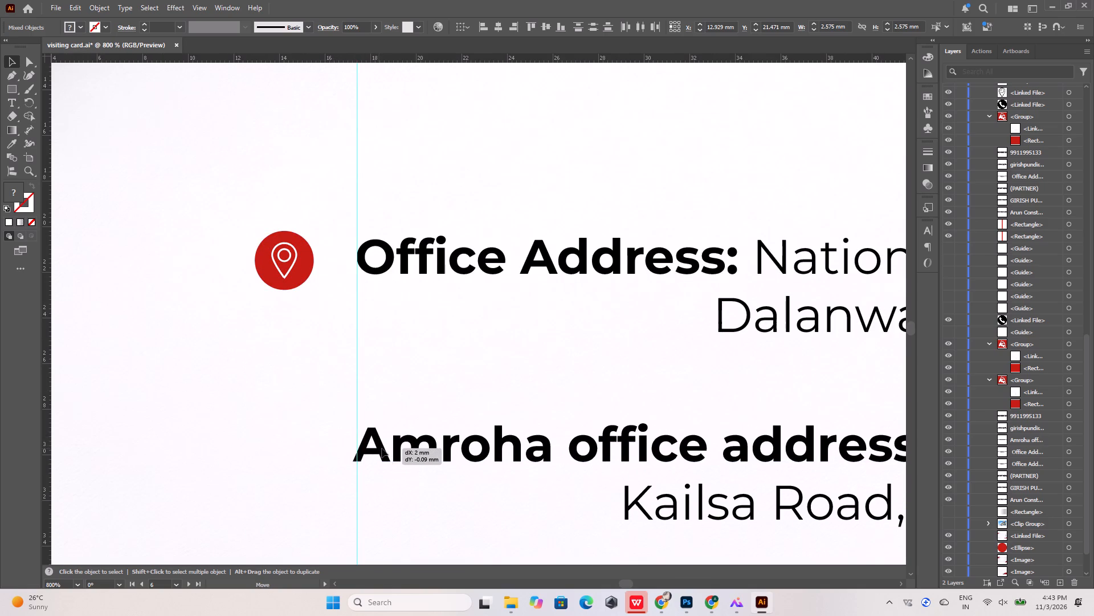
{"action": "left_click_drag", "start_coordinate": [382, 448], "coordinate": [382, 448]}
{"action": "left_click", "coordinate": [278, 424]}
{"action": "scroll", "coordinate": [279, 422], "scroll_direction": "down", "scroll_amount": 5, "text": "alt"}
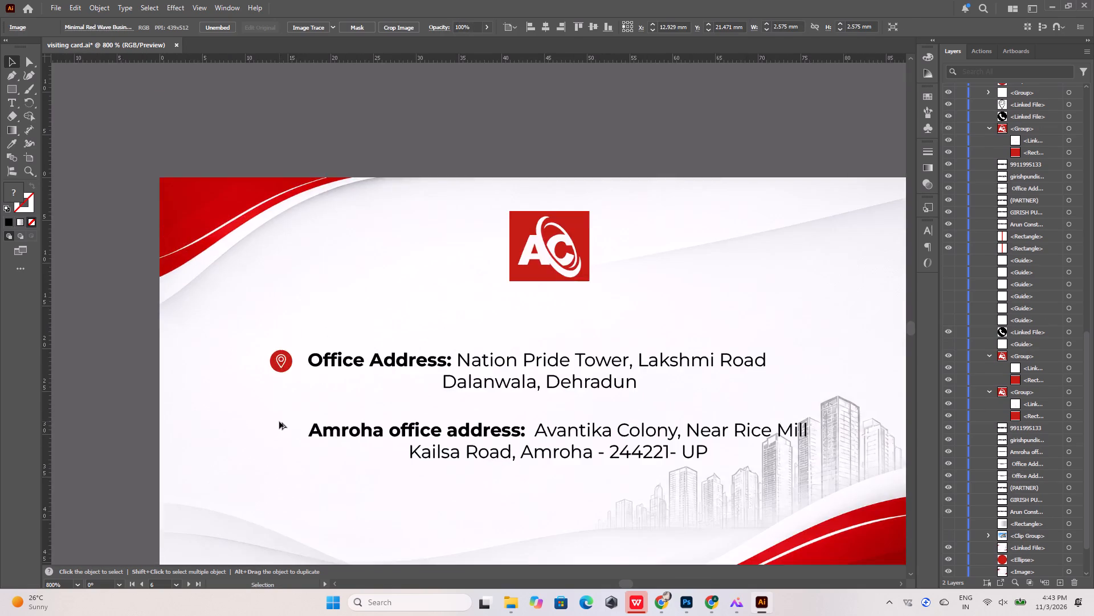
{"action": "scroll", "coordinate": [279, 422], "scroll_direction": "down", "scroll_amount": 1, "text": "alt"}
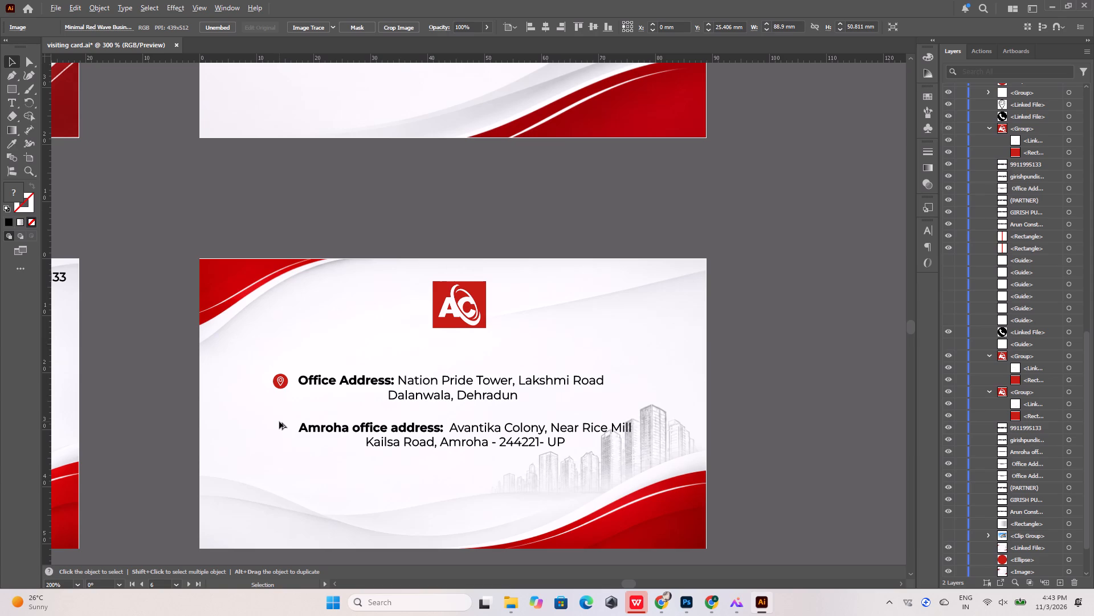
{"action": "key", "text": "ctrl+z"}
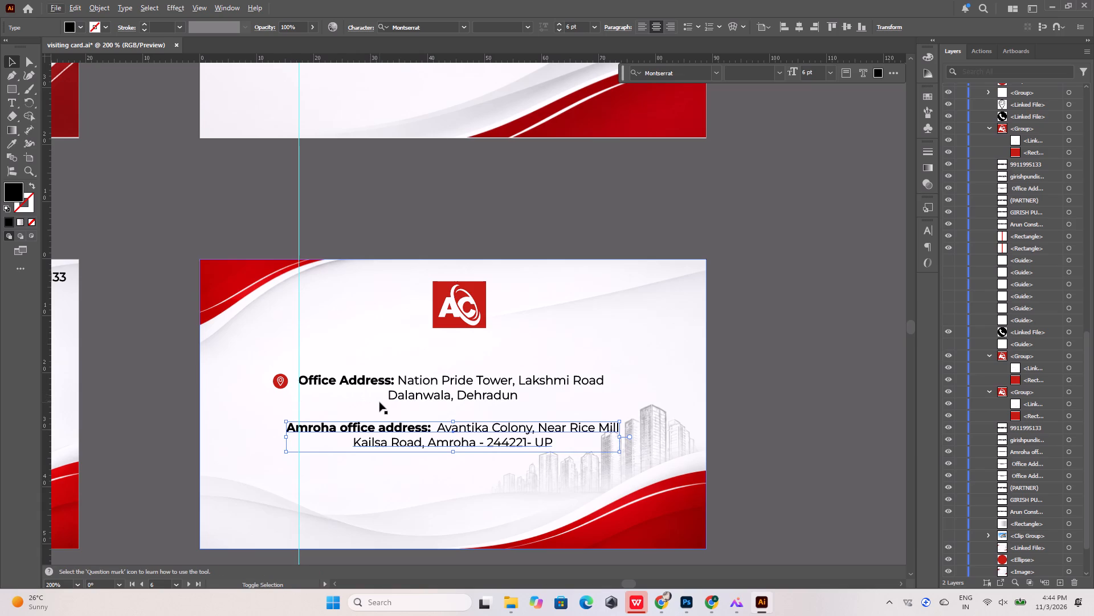
Nudge the Amroha office address text up by about 1 mm, closer to the Office Address block.
{"action": "key", "text": "shift+Up"}
{"action": "key", "text": "shift+Up"}
{"action": "key", "text": "shift+Up"}
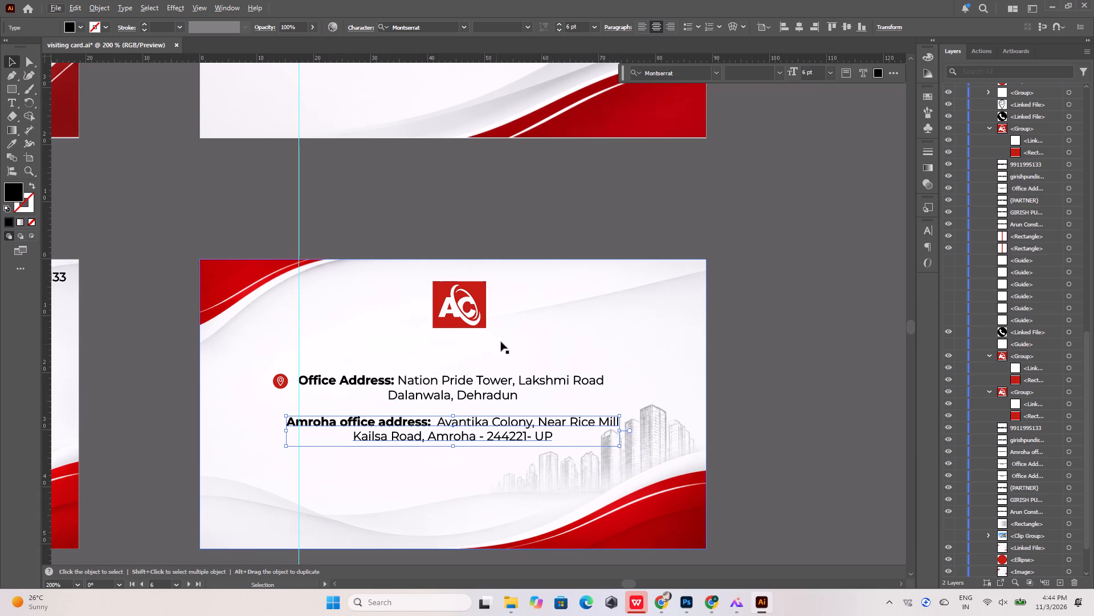
{"action": "left_click", "coordinate": [501, 342]}
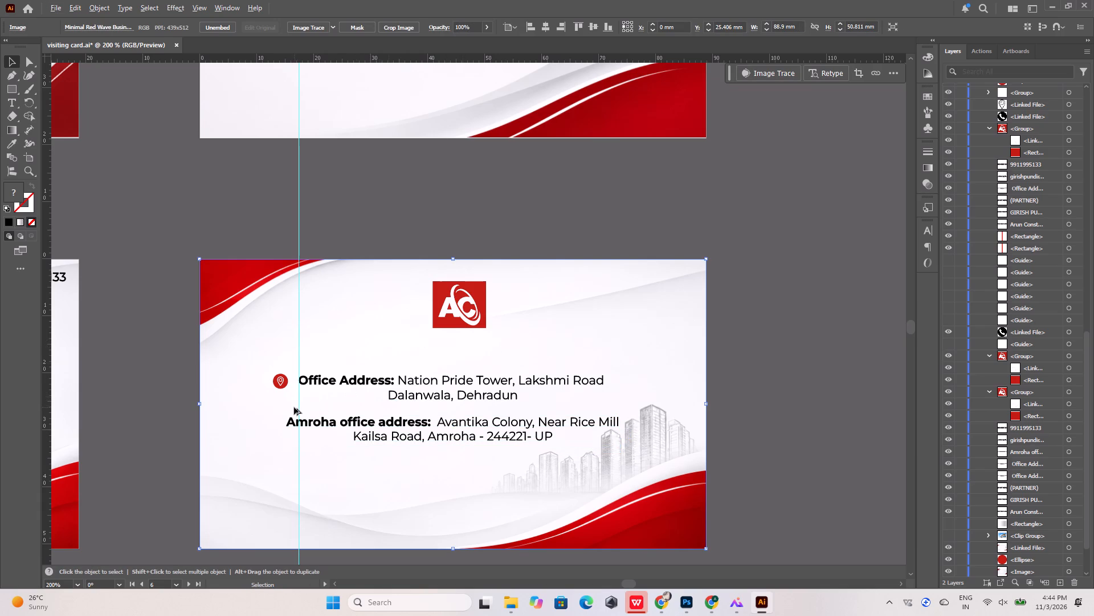
Place a second vertical guide at the start of the Amroha office address text.
{"action": "scroll", "coordinate": [294, 407], "scroll_direction": "up", "scroll_amount": 5, "text": "alt"}
{"action": "left_click_drag", "start_coordinate": [312, 394], "coordinate": [299, 402]}
{"action": "left_click_drag", "start_coordinate": [46, 370], "coordinate": [266, 386]}
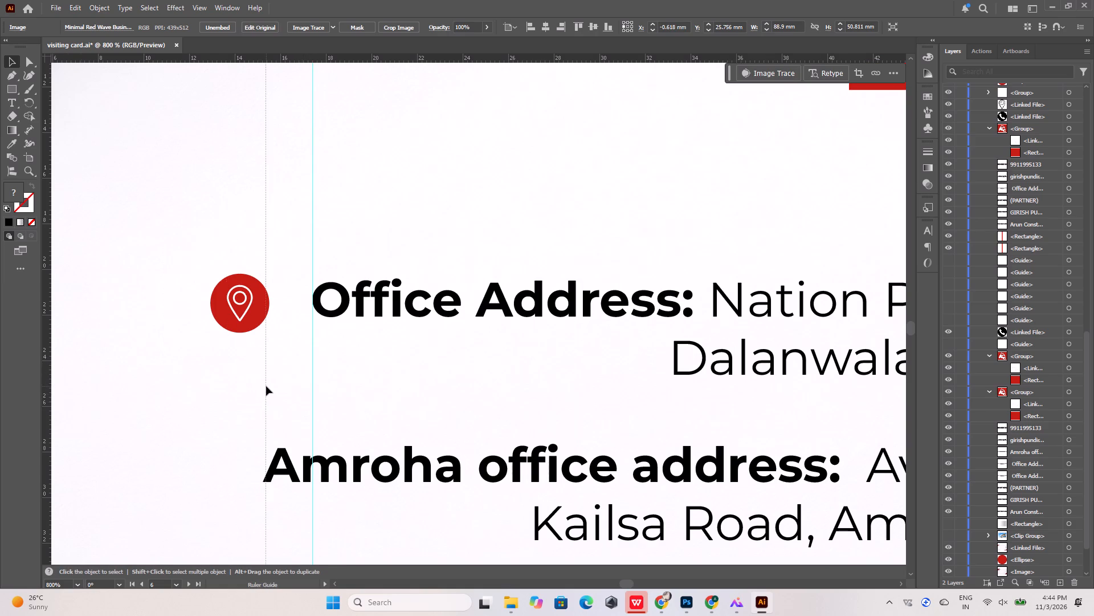
{"action": "left_click_drag", "start_coordinate": [266, 386], "coordinate": [264, 389]}
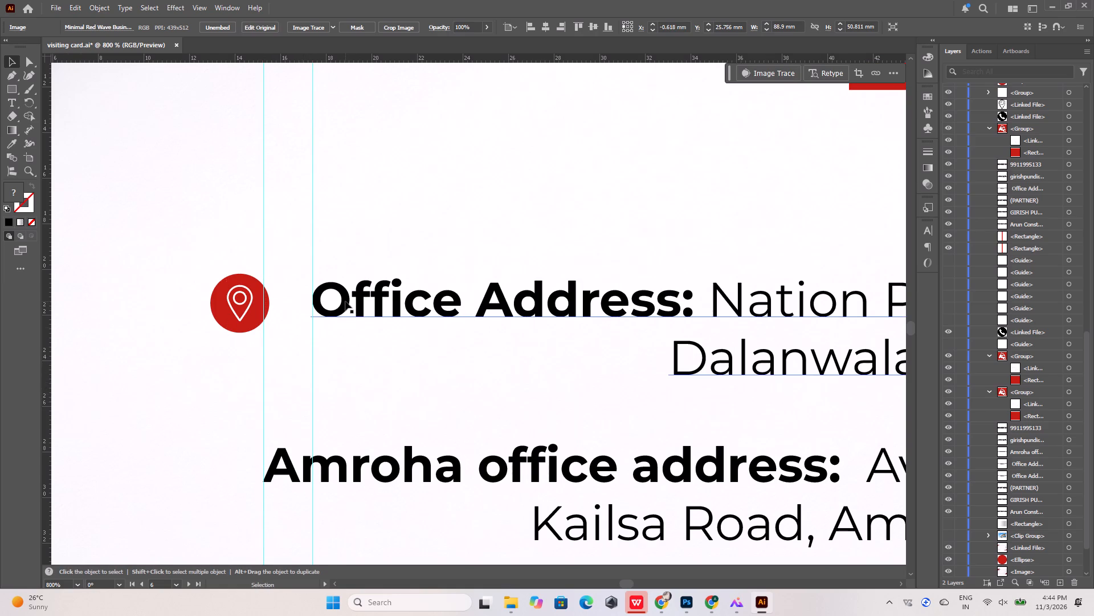
Nudge the back card's location icon, circle and pin together, about 2.5 mm to the left.
{"action": "left_click", "coordinate": [239, 299]}
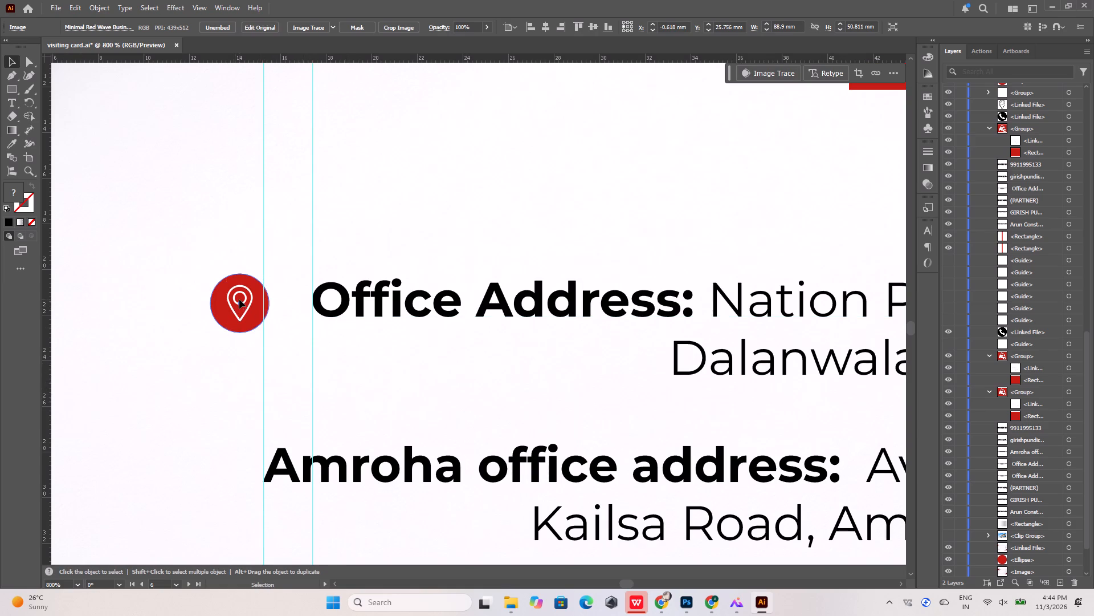
{"action": "left_click", "coordinate": [222, 310], "text": "shift"}
{"action": "scroll", "coordinate": [228, 306], "scroll_direction": "up", "scroll_amount": 3, "text": "alt"}
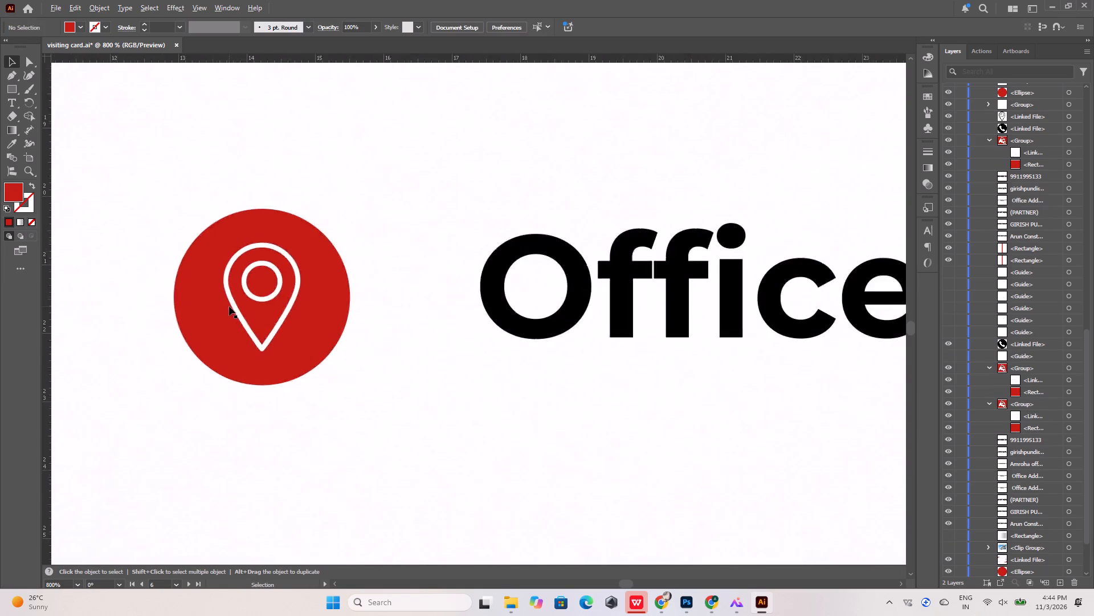
{"action": "scroll", "coordinate": [229, 306], "scroll_direction": "up", "scroll_amount": 2, "text": "alt"}
{"action": "left_click", "coordinate": [275, 290]}
{"action": "left_click", "coordinate": [163, 323], "text": "shift"}
{"action": "scroll", "coordinate": [185, 351], "scroll_direction": "down", "scroll_amount": 5, "text": "alt"}
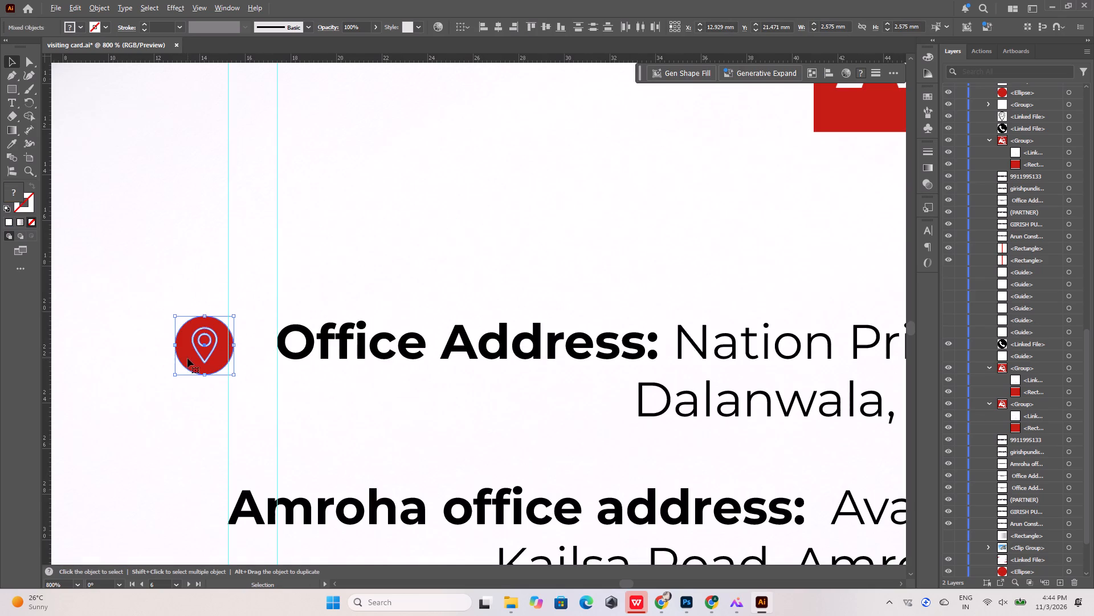
{"action": "key", "text": "shift+Left"}
{"action": "key", "text": "shift+Left"}
{"action": "key", "text": "shift+Left"}
{"action": "key", "text": "shift+Left"}
{"action": "key", "text": "shift+Left"}
{"action": "key", "text": "shift+Left"}
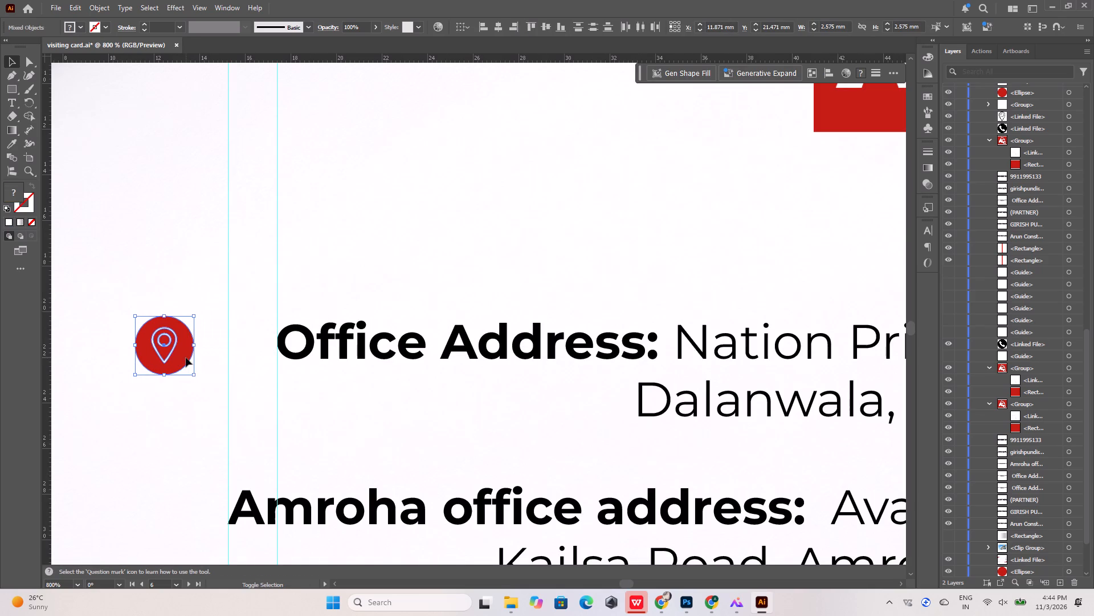
{"action": "key", "text": "shift+Left"}
Move the Office Address text left until its first letter starts on the guide at the Amroha office address text.
{"action": "left_click", "coordinate": [315, 339]}
{"action": "left_click_drag", "start_coordinate": [313, 339], "coordinate": [276, 342]}
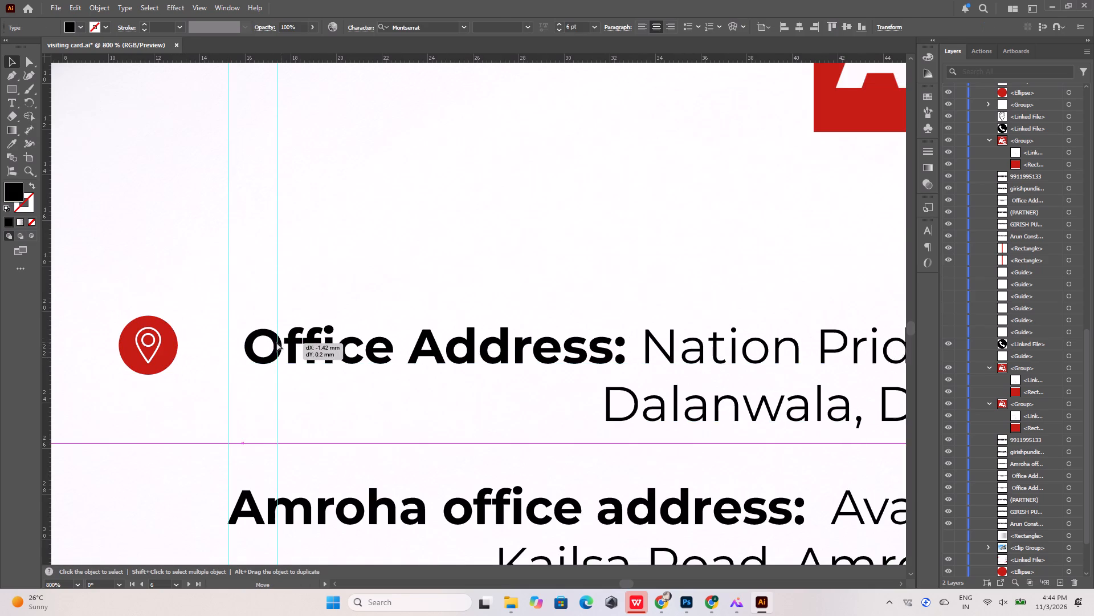
{"action": "left_click_drag", "start_coordinate": [276, 342], "coordinate": [262, 339]}
{"action": "scroll", "coordinate": [222, 343], "scroll_direction": "up", "scroll_amount": 4, "text": "alt"}
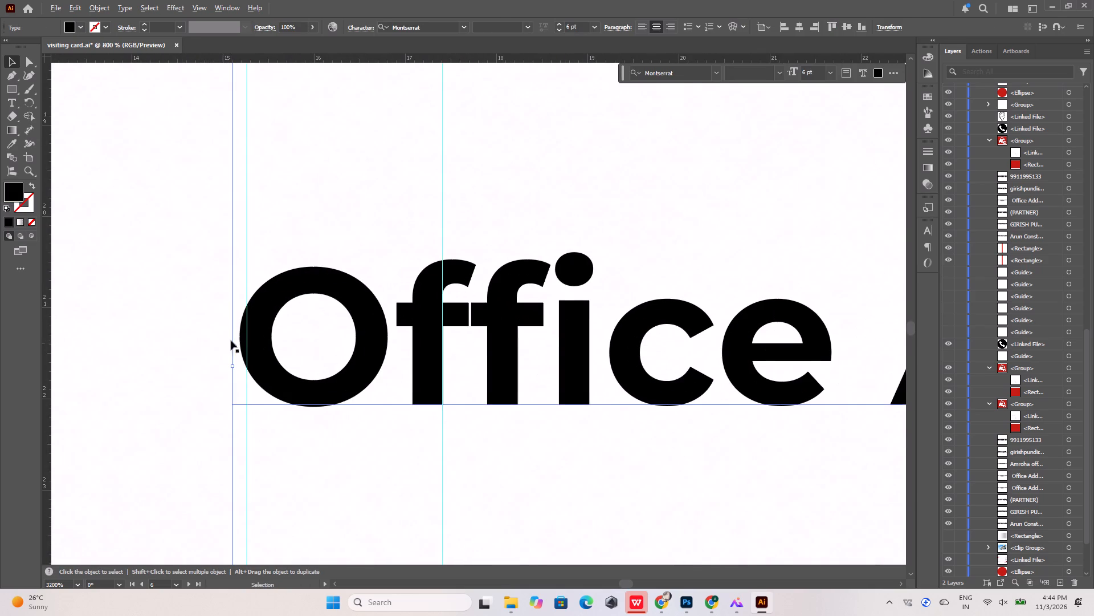
{"action": "left_click_drag", "start_coordinate": [256, 335], "coordinate": [264, 336]}
{"action": "scroll", "coordinate": [264, 336], "scroll_direction": "down", "scroll_amount": 9, "text": "alt"}
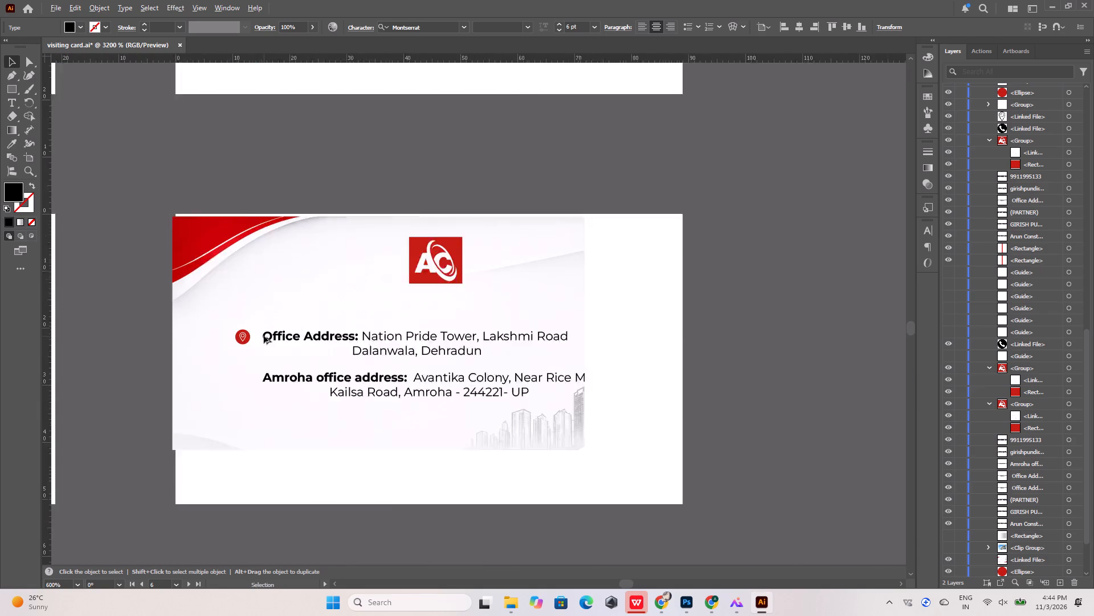
Shift the back card's background image about 0.6 mm right and 0.4 mm up so it fits the artboard exactly.
{"action": "left_click", "coordinate": [270, 412]}
{"action": "scroll", "coordinate": [536, 406], "scroll_direction": "up", "scroll_amount": 3, "text": "alt"}
{"action": "left_click", "coordinate": [621, 431]}
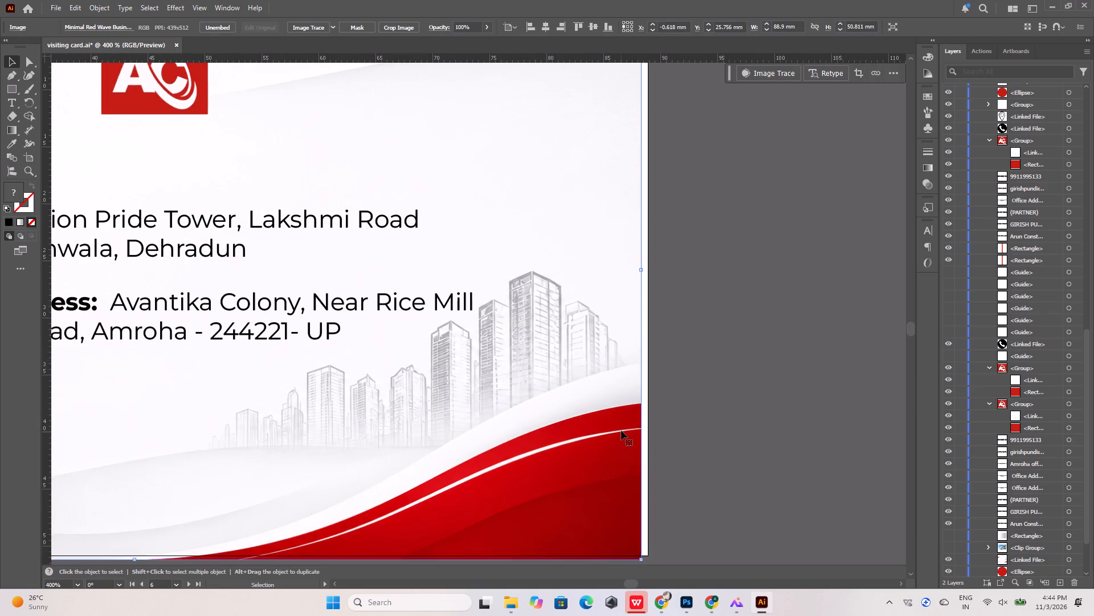
{"action": "left_click_drag", "start_coordinate": [621, 472], "coordinate": [627, 469]}
{"action": "scroll", "coordinate": [626, 477], "scroll_direction": "down", "scroll_amount": 4, "text": "alt"}
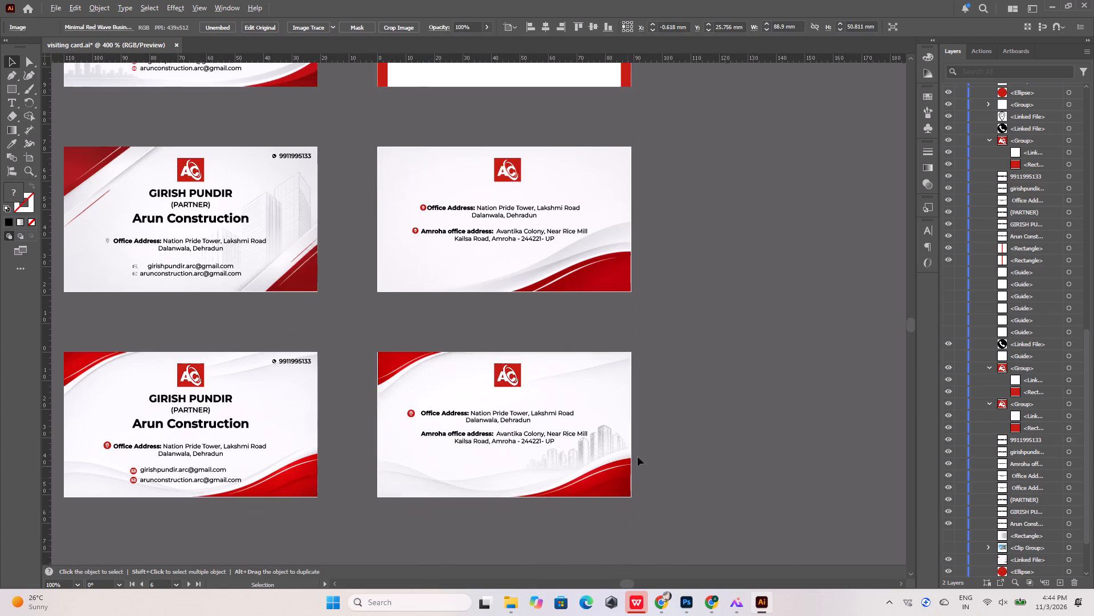
{"action": "scroll", "coordinate": [381, 375], "scroll_direction": "up", "scroll_amount": 4, "text": "alt"}
{"action": "left_click", "coordinate": [504, 425]}
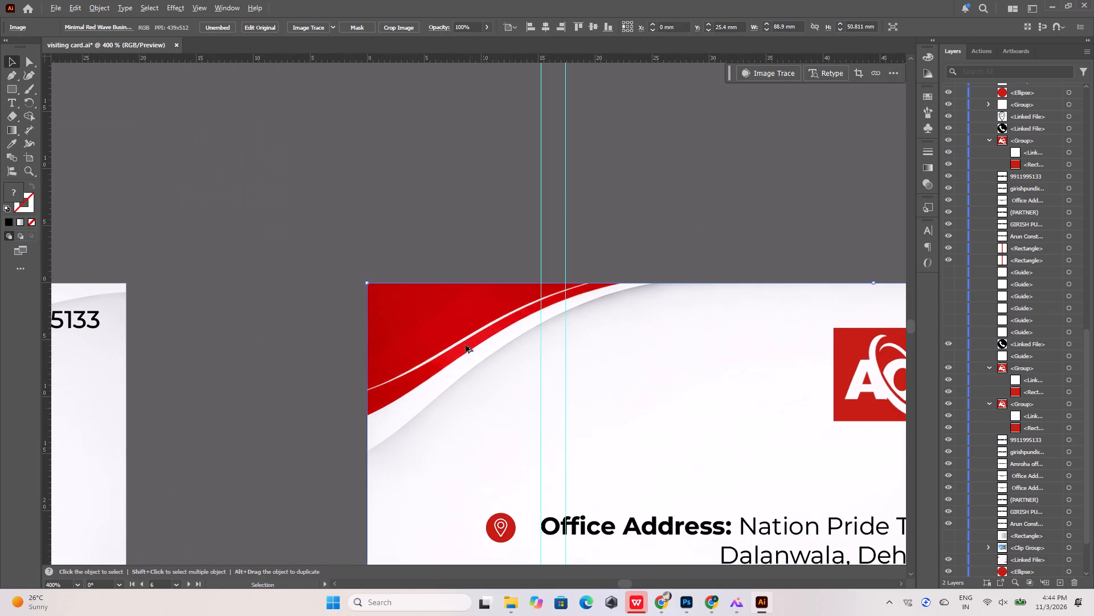
{"action": "scroll", "coordinate": [464, 344], "scroll_direction": "down", "scroll_amount": 4, "text": "alt"}
{"action": "scroll", "coordinate": [476, 407], "scroll_direction": "up", "scroll_amount": 5, "text": "alt"}
Nudge the back card's location icon, circle and pin together, about 0.9 mm right, closer to the Office Address text.
{"action": "left_click", "coordinate": [463, 297]}
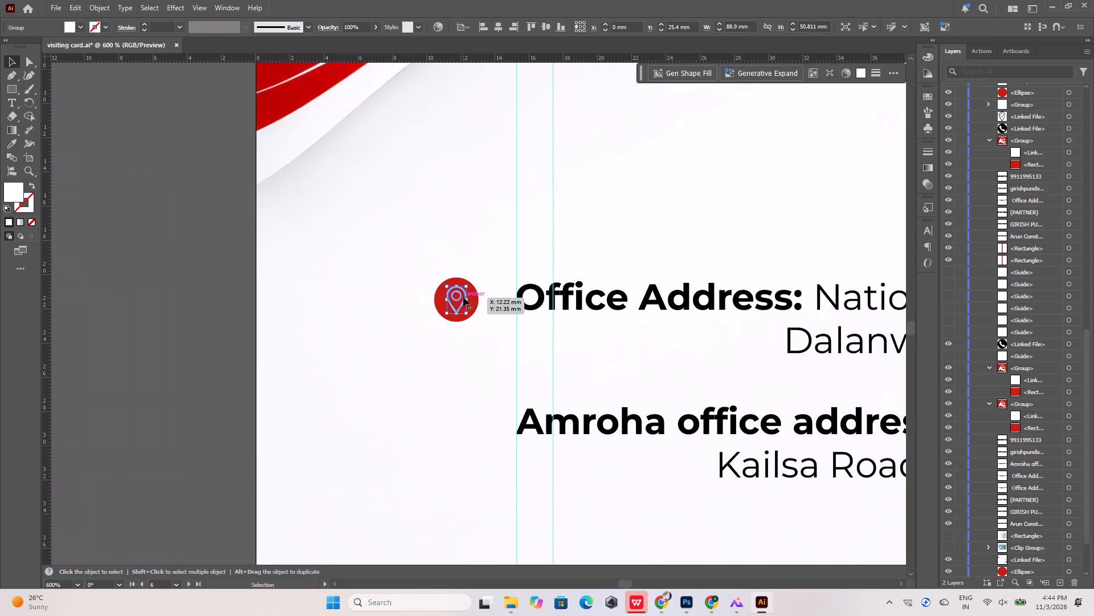
{"action": "scroll", "coordinate": [464, 298], "scroll_direction": "up", "scroll_amount": 4, "text": "alt"}
{"action": "left_click", "coordinate": [483, 301], "text": "shift"}
{"action": "key", "text": "shift+Right"}
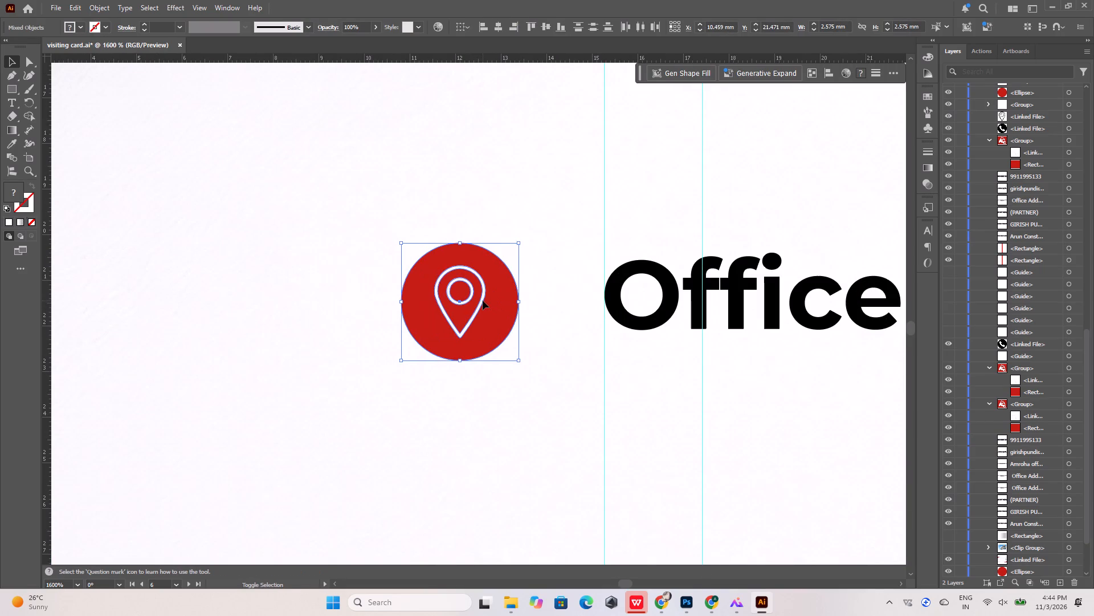
{"action": "key", "text": "shift+Right"}
{"action": "key", "text": "Right"}
{"action": "key", "text": "Right"}
{"action": "key", "text": "Right"}
{"action": "key", "text": "Right"}
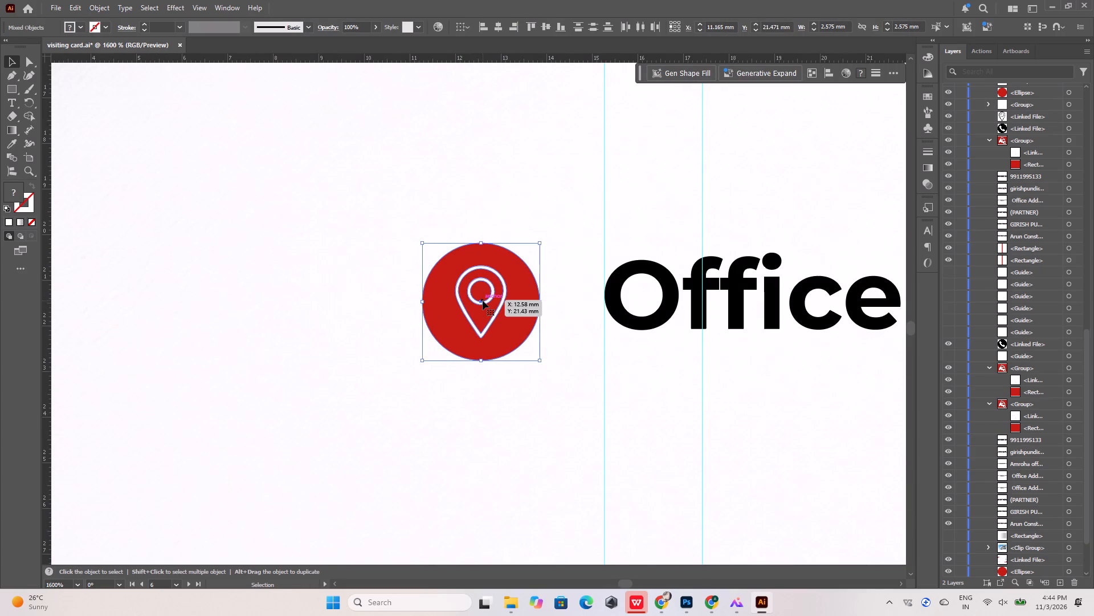
{"action": "key", "text": "Right"}
Duplicate the location icon about 7.5 mm straight down, beside the first line of the Amroha office address.
{"action": "scroll", "coordinate": [481, 282], "scroll_direction": "down", "scroll_amount": 5, "text": "alt"}
{"action": "left_click_drag", "start_coordinate": [483, 286], "coordinate": [479, 326], "text": "alt"}
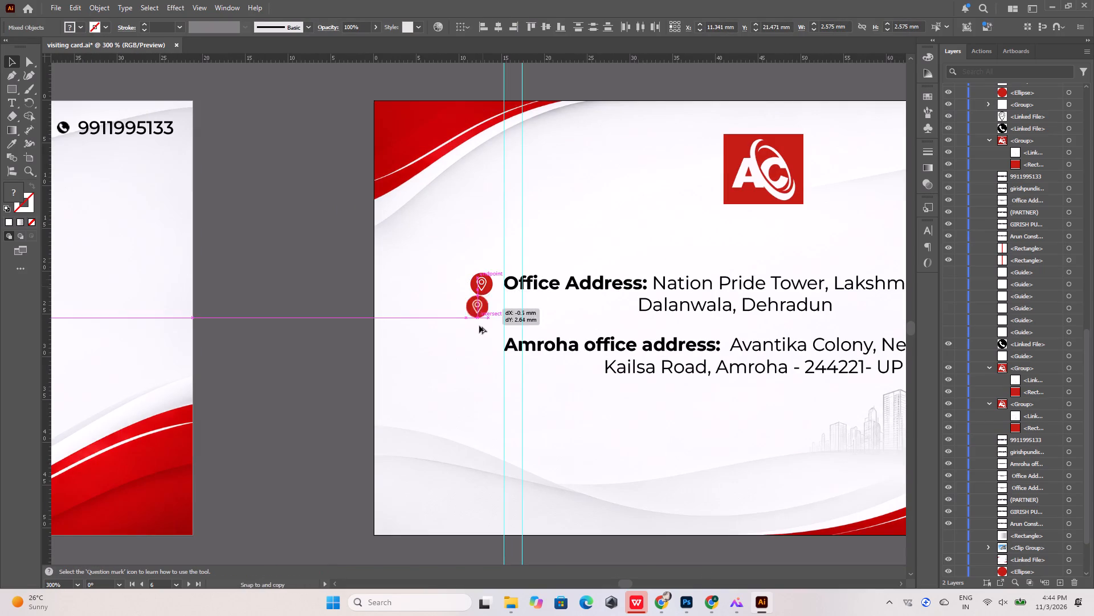
{"action": "left_click_drag", "start_coordinate": [479, 326], "coordinate": [480, 347], "text": "alt"}
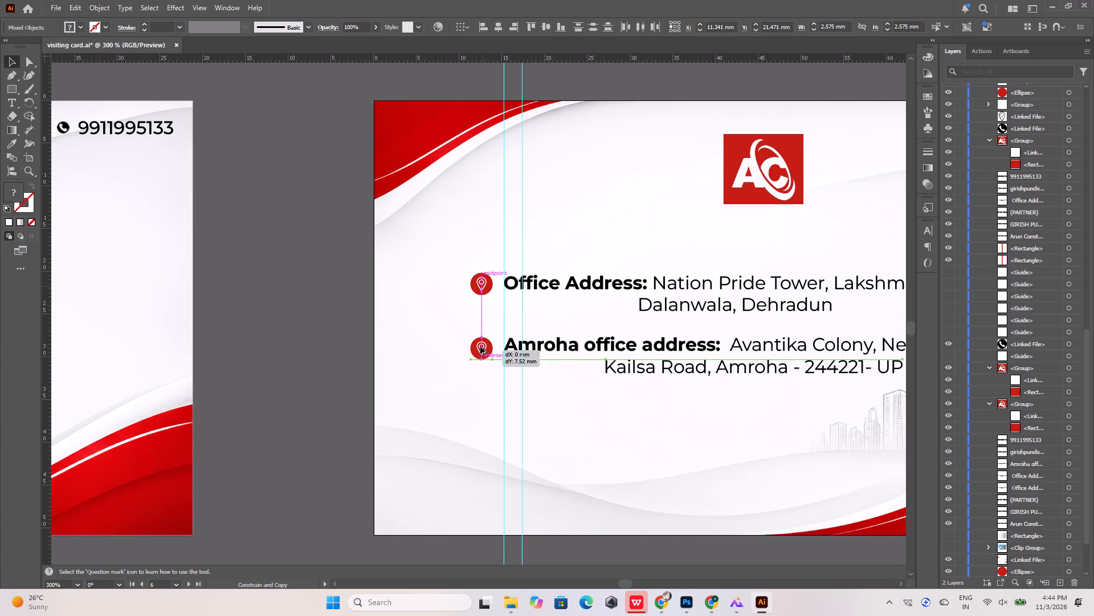
{"action": "left_click_drag", "start_coordinate": [480, 347], "coordinate": [480, 348], "text": "alt"}
{"action": "left_click", "coordinate": [487, 383]}
{"action": "scroll", "coordinate": [487, 356], "scroll_direction": "down", "scroll_amount": 4, "text": "alt"}
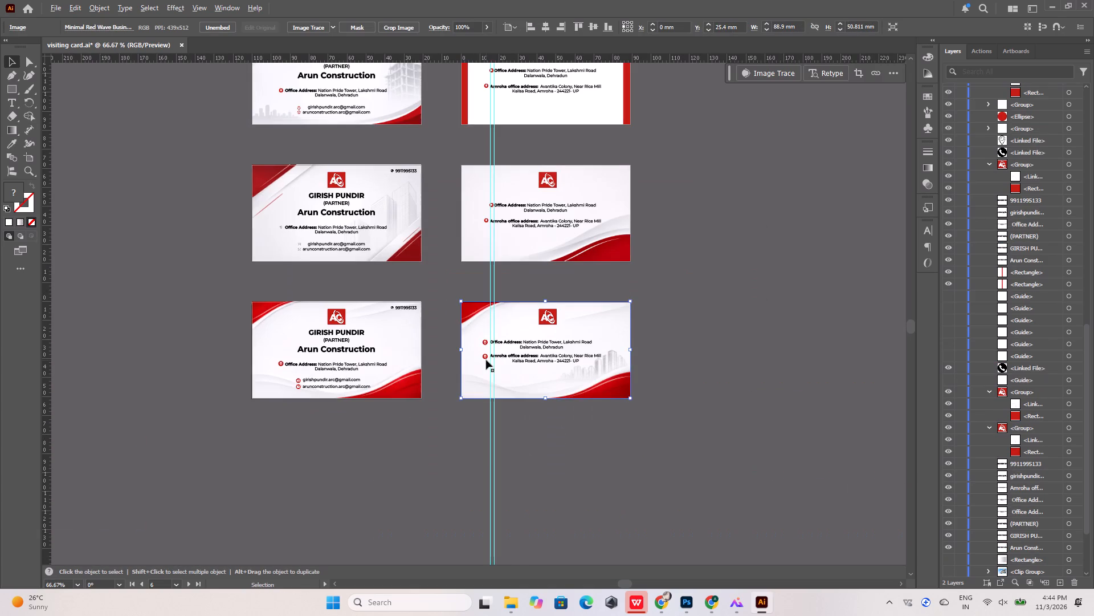
{"action": "scroll", "coordinate": [528, 360], "scroll_direction": "up", "scroll_amount": 2, "text": "alt"}
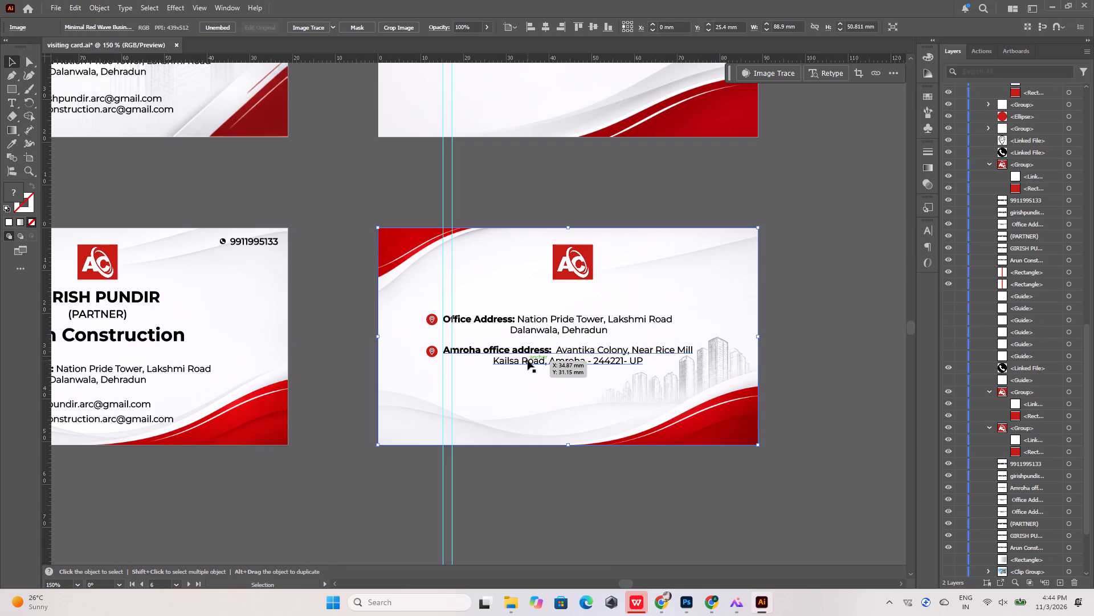
{"action": "left_click", "coordinate": [840, 326]}
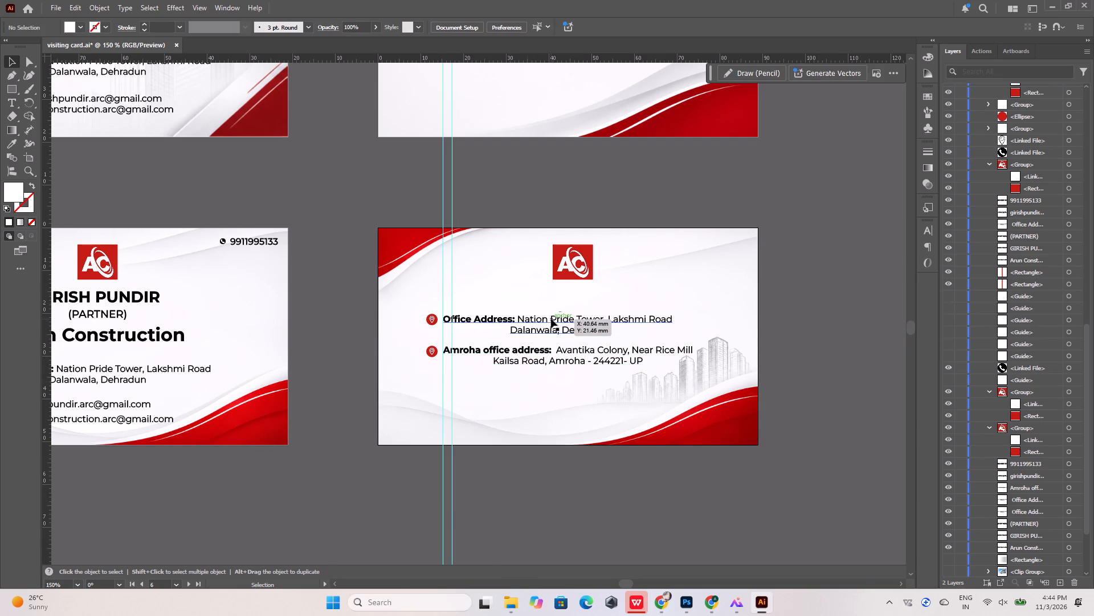
Hide the guides across the document.
{"action": "scroll", "coordinate": [442, 272], "scroll_direction": "down", "scroll_amount": 2, "text": "alt"}
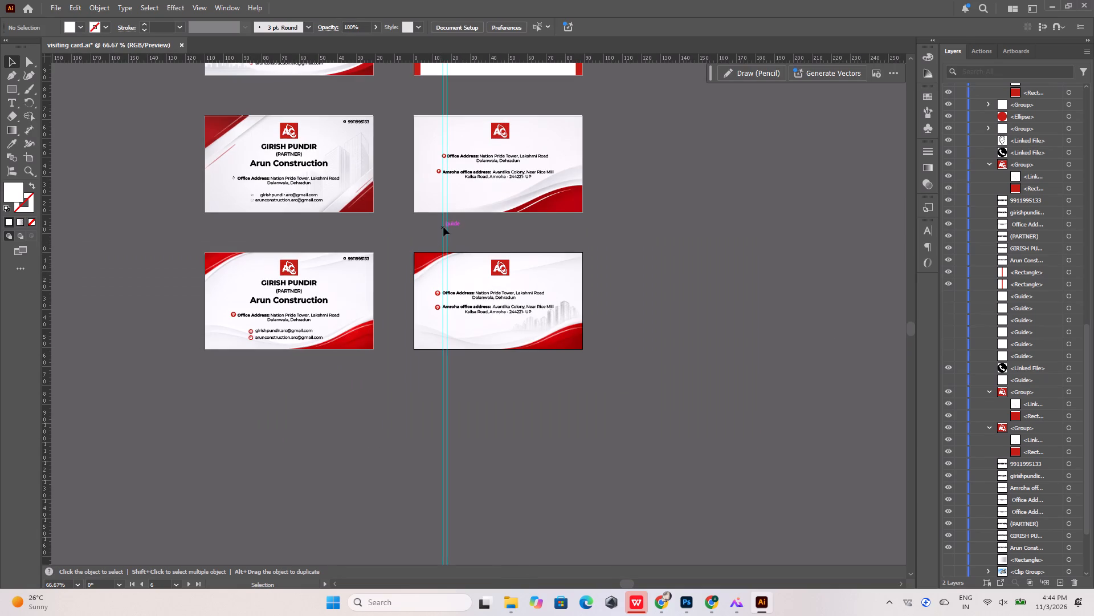
{"action": "left_click_drag", "start_coordinate": [445, 231], "coordinate": [421, 233]}
{"action": "scroll", "coordinate": [1000, 169], "scroll_direction": "up", "scroll_amount": 5}
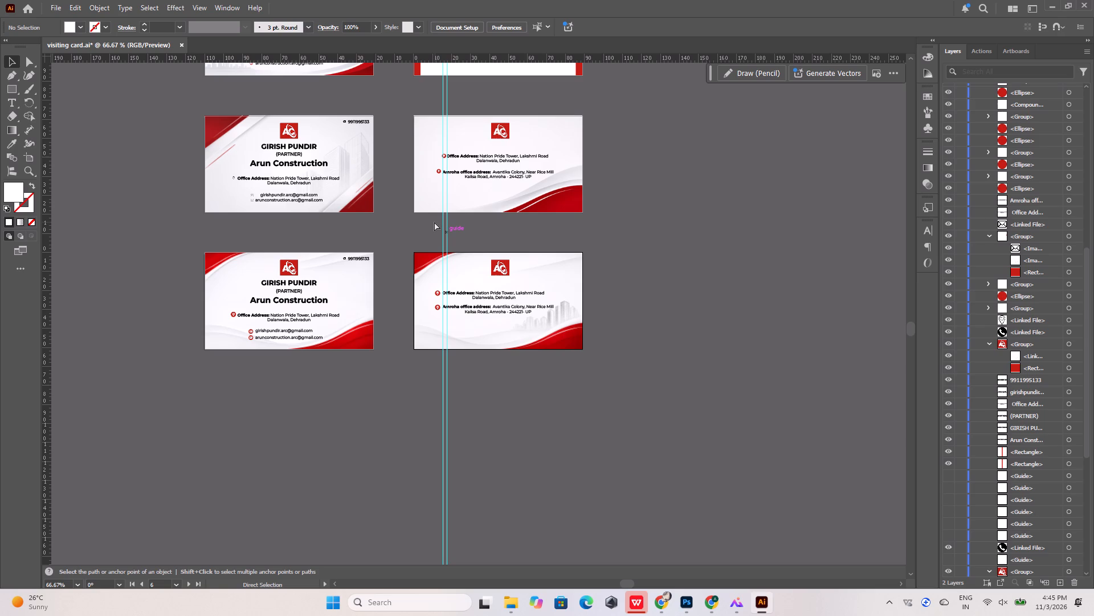
{"action": "key", "text": "ctrl+semicolon"}
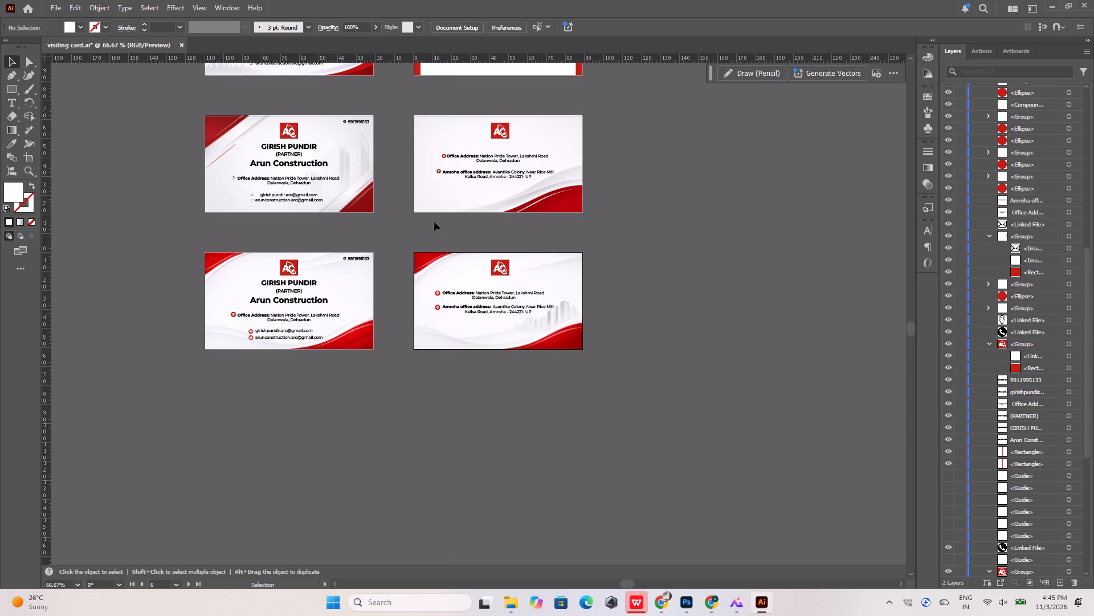
Capture a screenshot of the bottom pair of cards, front and back, tightly cropped around both artboards.
{"action": "key", "text": "Print"}
{"action": "left_click_drag", "start_coordinate": [203, 253], "coordinate": [583, 350]}
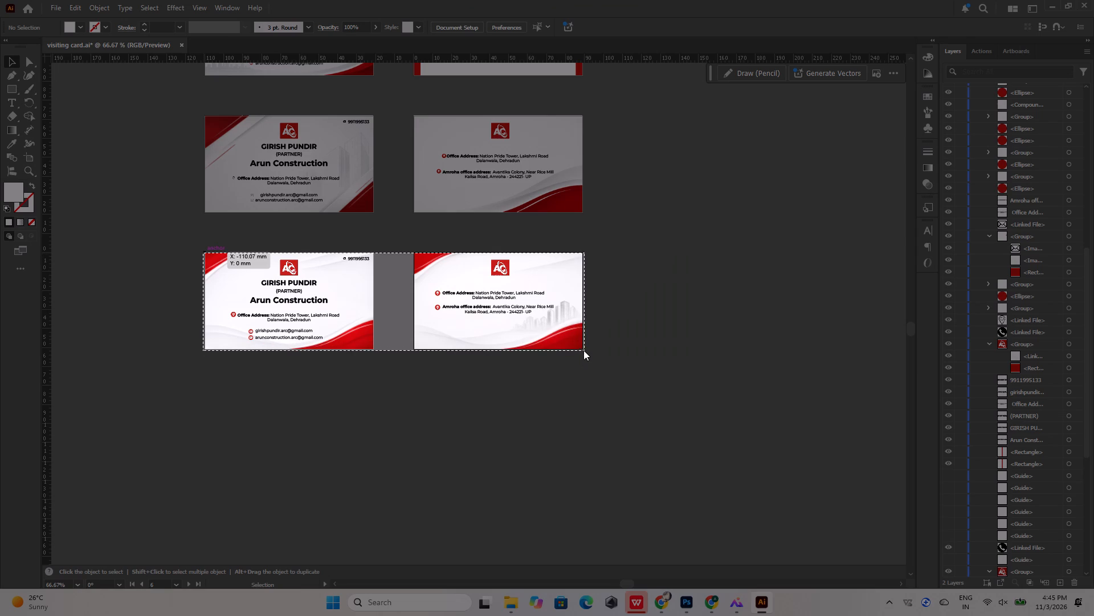
{"action": "left_click_drag", "start_coordinate": [583, 350], "coordinate": [582, 349]}
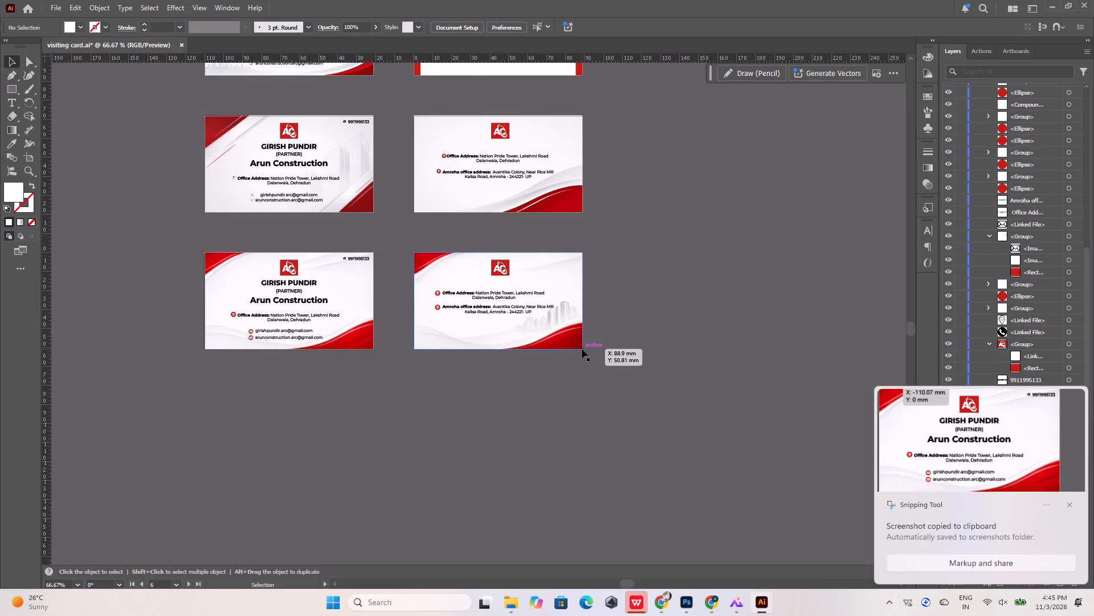
Switch to the File Explorer window of the 4x folder that holds the zipped visiting card_Folder.
{"action": "left_click", "coordinate": [511, 606]}
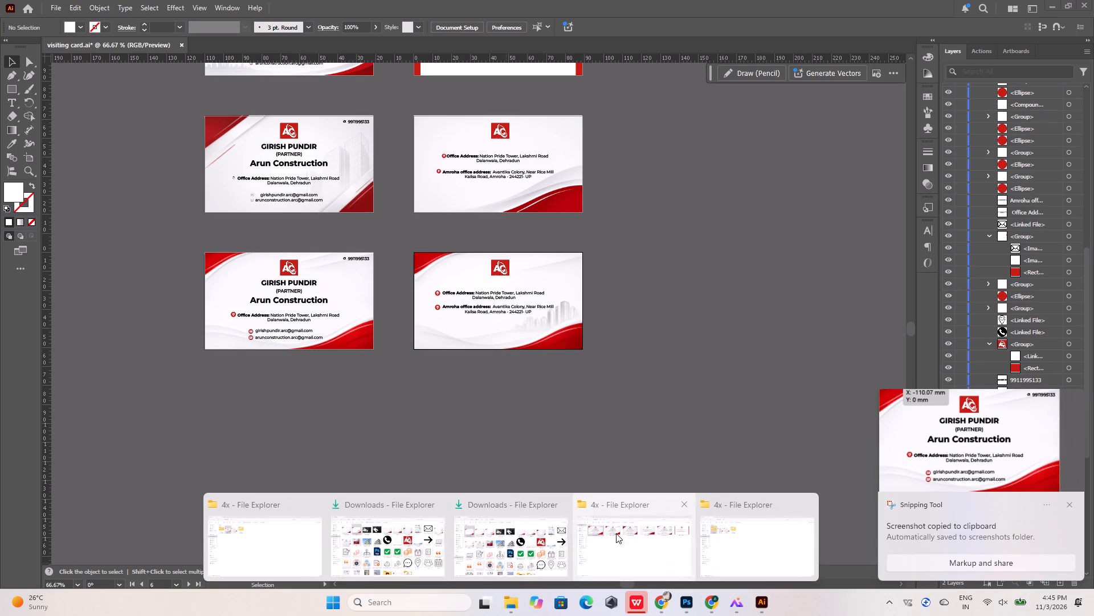
{"action": "left_click", "coordinate": [752, 549]}
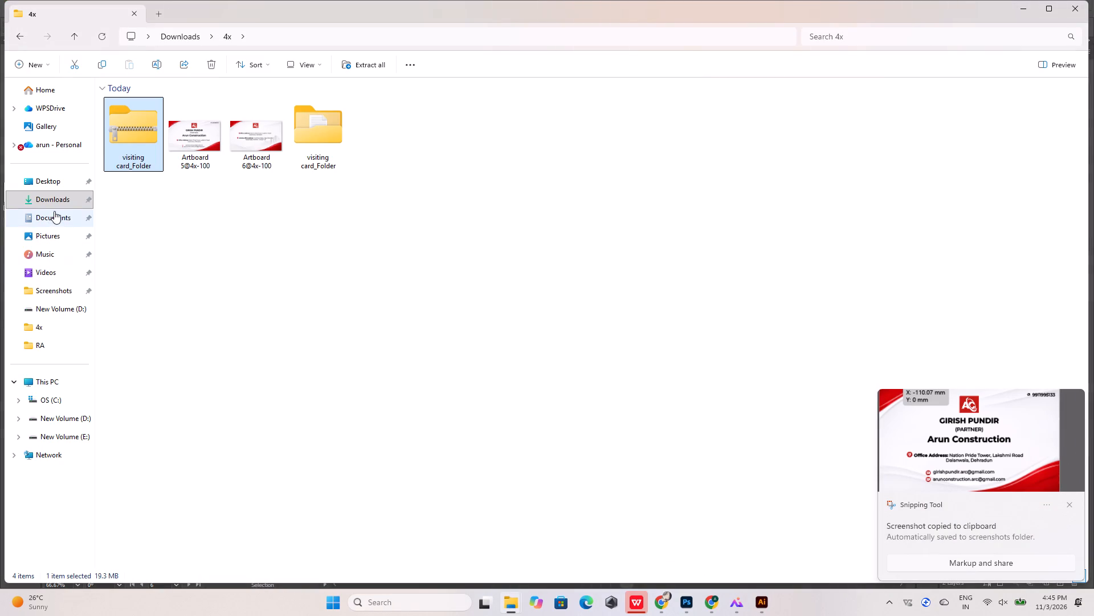
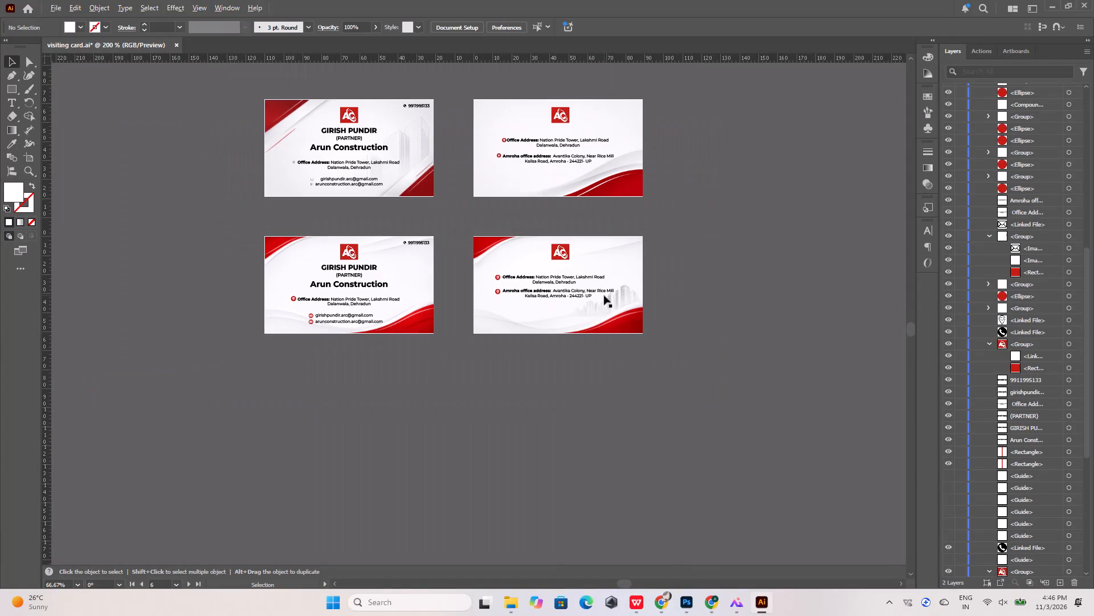
Capture a screenshot of the top design's card back, the white one with red side bars.
{"action": "scroll", "coordinate": [457, 278], "scroll_direction": "up", "scroll_amount": 12}
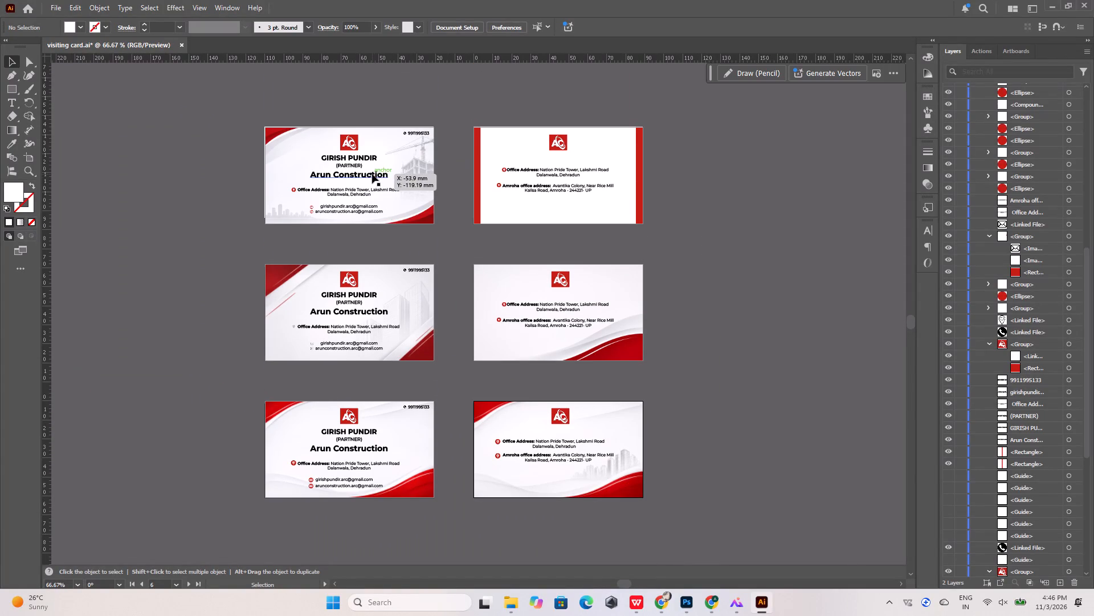
{"action": "scroll", "coordinate": [372, 174], "scroll_direction": "up", "scroll_amount": 1, "text": "alt"}
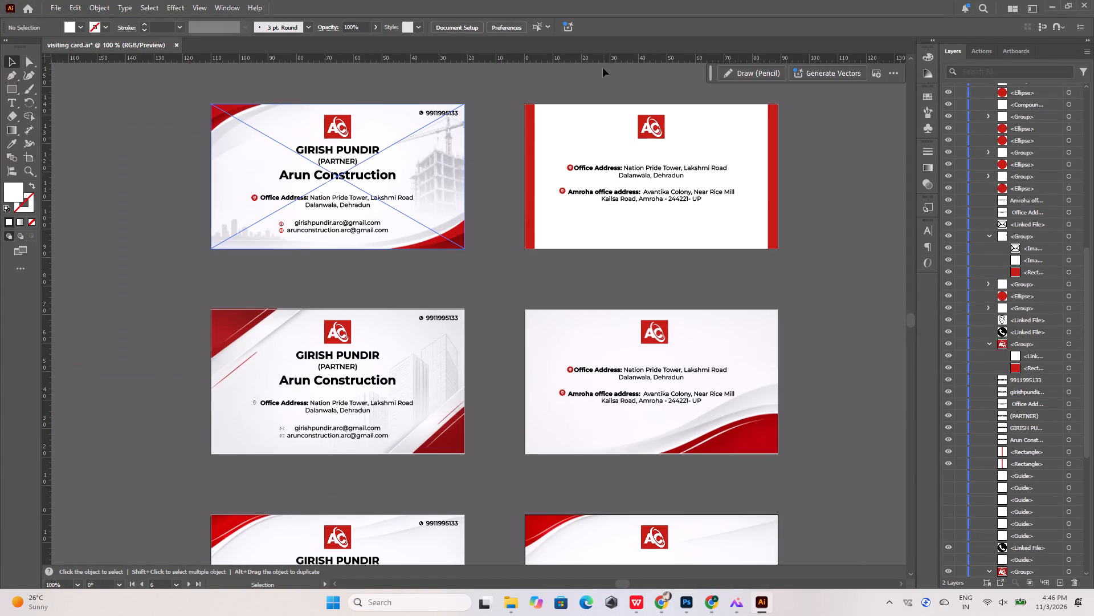
{"action": "key", "text": "Print"}
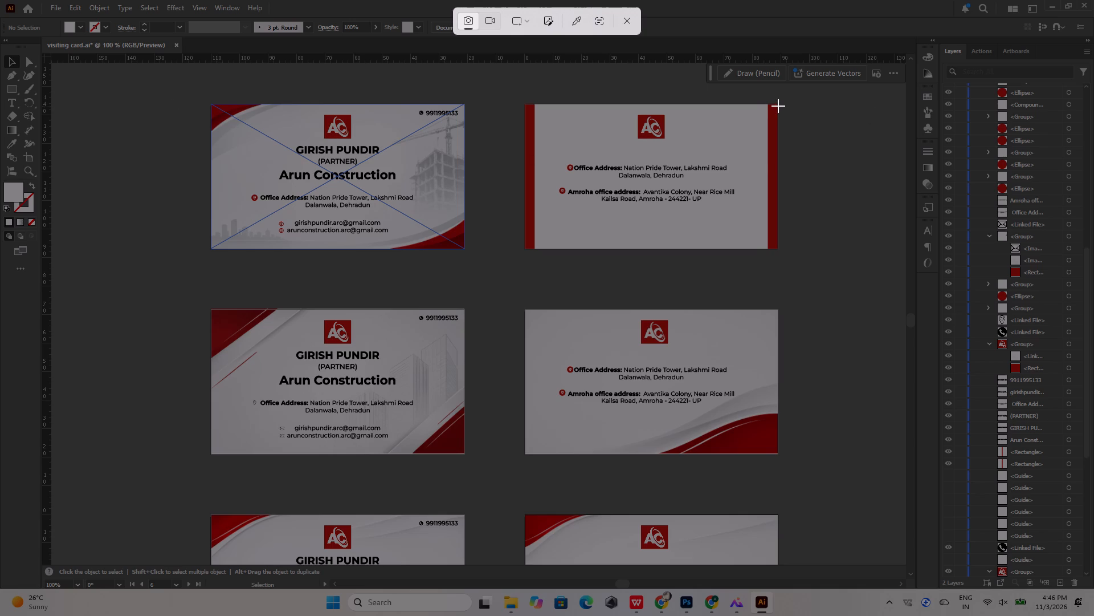
{"action": "left_click_drag", "start_coordinate": [778, 104], "coordinate": [391, 250]}
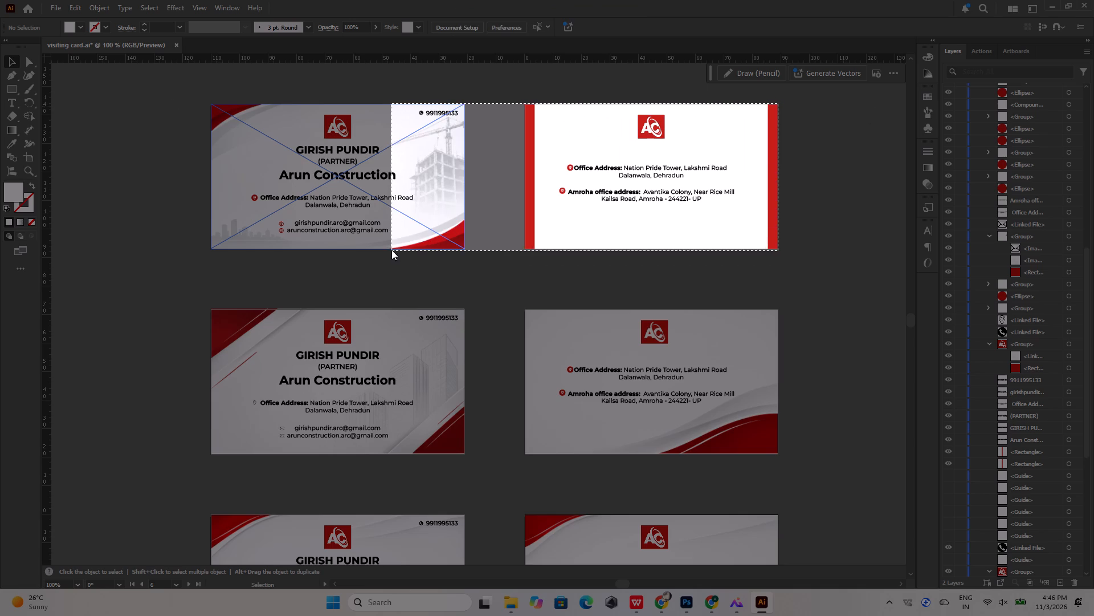
{"action": "left_click_drag", "start_coordinate": [391, 250], "coordinate": [516, 234]}
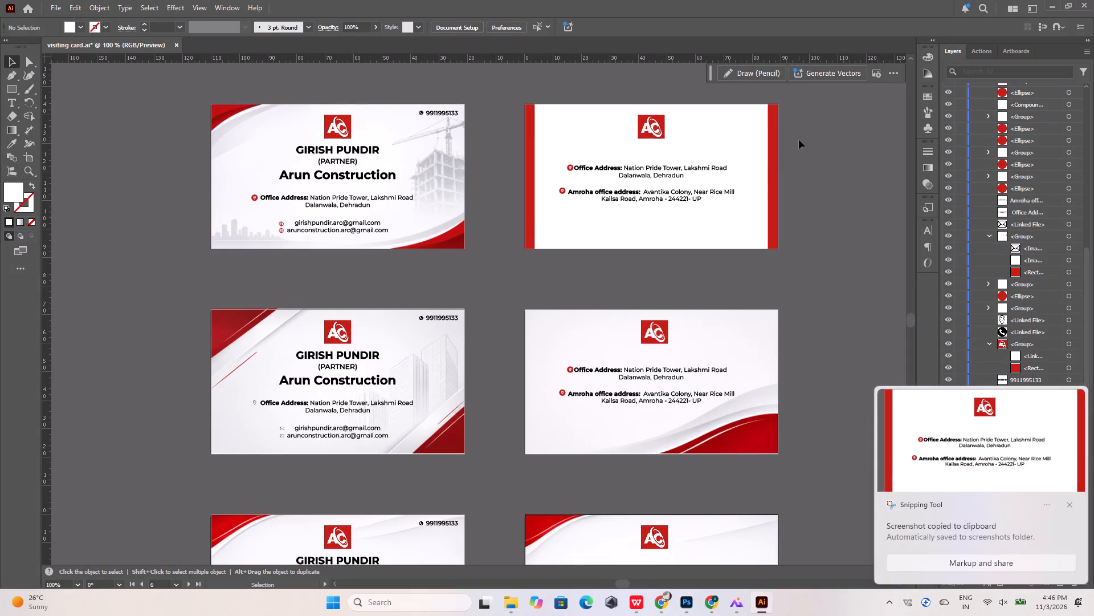
Capture a screenshot of the top pair of cards, front and back, tightly cropped around both artboards.
{"action": "key", "text": "Print"}
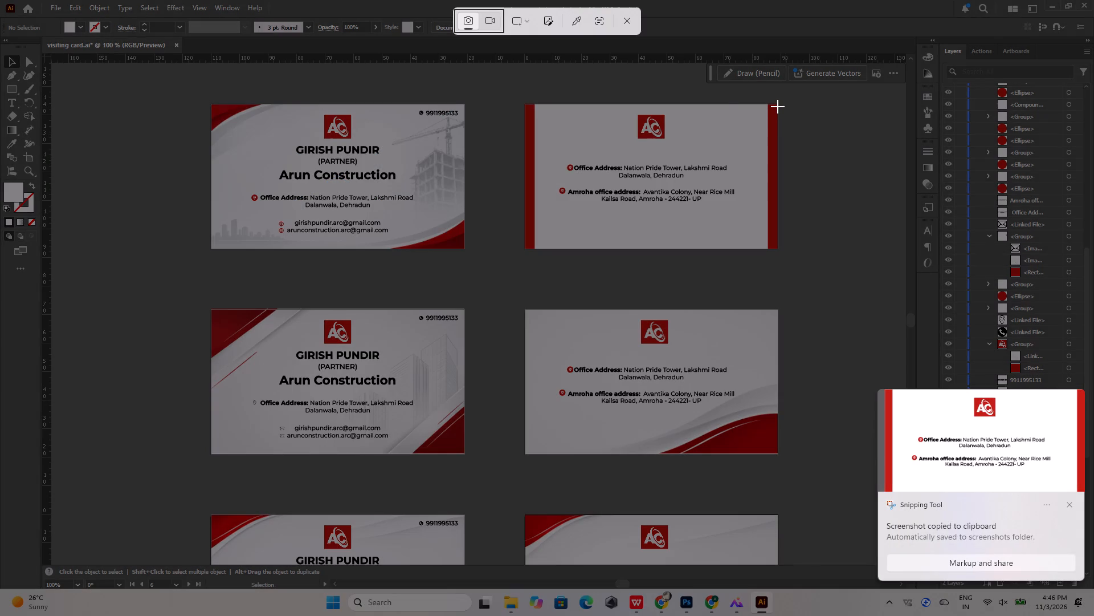
{"action": "left_click_drag", "start_coordinate": [778, 106], "coordinate": [223, 248]}
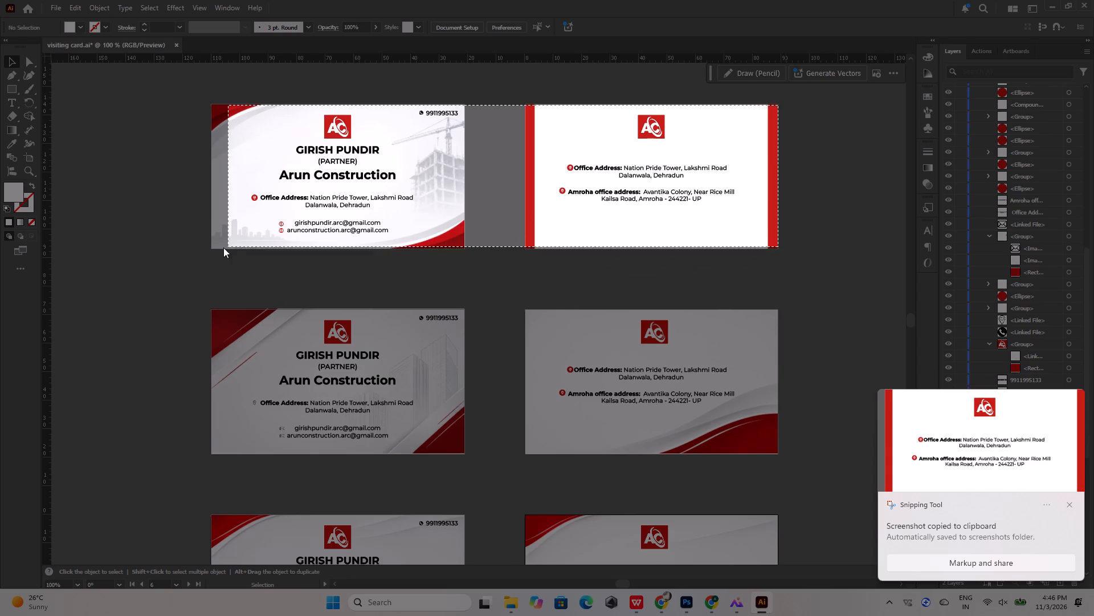
{"action": "left_click_drag", "start_coordinate": [223, 248], "coordinate": [211, 248]}
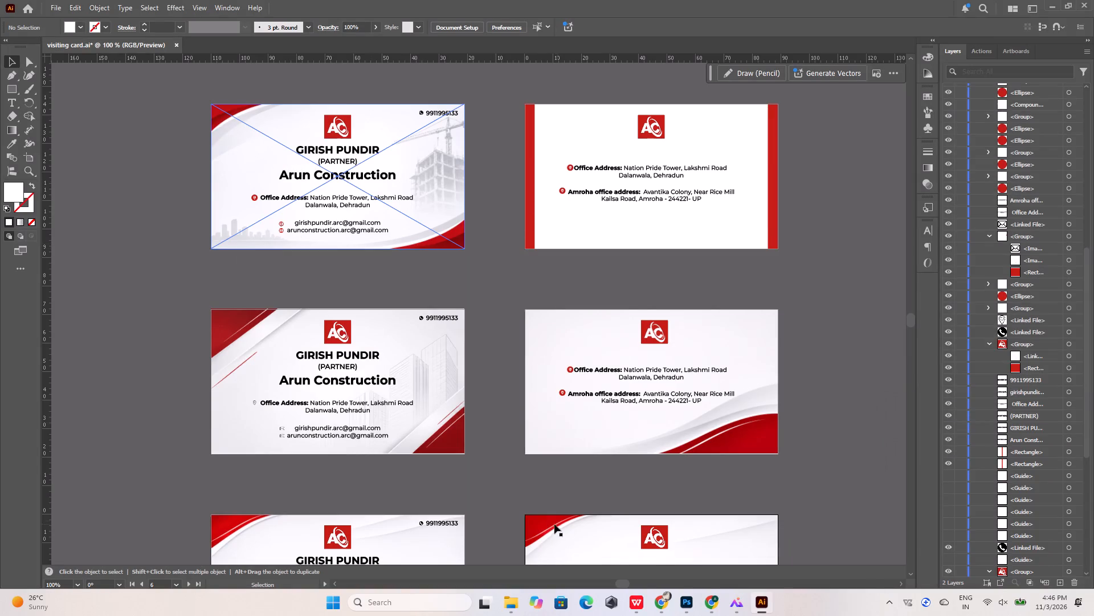
Switch to the File Explorer window of the Screenshots folder, go to the newest card captures and dismiss the capture notification.
{"action": "left_click", "coordinate": [507, 603]}
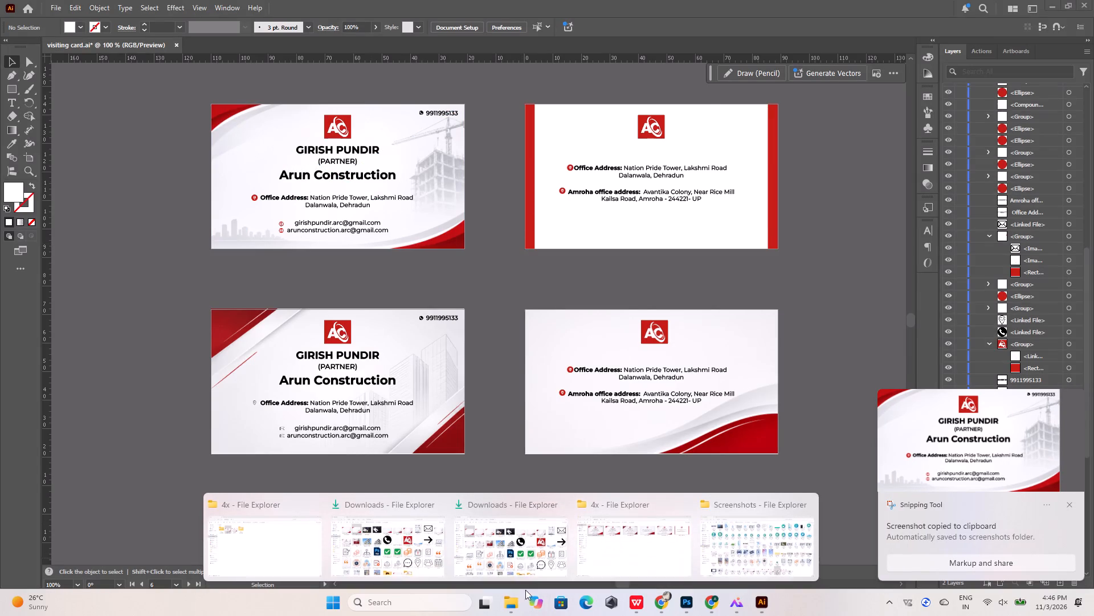
{"action": "left_click", "coordinate": [720, 540]}
{"action": "left_click", "coordinate": [55, 293]}
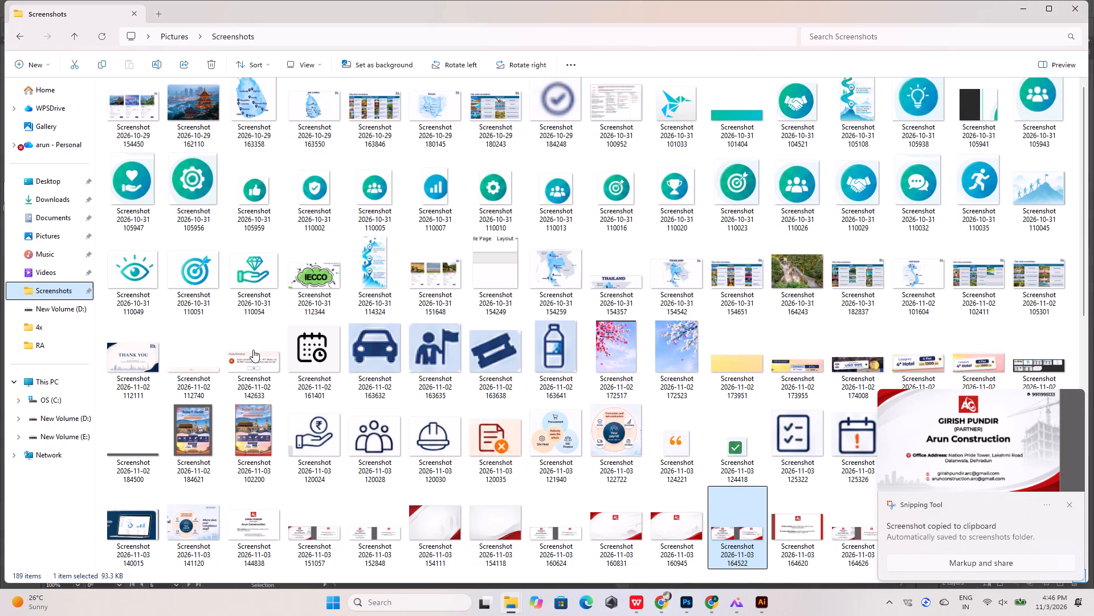
{"action": "scroll", "coordinate": [417, 419], "scroll_direction": "down", "scroll_amount": 11}
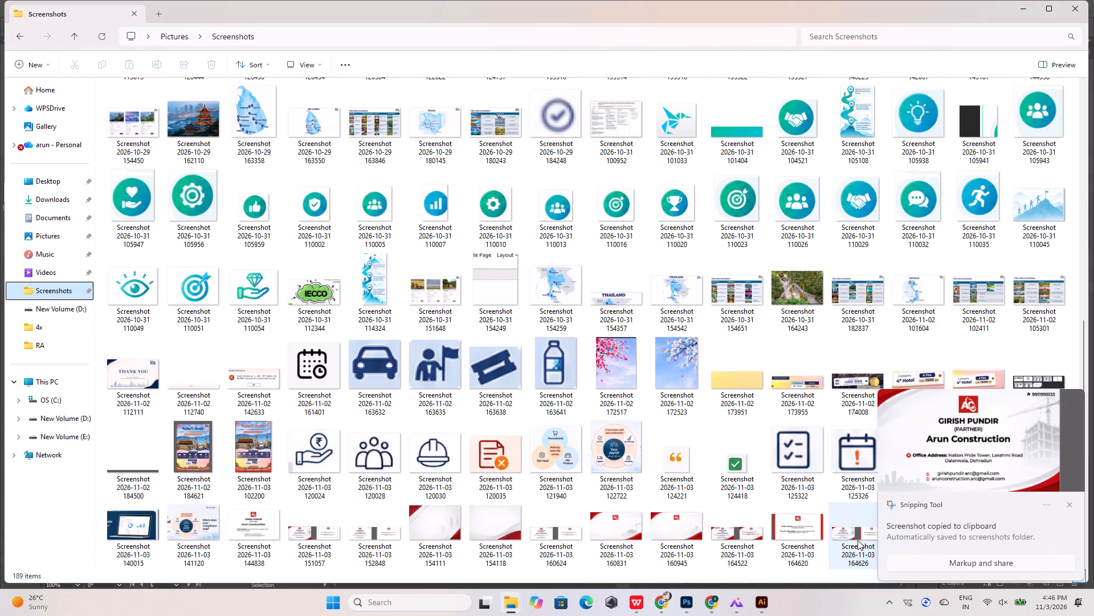
{"action": "left_click", "coordinate": [1067, 505]}
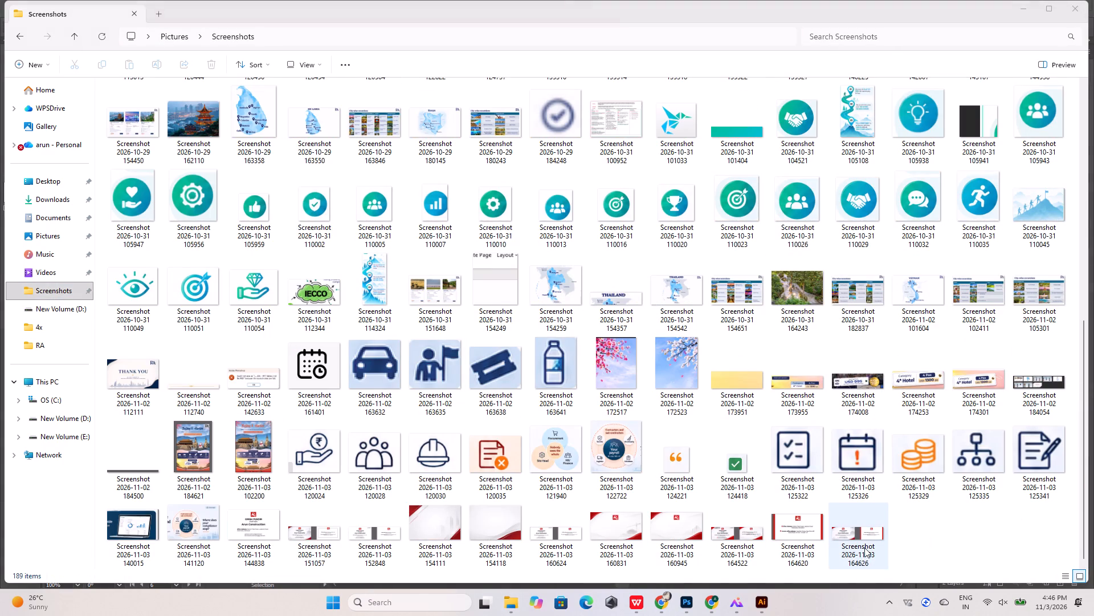
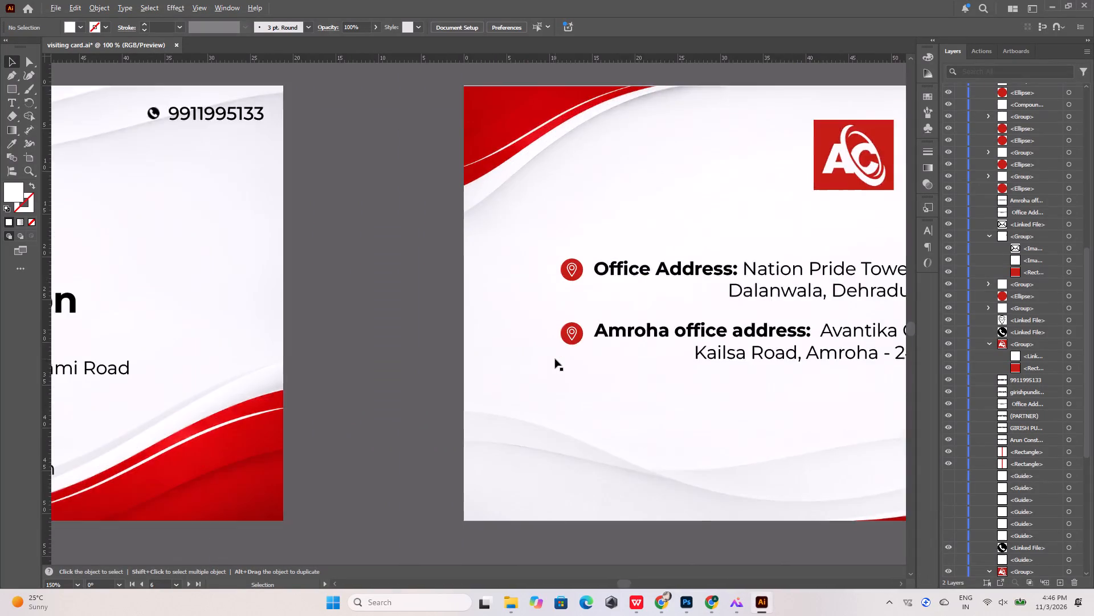
Lock the red wave background image on the back of the bottom card design.
{"action": "scroll", "coordinate": [555, 359], "scroll_direction": "up", "scroll_amount": 2, "text": "alt"}
{"action": "scroll", "coordinate": [555, 359], "scroll_direction": "down", "scroll_amount": 4, "text": "alt"}
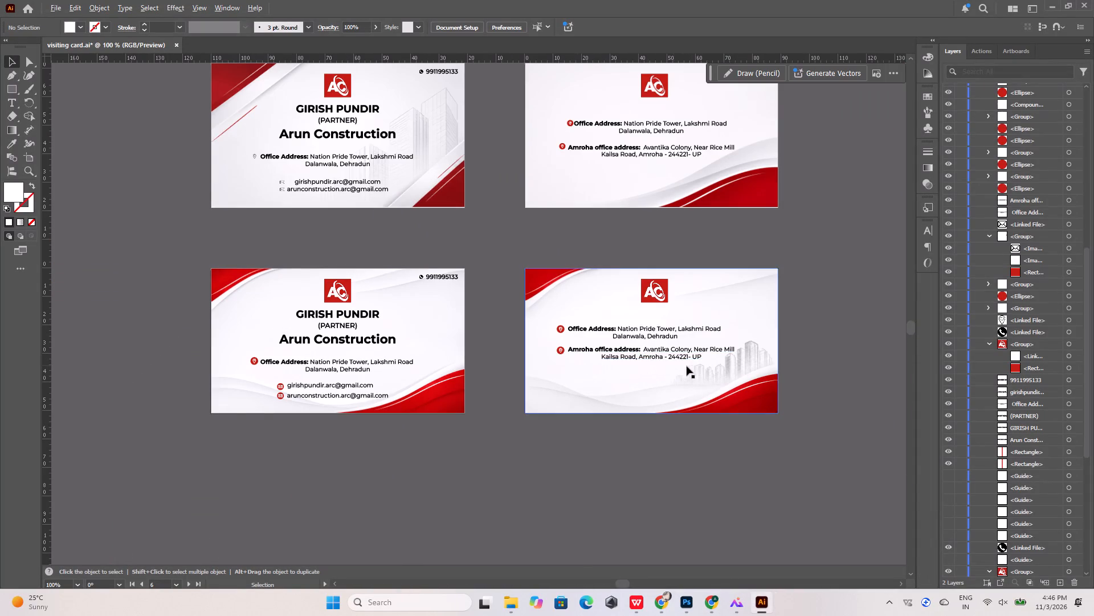
{"action": "scroll", "coordinate": [698, 367], "scroll_direction": "up", "scroll_amount": 2, "text": "alt"}
{"action": "left_click", "coordinate": [446, 266]}
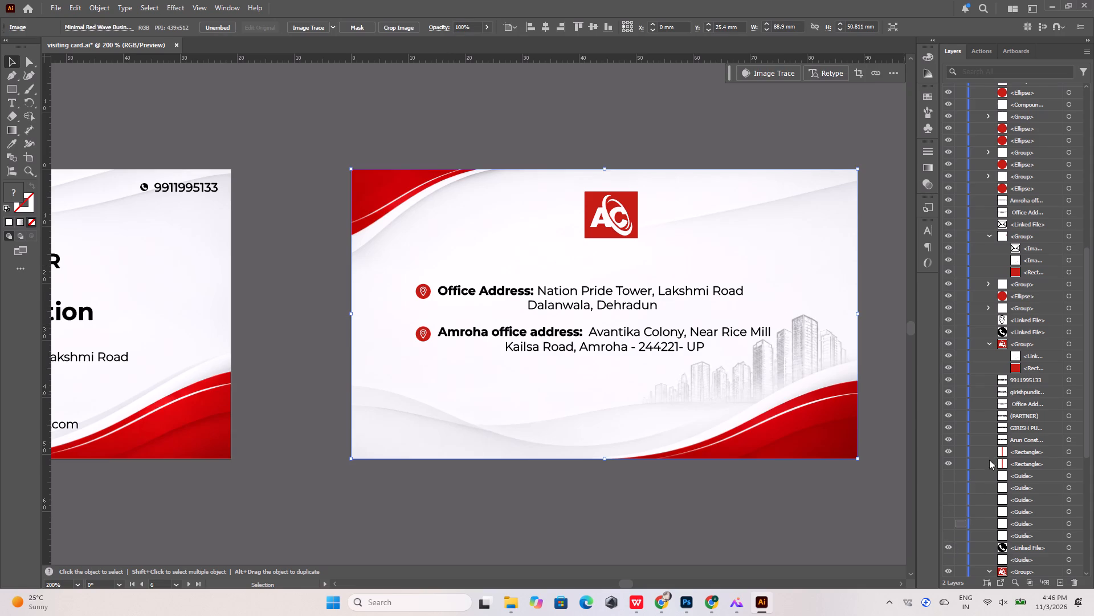
{"action": "scroll", "coordinate": [989, 459], "scroll_direction": "down", "scroll_amount": 16}
{"action": "left_click", "coordinate": [960, 561]}
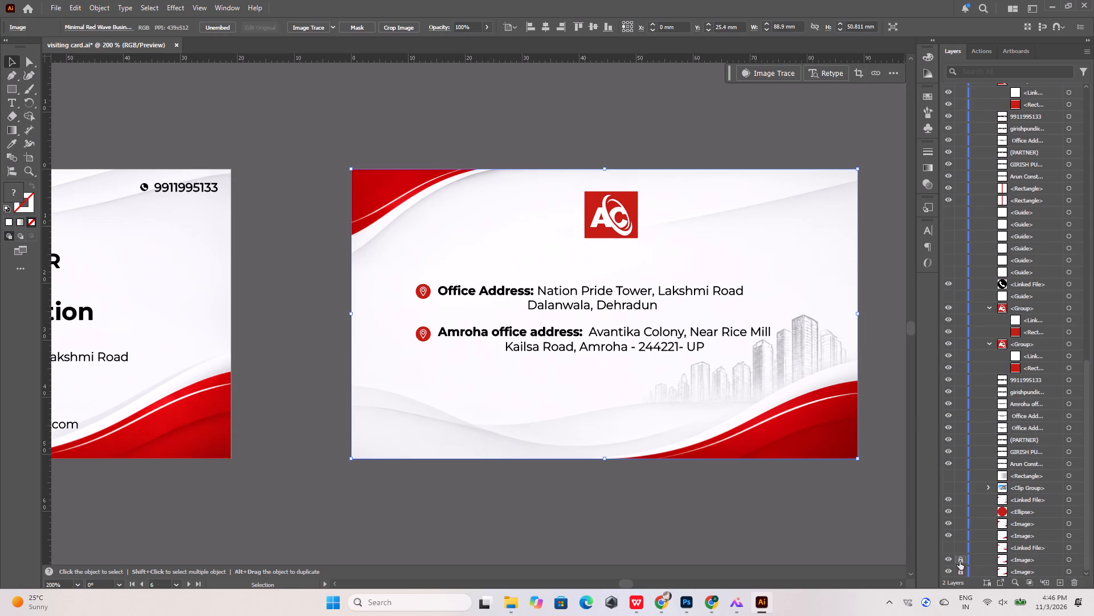
Shift both address blocks and their pin icons on the bottom card's back rightward to X about 15.6 mm.
{"action": "left_click_drag", "start_coordinate": [399, 260], "coordinate": [794, 372]}
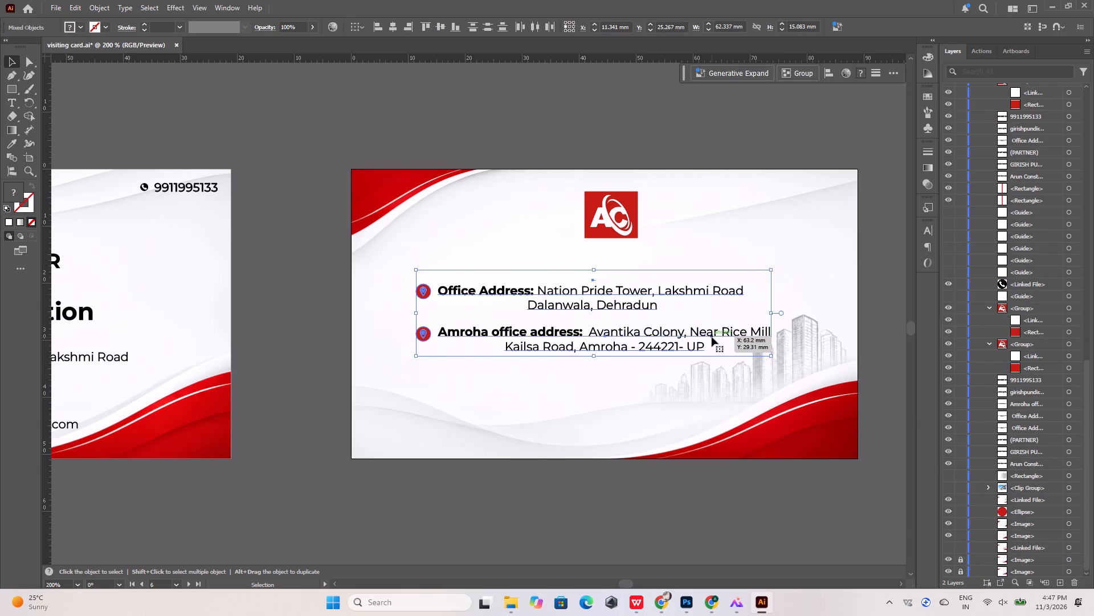
{"action": "key", "text": "shift+Right"}
{"action": "key", "text": "shift+Right"}
{"action": "key", "text": "shift+Right"}
{"action": "key", "text": "shift+Right"}
{"action": "key", "text": "shift+Right"}
{"action": "key", "text": "shift+Right"}
{"action": "key", "text": "shift+Right"}
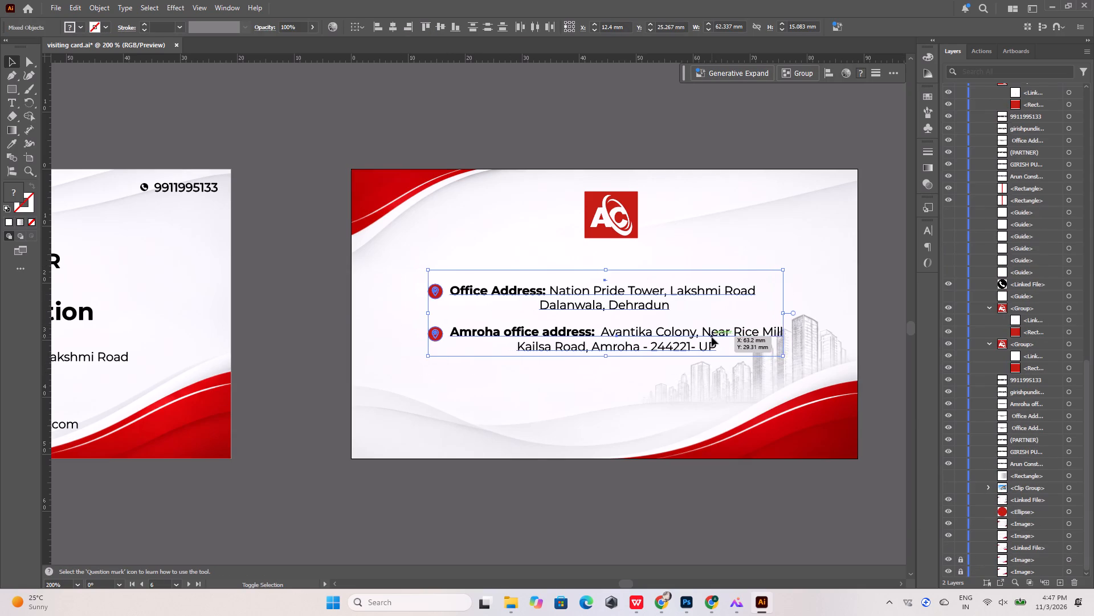
{"action": "key", "text": "shift+Right"}
{"action": "key", "text": "shift+Right"}
{"action": "key", "text": "shift+Right"}
{"action": "key", "text": "shift+Right"}
{"action": "key", "text": "shift+Right"}
{"action": "key", "text": "shift+Right"}
{"action": "key", "text": "shift+Right"}
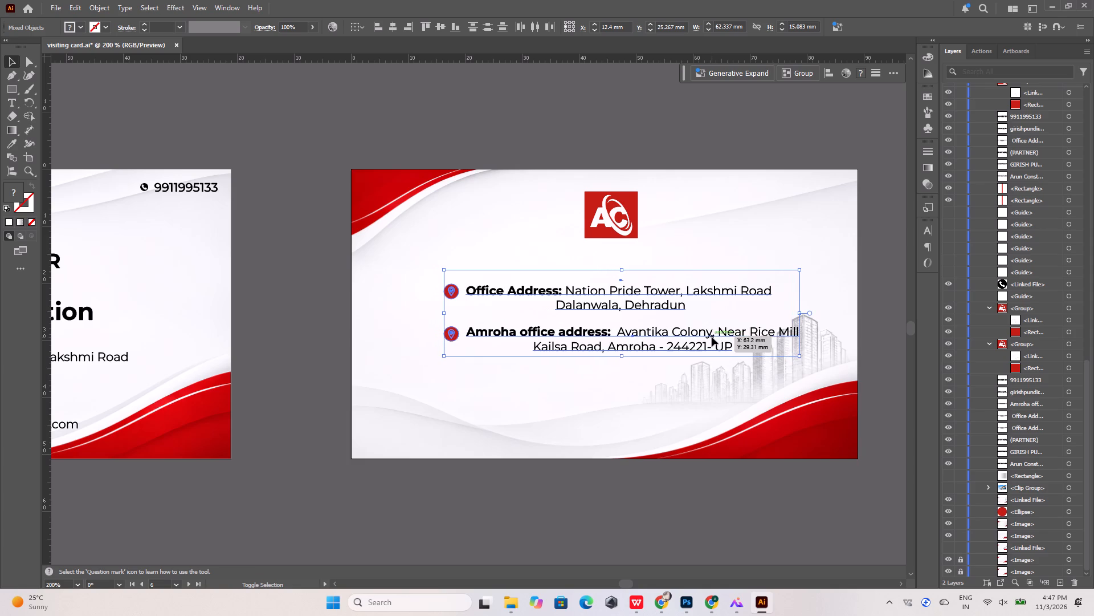
{"action": "key", "text": "shift+Left"}
{"action": "key", "text": "shift+Left"}
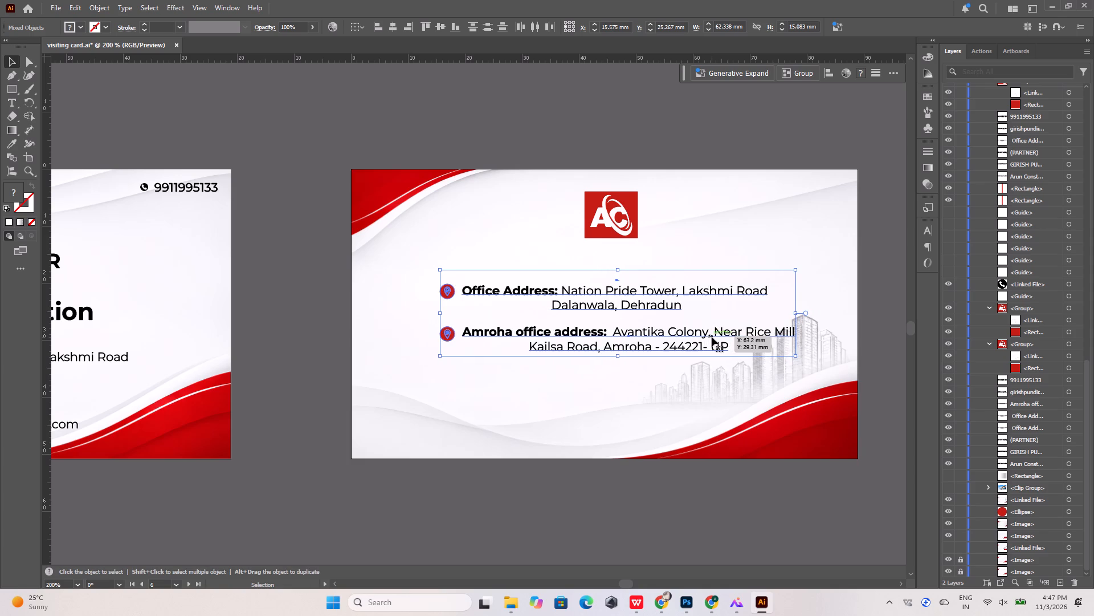
Group the address blocks with their pin icons and centre the group horizontally on the card back, then deselect it.
{"action": "key", "text": "ctrl+g"}
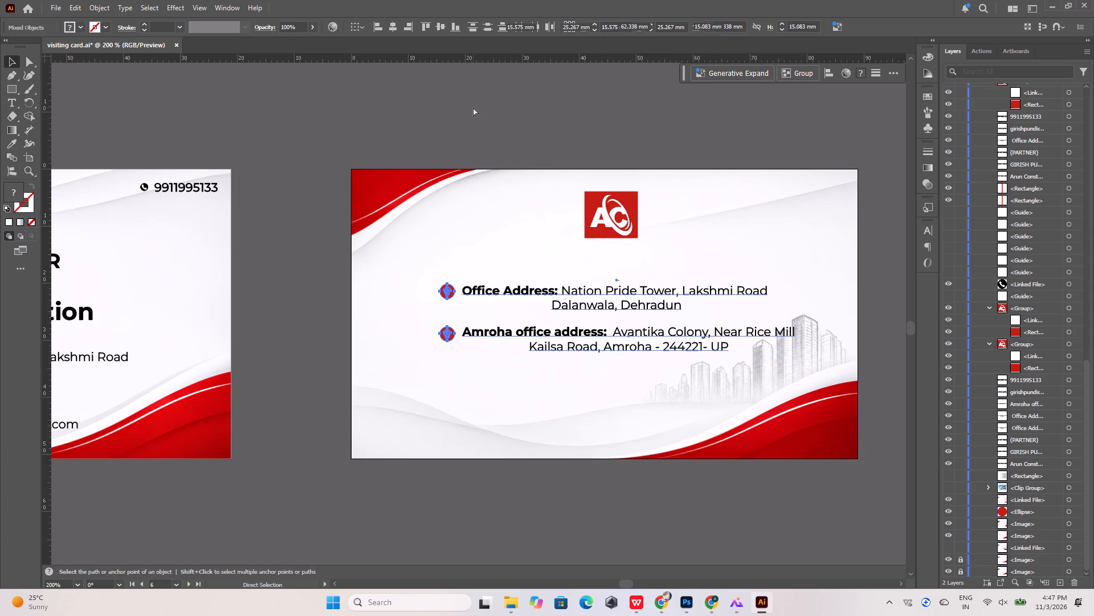
{"action": "left_click", "coordinate": [391, 25]}
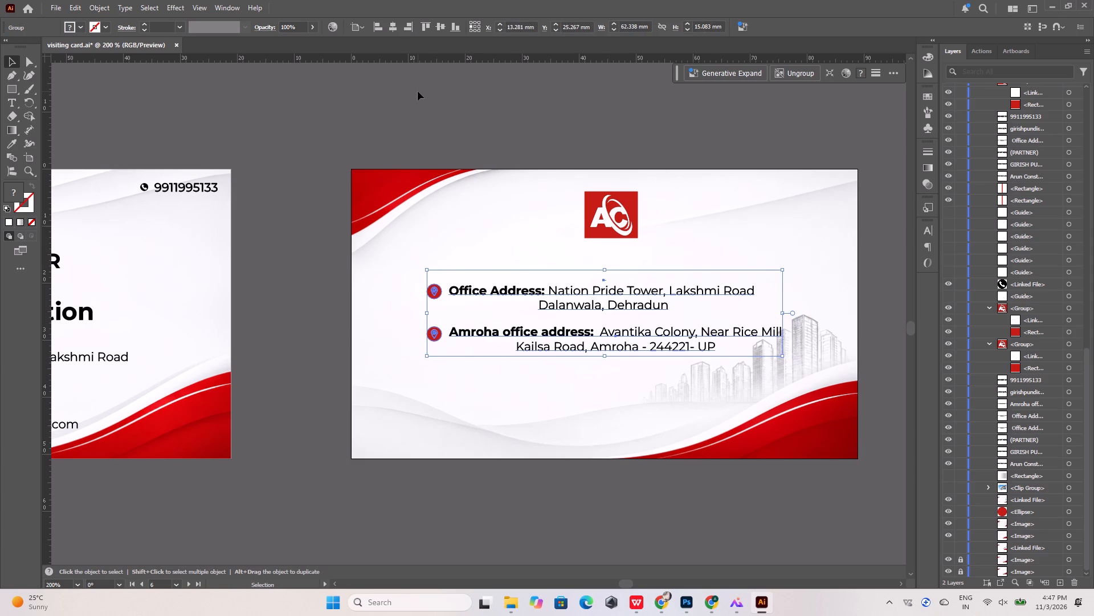
{"action": "left_click", "coordinate": [418, 91]}
Unlock the skyline background image on the bottom card's back, keeping it visible.
{"action": "scroll", "coordinate": [463, 216], "scroll_direction": "down", "scroll_amount": 2, "text": "alt"}
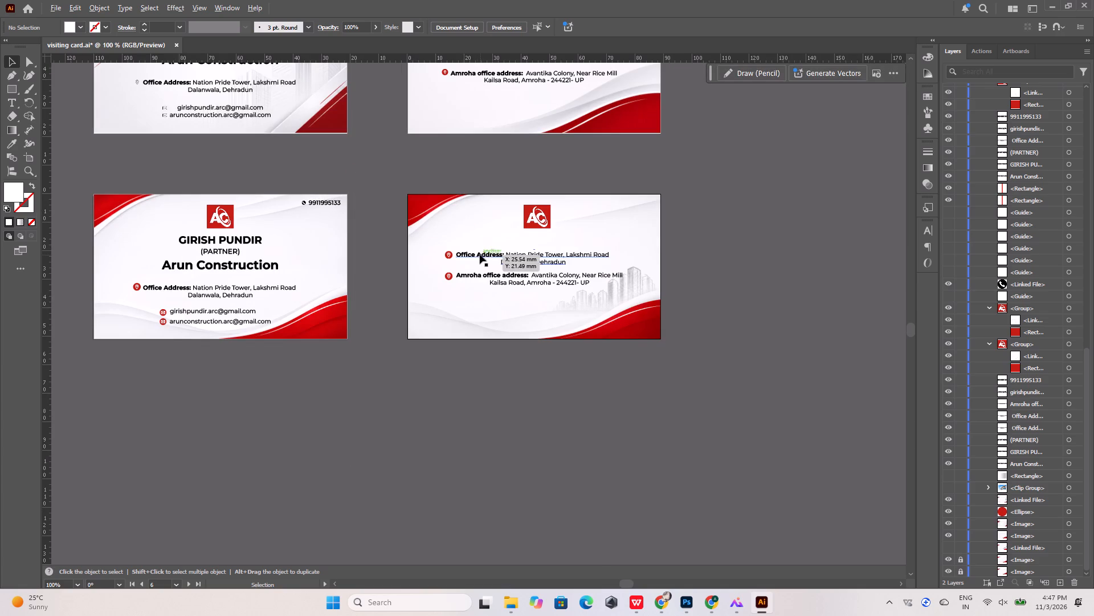
{"action": "scroll", "coordinate": [556, 279], "scroll_direction": "up", "scroll_amount": 2, "text": "alt"}
{"action": "scroll", "coordinate": [691, 260], "scroll_direction": "up", "scroll_amount": 3, "text": "alt"}
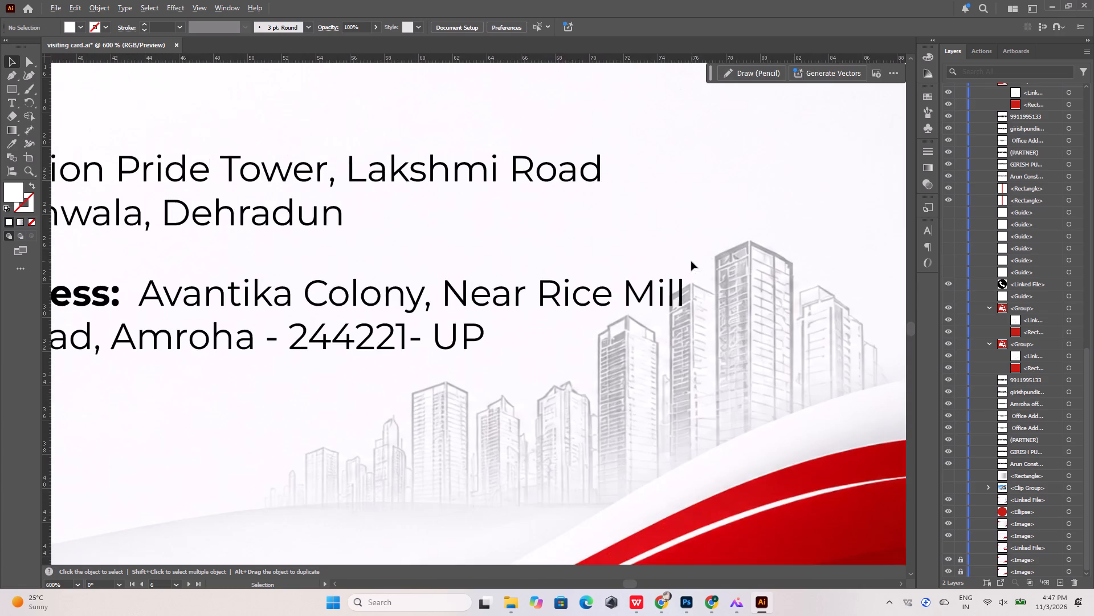
{"action": "scroll", "coordinate": [691, 261], "scroll_direction": "down", "scroll_amount": 4, "text": "alt"}
{"action": "left_click", "coordinate": [719, 306]}
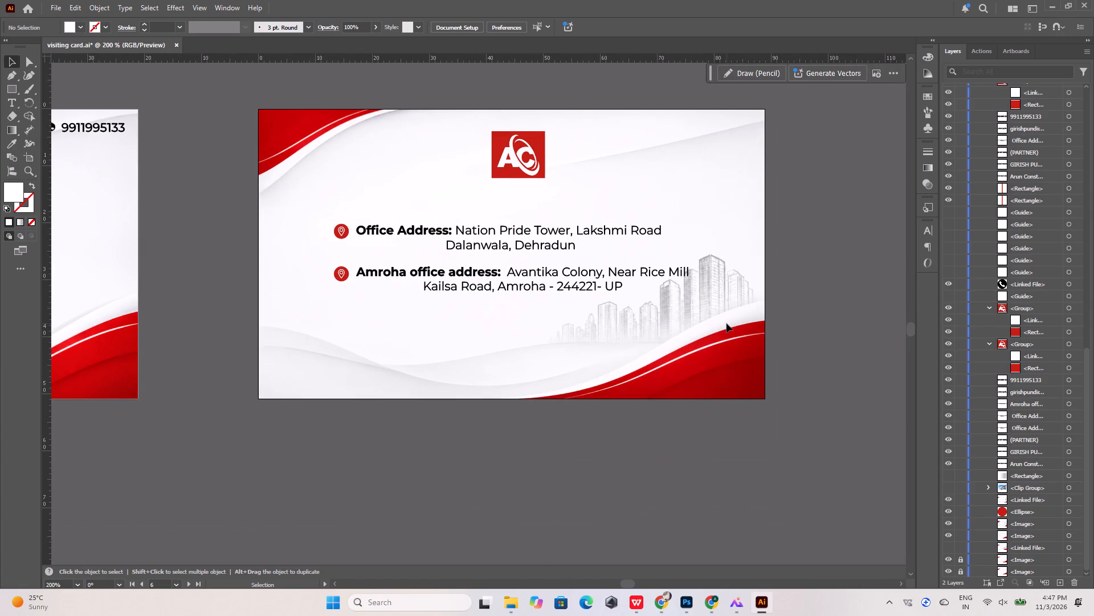
{"action": "left_click", "coordinate": [726, 323]}
{"action": "double_click", "coordinate": [726, 323]}
{"action": "left_click", "coordinate": [962, 562]}
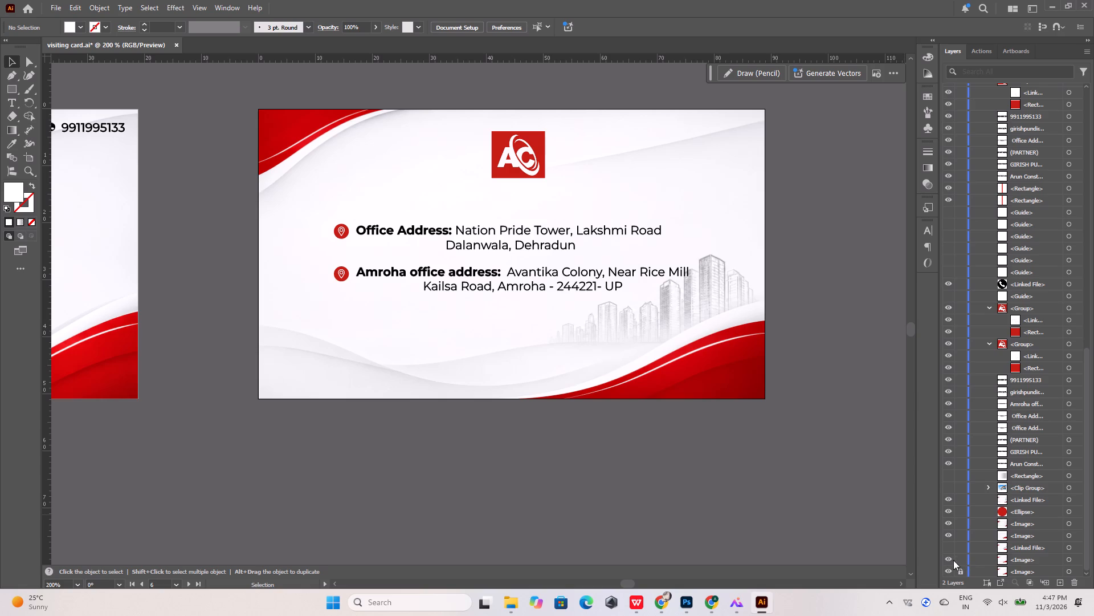
{"action": "left_click", "coordinate": [947, 560]}
{"action": "left_click", "coordinate": [947, 560]}
Enlarge the skyline background image from its lower-right corner to about 90 × 52 mm, extending past the artboard's right and bottom edges.
{"action": "left_click", "coordinate": [728, 364]}
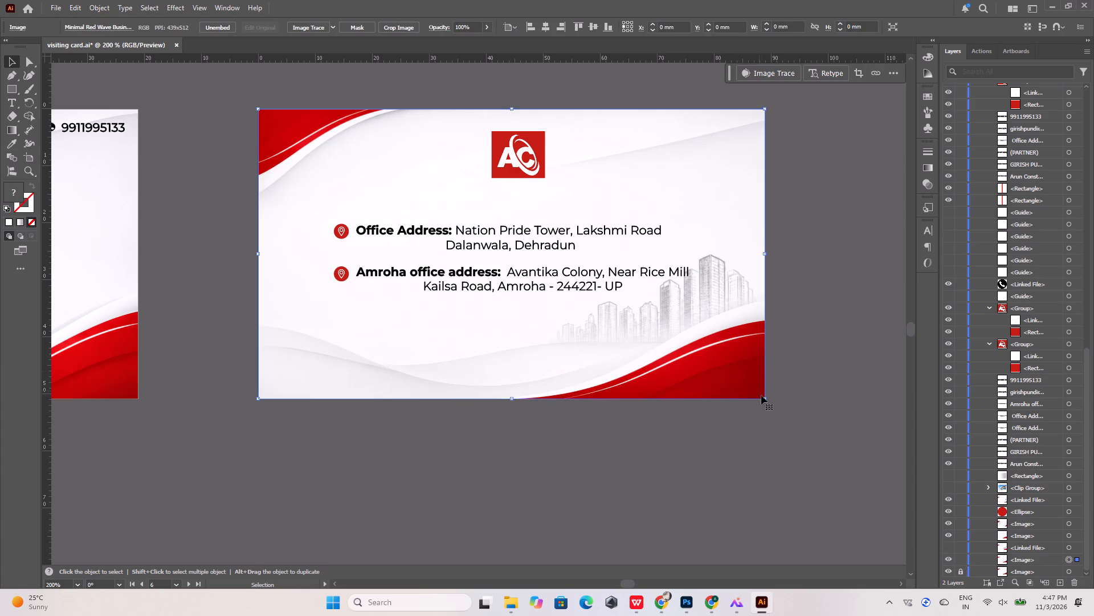
{"action": "left_click_drag", "start_coordinate": [764, 398], "coordinate": [766, 402]}
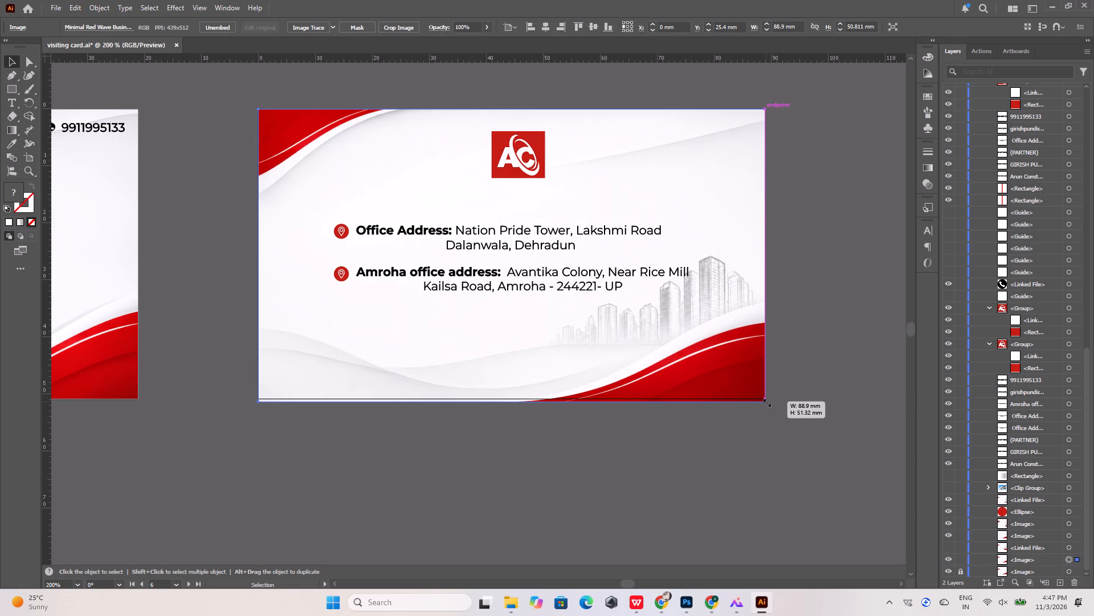
{"action": "left_click_drag", "start_coordinate": [766, 402], "coordinate": [773, 407]}
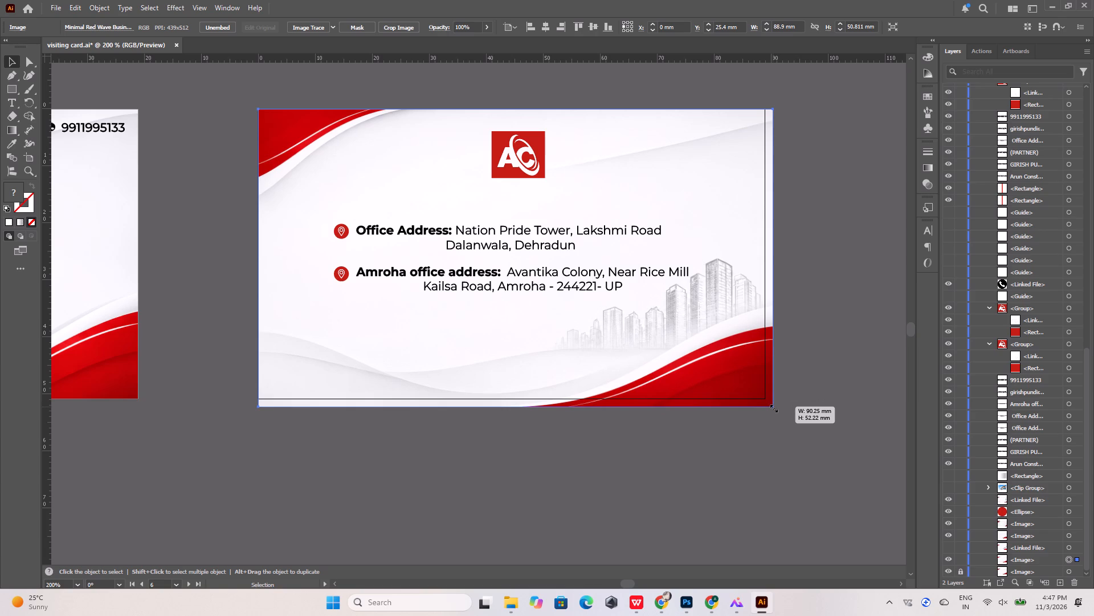
{"action": "left_click_drag", "start_coordinate": [773, 407], "coordinate": [767, 407]}
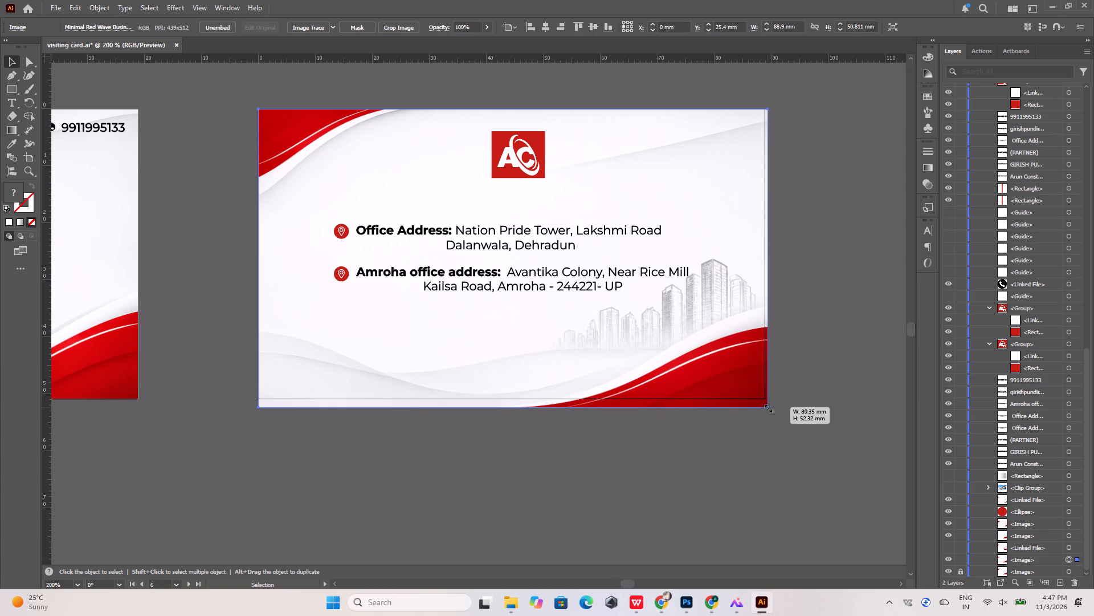
{"action": "left_click_drag", "start_coordinate": [767, 407], "coordinate": [772, 408]}
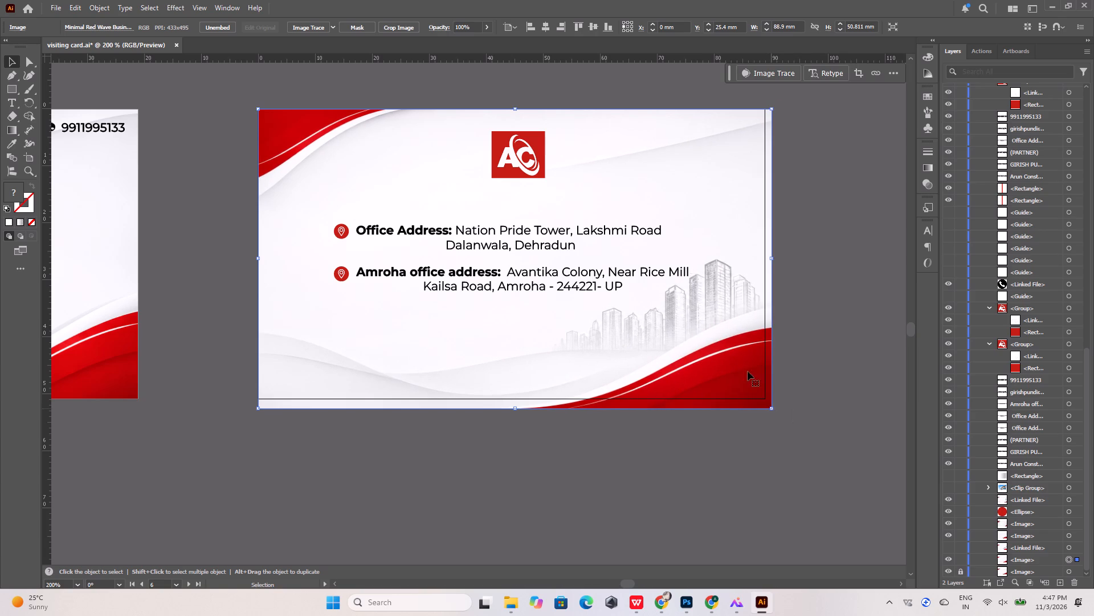
Turn on Trim View to preview the cards cut at their artboard edges, and deselect the skyline background image.
{"action": "left_click", "coordinate": [199, 5]}
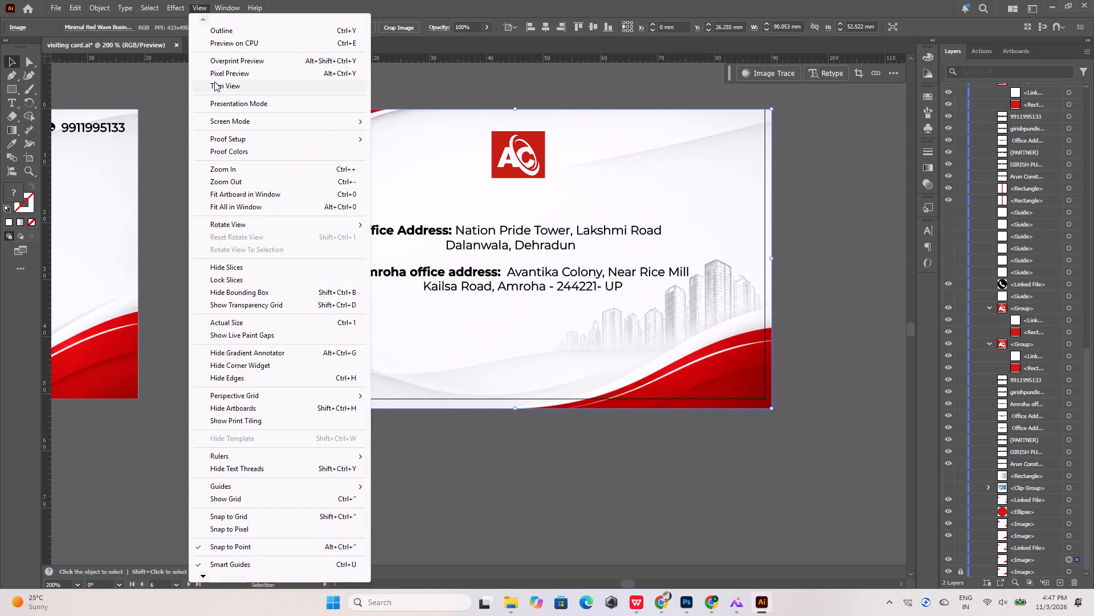
{"action": "left_click", "coordinate": [214, 83]}
{"action": "left_click", "coordinate": [815, 281]}
Export only Artboards 6 and 8 for screens as 4x JPG 100 images into the Downloads RA folder.
{"action": "scroll", "coordinate": [813, 281], "scroll_direction": "down", "scroll_amount": 3, "text": "alt"}
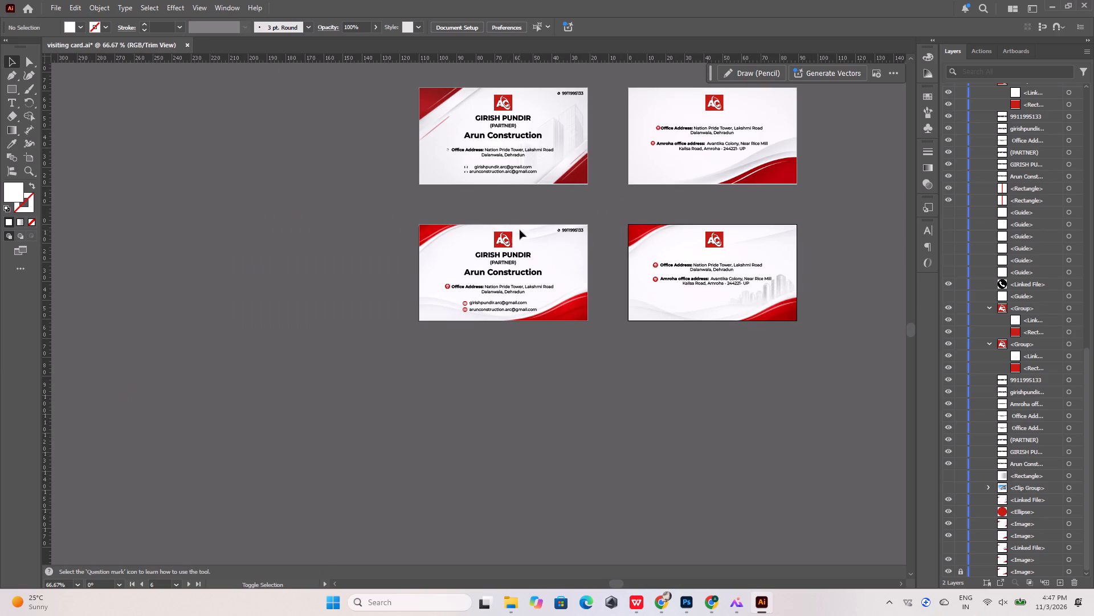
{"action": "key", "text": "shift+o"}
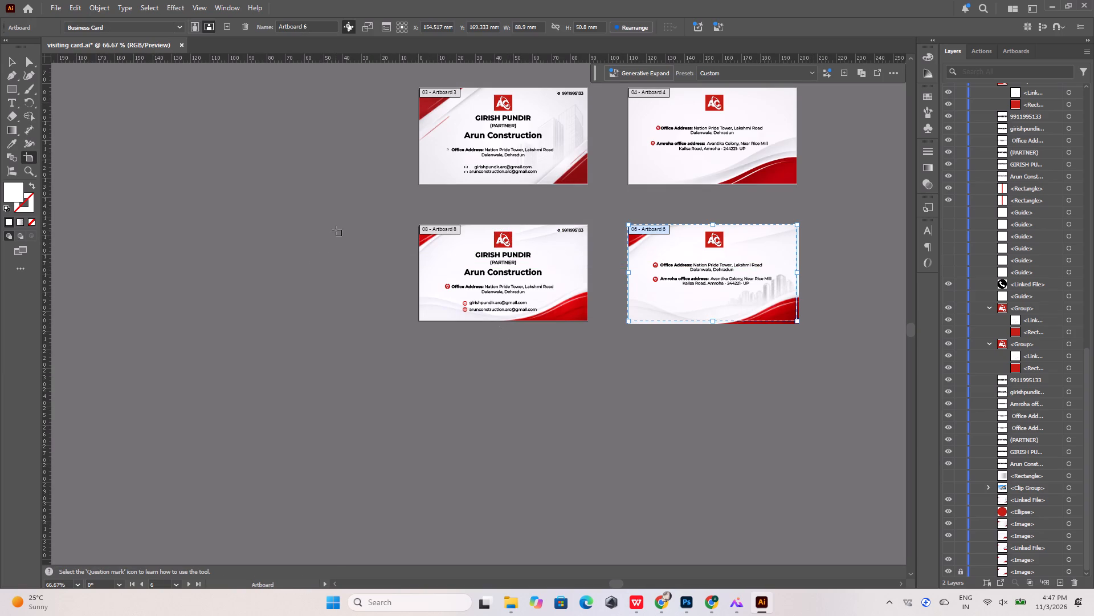
{"action": "left_click", "coordinate": [56, 13]}
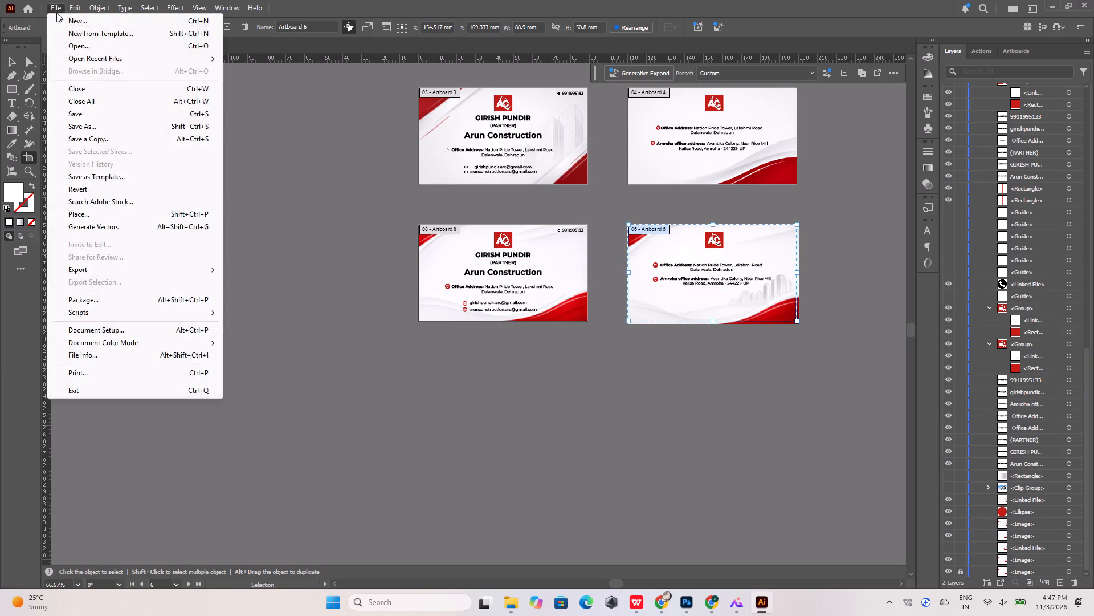
{"action": "left_click", "coordinate": [85, 267]}
{"action": "left_click", "coordinate": [244, 268]}
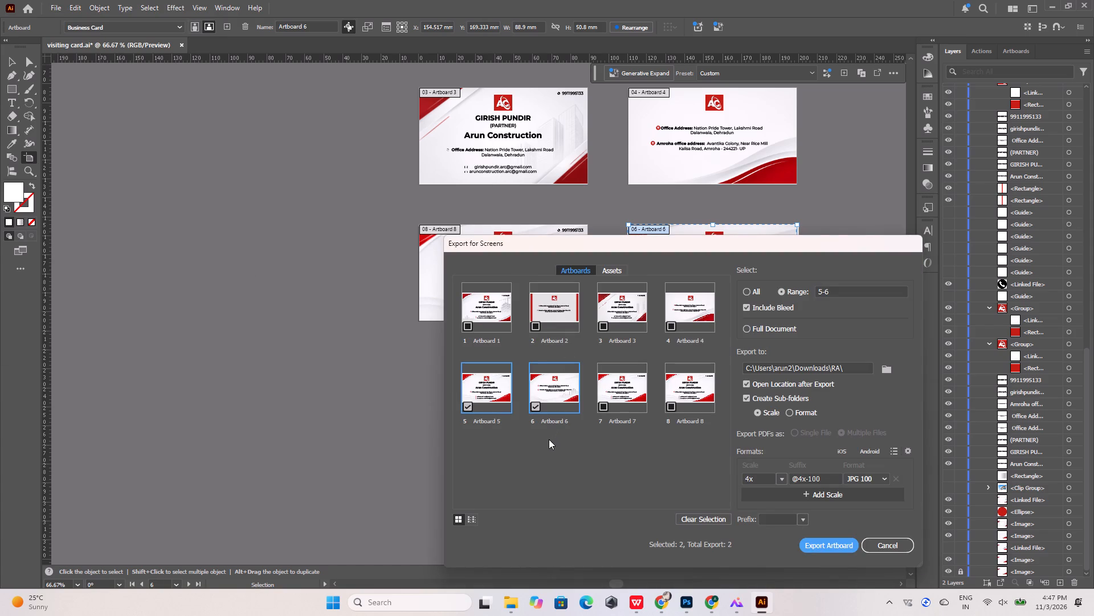
{"action": "left_click", "coordinate": [691, 409]}
{"action": "left_click", "coordinate": [473, 406]}
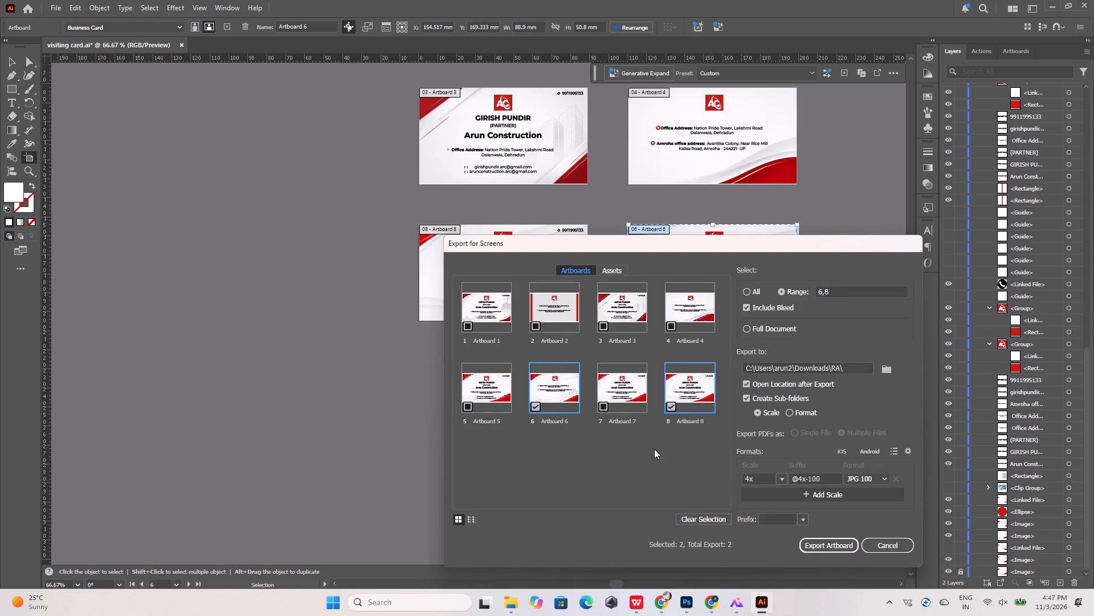
{"action": "left_click", "coordinate": [822, 541]}
{"action": "left_click", "coordinate": [646, 340]}
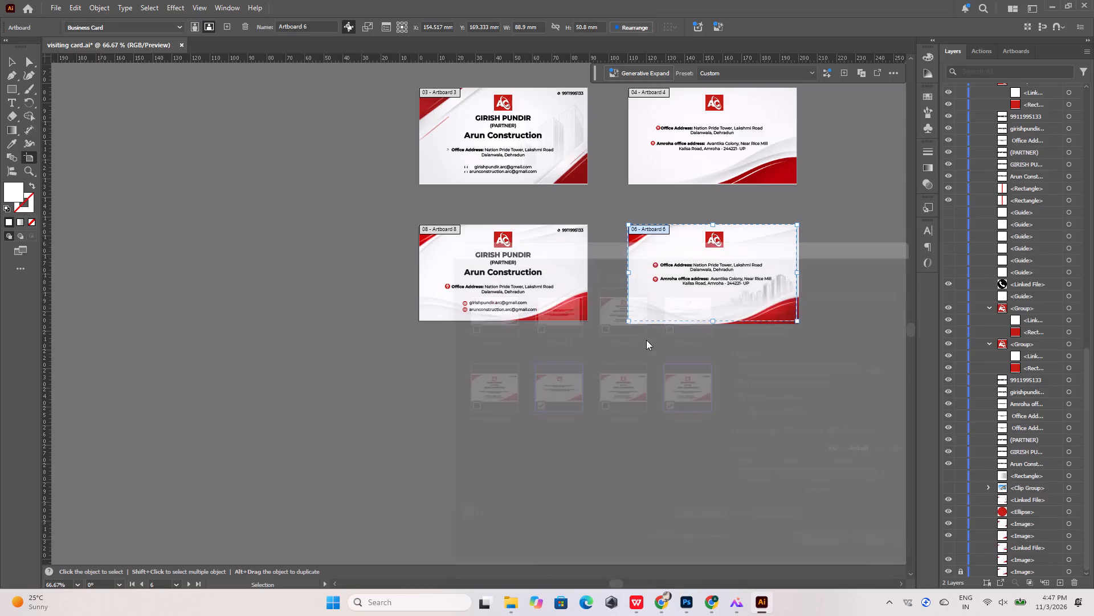